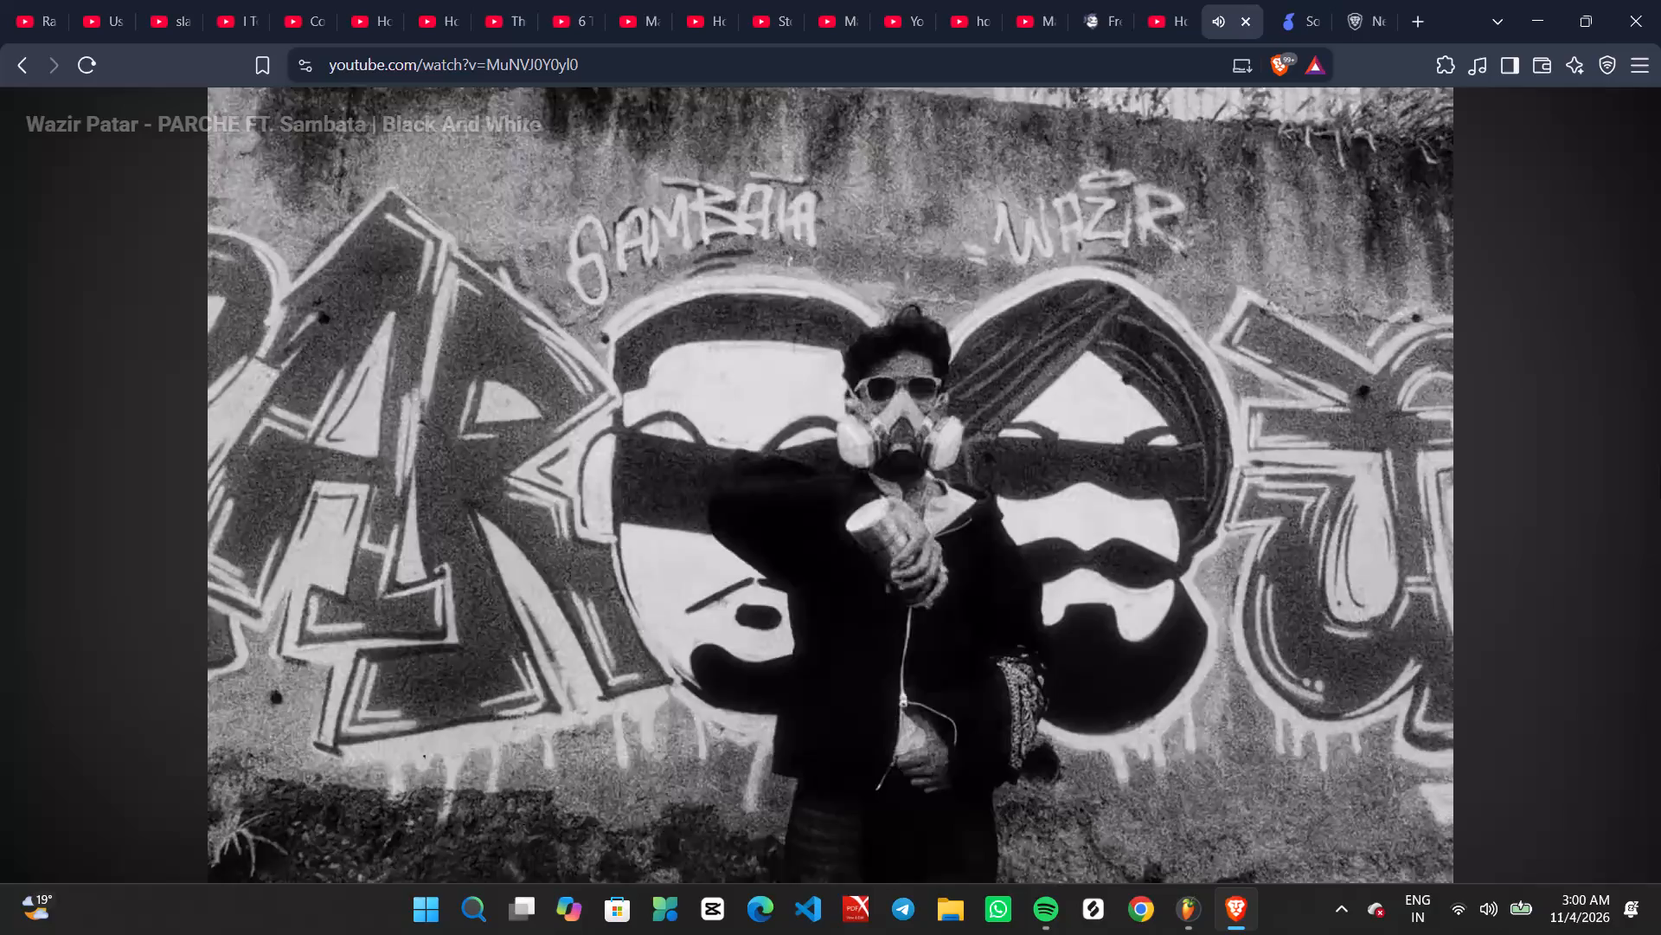
# Open the Wazir Patar channel from the playing PARCHE video and show its list of videos.
pyautogui.scroll(-2, 679, 437)
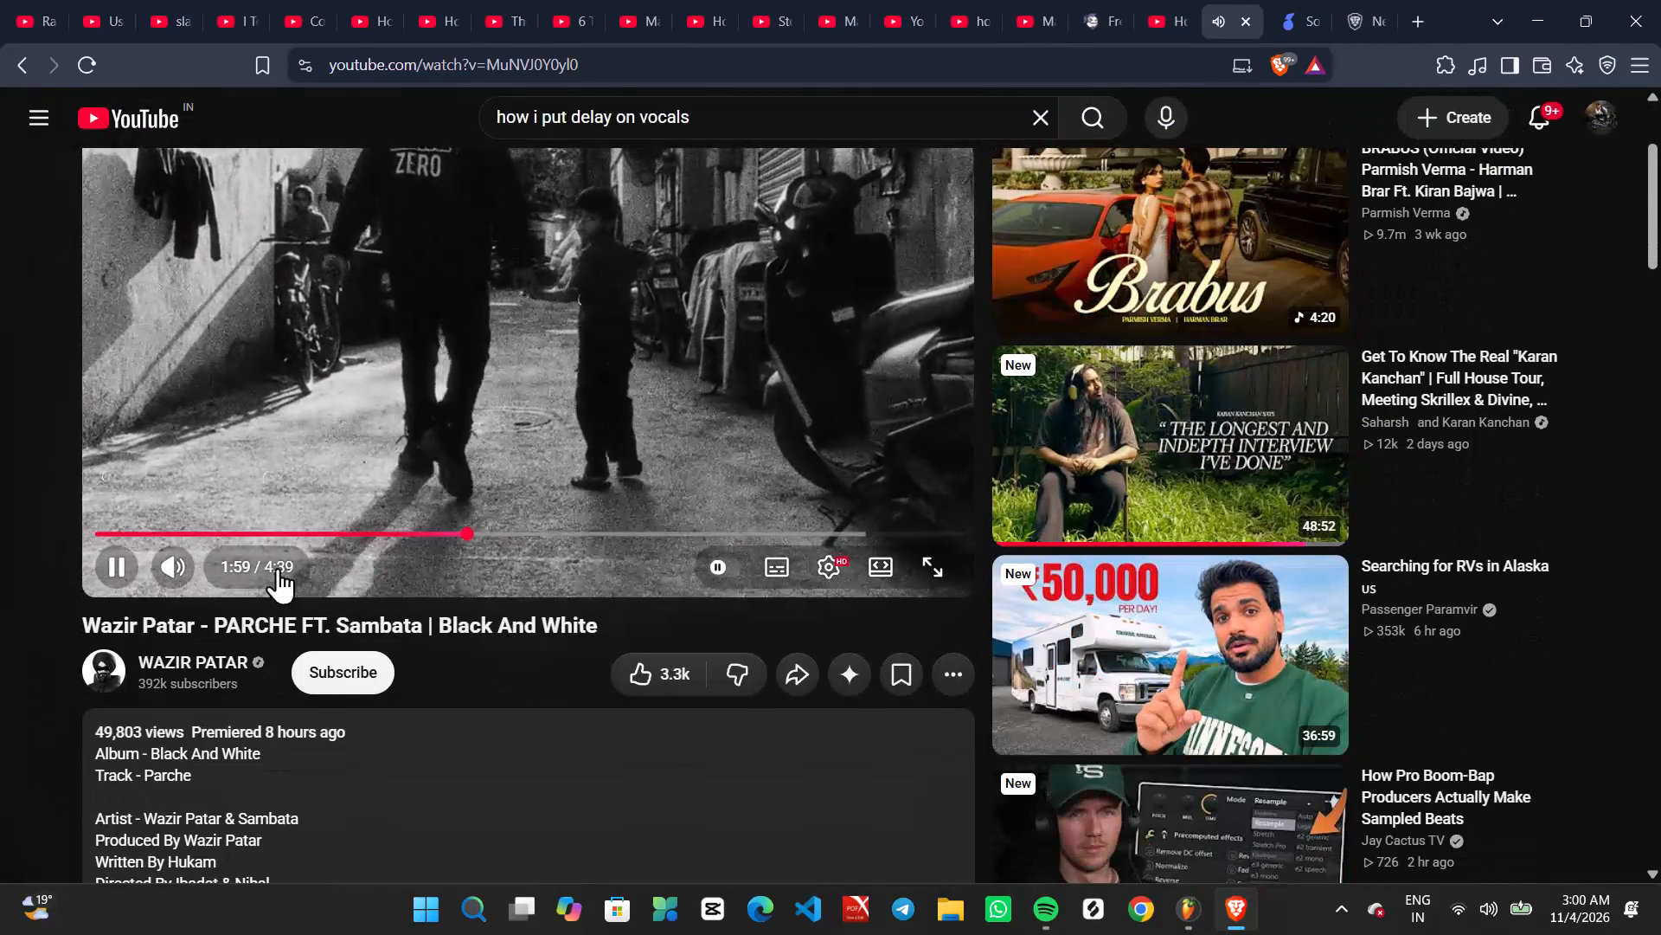
pyautogui.click(209, 658)
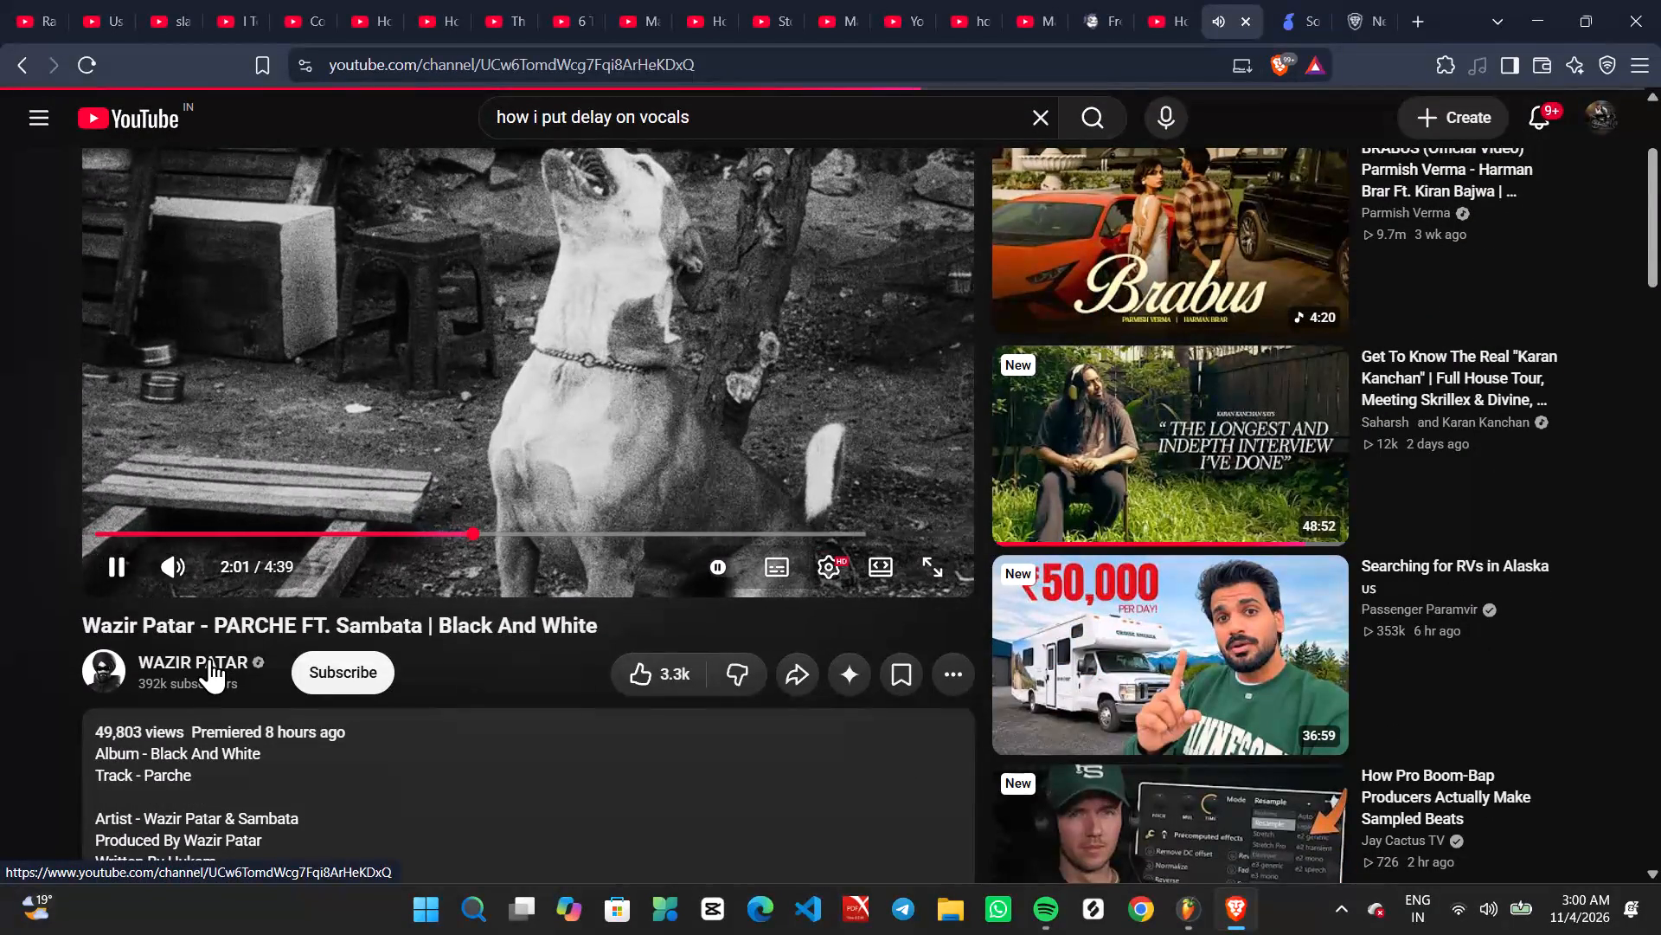
pyautogui.click(260, 639)
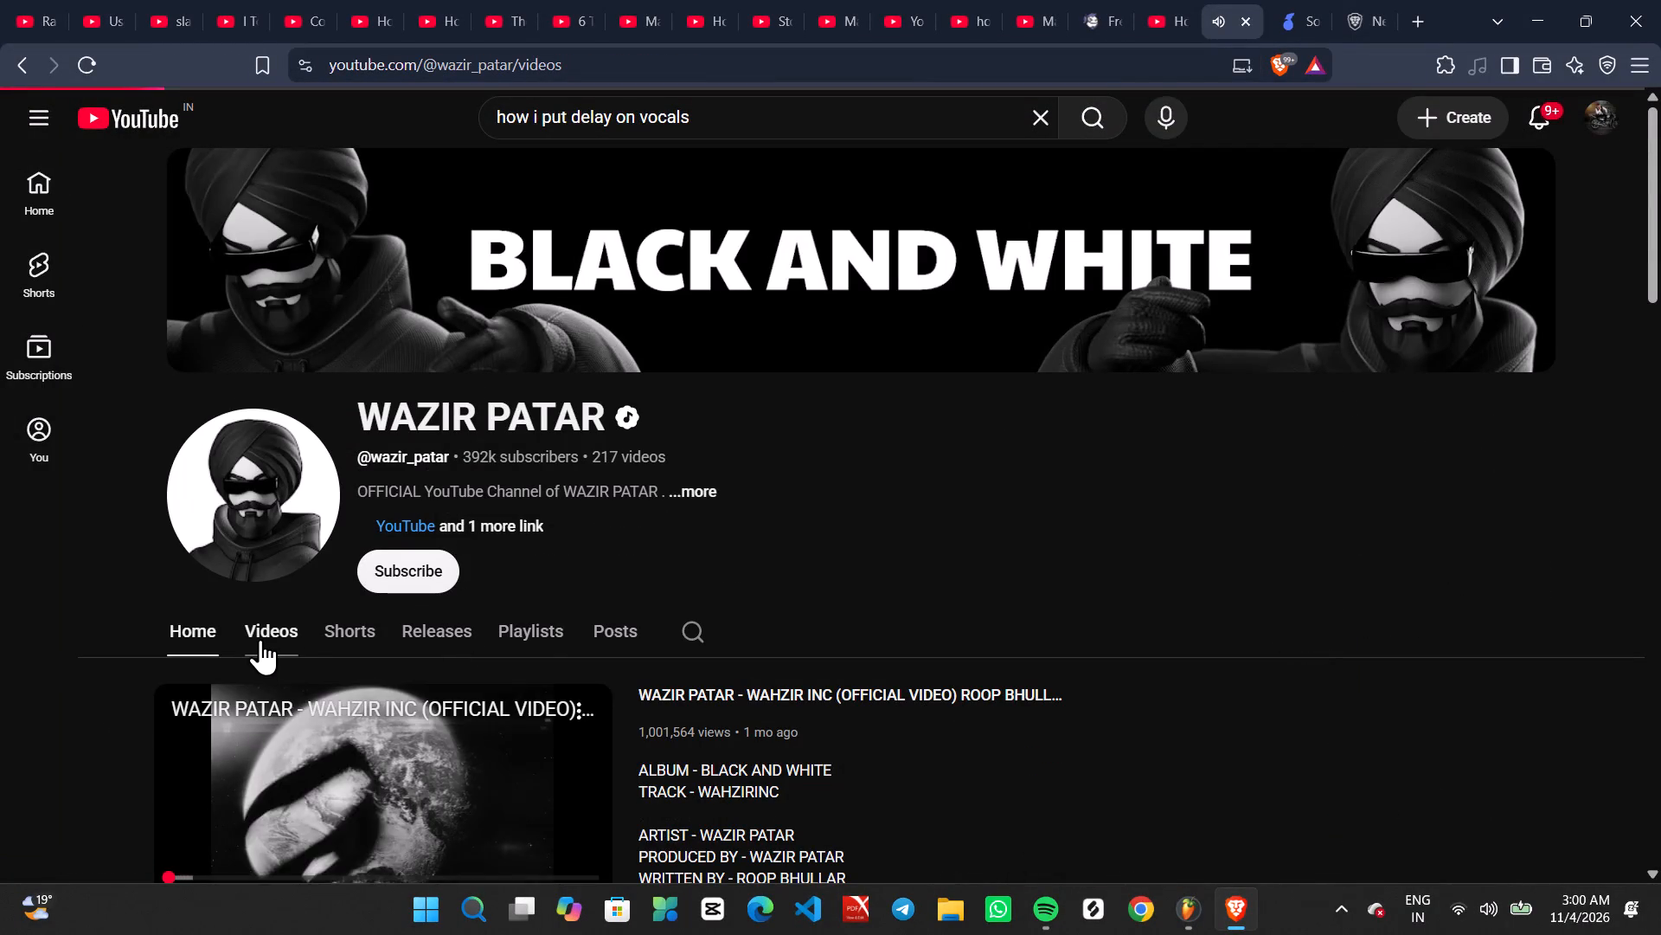
pyautogui.hscroll(1, 1022, 710)
# Switch to FL Studio and play the tere sath song arrangement from the start.
pyautogui.click(1186, 893)
pyautogui.press('space')
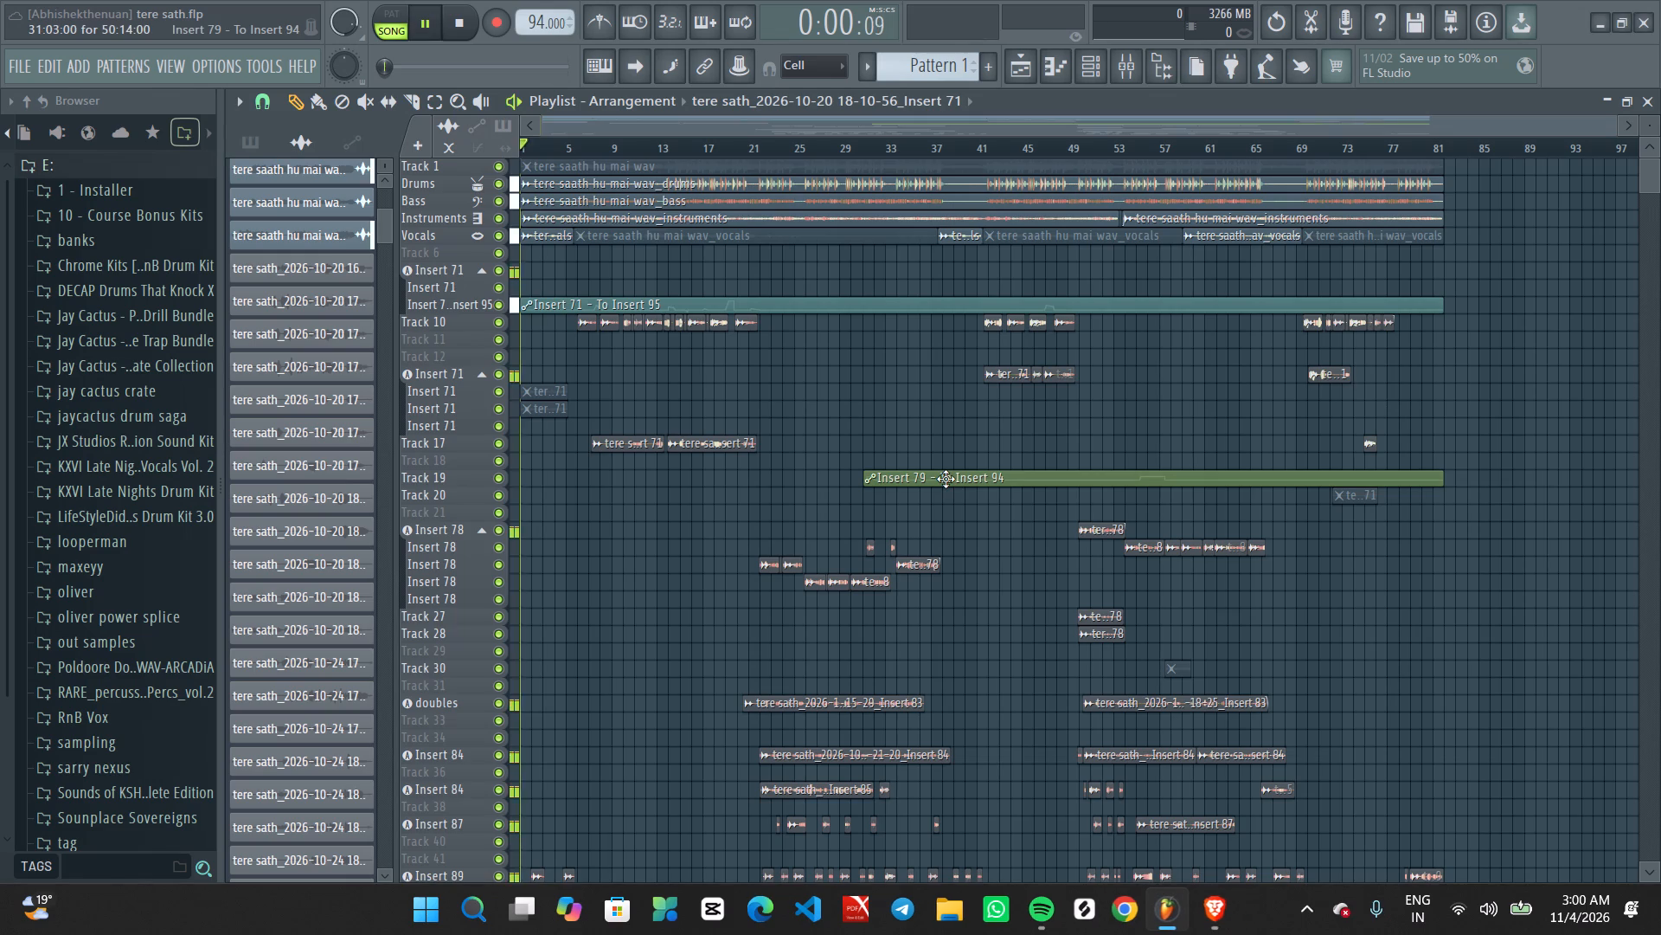
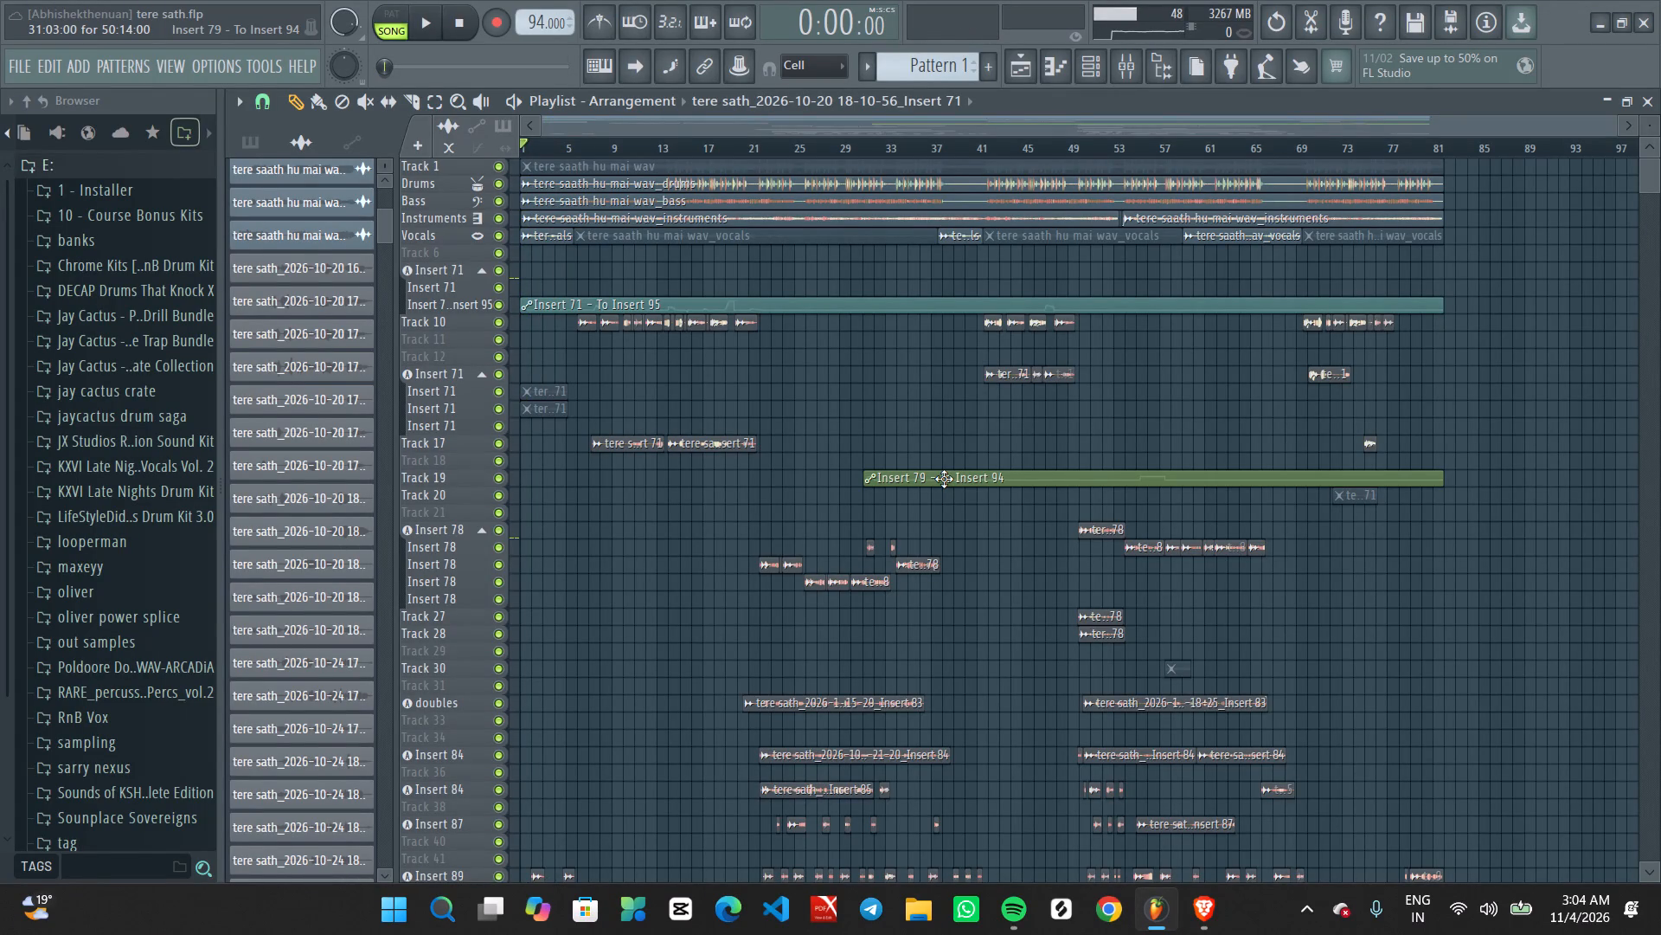
# Play the song arrangement from the start, restarting it once.
pyautogui.press('space')
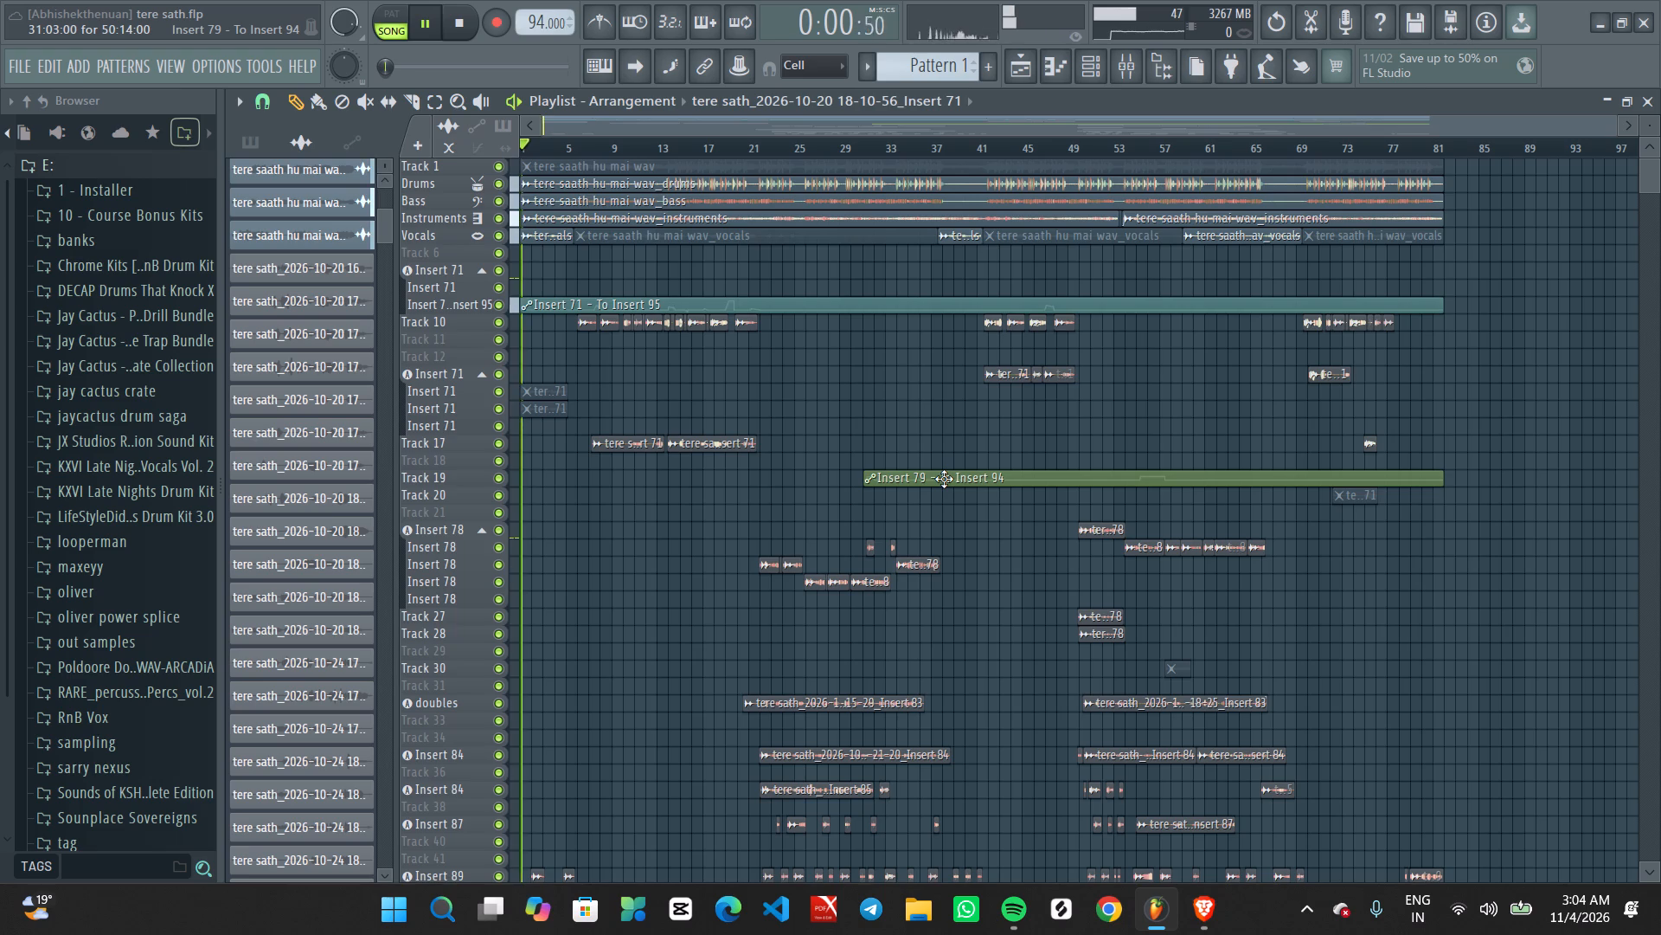
pyautogui.press('space')
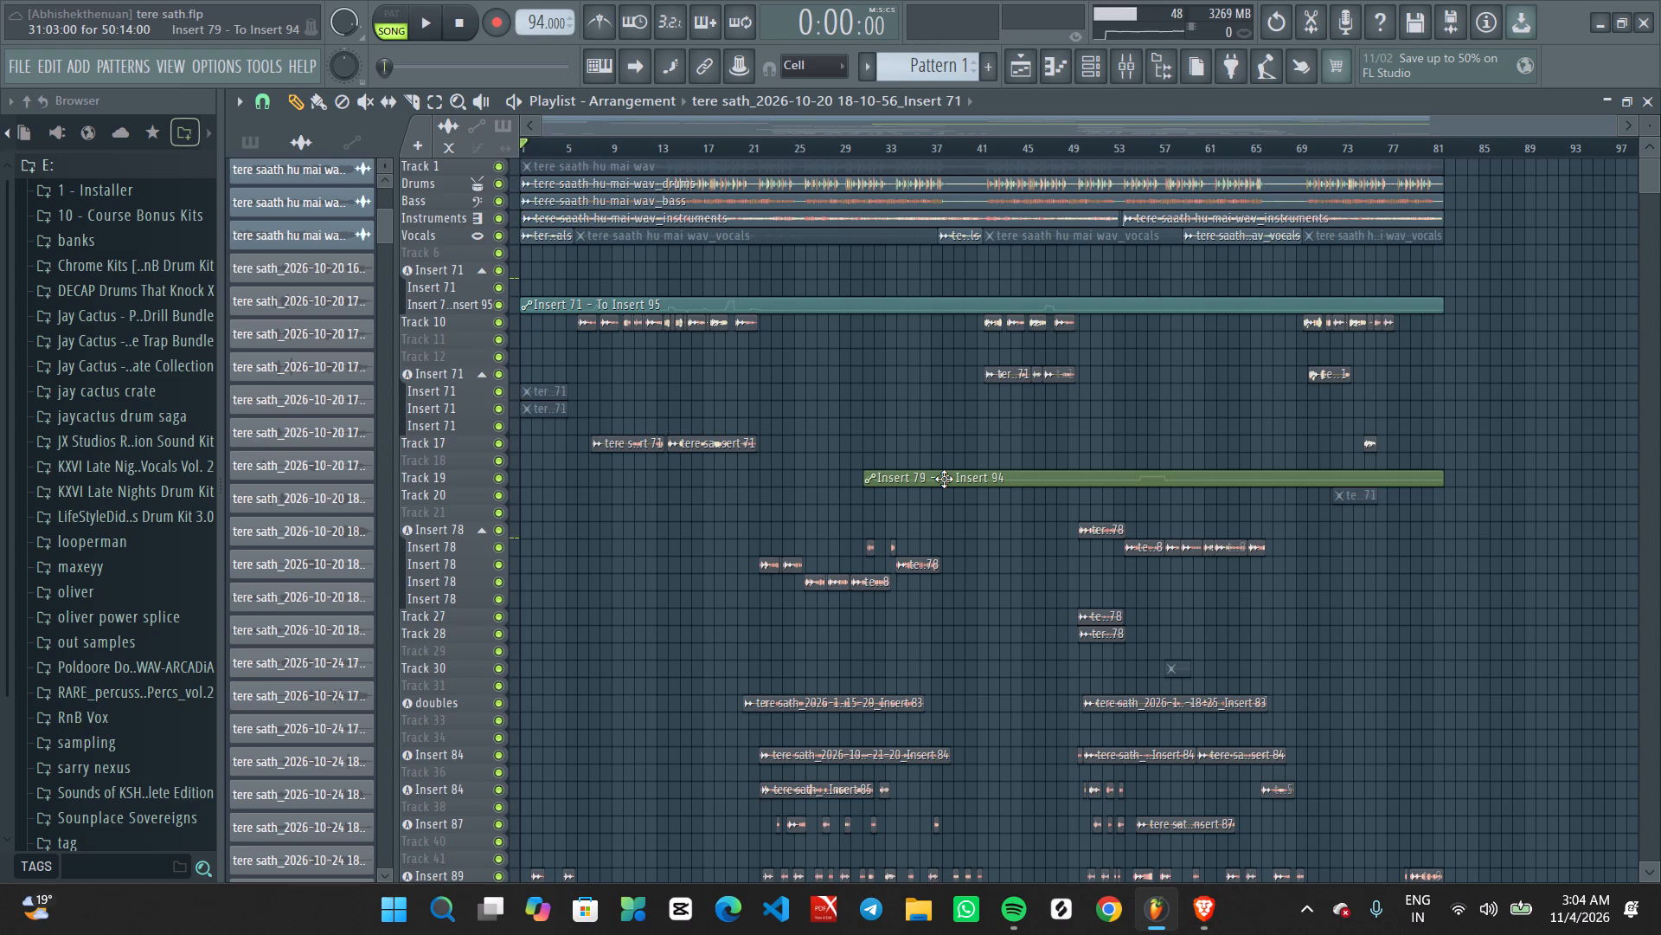
pyautogui.press('space')
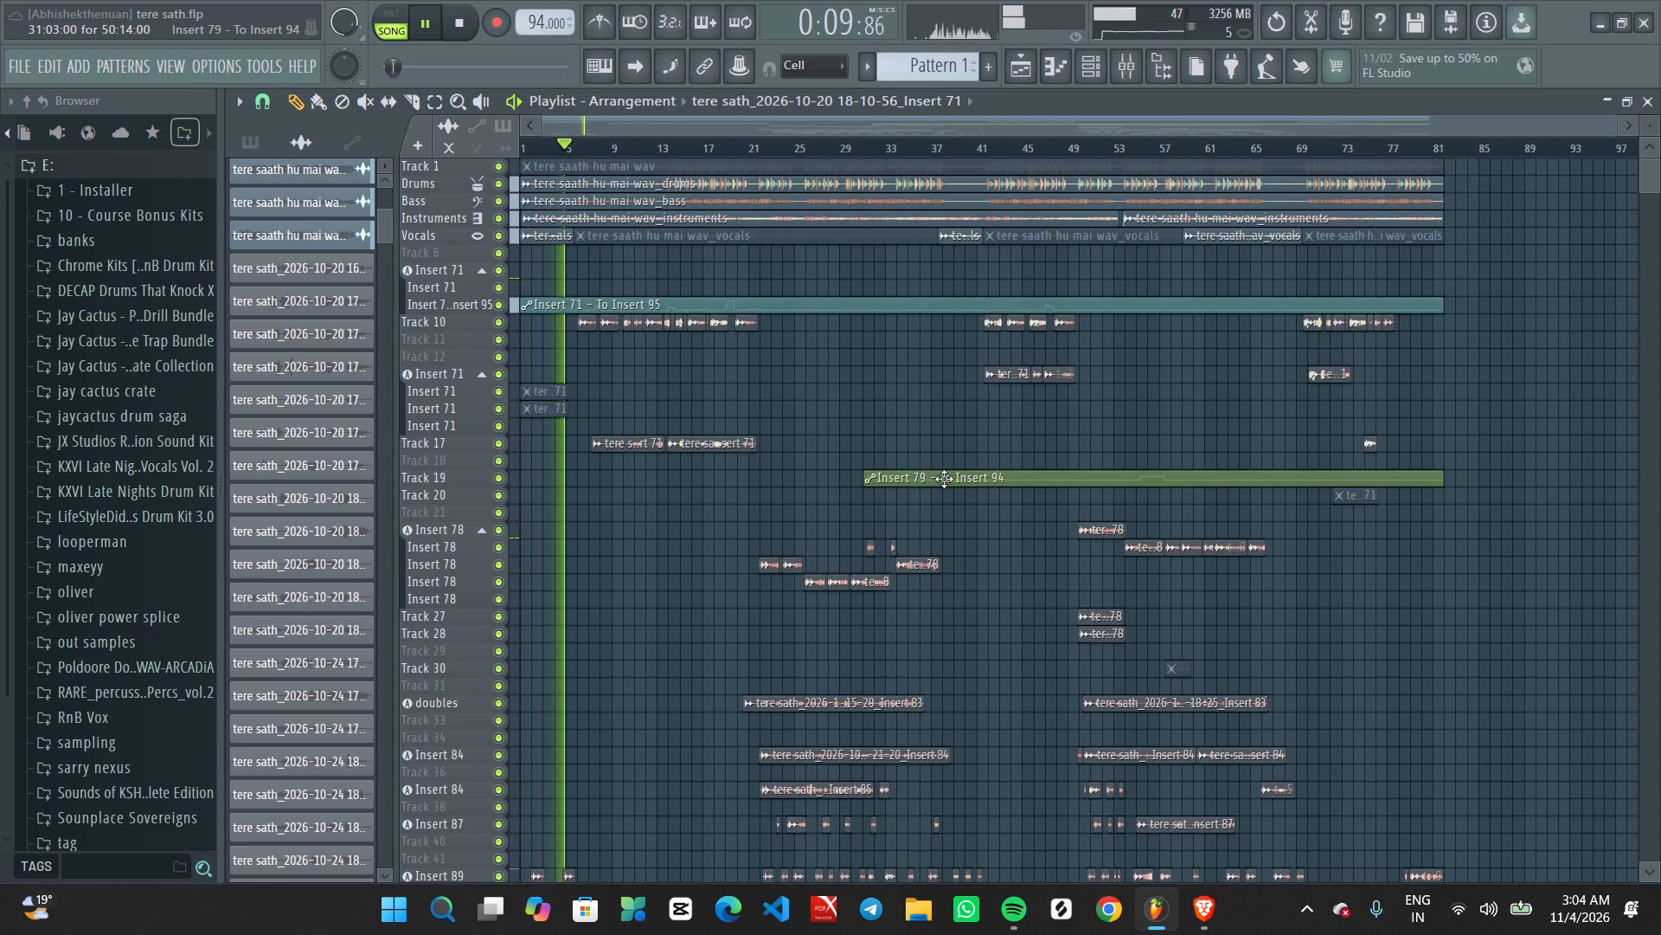
# Delete the short clip near bar 5 on the Insert 89 track.
pyautogui.scroll(-3, 543, 651)
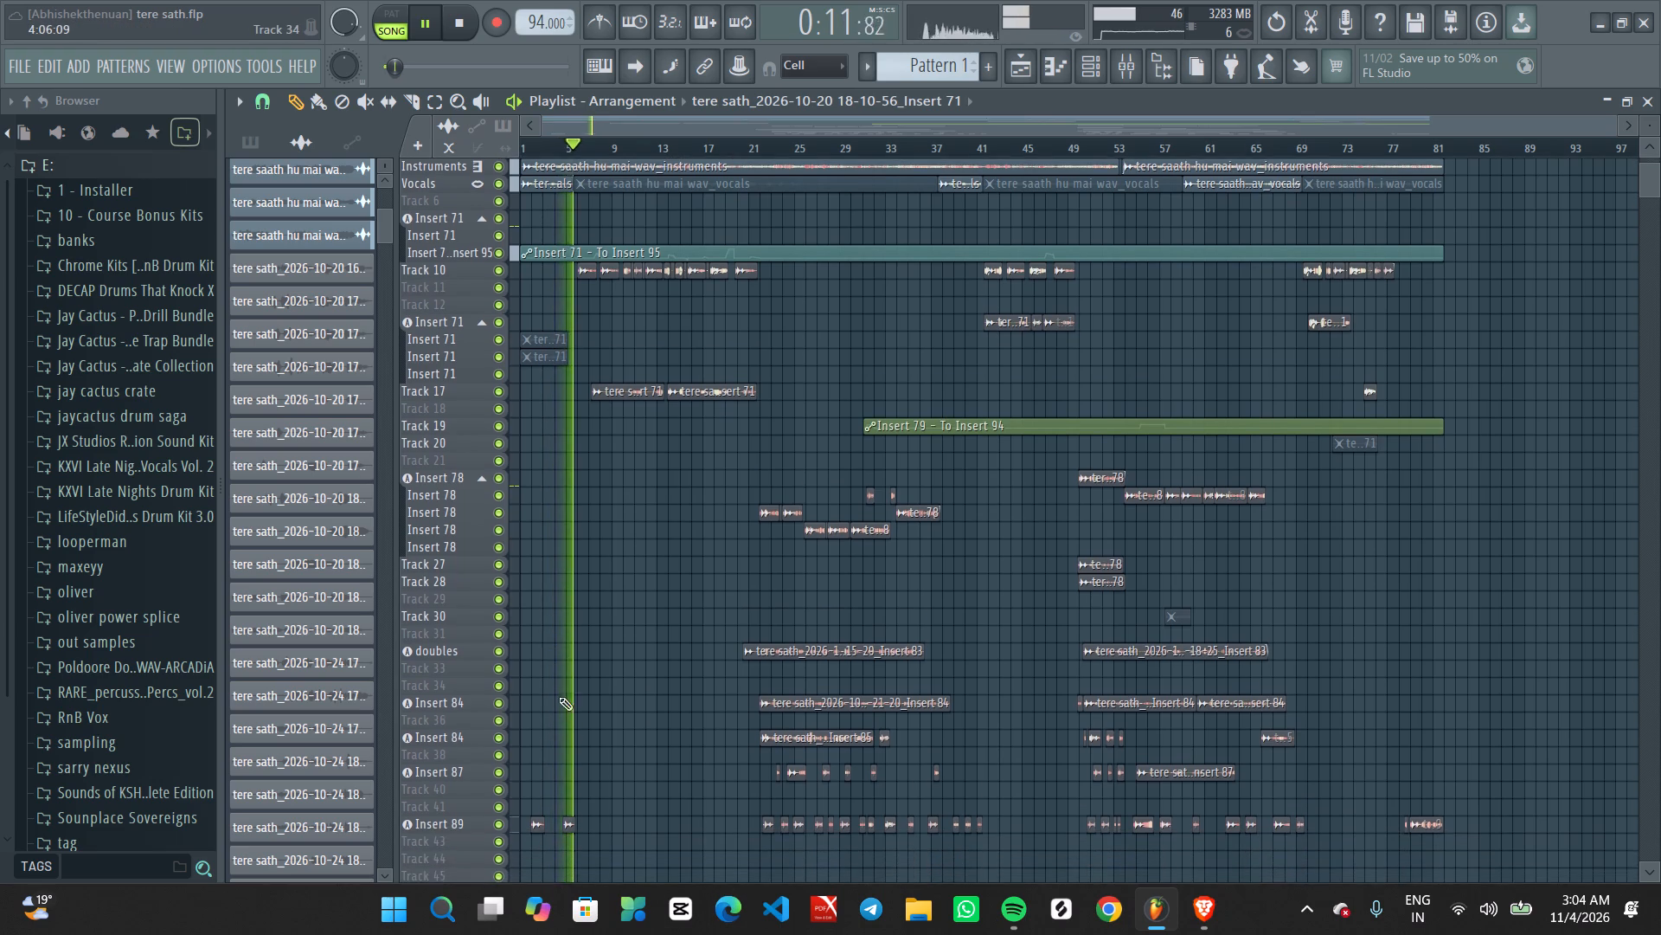
pyautogui.scroll(-5, 561, 702)
pyautogui.rightClick(568, 741)
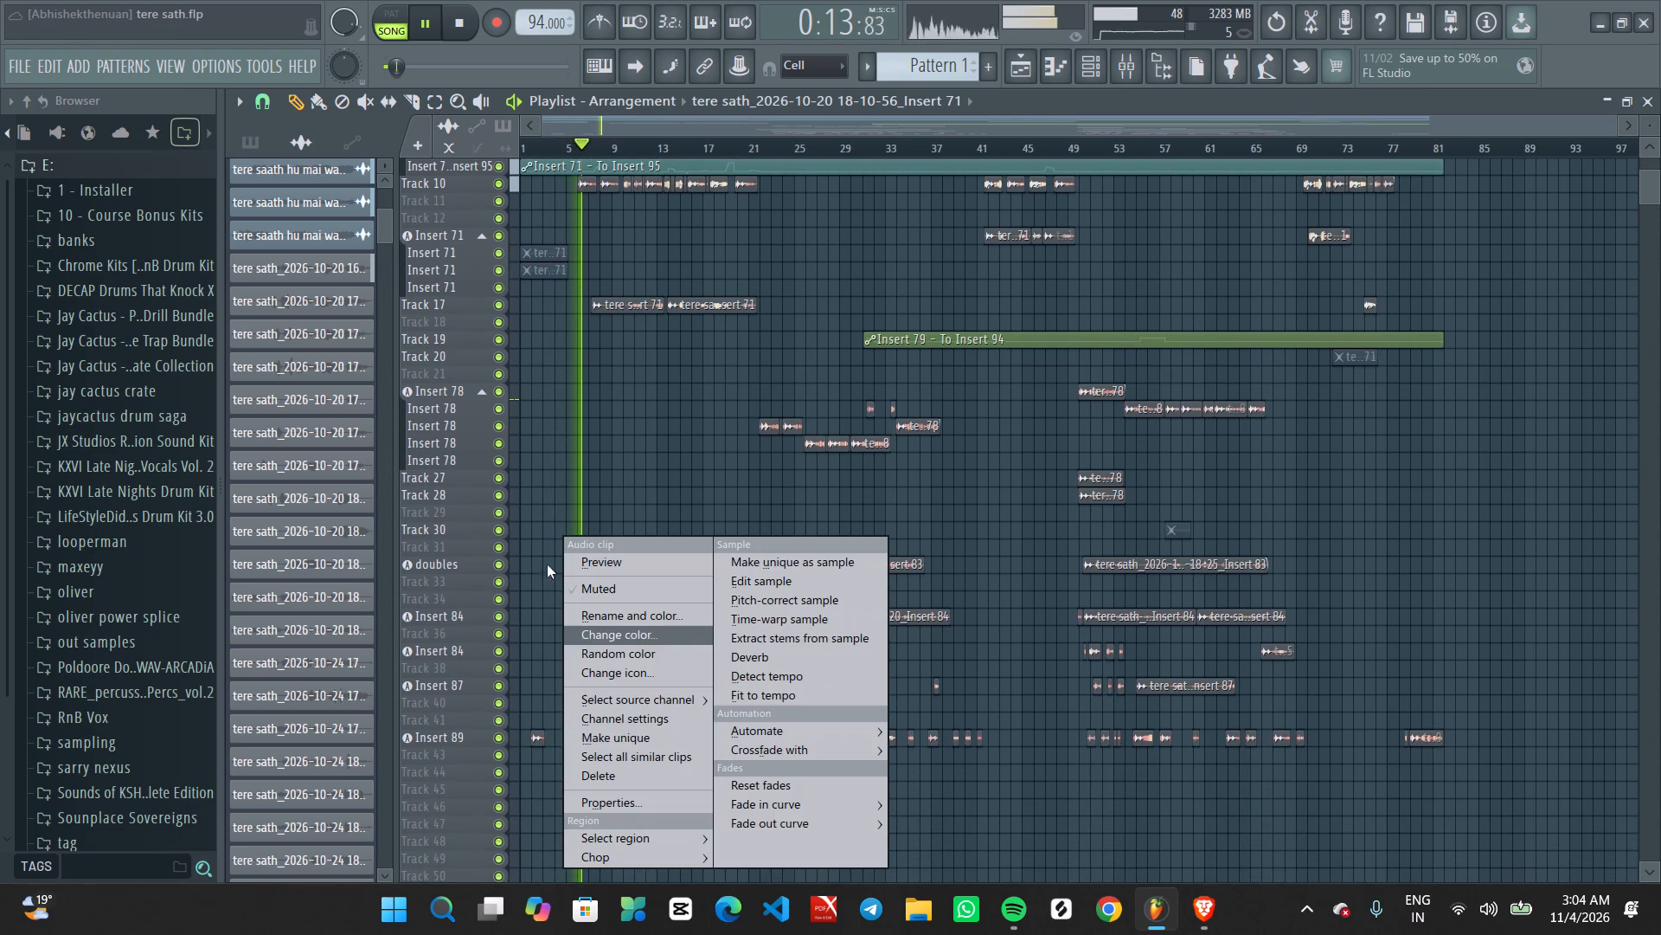
pyautogui.click(533, 482)
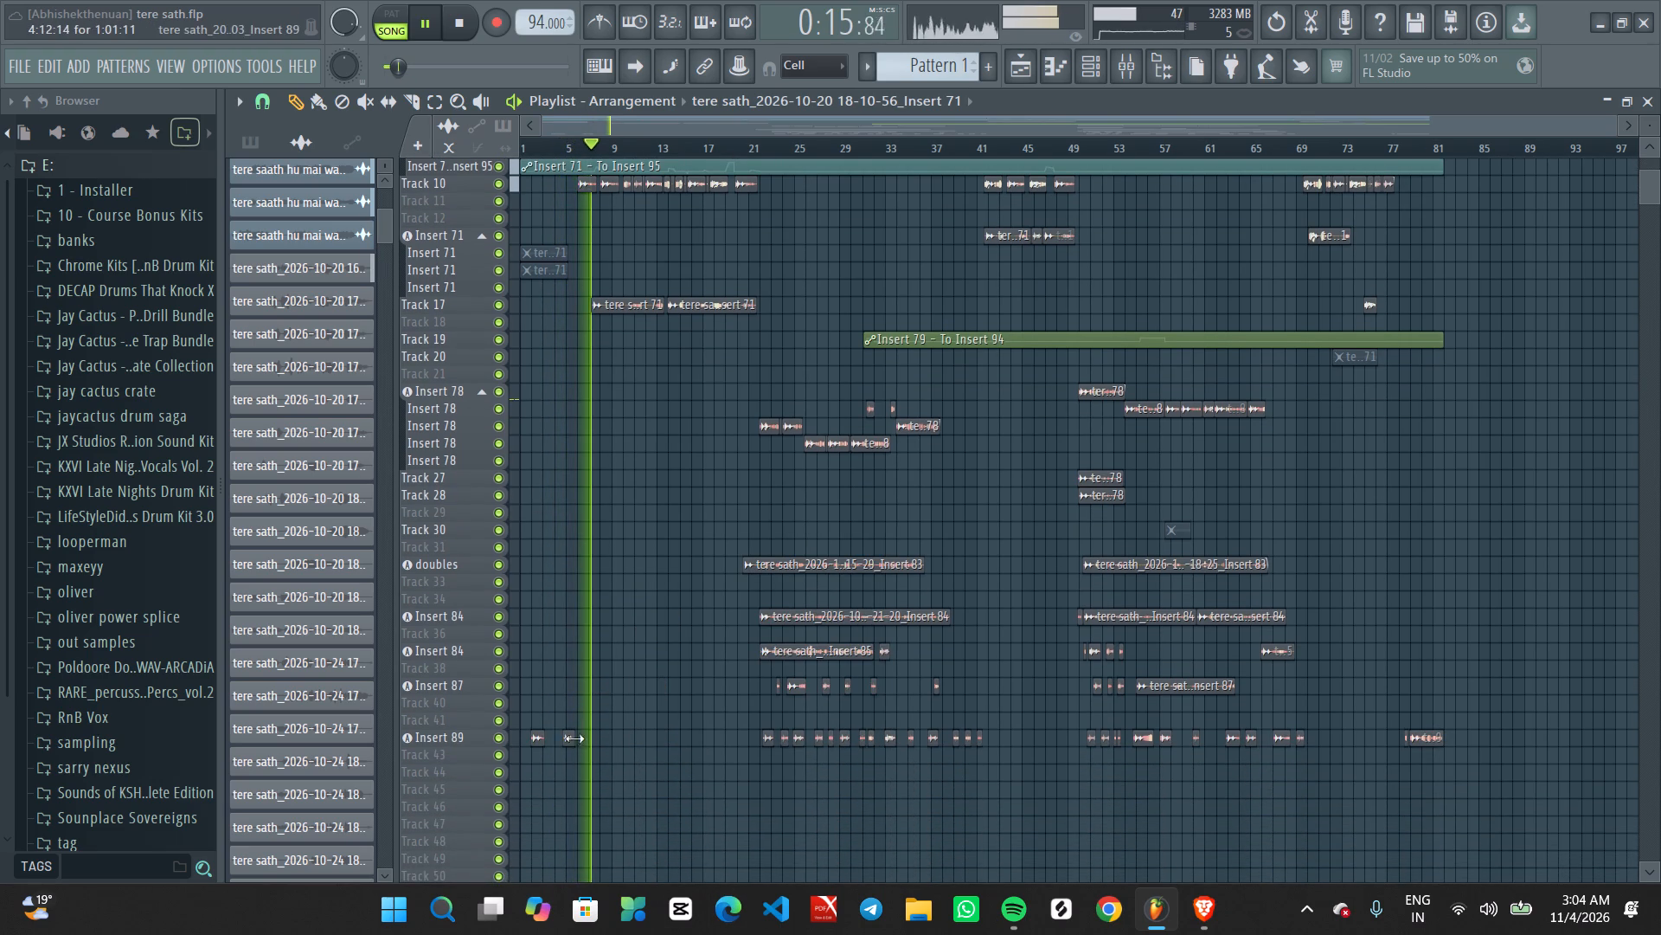
pyautogui.keyDown('ctrl'); pyautogui.scroll(4, 576, 738); pyautogui.keyUp('ctrl')
pyautogui.moveTo(575, 716); pyautogui.dragTo(561, 746, button='right')
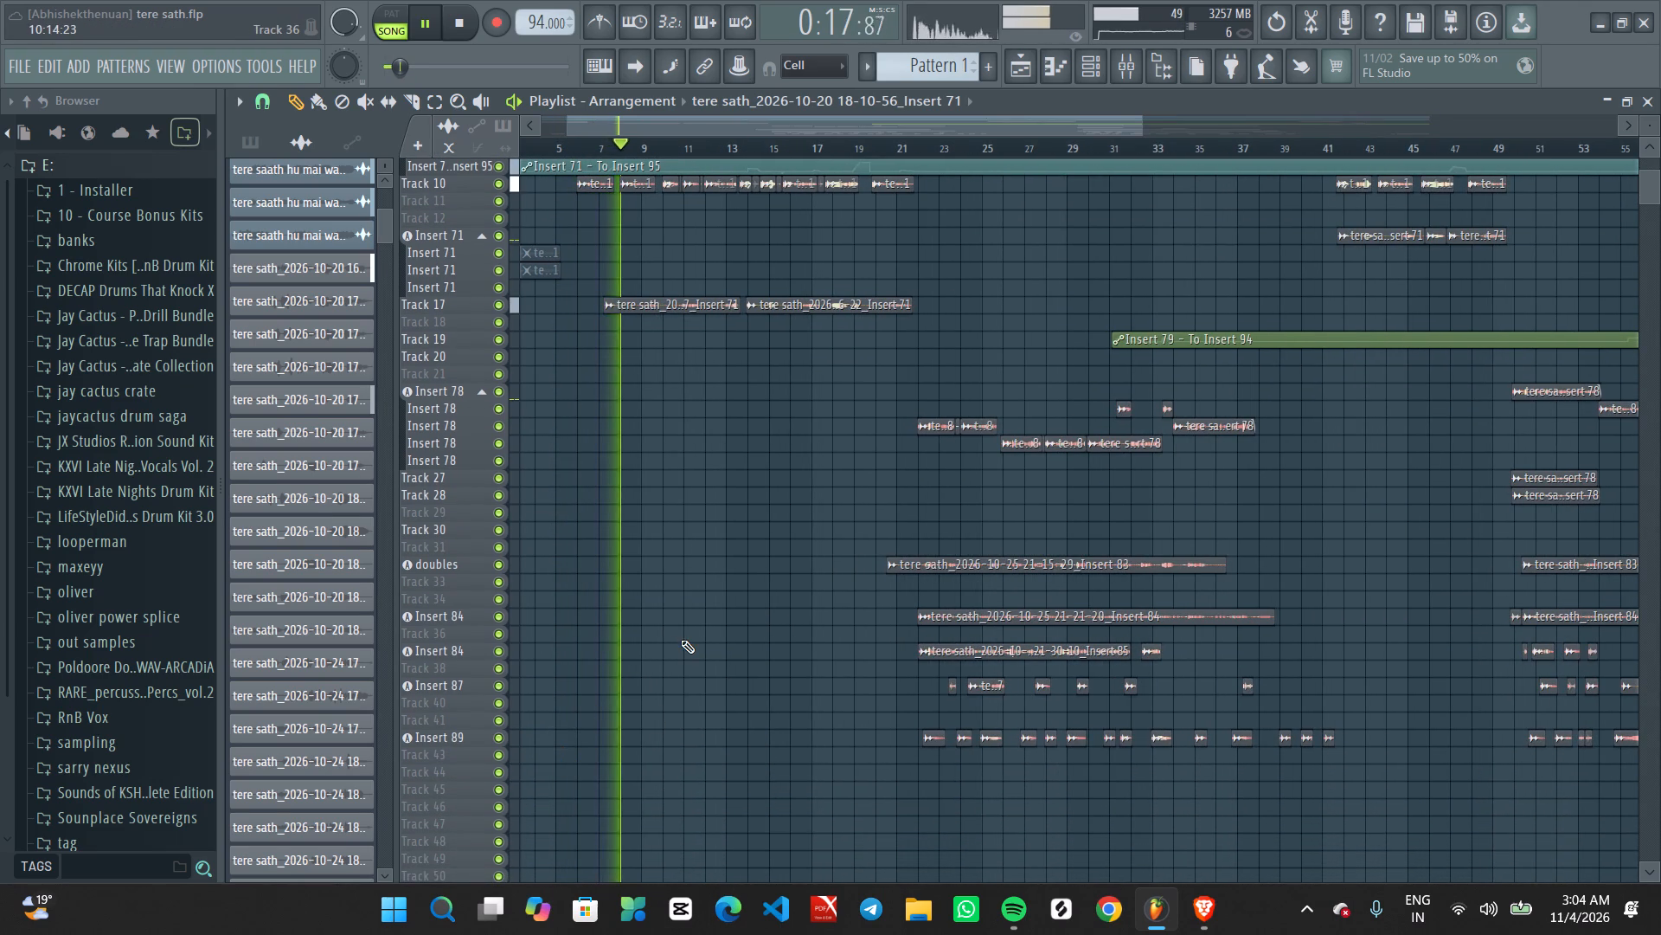
# Replay the song from the start to listen to the intro and the first vocals, and stop playback.
pyautogui.press('space')
pyautogui.press('space')
pyautogui.scroll(-10, 710, 150)
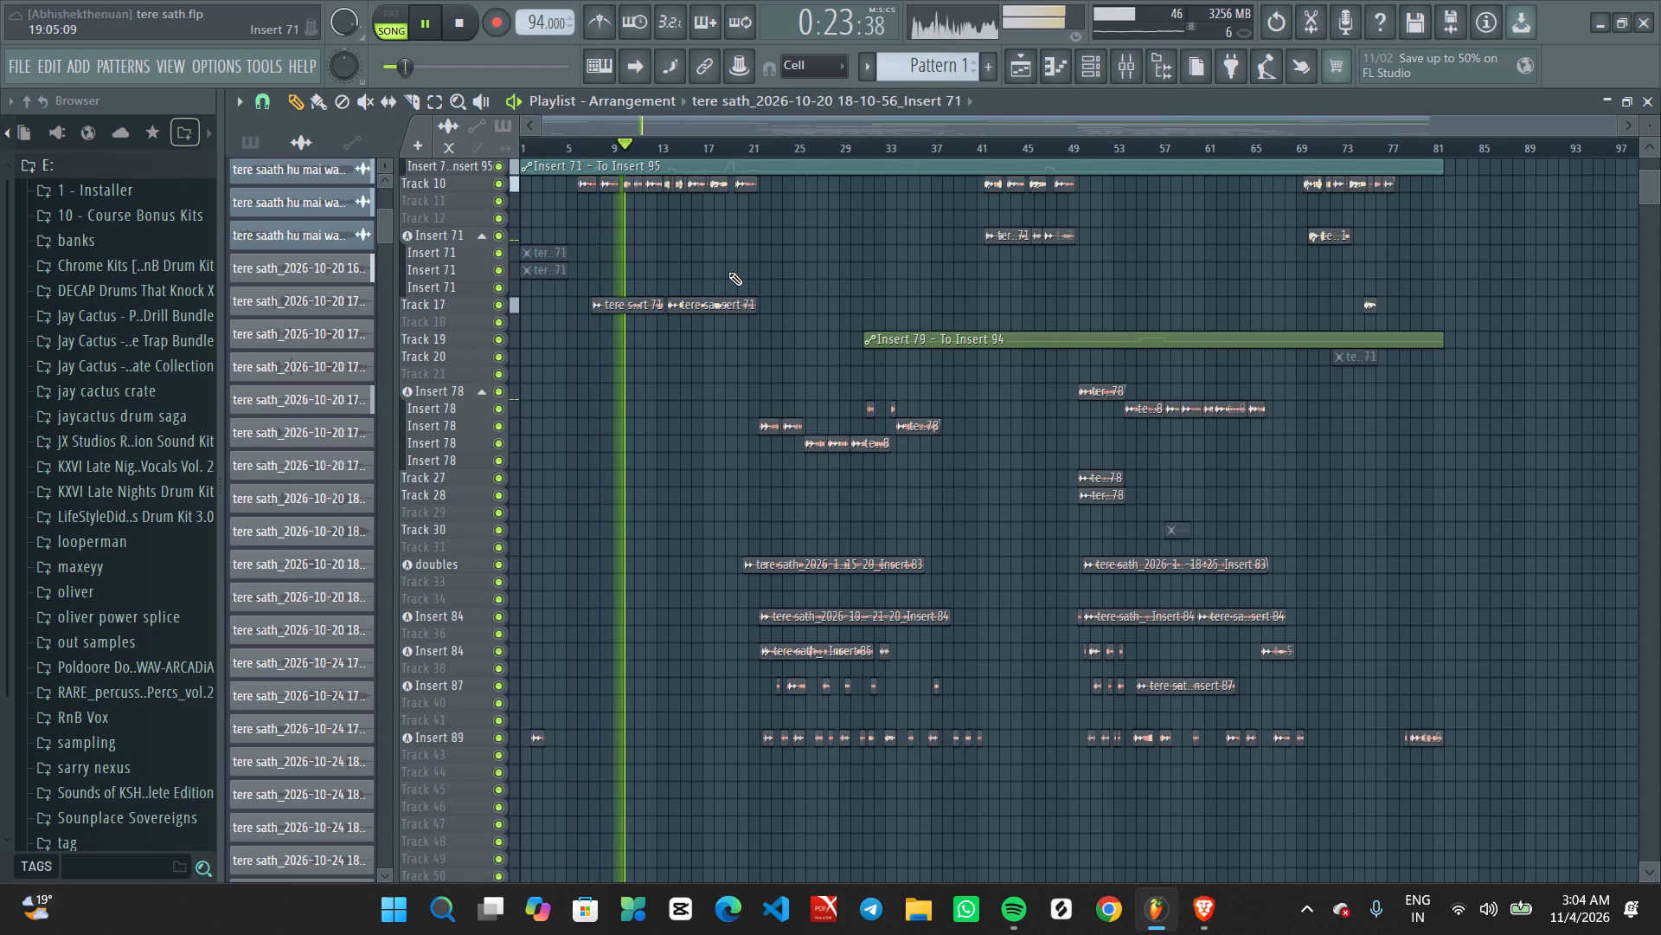
pyautogui.press('space')
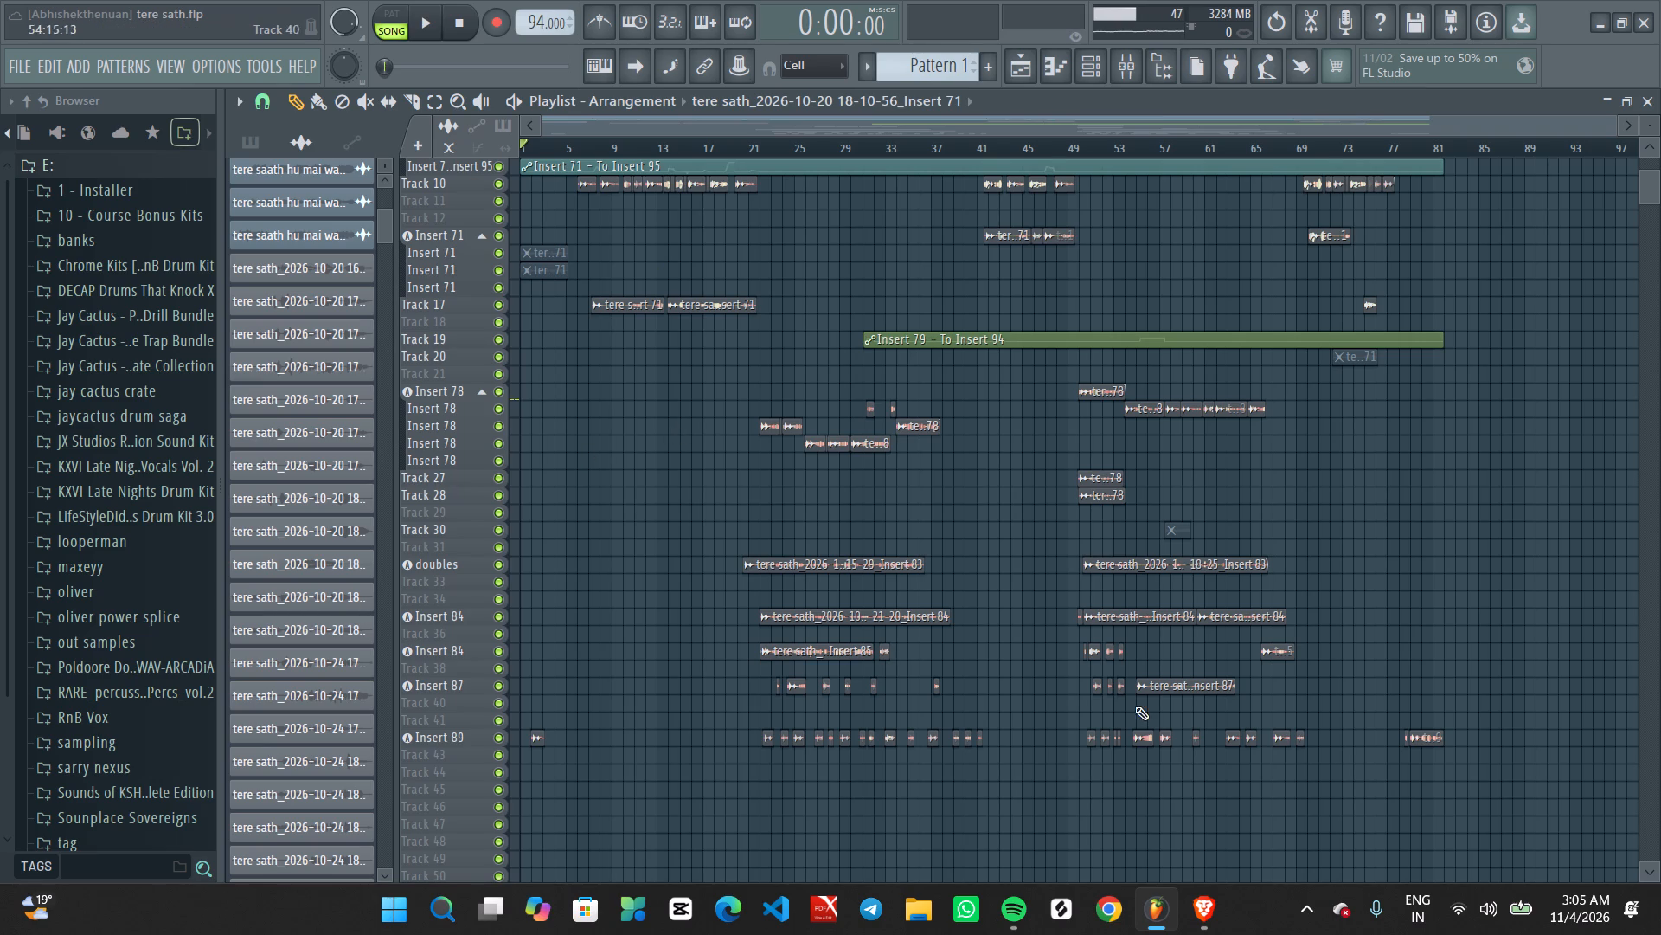
# Set the playback start to about bar 5 and play the arrangement from there.
pyautogui.scroll(1, 1056, 721)
pyautogui.scroll(4, 718, 865)
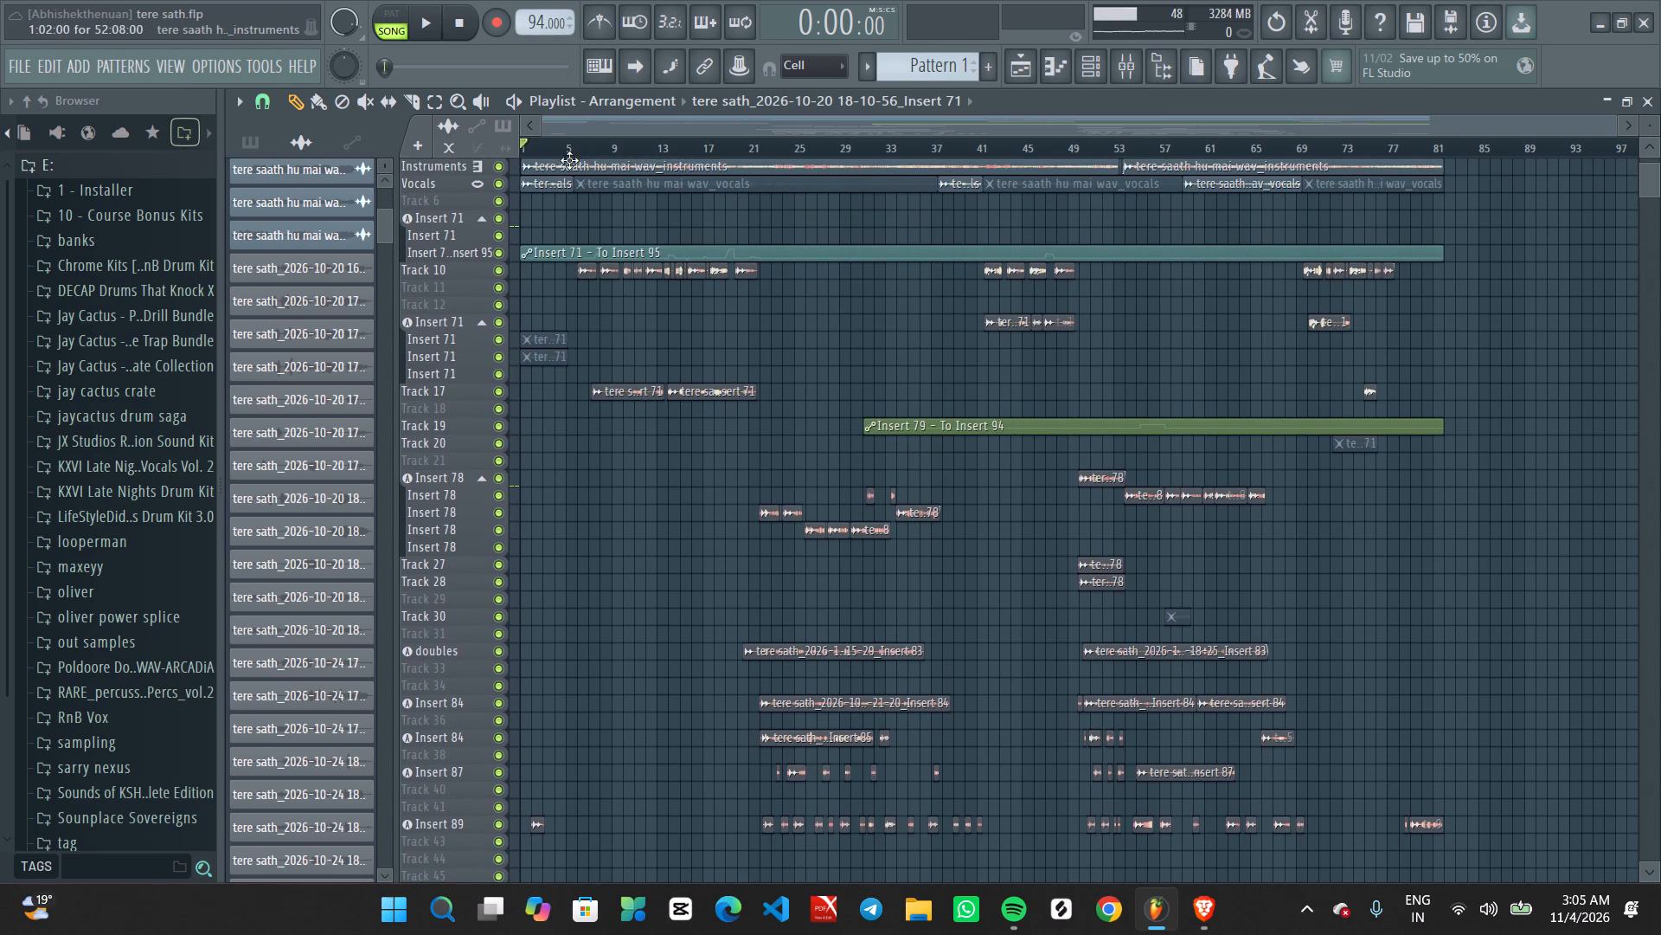
pyautogui.click(574, 149)
pyautogui.press('space')
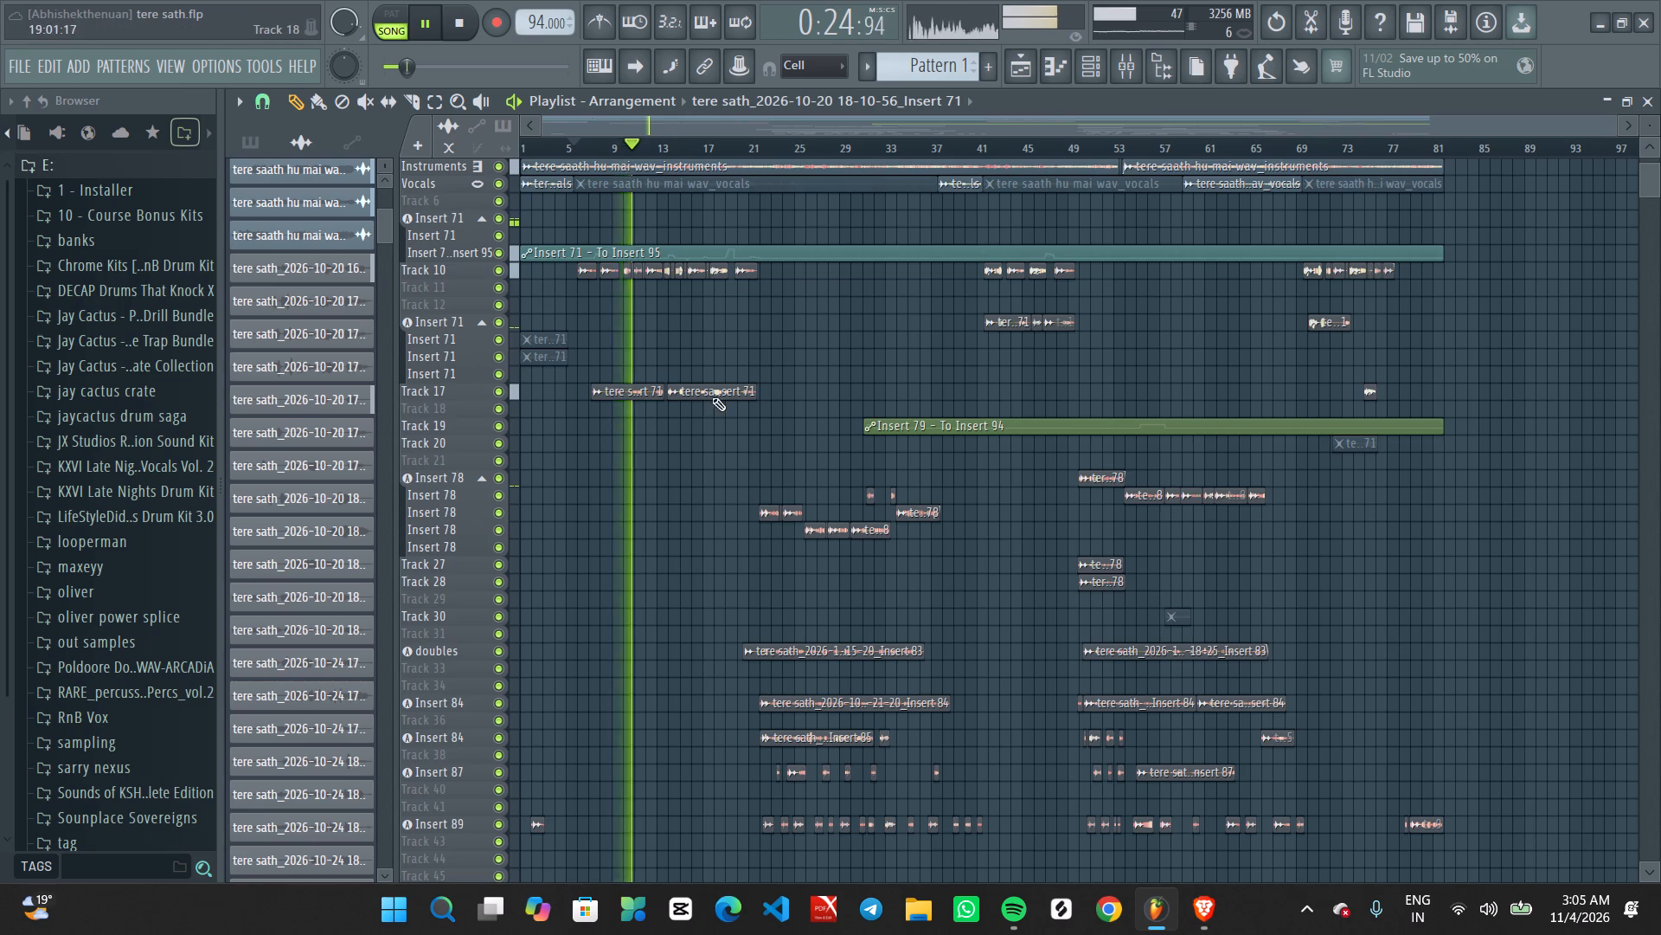
# Turn on the metronome and replay from about bar 5 to check the timing of the Track 10 vocals.
pyautogui.keyDown('alt'); pyautogui.scroll(7, 678, 387); pyautogui.keyUp('alt')
pyautogui.moveTo(615, 332); pyautogui.dragTo(860, 506, button='middle')
pyautogui.keyDown('alt'); pyautogui.scroll(6, 659, 462); pyautogui.keyUp('alt')
pyautogui.keyDown('ctrl'); pyautogui.scroll(5, 657, 461); pyautogui.keyUp('ctrl')
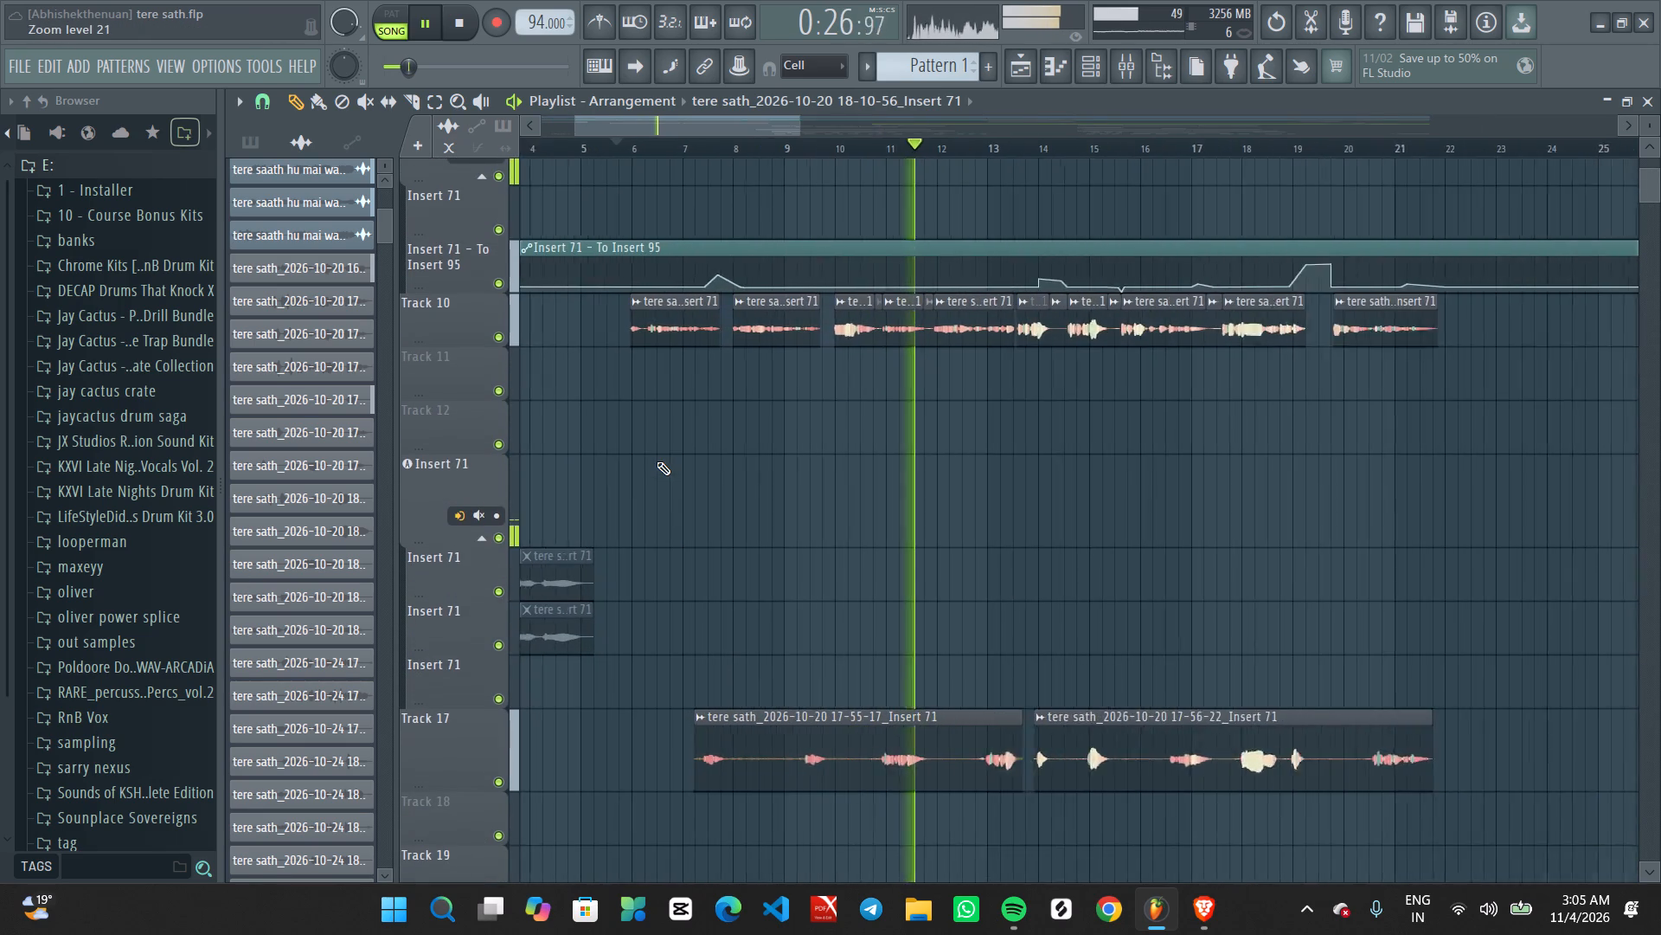
pyautogui.keyDown('ctrl'); pyautogui.scroll(1, 657, 461); pyautogui.keyUp('ctrl')
pyautogui.press('space')
pyautogui.click(598, 16)
pyautogui.press('space')
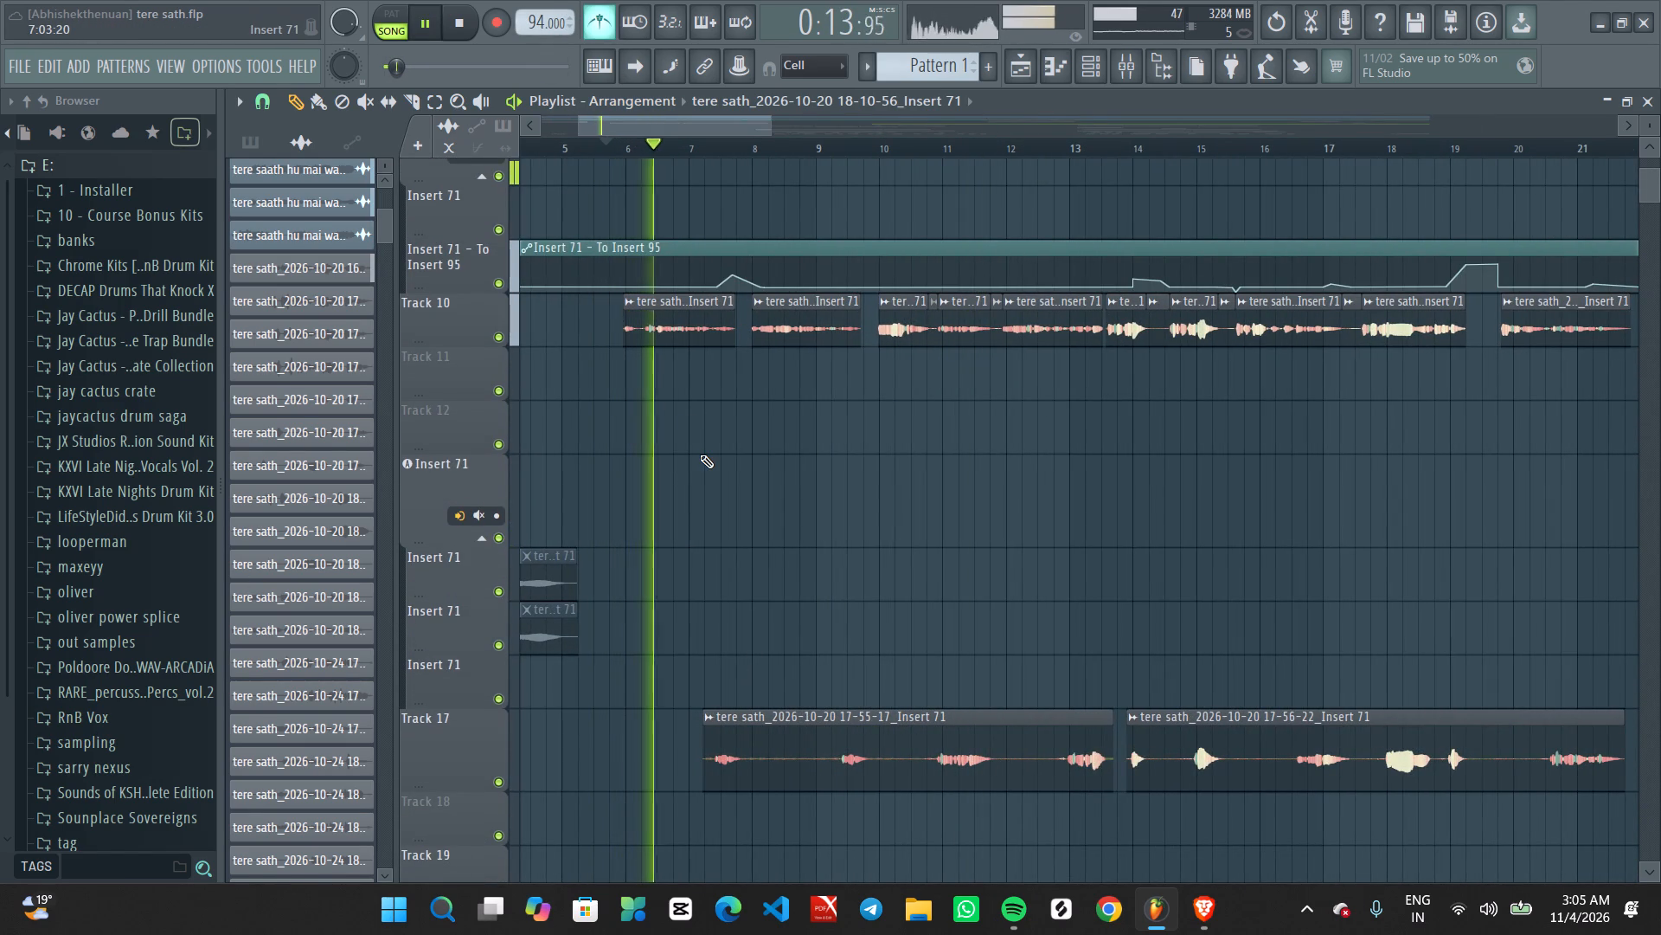
# Select the Track 10 vocal clips from about bar 6 to bar 21 and replay from about bar 5 to inspect the first clip's timing.
pyautogui.keyDown('ctrl'); pyautogui.scroll(-6, 700, 455); pyautogui.keyUp('ctrl')
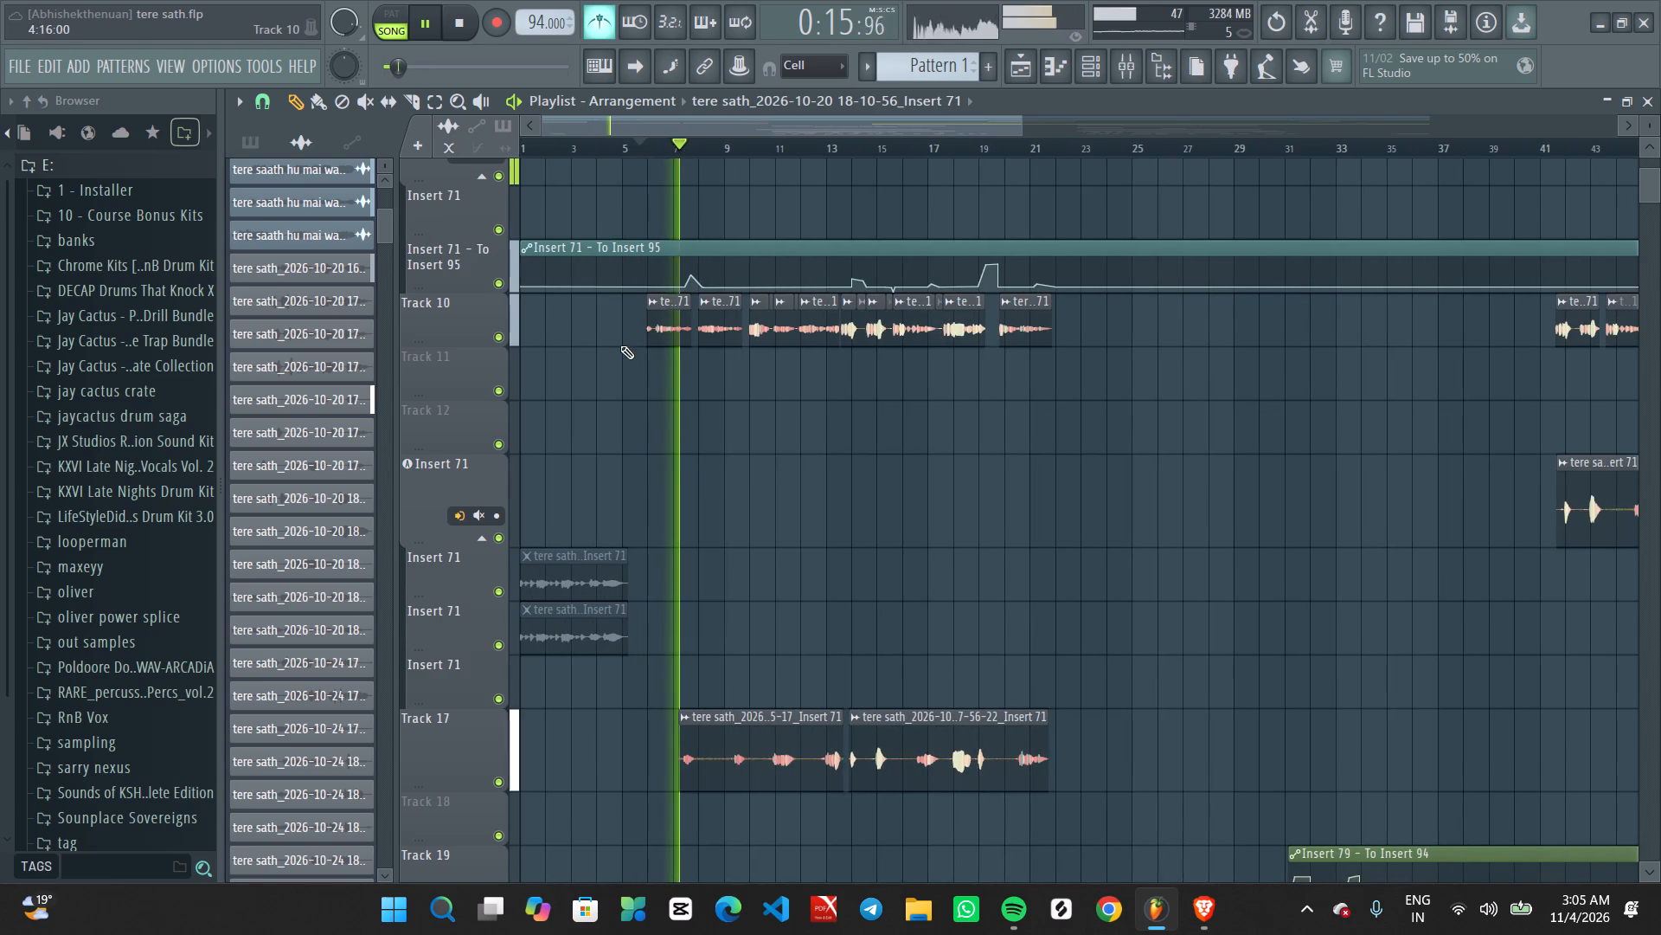
pyautogui.keyDown('ctrl'); pyautogui.moveTo(620, 345); pyautogui.dragTo(1009, 391); pyautogui.keyUp('ctrl')
pyautogui.keyDown('ctrl'); pyautogui.scroll(10, 715, 378); pyautogui.keyUp('ctrl')
pyautogui.moveTo(625, 442); pyautogui.dragTo(1038, 526, button='middle')
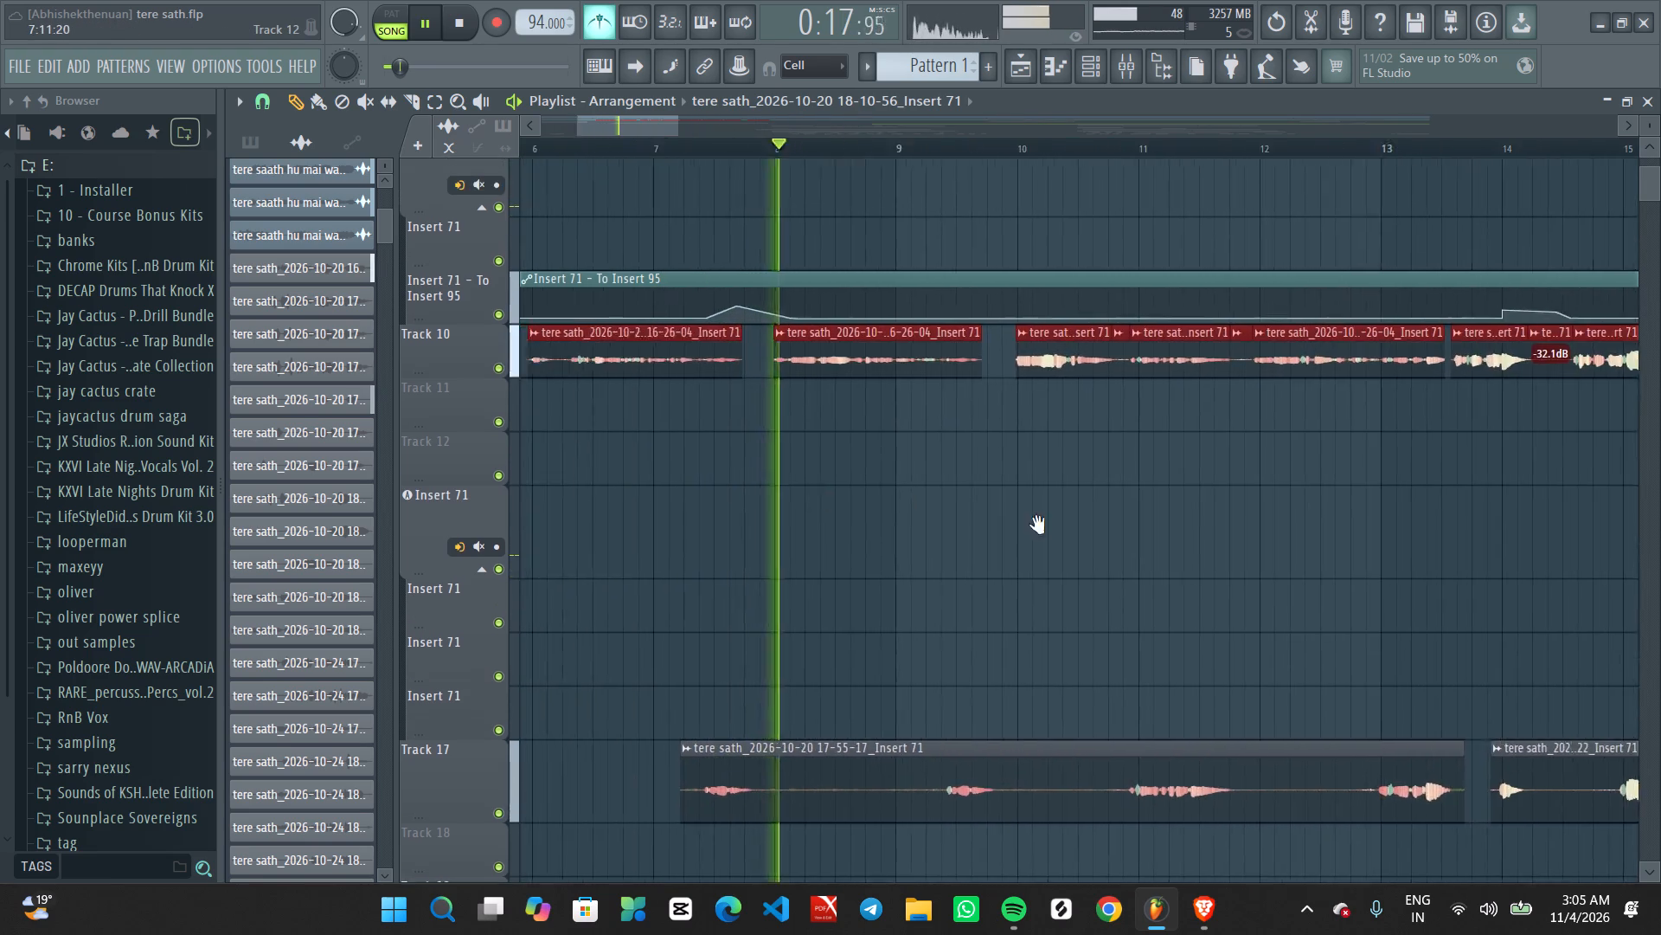
pyautogui.moveTo(1038, 526); pyautogui.dragTo(1188, 544, button='middle')
pyautogui.keyDown('ctrl'); pyautogui.scroll(8, 953, 538); pyautogui.keyUp('ctrl')
pyautogui.keyDown('ctrl'); pyautogui.scroll(5, 1024, 507); pyautogui.keyUp('ctrl')
pyautogui.press('space')
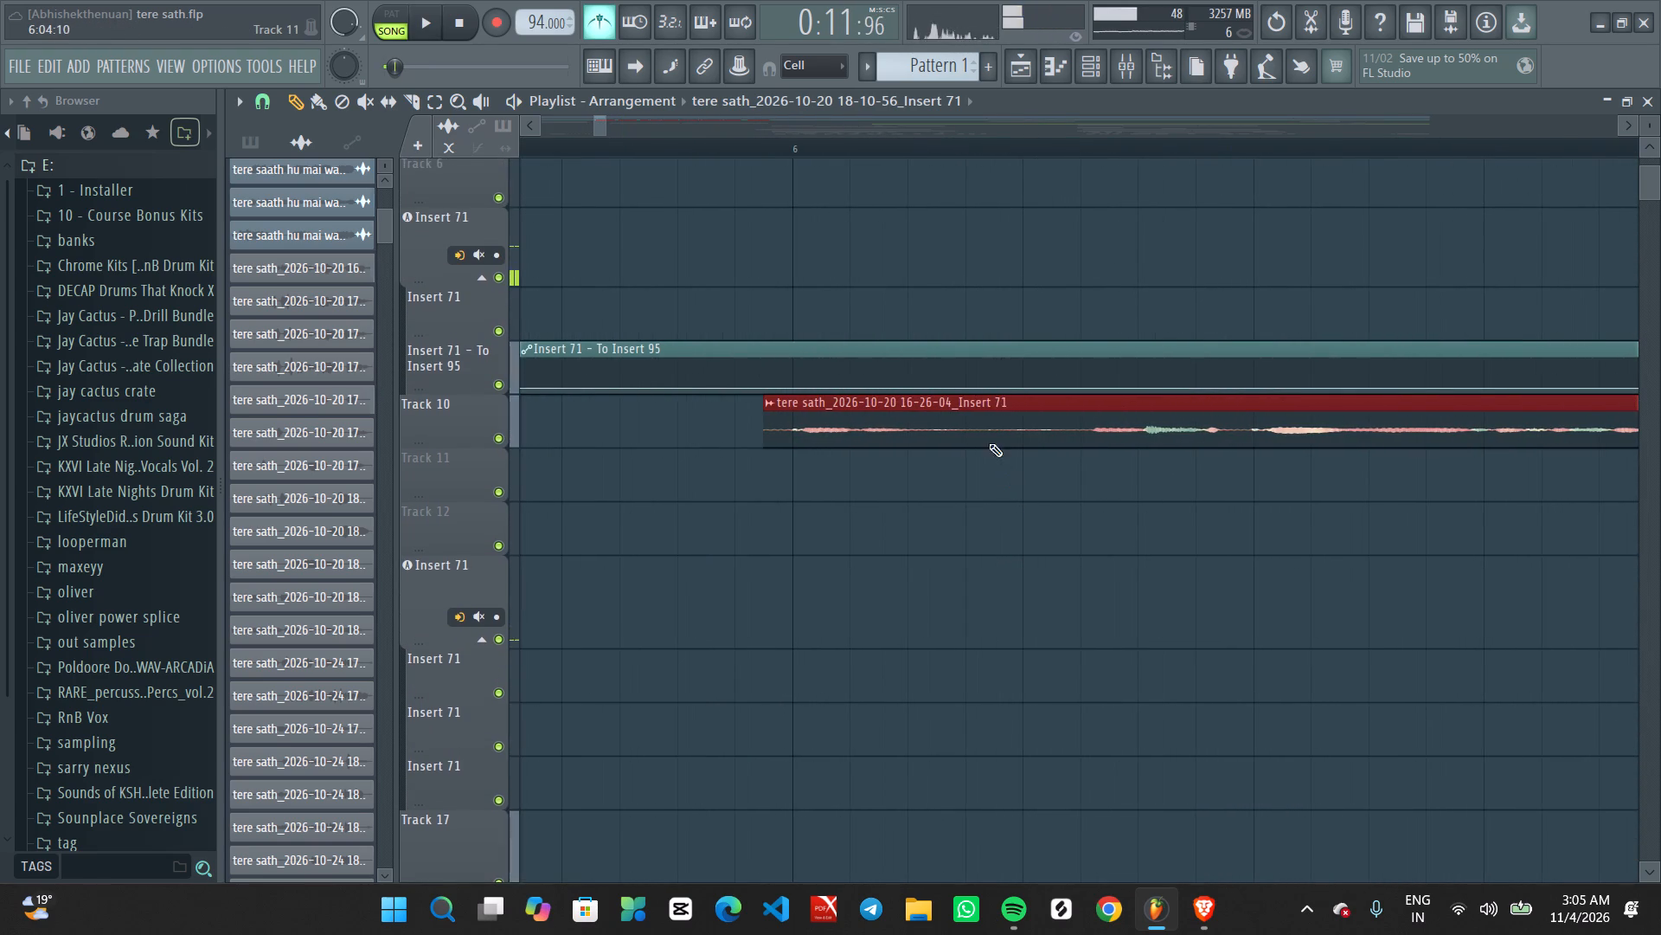
pyautogui.keyDown('alt'); pyautogui.click(987, 436); pyautogui.keyUp('alt')
pyautogui.press('space')
pyautogui.keyDown('ctrl'); pyautogui.scroll(-3, 959, 507); pyautogui.keyUp('ctrl')
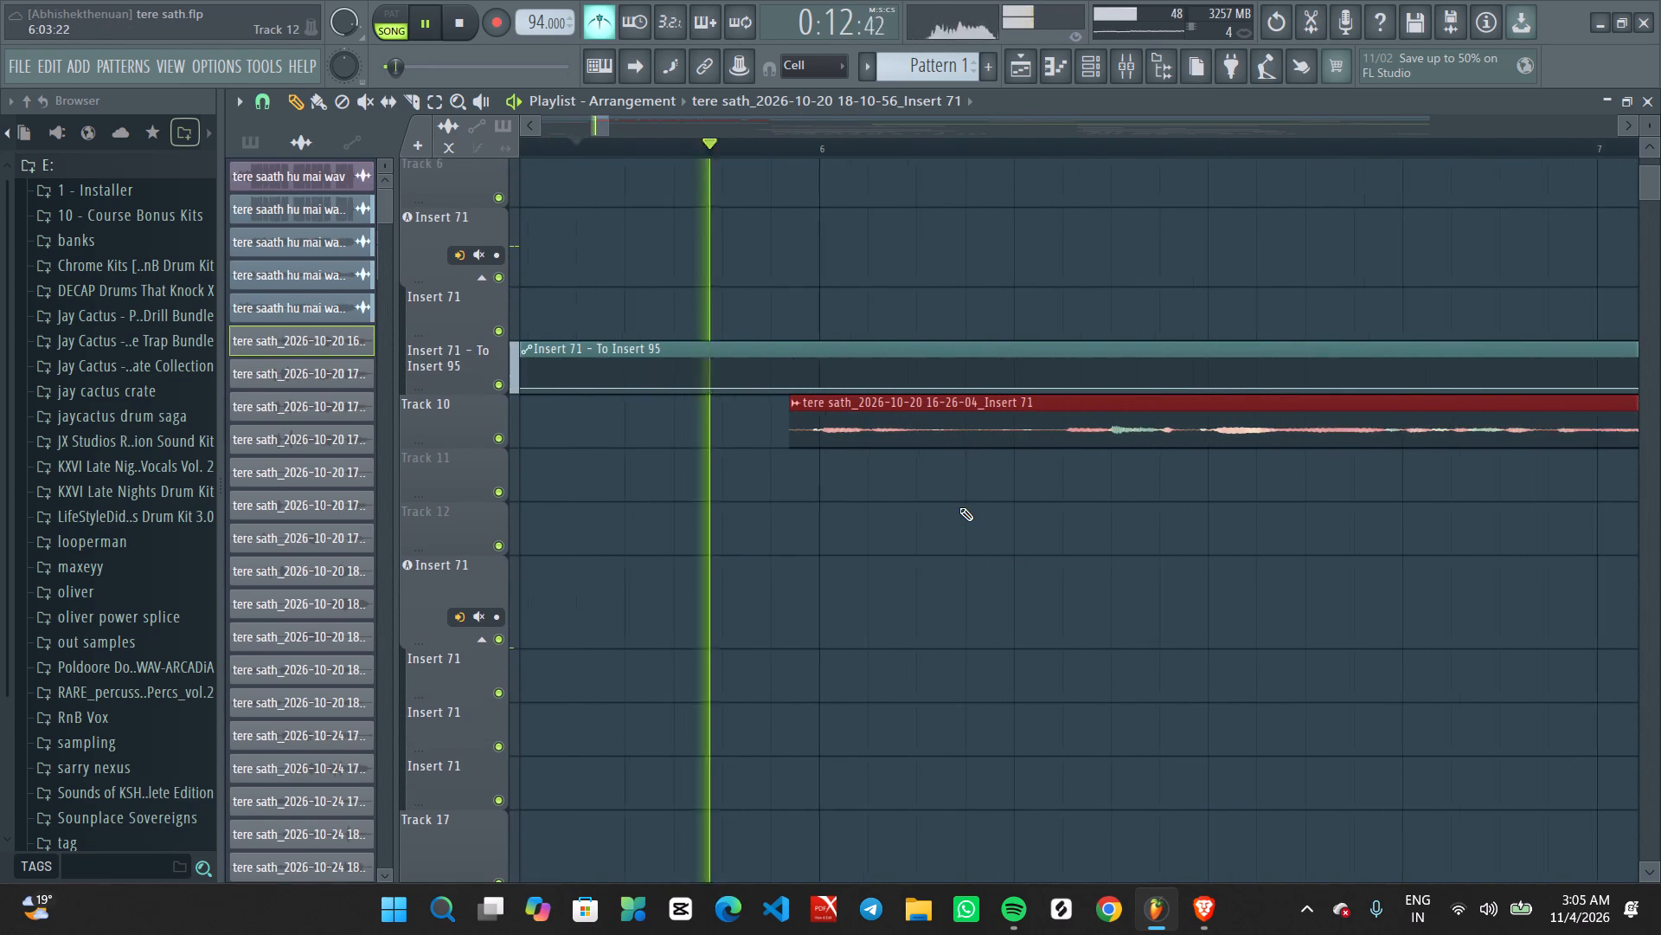
# Listen to the Track 10 vocals against the metronome and turn the metronome off.
pyautogui.keyDown('ctrl'); pyautogui.scroll(-10, 959, 507); pyautogui.keyUp('ctrl')
pyautogui.keyDown('ctrl'); pyautogui.scroll(6, 952, 517); pyautogui.keyUp('ctrl')
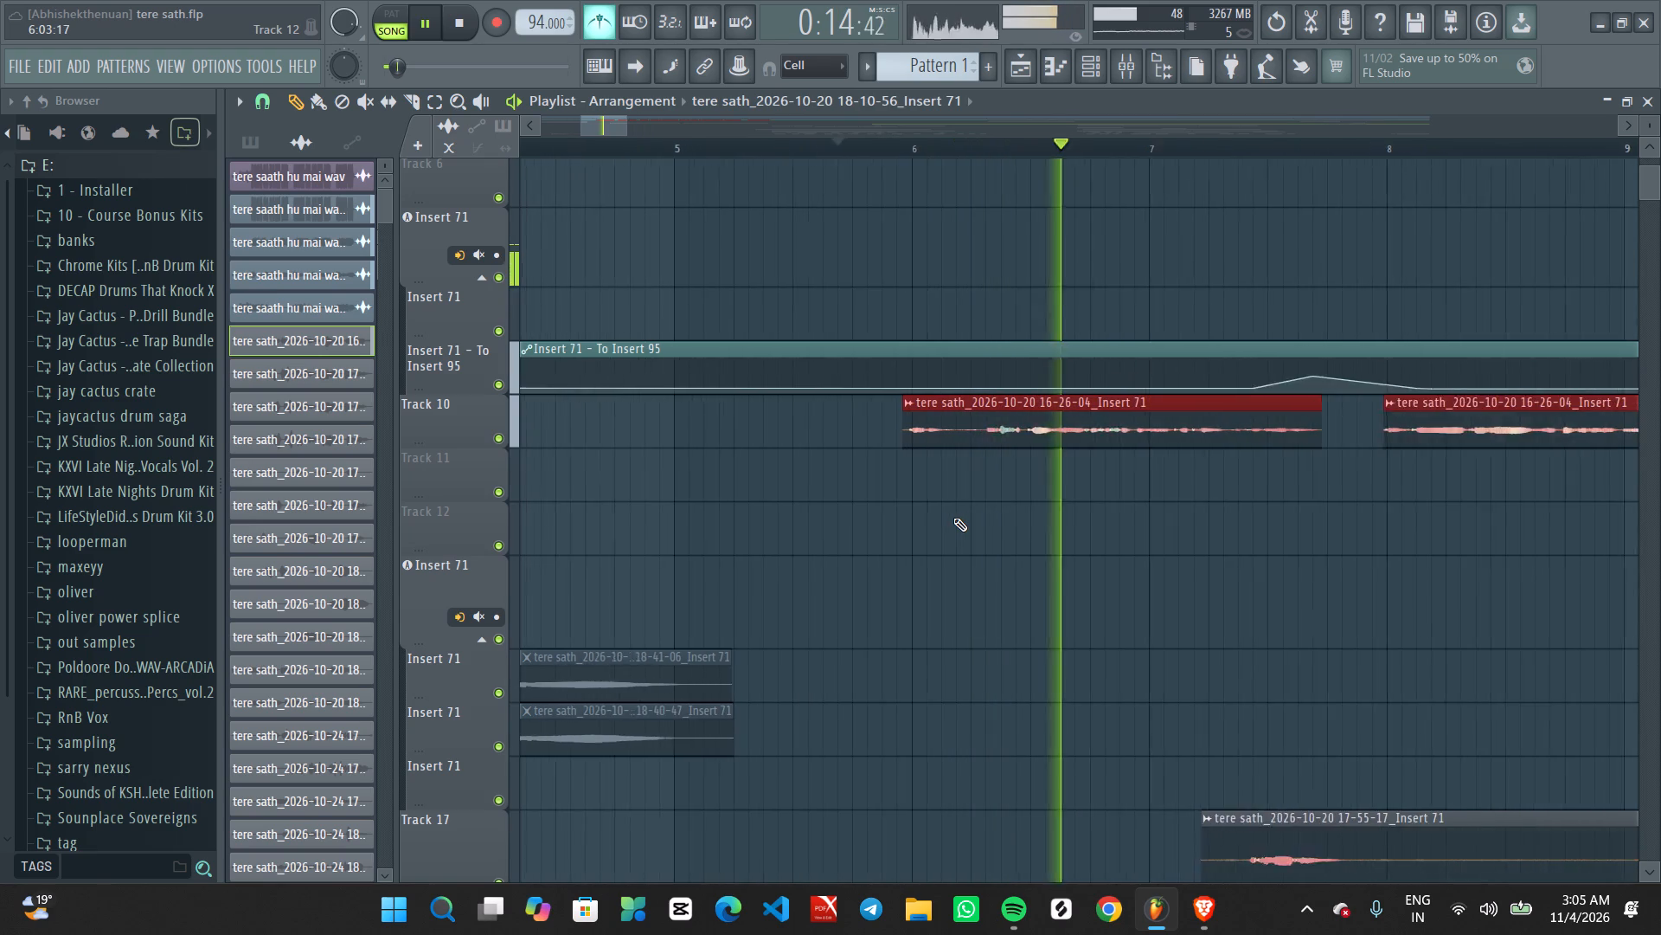
pyautogui.keyDown('ctrl'); pyautogui.scroll(-15, 953, 518); pyautogui.keyUp('ctrl')
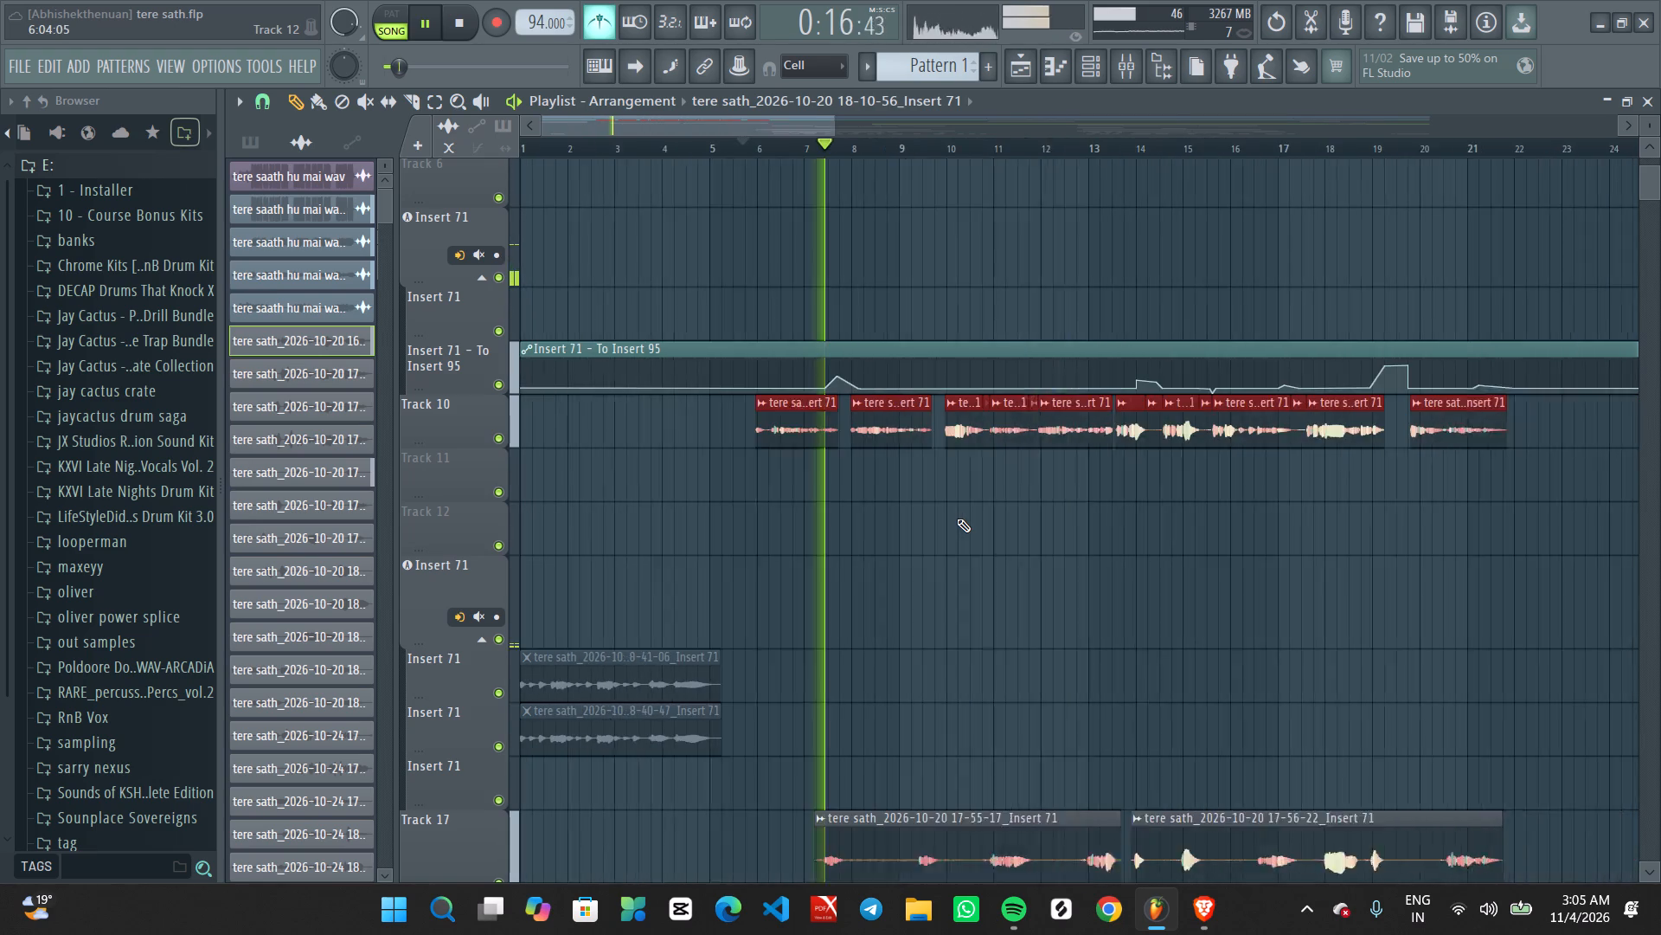
pyautogui.keyDown('ctrl'); pyautogui.scroll(-1, 957, 519); pyautogui.keyUp('ctrl')
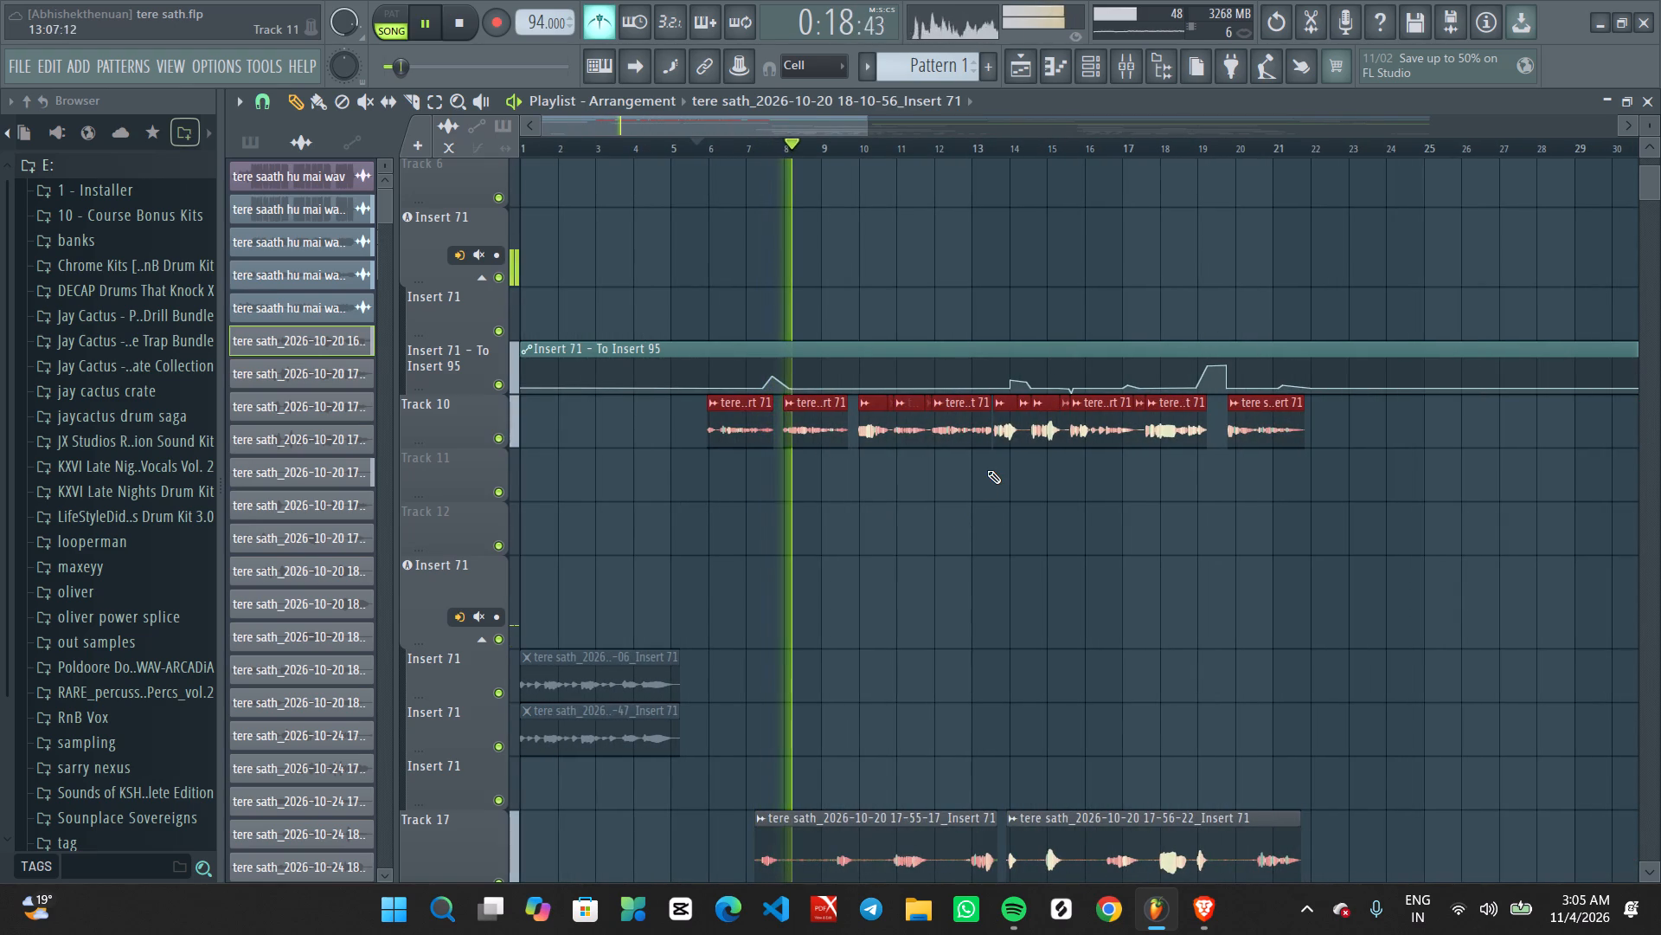
pyautogui.scroll(-14, 1022, 146)
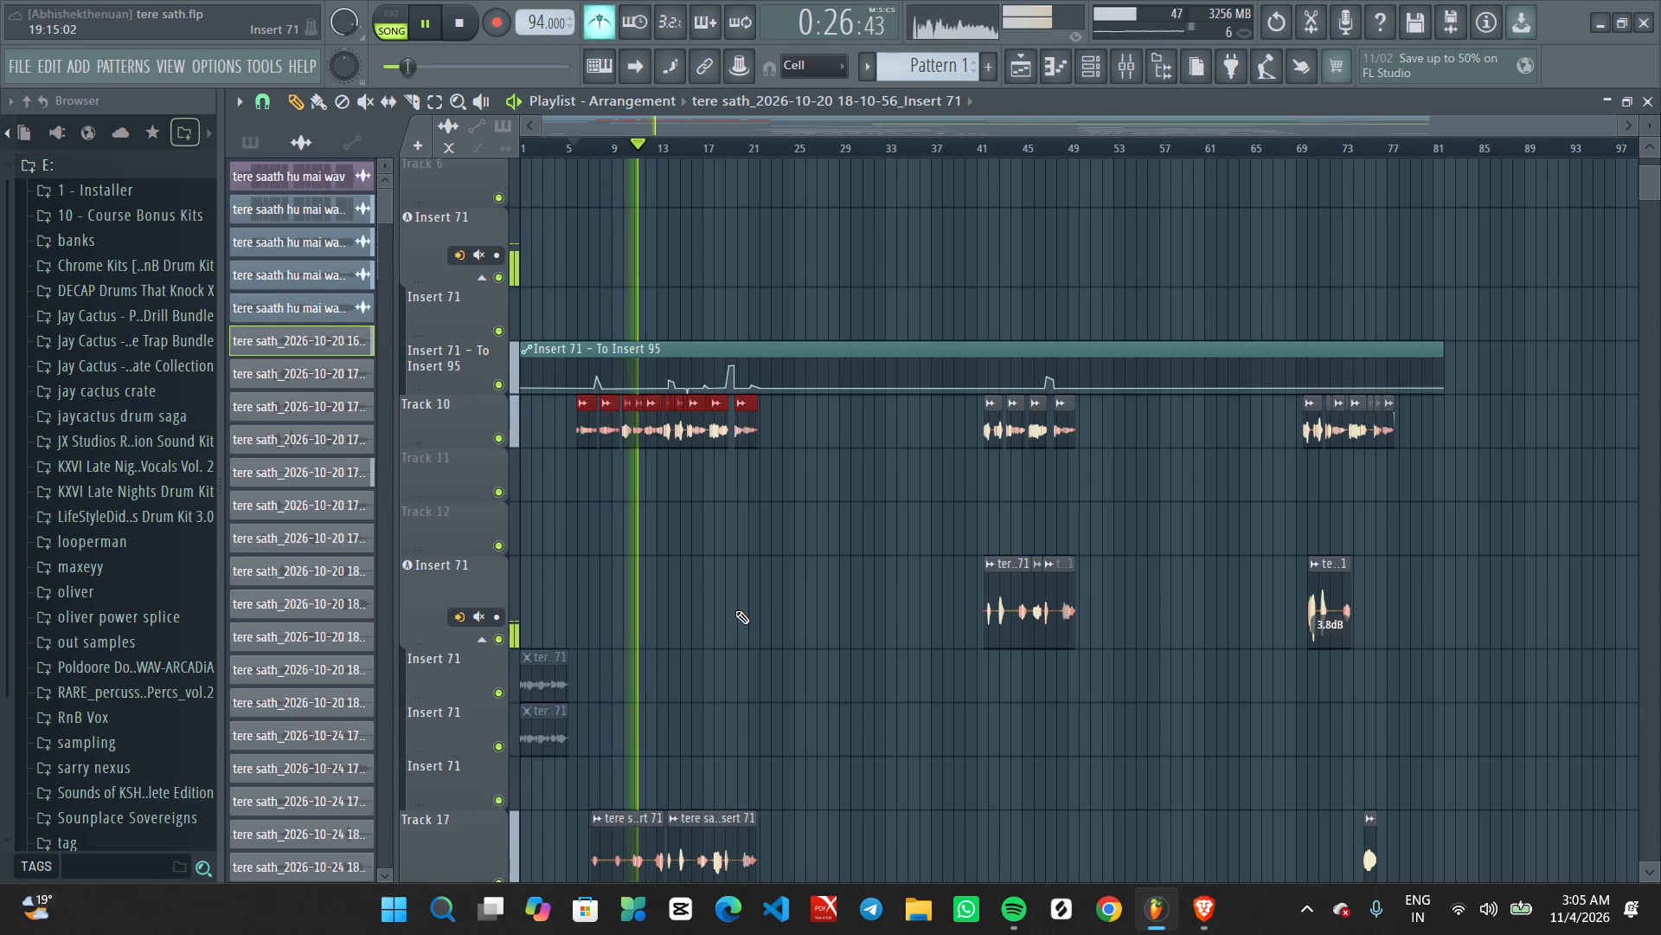
pyautogui.click(599, 13)
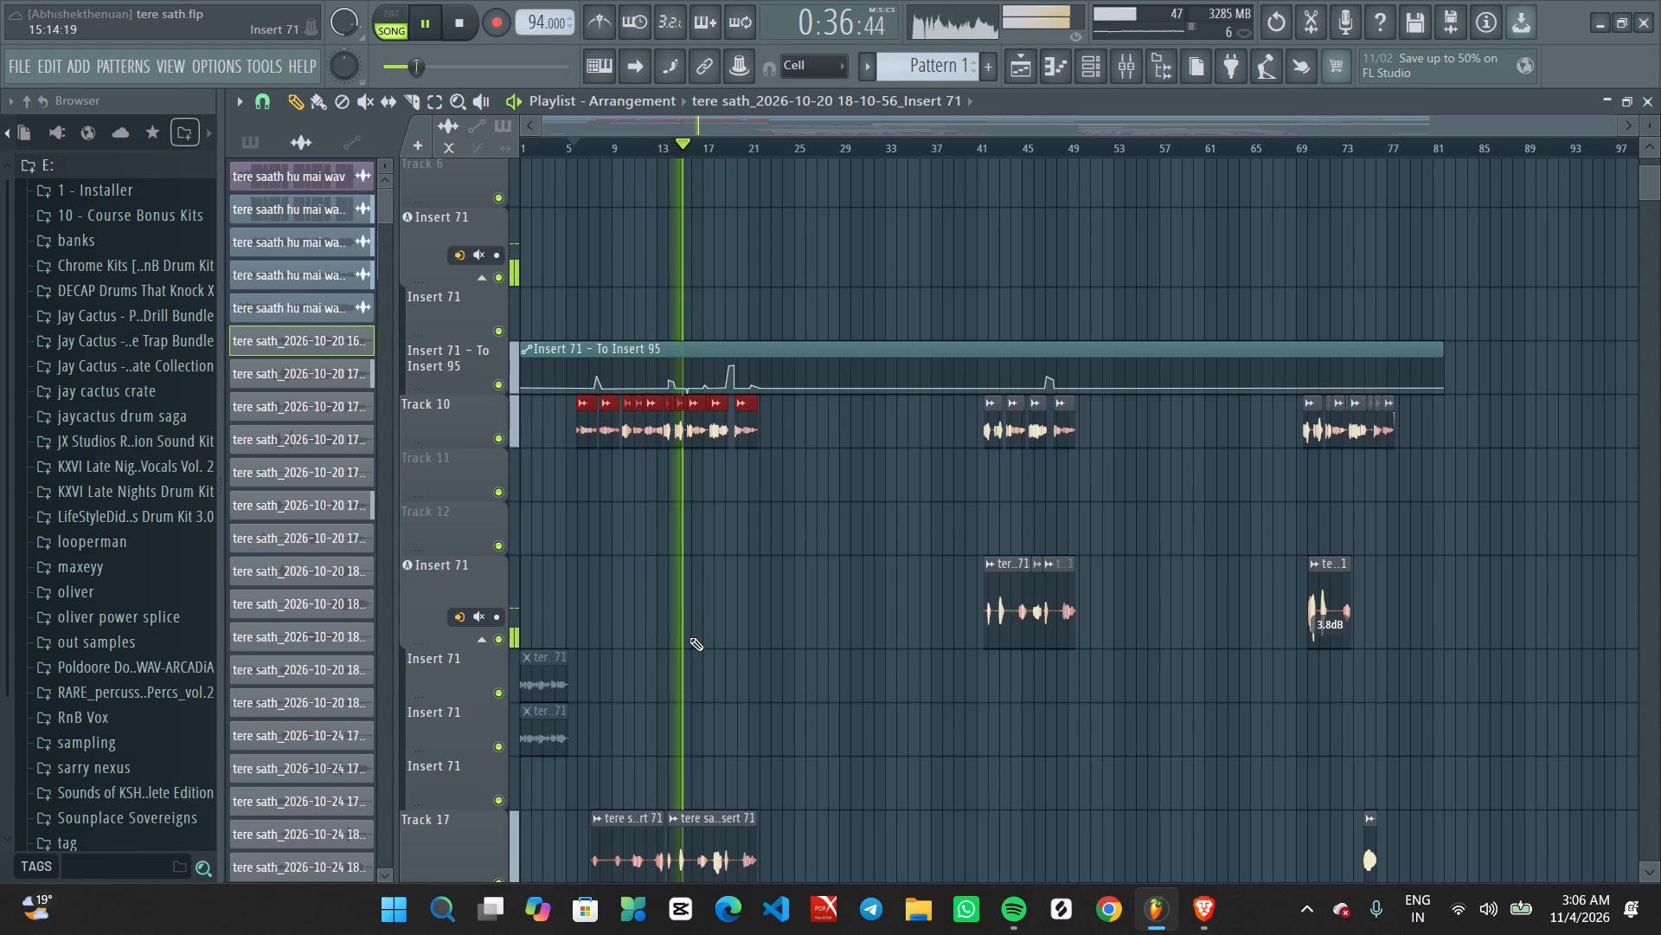
# Jump playback to about bar 21 and back to about bar 13 to listen to the vocal section again.
pyautogui.scroll(-7, 689, 637)
pyautogui.scroll(2, 691, 641)
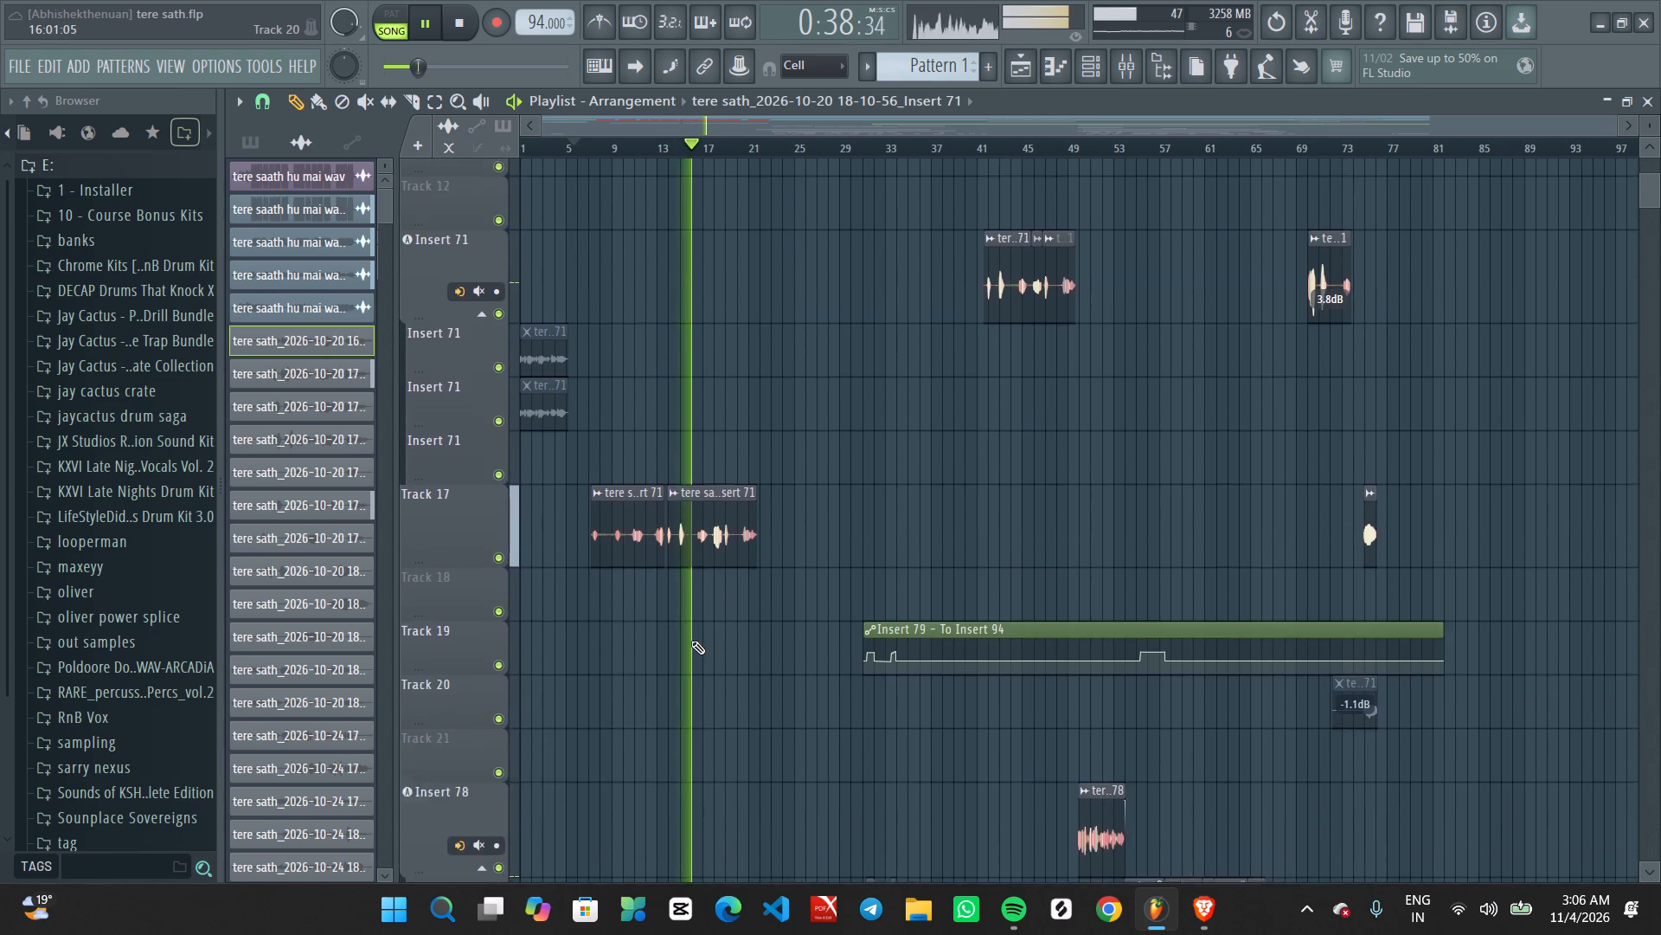
pyautogui.scroll(5, 691, 641)
pyautogui.click(759, 149)
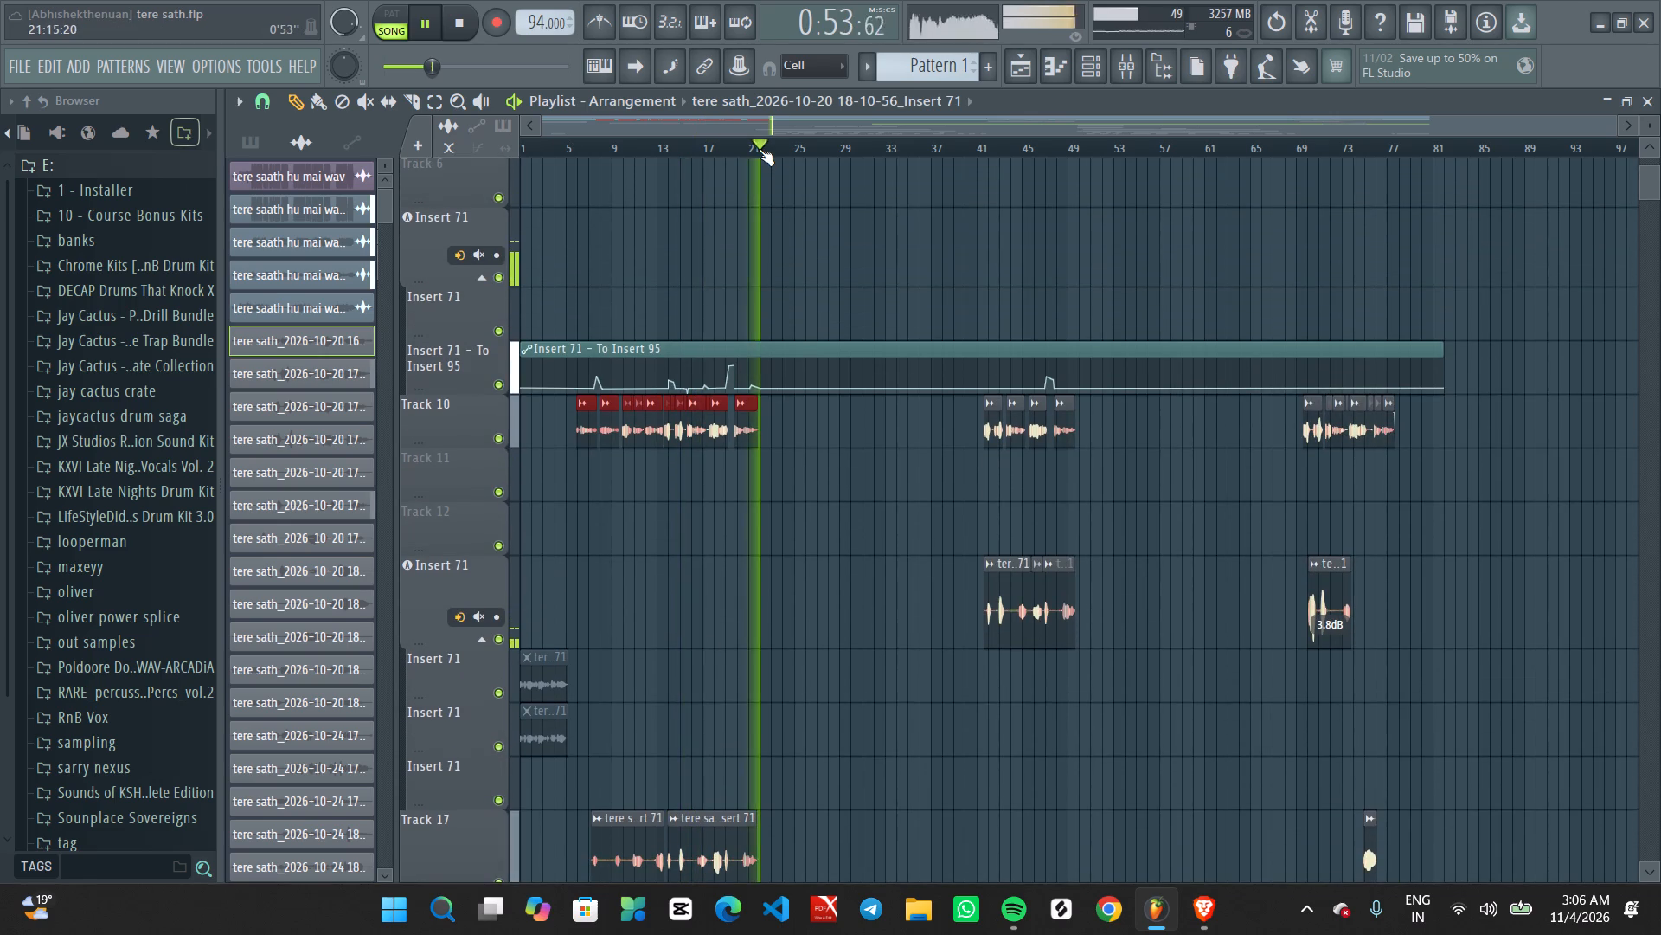
pyautogui.click(661, 151)
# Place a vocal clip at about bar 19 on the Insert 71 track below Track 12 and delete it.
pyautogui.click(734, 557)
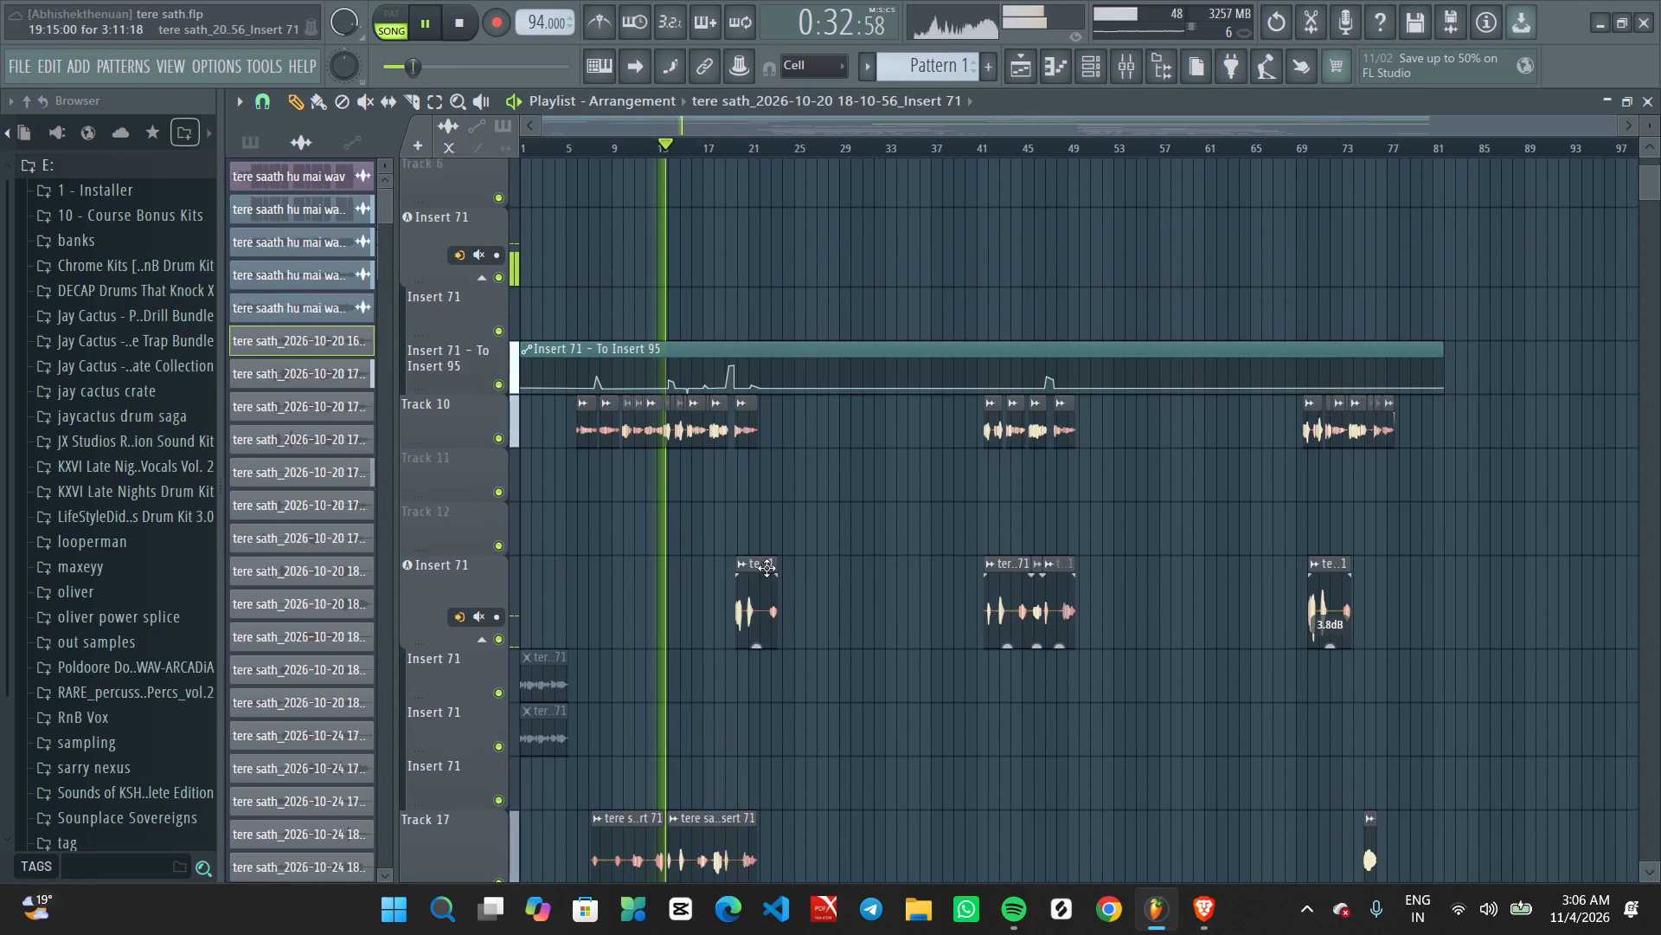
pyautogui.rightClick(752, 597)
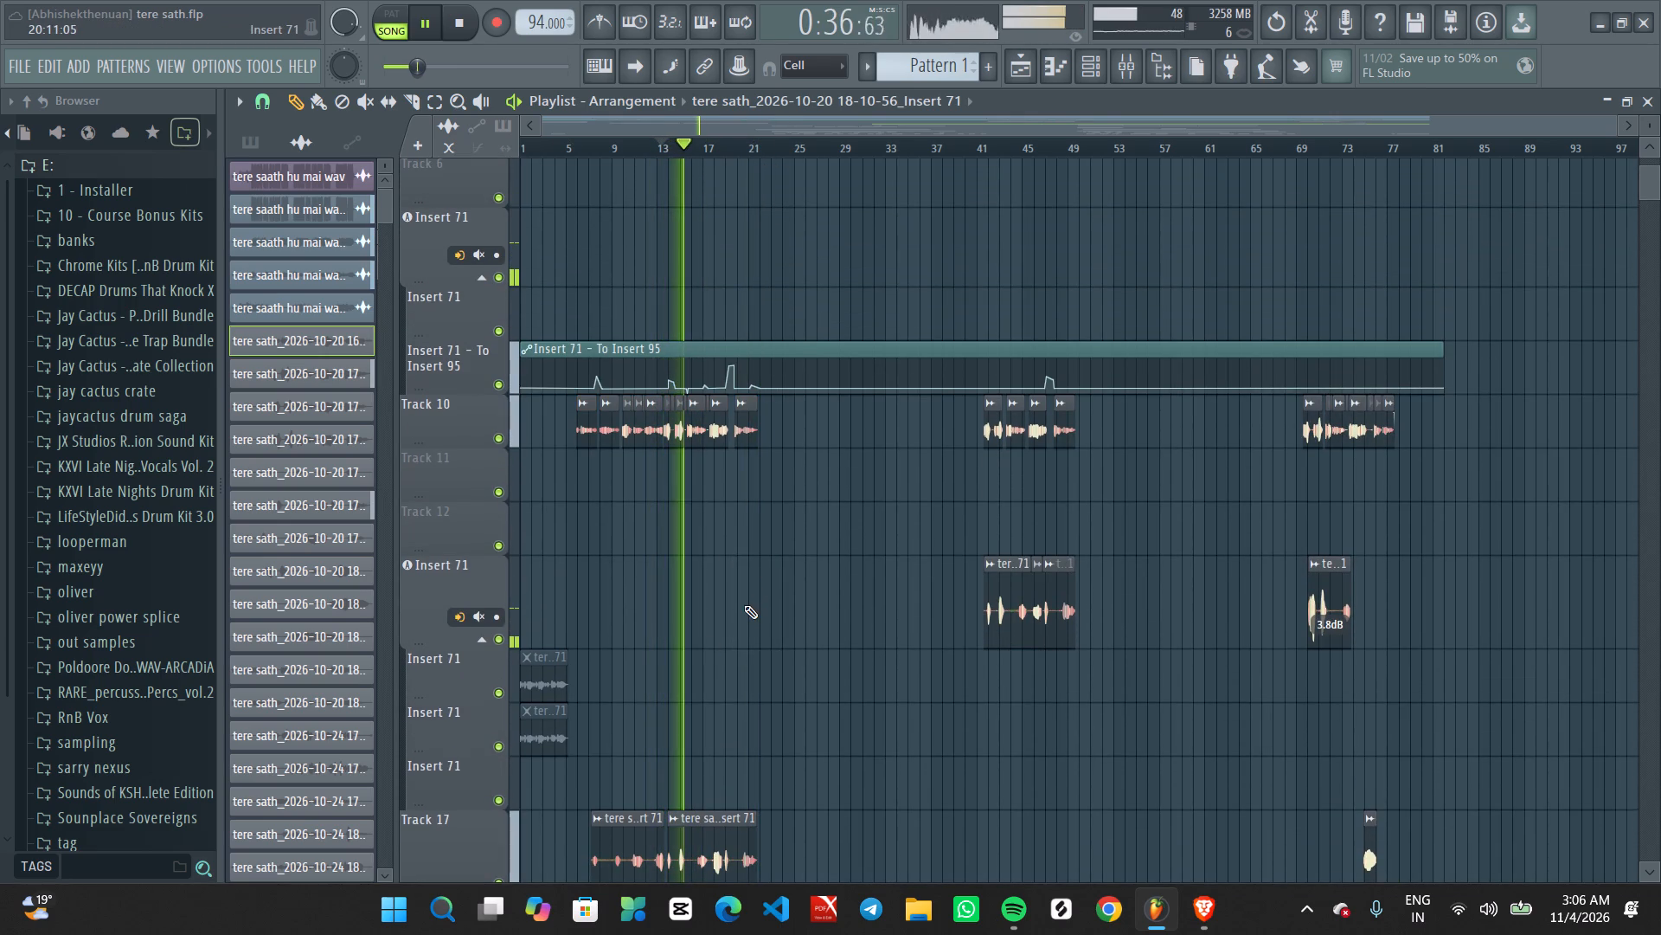
# Listen on past bar 21 while examining the clips on the Insert 78, doubles and Insert 84 to 89 tracks.
pyautogui.scroll(-5, 1648, 121)
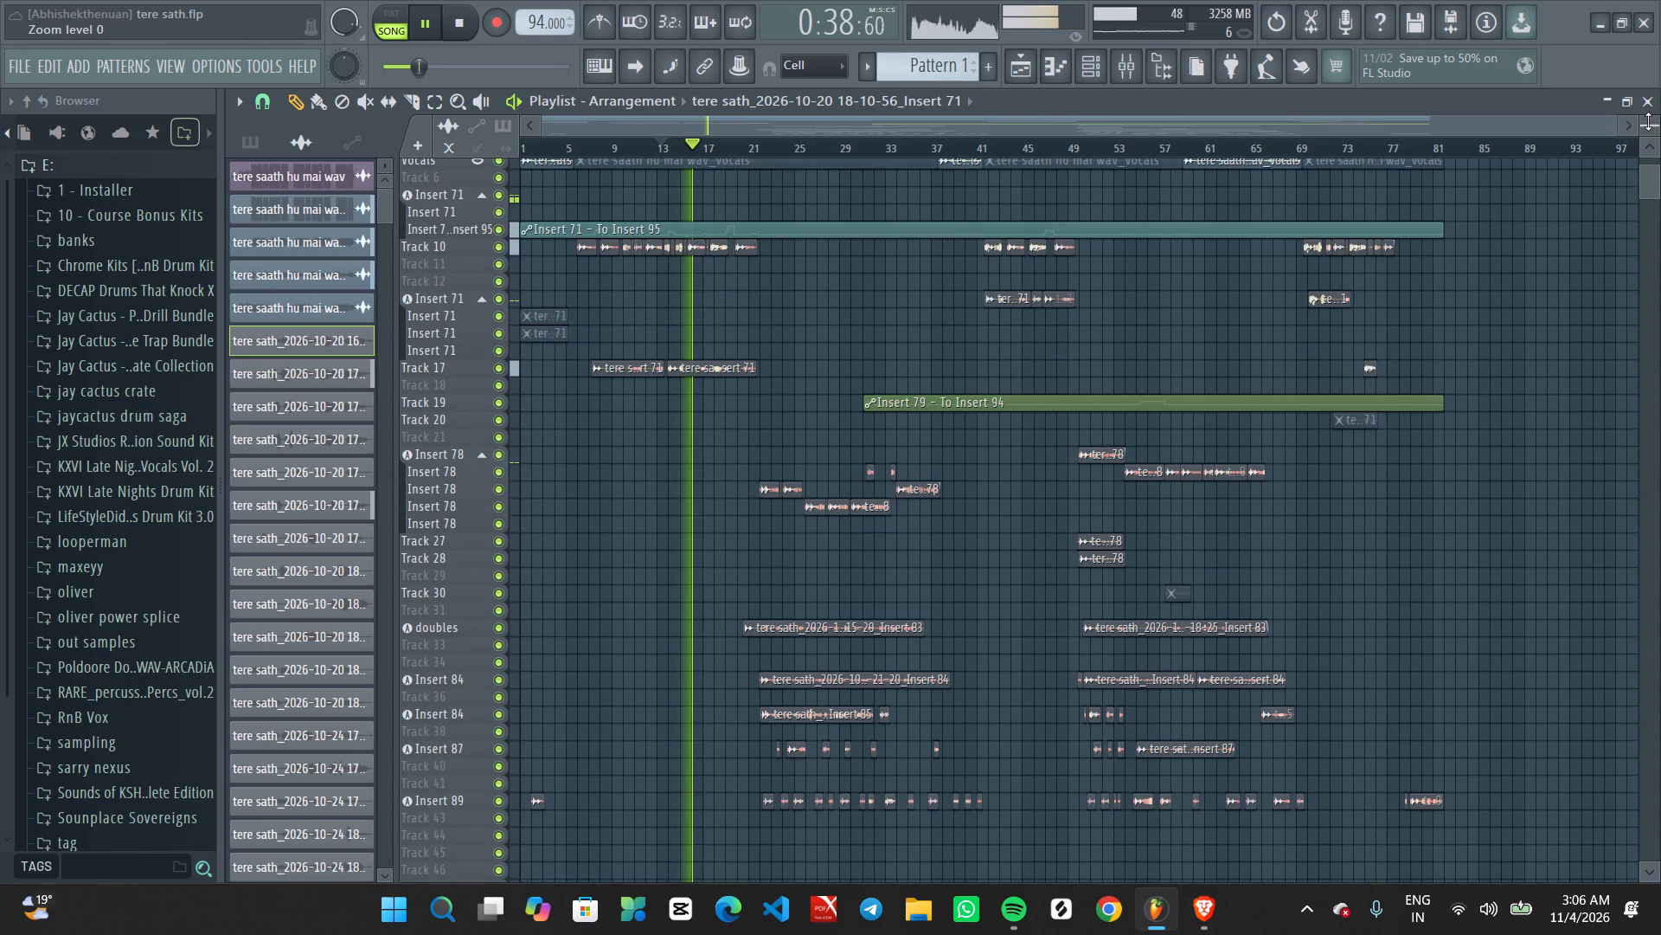
pyautogui.scroll(-2, 1648, 121)
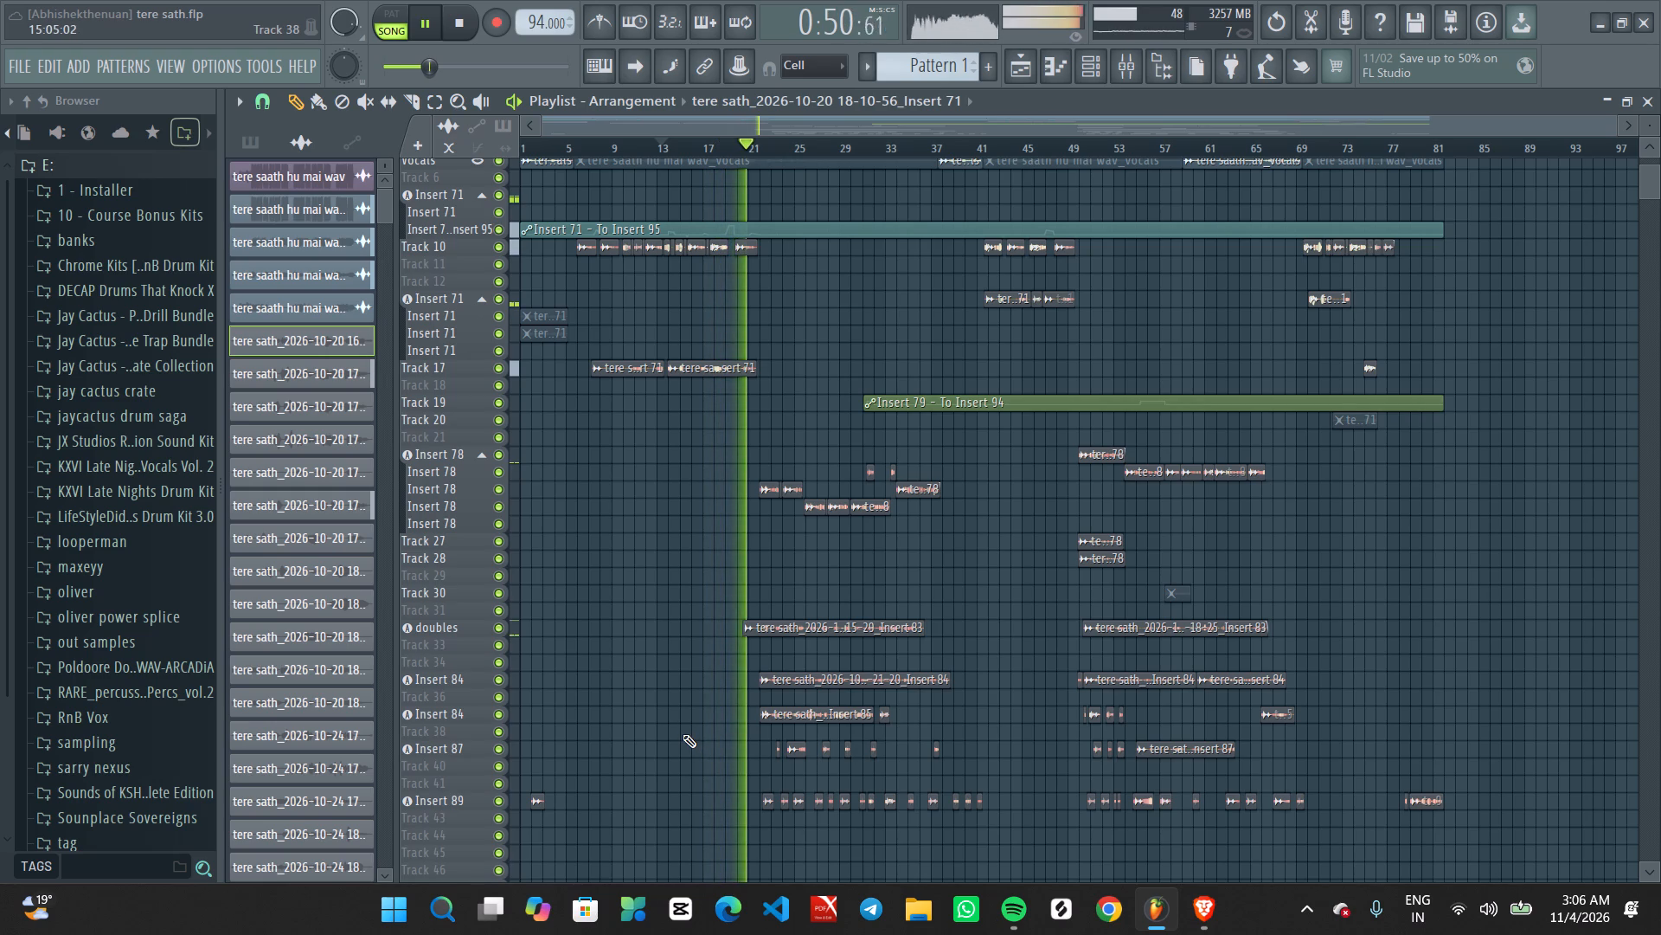
pyautogui.scroll(-9, 694, 686)
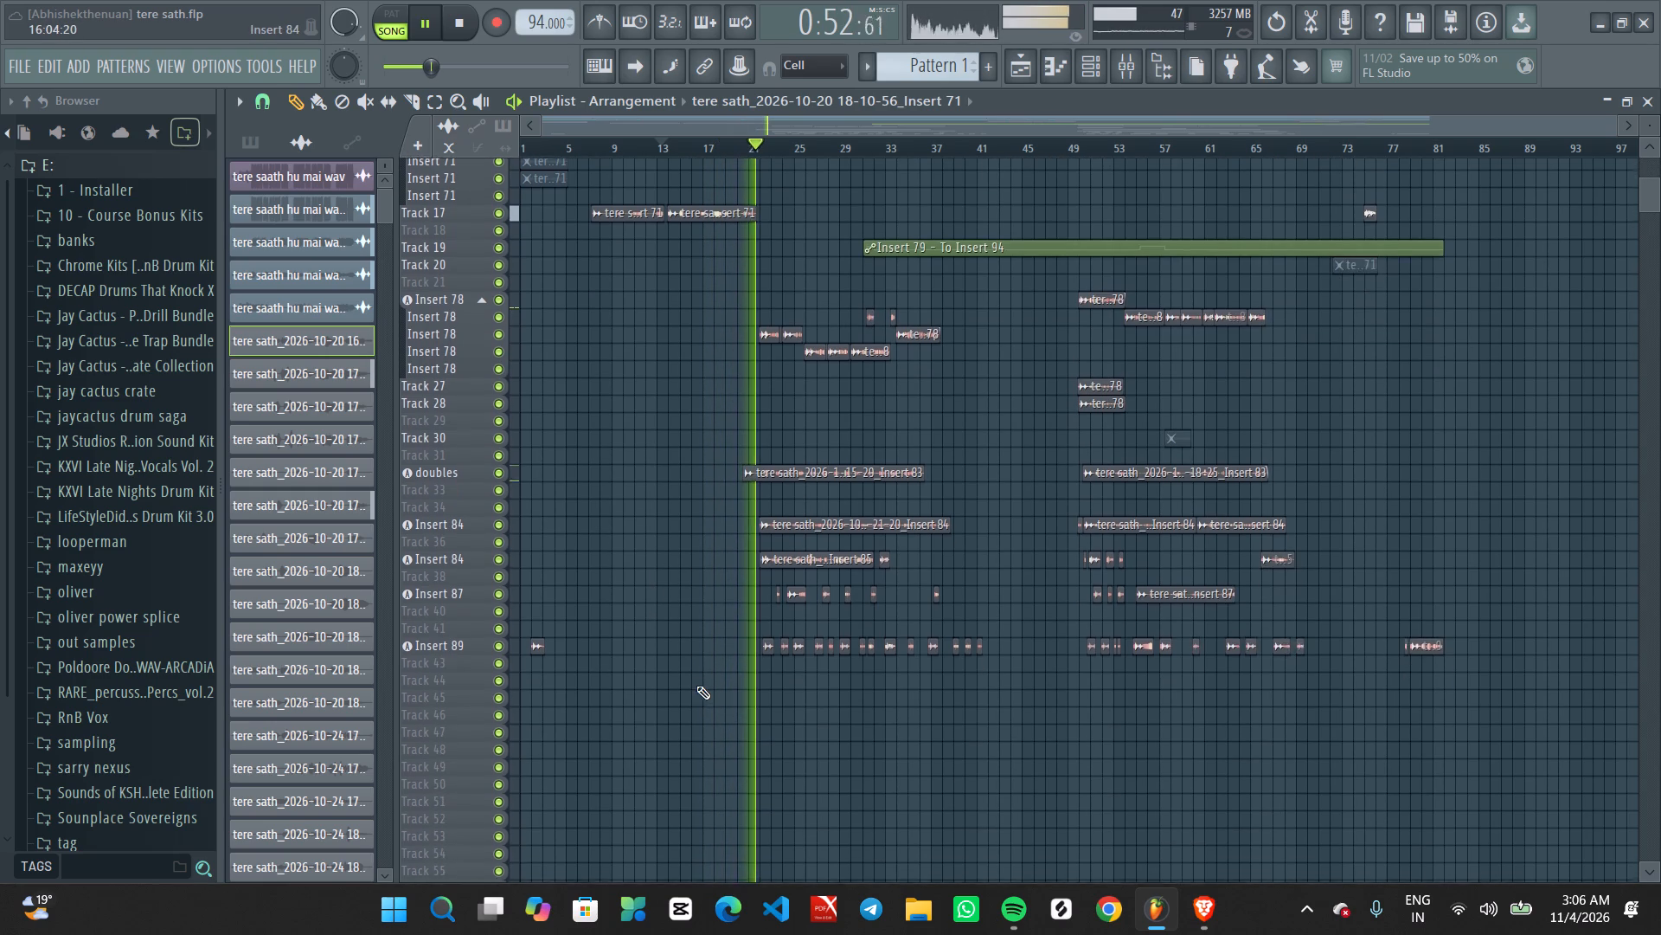
pyautogui.scroll(16, 701, 684)
pyautogui.scroll(-4, 709, 689)
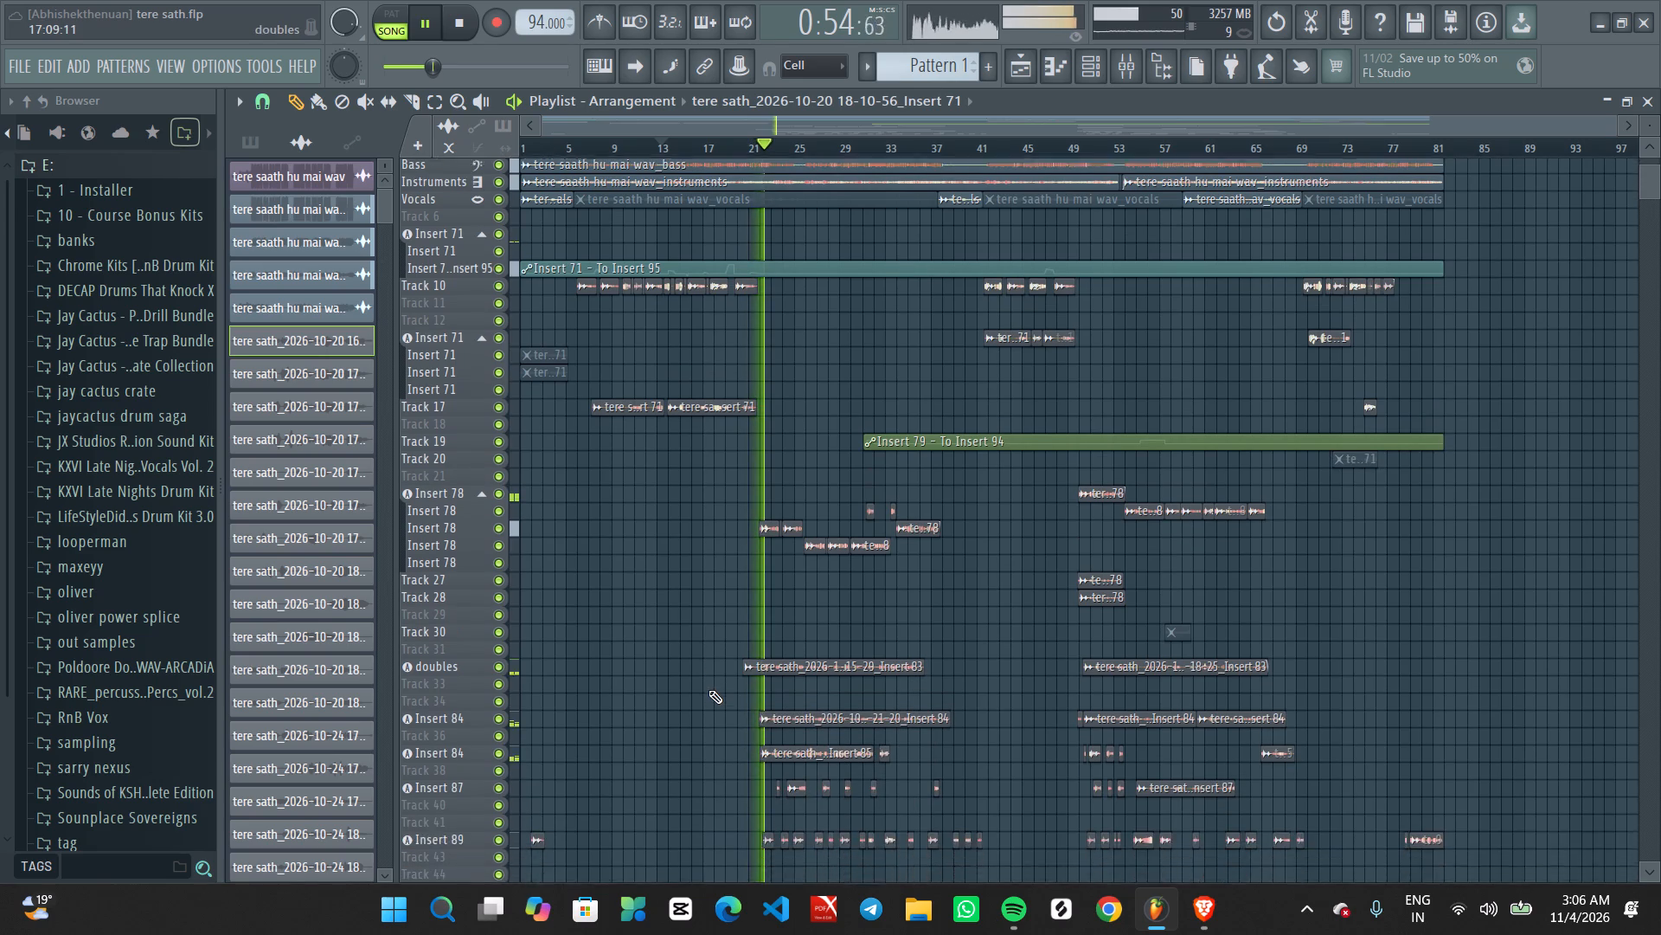
pyautogui.scroll(1, 709, 690)
pyautogui.scroll(-12, 709, 690)
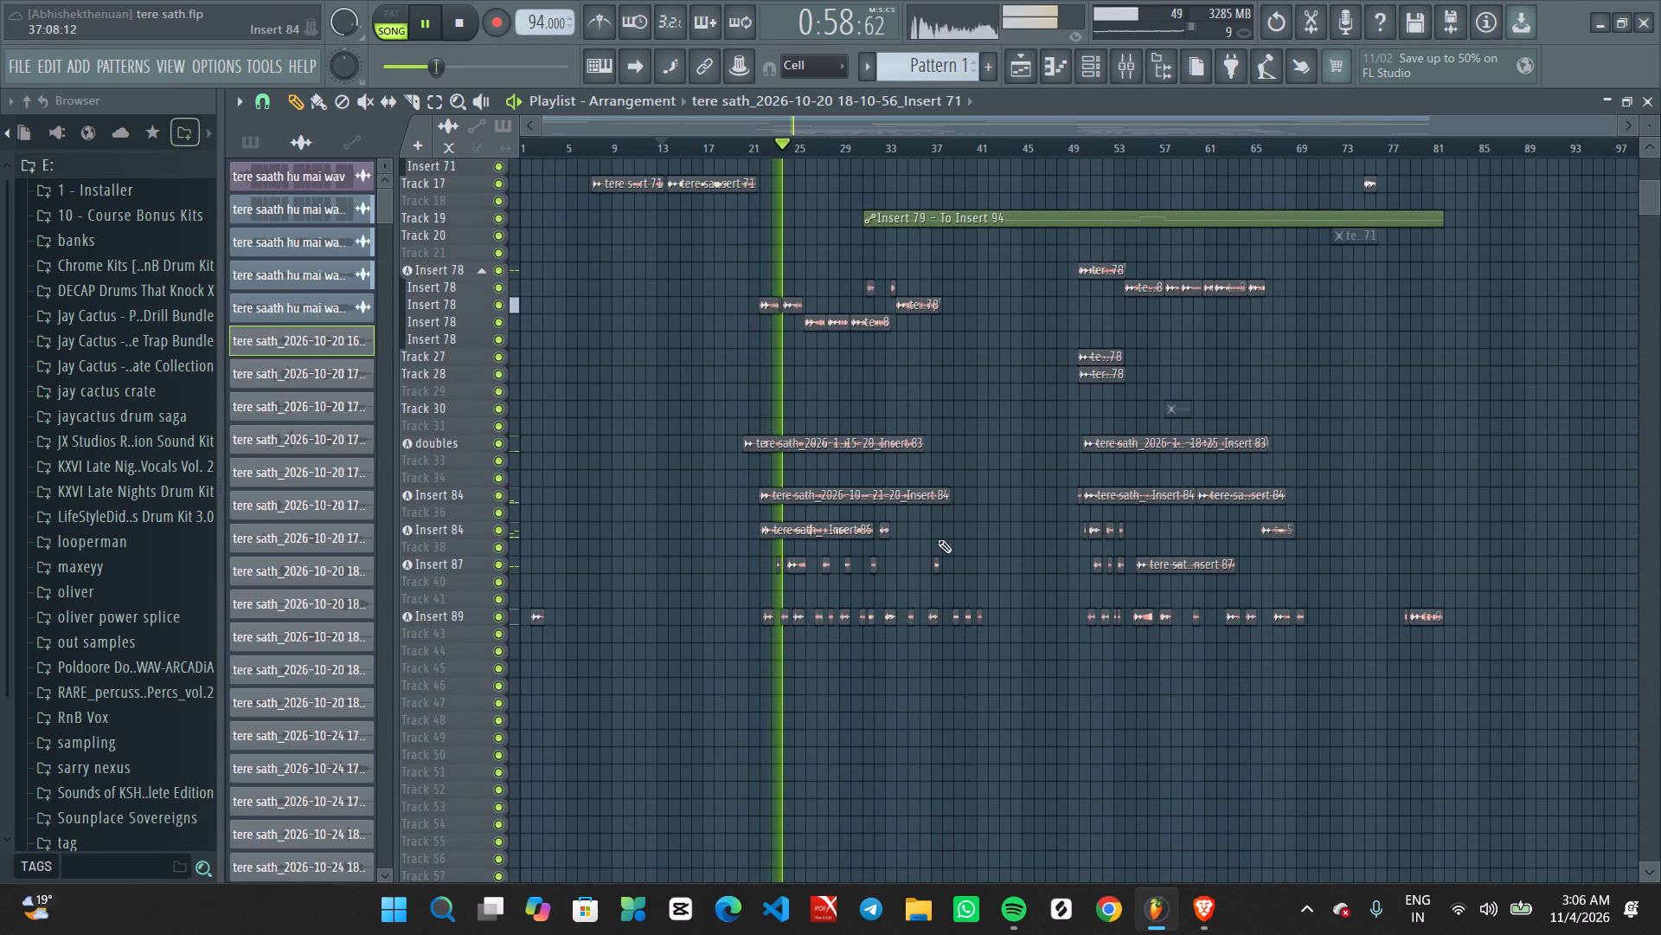
pyautogui.scroll(-6, 800, 654)
pyautogui.scroll(3, 752, 702)
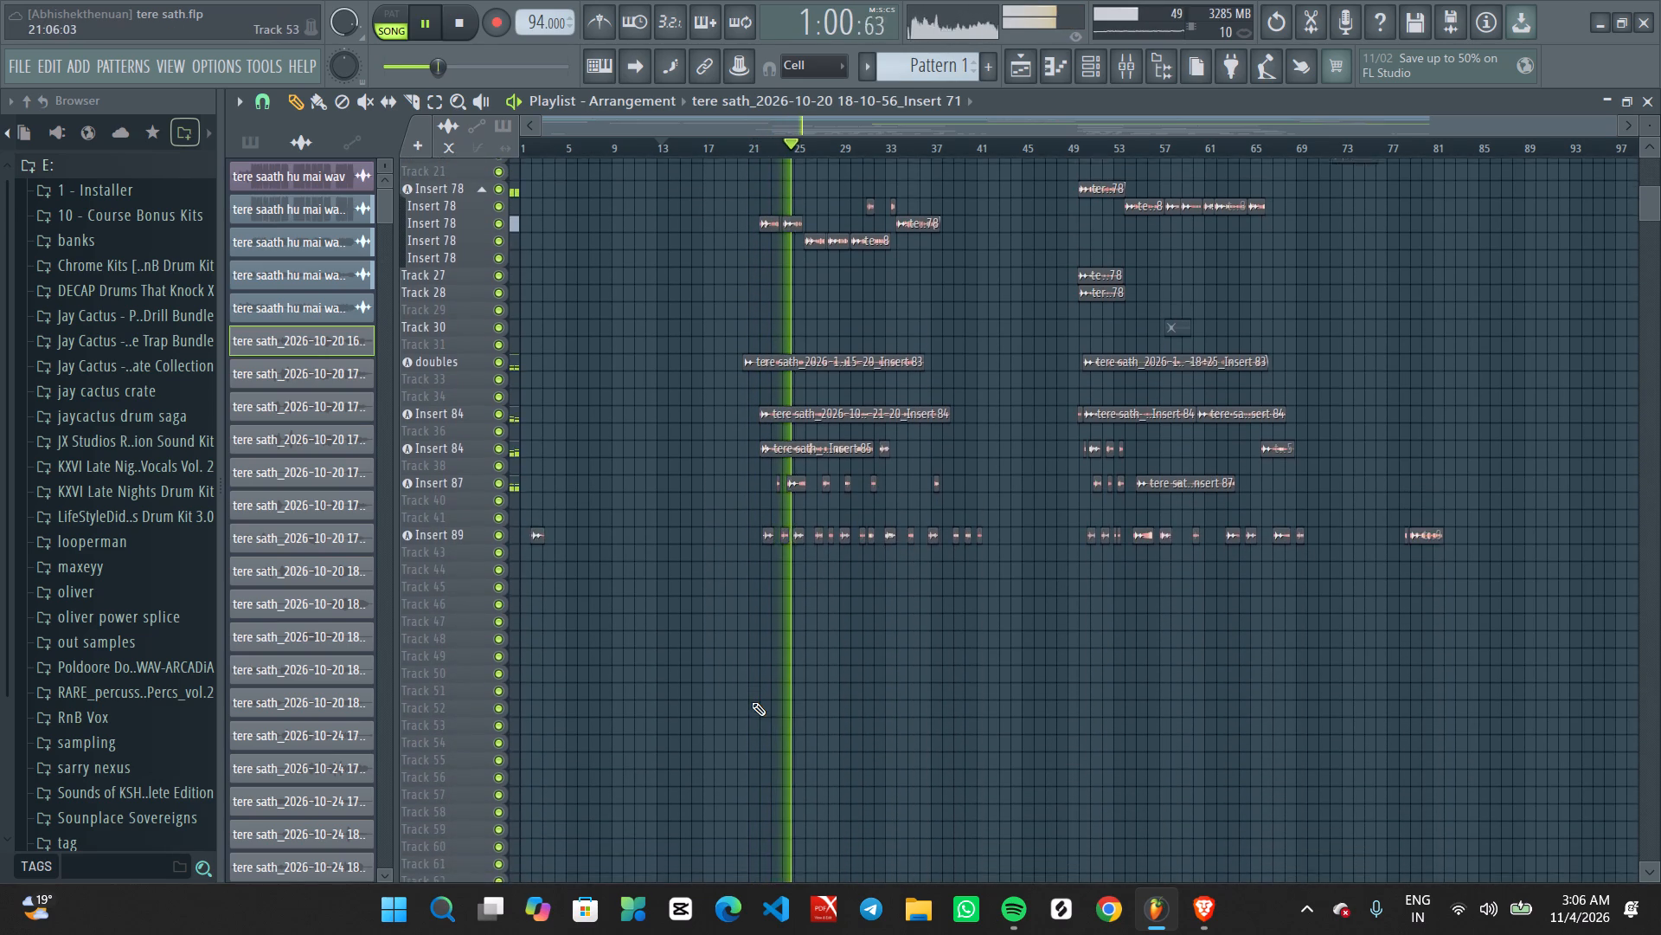
pyautogui.scroll(4, 760, 705)
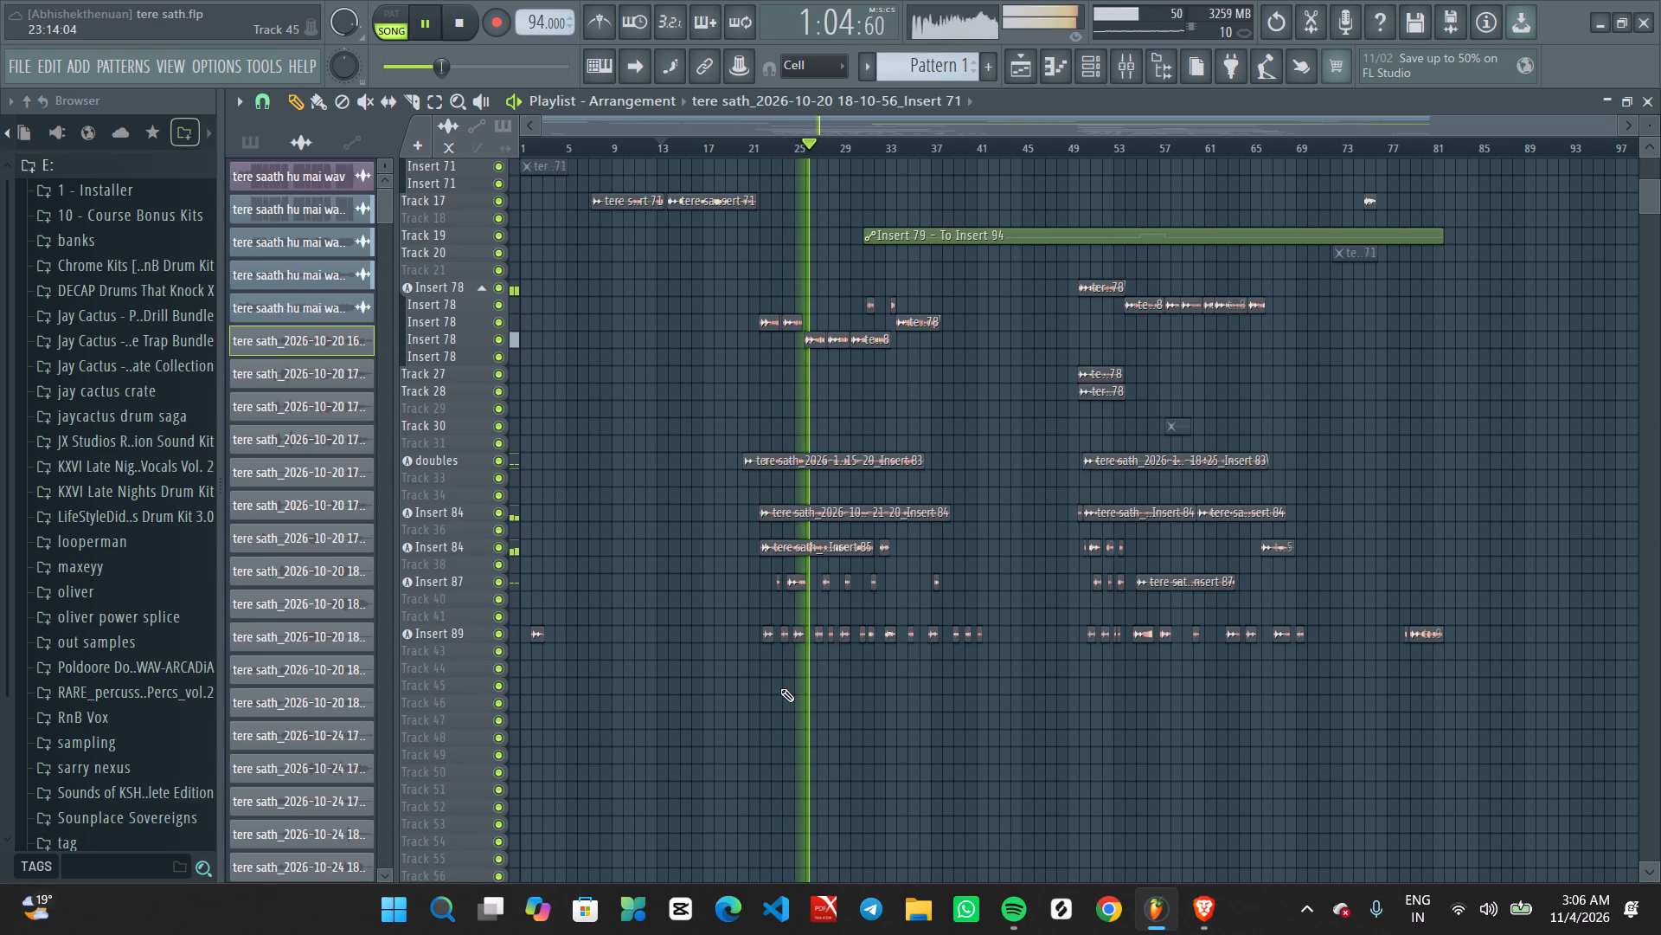
# Jump playback to about bar 26 and back to just before bar 25, and listen onward from there.
pyautogui.click(807, 145)
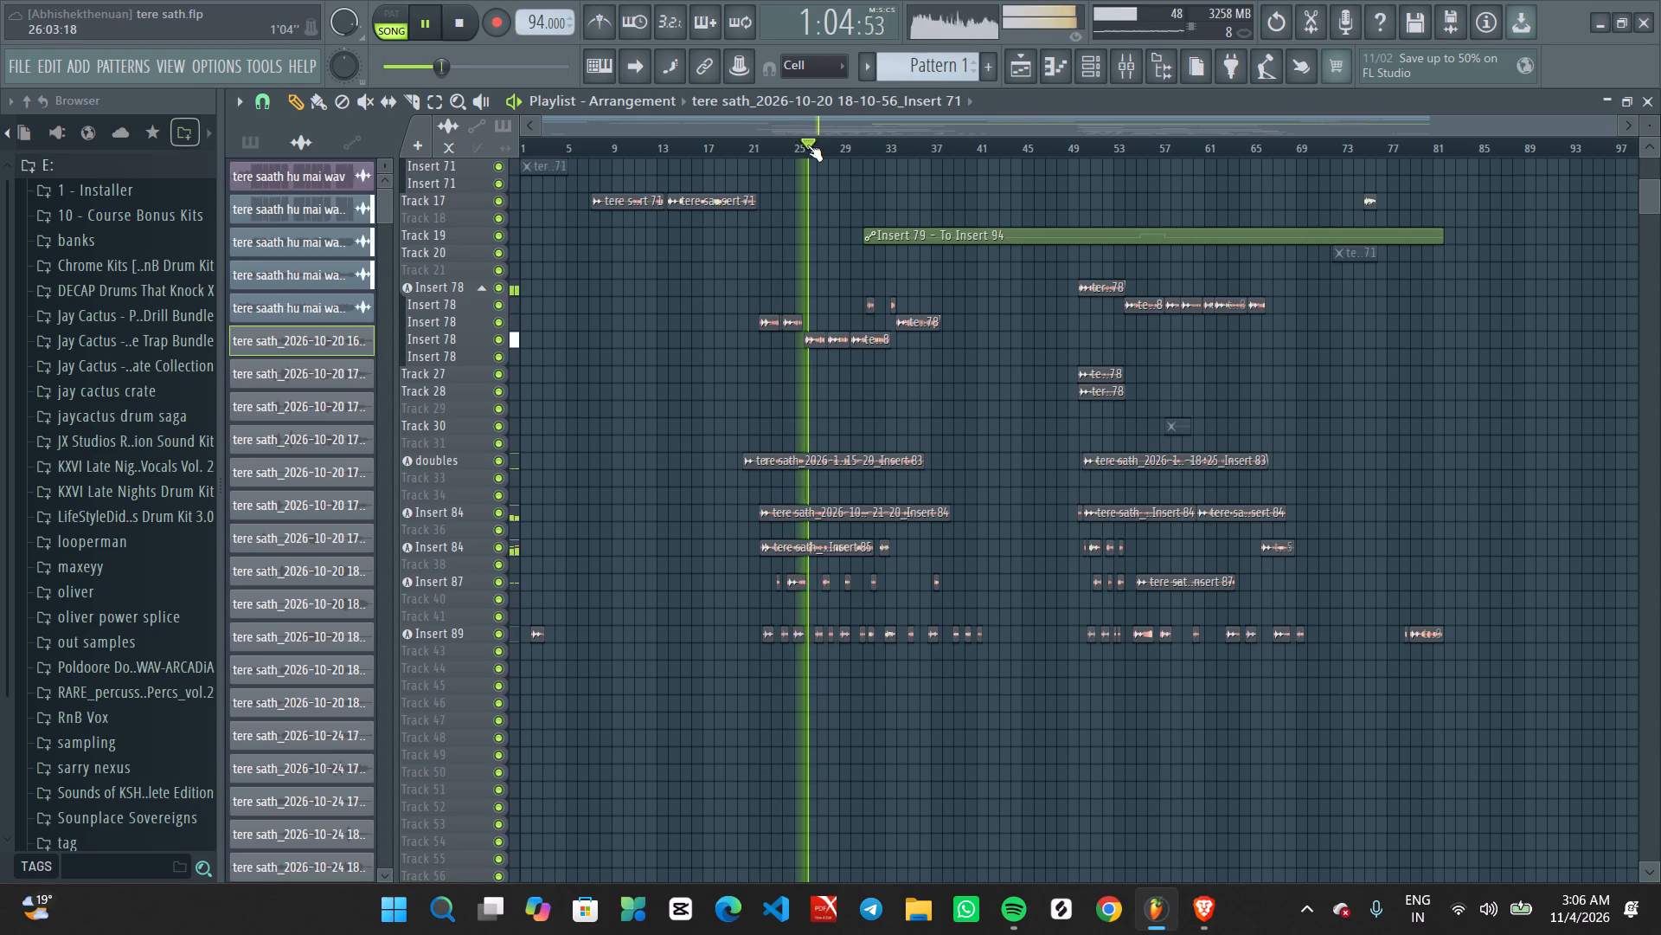
pyautogui.click(792, 142)
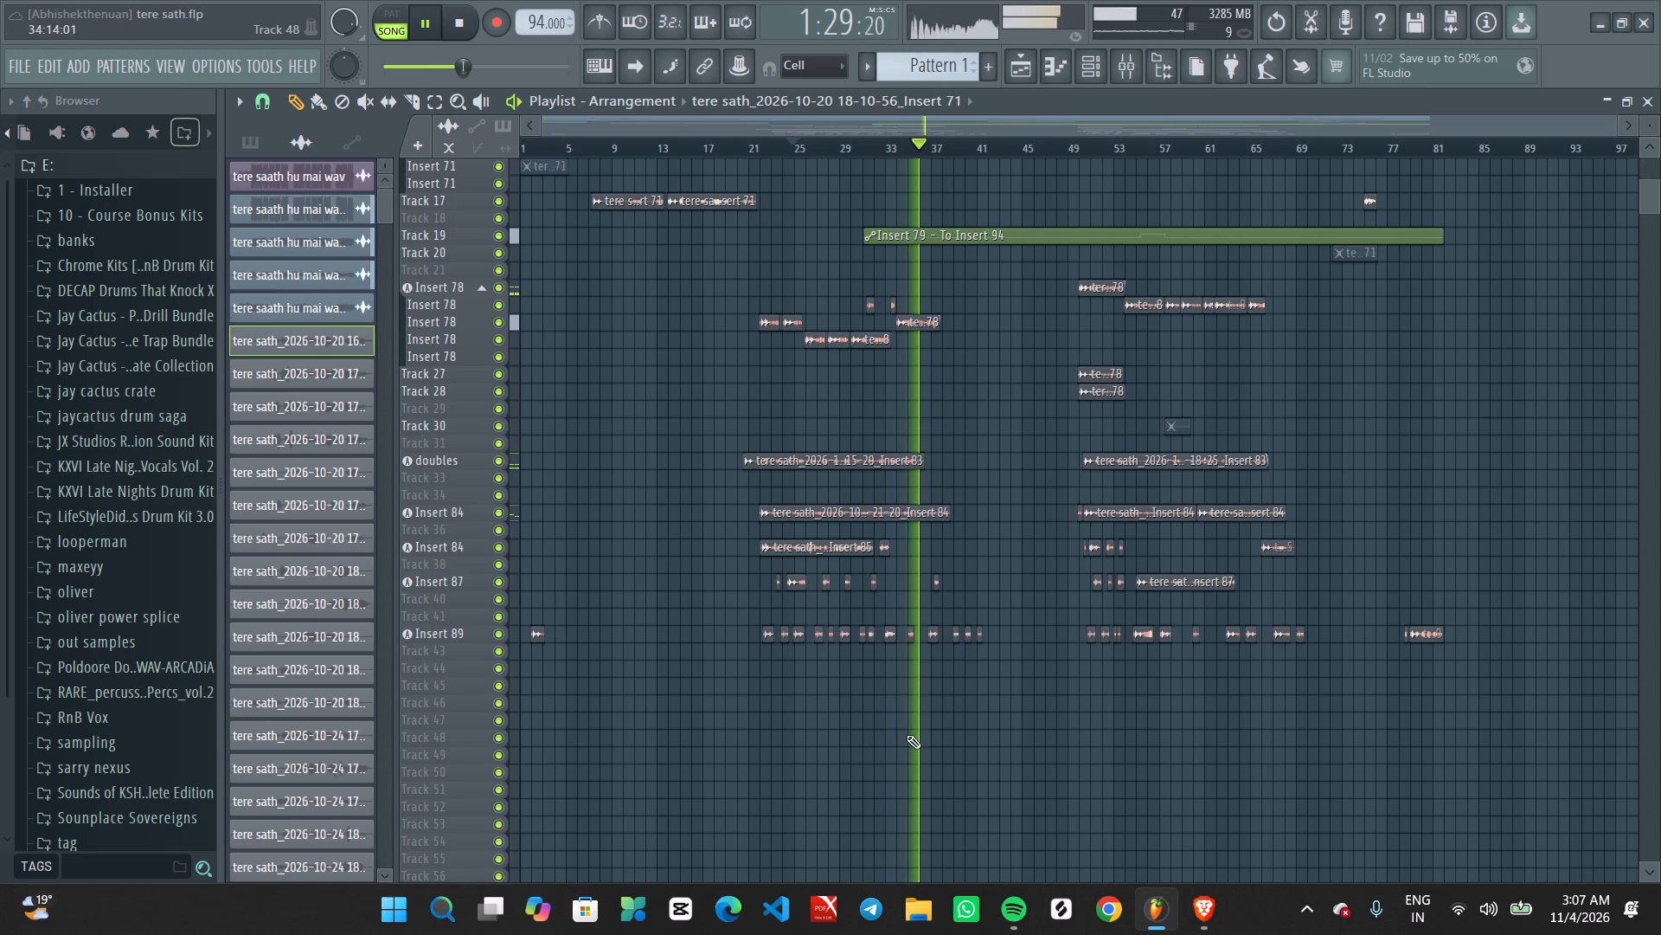
# Listen on from about bar 36 to bar 40 while examining the clips from Track 11 down to Insert 89.
pyautogui.scroll(5, 1003, 715)
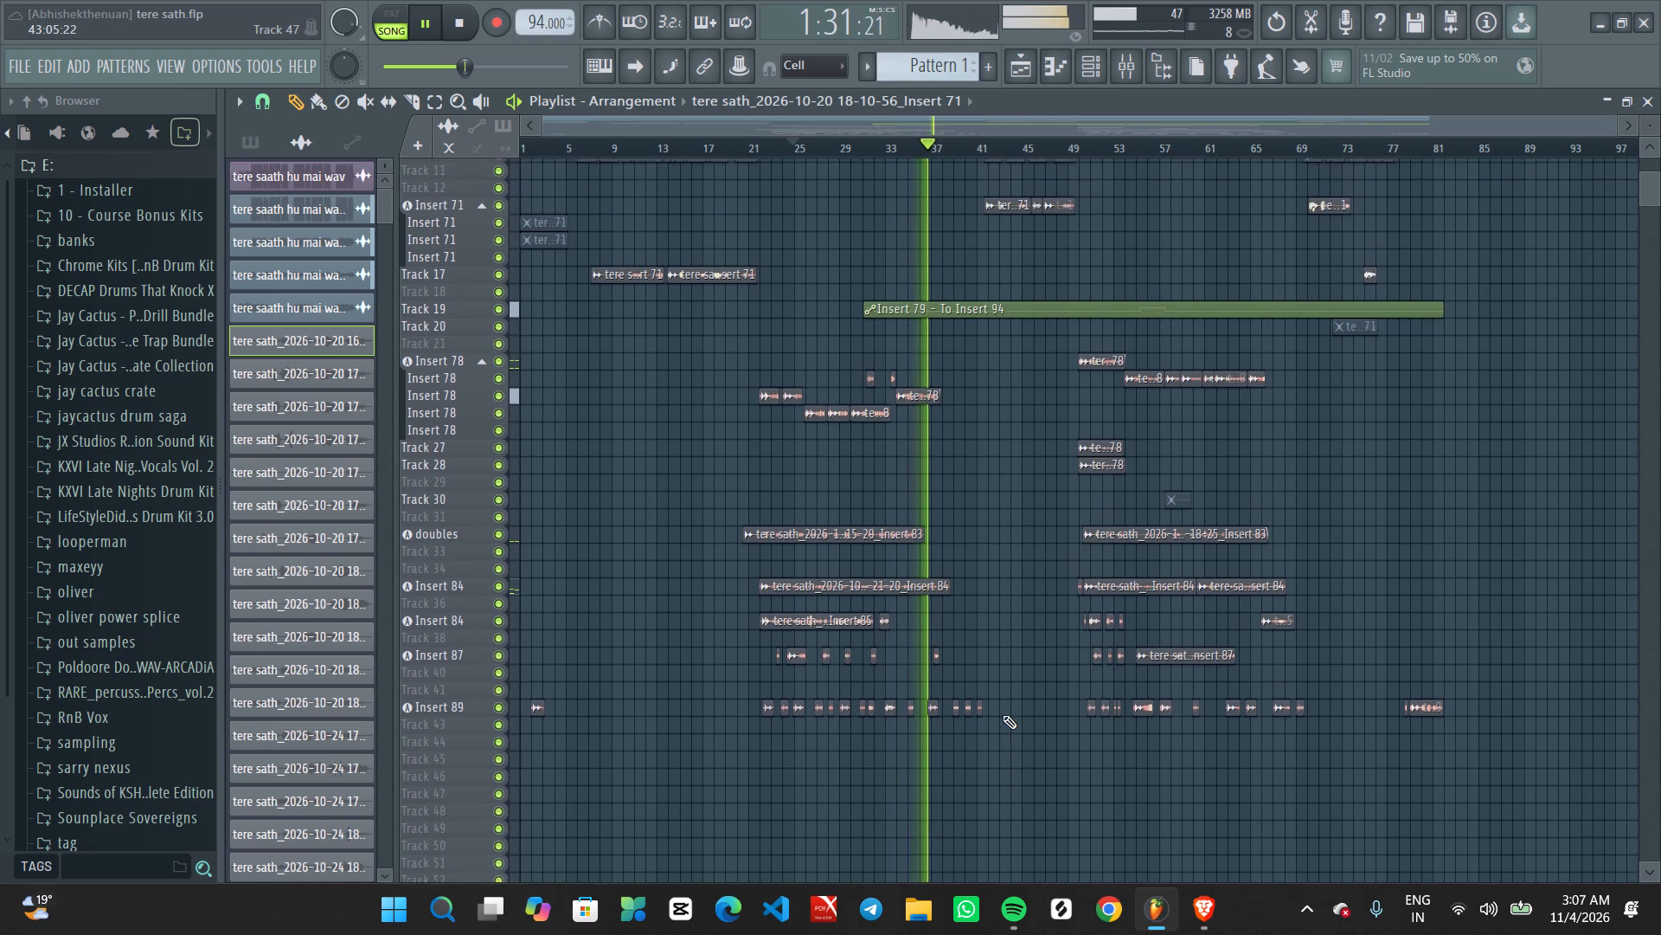
pyautogui.scroll(10, 988, 706)
pyautogui.scroll(-6, 978, 687)
pyautogui.scroll(1, 978, 687)
pyautogui.scroll(-2, 978, 687)
pyautogui.scroll(-9, 999, 613)
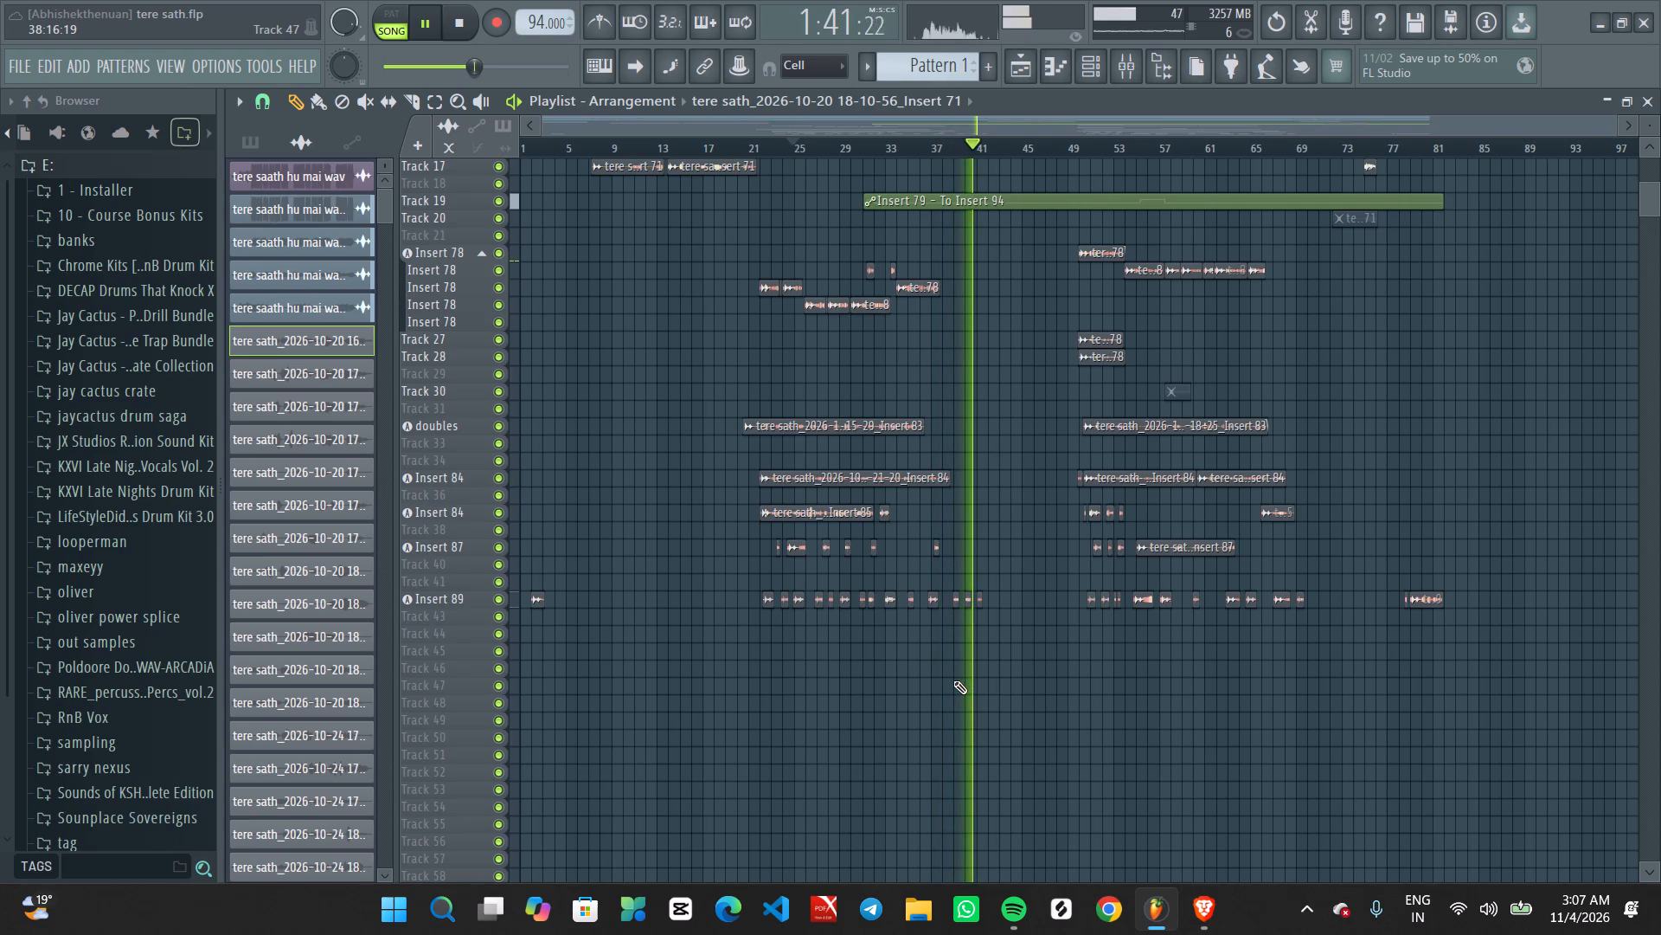
pyautogui.press('space')
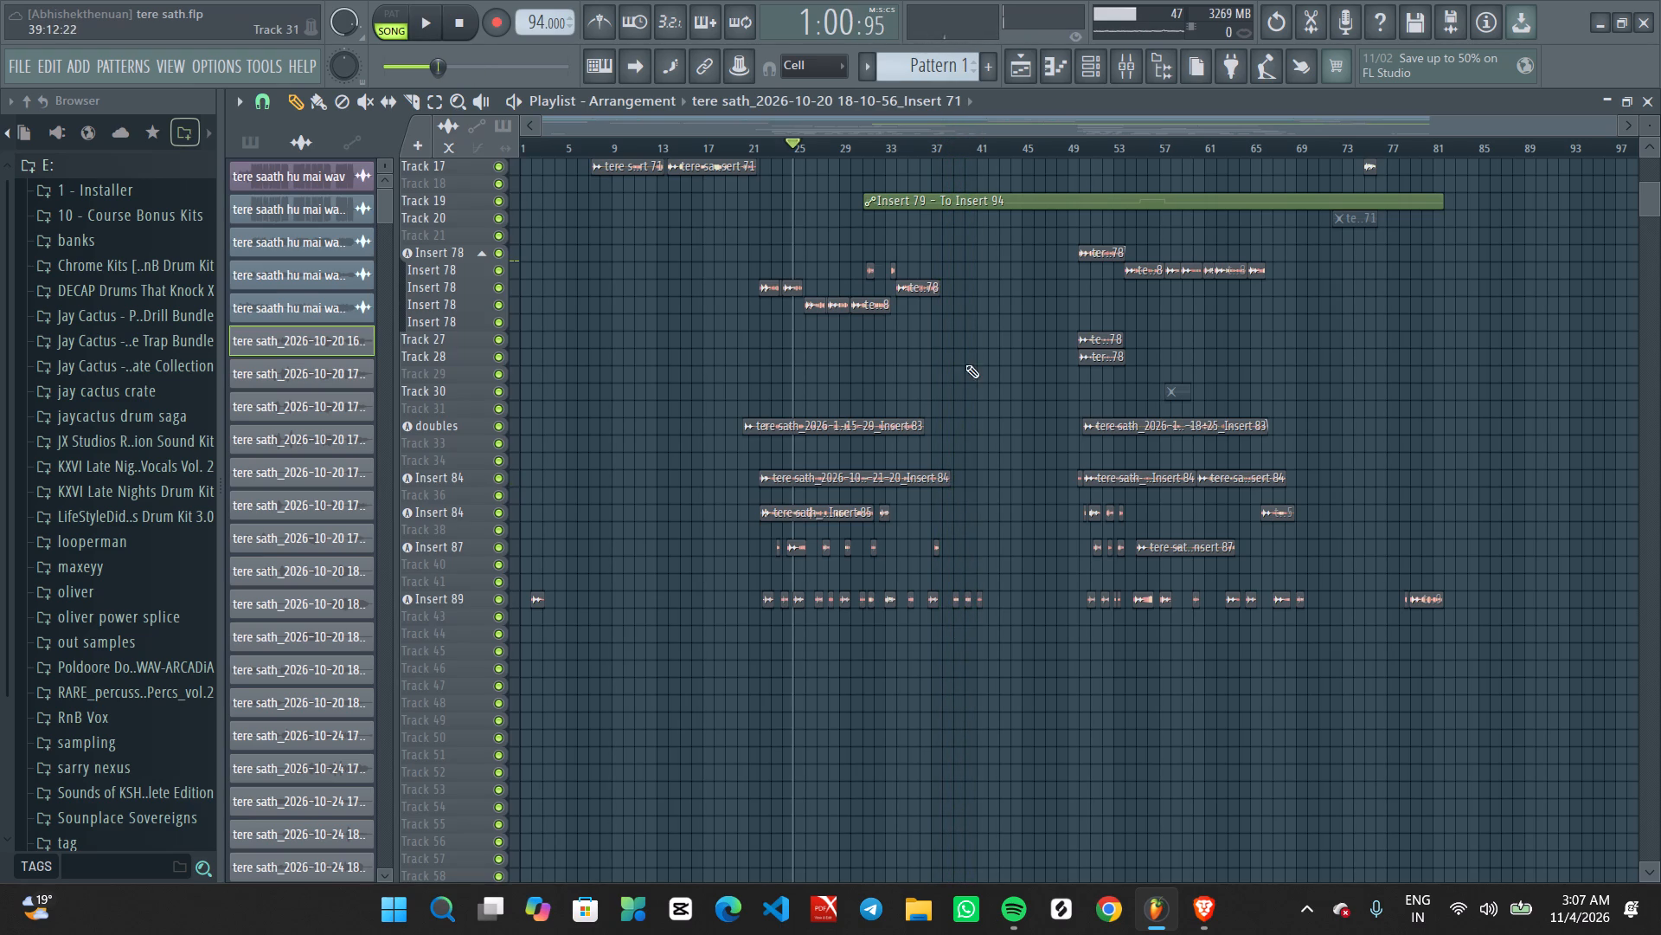
# Listen around the end of the vocal section, playing from about bar 41 and again from about bar 38.5.
pyautogui.click(967, 148)
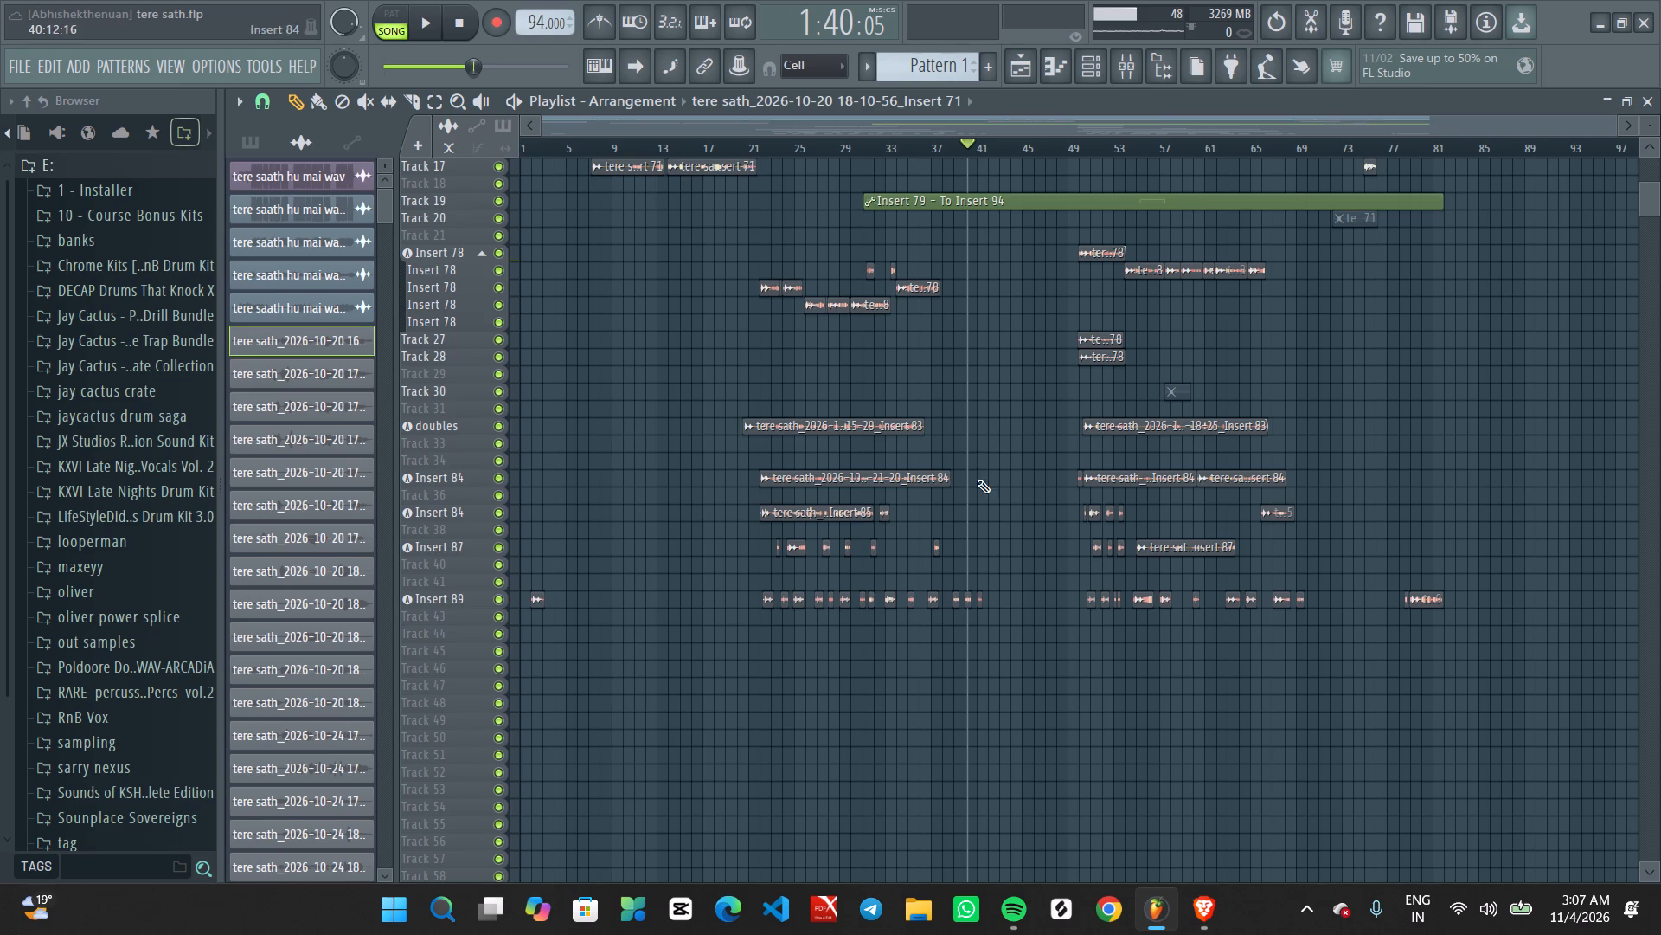
pyautogui.click(978, 146)
pyautogui.press('space')
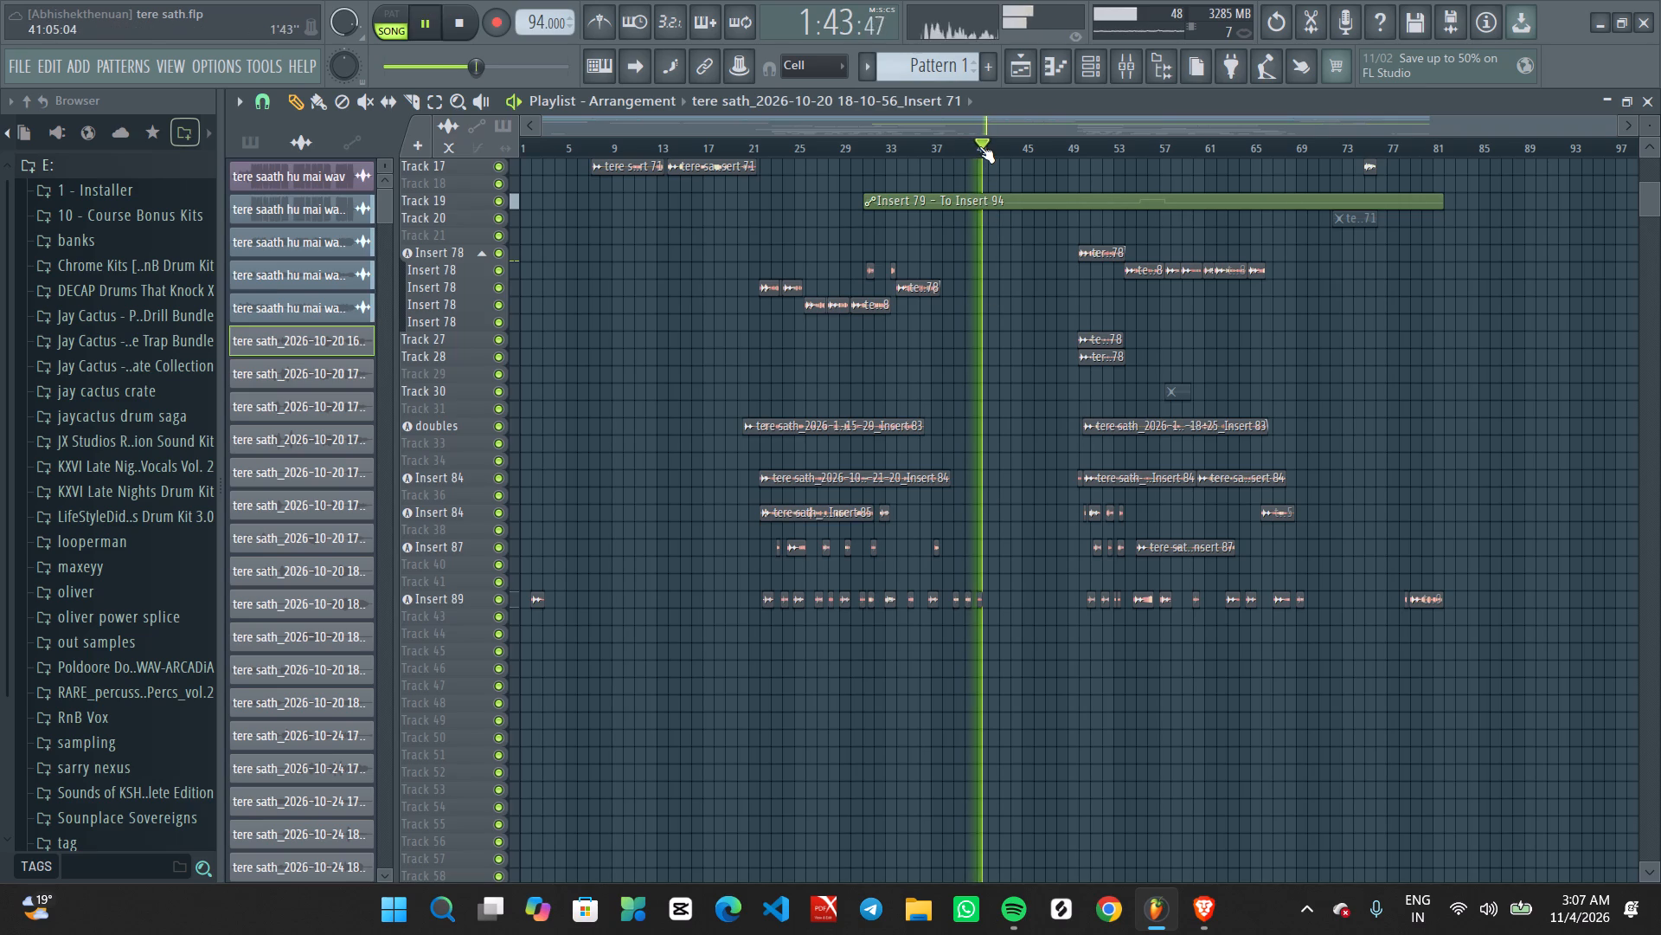
pyautogui.click(946, 140)
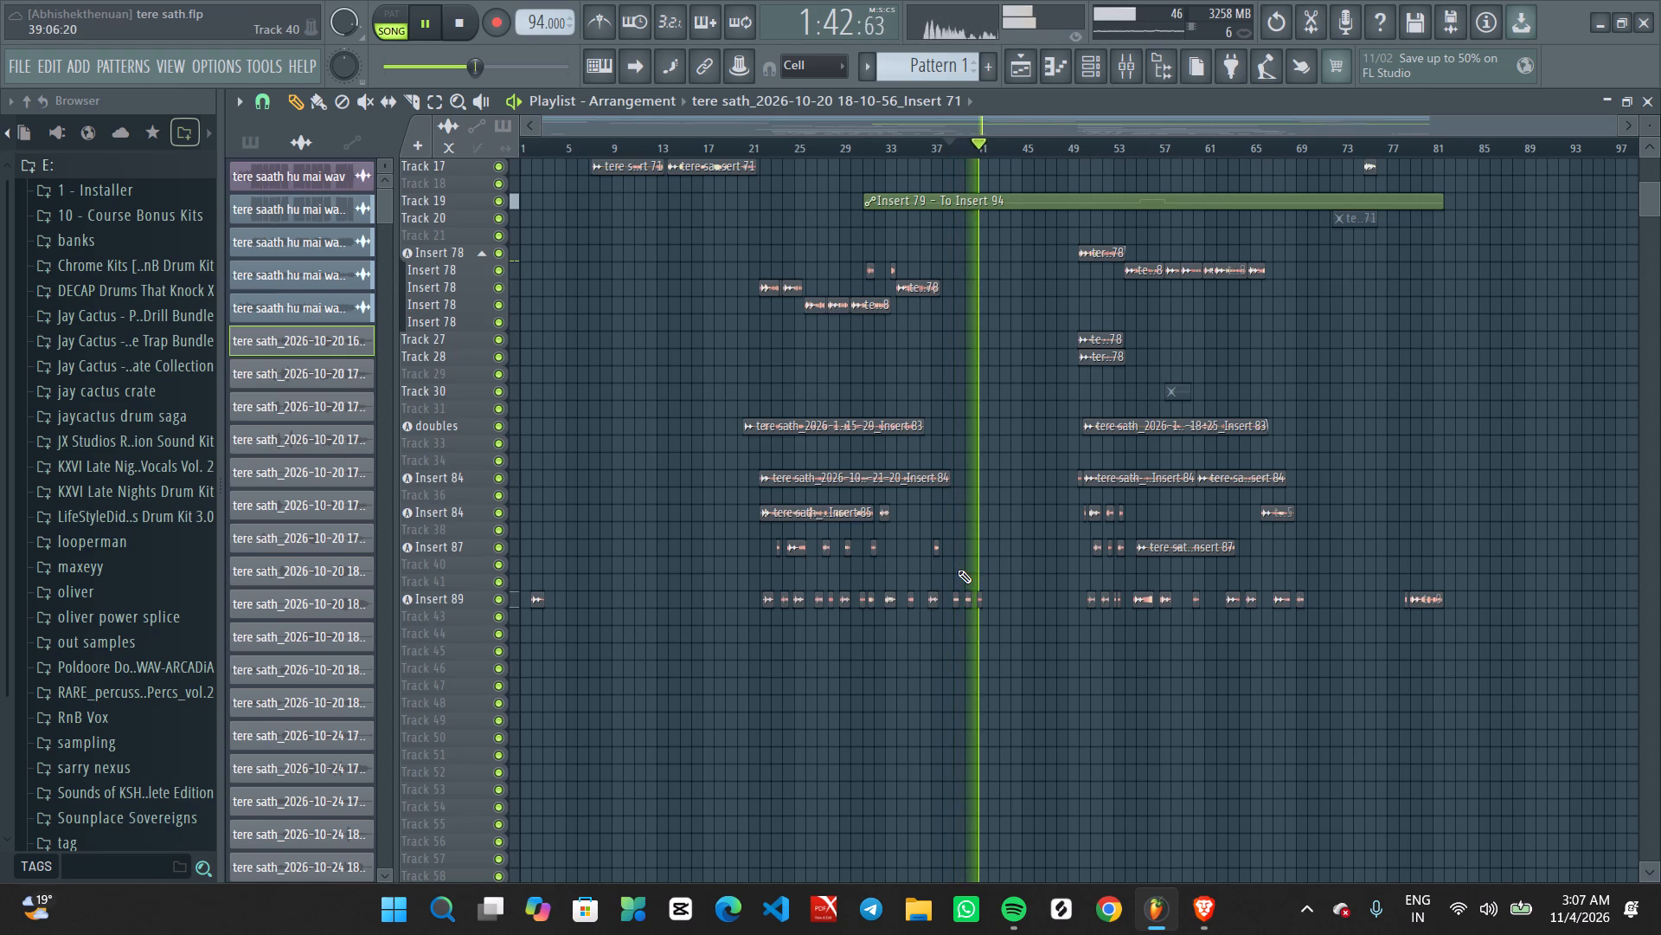
pyautogui.press('space')
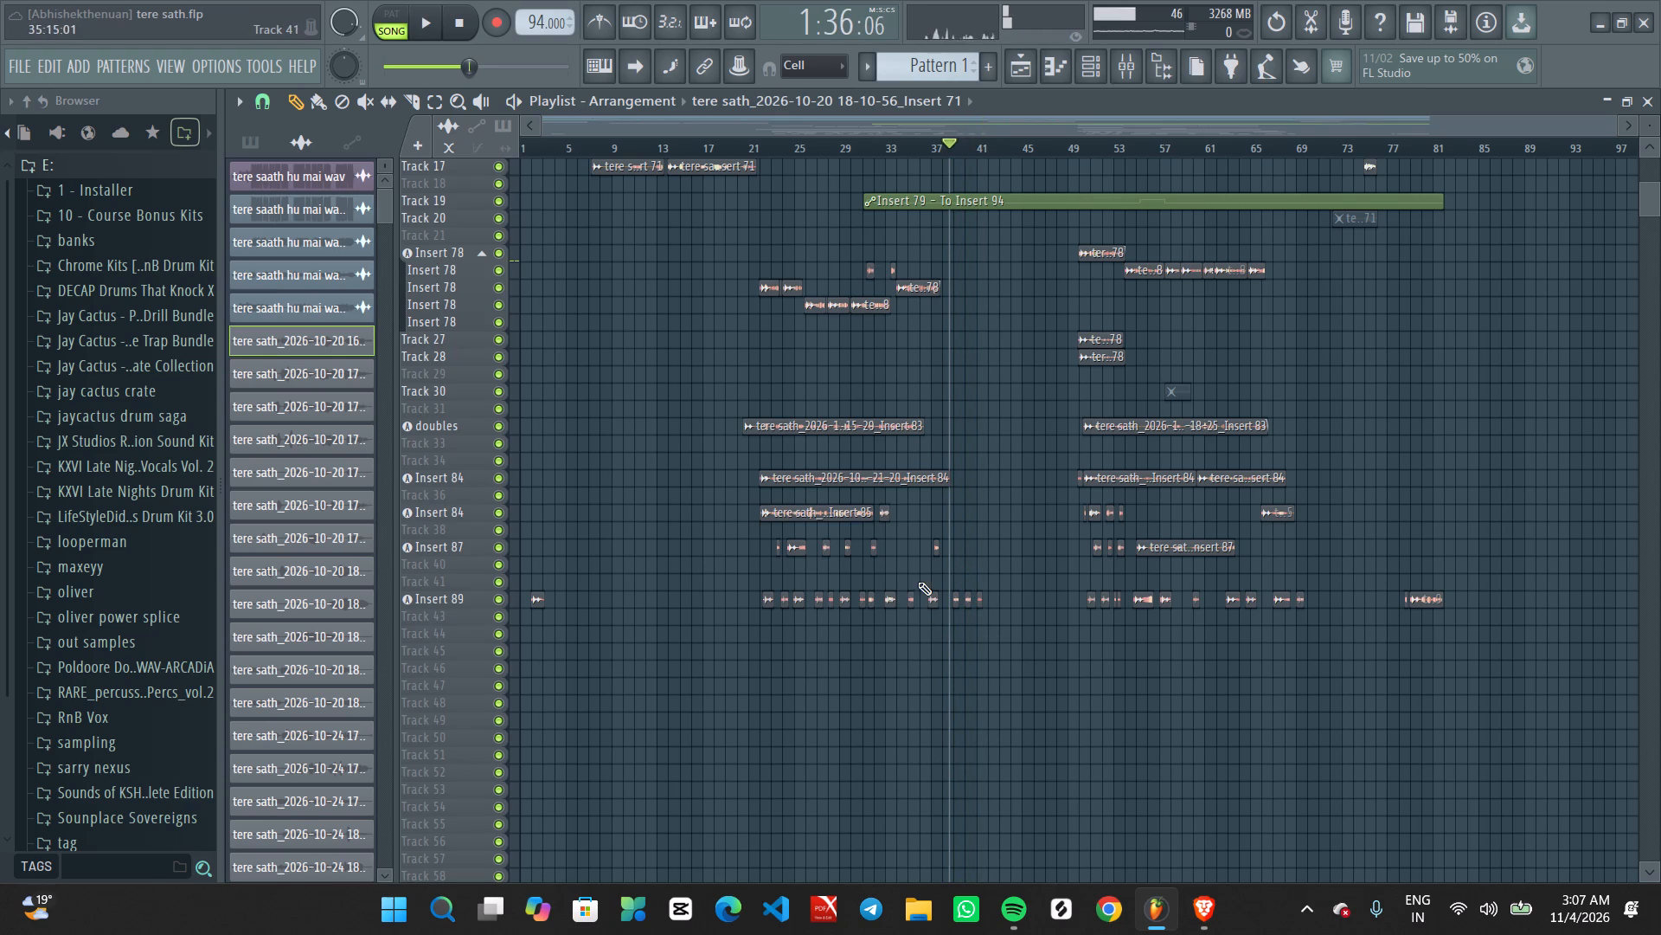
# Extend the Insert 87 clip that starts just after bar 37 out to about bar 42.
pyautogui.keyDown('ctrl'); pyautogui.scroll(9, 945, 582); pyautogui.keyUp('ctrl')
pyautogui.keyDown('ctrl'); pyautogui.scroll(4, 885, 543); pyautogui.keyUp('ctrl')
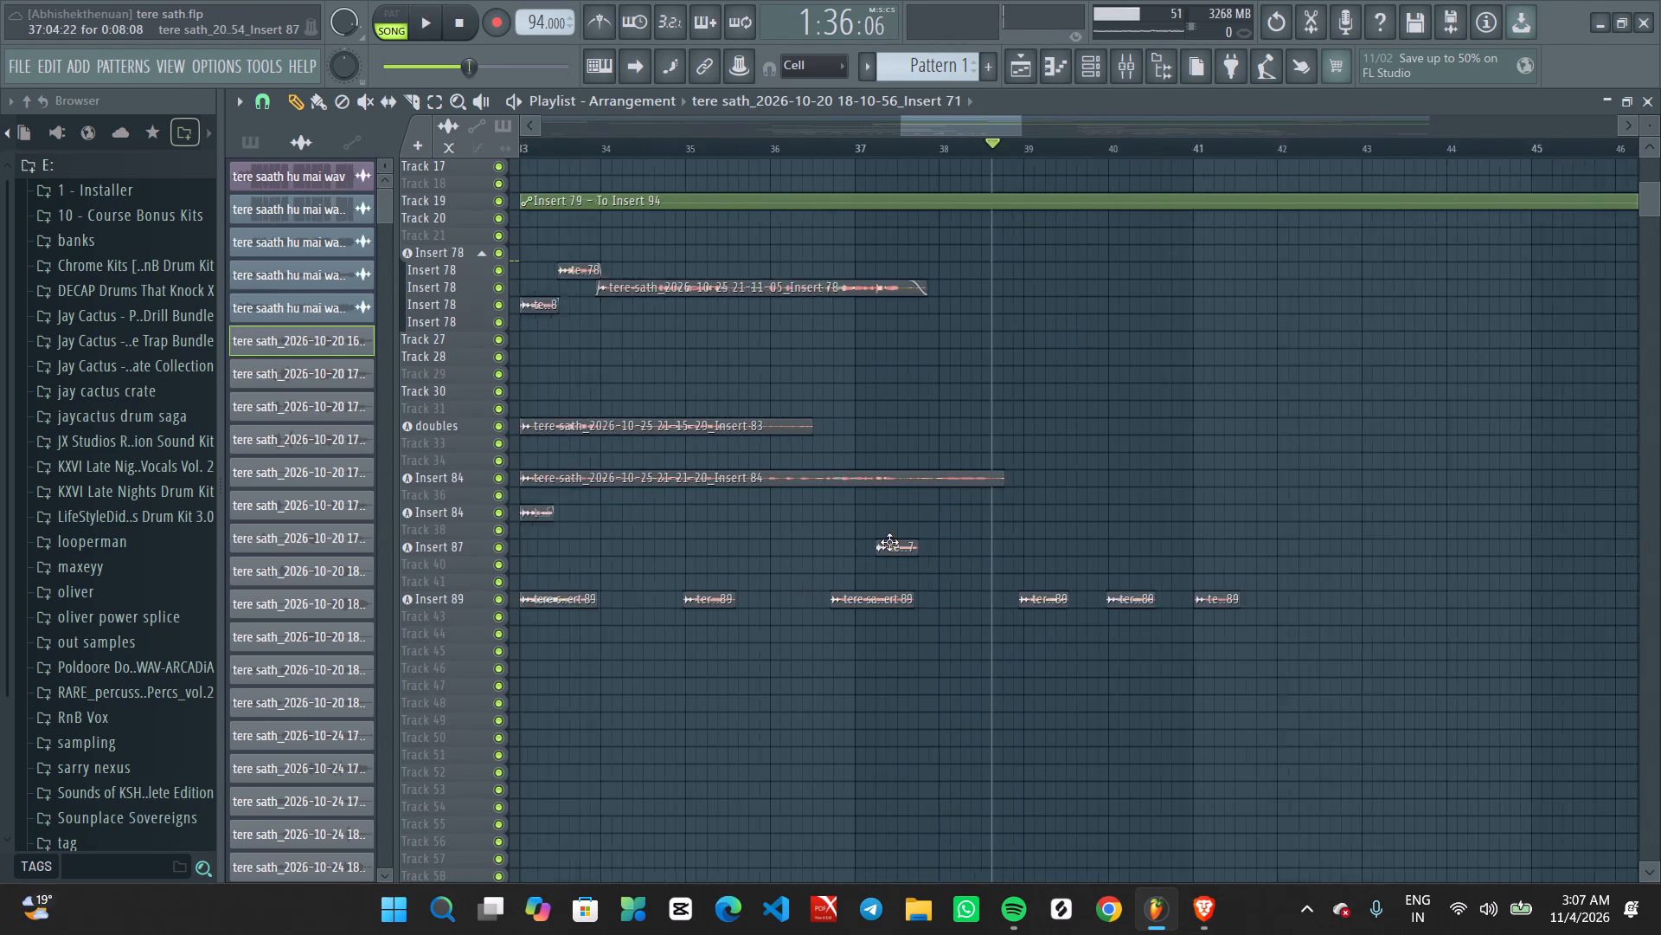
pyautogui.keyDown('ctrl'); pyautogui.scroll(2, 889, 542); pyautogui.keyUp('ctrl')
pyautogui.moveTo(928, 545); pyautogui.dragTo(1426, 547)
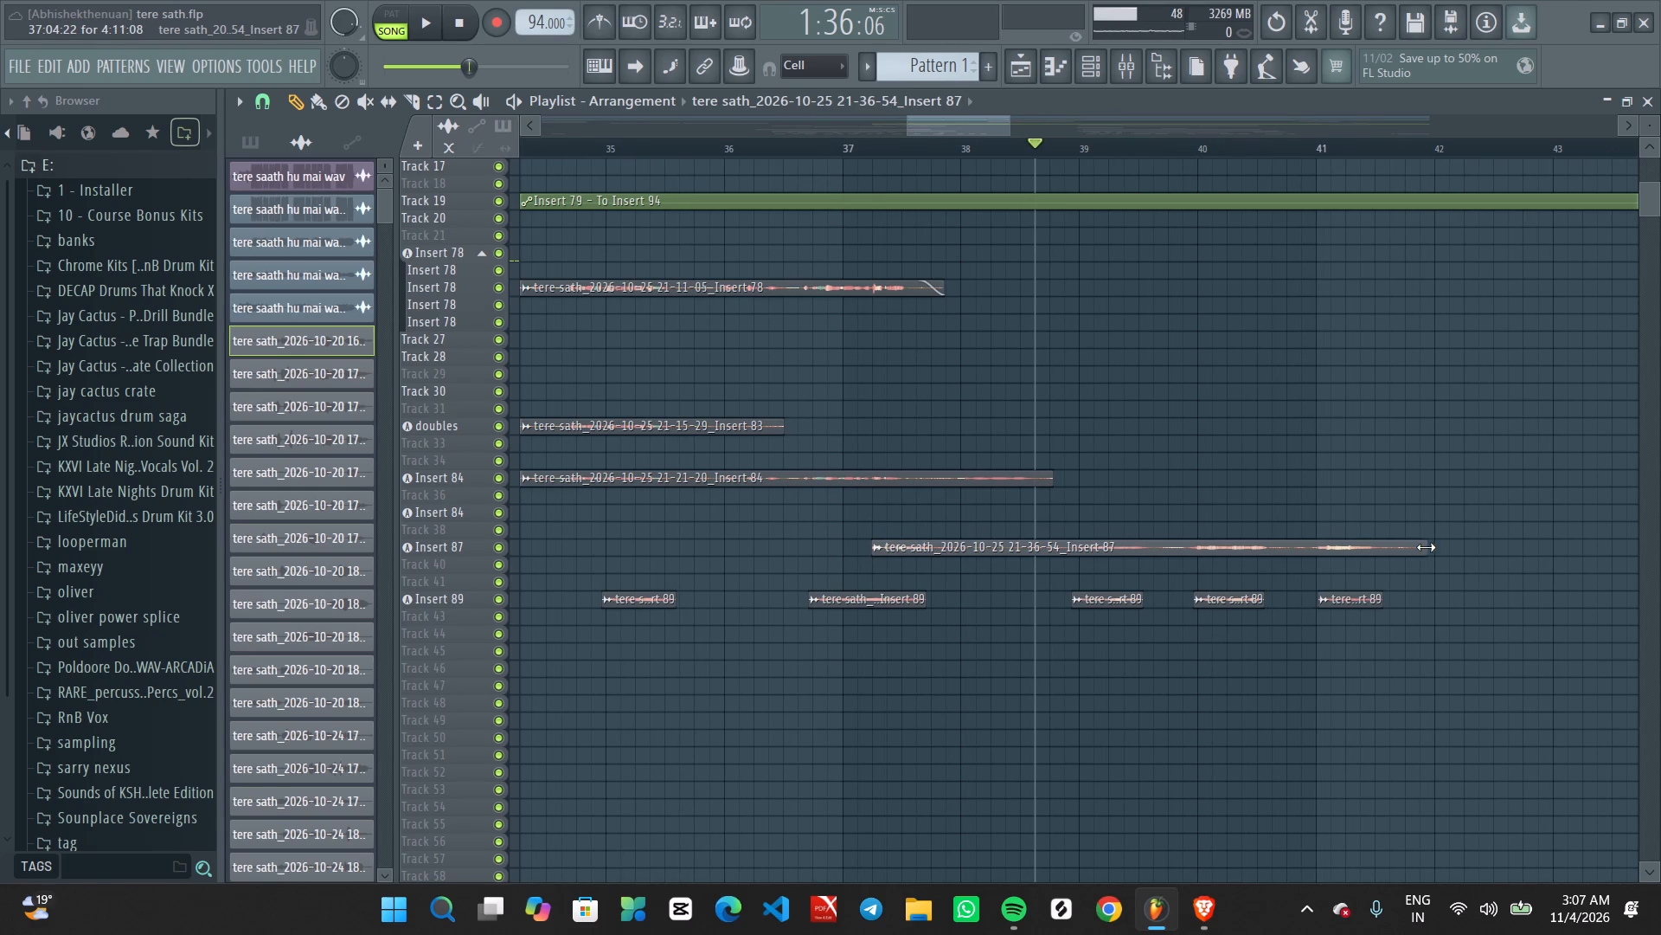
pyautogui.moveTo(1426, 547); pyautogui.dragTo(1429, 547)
# Listen from about bar 39 while comparing the Insert 87 clip's waveform with the Insert 89 clips up to bar 42.
pyautogui.click(1081, 153)
pyautogui.press('space')
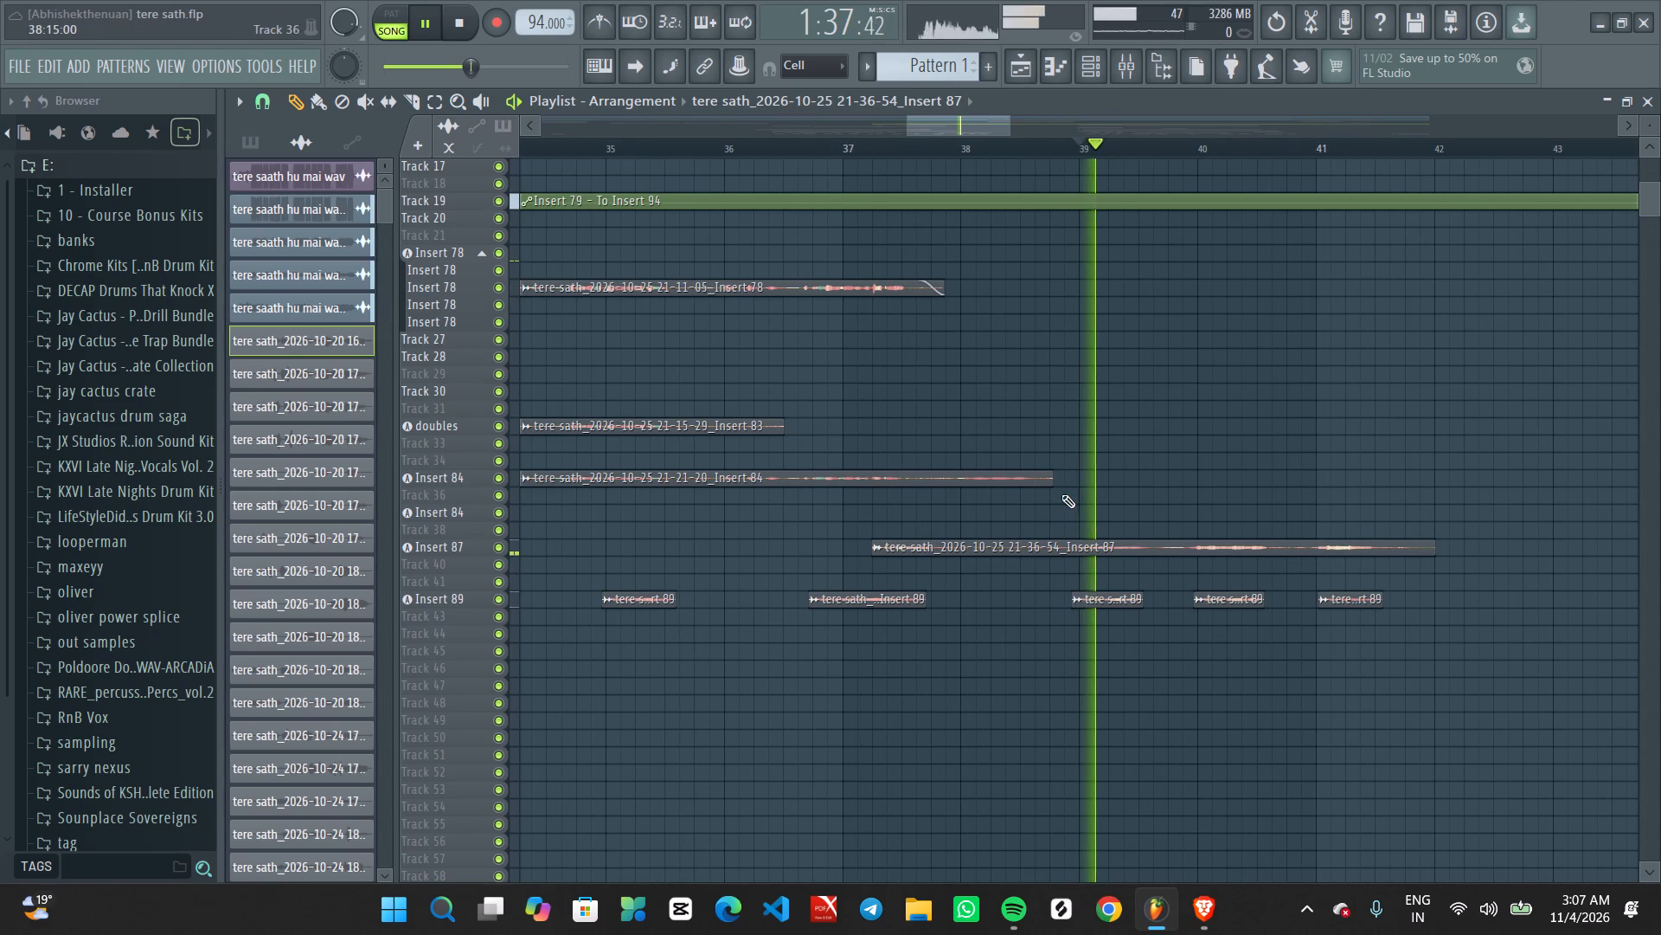
pyautogui.keyDown('ctrl'); pyautogui.click(1050, 695); pyautogui.keyUp('ctrl')
pyautogui.keyDown('alt'); pyautogui.scroll(6, 1062, 685); pyautogui.keyUp('alt')
pyautogui.keyDown('ctrl'); pyautogui.scroll(5, 1267, 648); pyautogui.keyUp('ctrl')
pyautogui.moveTo(1220, 603); pyautogui.dragTo(1095, 830, button='middle')
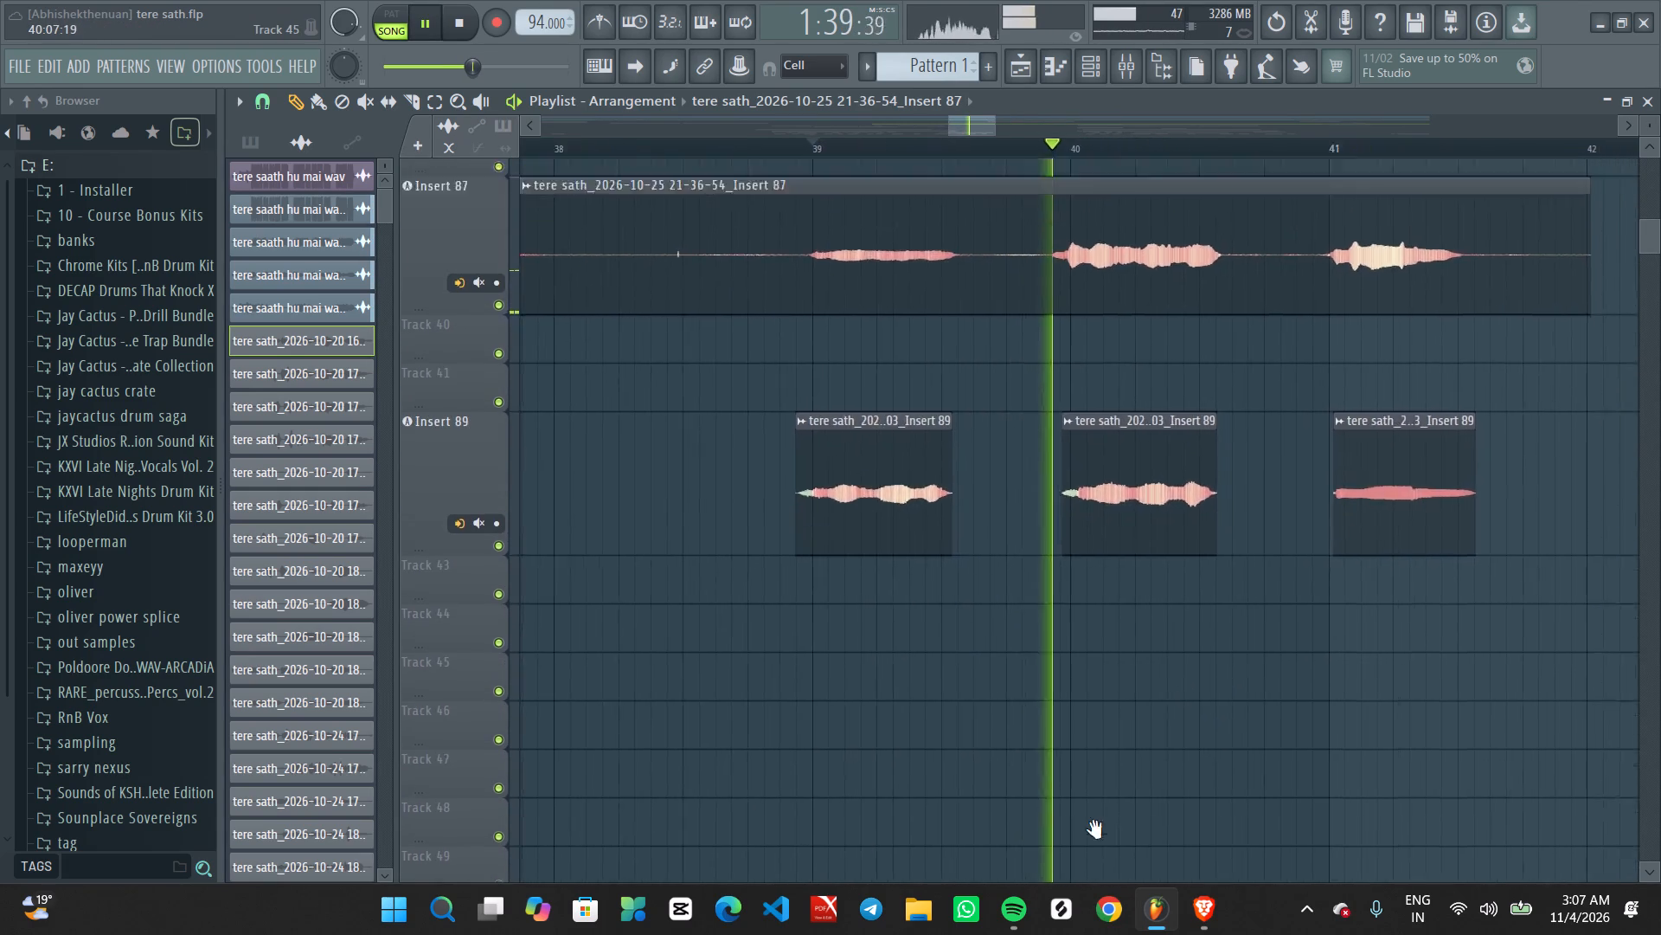
pyautogui.moveTo(1095, 830); pyautogui.dragTo(1082, 837, button='middle')
pyautogui.keyDown('ctrl'); pyautogui.scroll(2, 1195, 739); pyautogui.keyUp('ctrl')
pyautogui.moveTo(1244, 725); pyautogui.dragTo(1196, 638, button='middle')
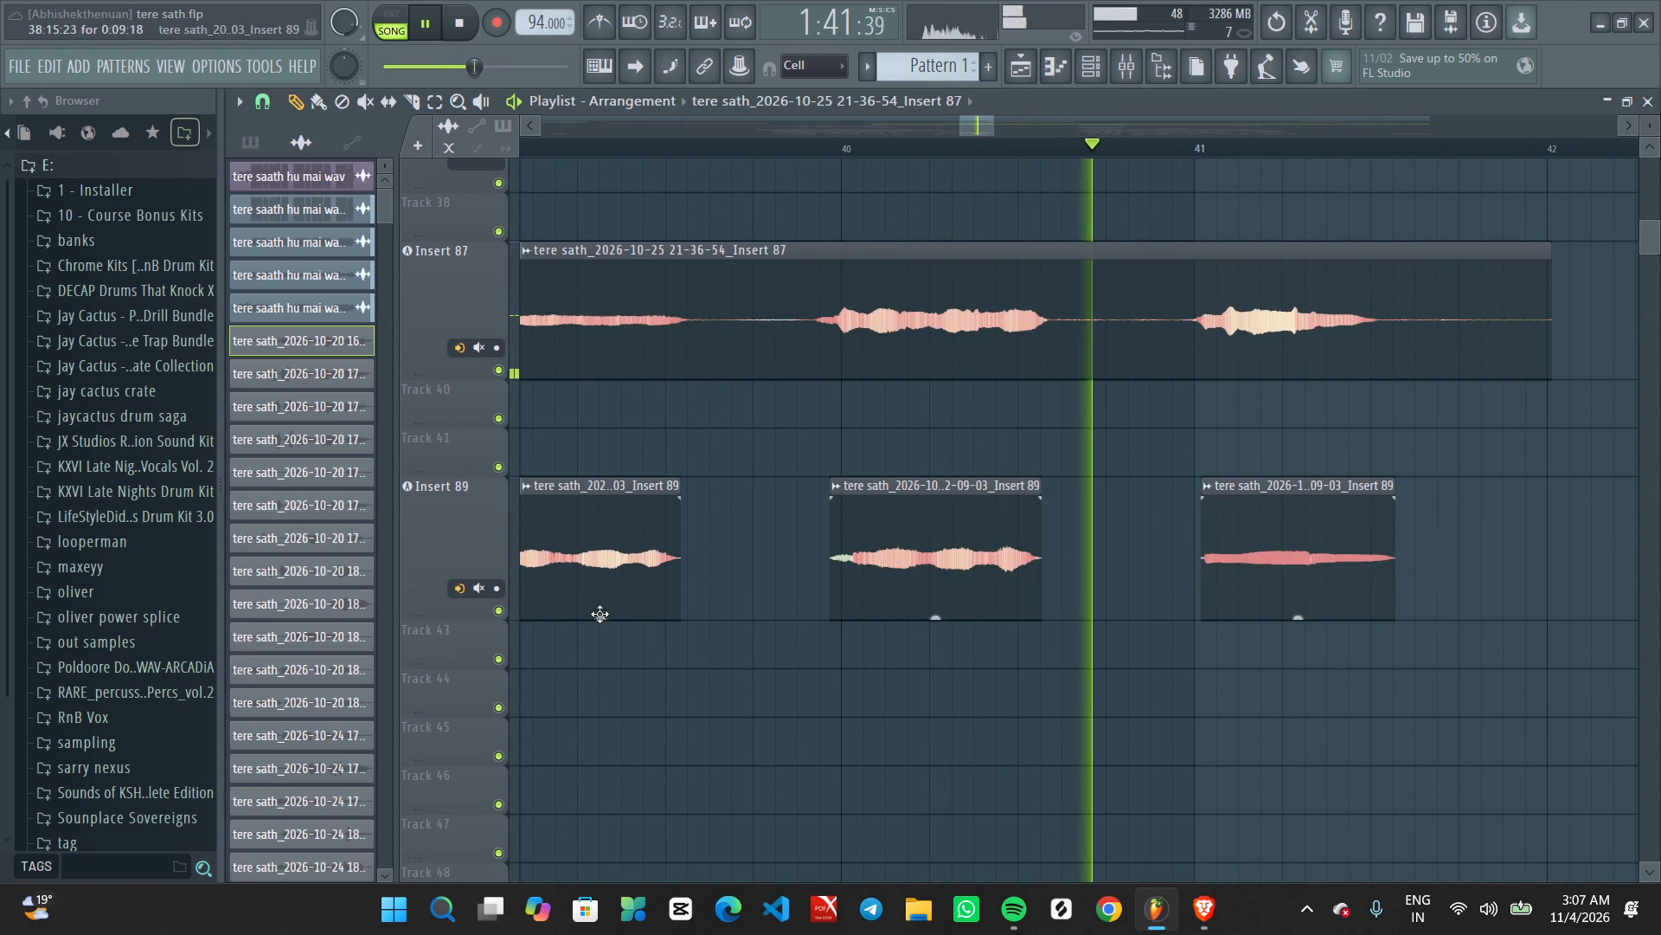
# Mute the Insert 89 track and listen to the phrase from just before bar 41.
pyautogui.press('space')
pyautogui.click(506, 612)
pyautogui.click(1106, 139)
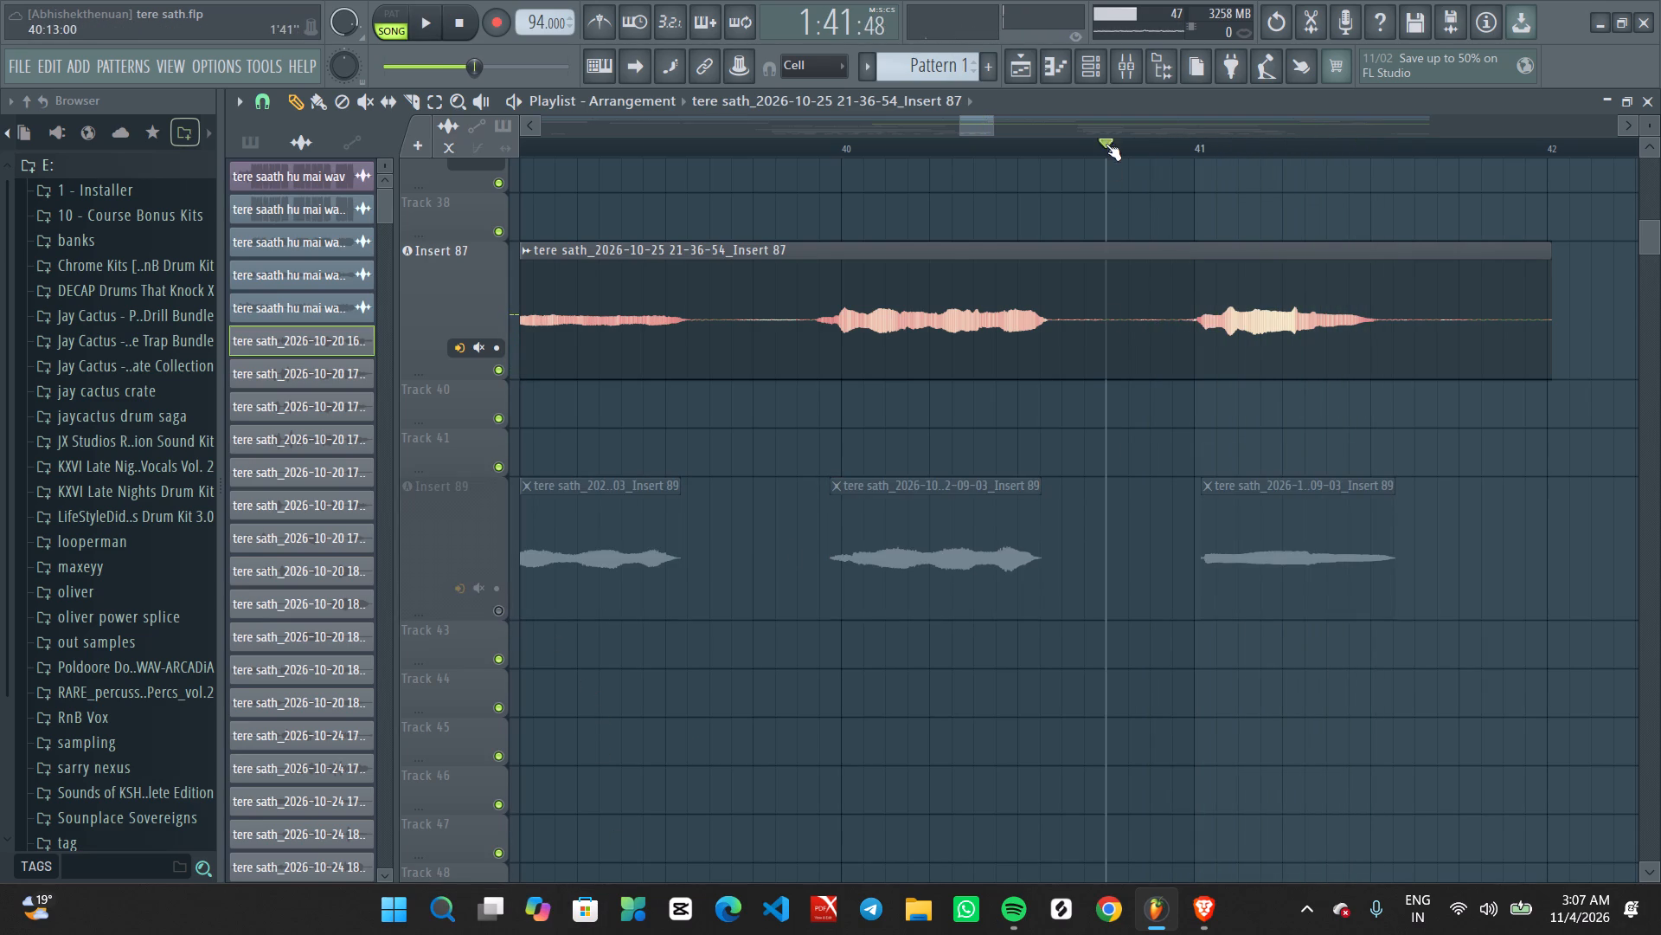
pyautogui.press('space')
pyautogui.keyDown('ctrl'); pyautogui.scroll(-3, 1120, 459); pyautogui.keyUp('ctrl')
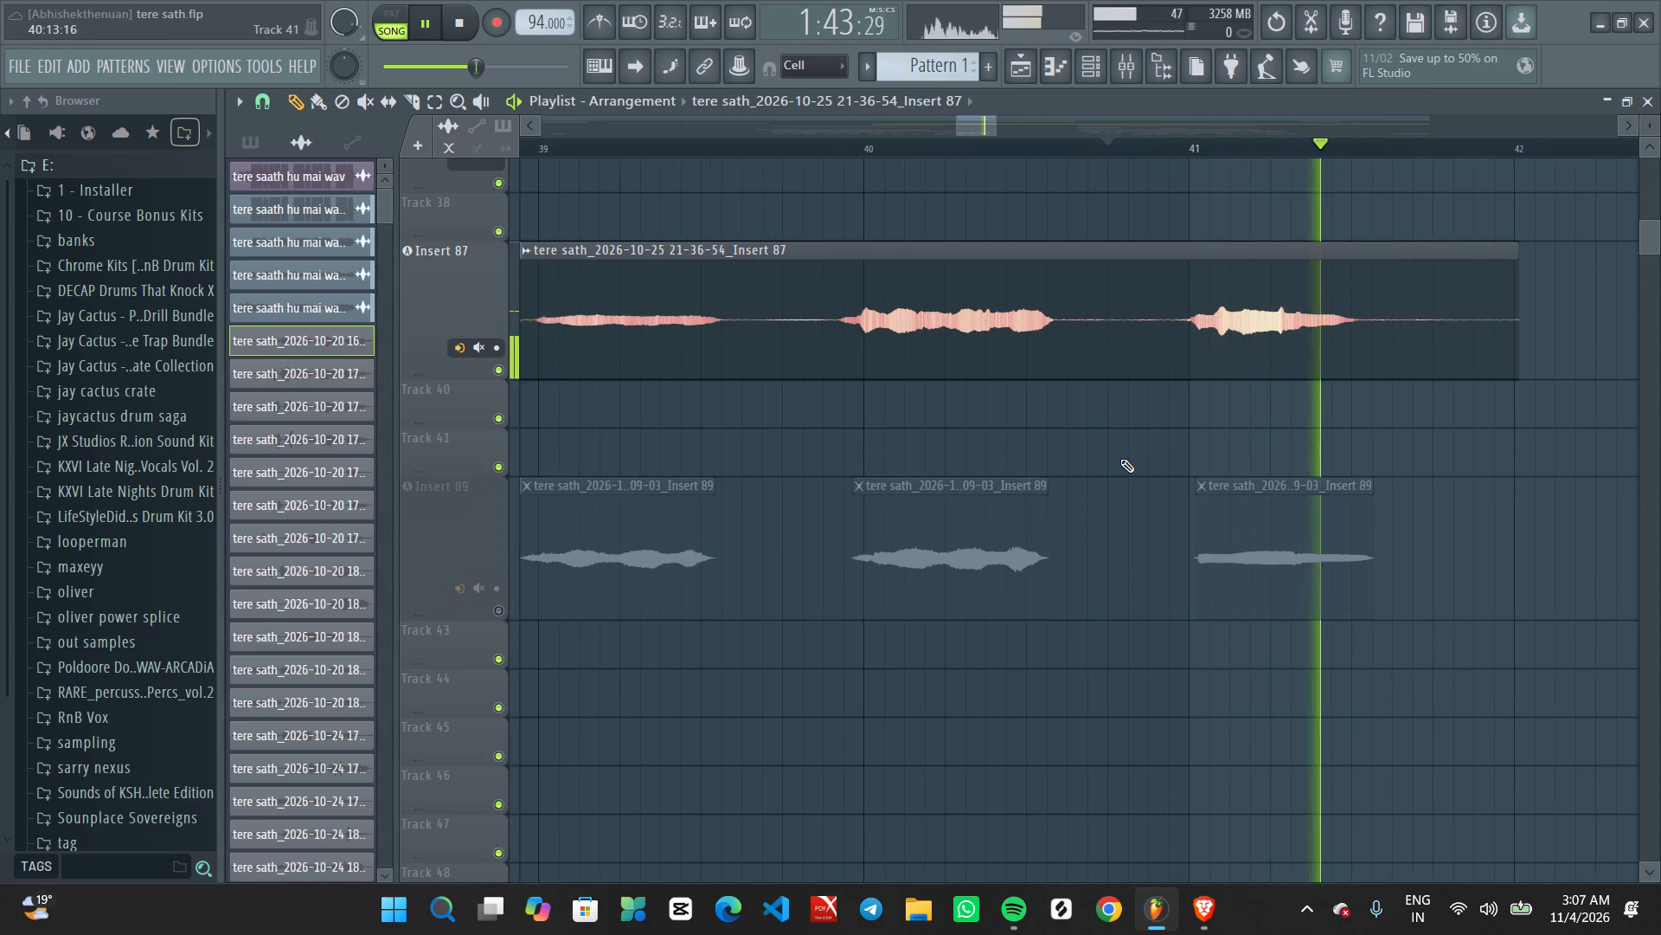
pyautogui.keyDown('ctrl'); pyautogui.scroll(-6, 1120, 459); pyautogui.keyUp('ctrl')
pyautogui.press('space')
# Extend the upper Insert 84 track's clip end from before bar 39 out to about bar 42.4.
pyautogui.scroll(2, 1084, 463)
pyautogui.keyDown('ctrl'); pyautogui.scroll(2, 876, 577); pyautogui.keyUp('ctrl')
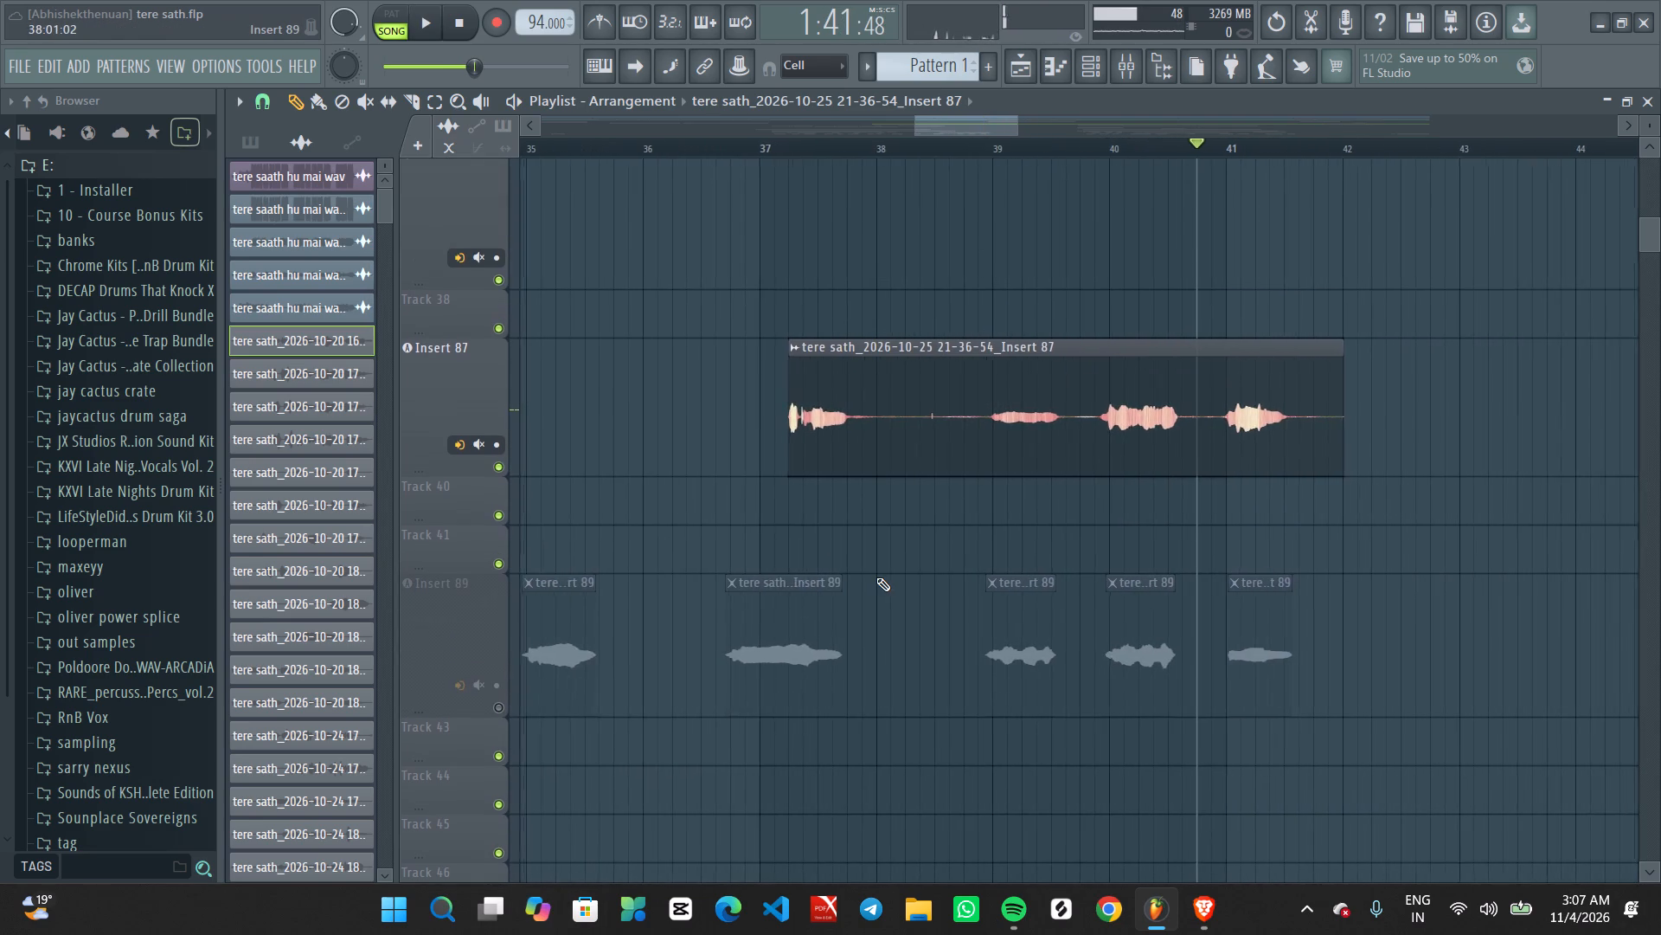
pyautogui.scroll(7, 786, 576)
pyautogui.moveTo(969, 248); pyautogui.dragTo(994, 247)
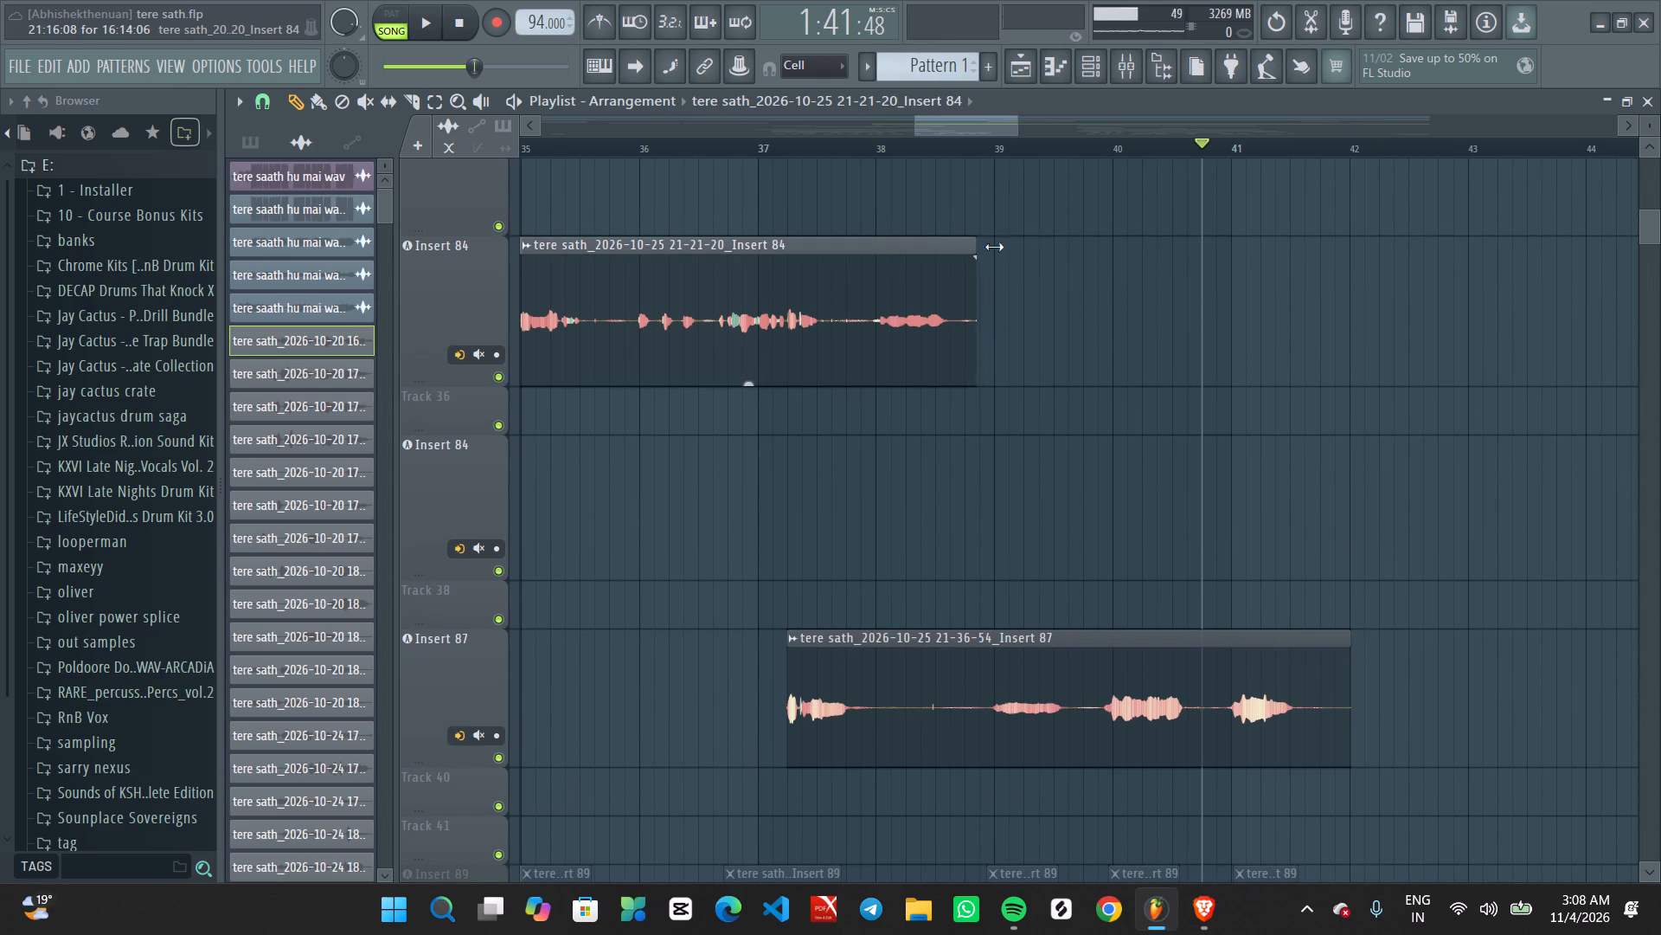
pyautogui.moveTo(994, 247); pyautogui.dragTo(1401, 255)
# Mute the Insert 87 track and listen to the extended Insert 84 clip from just before bar 41.
pyautogui.press('space')
pyautogui.press('space')
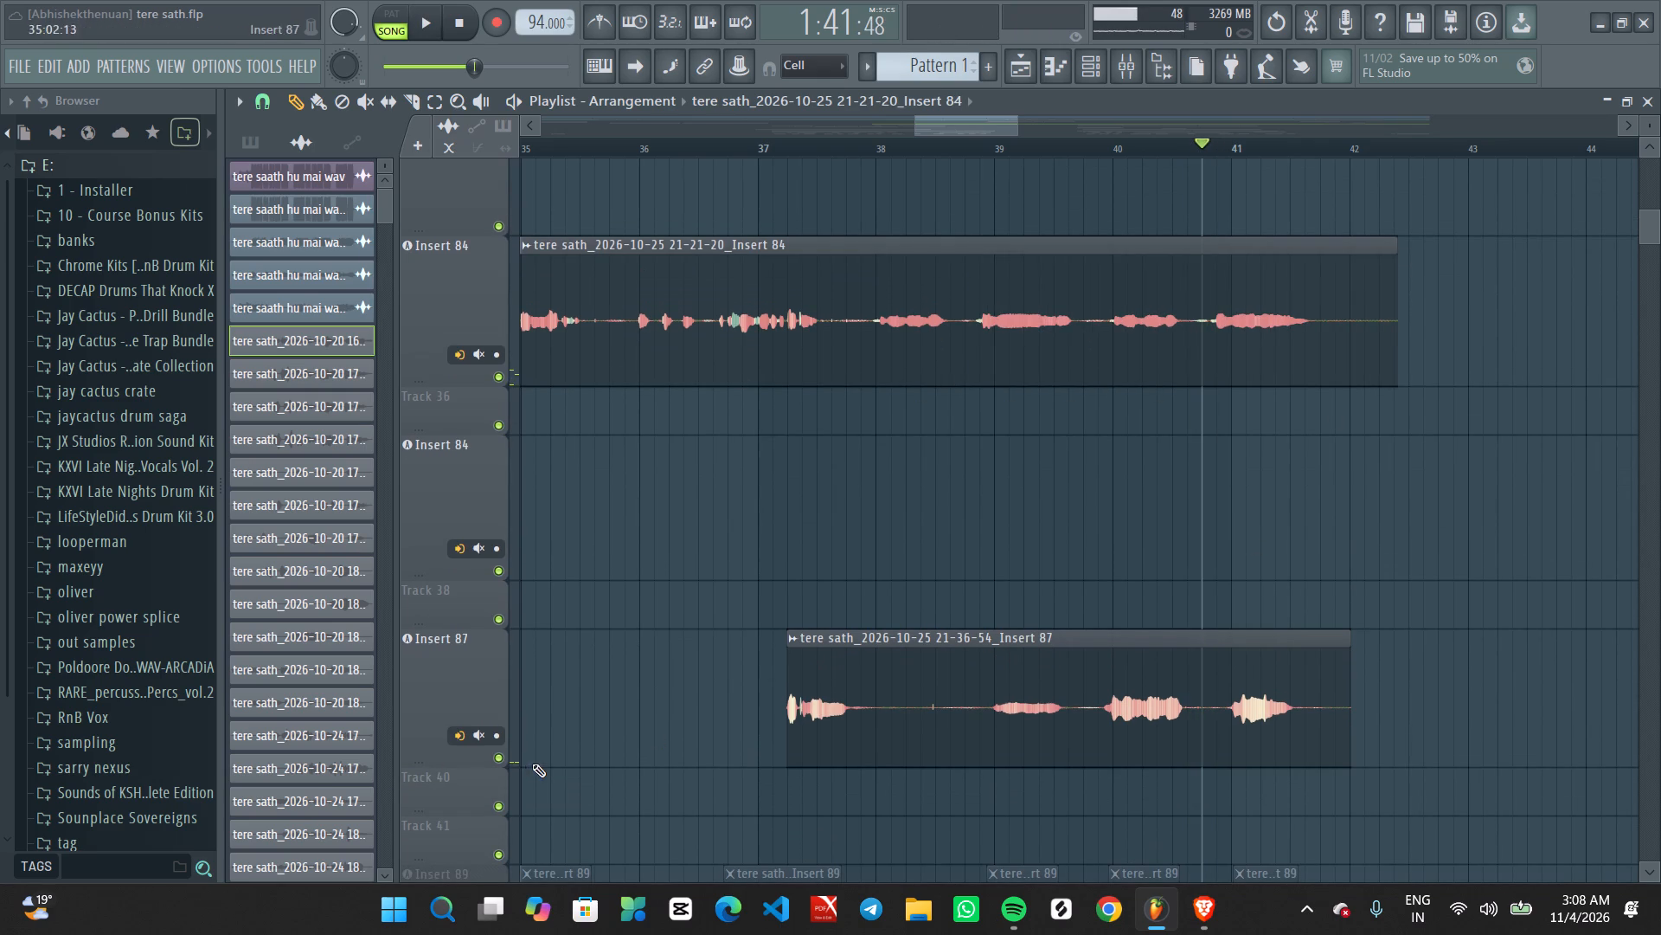
pyautogui.click(497, 763)
pyautogui.press('space')
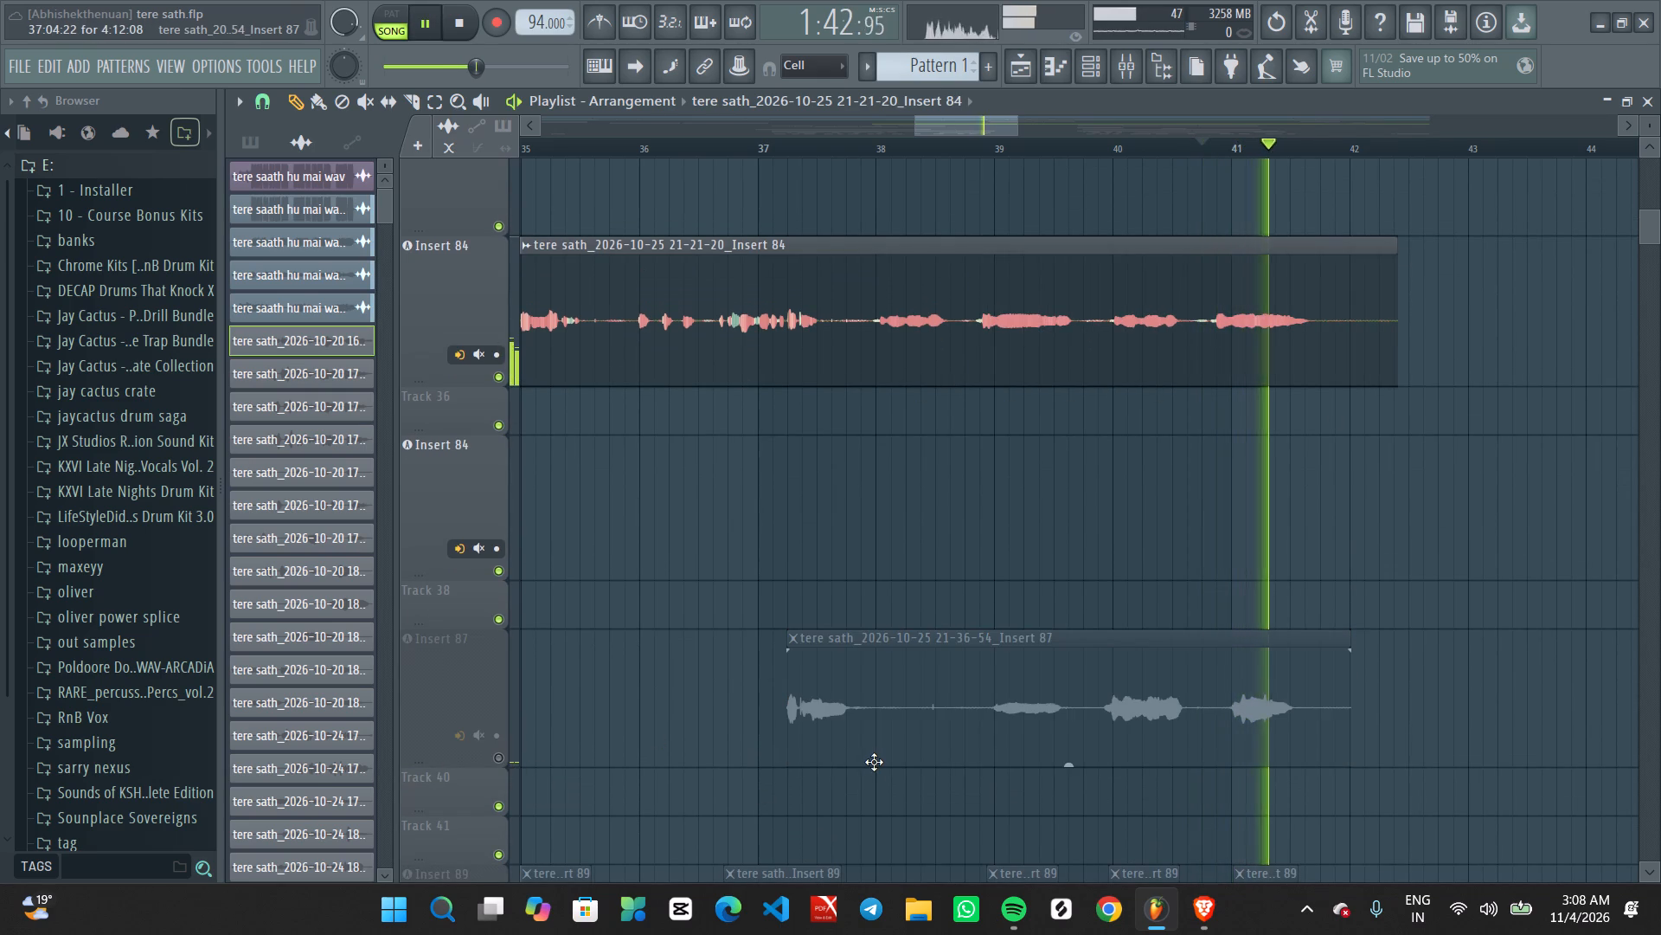
pyautogui.press('space')
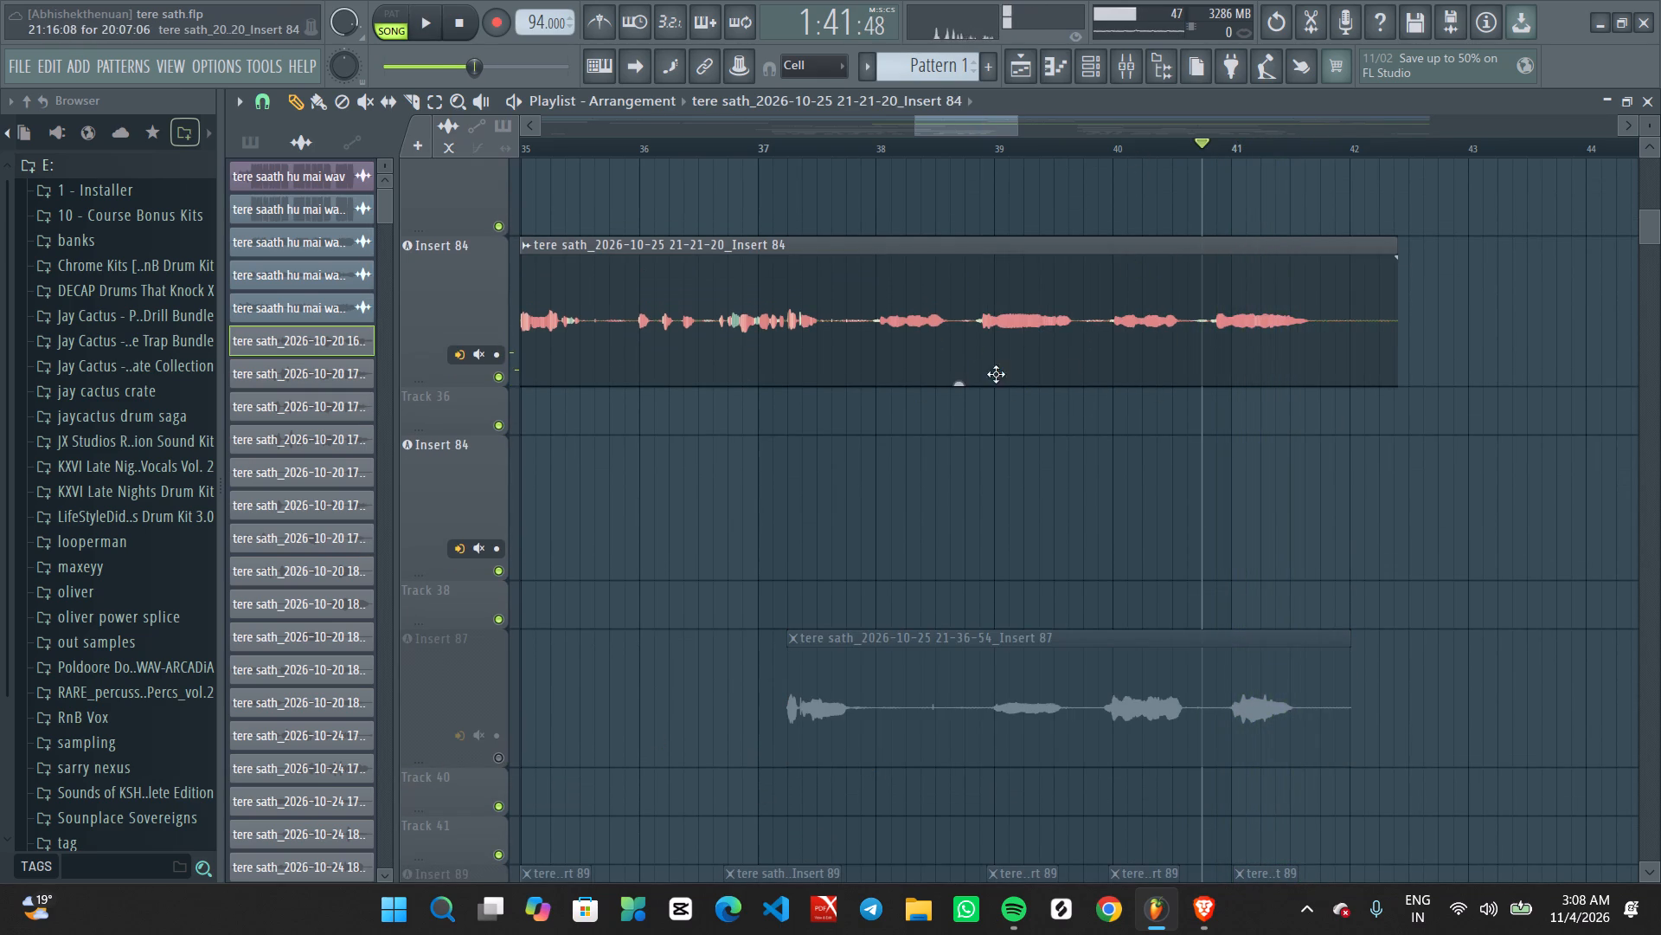
# Slice the extended Insert 84 clip at about bars 37.5 and 40.8 and delete the middle piece.
pyautogui.middleClick(887, 436)
pyautogui.rightClick(886, 437)
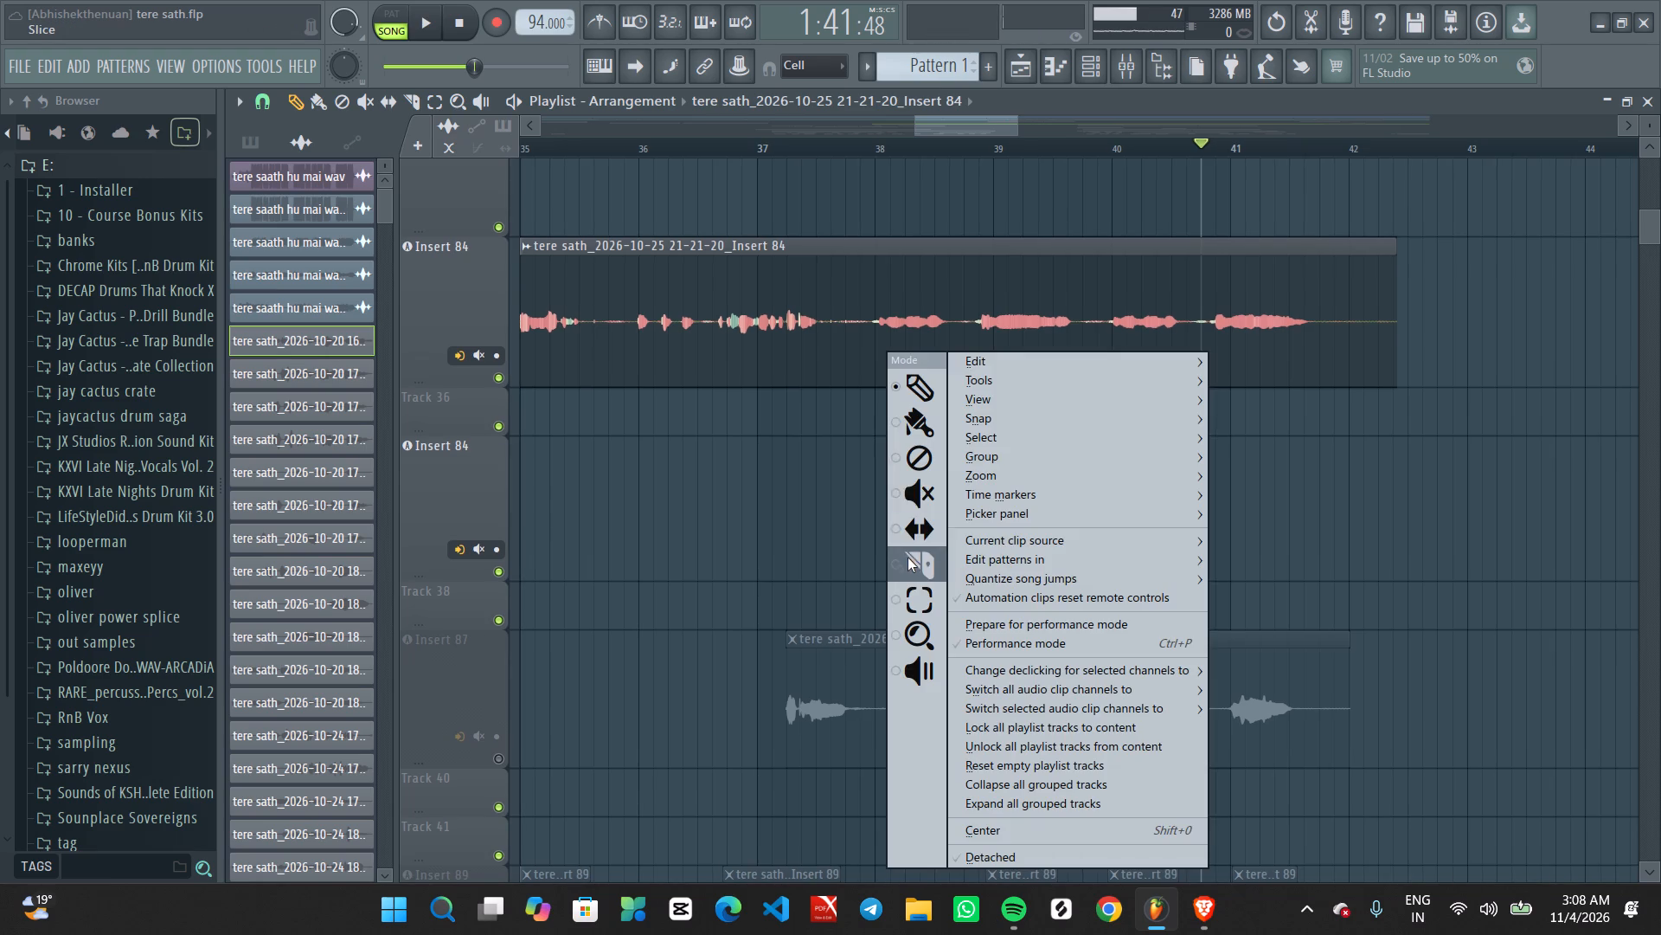
pyautogui.click(908, 558)
pyautogui.click(826, 342)
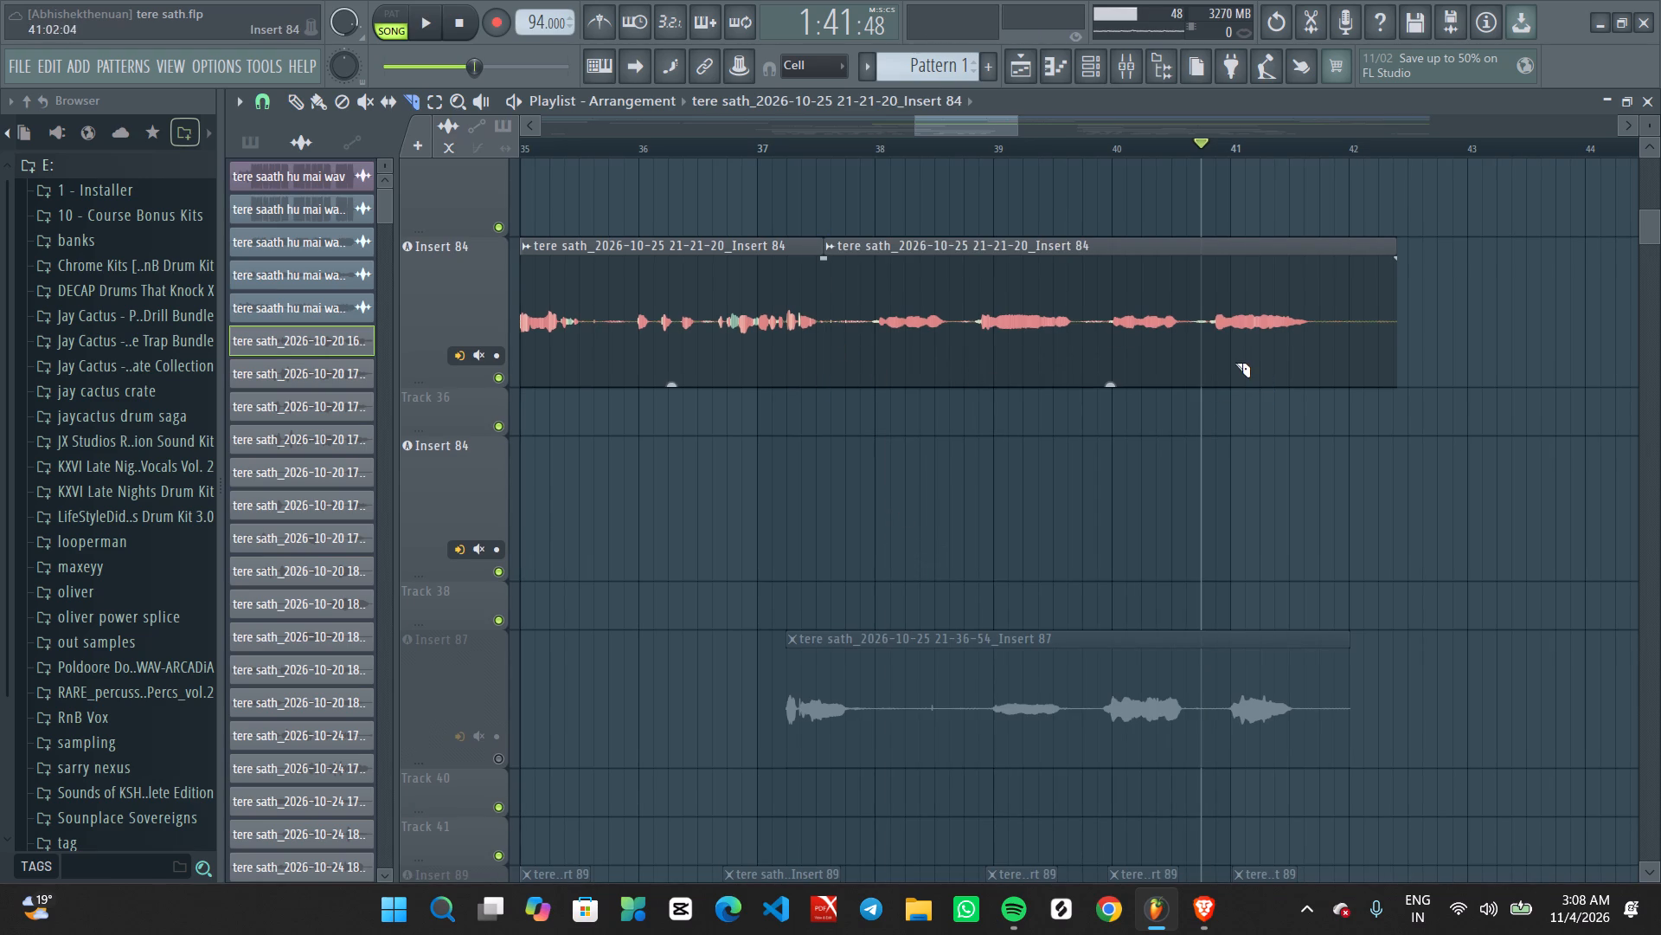
pyautogui.click(1208, 344)
pyautogui.keyDown('ctrl'); pyautogui.moveTo(1007, 226); pyautogui.dragTo(1038, 322); pyautogui.keyUp('ctrl')
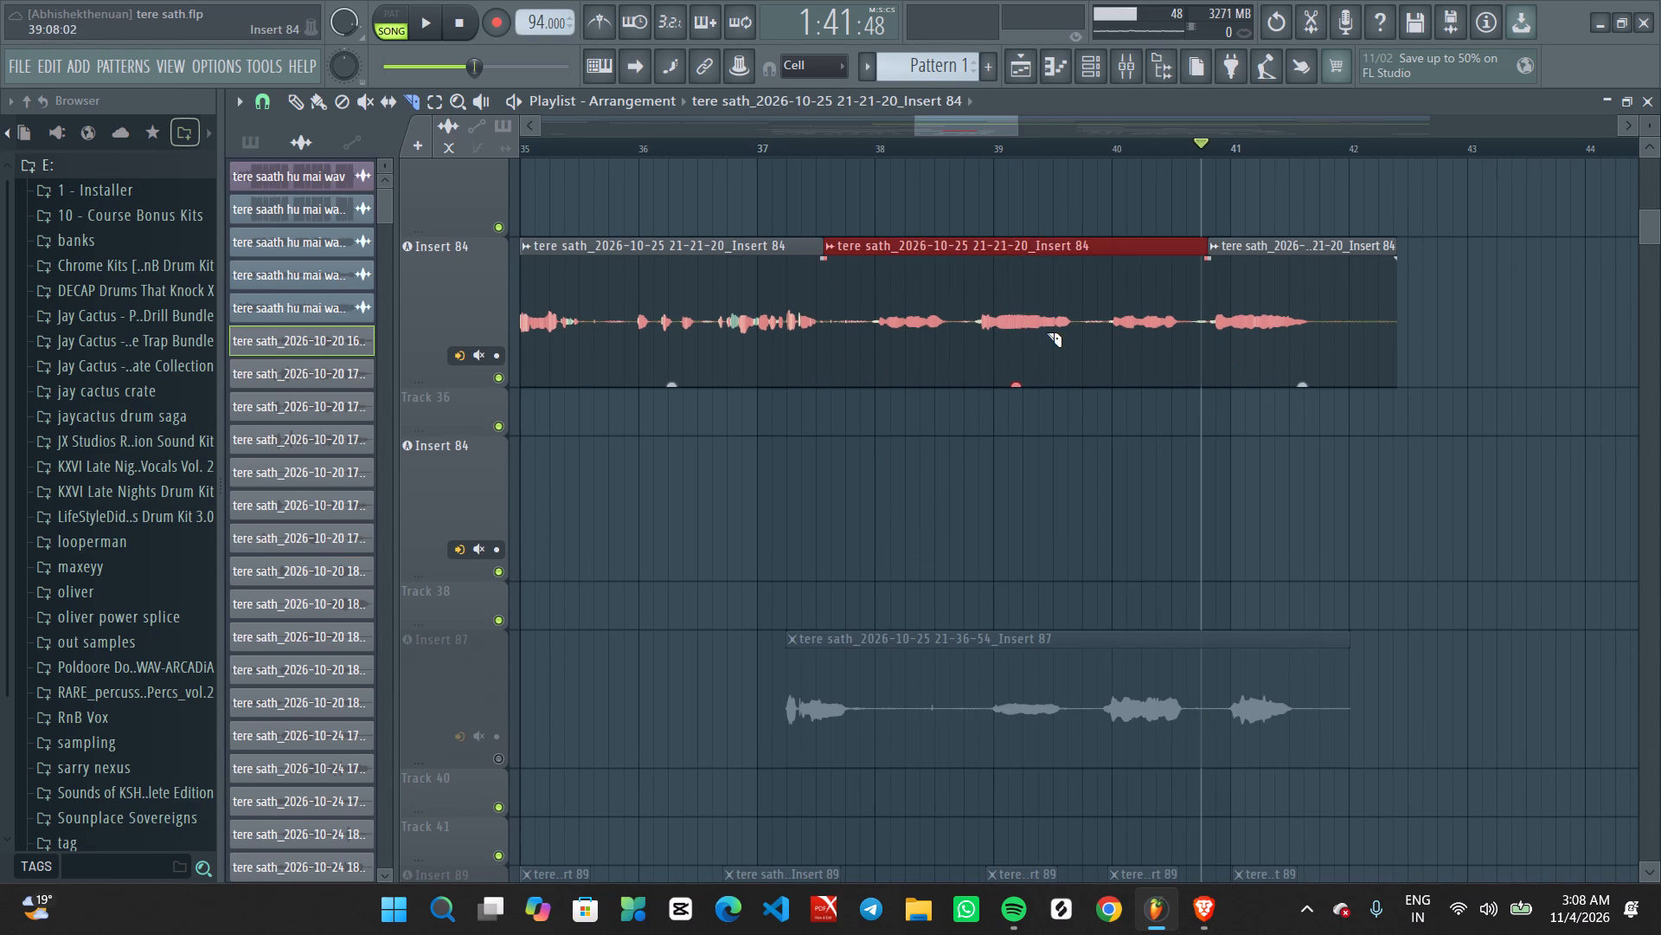
pyautogui.press('Delete')
# Switch back to the Draw tool and shorten the Insert 87 clip to end just before bar 38.
pyautogui.scroll(-5, 1038, 414)
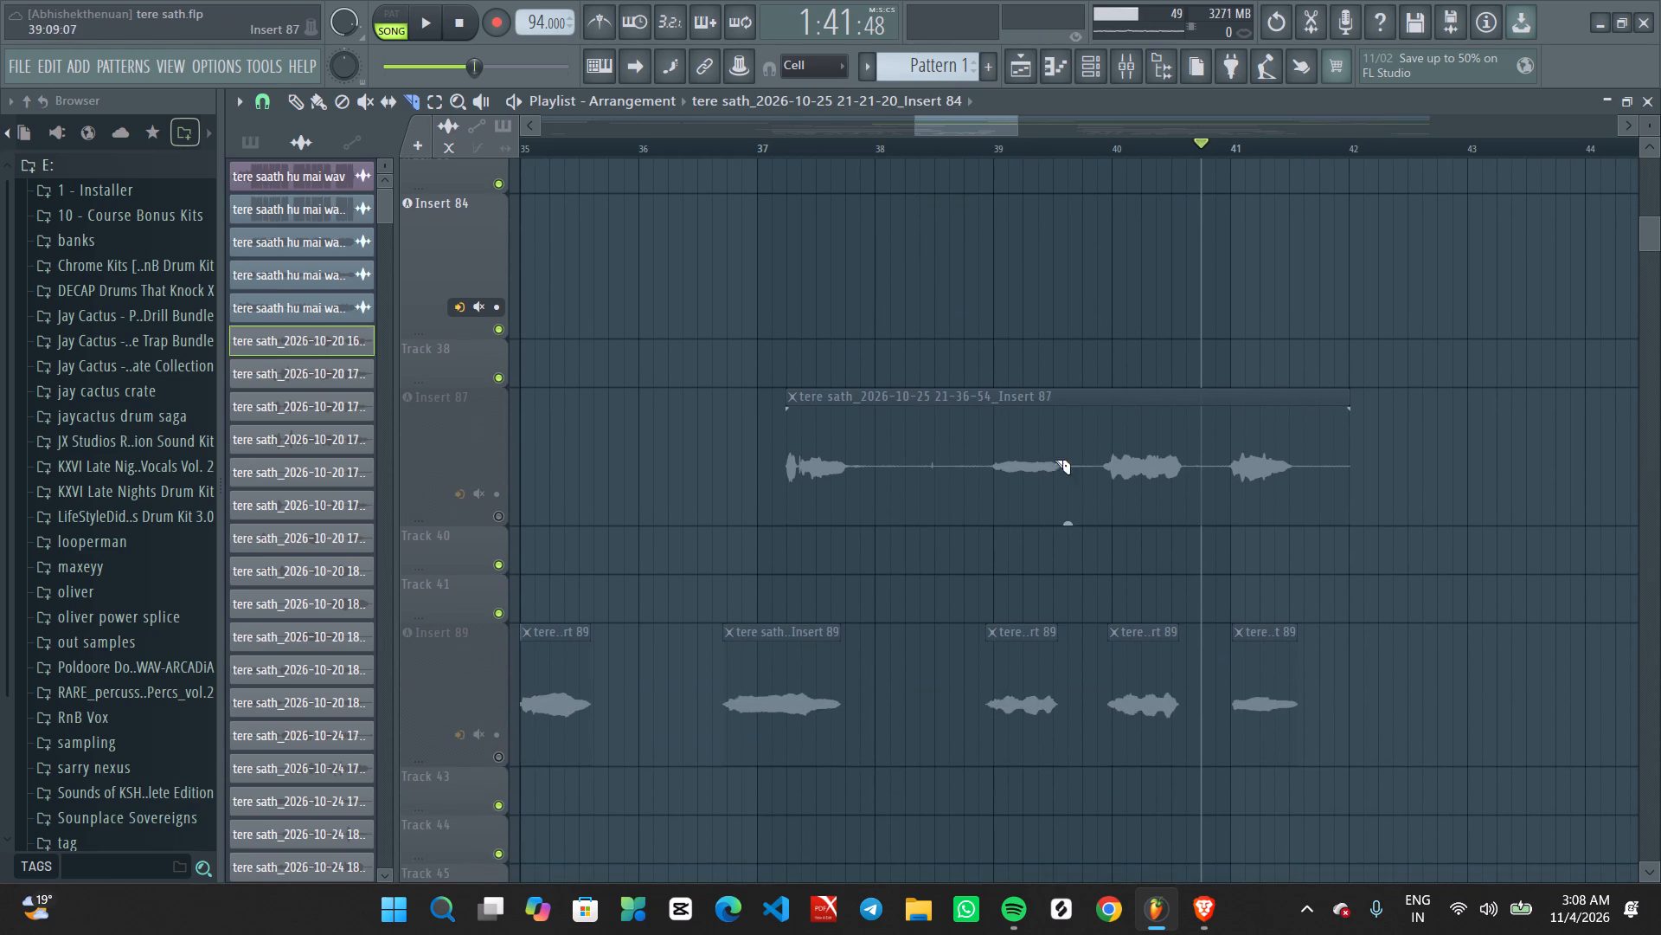
pyautogui.middleClick(1186, 339)
pyautogui.rightClick(1184, 339)
pyautogui.click(1209, 361)
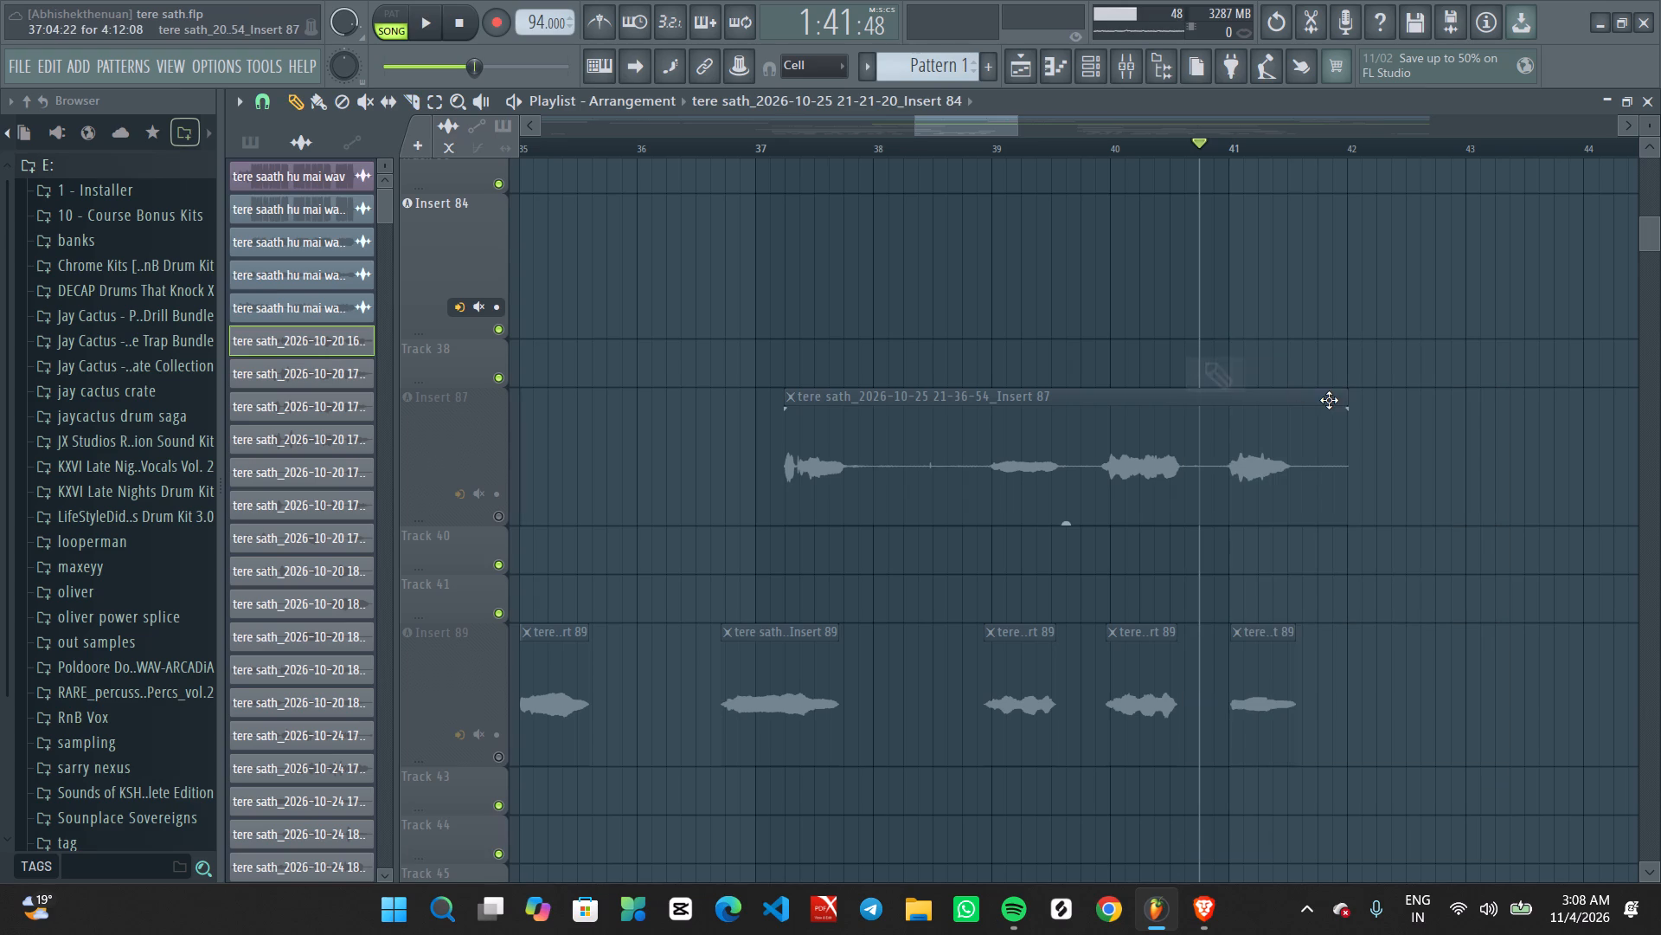
pyautogui.moveTo(1342, 401); pyautogui.dragTo(872, 412)
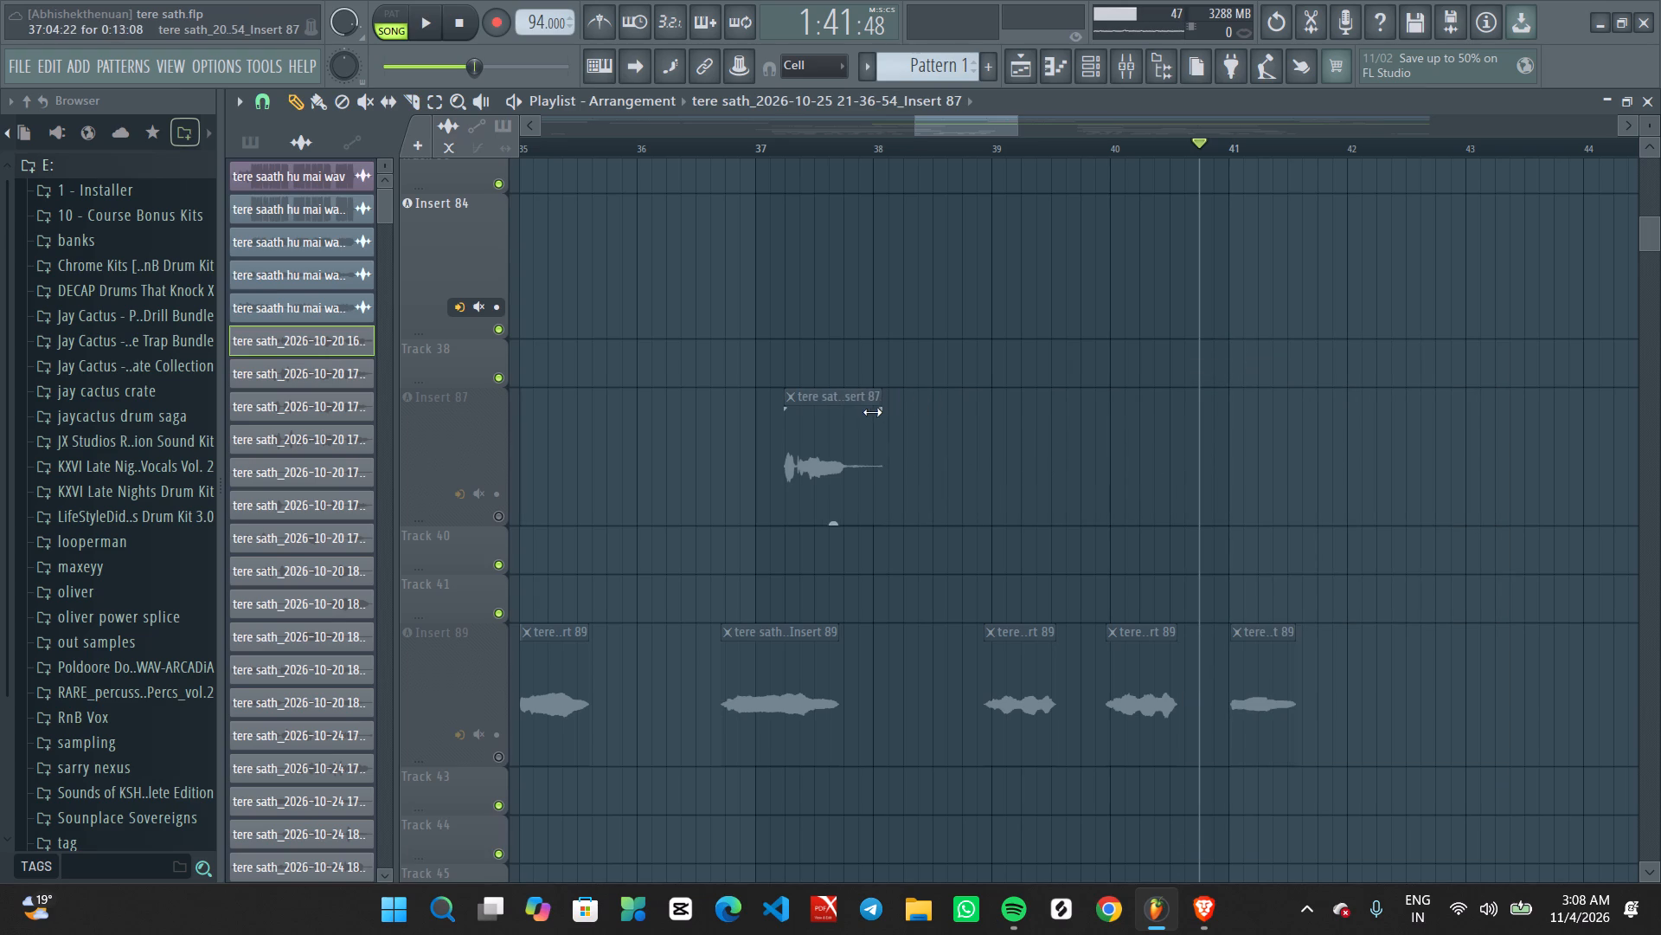
pyautogui.moveTo(872, 412); pyautogui.dragTo(861, 412)
# Unmute the Insert 87 and Insert 89 tracks and listen to the shortened clip from just before bar 37.
pyautogui.keyDown('ctrl'); pyautogui.click(490, 507); pyautogui.keyUp('ctrl')
pyautogui.keyDown('ctrl'); pyautogui.doubleClick(500, 512); pyautogui.keyUp('ctrl')
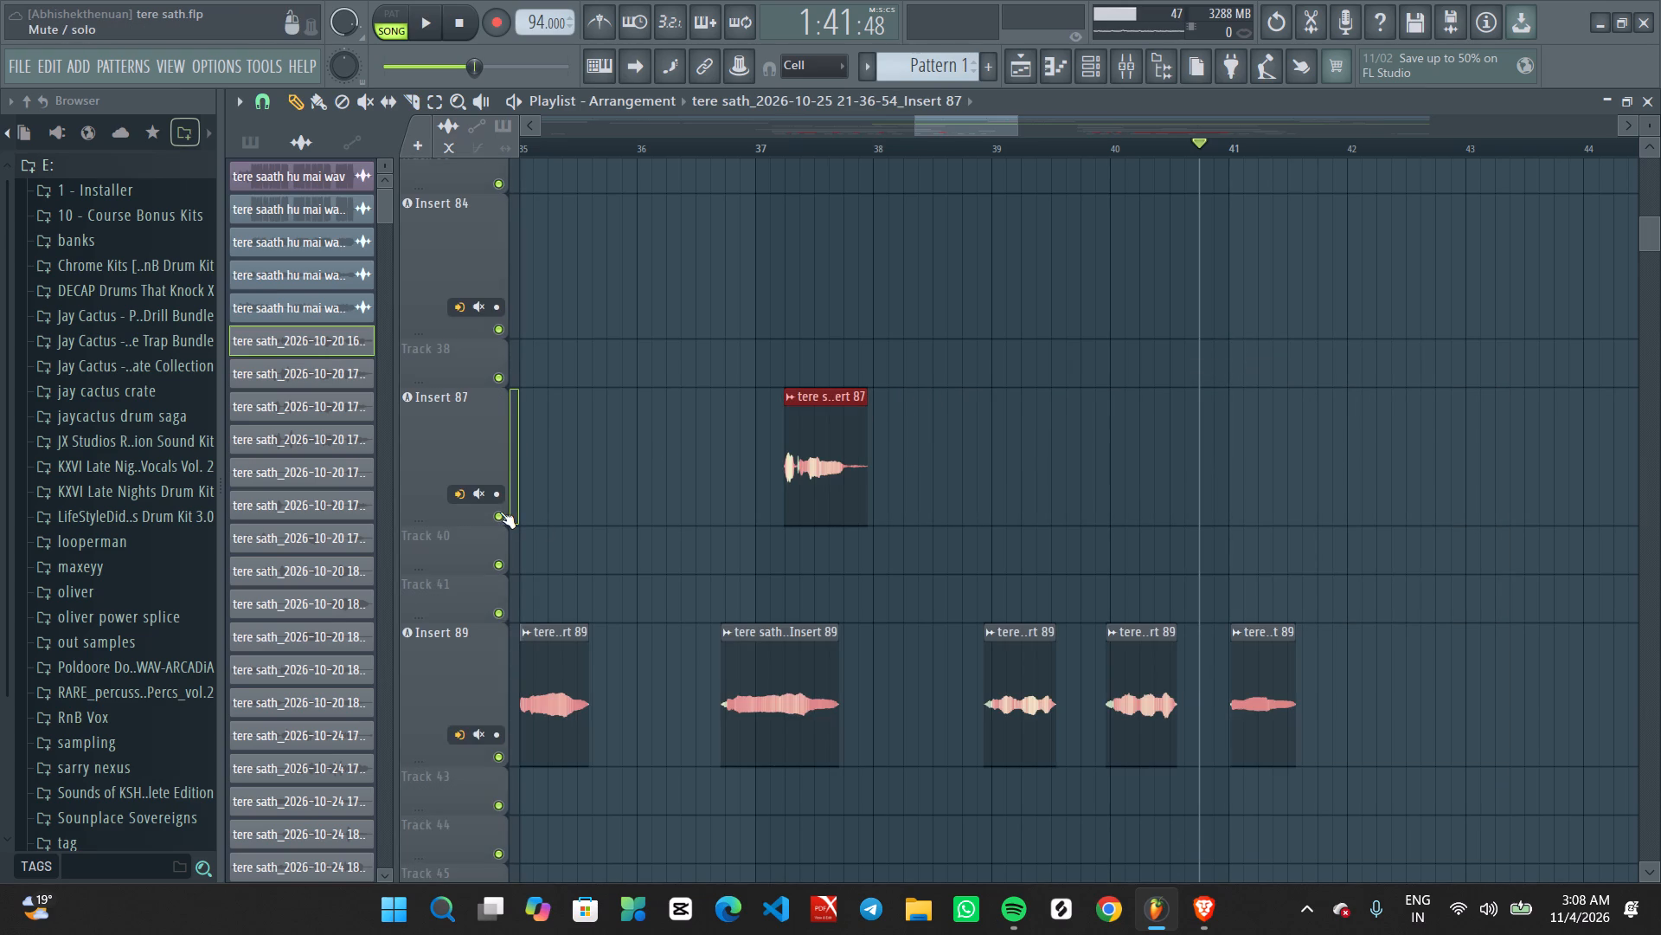
pyautogui.click(747, 151)
pyautogui.press('space')
pyautogui.keyDown('ctrl'); pyautogui.scroll(2, 860, 526); pyautogui.keyUp('ctrl')
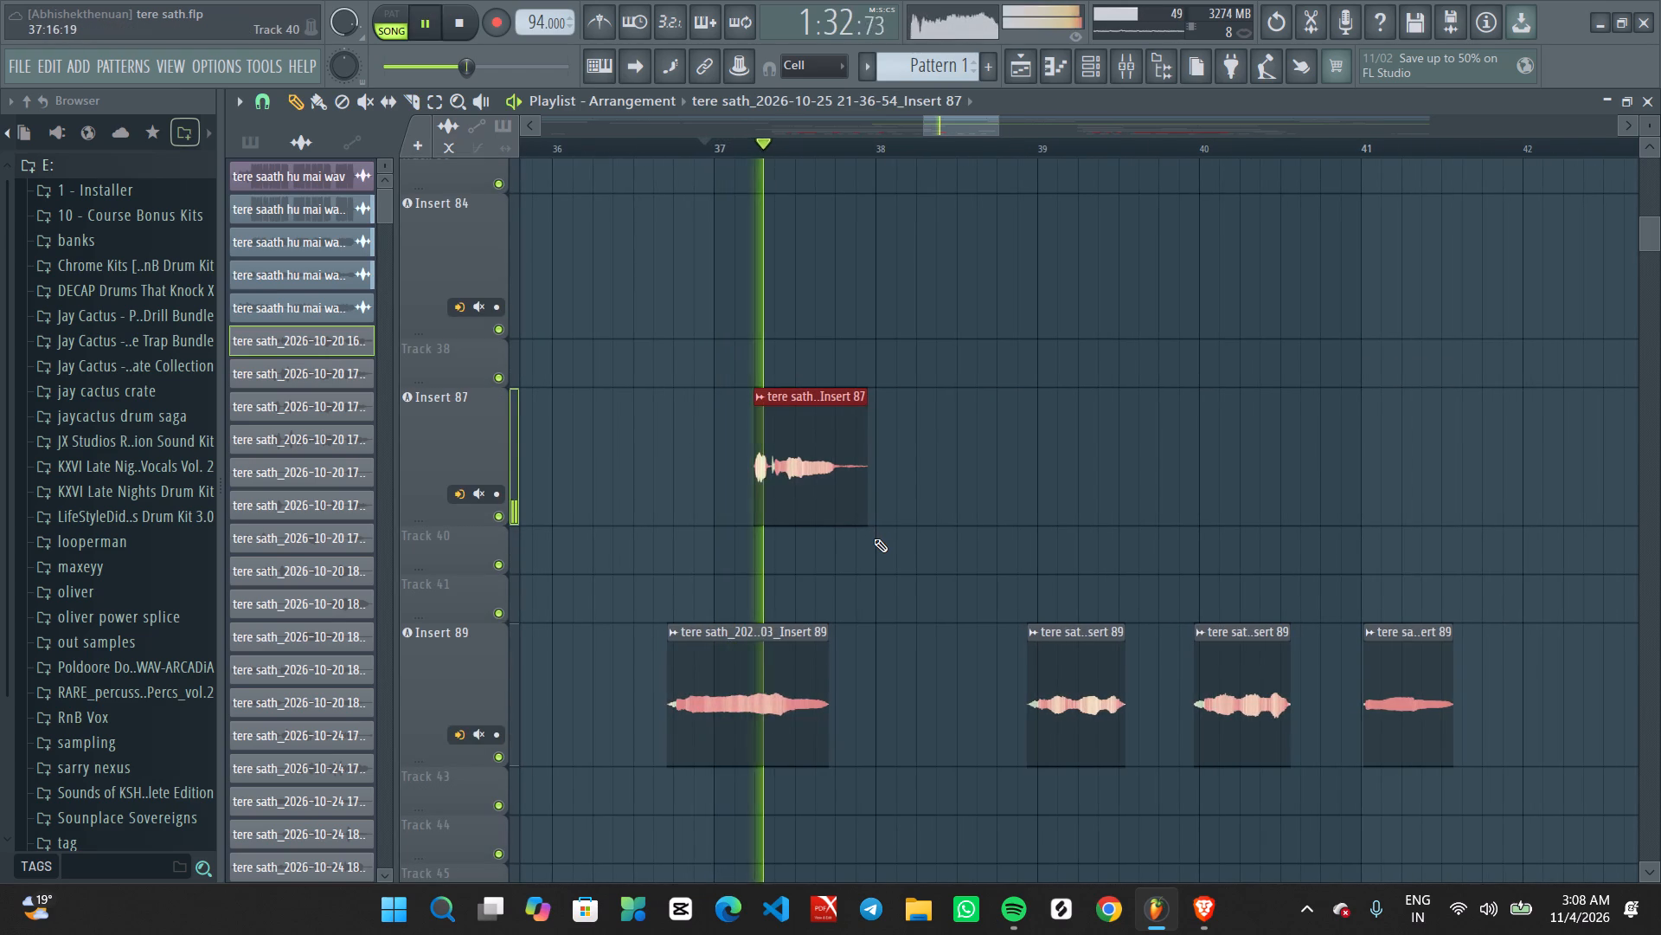
pyautogui.keyDown('ctrl'); pyautogui.scroll(3, 874, 507); pyautogui.keyUp('ctrl')
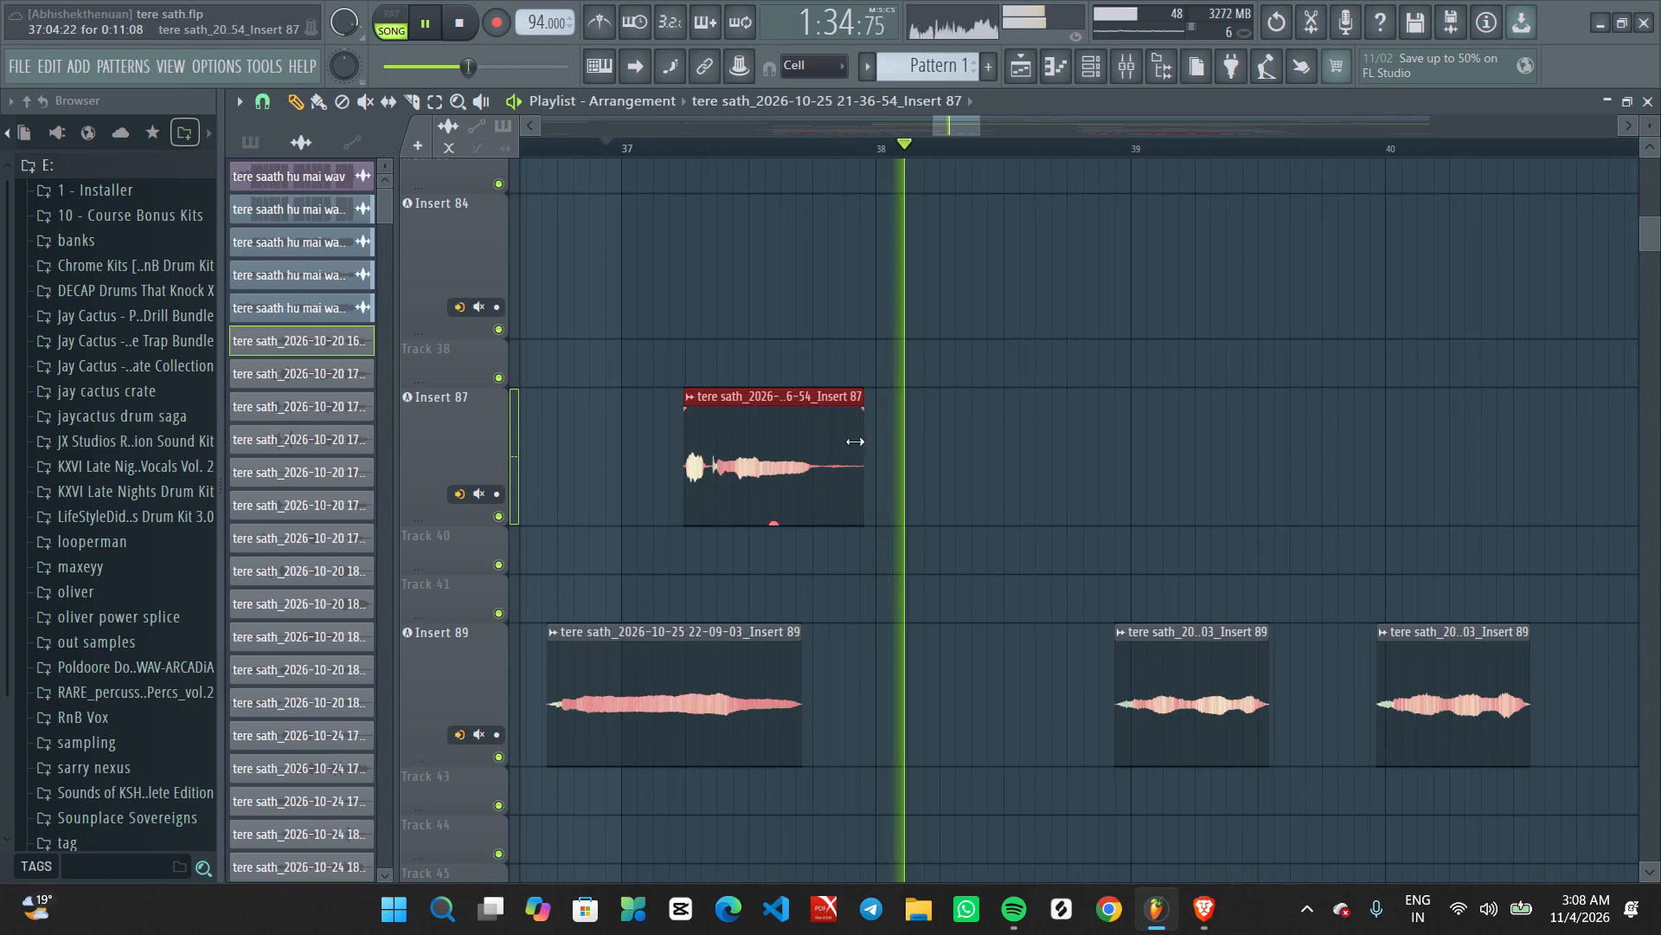
pyautogui.press('space')
pyautogui.press('space')
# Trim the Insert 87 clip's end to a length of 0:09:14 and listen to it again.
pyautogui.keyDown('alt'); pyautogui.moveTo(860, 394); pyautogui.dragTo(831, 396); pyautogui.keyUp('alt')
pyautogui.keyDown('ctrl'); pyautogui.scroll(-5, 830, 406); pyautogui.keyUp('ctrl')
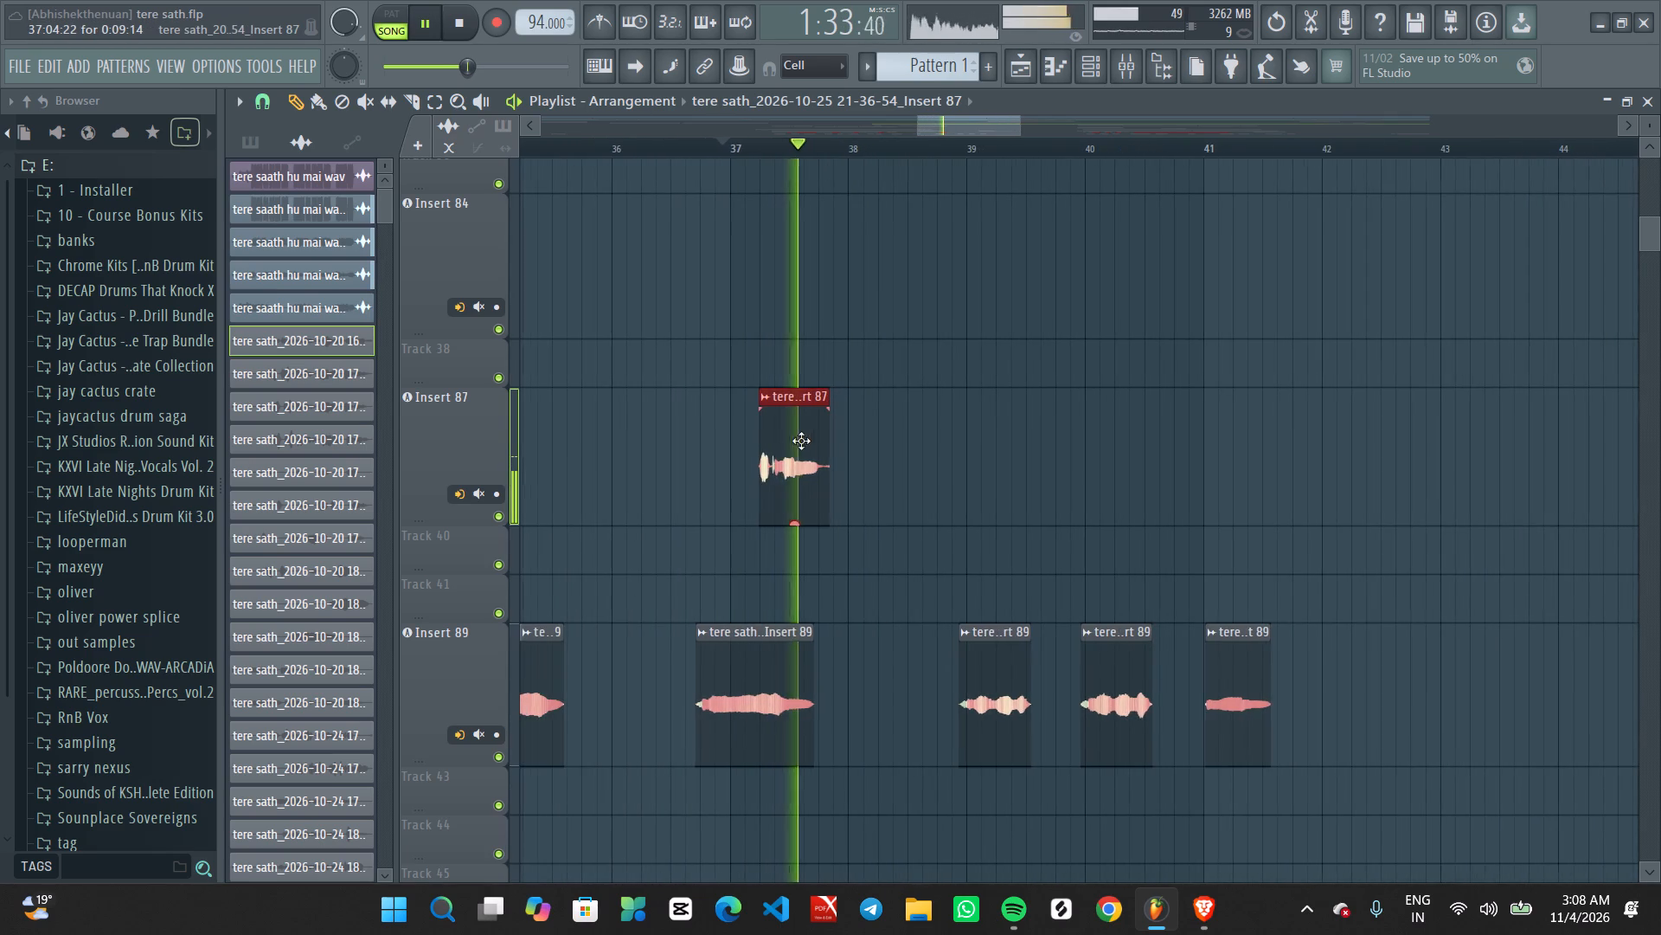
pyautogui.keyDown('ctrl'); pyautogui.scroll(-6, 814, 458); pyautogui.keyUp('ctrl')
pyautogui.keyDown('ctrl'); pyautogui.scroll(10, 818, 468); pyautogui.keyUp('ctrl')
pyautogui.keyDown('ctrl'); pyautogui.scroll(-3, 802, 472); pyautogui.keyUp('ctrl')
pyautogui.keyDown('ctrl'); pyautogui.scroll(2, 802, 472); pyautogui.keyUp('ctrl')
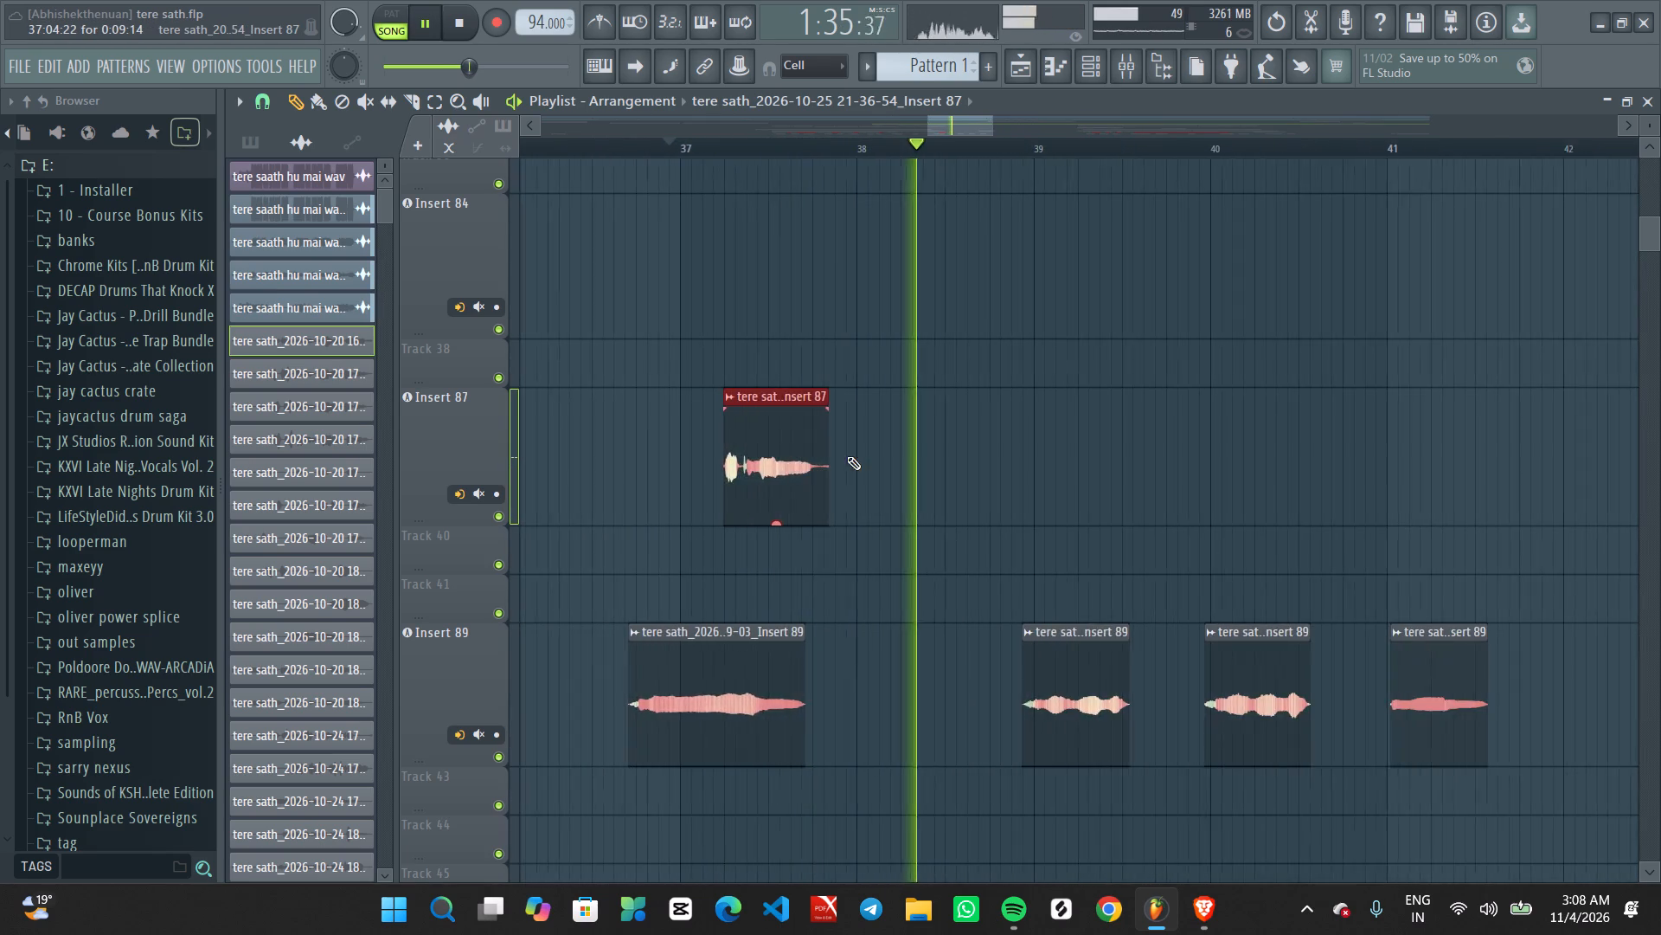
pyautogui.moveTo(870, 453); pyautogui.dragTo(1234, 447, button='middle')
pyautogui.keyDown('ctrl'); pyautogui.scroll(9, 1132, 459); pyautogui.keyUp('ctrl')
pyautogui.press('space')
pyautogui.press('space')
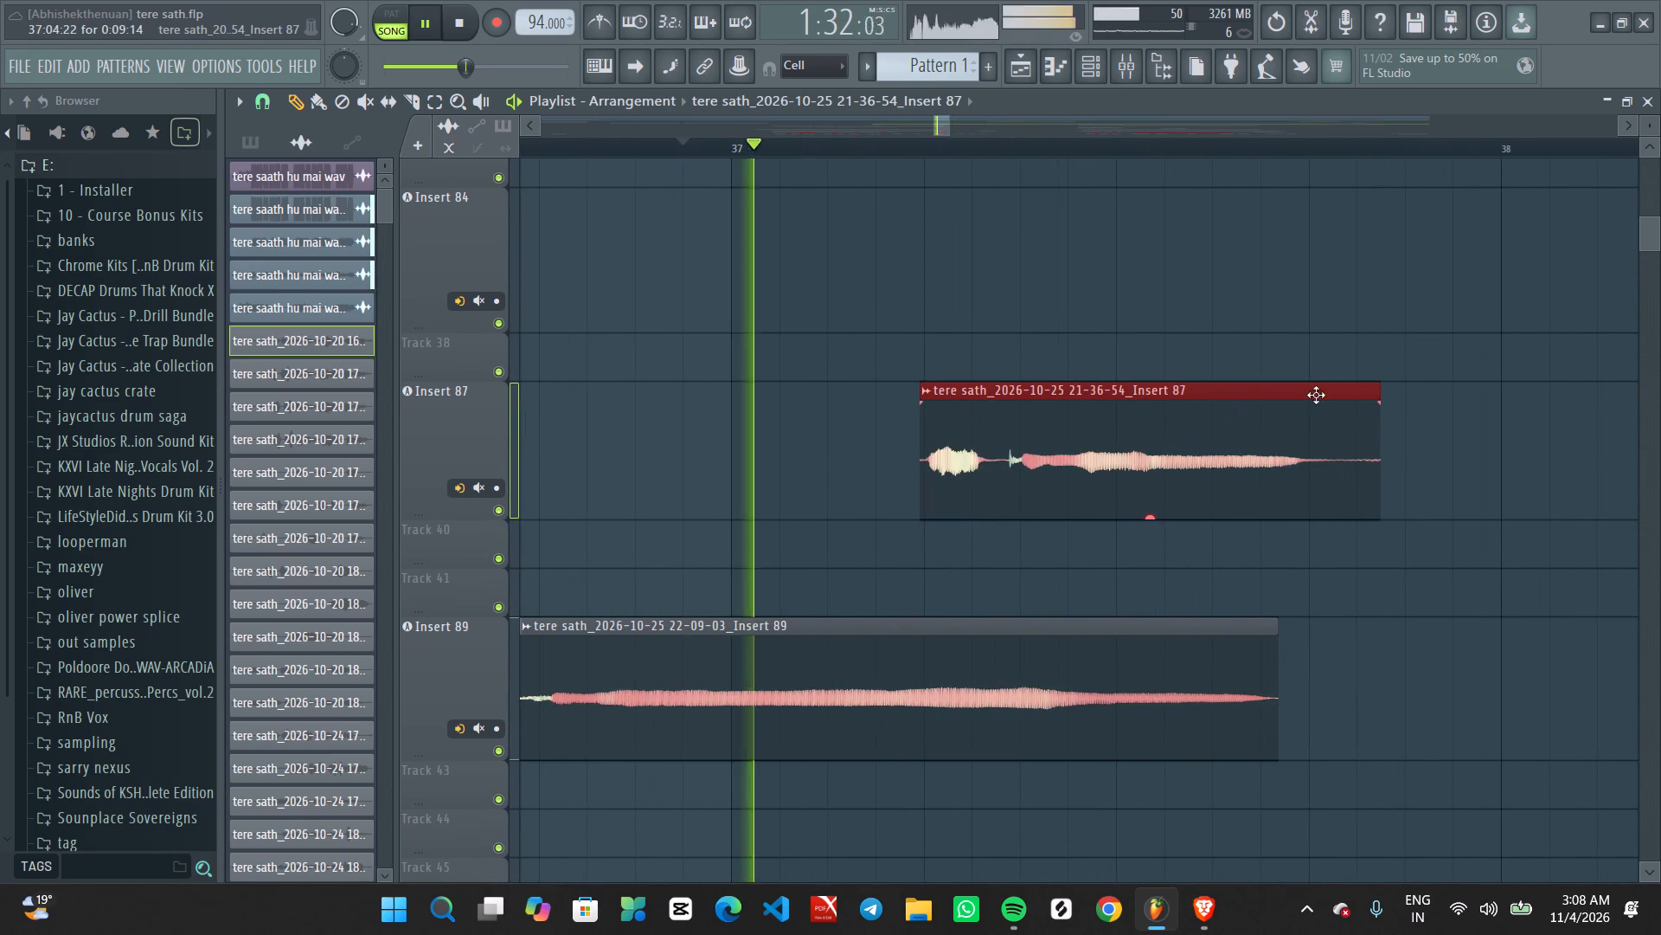
# Trim the Insert 87 clip after bar 37 to just its first vocal burst, about 0:01:18 long, and replay the passage.
pyautogui.keyDown('alt'); pyautogui.moveTo(1374, 386); pyautogui.dragTo(996, 395); pyautogui.keyUp('alt')
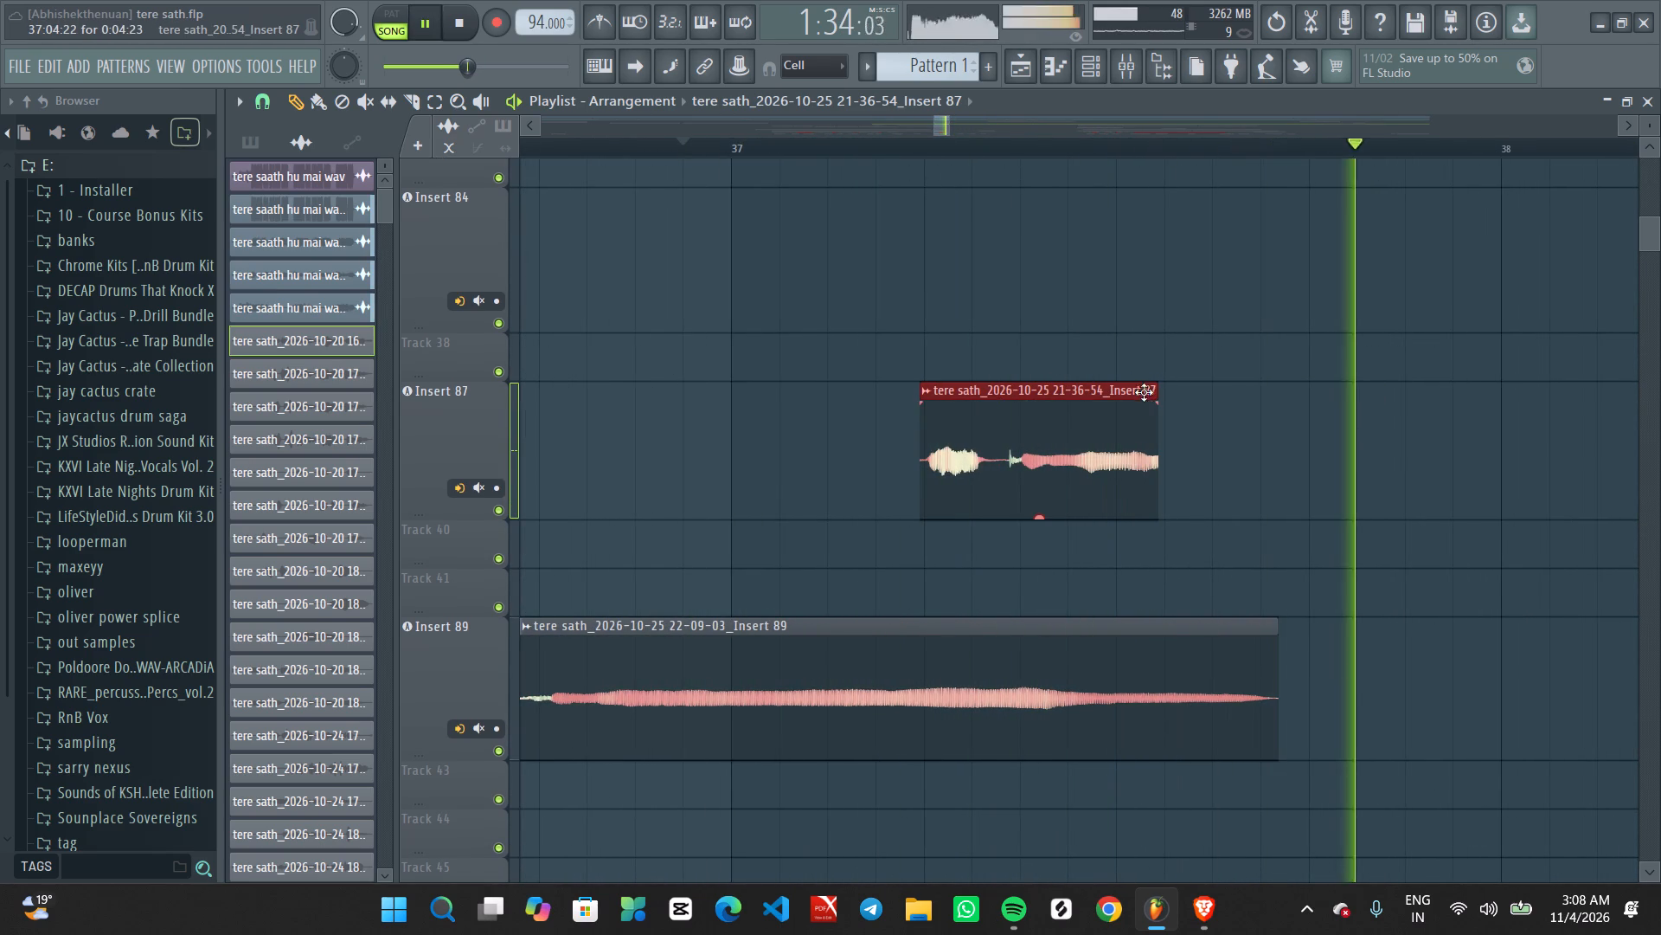
pyautogui.keyDown('alt'); pyautogui.moveTo(1151, 394); pyautogui.dragTo(1005, 394); pyautogui.keyUp('alt')
pyautogui.keyDown('alt'); pyautogui.click(1247, 364); pyautogui.keyUp('alt')
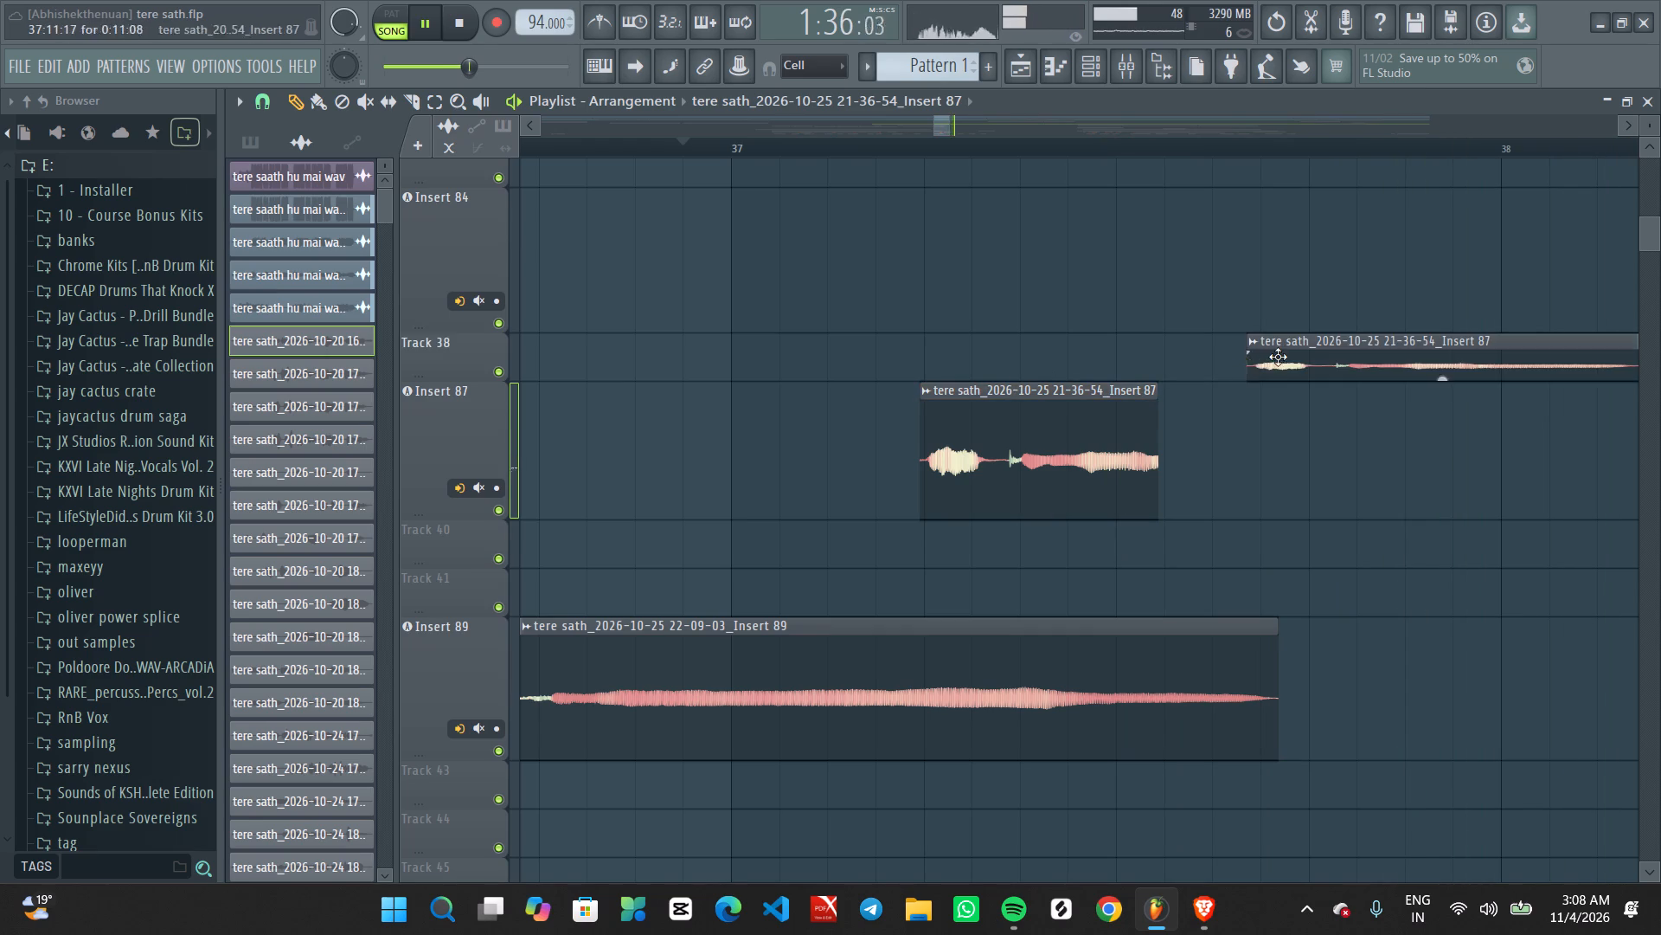
pyautogui.rightClick(1278, 357)
pyautogui.keyDown('ctrl'); pyautogui.scroll(-2, 1218, 361); pyautogui.keyUp('ctrl')
pyautogui.keyDown('alt'); pyautogui.moveTo(1169, 389); pyautogui.dragTo(1055, 407); pyautogui.keyUp('alt')
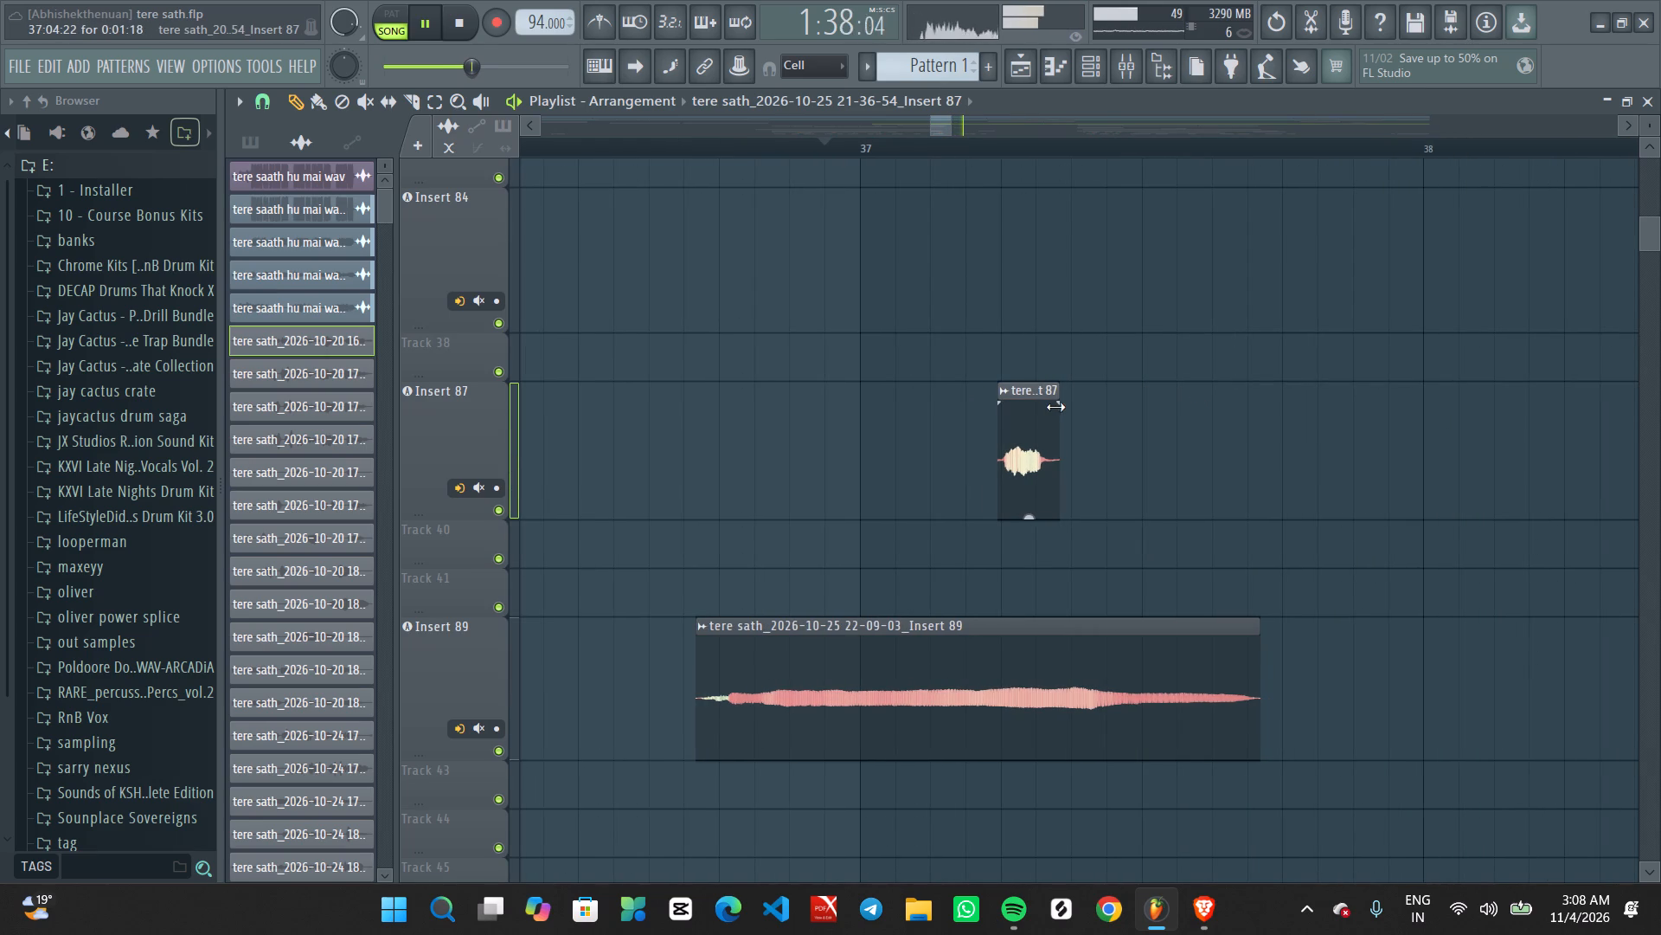
pyautogui.keyDown('alt'); pyautogui.moveTo(1055, 407); pyautogui.dragTo(1052, 407); pyautogui.keyUp('alt')
pyautogui.press('space')
pyautogui.press('space')
pyautogui.keyDown('ctrl'); pyautogui.click(1117, 420); pyautogui.keyUp('ctrl')
pyautogui.keyDown('ctrl'); pyautogui.scroll(-7, 1155, 419); pyautogui.keyUp('ctrl')
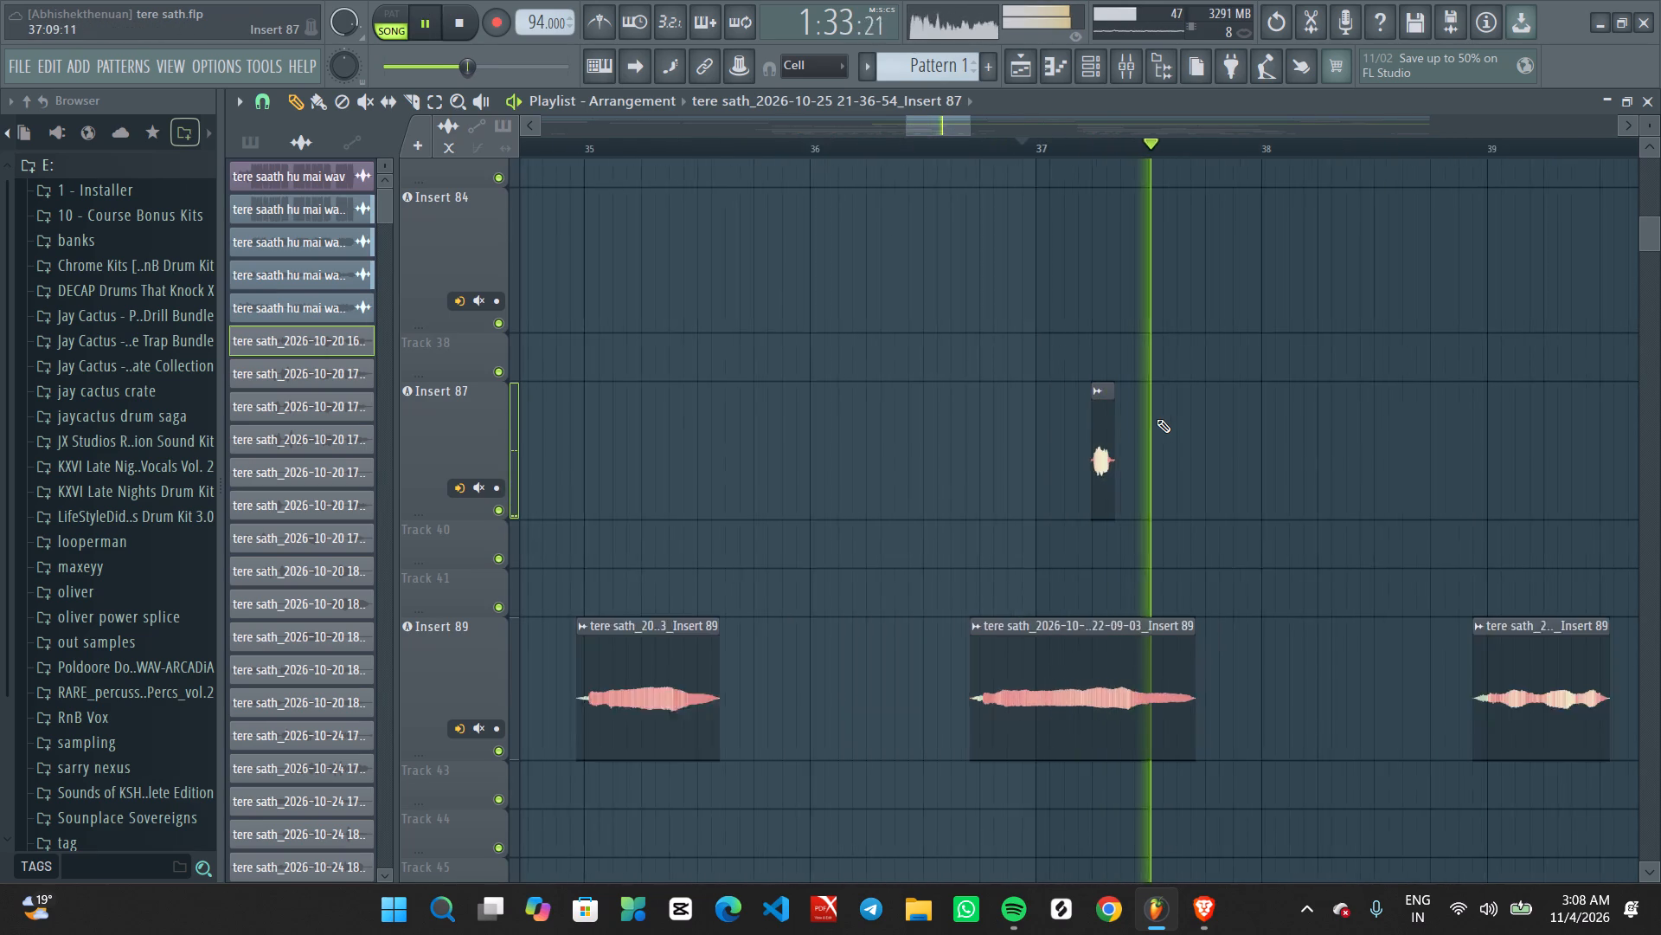
# Shorten the end of the Insert 84 clip that begins just before bar 41 to a length of about 0:14:18.
pyautogui.keyDown('ctrl'); pyautogui.scroll(-6, 1157, 419); pyautogui.keyUp('ctrl')
pyautogui.keyDown('ctrl'); pyautogui.scroll(3, 1291, 465); pyautogui.keyUp('ctrl')
pyautogui.moveTo(1371, 490); pyautogui.dragTo(1068, 642, button='middle')
pyautogui.keyDown('ctrl'); pyautogui.scroll(2, 1186, 628); pyautogui.keyUp('ctrl')
pyautogui.moveTo(1284, 539); pyautogui.dragTo(1242, 451, button='middle')
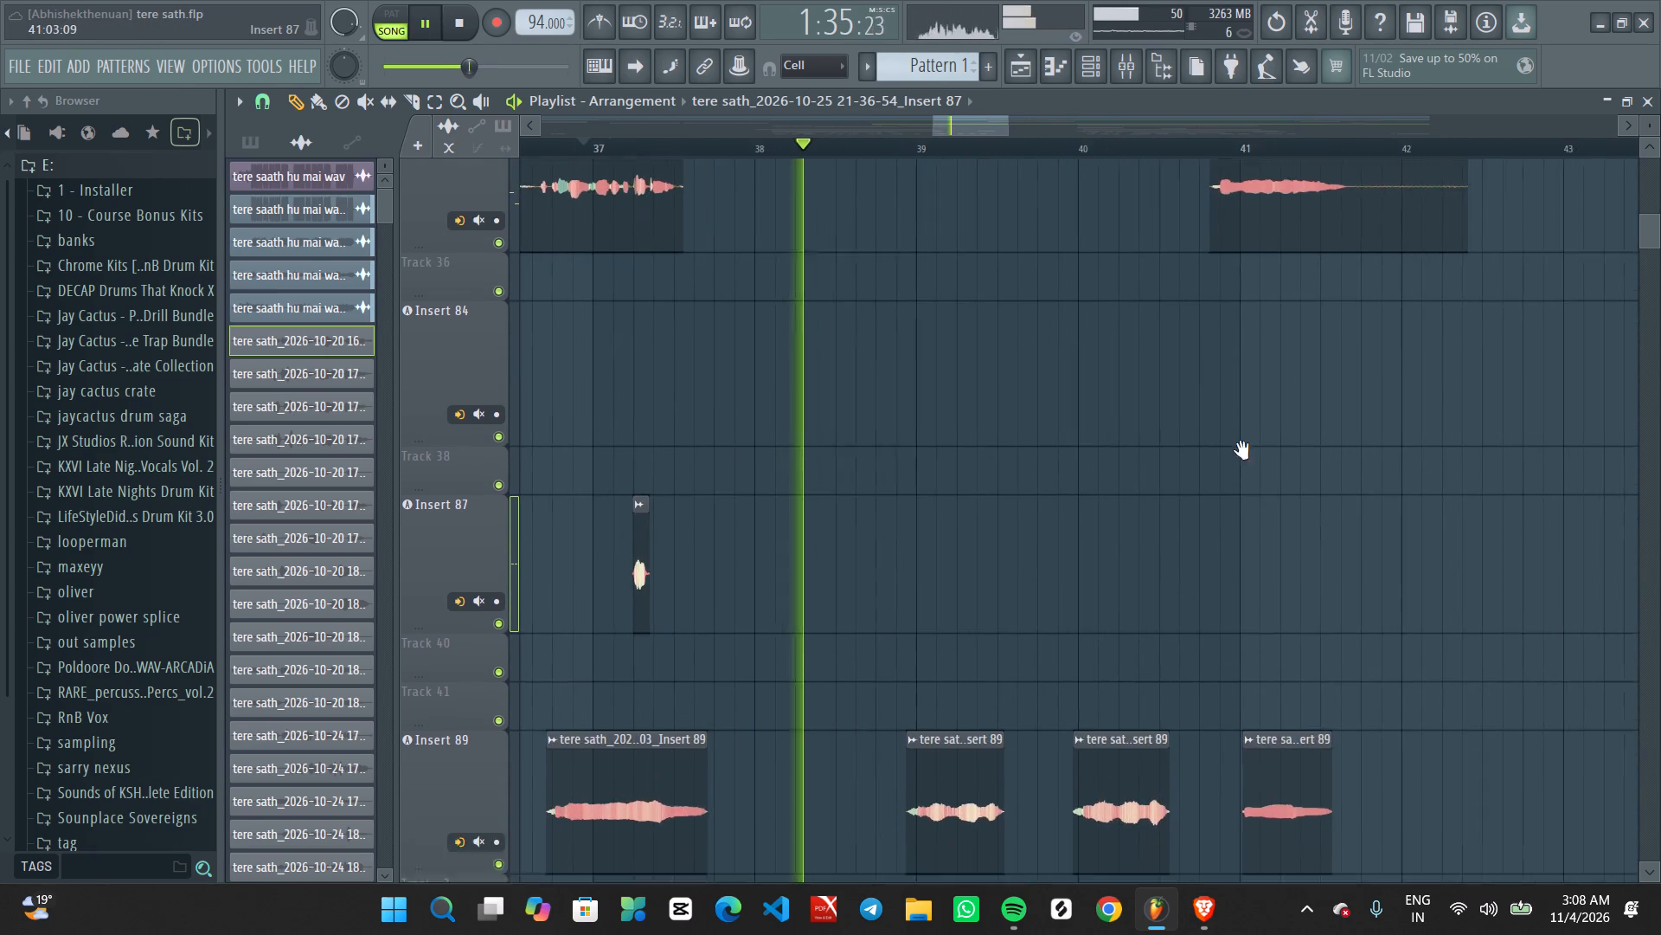
pyautogui.moveTo(1242, 451); pyautogui.dragTo(1237, 442, button='middle')
pyautogui.keyDown('ctrl'); pyautogui.scroll(1, 1292, 501); pyautogui.keyUp('ctrl')
pyautogui.moveTo(1363, 460); pyautogui.dragTo(1291, 697, button='middle')
pyautogui.keyDown('alt'); pyautogui.moveTo(1395, 280); pyautogui.dragTo(1294, 291); pyautogui.keyUp('alt')
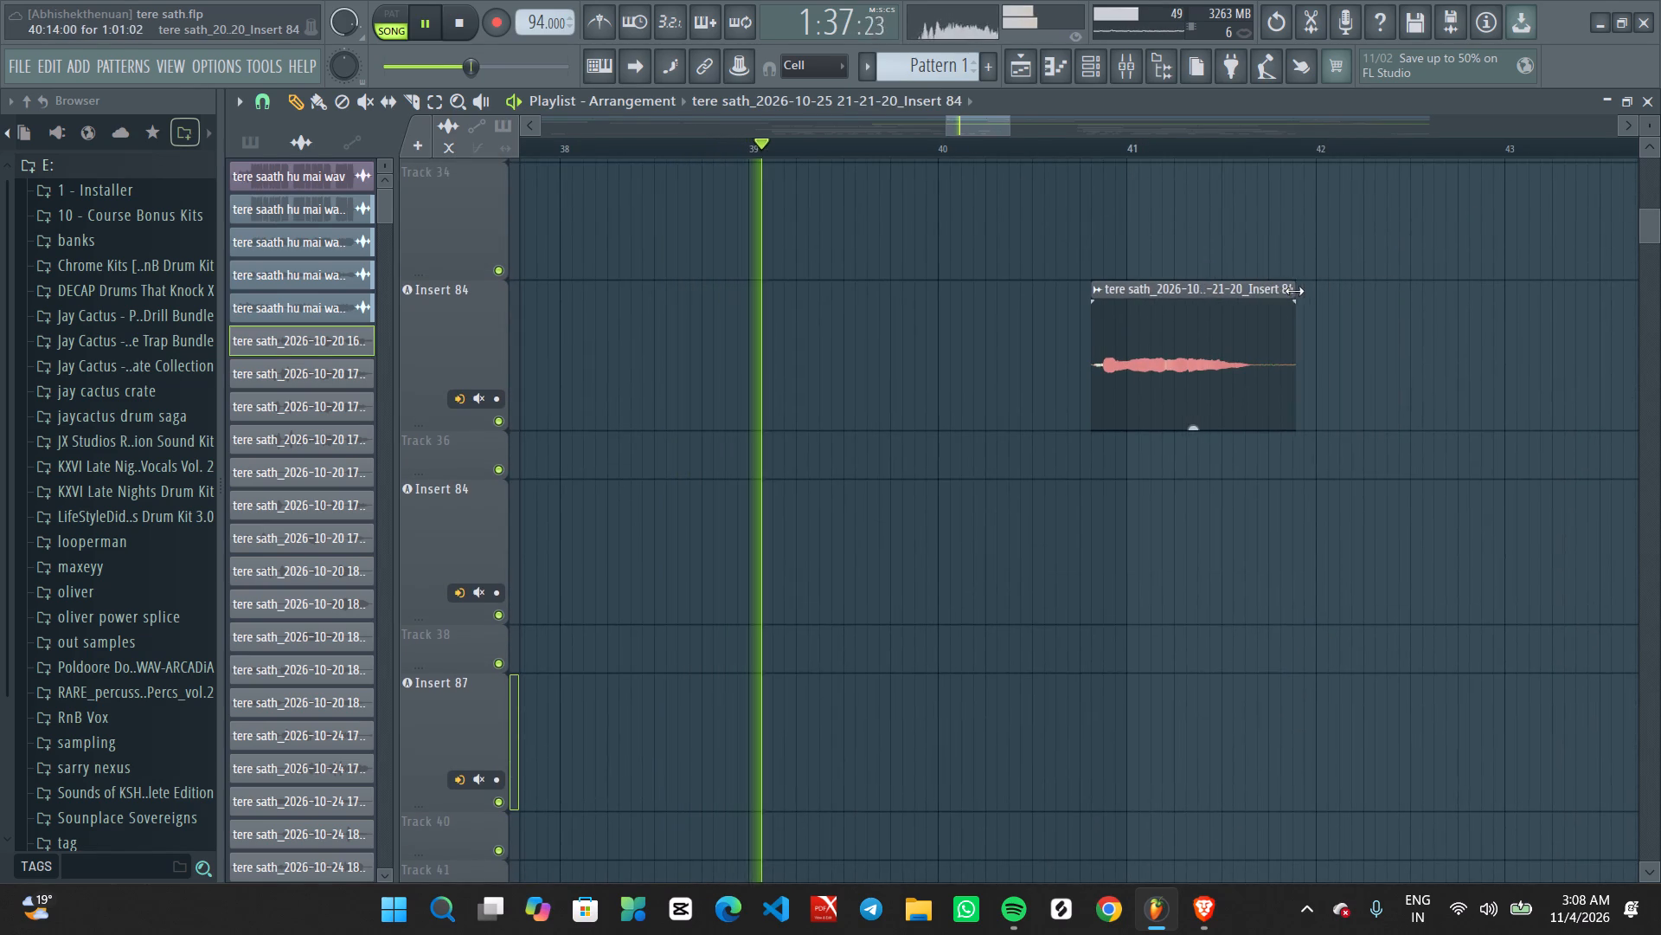
pyautogui.keyDown('alt'); pyautogui.moveTo(1294, 291); pyautogui.dragTo(1267, 296); pyautogui.keyUp('alt')
# Check the sample settings and mixer routing of the Insert 89 clip at bar 41.
pyautogui.scroll(-9, 1214, 430)
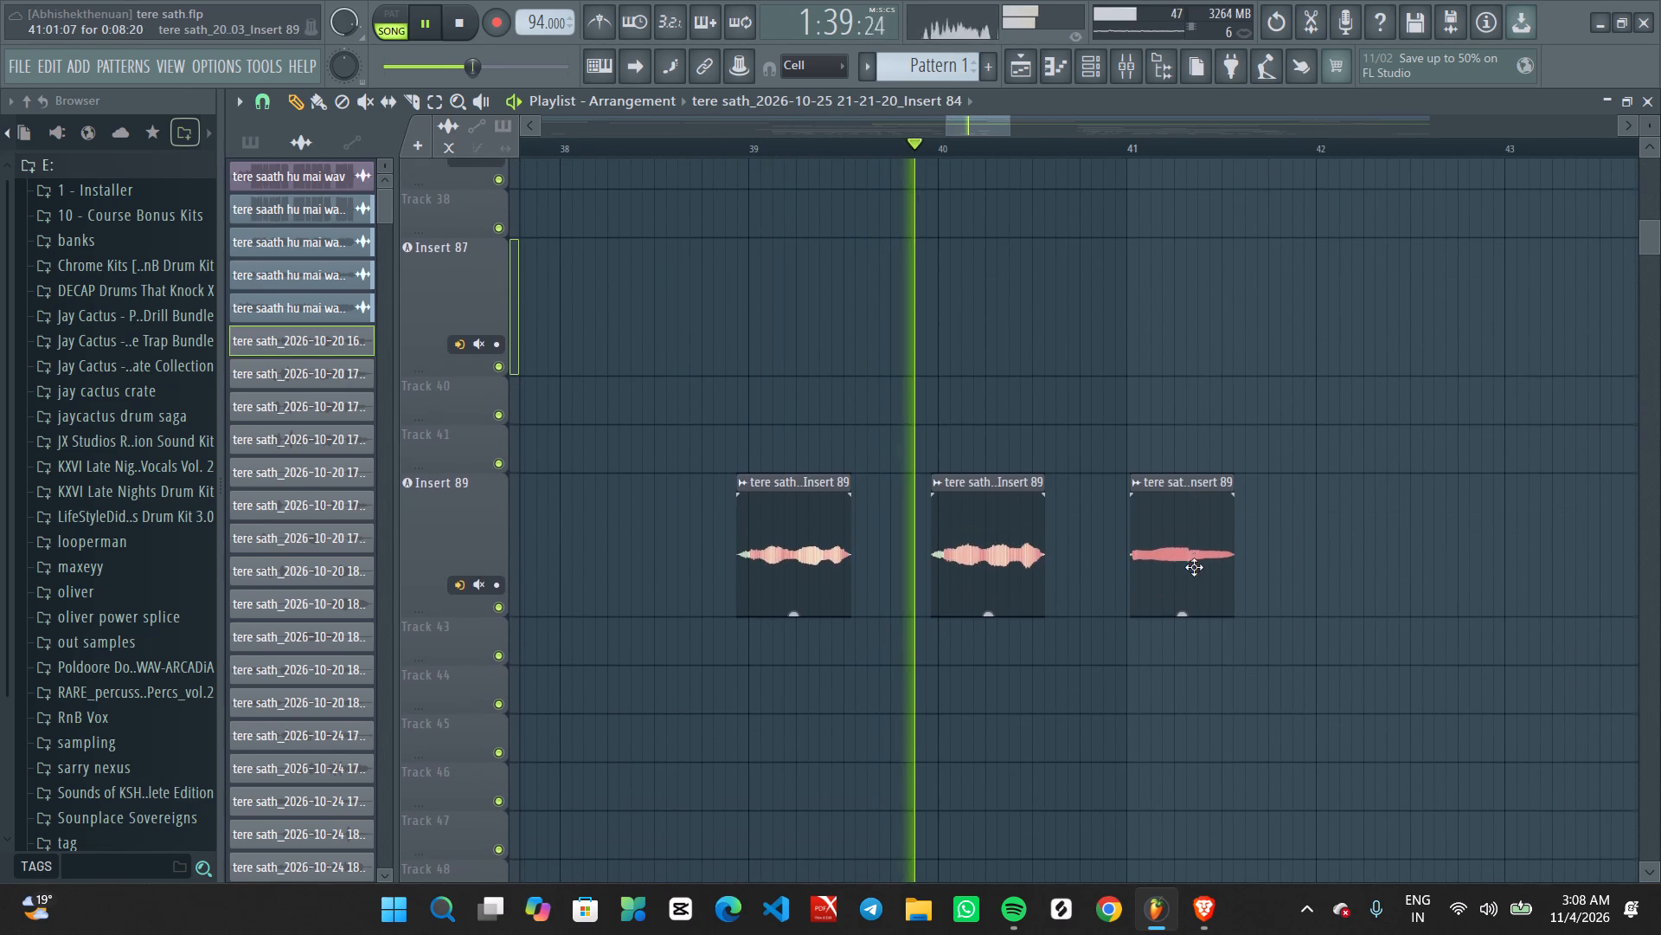
pyautogui.doubleClick(1187, 543)
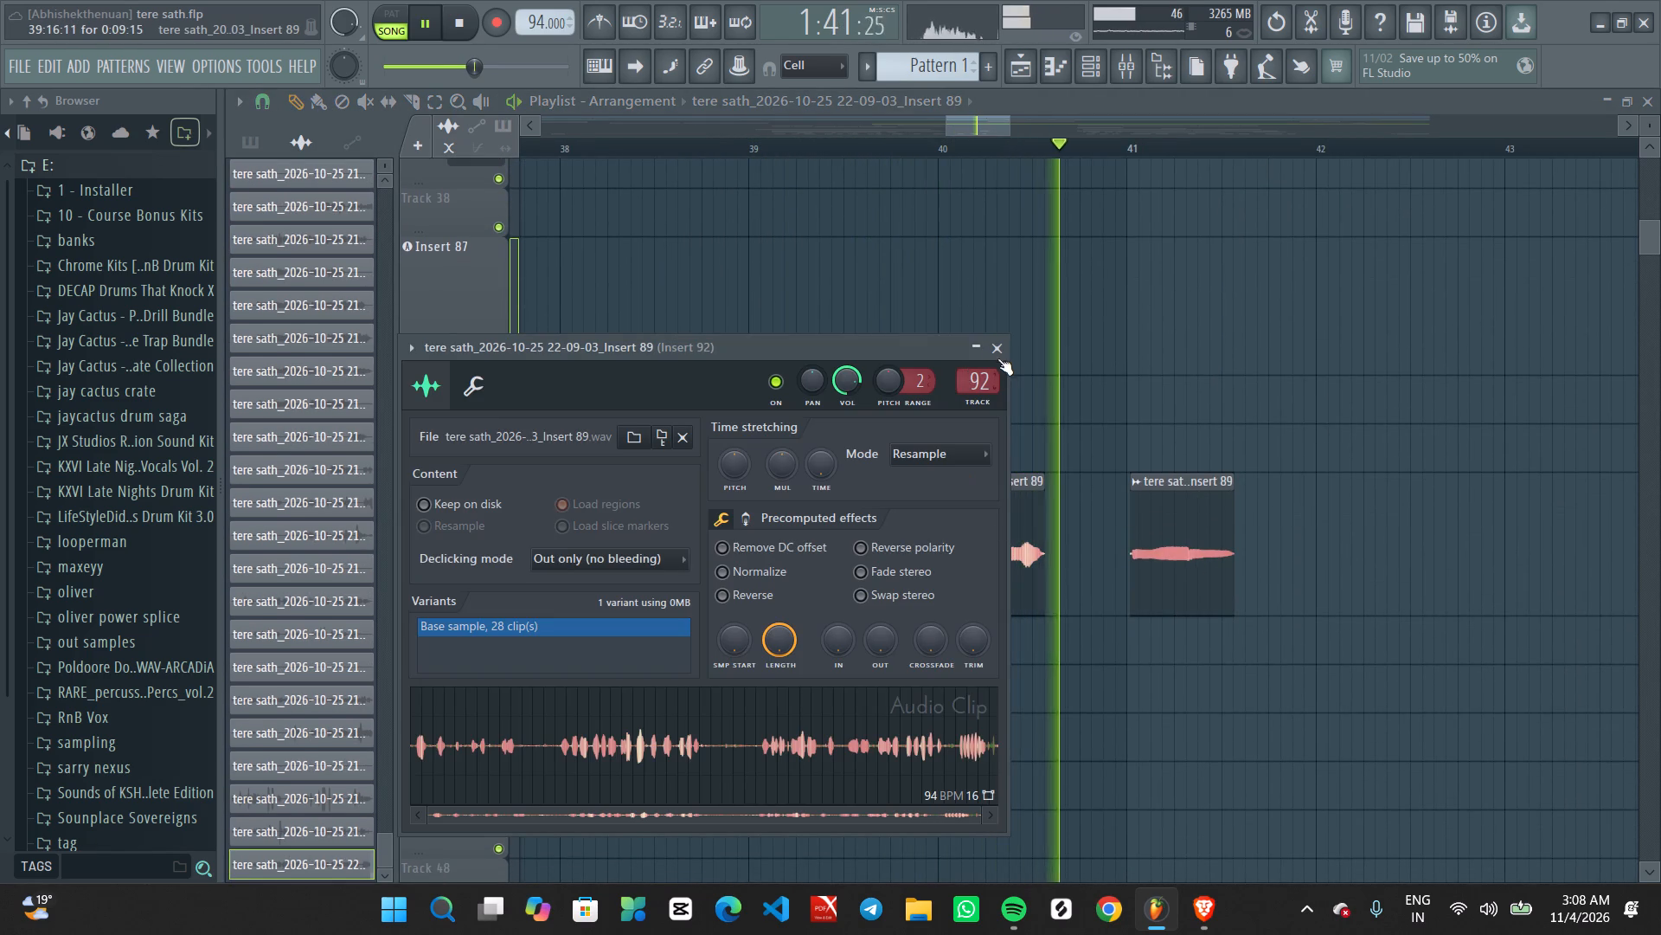
pyautogui.click(1000, 353)
pyautogui.keyDown('ctrl'); pyautogui.scroll(1, 1121, 355); pyautogui.keyUp('ctrl')
# Stop playback and mute the Insert 89 clip at bar 41.
pyautogui.press('space')
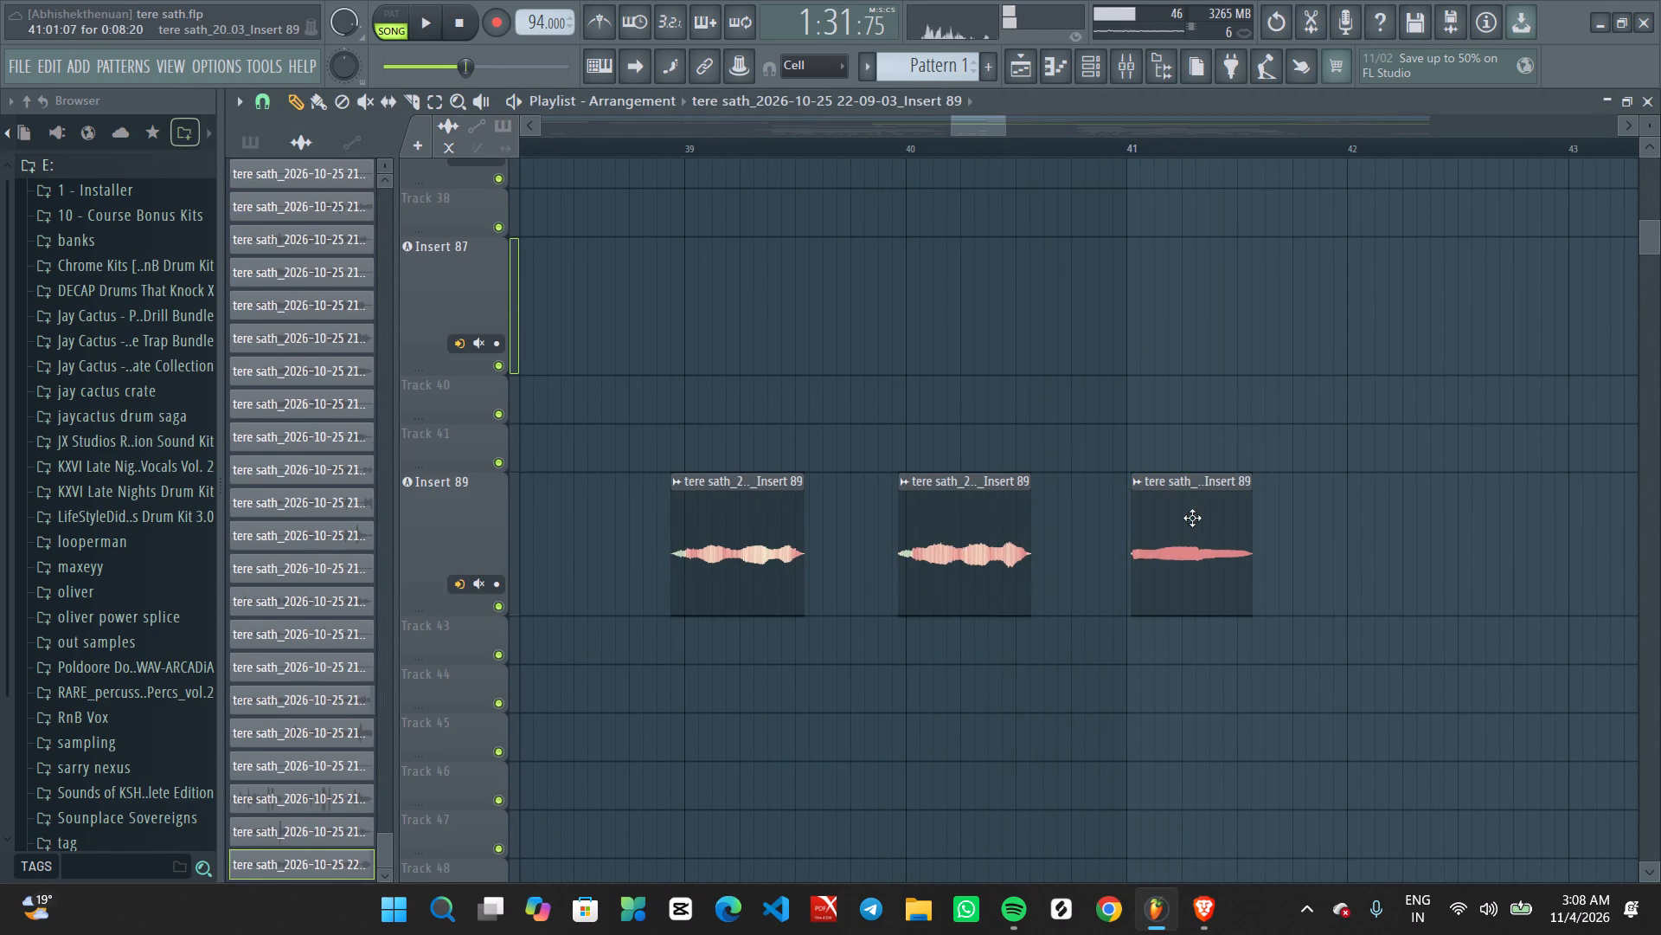
pyautogui.middleClick(1188, 296)
pyautogui.rightClick(1183, 296)
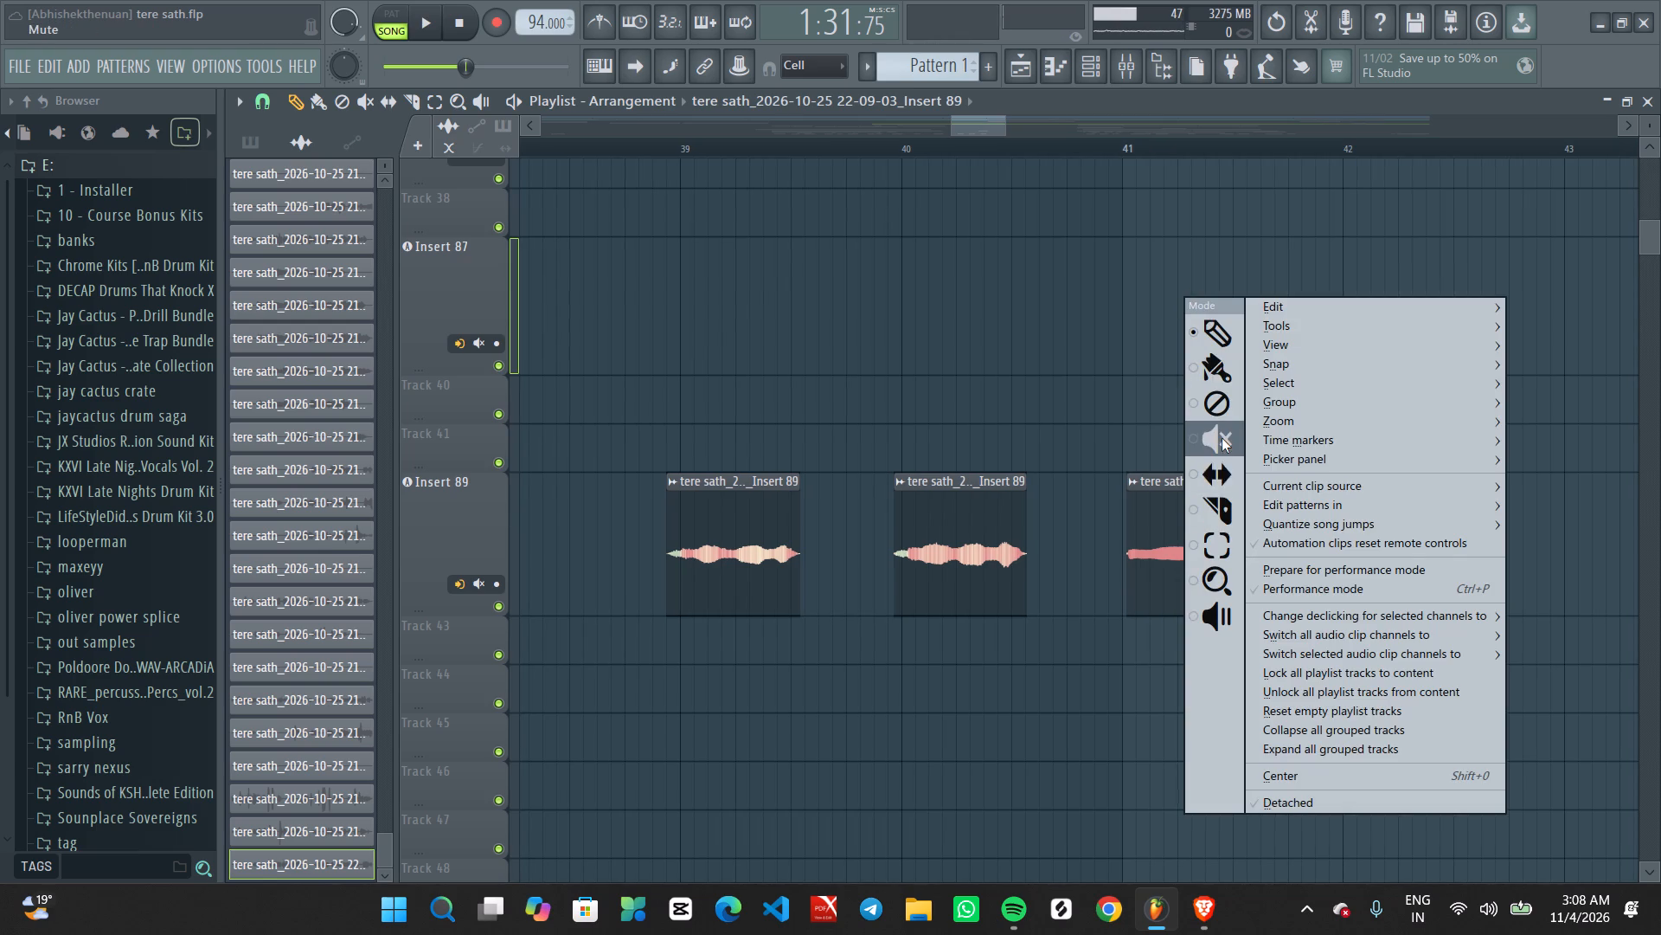
pyautogui.click(1222, 438)
pyautogui.click(1207, 501)
pyautogui.scroll(8, 1141, 495)
pyautogui.scroll(-6, 1114, 475)
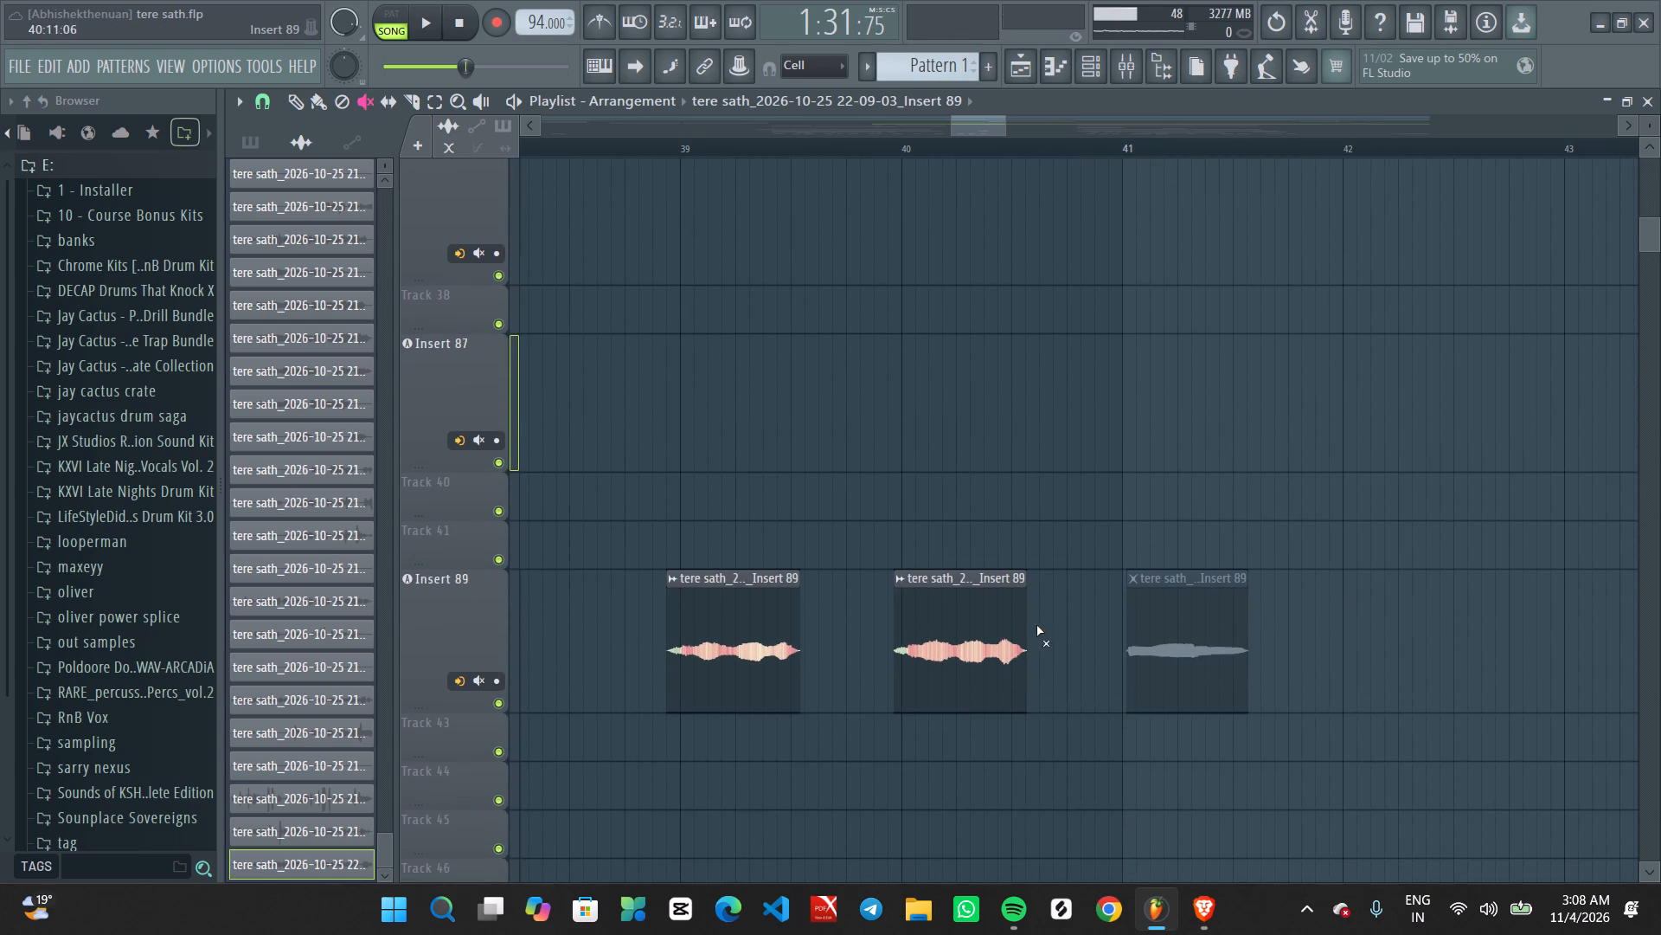
# Switch back to the Draw tool and check the sample settings of the Insert 89 clip near bar 40.
pyautogui.middleClick(1119, 410)
pyautogui.rightClick(1122, 409)
pyautogui.click(1168, 397)
pyautogui.doubleClick(952, 629)
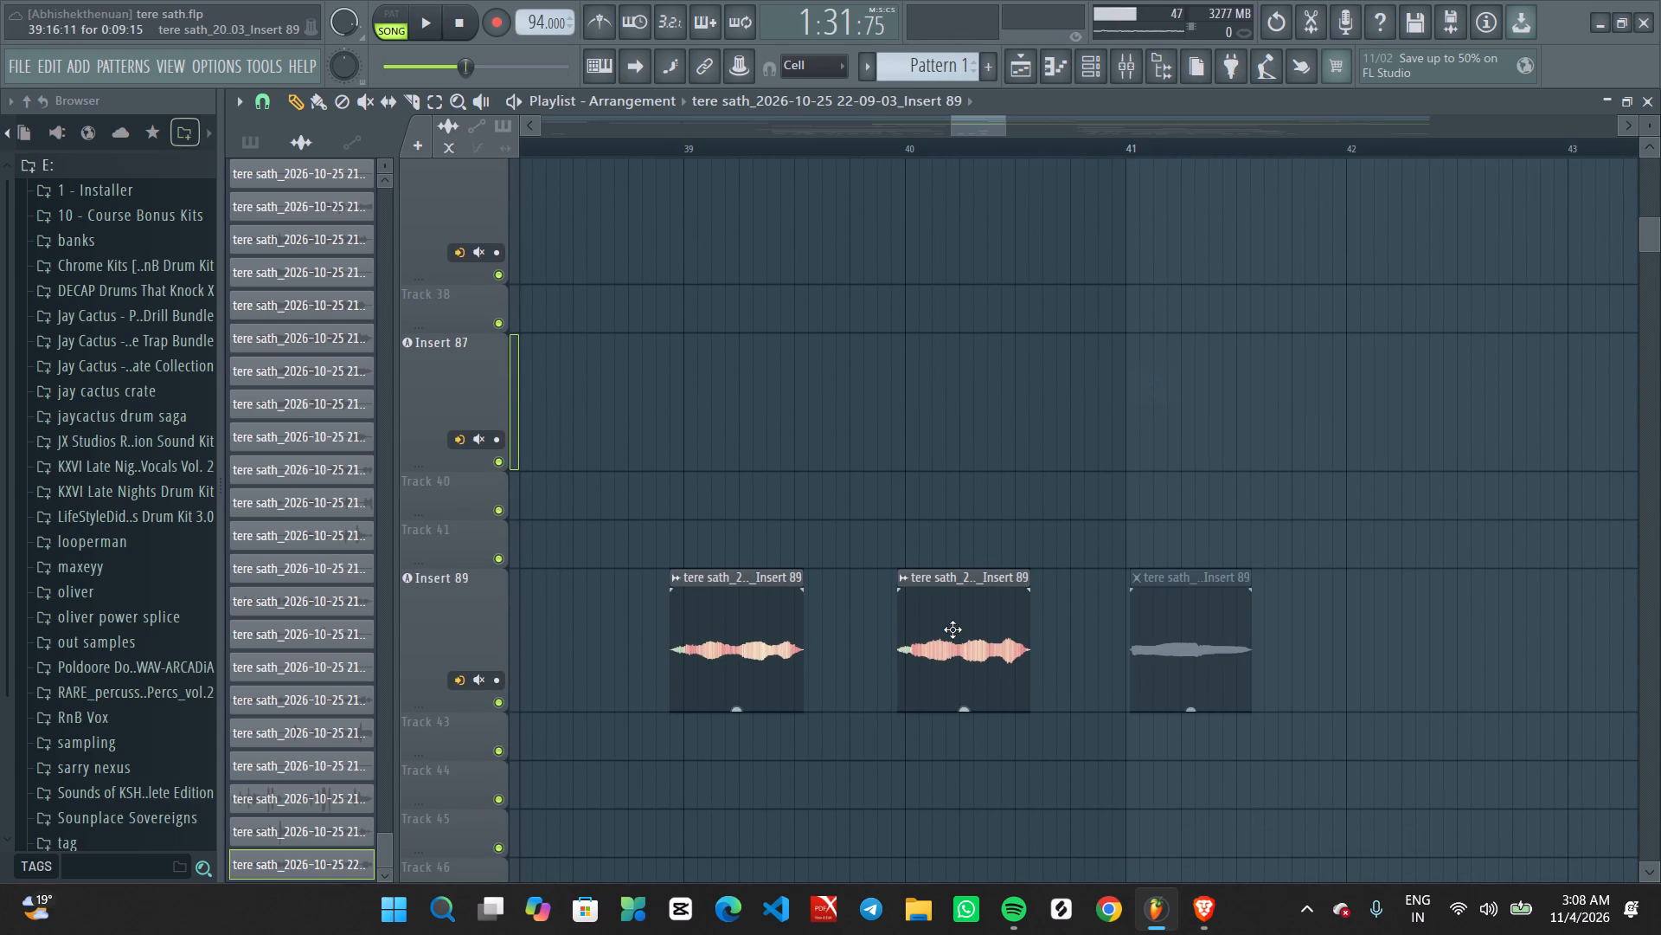
pyautogui.click(990, 344)
# Make the Insert 84 clip that begins just before bar 41 unique.
pyautogui.scroll(2, 1097, 351)
pyautogui.scroll(-1, 1099, 351)
pyautogui.scroll(6, 1099, 351)
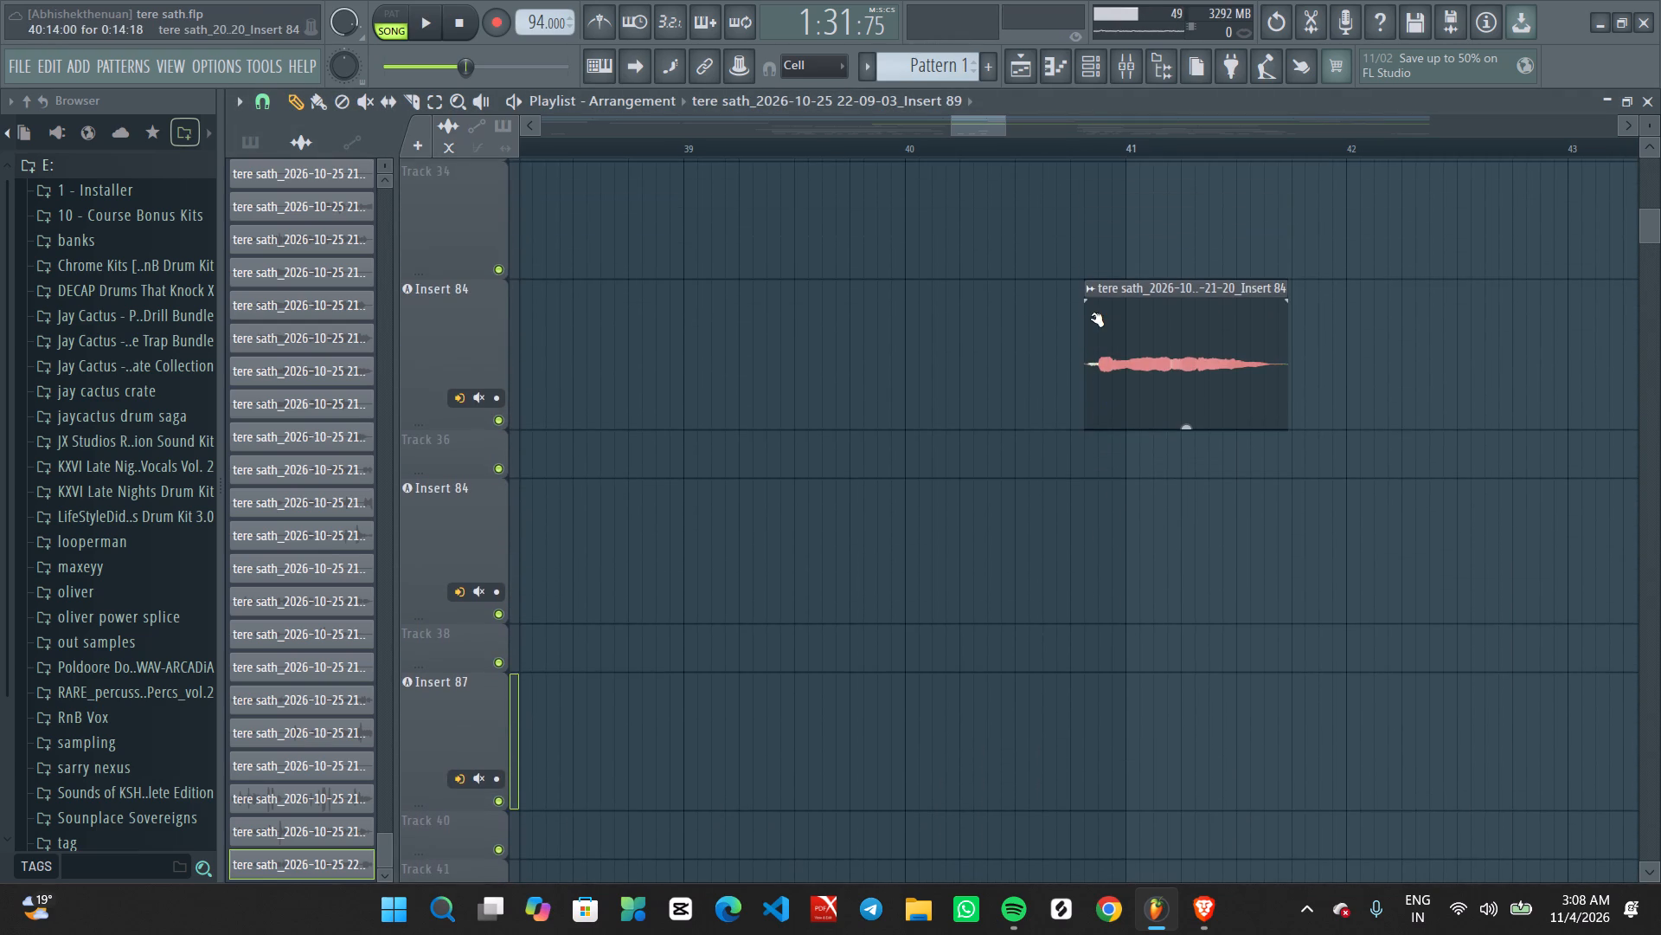
pyautogui.click(1088, 287)
pyautogui.click(1128, 499)
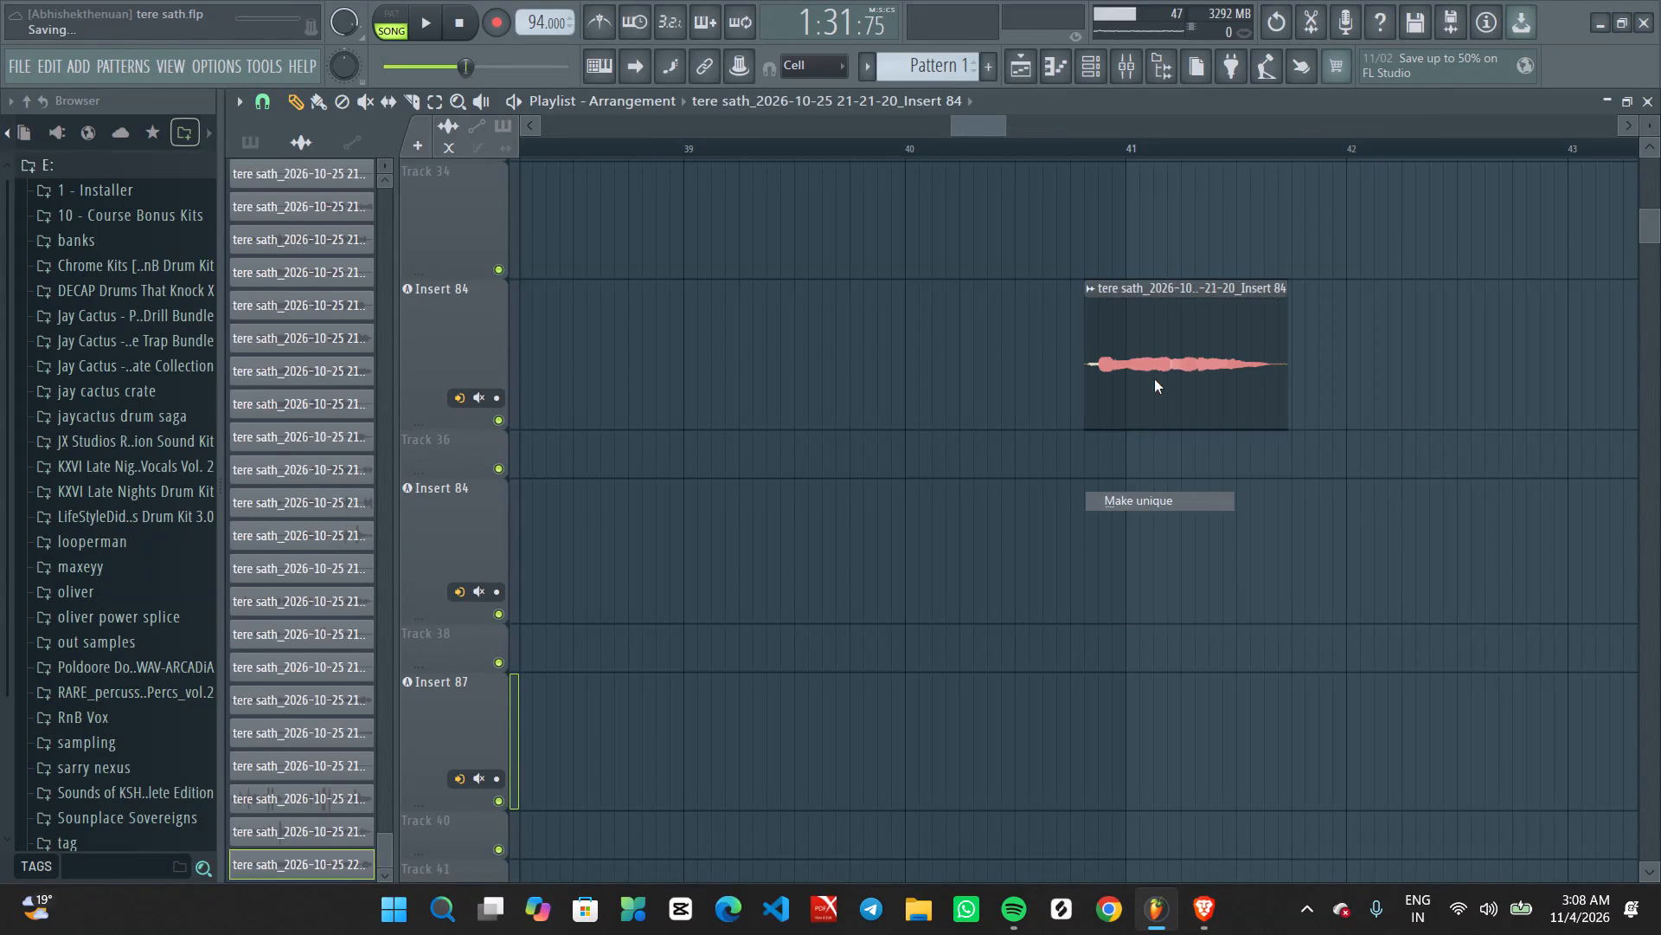
# Route the unique Insert 84 #2 clip to mixer track Insert 92 and close its sample settings.
pyautogui.doubleClick(1154, 379)
pyautogui.scroll(4, 860, 274)
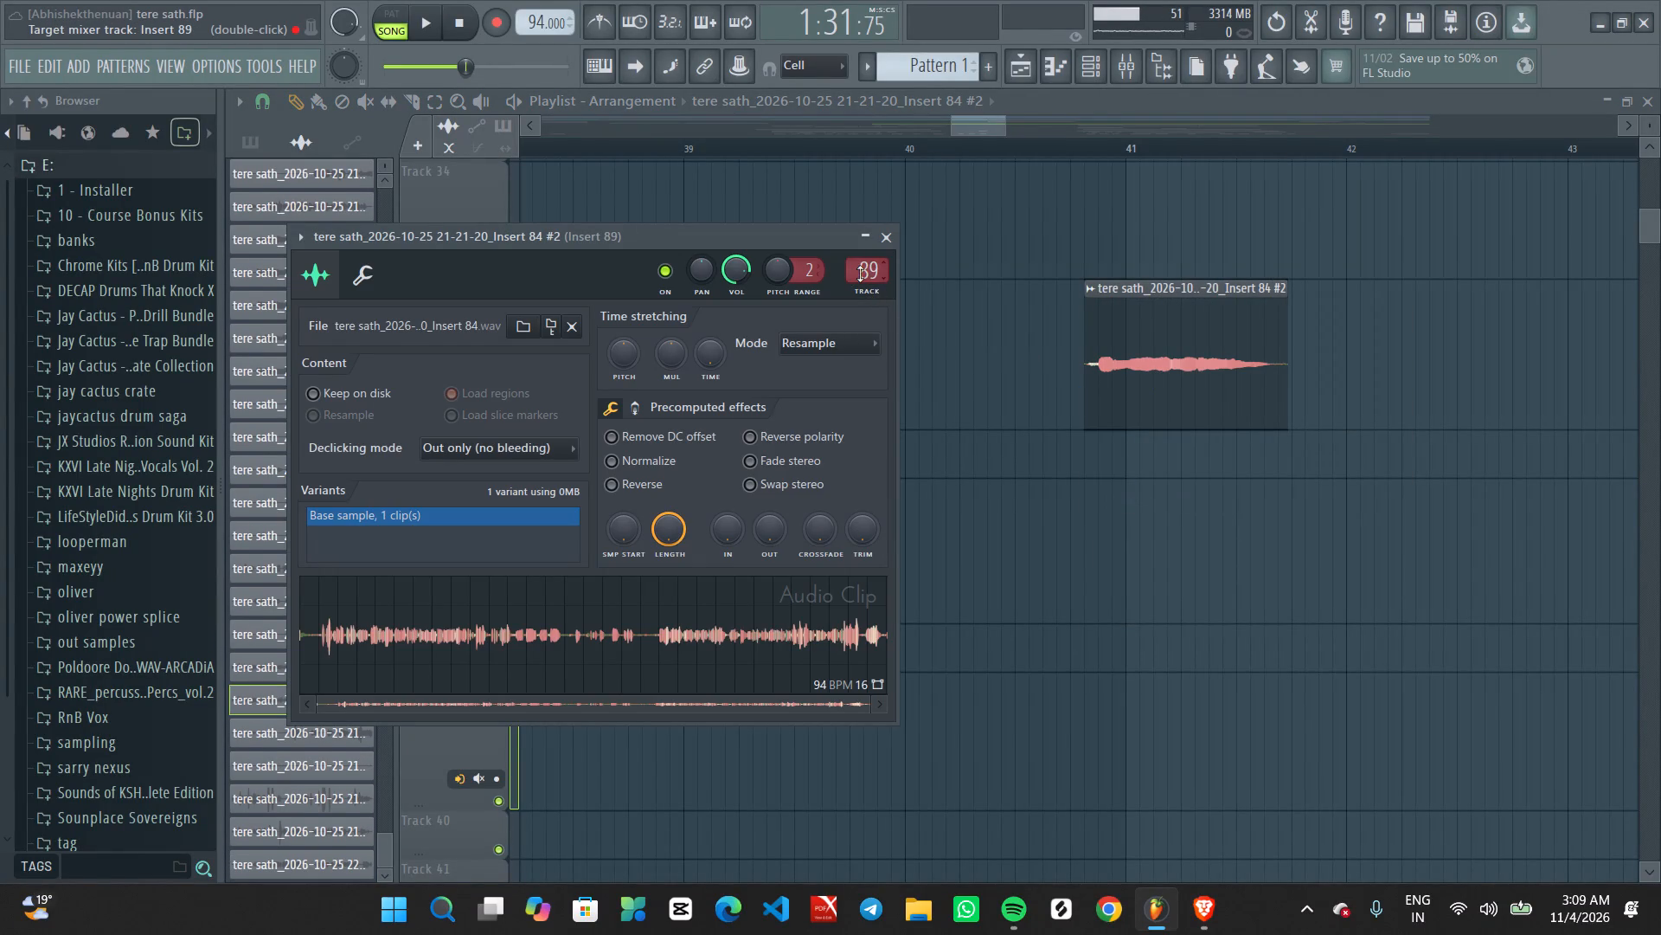
pyautogui.scroll(4, 860, 274)
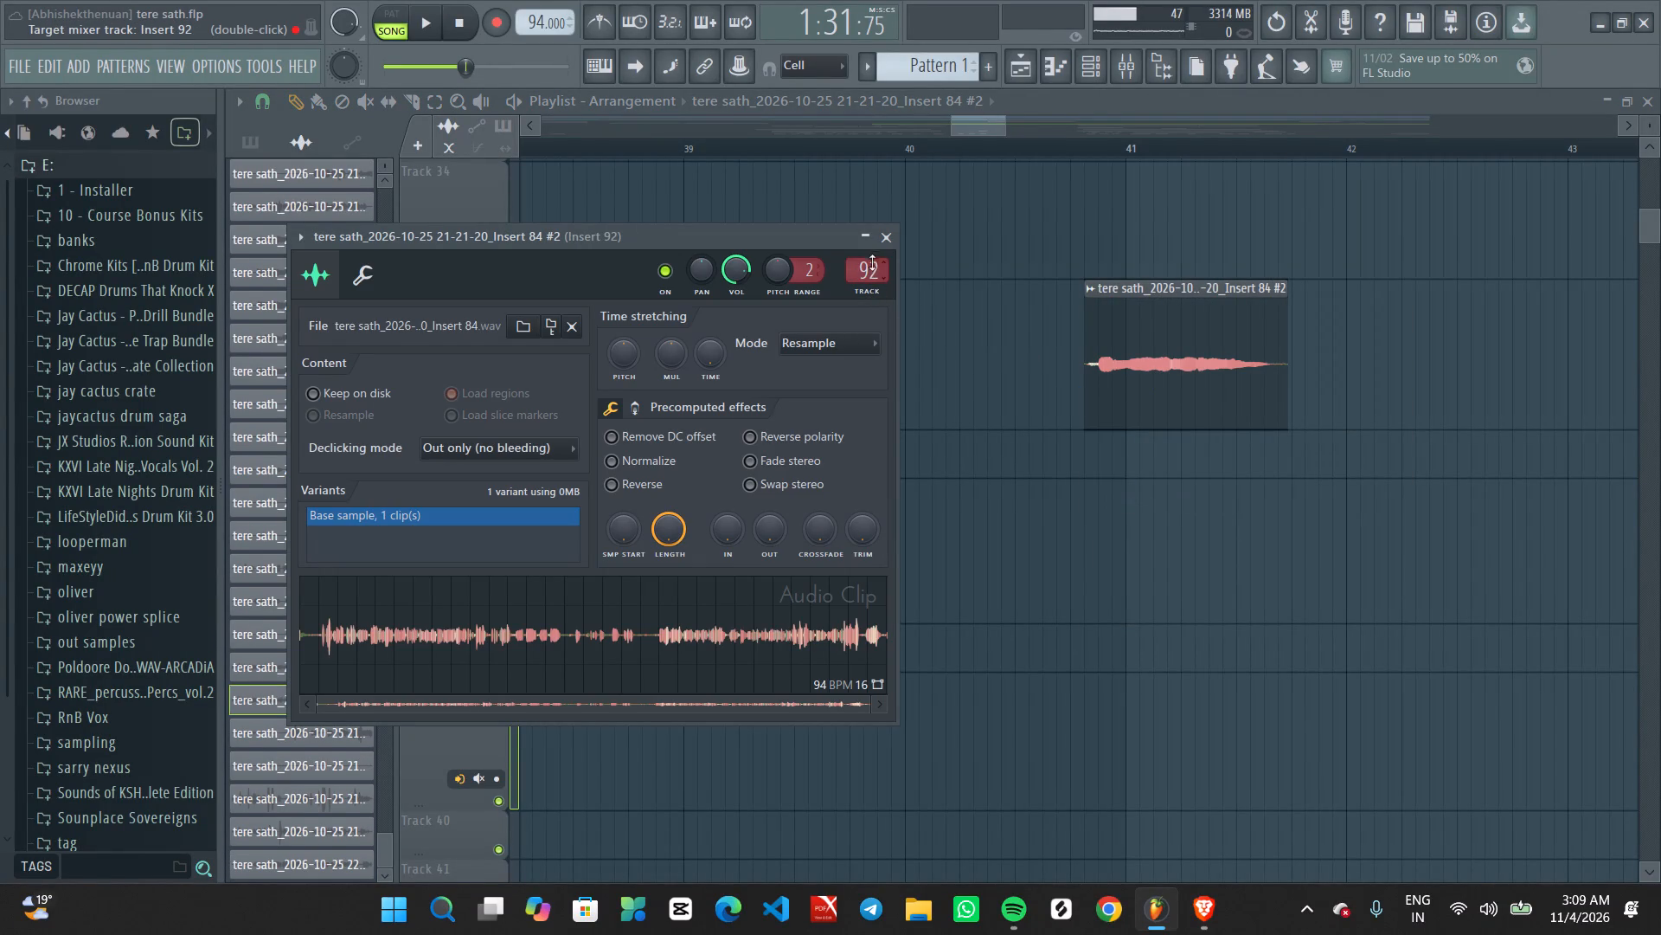
pyautogui.click(887, 248)
# Listen to the passage from just before bar 37 to bar 39, following the Insert 84, 87 and 89 vocal clips.
pyautogui.press('space')
pyautogui.keyDown('ctrl'); pyautogui.scroll(-11, 875, 280); pyautogui.keyUp('ctrl')
pyautogui.keyDown('ctrl'); pyautogui.scroll(5, 805, 569); pyautogui.keyUp('ctrl')
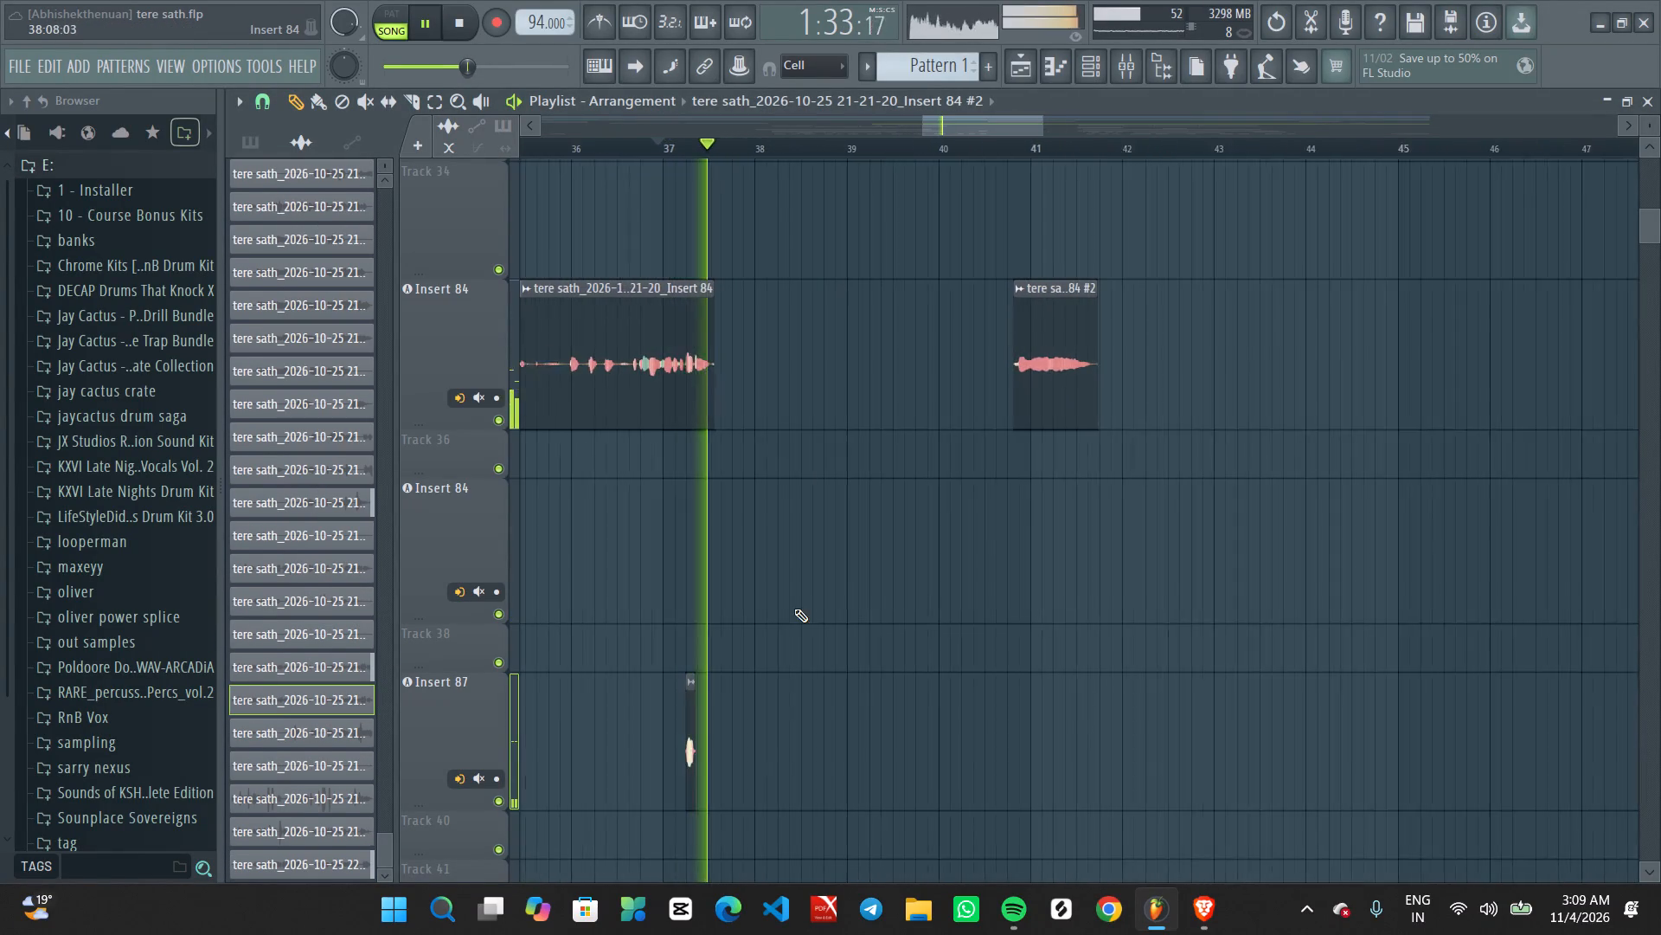
pyautogui.keyDown('ctrl'); pyautogui.scroll(2, 794, 609); pyautogui.keyUp('ctrl')
pyautogui.moveTo(801, 719); pyautogui.dragTo(833, 539, button='middle')
pyautogui.keyDown('alt'); pyautogui.scroll(-8, 841, 540); pyautogui.keyUp('alt')
pyautogui.keyDown('ctrl'); pyautogui.scroll(2, 845, 556); pyautogui.keyUp('ctrl')
pyautogui.moveTo(903, 548); pyautogui.dragTo(888, 554, button='middle')
pyautogui.keyDown('ctrl'); pyautogui.scroll(-5, 887, 554); pyautogui.keyUp('ctrl')
pyautogui.keyDown('ctrl'); pyautogui.scroll(2, 882, 557); pyautogui.keyUp('ctrl')
pyautogui.moveTo(863, 571); pyautogui.dragTo(933, 511, button='middle')
pyautogui.keyDown('ctrl'); pyautogui.scroll(1, 937, 524); pyautogui.keyUp('ctrl')
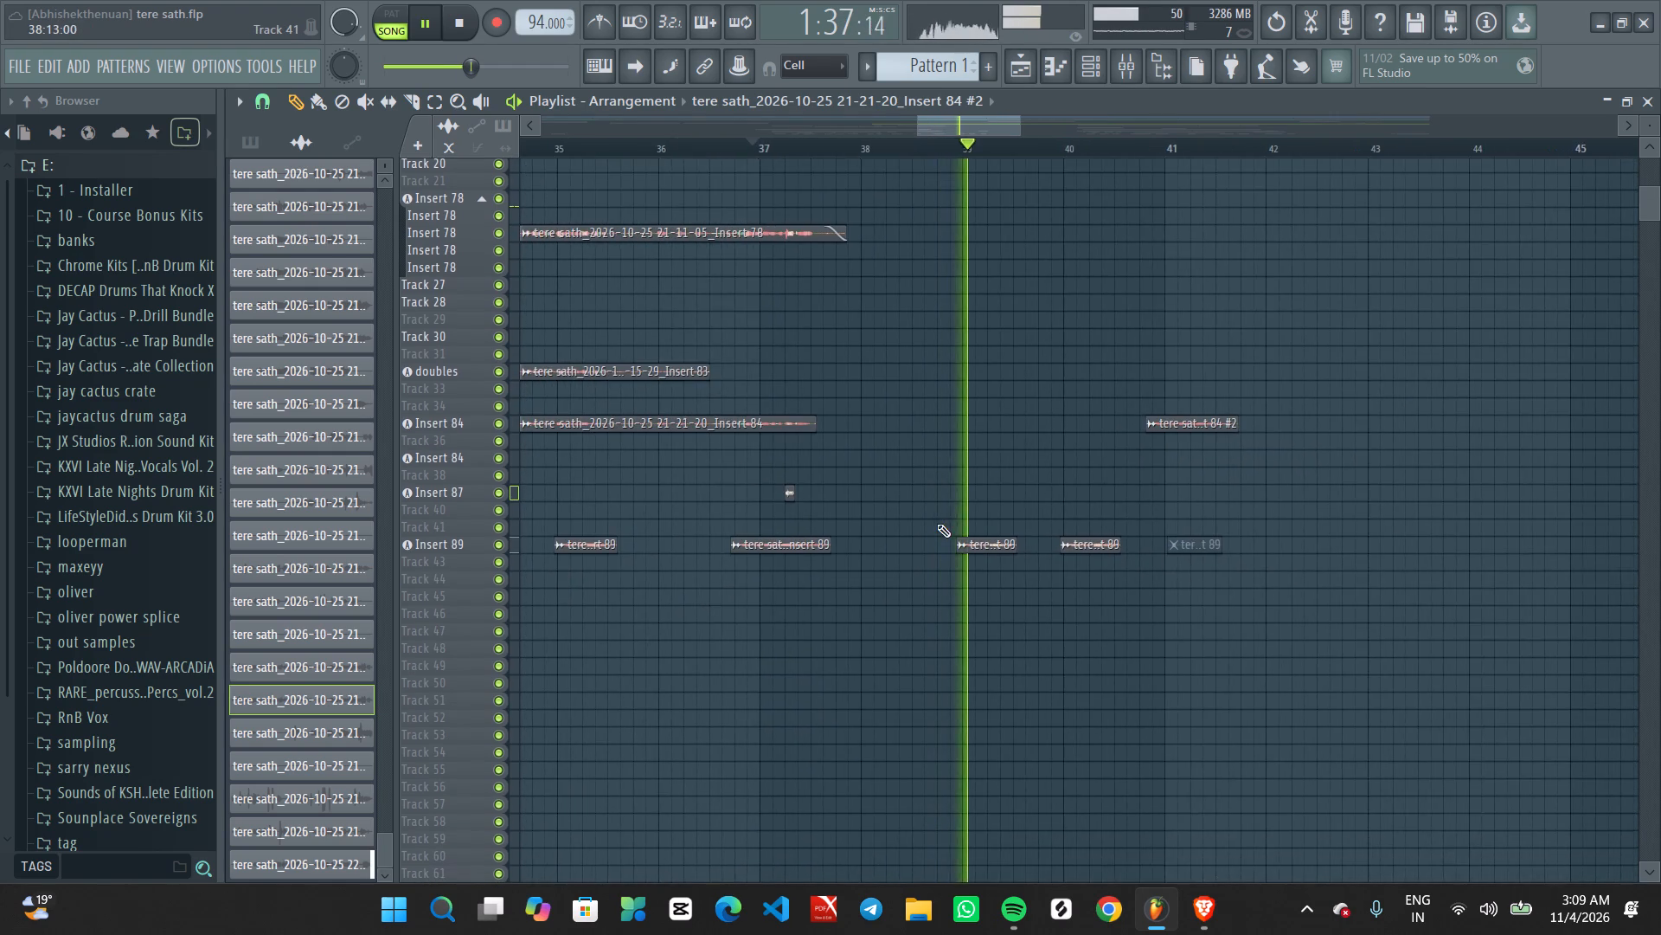
pyautogui.keyDown('ctrl'); pyautogui.scroll(1, 937, 524); pyautogui.keyUp('ctrl')
pyautogui.keyDown('ctrl'); pyautogui.scroll(1, 872, 572); pyautogui.keyUp('ctrl')
pyautogui.press('space')
pyautogui.press('space')
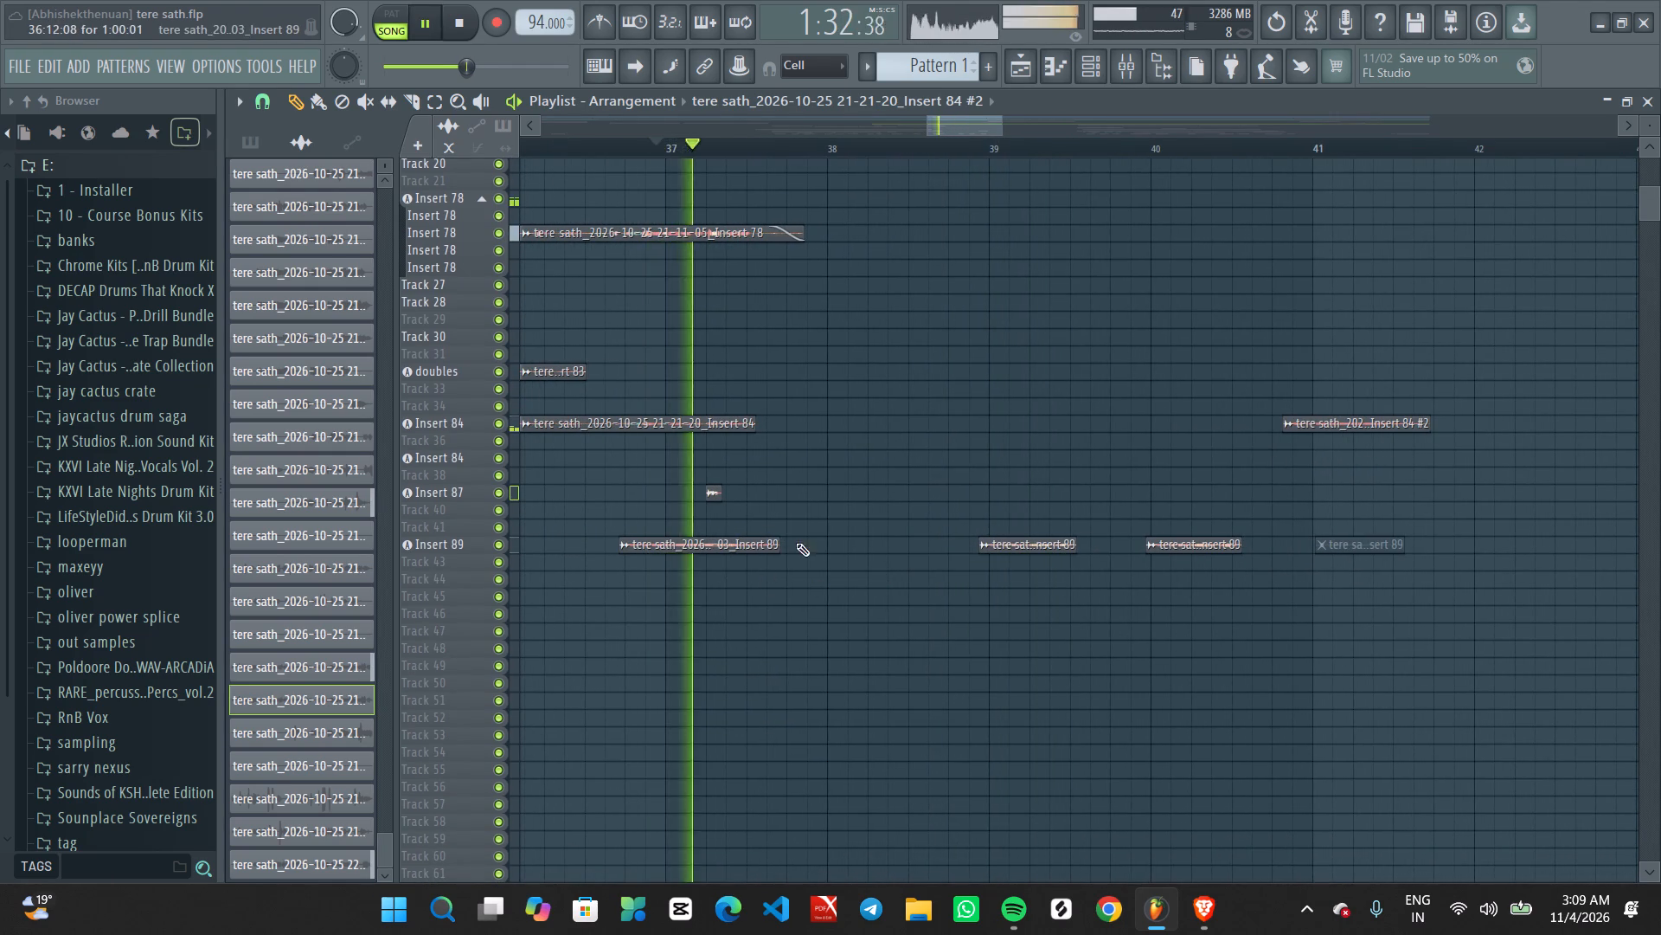
pyautogui.press('space')
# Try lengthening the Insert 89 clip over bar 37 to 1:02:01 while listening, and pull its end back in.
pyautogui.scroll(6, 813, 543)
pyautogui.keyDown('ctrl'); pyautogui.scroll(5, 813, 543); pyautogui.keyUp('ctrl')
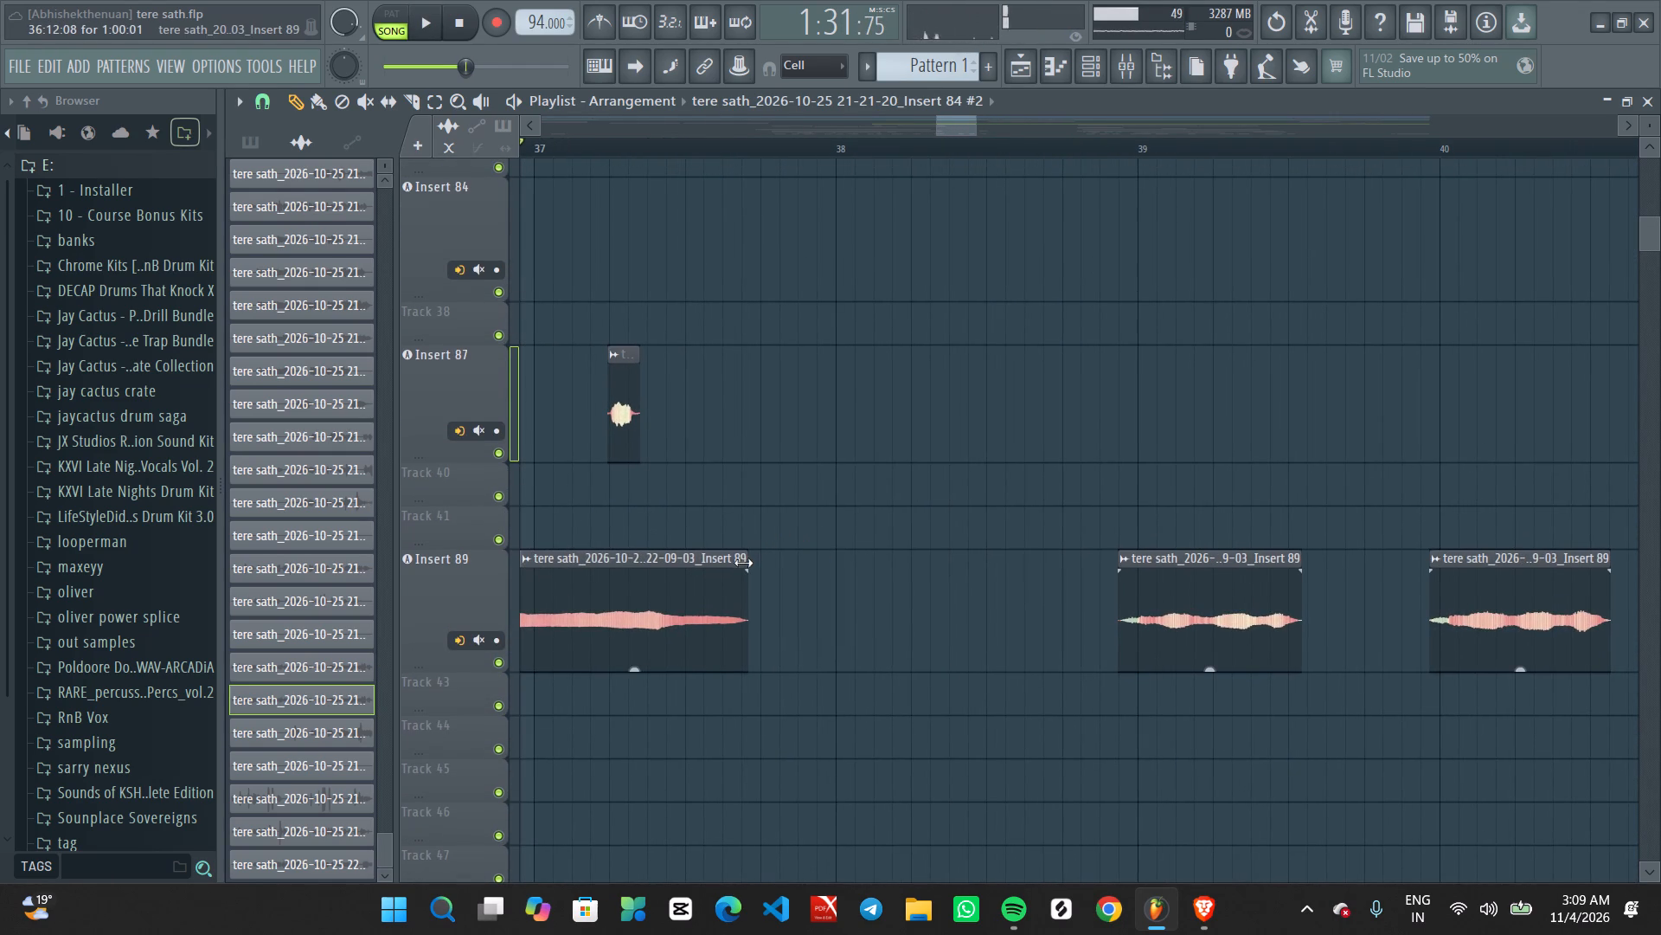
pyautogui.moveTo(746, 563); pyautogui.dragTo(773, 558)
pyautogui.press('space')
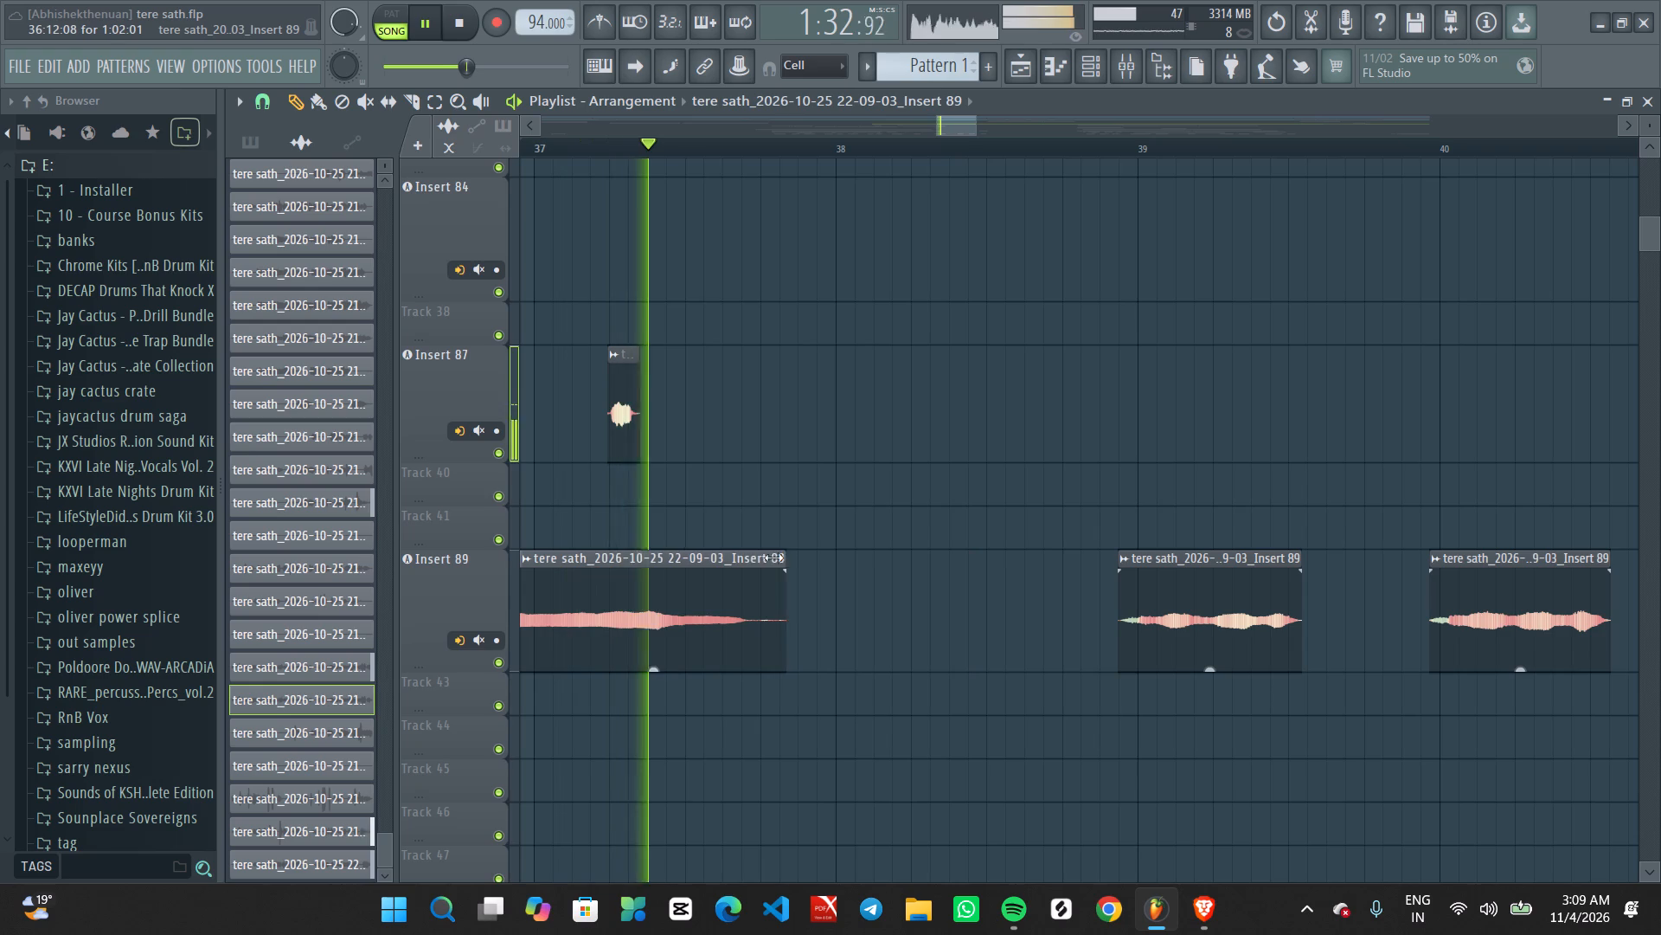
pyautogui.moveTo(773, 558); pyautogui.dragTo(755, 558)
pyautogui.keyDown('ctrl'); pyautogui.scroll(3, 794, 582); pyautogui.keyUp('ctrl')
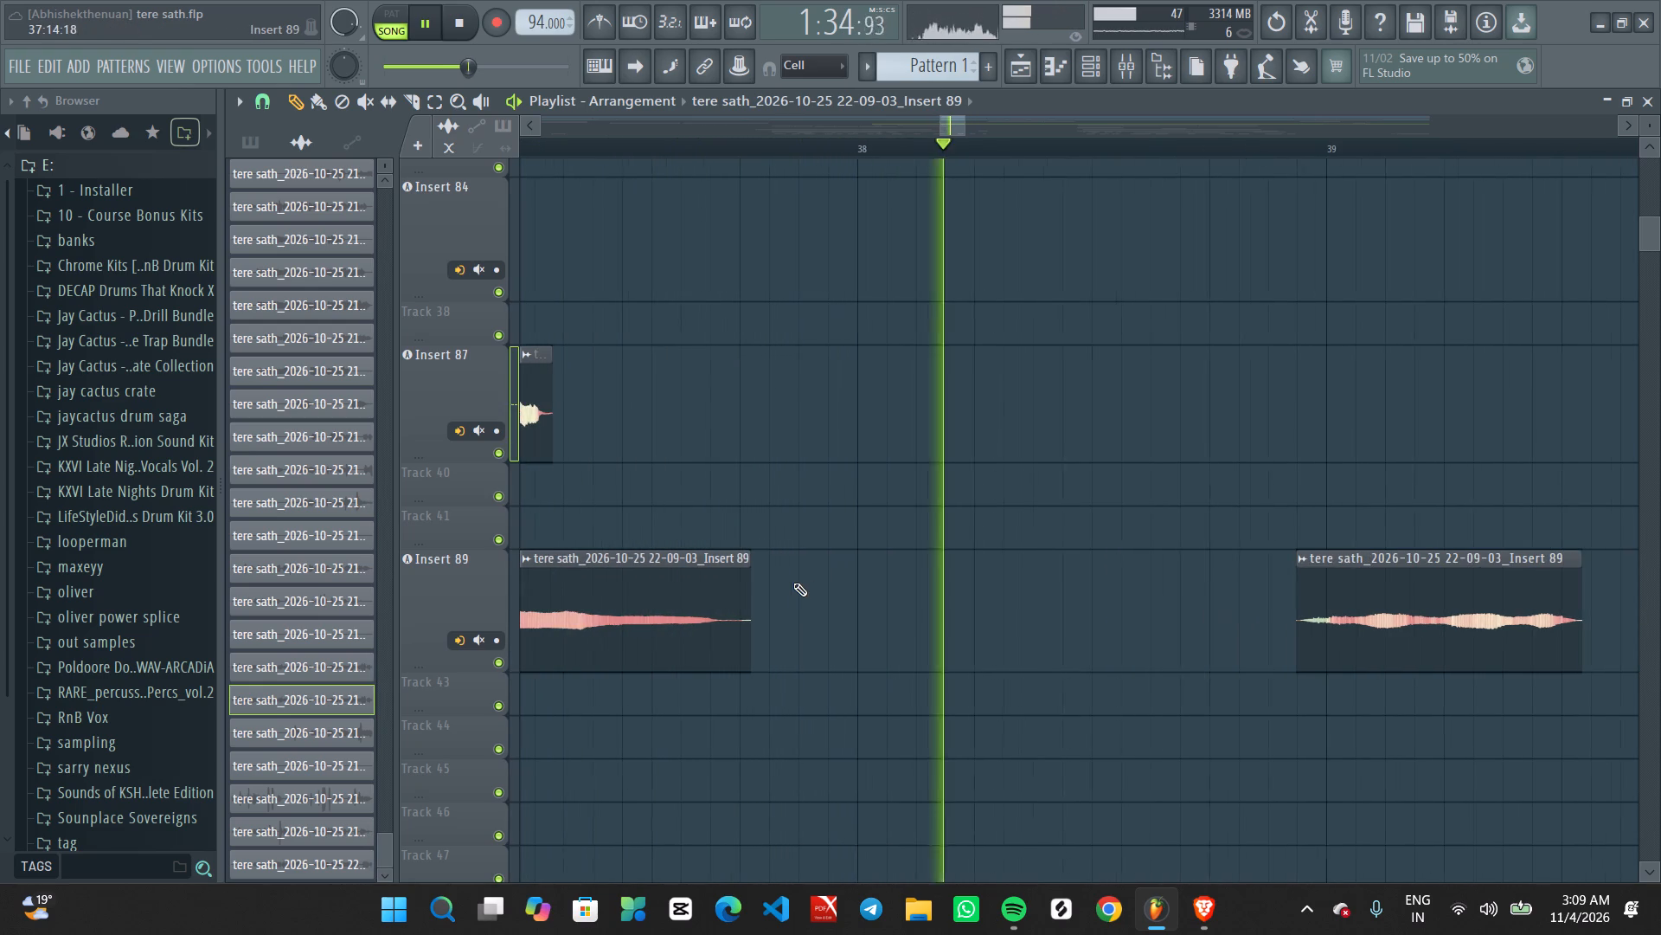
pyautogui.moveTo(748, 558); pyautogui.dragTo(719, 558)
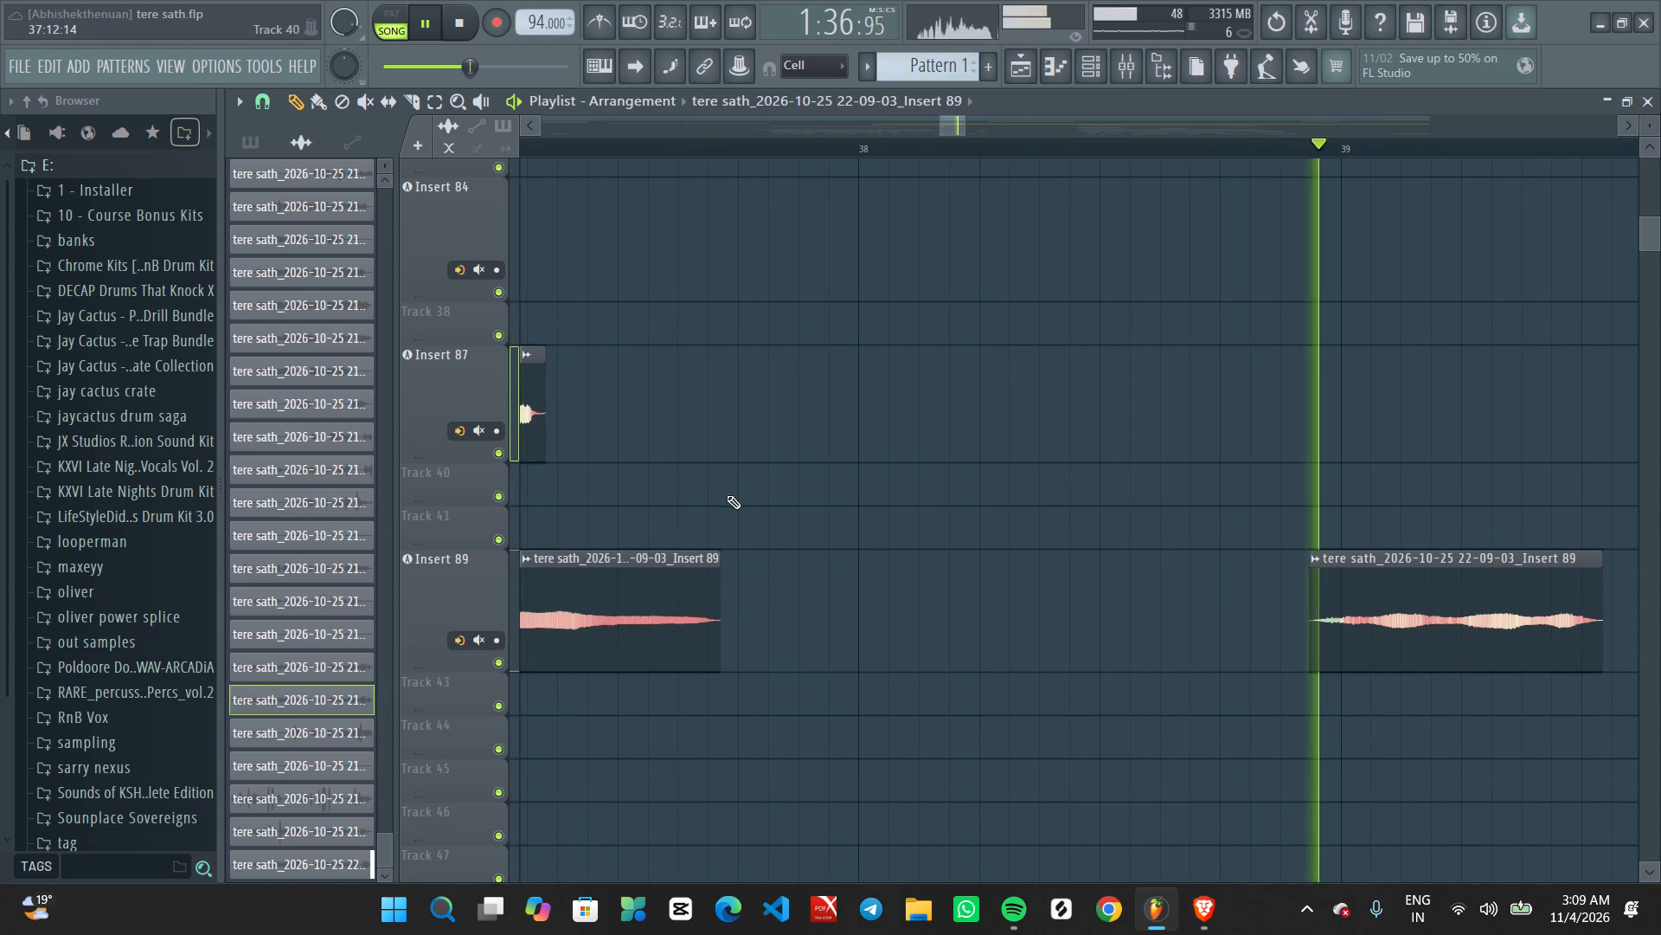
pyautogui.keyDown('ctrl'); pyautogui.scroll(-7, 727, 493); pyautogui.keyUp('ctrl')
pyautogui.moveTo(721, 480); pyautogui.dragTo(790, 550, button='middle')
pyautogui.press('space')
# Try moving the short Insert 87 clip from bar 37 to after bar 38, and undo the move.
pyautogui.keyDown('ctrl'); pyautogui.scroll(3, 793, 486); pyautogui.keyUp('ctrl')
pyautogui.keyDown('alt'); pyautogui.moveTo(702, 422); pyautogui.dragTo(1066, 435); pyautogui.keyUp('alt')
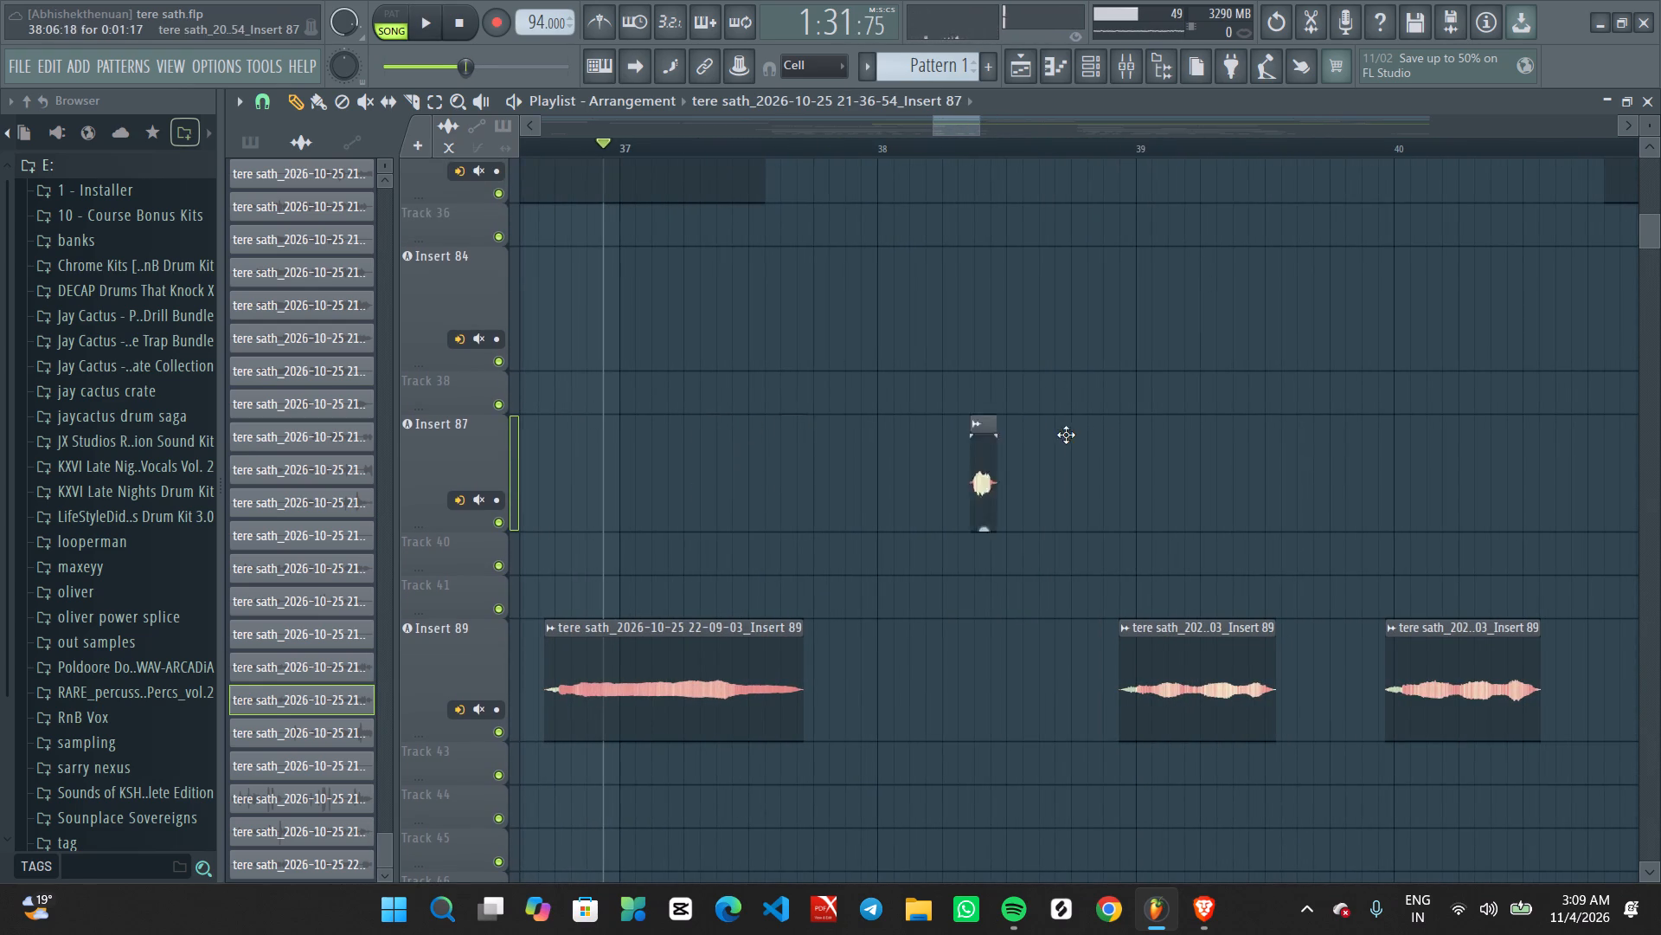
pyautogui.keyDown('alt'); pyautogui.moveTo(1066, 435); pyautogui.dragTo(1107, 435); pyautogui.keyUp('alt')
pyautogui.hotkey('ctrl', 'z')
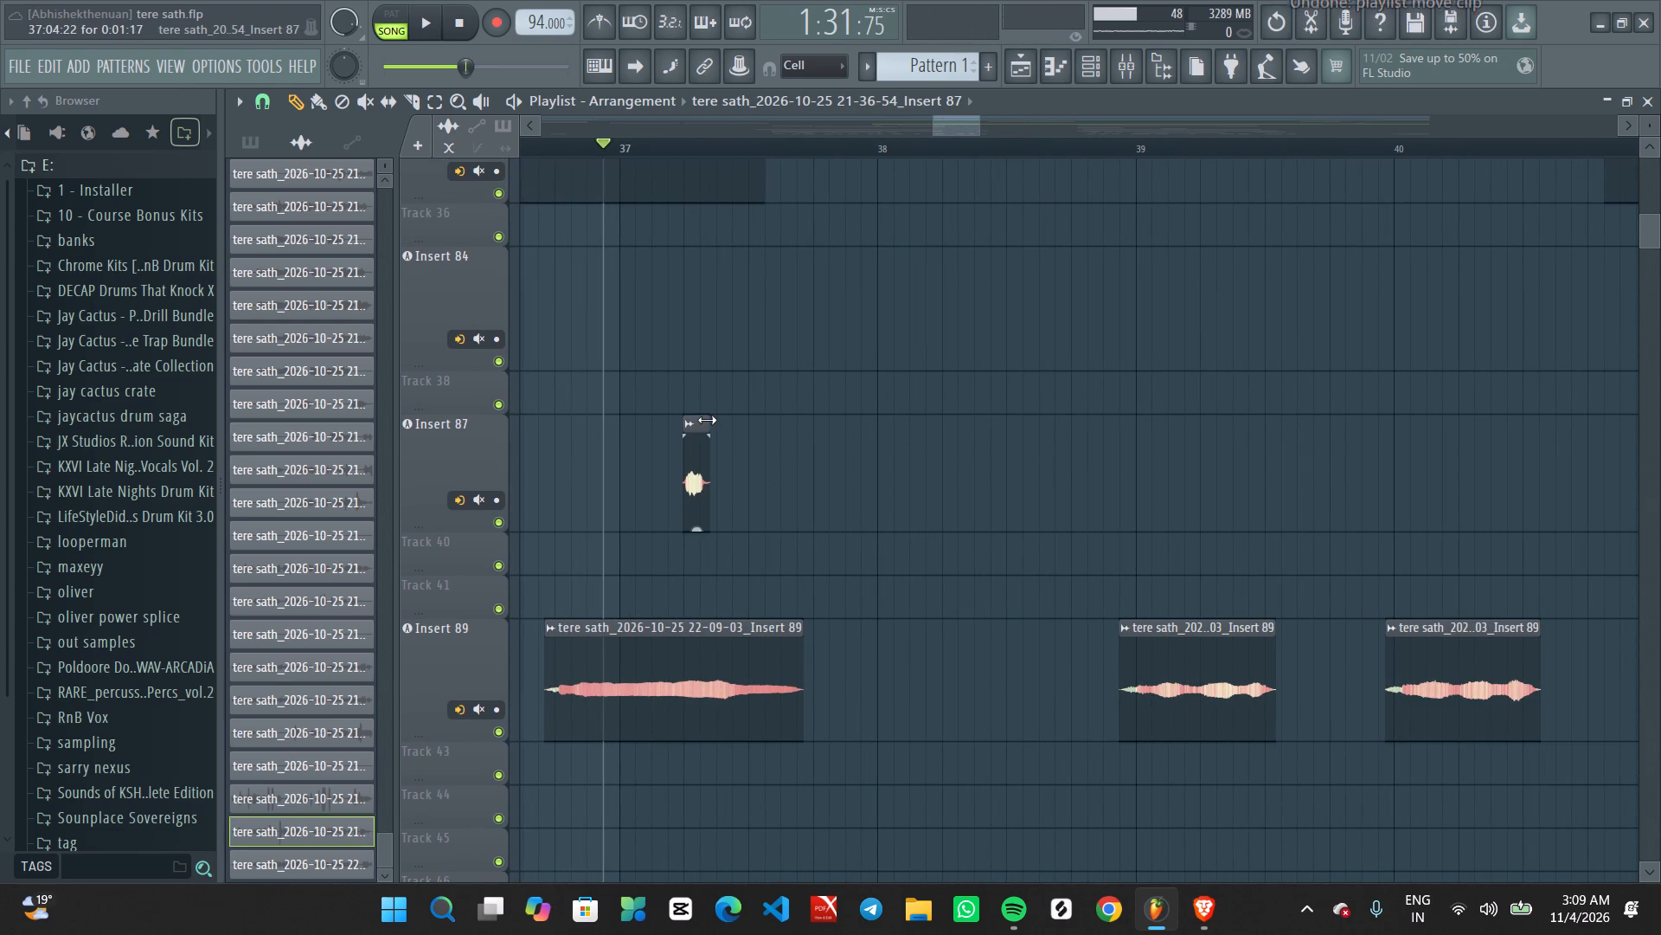
# Extend the Insert 87 clip's end past bar 39 to inspect its audio, and trim it back to the first vocal burst.
pyautogui.keyDown('alt'); pyautogui.click(704, 422); pyautogui.keyUp('alt')
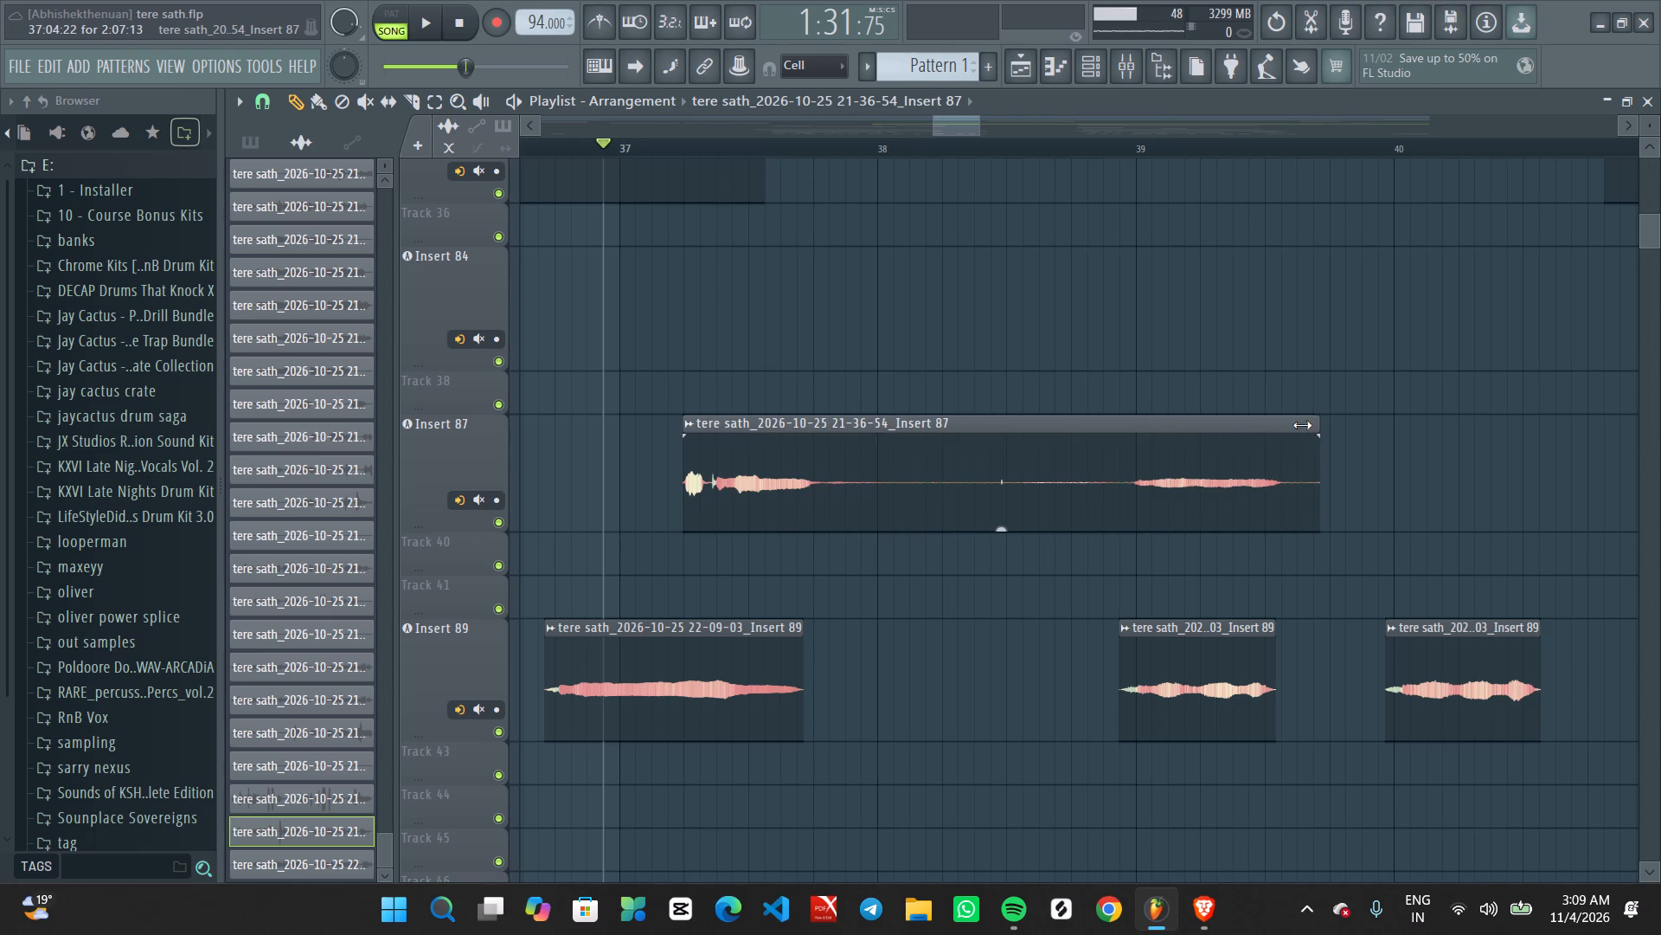
# Extend the Insert 84 clip past bar 38, listen to it, and trim its end to just before bar 39.
pyautogui.scroll(8, 780, 441)
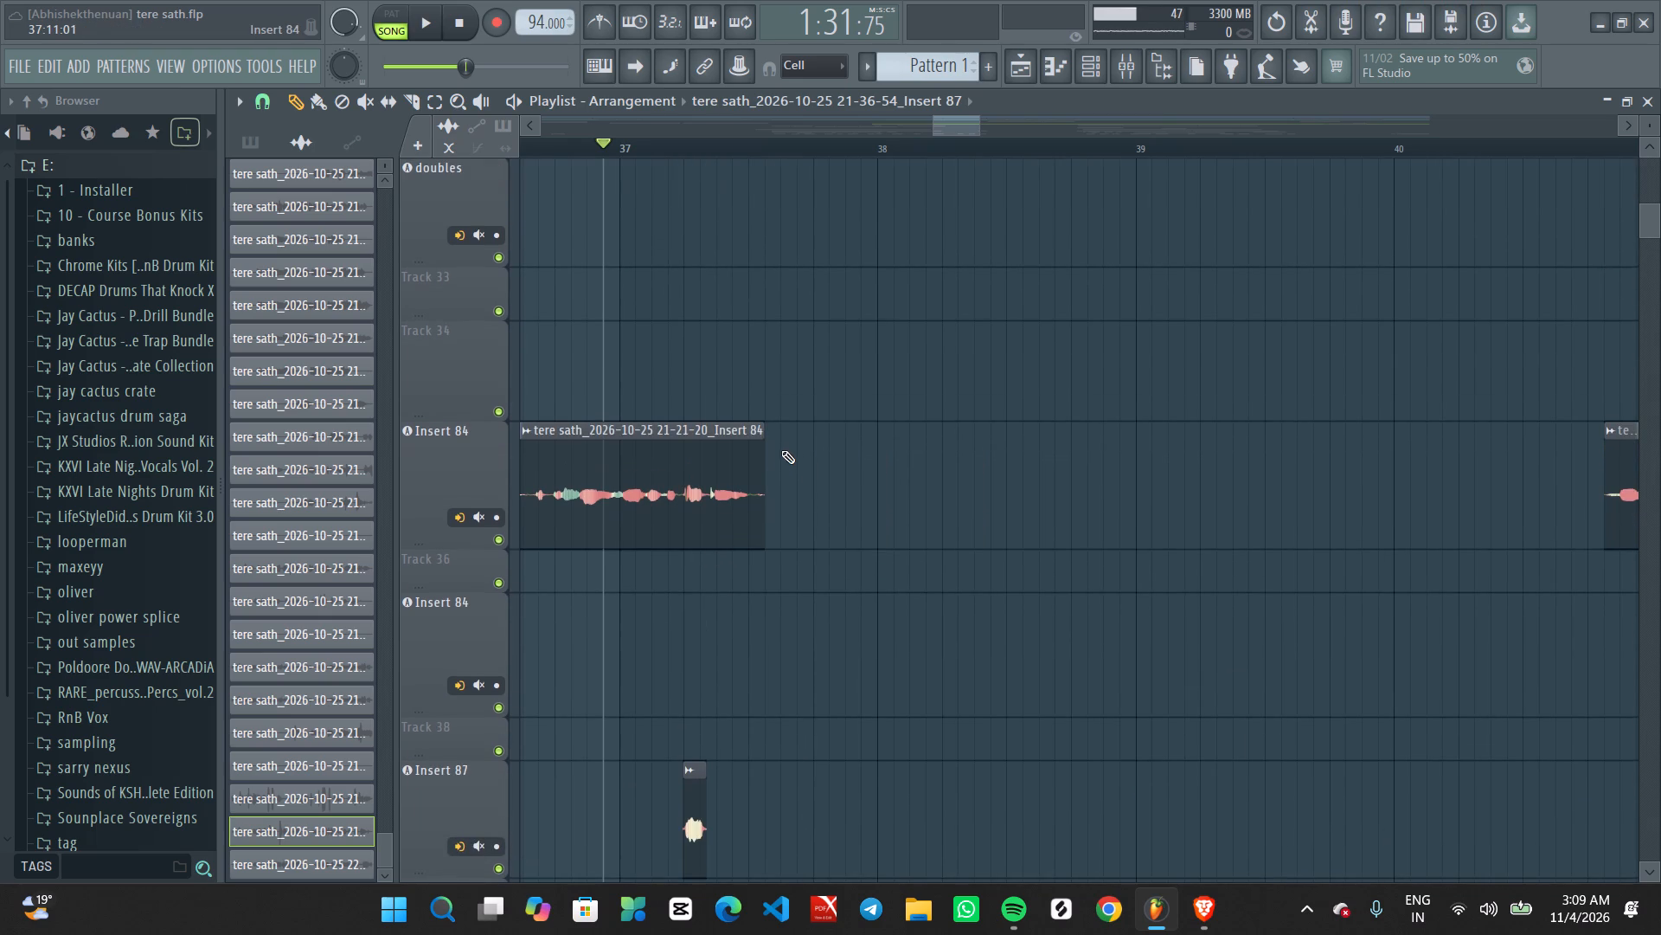
pyautogui.keyDown('alt'); pyautogui.moveTo(762, 430); pyautogui.dragTo(1153, 435); pyautogui.keyUp('alt')
pyautogui.scroll(-5, 1067, 442)
pyautogui.press('space')
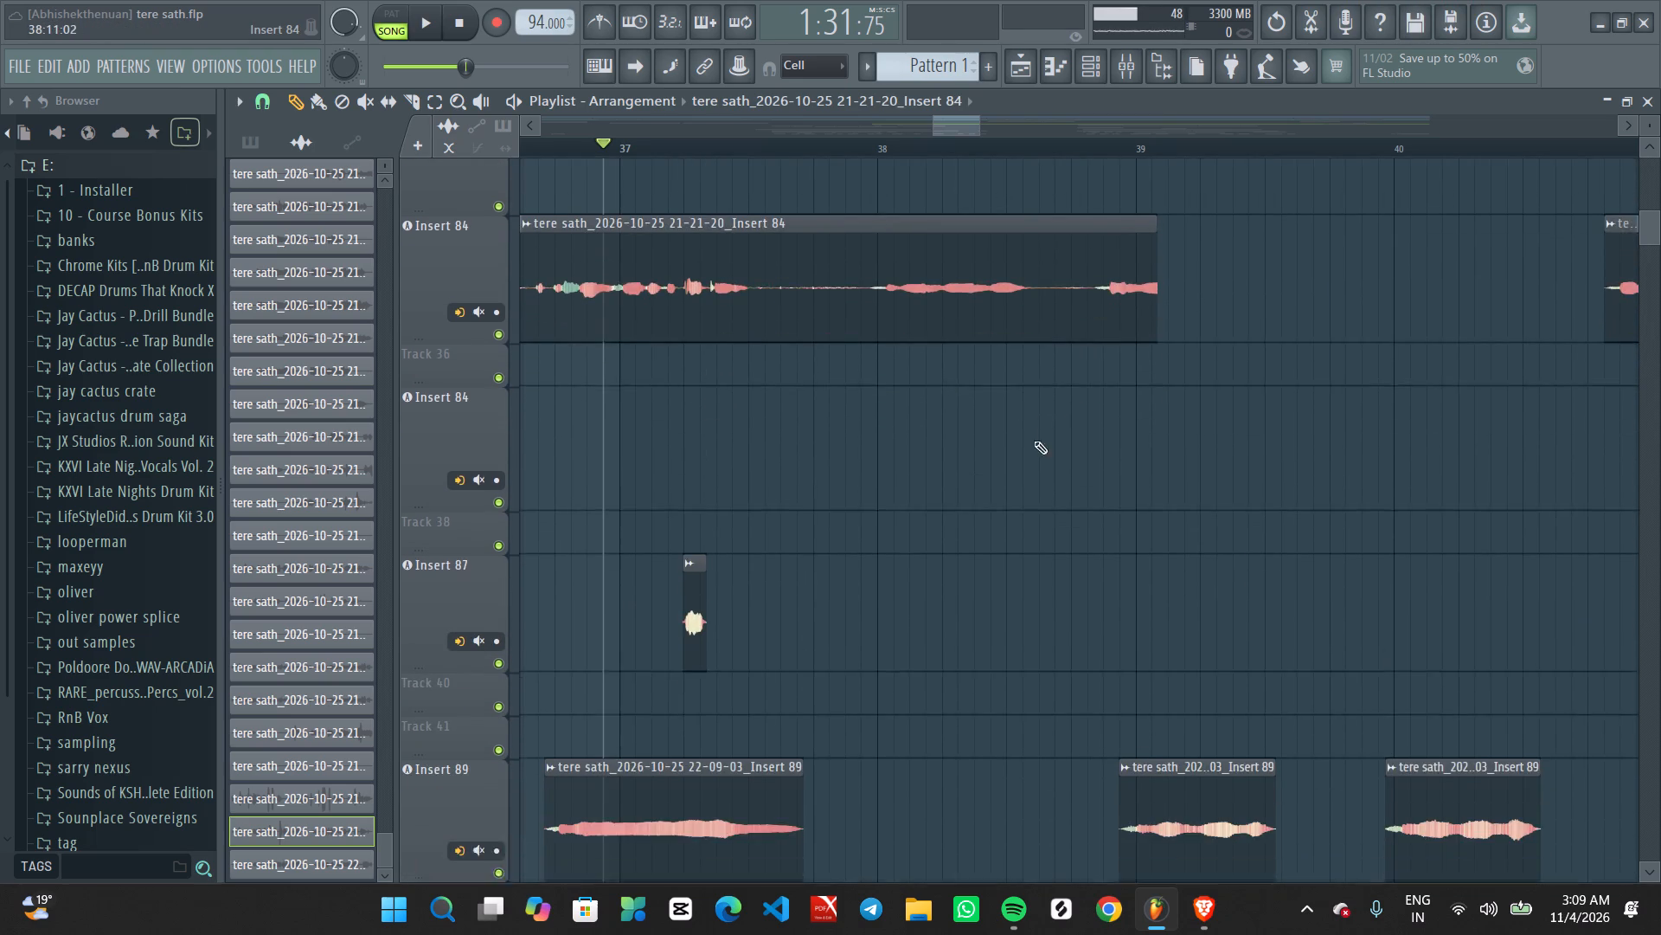
pyautogui.scroll(-1, 1007, 486)
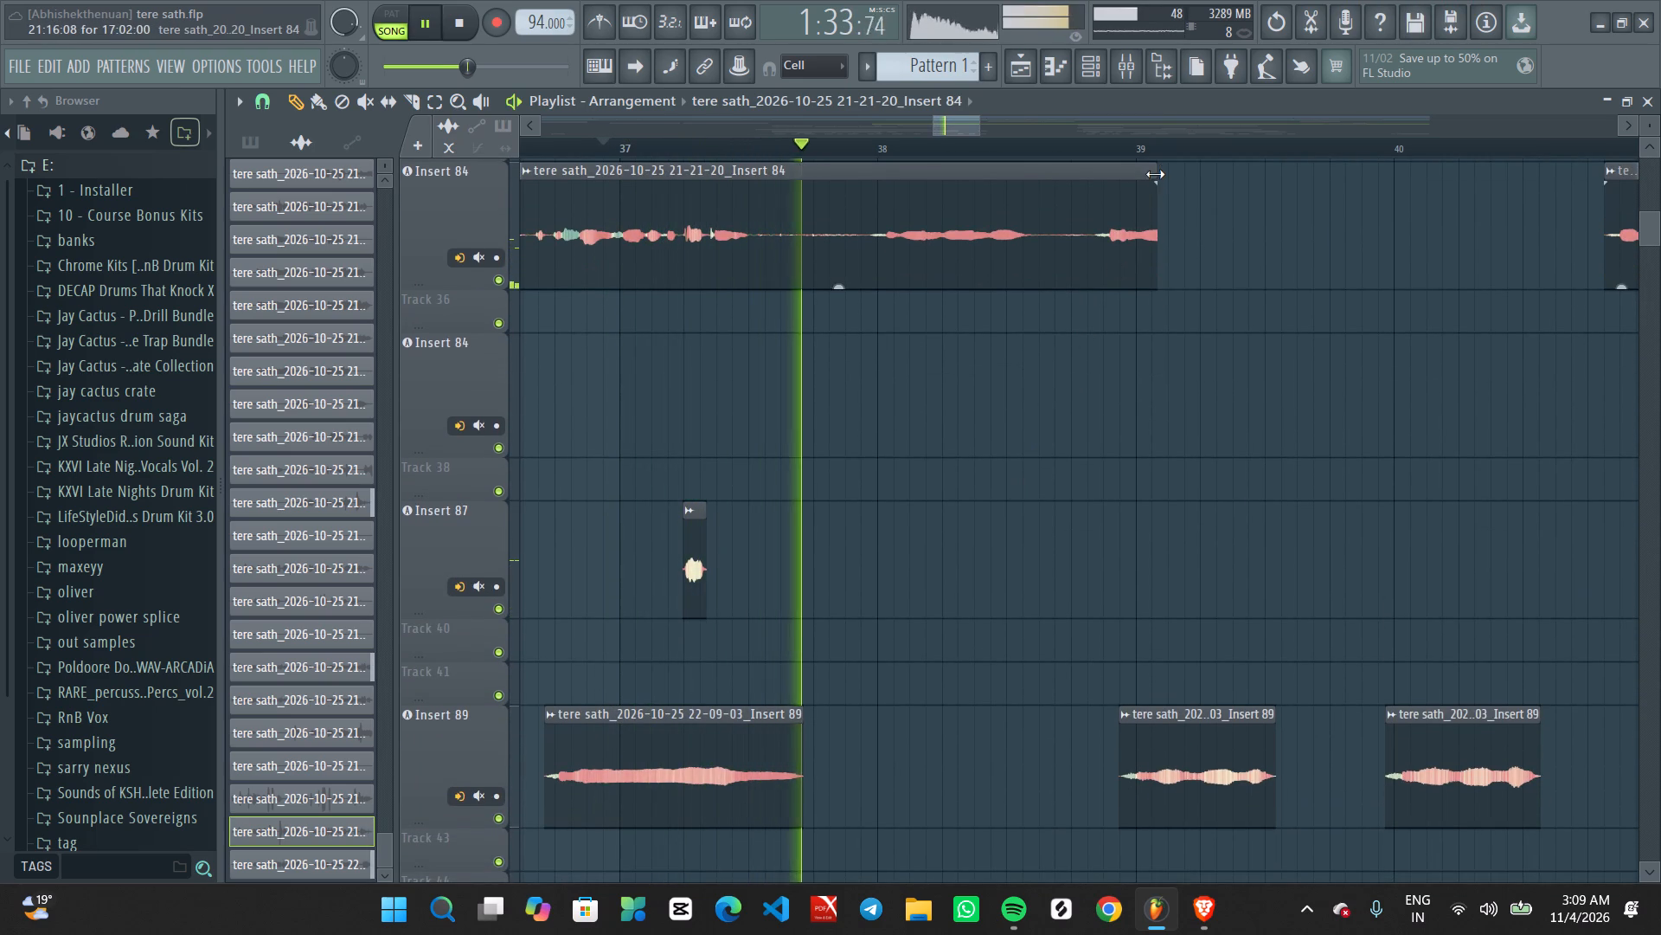
pyautogui.keyDown('alt'); pyautogui.moveTo(1154, 168); pyautogui.dragTo(1099, 175); pyautogui.keyUp('alt')
pyautogui.press('space')
# Slice the Insert 84 clip after its bar 37 phrase and again just before bar 38, and delete the quiet middle segment.
pyautogui.keyDown('ctrl'); pyautogui.scroll(1, 891, 416); pyautogui.keyUp('ctrl')
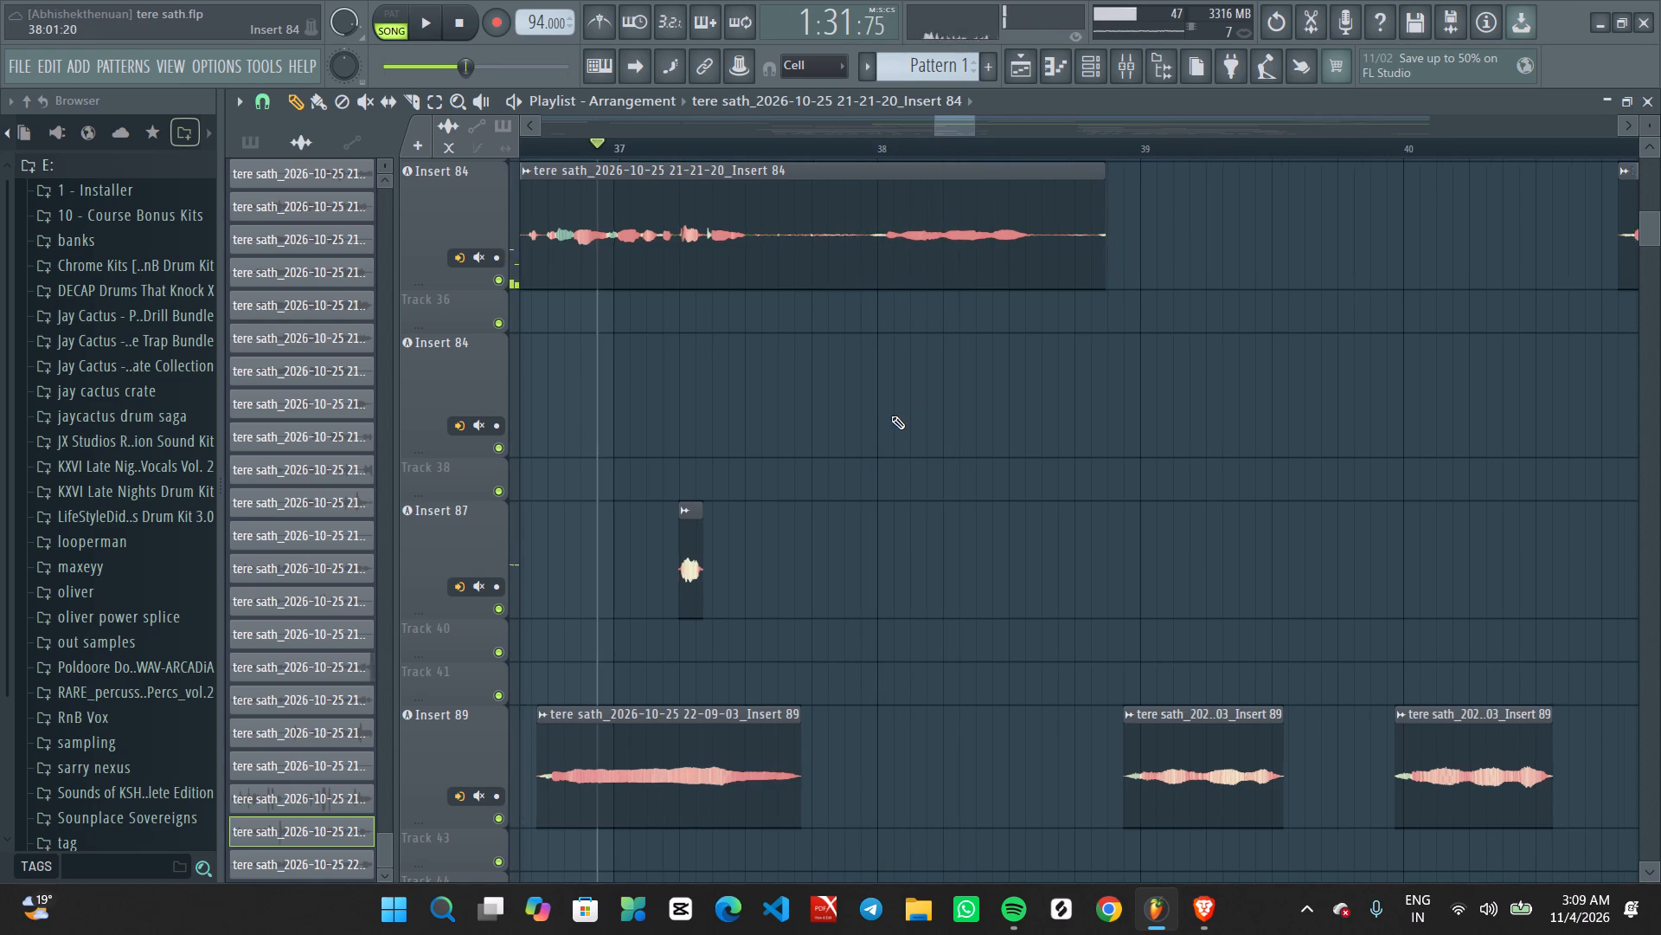
pyautogui.moveTo(877, 395); pyautogui.dragTo(886, 615, button='middle')
pyautogui.middleClick(863, 585)
pyautogui.rightClick(863, 583)
pyautogui.click(883, 573)
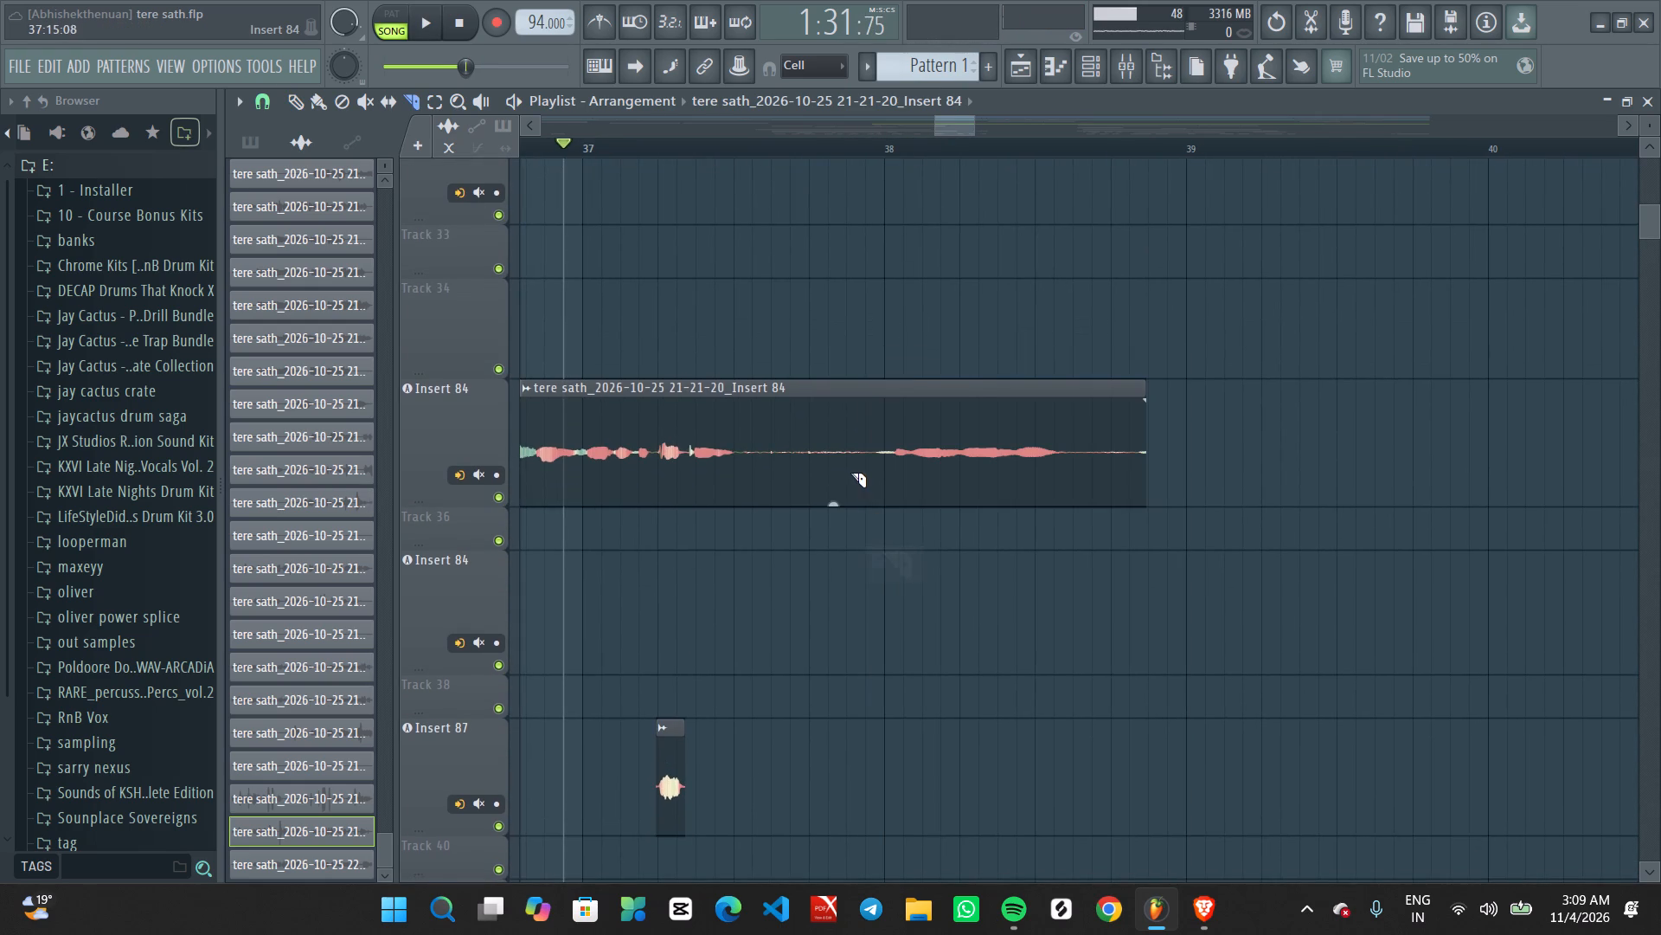
pyautogui.click(850, 472)
pyautogui.keyDown('alt'); pyautogui.click(744, 449); pyautogui.keyUp('alt')
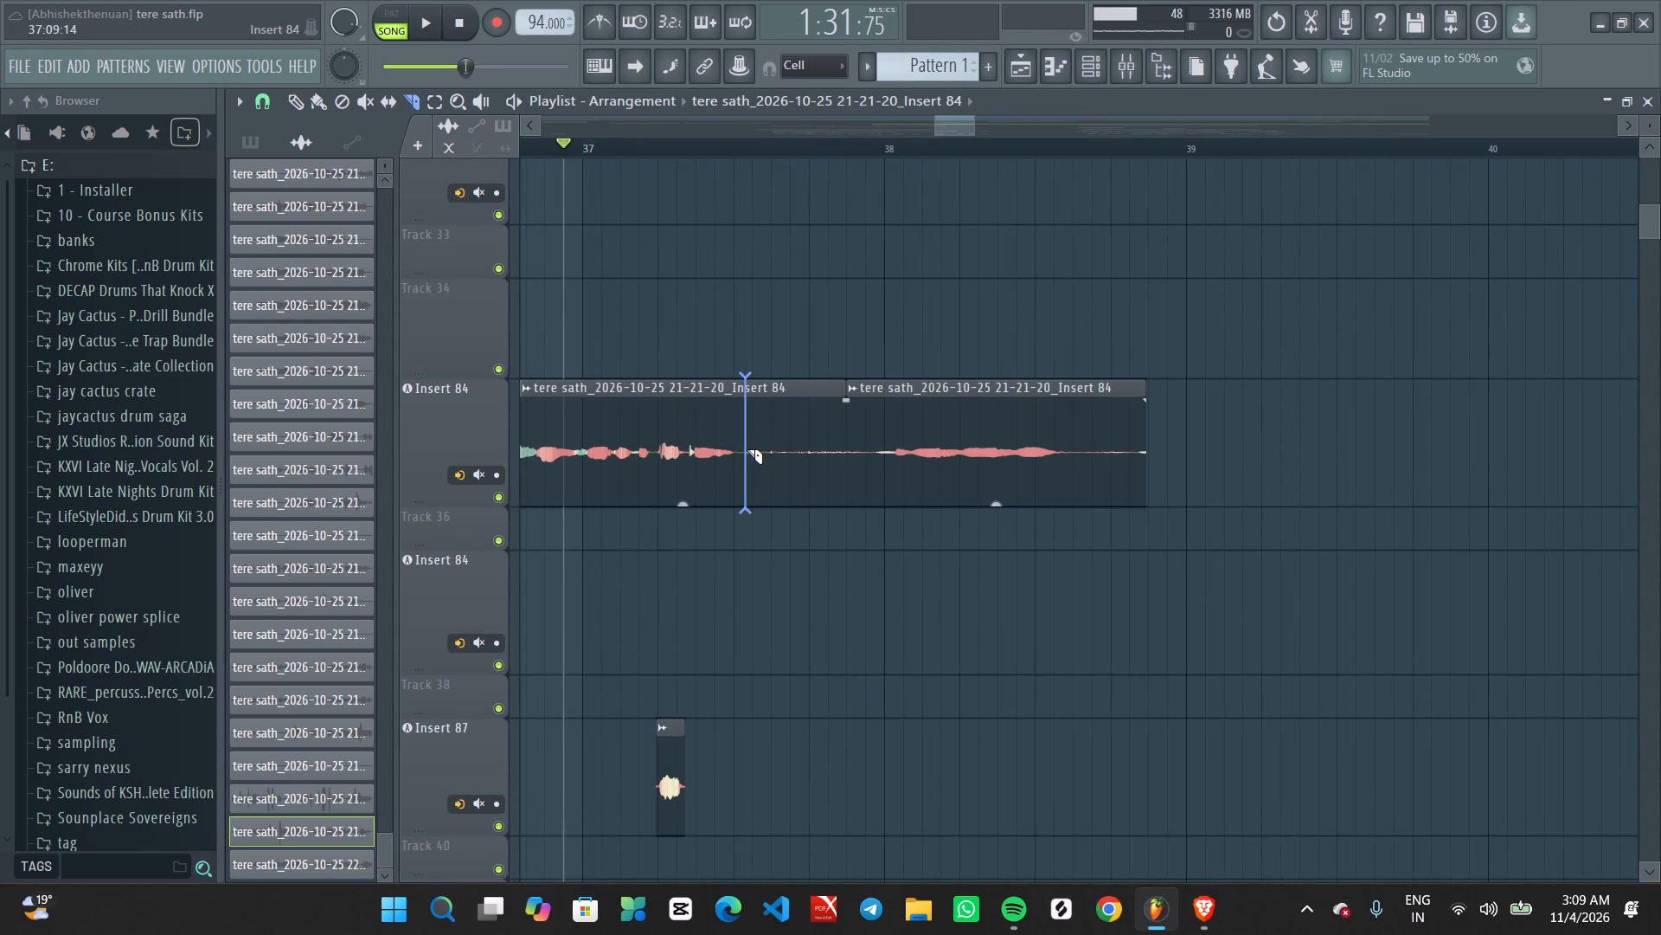
pyautogui.keyDown('ctrl'); pyautogui.moveTo(798, 366); pyautogui.dragTo(813, 445); pyautogui.keyUp('ctrl')
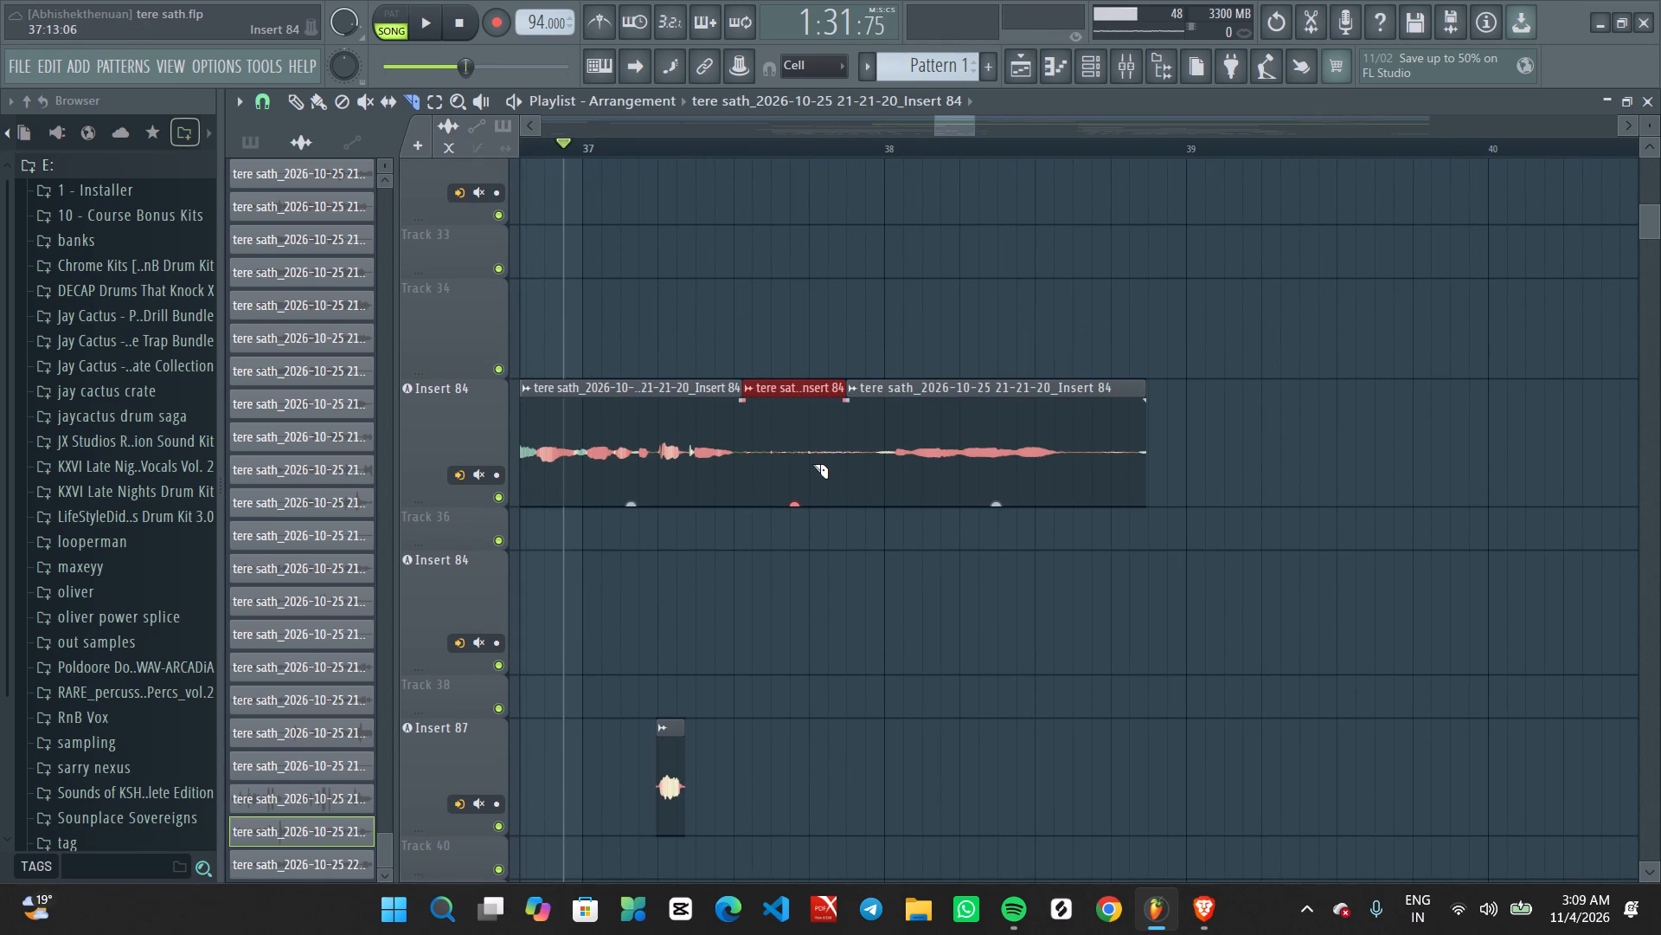
pyautogui.press('Delete')
# Slice the second Insert 84 segment at bar 38 and delete the quiet piece before the cut.
pyautogui.keyDown('ctrl'); pyautogui.scroll(5, 901, 458); pyautogui.keyUp('ctrl')
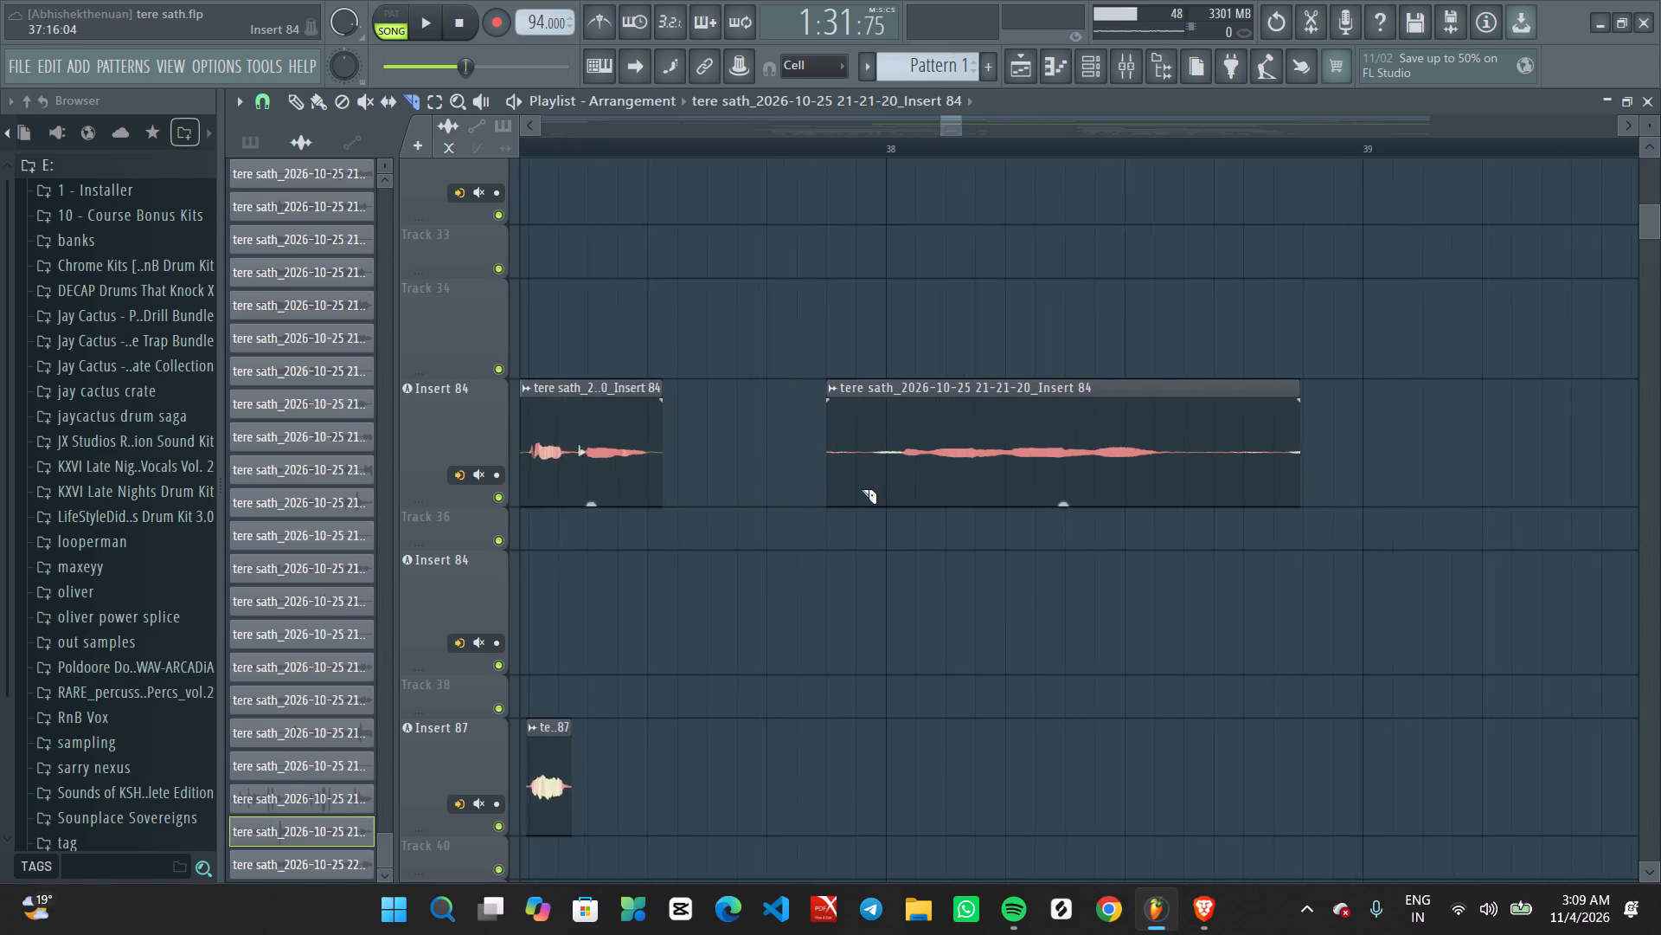
pyautogui.keyDown('ctrl'); pyautogui.scroll(1, 861, 489); pyautogui.keyUp('ctrl')
pyautogui.keyDown('alt'); pyautogui.moveTo(866, 496); pyautogui.dragTo(882, 479); pyautogui.keyUp('alt')
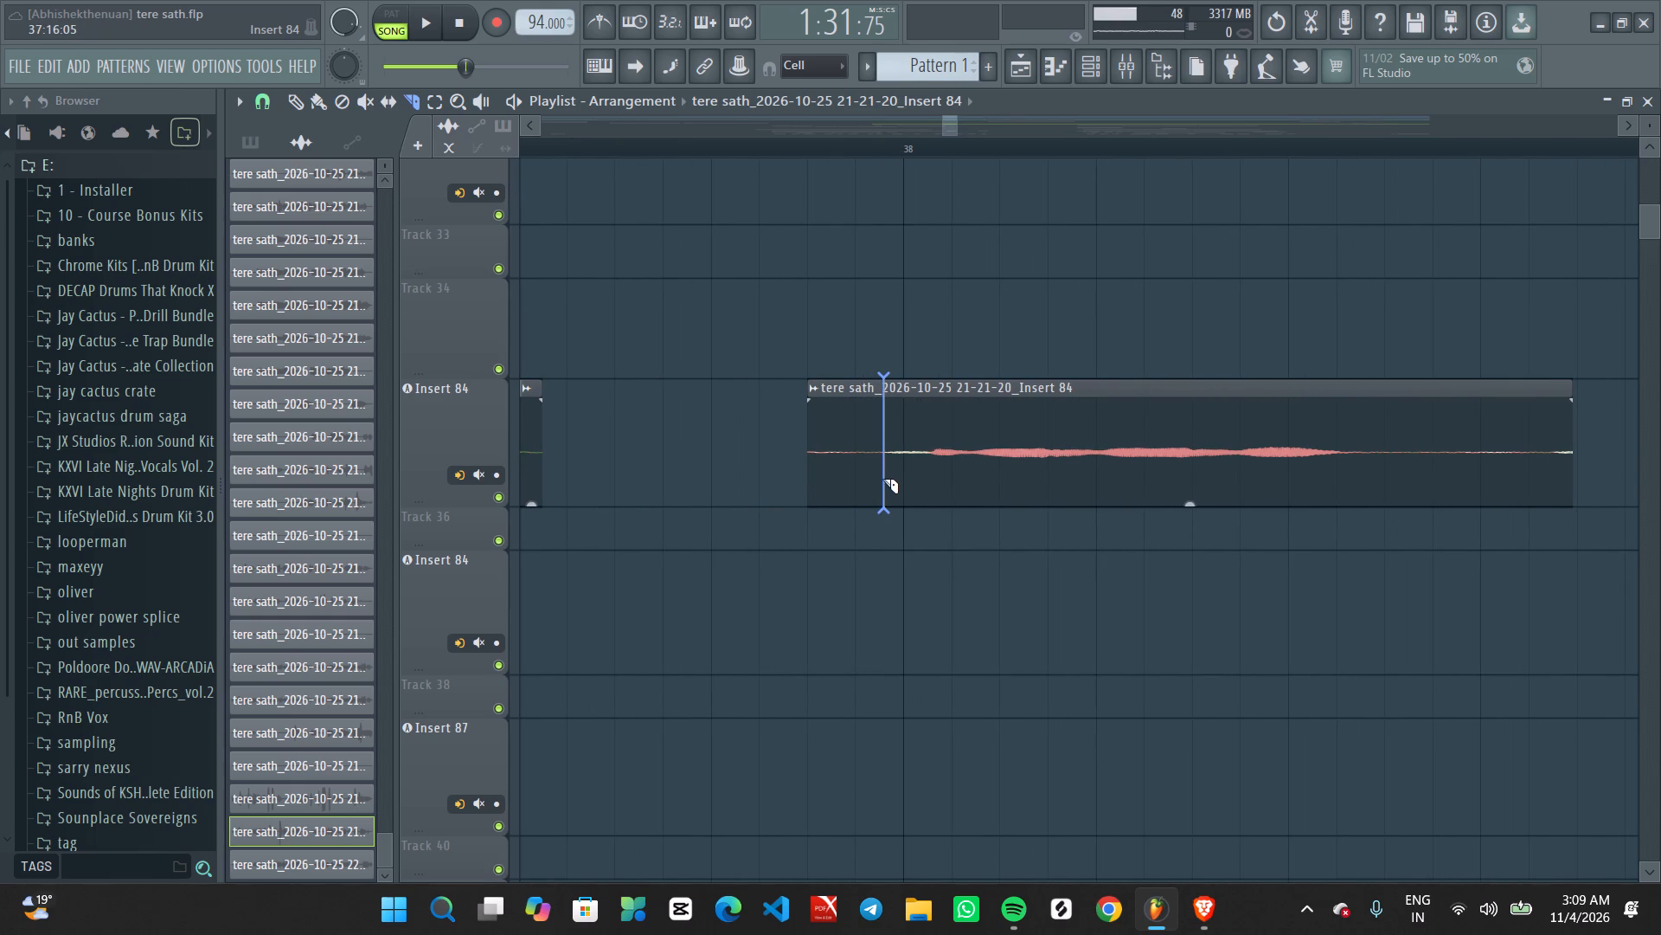
pyautogui.keyDown('alt'); pyautogui.moveTo(882, 479); pyautogui.dragTo(925, 480); pyautogui.keyUp('alt')
pyautogui.keyDown('alt'); pyautogui.moveTo(925, 480); pyautogui.dragTo(903, 480); pyautogui.keyUp('alt')
pyautogui.keyDown('ctrl'); pyautogui.moveTo(854, 351); pyautogui.dragTo(883, 500); pyautogui.keyUp('ctrl')
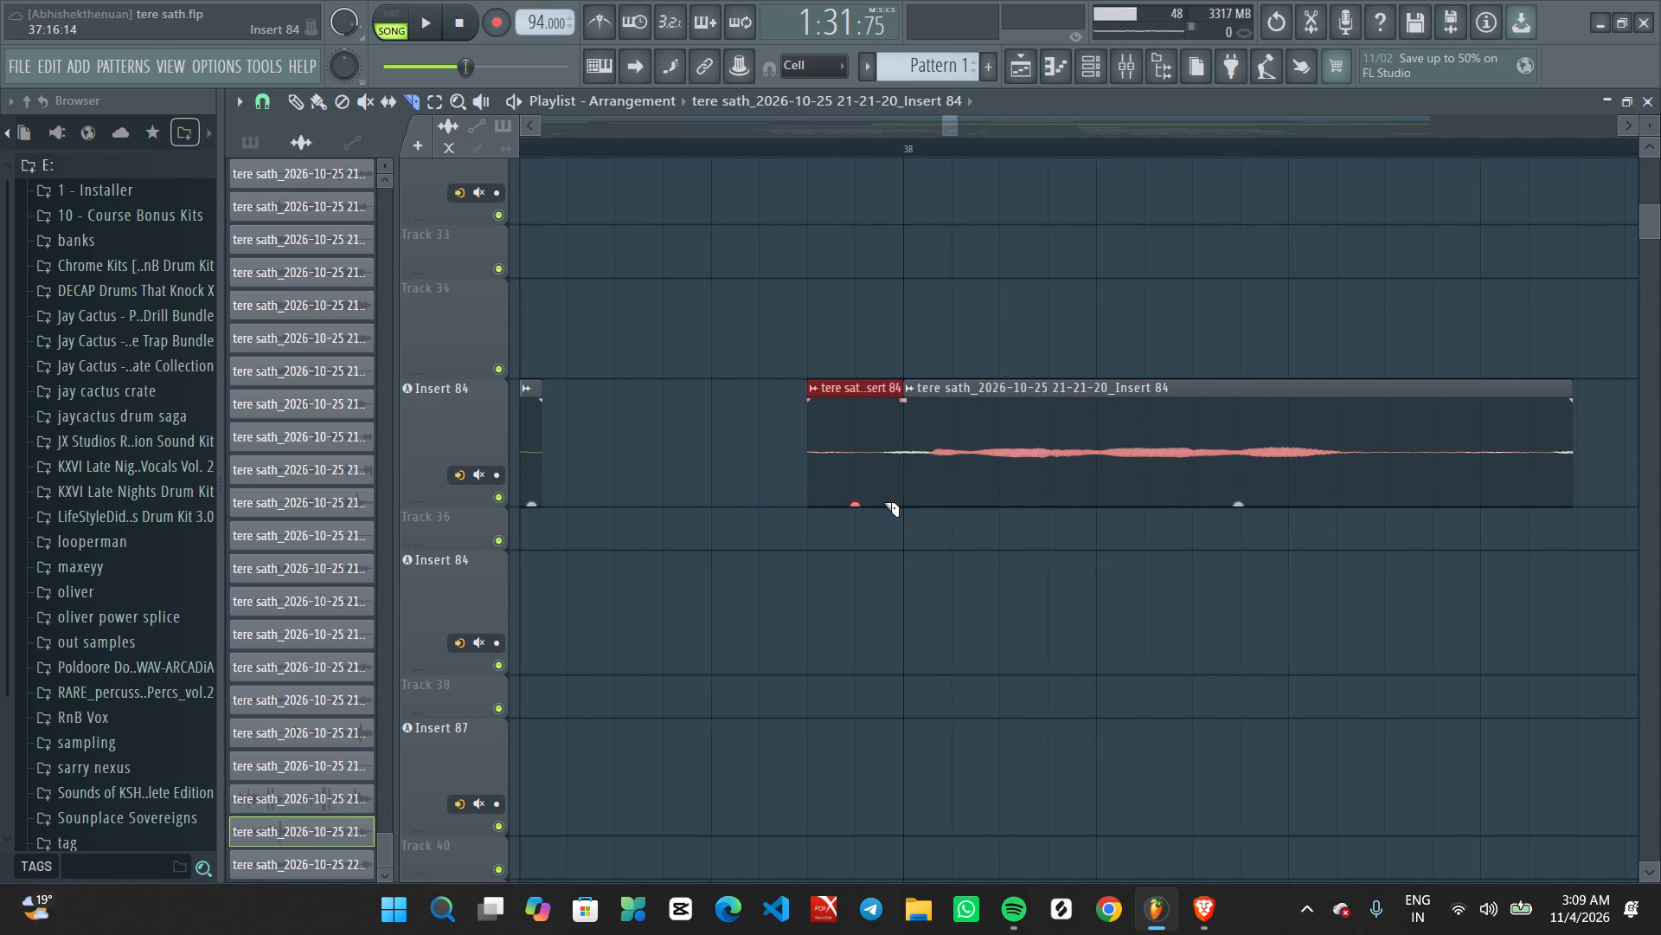
pyautogui.press('Delete')
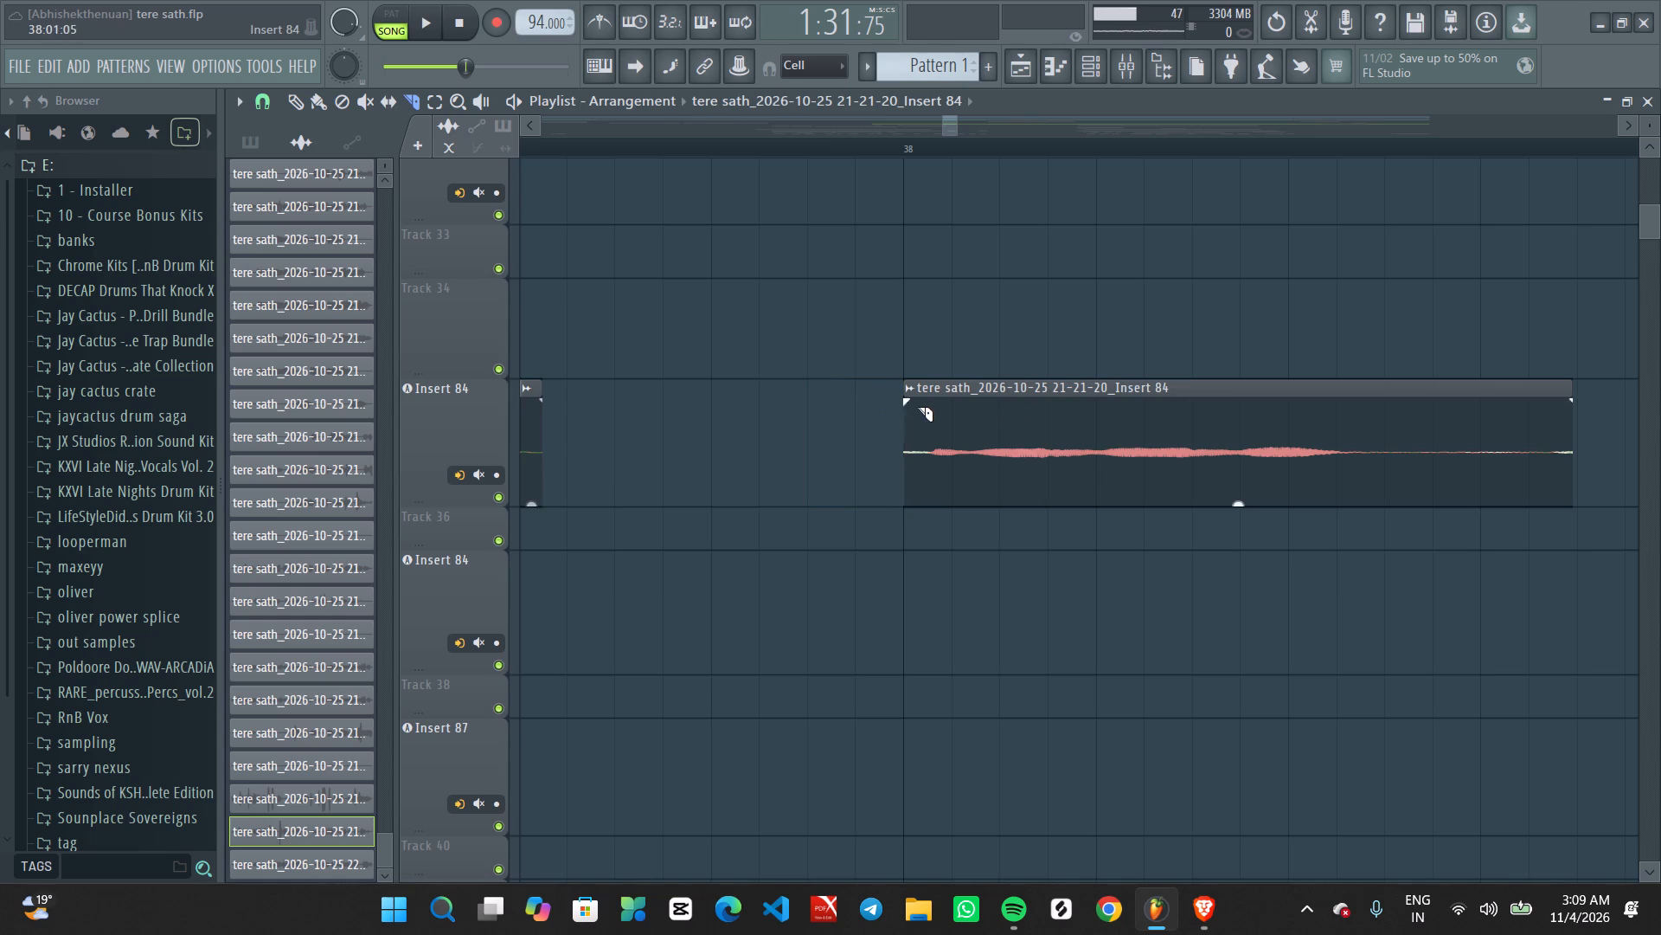
# Add a short fade-in to the Insert 84 clip that starts at bar 38.
pyautogui.moveTo(907, 400); pyautogui.dragTo(955, 397)
# Slice the Insert 84 clip that starts at bar 38 where its phrase ends, and delete the quiet tail.
pyautogui.keyDown('alt'); pyautogui.moveTo(1394, 347); pyautogui.dragTo(1353, 563); pyautogui.keyUp('alt')
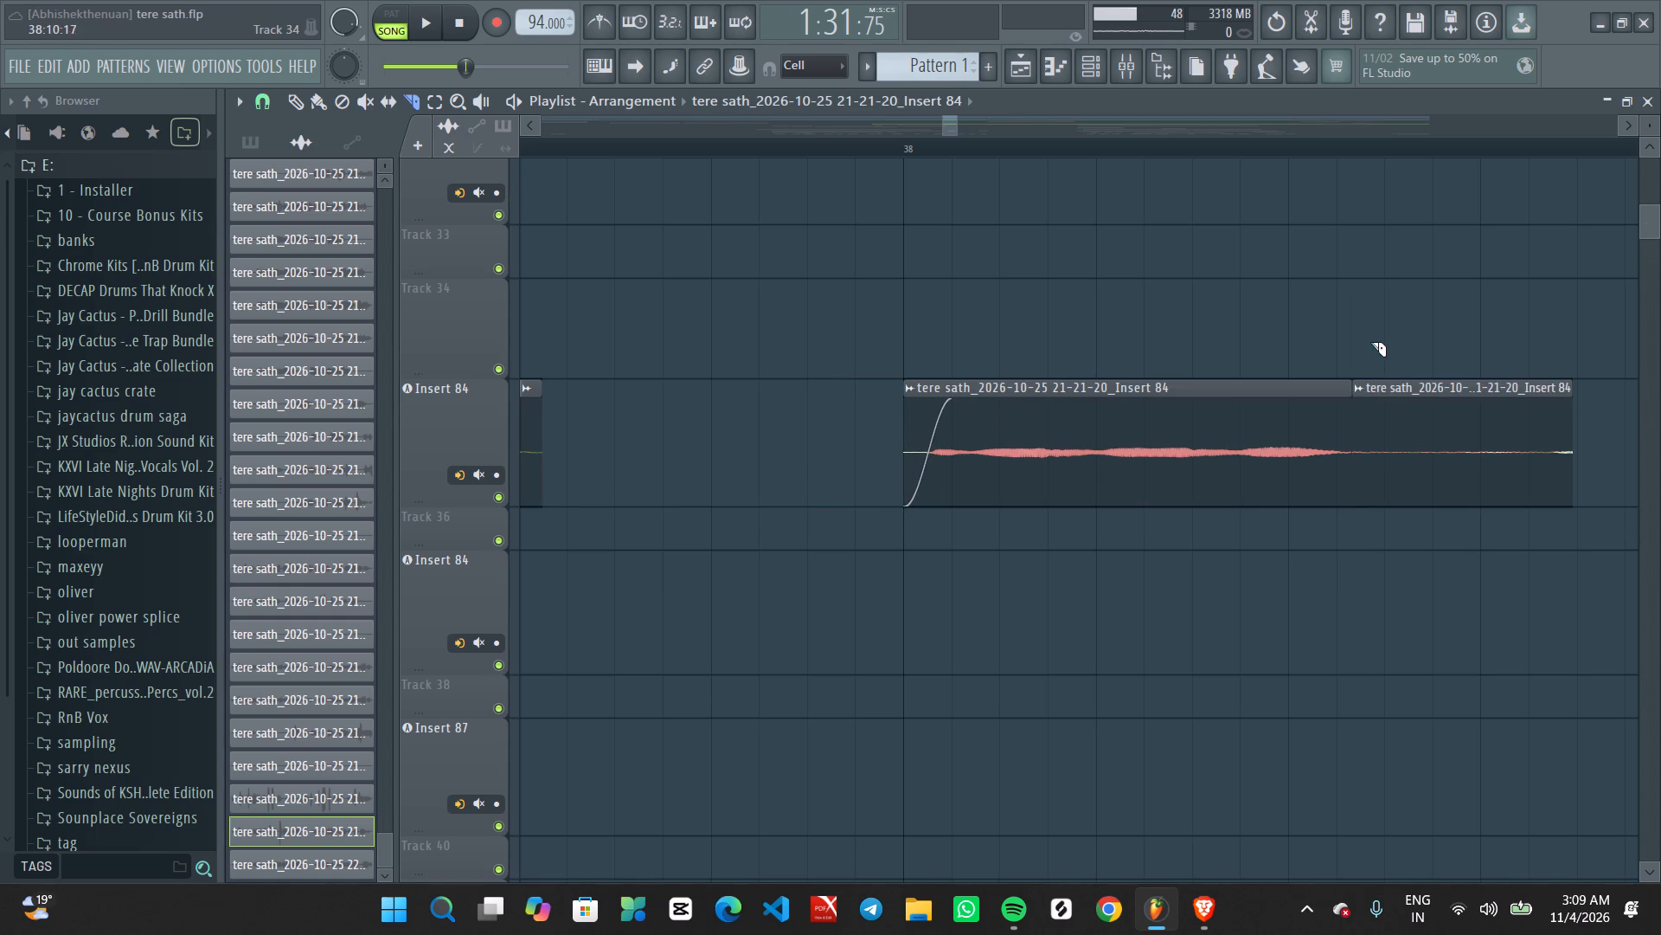
pyautogui.keyDown('ctrl'); pyautogui.moveTo(1380, 356); pyautogui.dragTo(1443, 488); pyautogui.keyUp('ctrl')
pyautogui.press('Delete')
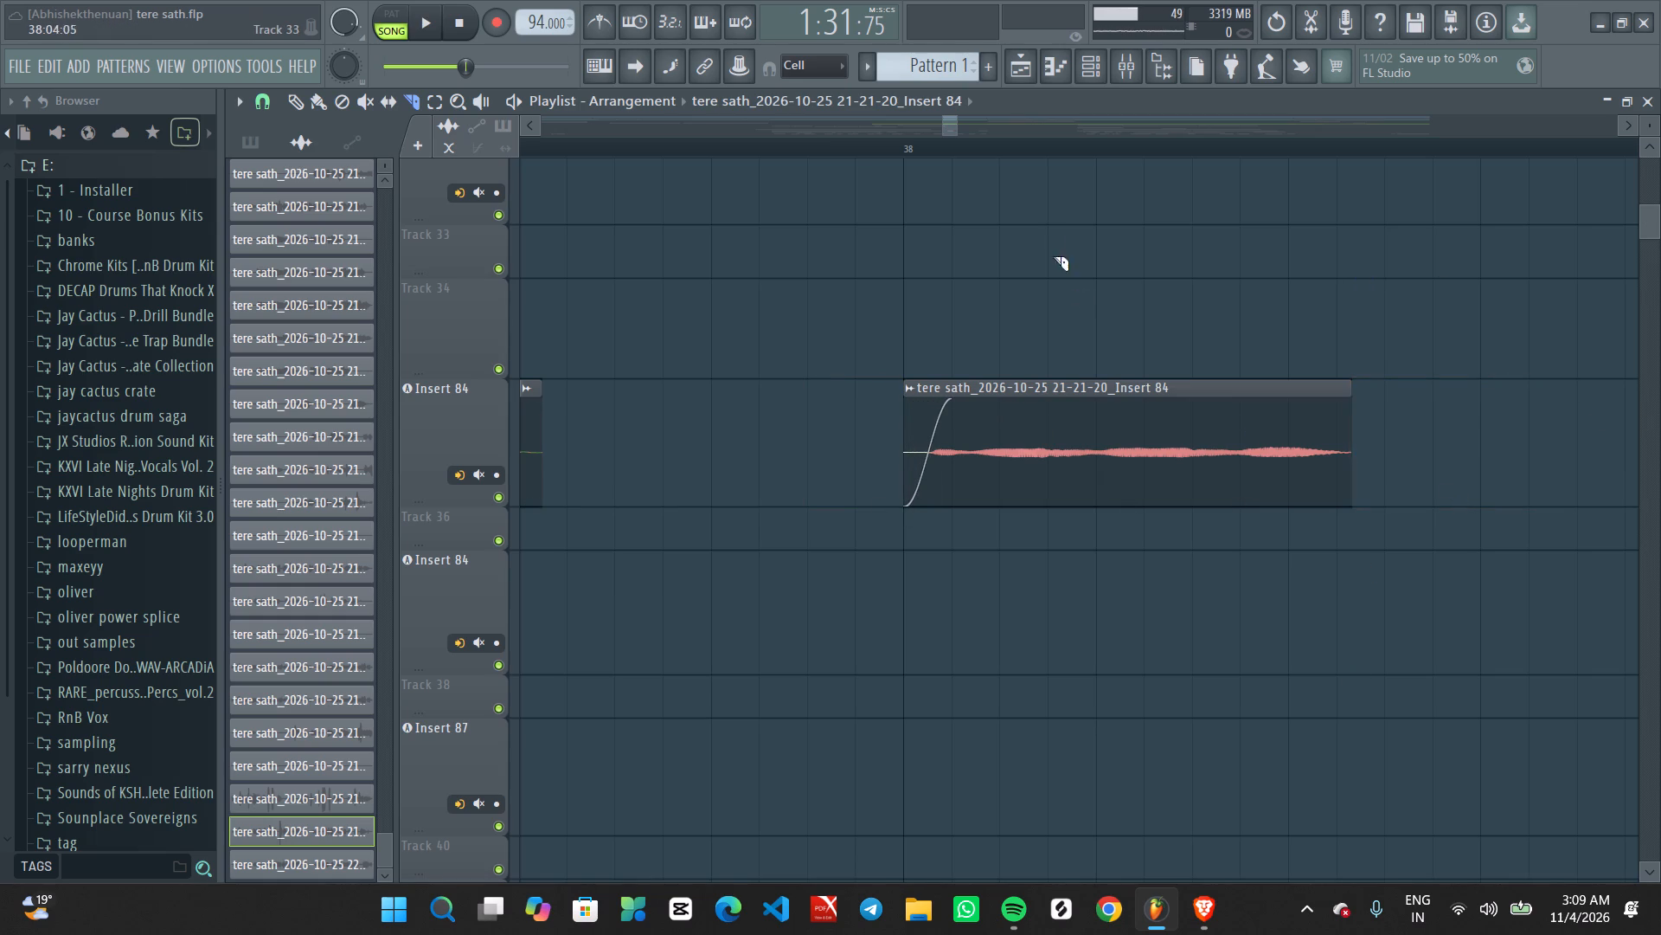
# Make the Insert 84 clip at bar 38 unique and reroute it to a higher-numbered mixer track.
pyautogui.middleClick(1045, 235)
pyautogui.rightClick(1045, 235)
pyautogui.click(1061, 263)
pyautogui.click(913, 387)
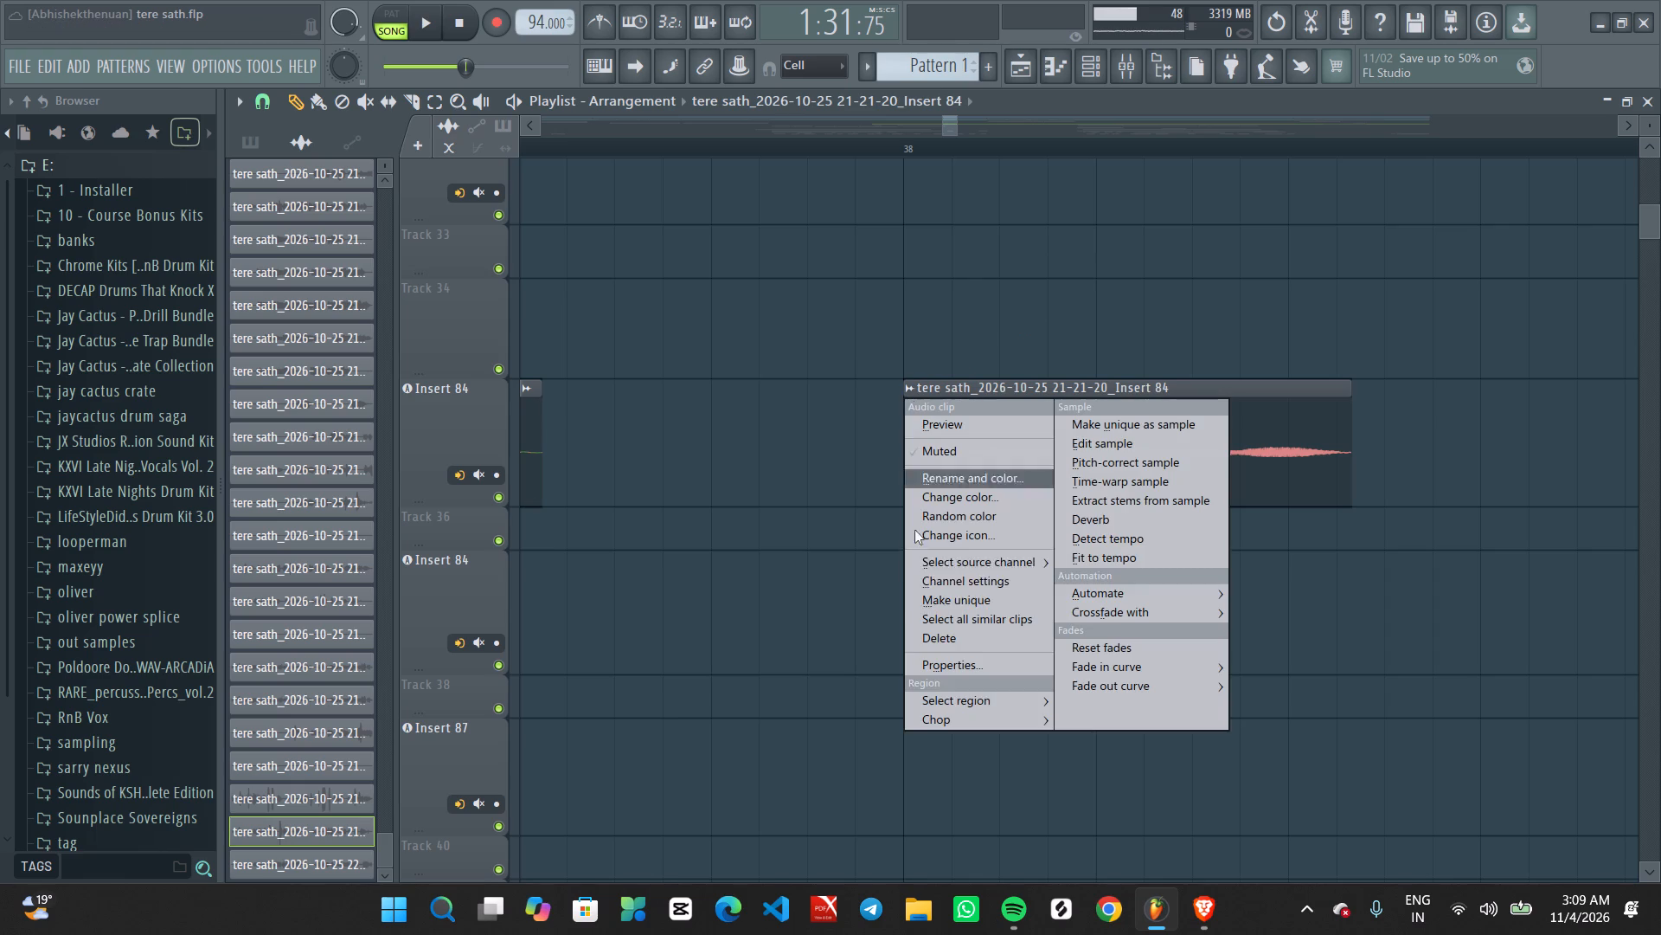
pyautogui.click(942, 599)
pyautogui.doubleClick(1012, 480)
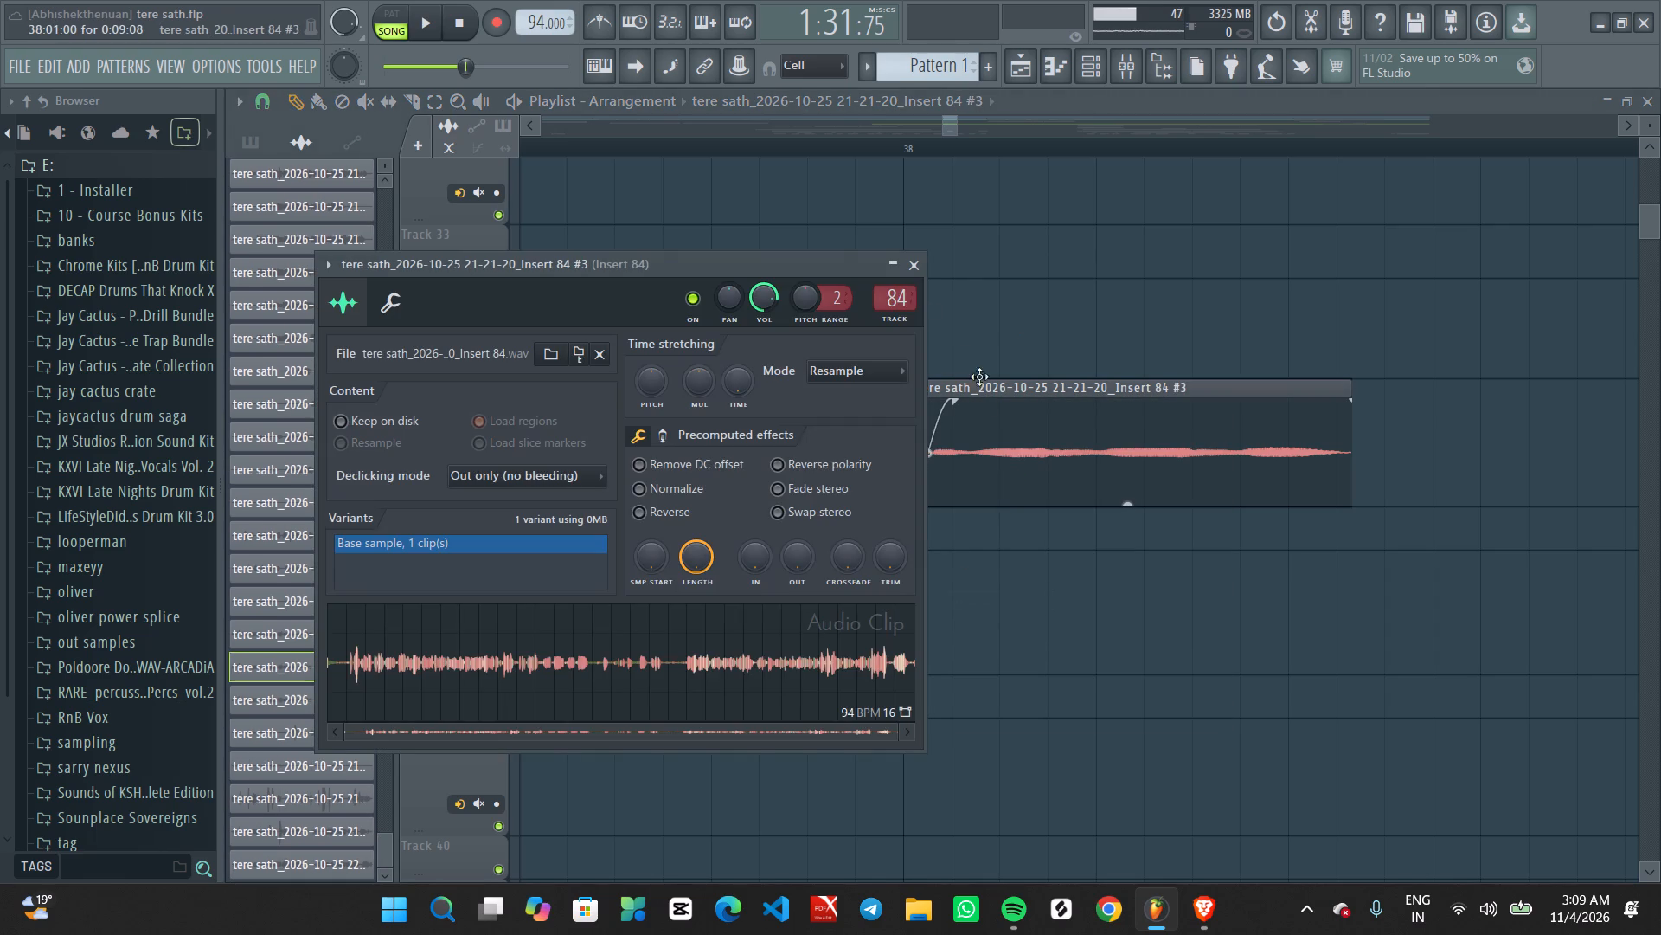
pyautogui.scroll(7, 890, 300)
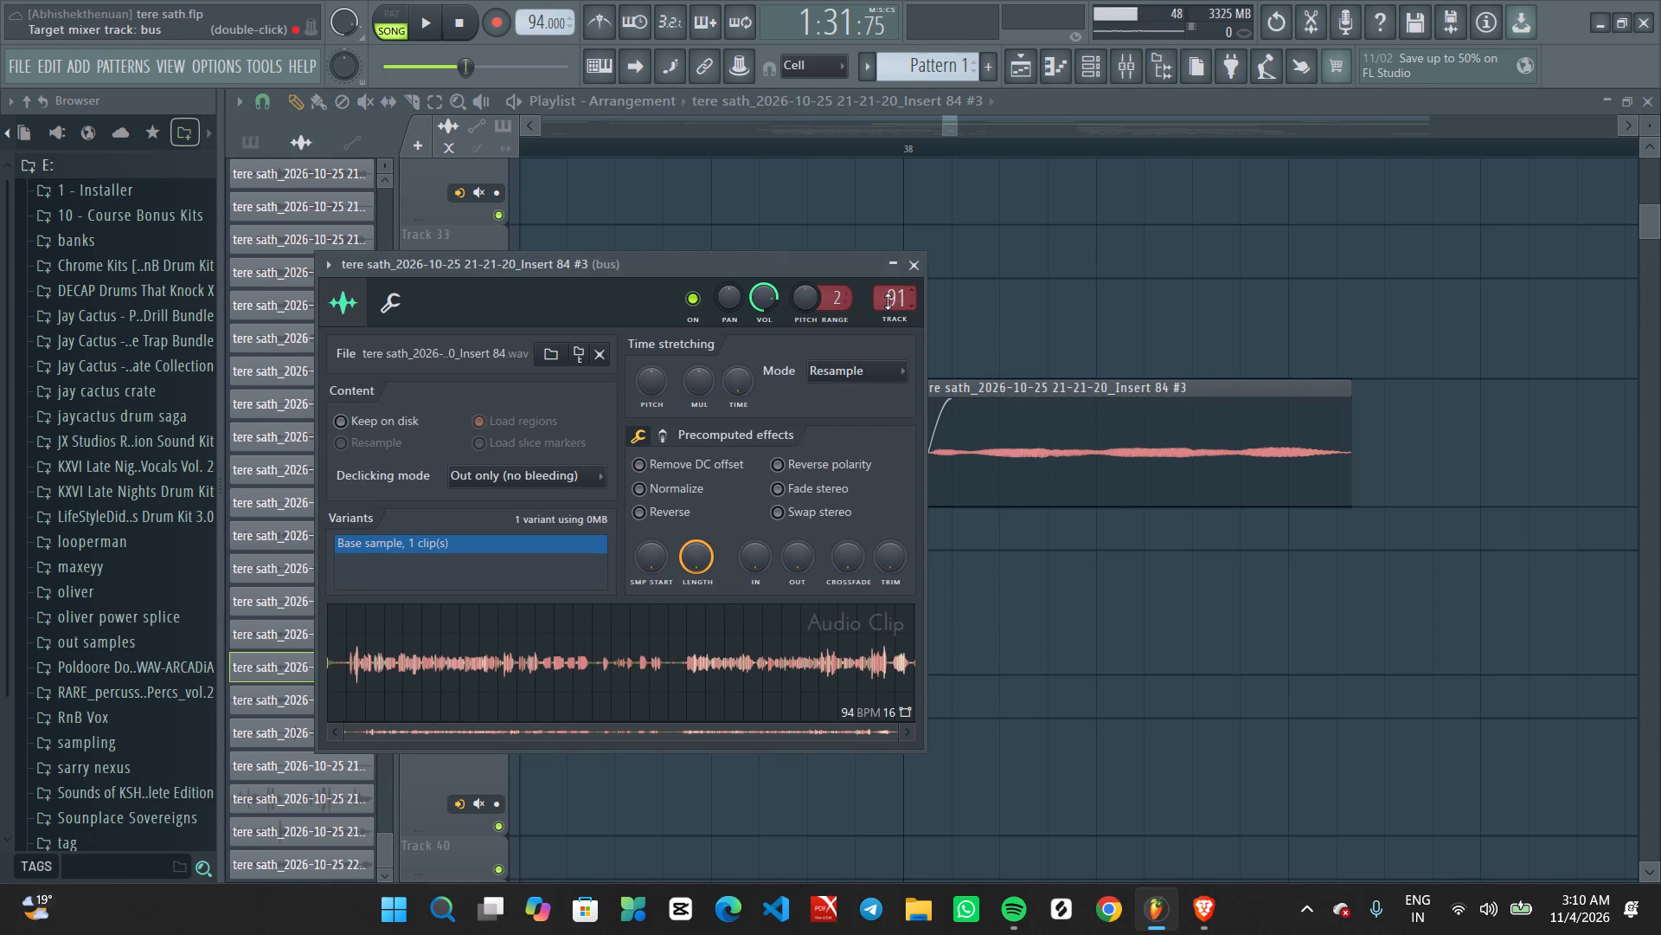
pyautogui.scroll(1, 888, 301)
pyautogui.click(911, 262)
# Listen through the passage after bar 37 and add a short fade-in to the Insert 84 #2 clip just before bar 41.
pyautogui.keyDown('ctrl'); pyautogui.scroll(-9, 911, 262); pyautogui.keyUp('ctrl')
pyautogui.hotkey('ctrl', 'space')
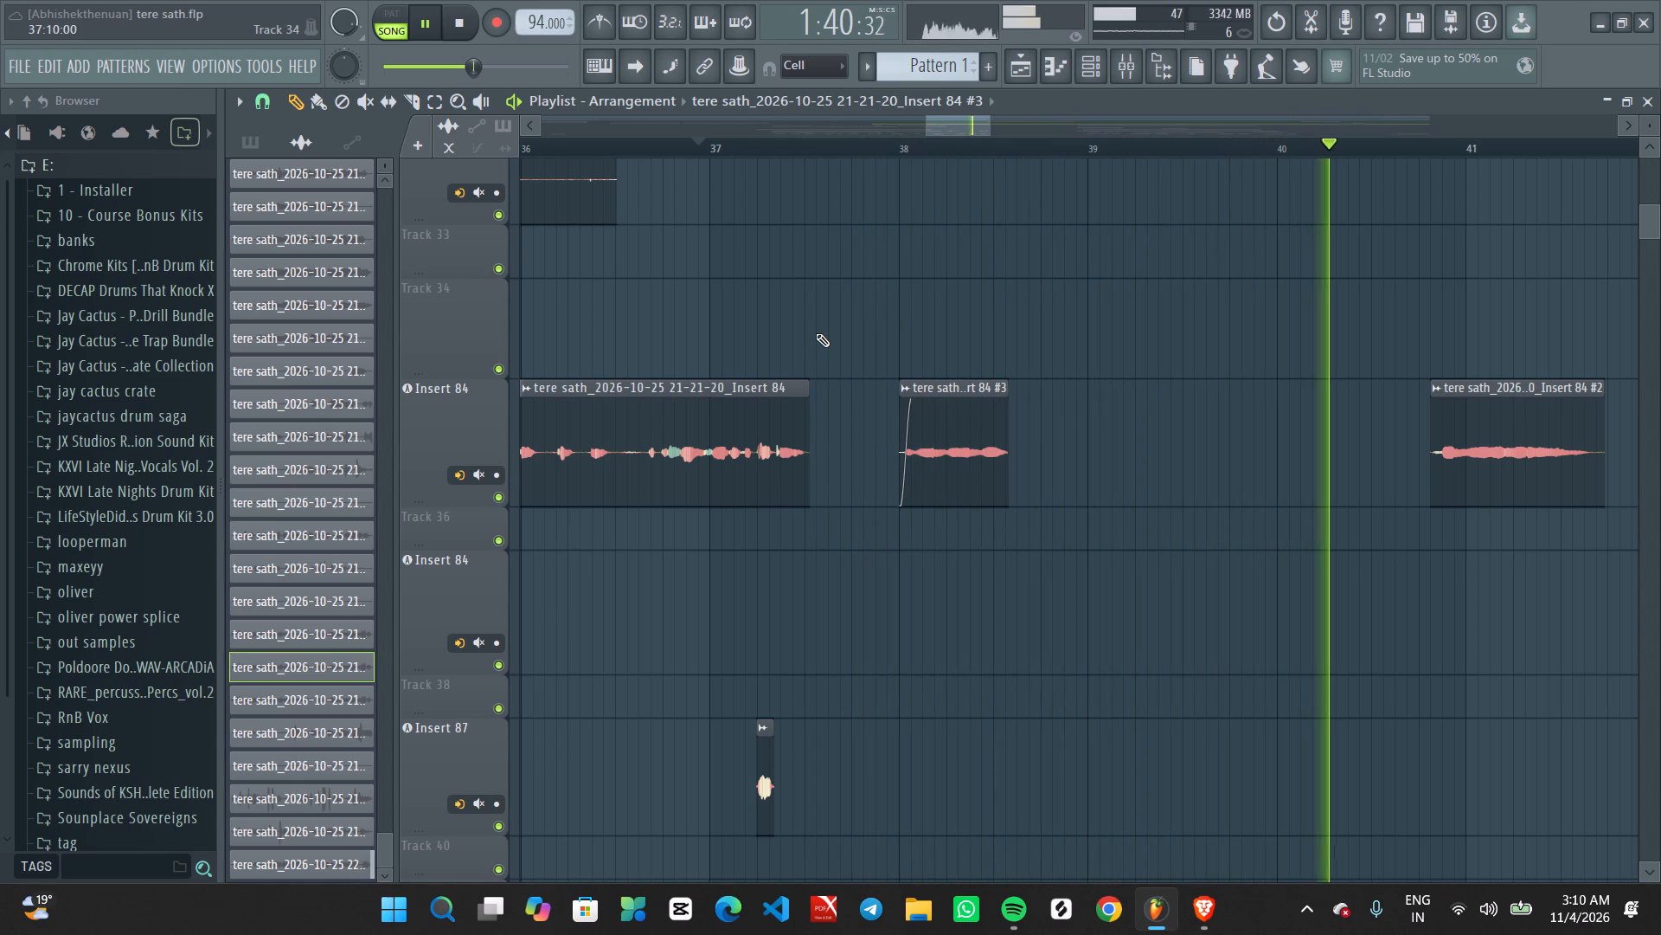
pyautogui.keyDown('ctrl'); pyautogui.scroll(2, 1491, 558); pyautogui.keyUp('ctrl')
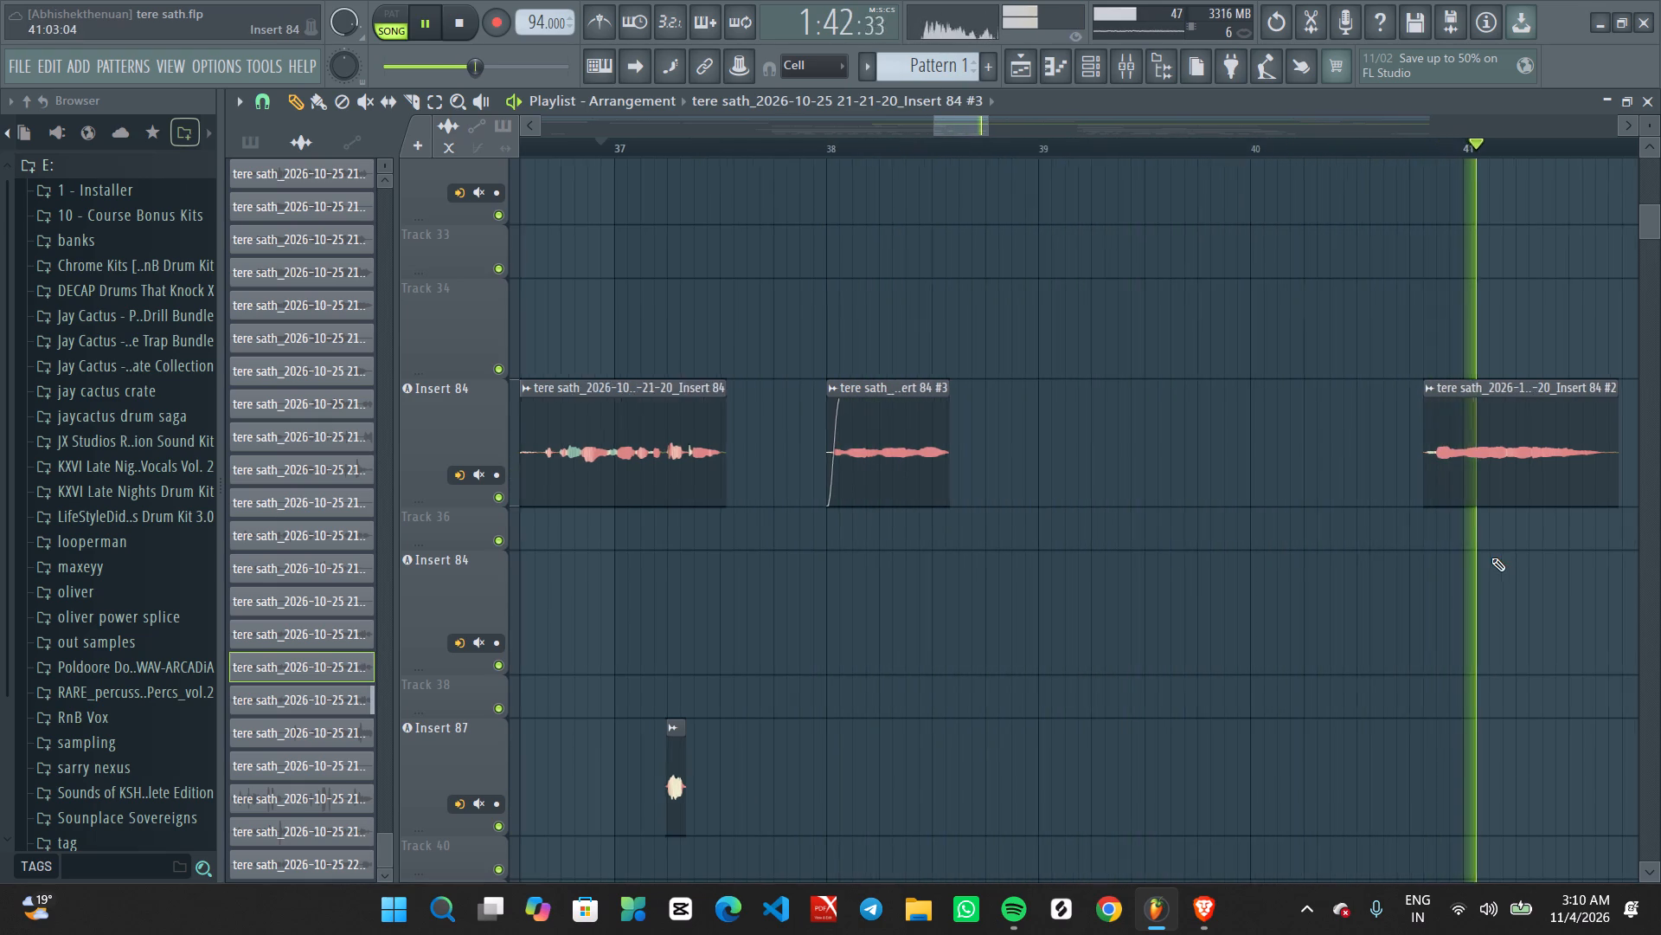
pyautogui.keyDown('ctrl'); pyautogui.scroll(5, 1491, 558); pyautogui.keyUp('ctrl')
pyautogui.keyDown('alt'); pyautogui.moveTo(1315, 402); pyautogui.dragTo(1353, 397); pyautogui.keyUp('alt')
pyautogui.press('space')
# Listen to the arrangement from just before bar 37 into the section after bar 50, following the vocal tracks.
pyautogui.keyDown('ctrl'); pyautogui.scroll(-11, 1361, 524); pyautogui.keyUp('ctrl')
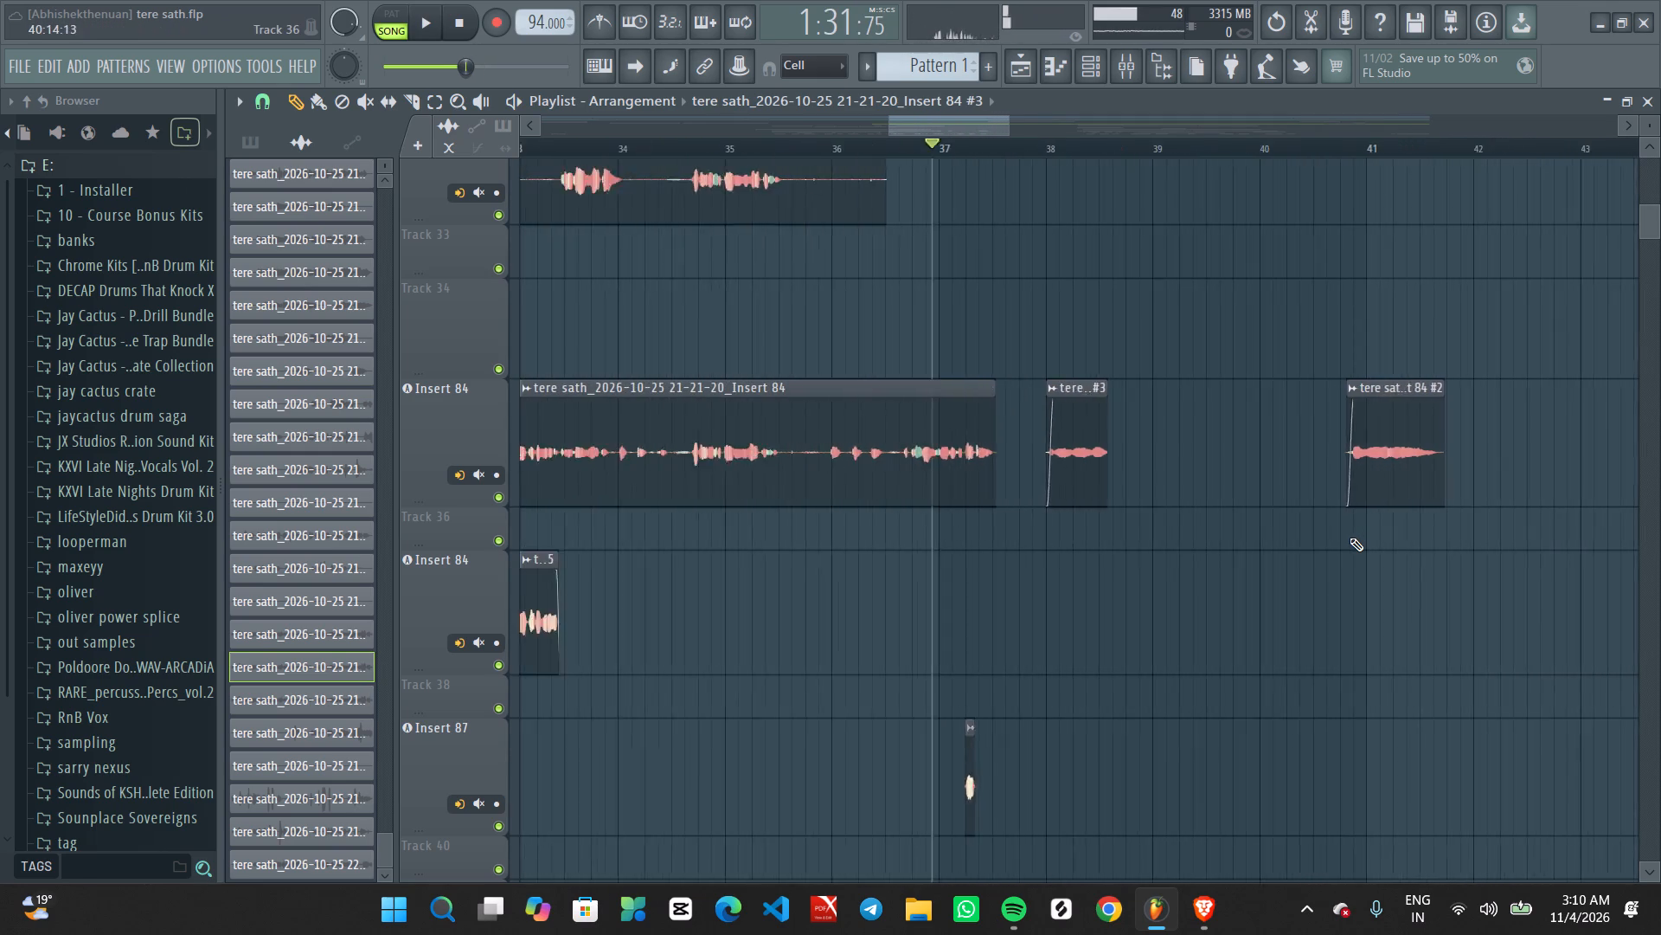
pyautogui.keyDown('ctrl'); pyautogui.scroll(-5, 1350, 538); pyautogui.keyUp('ctrl')
pyautogui.press('space')
pyautogui.keyDown('ctrl'); pyautogui.scroll(2, 1335, 548); pyautogui.keyUp('ctrl')
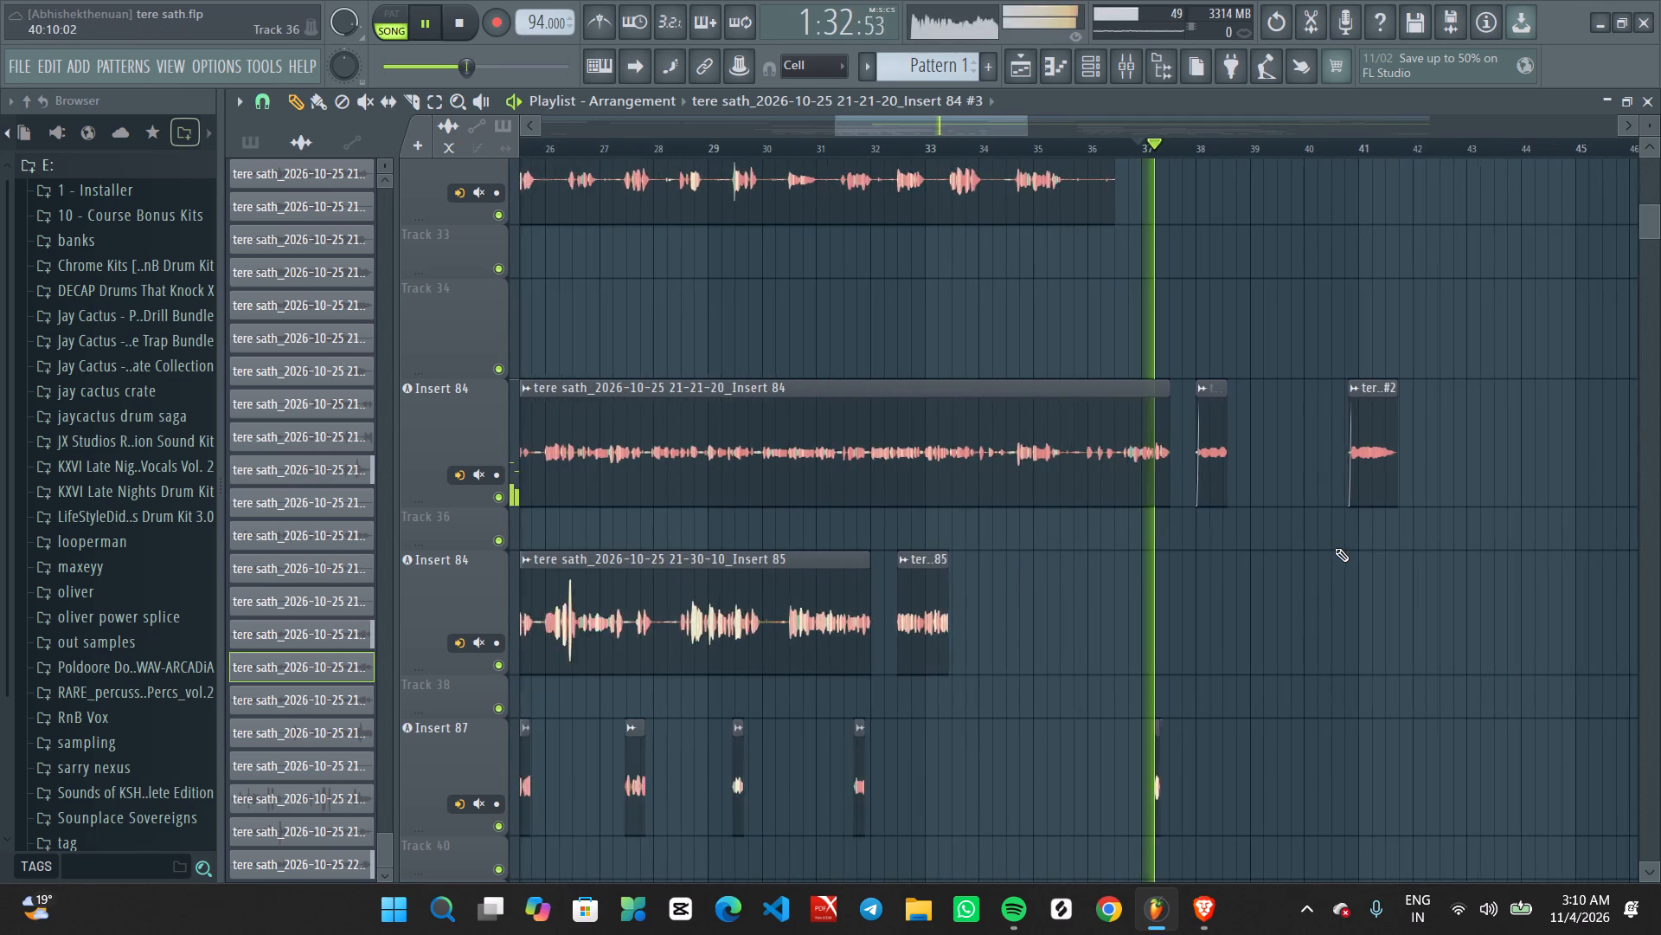
pyautogui.keyDown('alt'); pyautogui.scroll(-8, 1356, 466); pyautogui.keyUp('alt')
pyautogui.keyDown('ctrl'); pyautogui.scroll(3, 1197, 586); pyautogui.keyUp('ctrl')
pyautogui.moveTo(1202, 561); pyautogui.dragTo(1097, 581, button='middle')
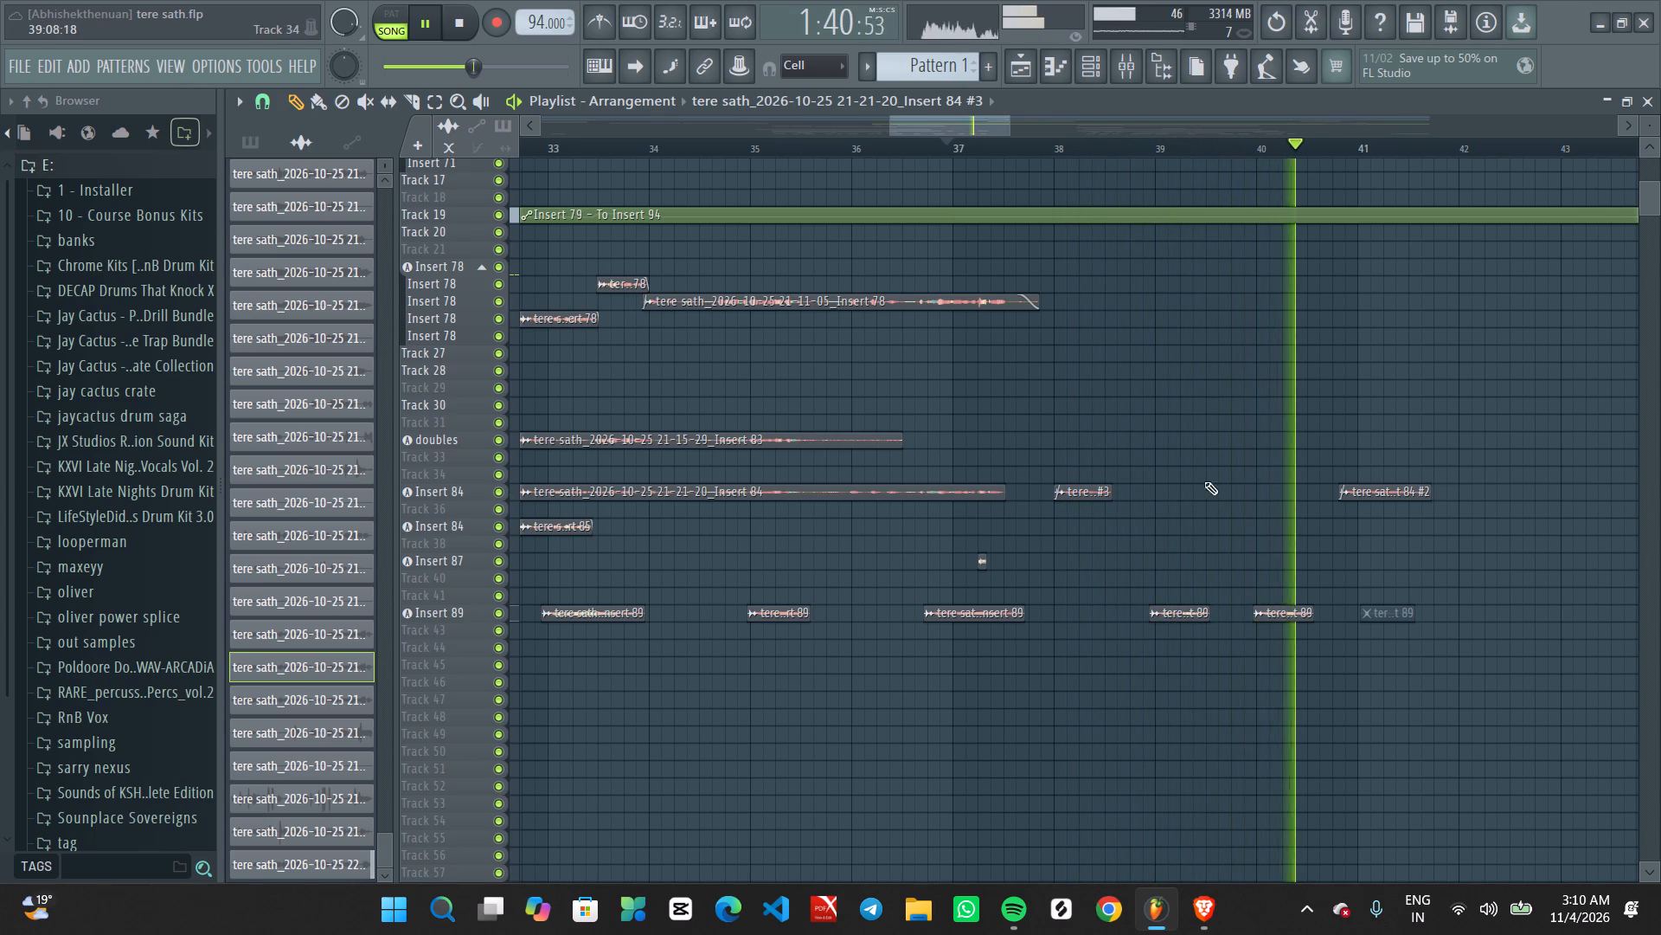
pyautogui.scroll(-2, 1055, 140)
pyautogui.scroll(1, 1055, 140)
pyautogui.scroll(-6, 1055, 140)
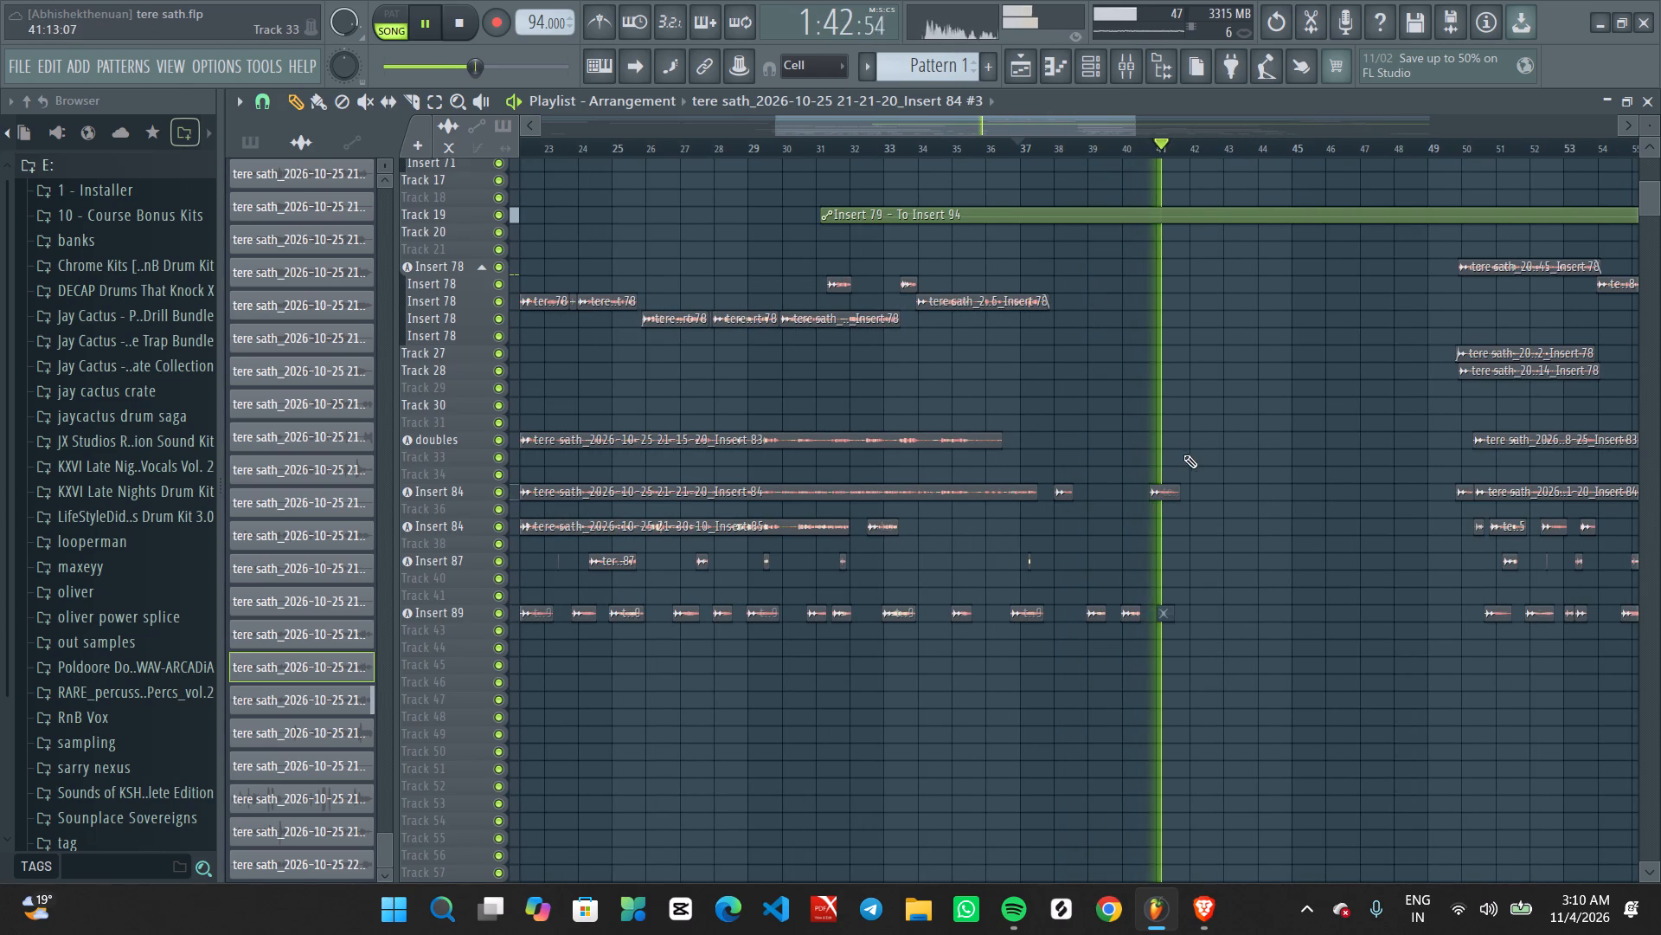
pyautogui.scroll(8, 1208, 608)
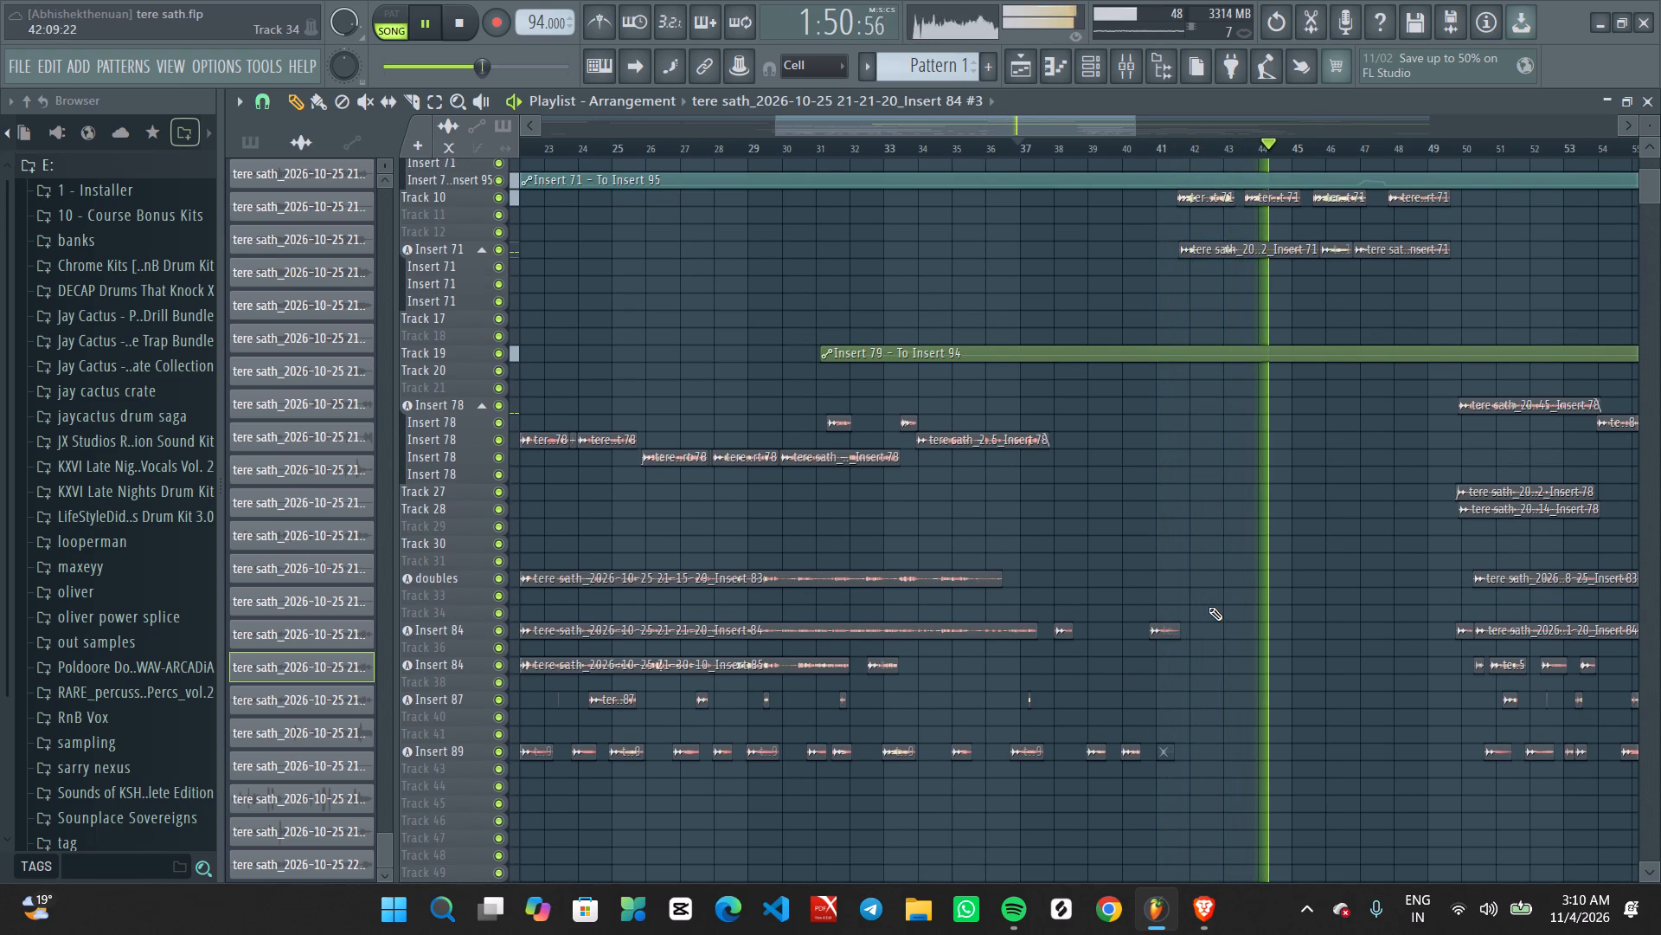
pyautogui.moveTo(1652, 193); pyautogui.dragTo(1651, 147)
pyautogui.scroll(-13, 1205, 146)
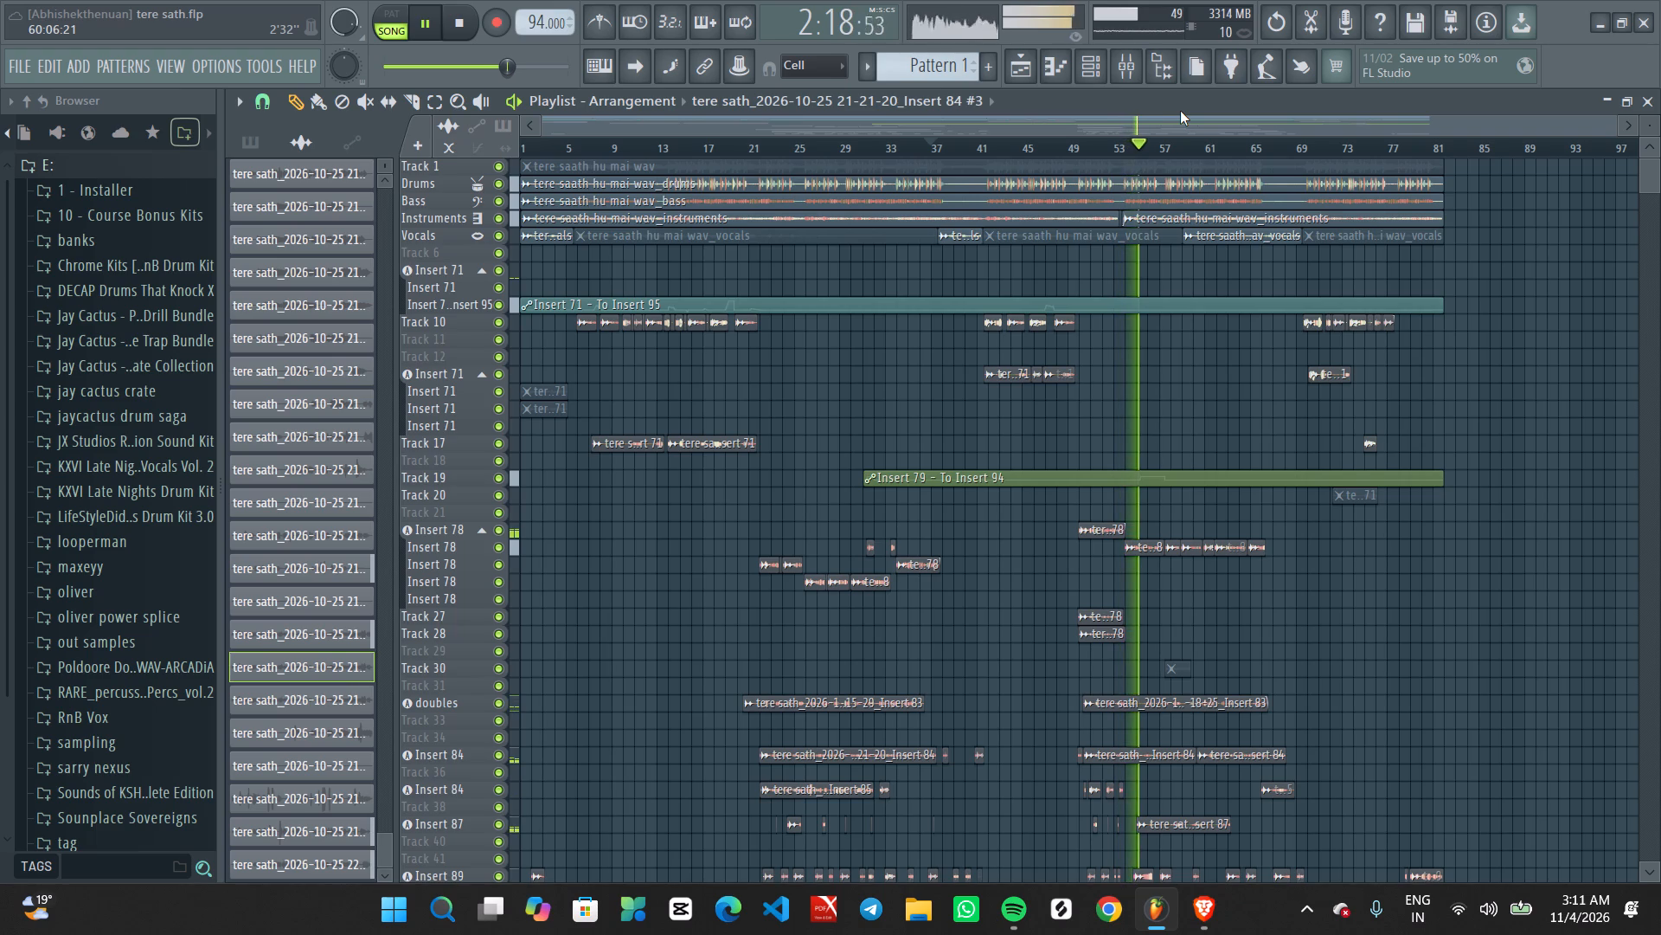
pyautogui.press('space')
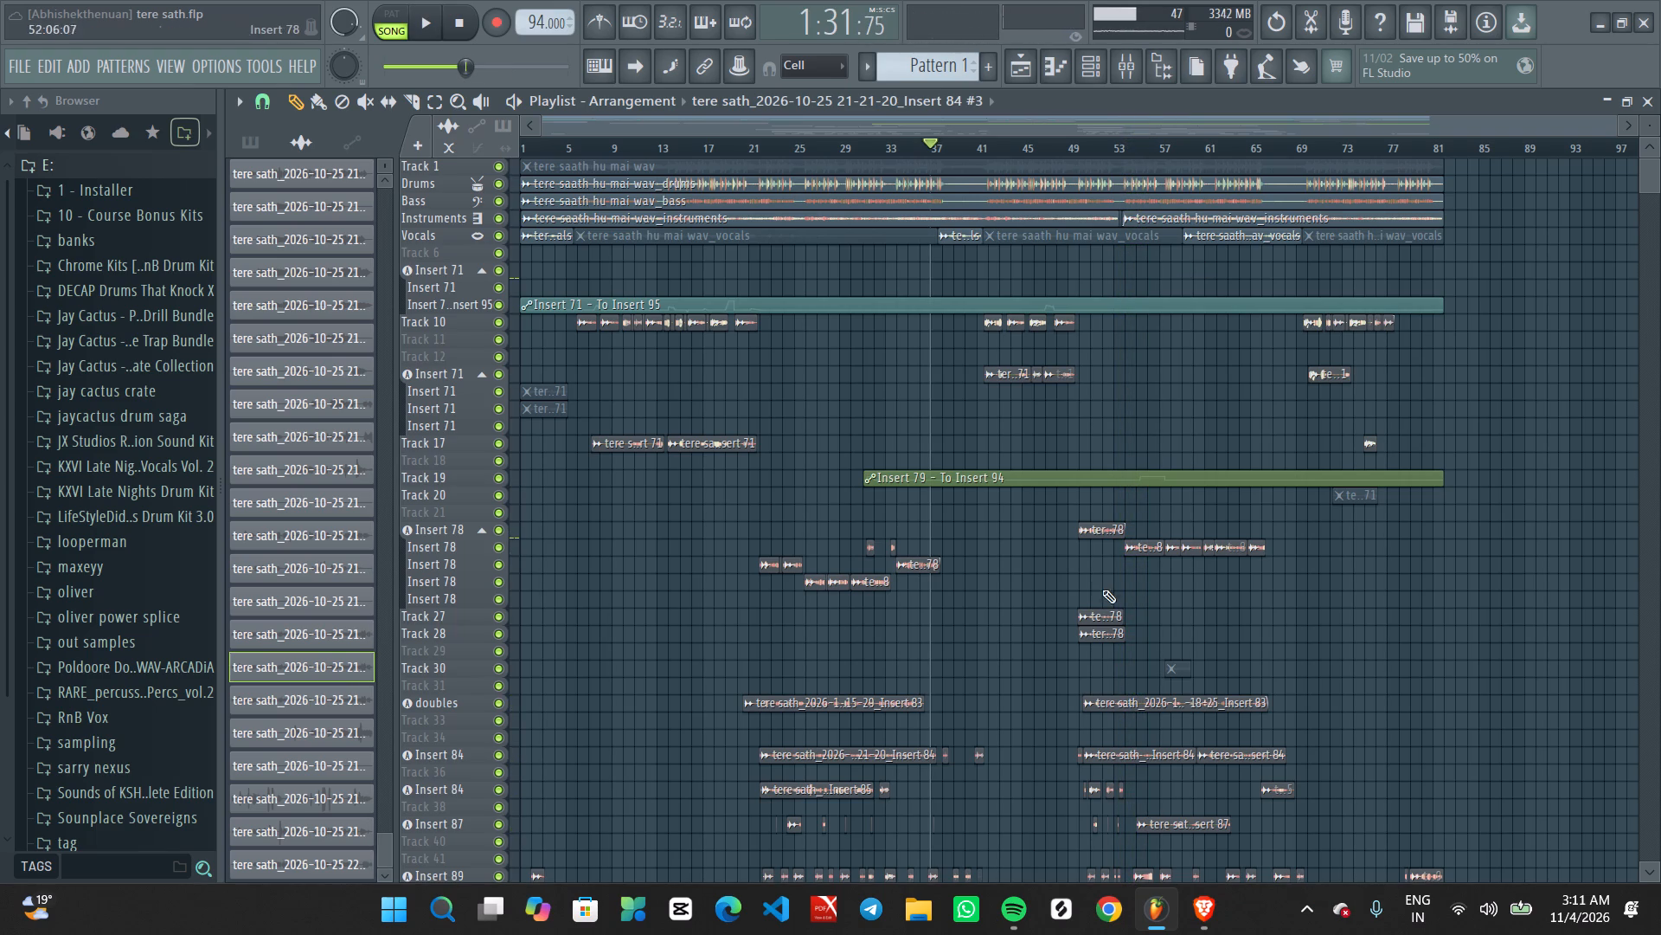
# Listen from about bar 50 to bar 55, examining the doubles and the Insert 84, 87 and 89 backing vocal clips.
pyautogui.keyDown('ctrl'); pyautogui.scroll(7, 1100, 580); pyautogui.keyUp('ctrl')
pyautogui.click(1060, 143)
pyautogui.press('space')
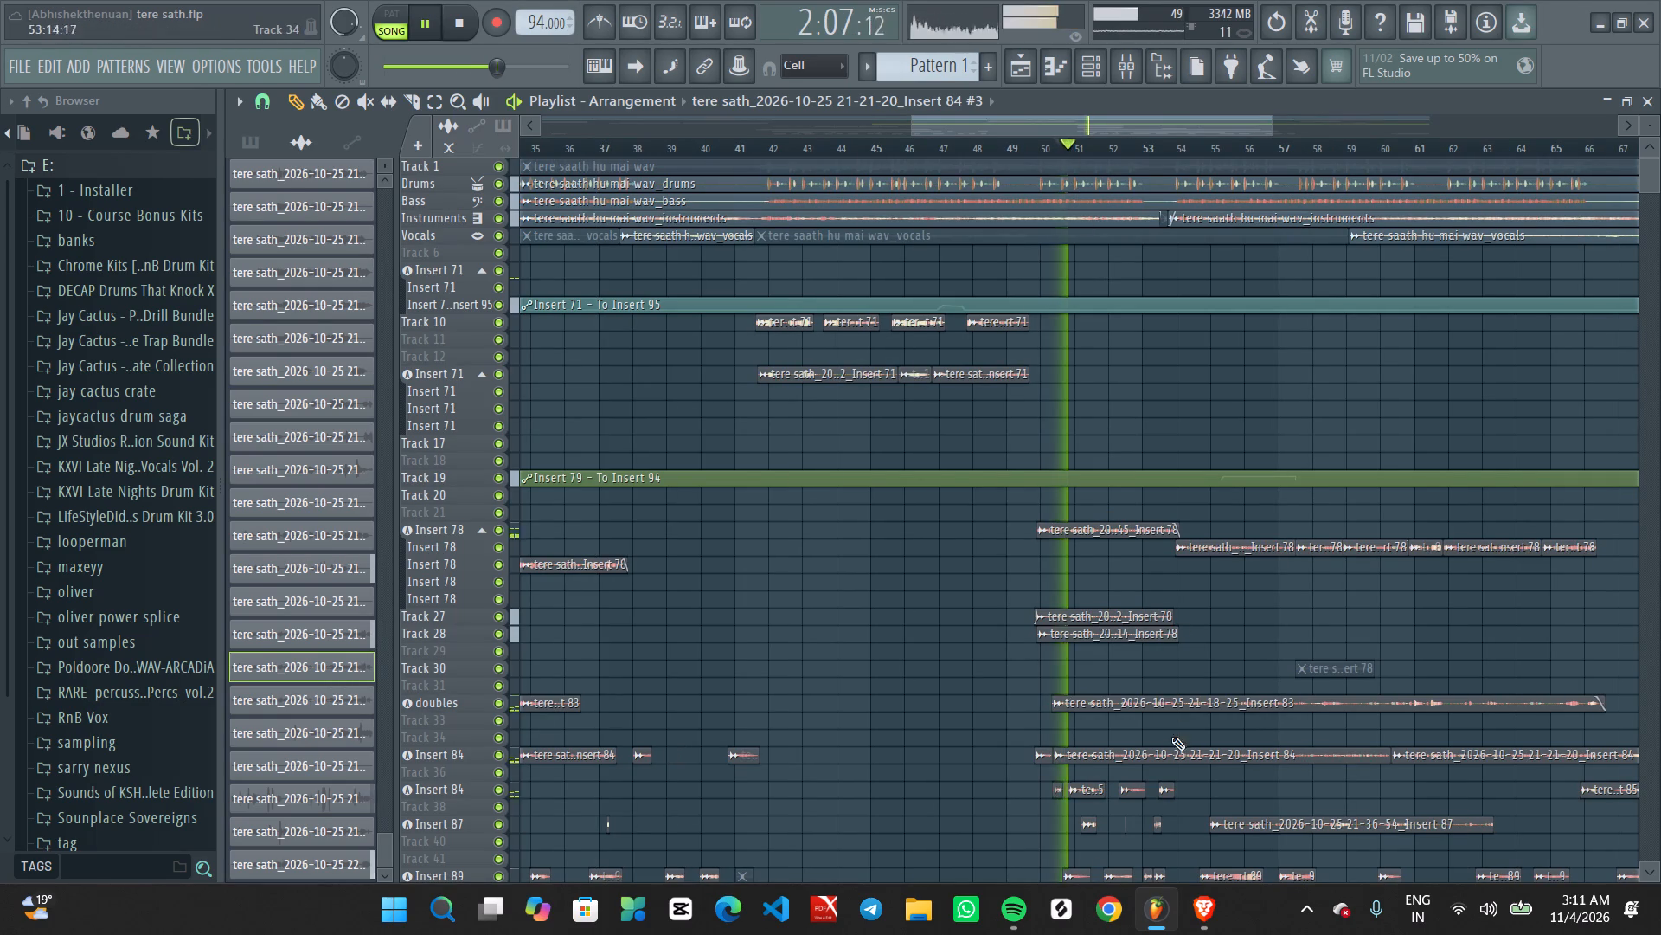
pyautogui.keyDown('alt'); pyautogui.scroll(6, 1157, 742); pyautogui.keyUp('alt')
pyautogui.keyDown('ctrl'); pyautogui.scroll(6, 1148, 756); pyautogui.keyUp('ctrl')
pyautogui.moveTo(1158, 751); pyautogui.dragTo(1180, 263, button='middle')
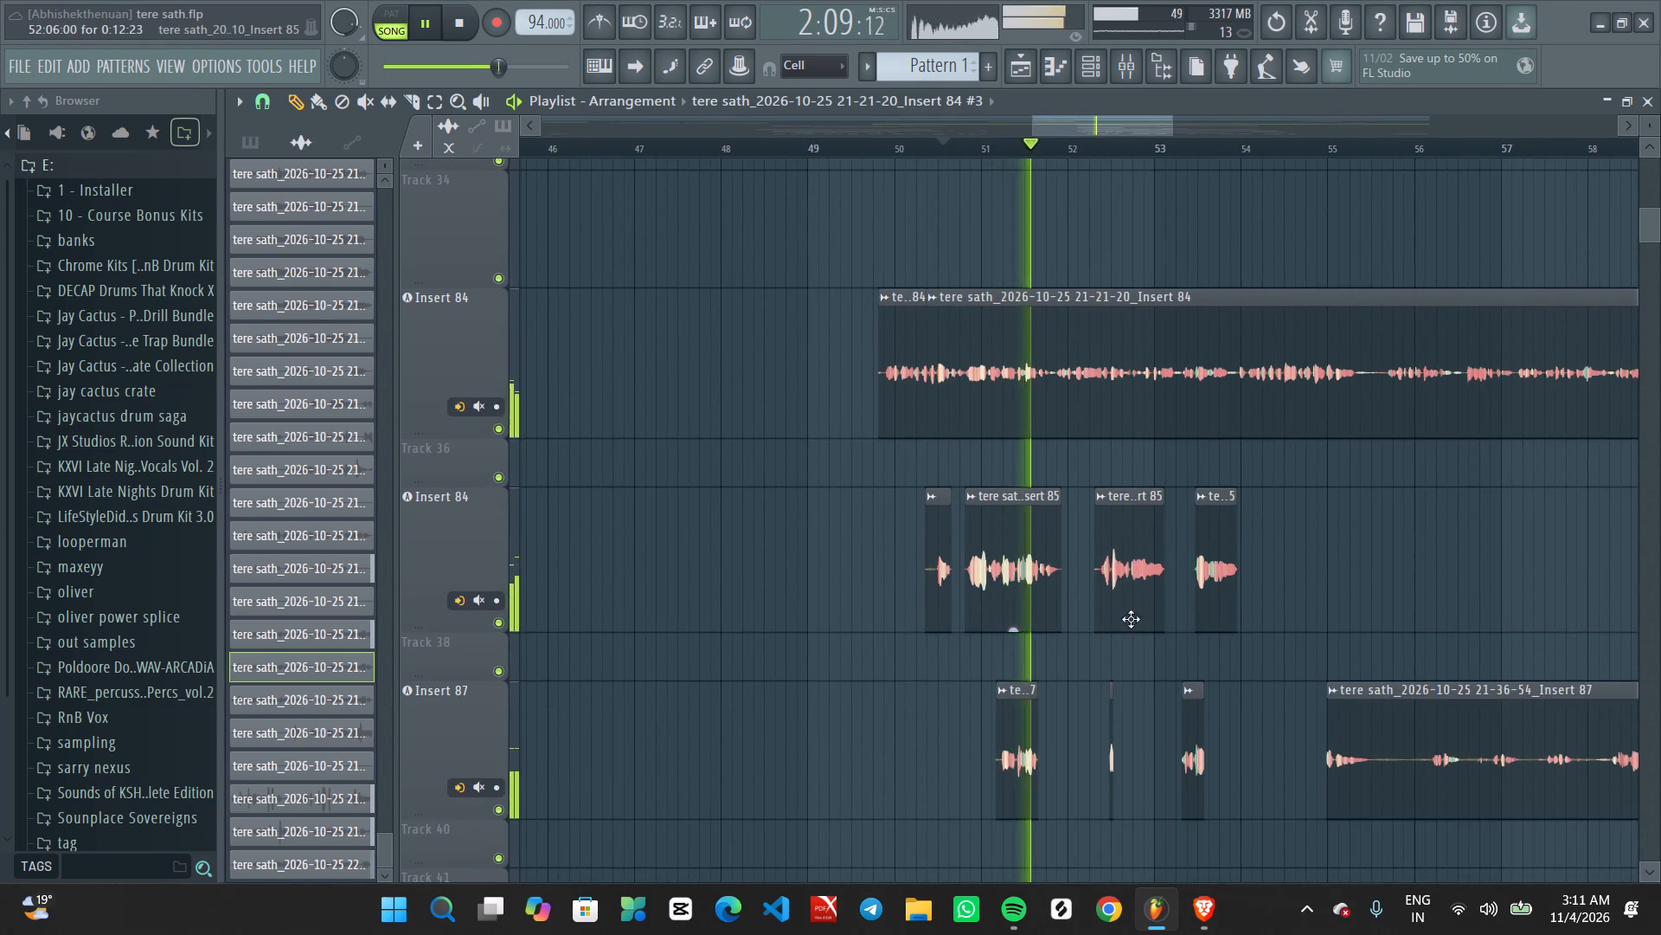
pyautogui.keyDown('ctrl'); pyautogui.scroll(3, 1119, 633); pyautogui.keyUp('ctrl')
pyautogui.keyDown('ctrl'); pyautogui.scroll(4, 1093, 716); pyautogui.keyUp('ctrl')
pyautogui.moveTo(1108, 727); pyautogui.dragTo(1120, 270, button='middle')
pyautogui.keyDown('alt'); pyautogui.scroll(-2, 1090, 332); pyautogui.keyUp('alt')
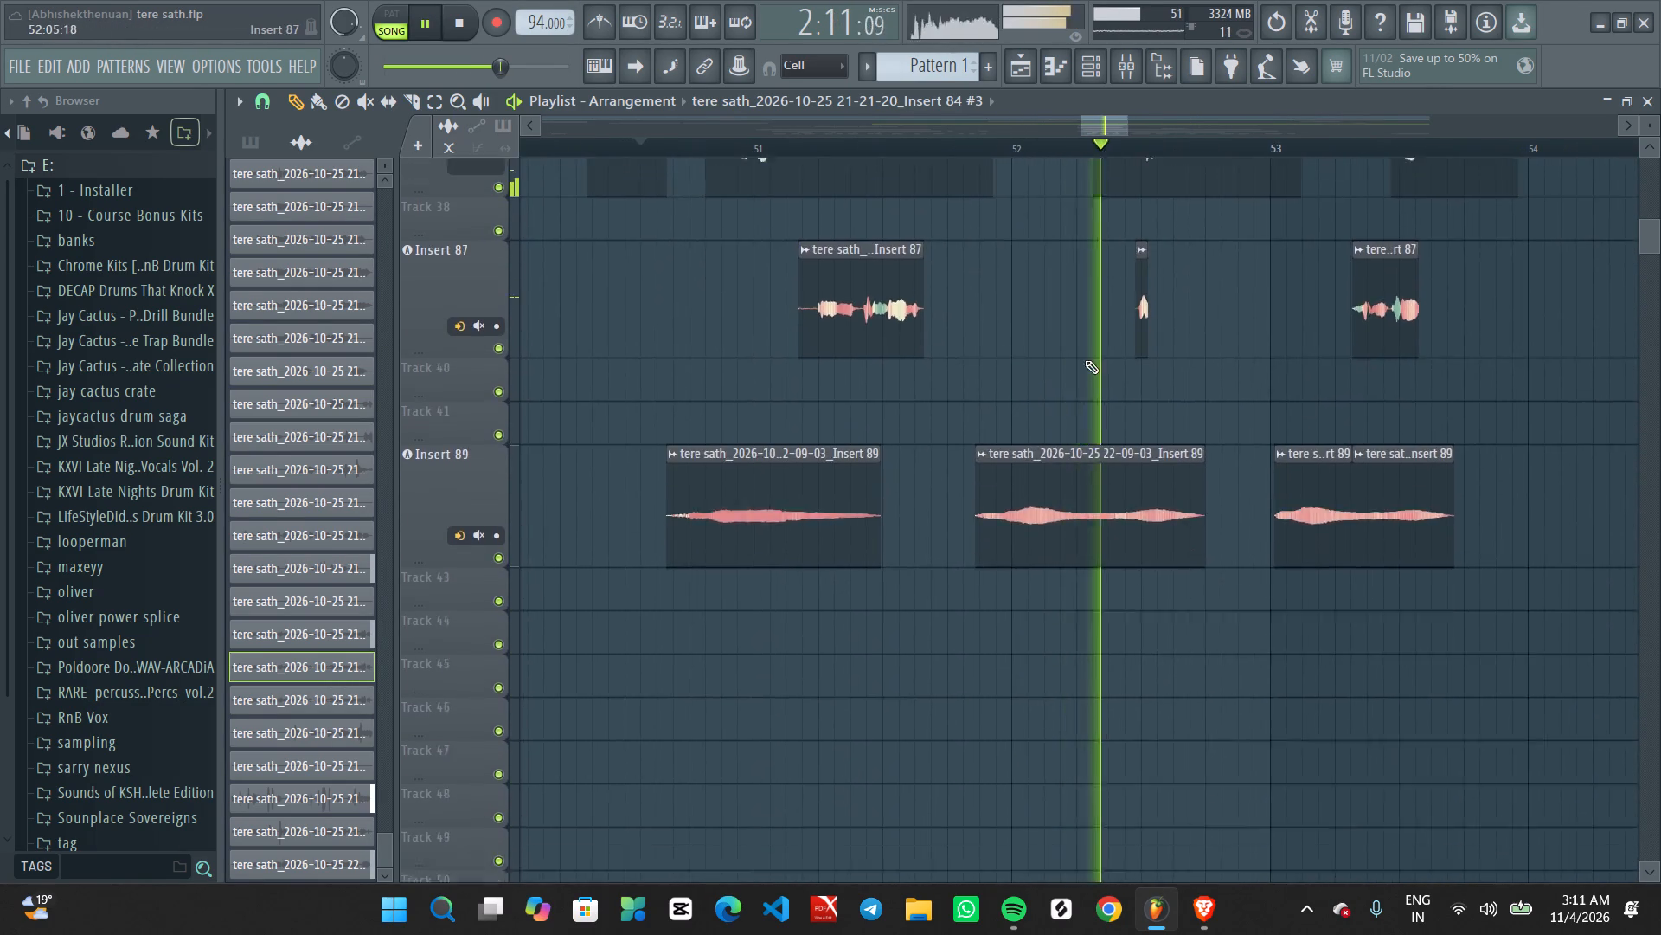
pyautogui.keyDown('alt'); pyautogui.scroll(-3, 1085, 360); pyautogui.keyUp('alt')
pyautogui.scroll(4, 1077, 523)
pyautogui.keyDown('ctrl'); pyautogui.scroll(-4, 1128, 516); pyautogui.keyUp('ctrl')
pyautogui.keyDown('ctrl'); pyautogui.scroll(6, 1360, 505); pyautogui.keyUp('ctrl')
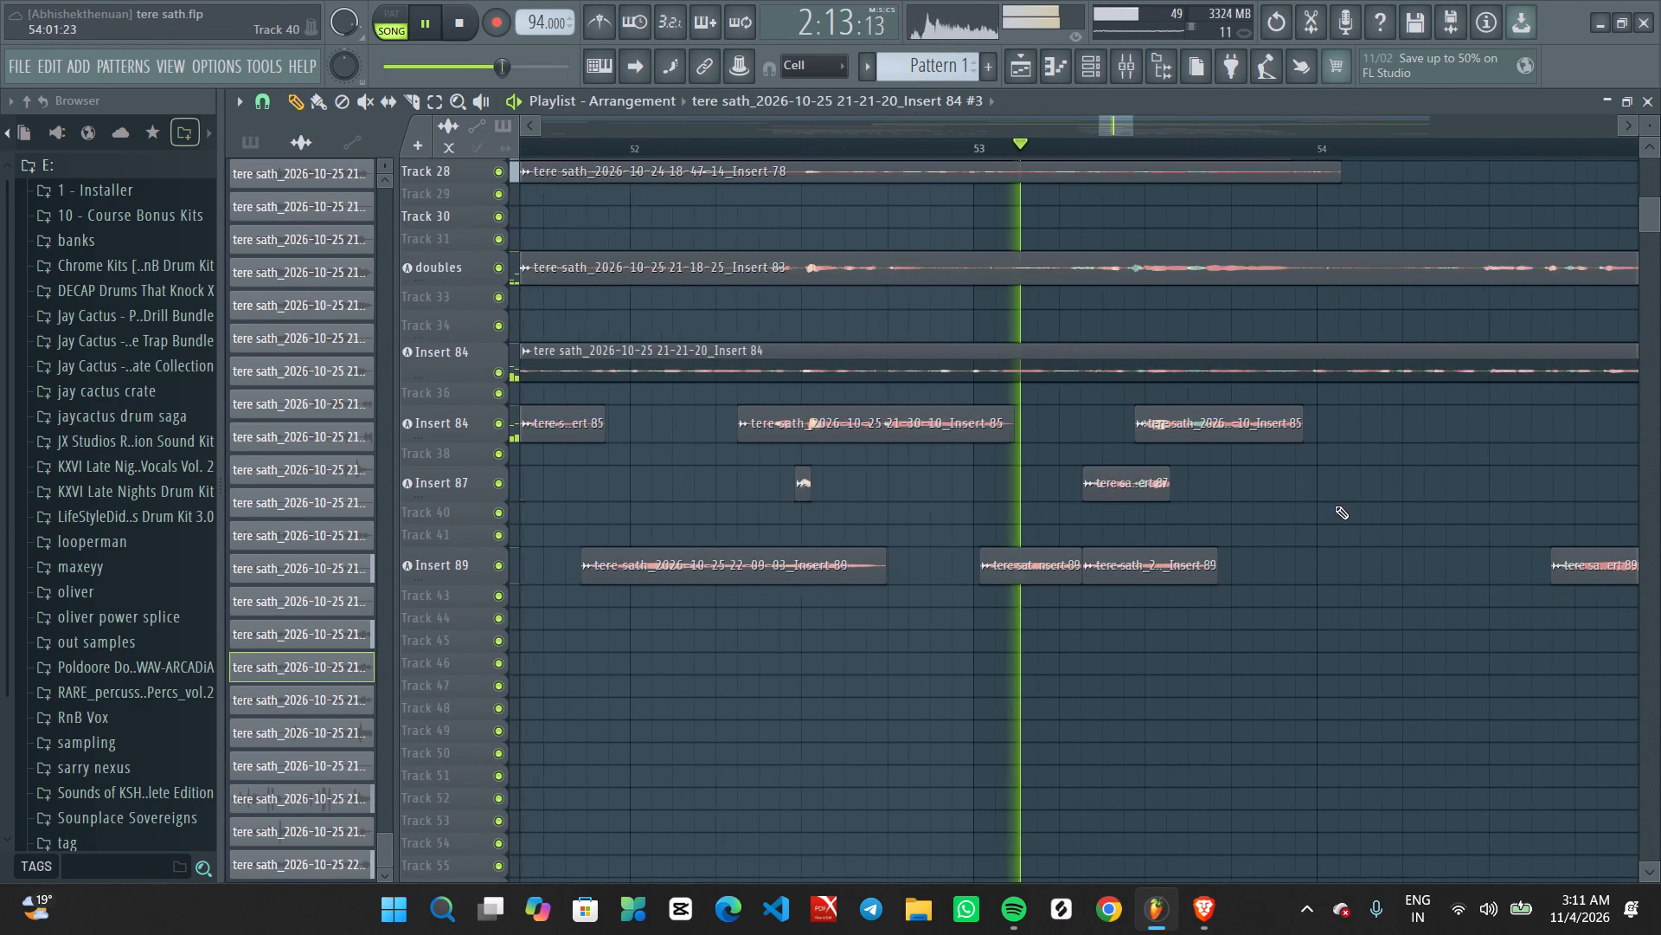
pyautogui.keyDown('ctrl'); pyautogui.scroll(2, 1317, 506); pyautogui.keyUp('ctrl')
pyautogui.moveTo(1329, 515); pyautogui.dragTo(1091, 651, button='middle')
pyautogui.keyDown('ctrl'); pyautogui.scroll(-5, 1131, 629); pyautogui.keyUp('ctrl')
pyautogui.keyDown('ctrl'); pyautogui.scroll(2, 1164, 629); pyautogui.keyUp('ctrl')
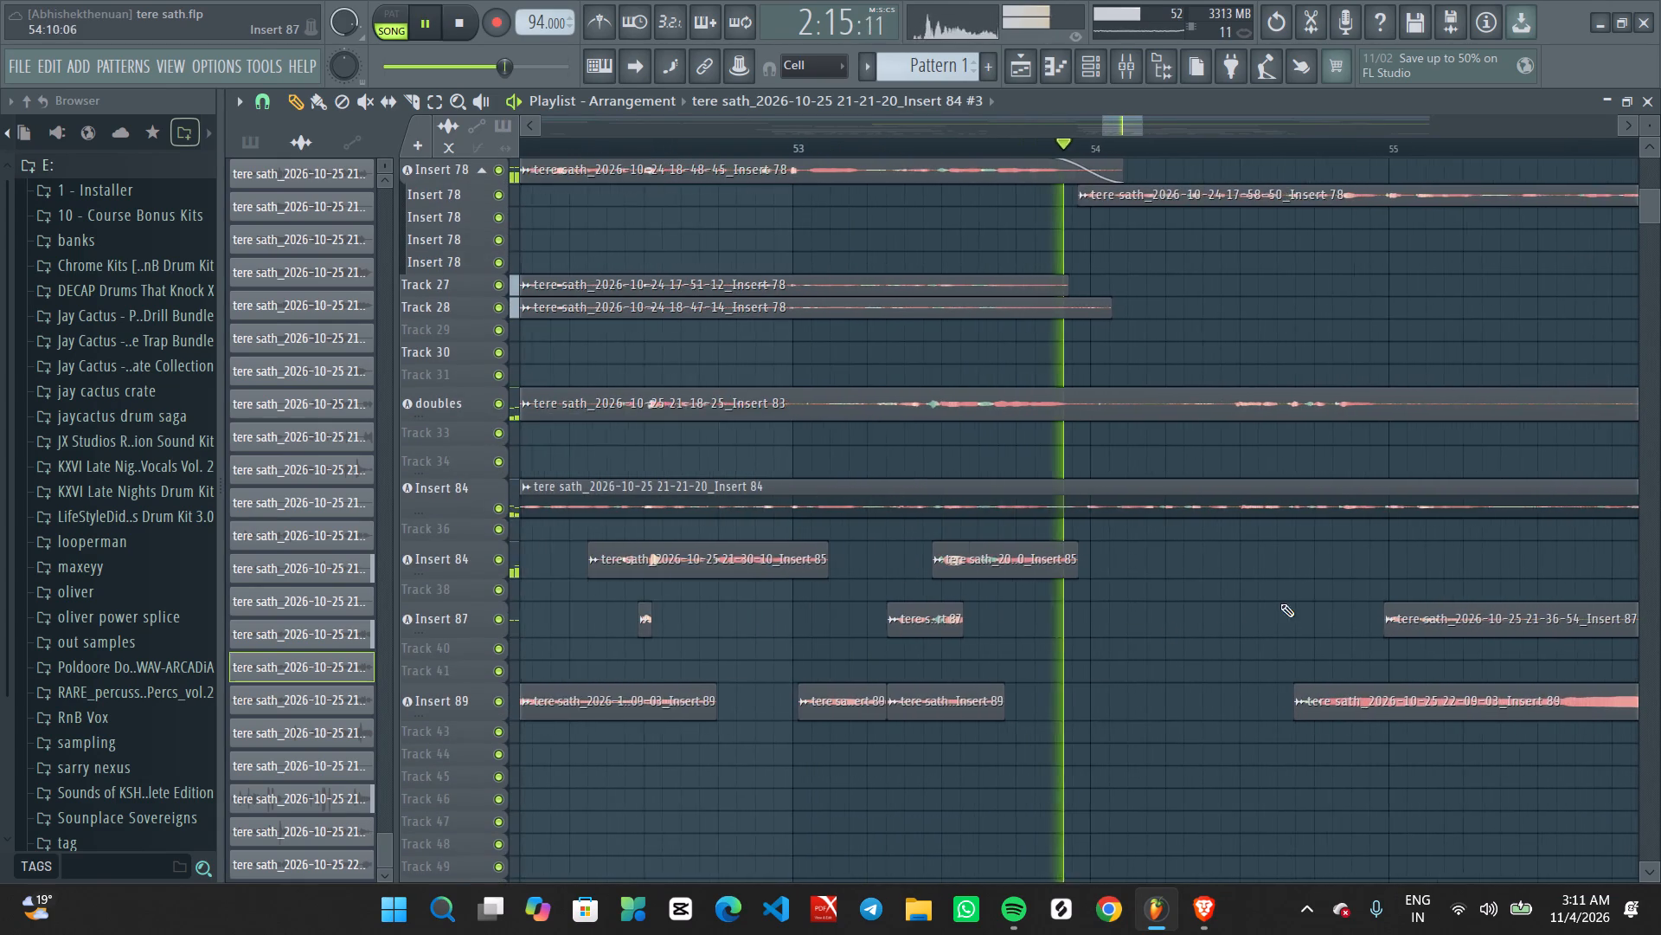
pyautogui.moveTo(1267, 599); pyautogui.dragTo(1058, 558, button='middle')
pyautogui.keyDown('ctrl'); pyautogui.scroll(2, 1053, 577); pyautogui.keyUp('ctrl')
pyautogui.moveTo(1043, 596); pyautogui.dragTo(1045, 551, button='middle')
pyautogui.keyDown('ctrl'); pyautogui.scroll(-3, 1025, 543); pyautogui.keyUp('ctrl')
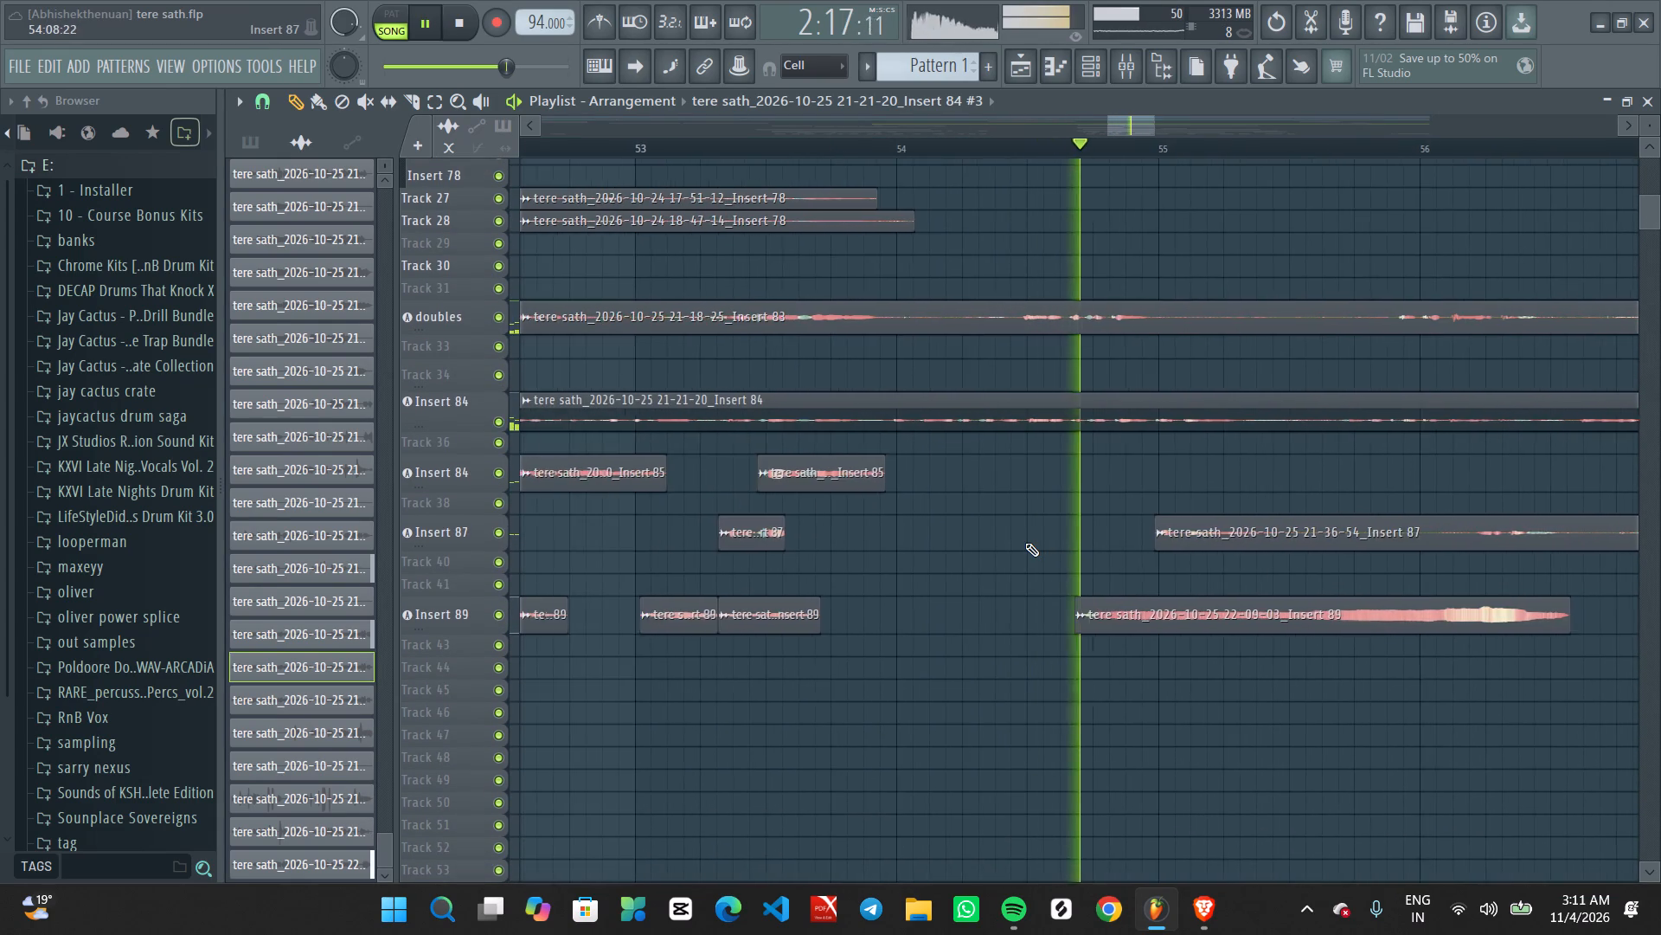
pyautogui.keyDown('alt'); pyautogui.scroll(4, 1024, 543); pyautogui.keyUp('alt')
pyautogui.keyDown('ctrl'); pyautogui.scroll(4, 1206, 590); pyautogui.keyUp('ctrl')
pyautogui.moveTo(1302, 587); pyautogui.dragTo(1286, 586, button='middle')
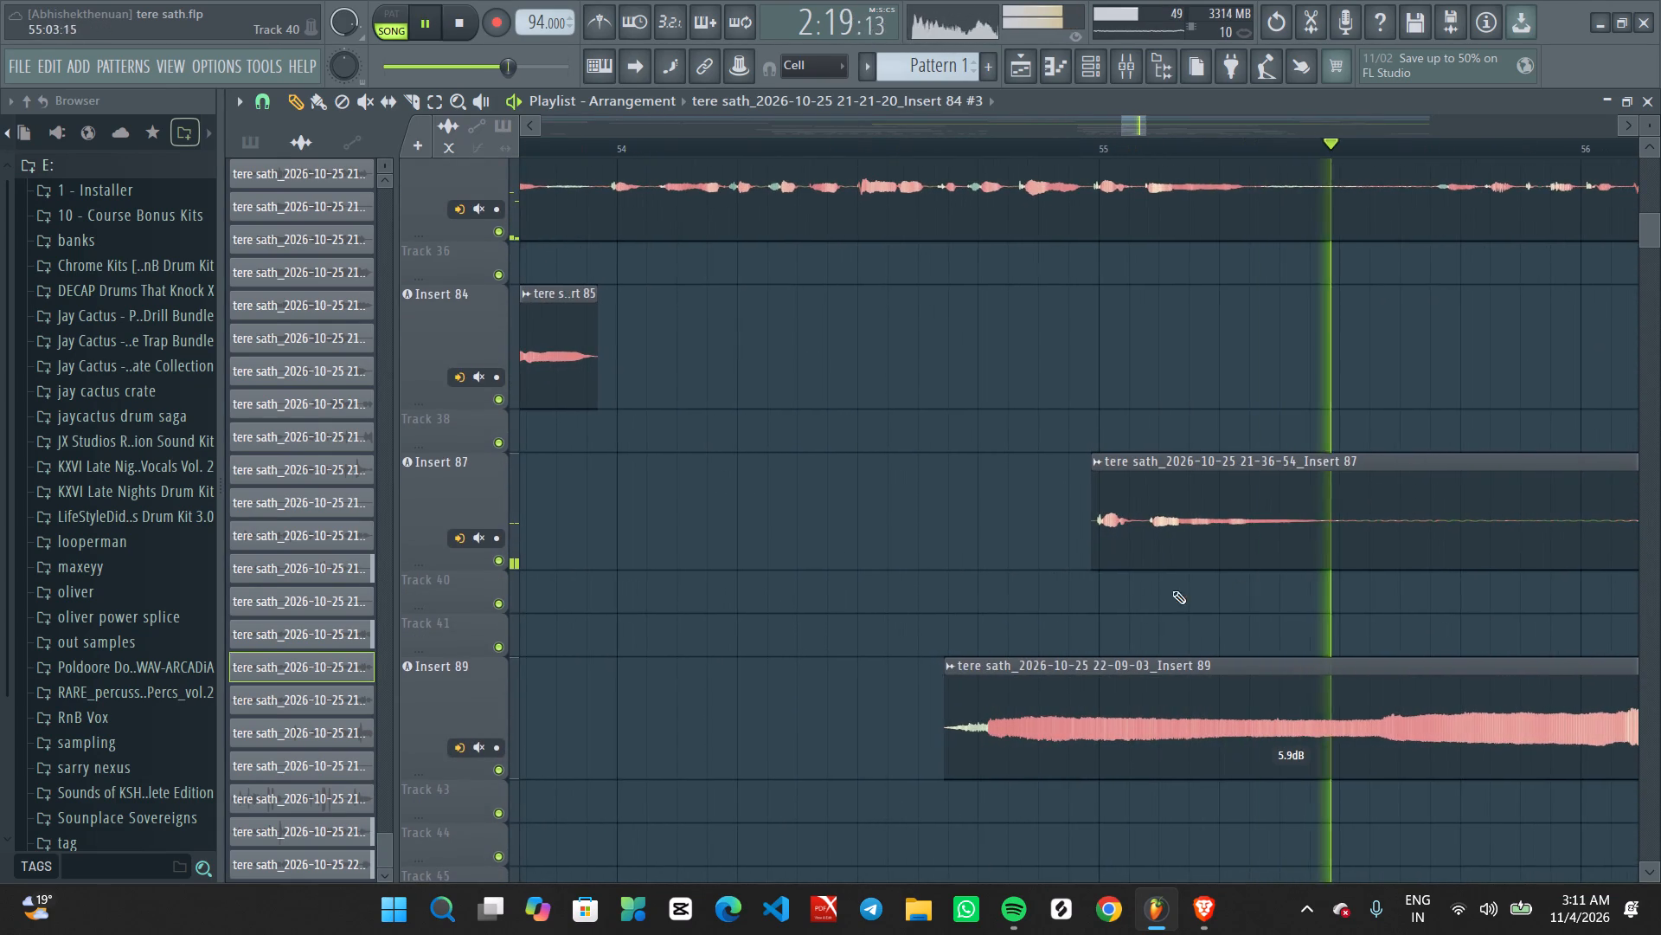
pyautogui.moveTo(1139, 595); pyautogui.dragTo(1081, 657, button='middle')
pyautogui.press('space')
# Extend the Insert 85 clip that starts in bar 53 to just past bar 56 and listen from shortly before bar 55.
pyautogui.keyDown('ctrl'); pyautogui.scroll(-5, 867, 474); pyautogui.keyUp('ctrl')
pyautogui.moveTo(693, 350); pyautogui.dragTo(834, 356)
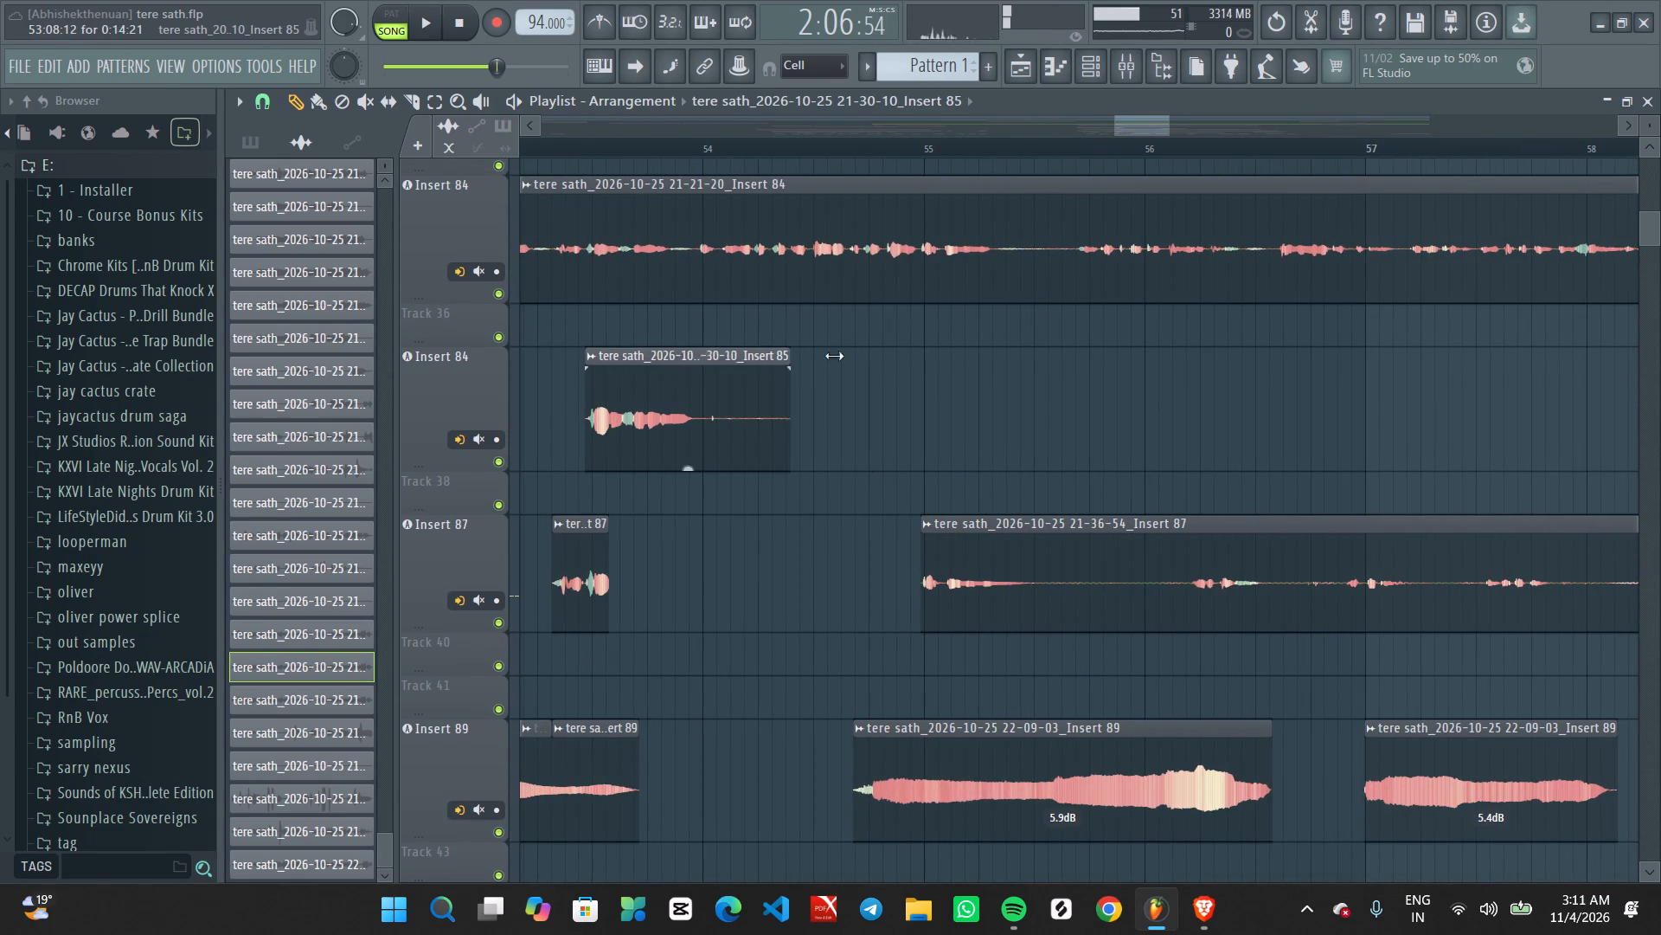
pyautogui.moveTo(834, 356); pyautogui.dragTo(1171, 384)
pyautogui.keyDown('ctrl'); pyautogui.scroll(2, 827, 507); pyautogui.keyUp('ctrl')
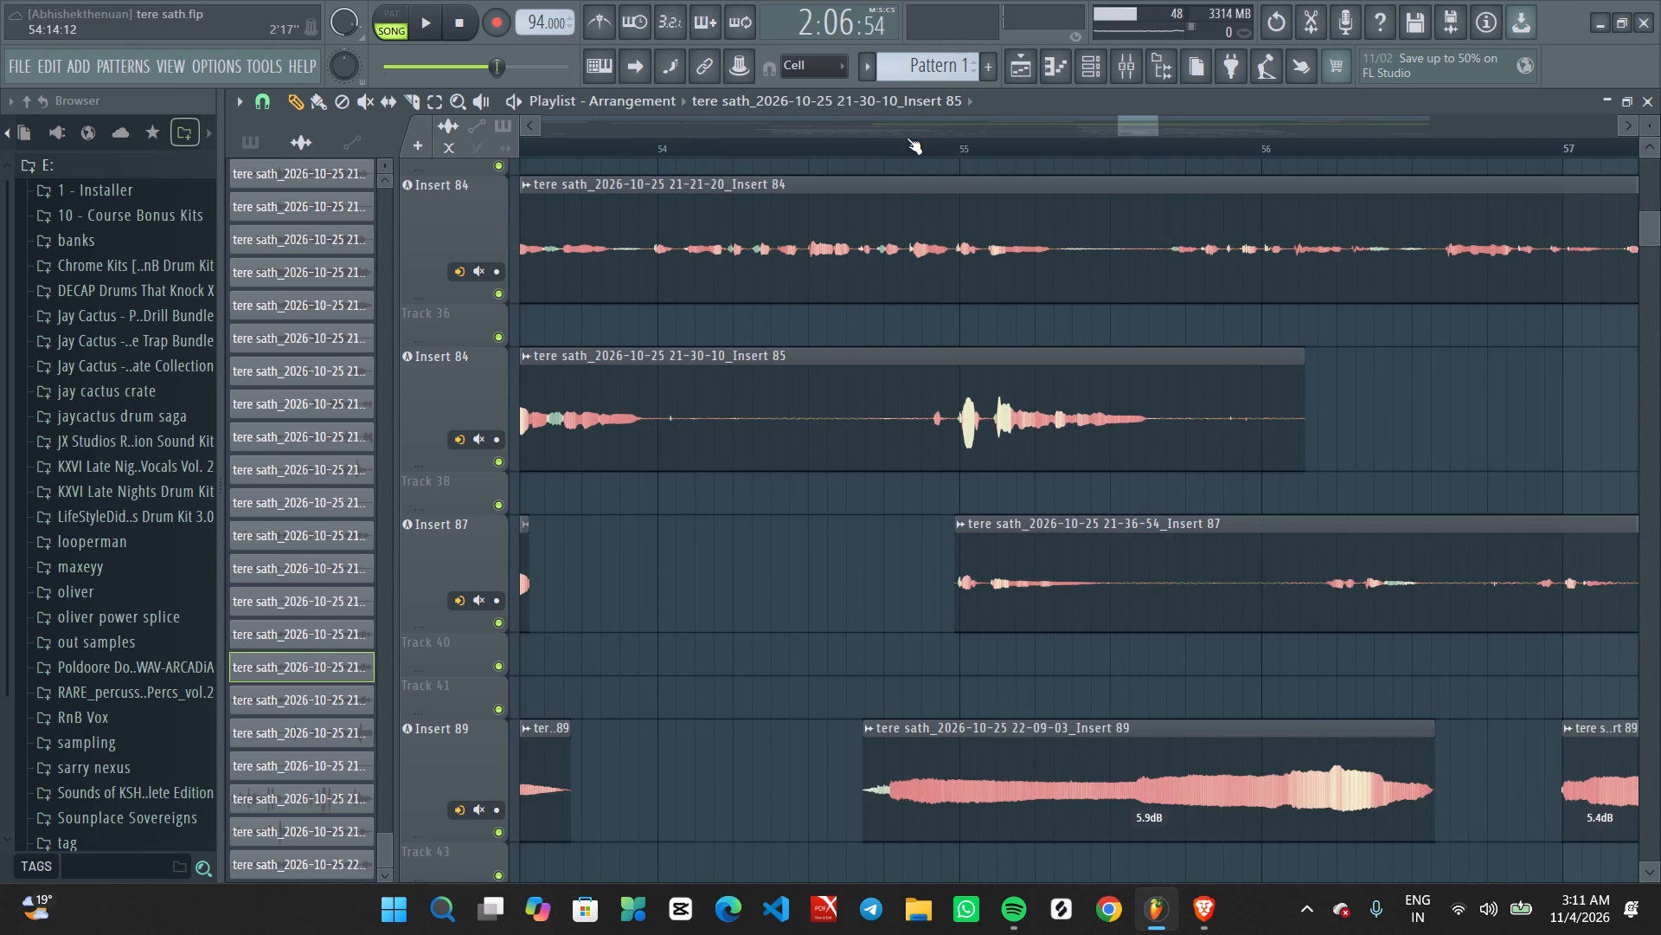
pyautogui.click(905, 134)
pyautogui.click(898, 142)
pyautogui.press('space')
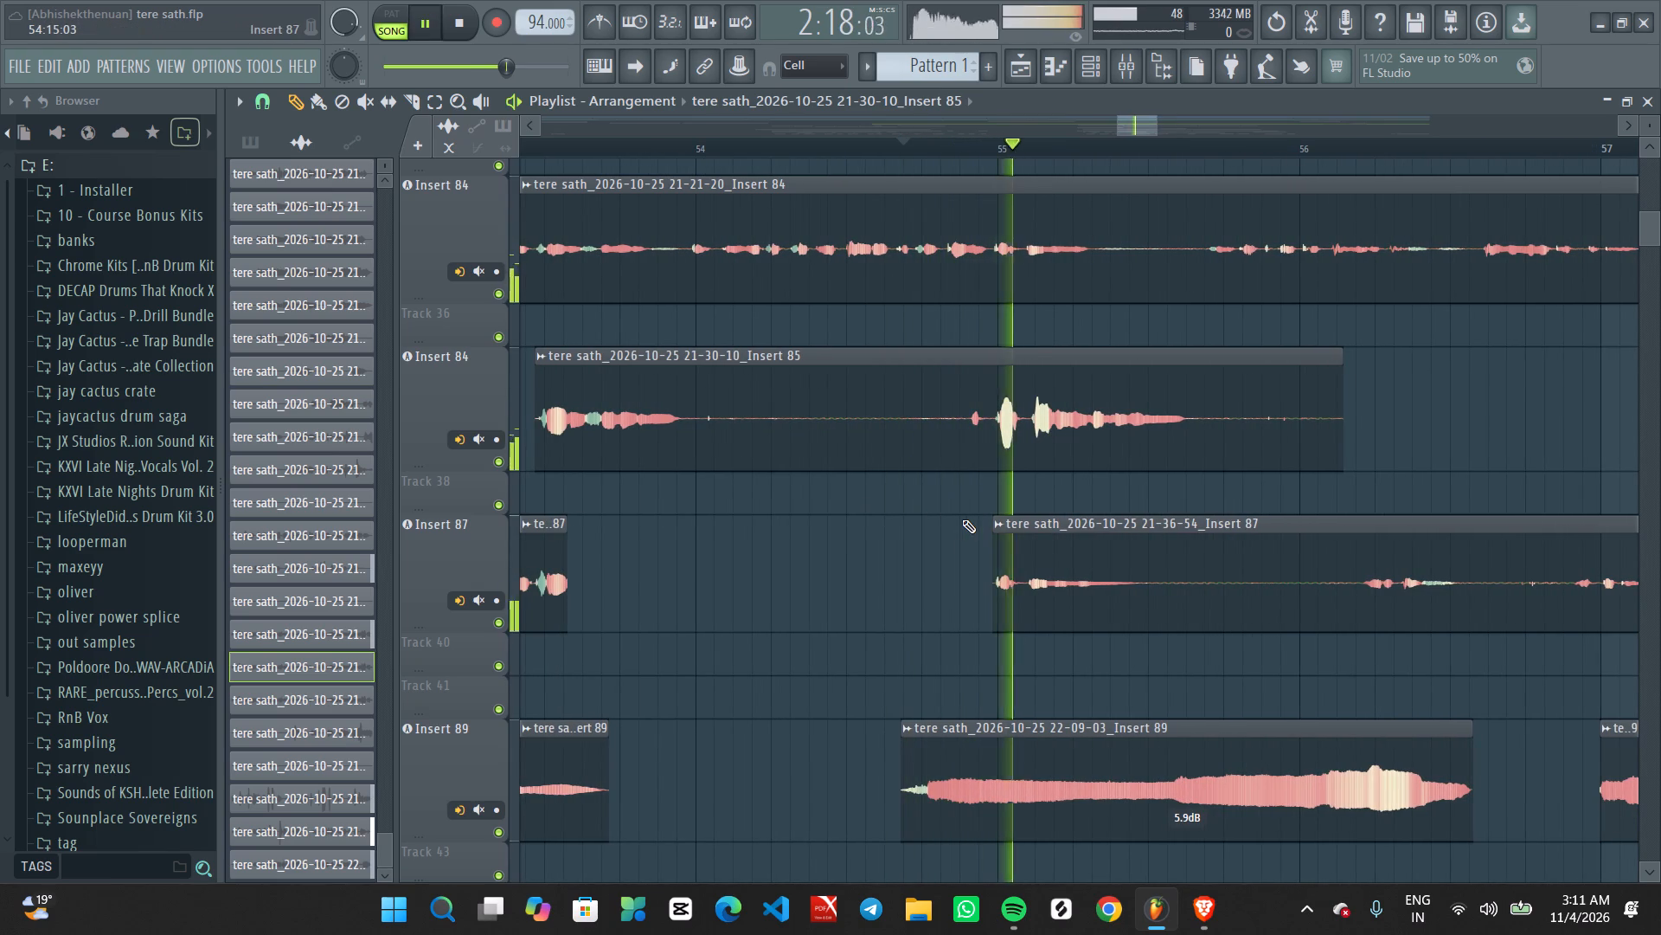
pyautogui.press('space')
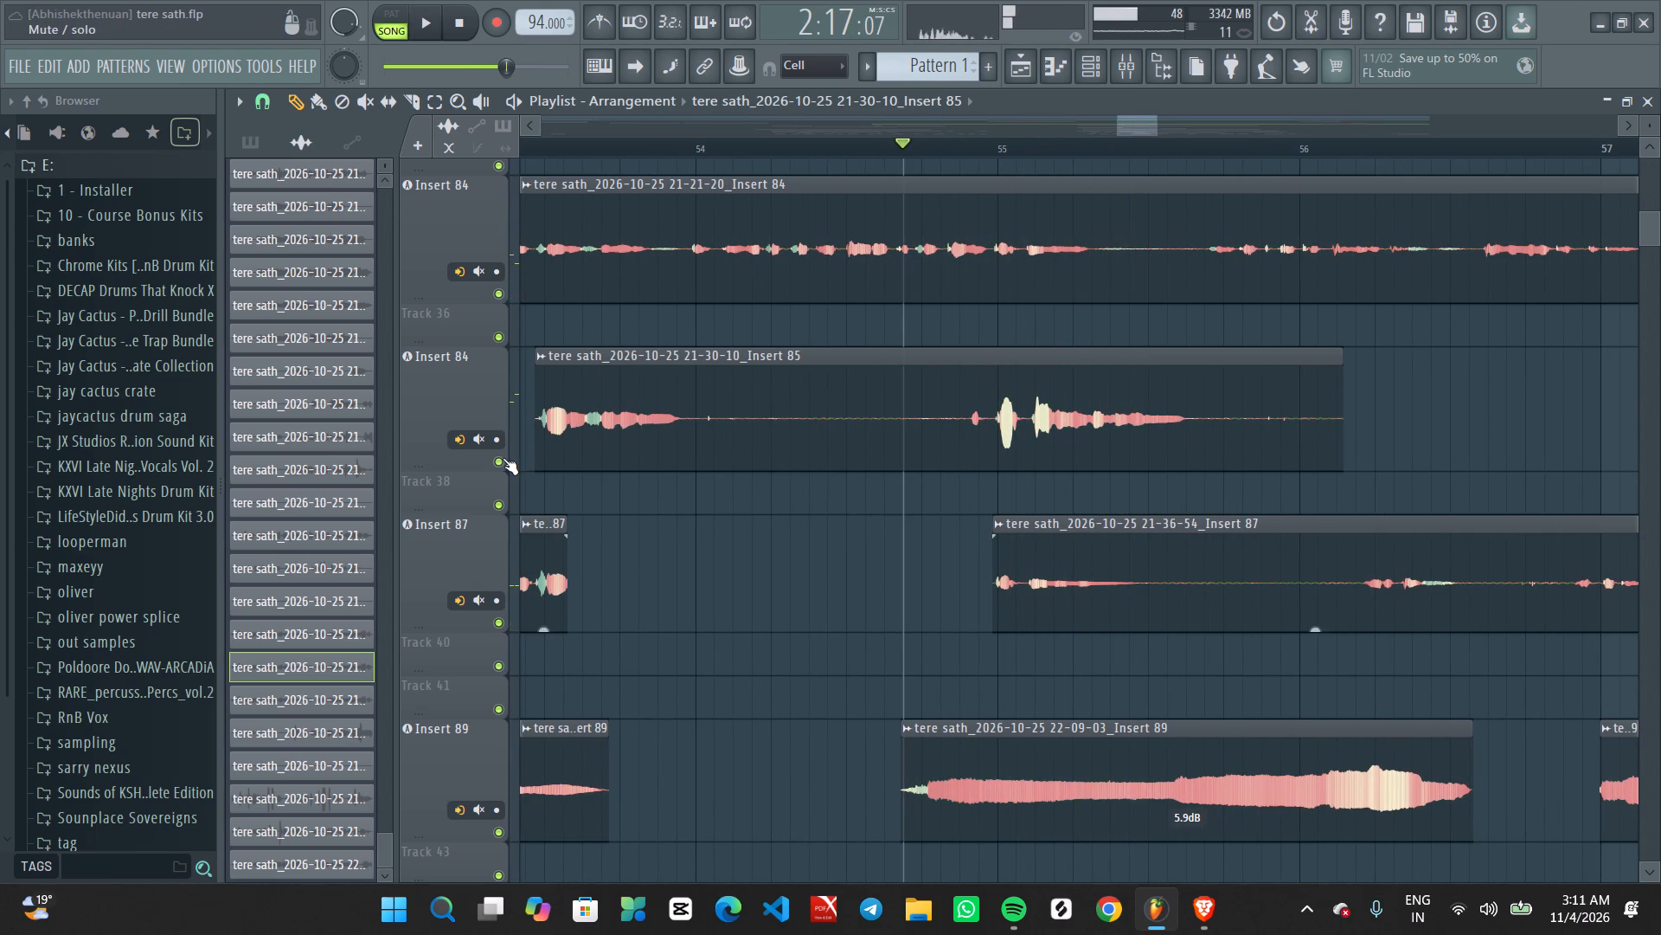
# Solo the track holding the extended Insert 85 clip and listen to its phrase at bar 55.
pyautogui.keyDown('ctrl'); pyautogui.click(503, 458); pyautogui.keyUp('ctrl')
pyautogui.press('space')
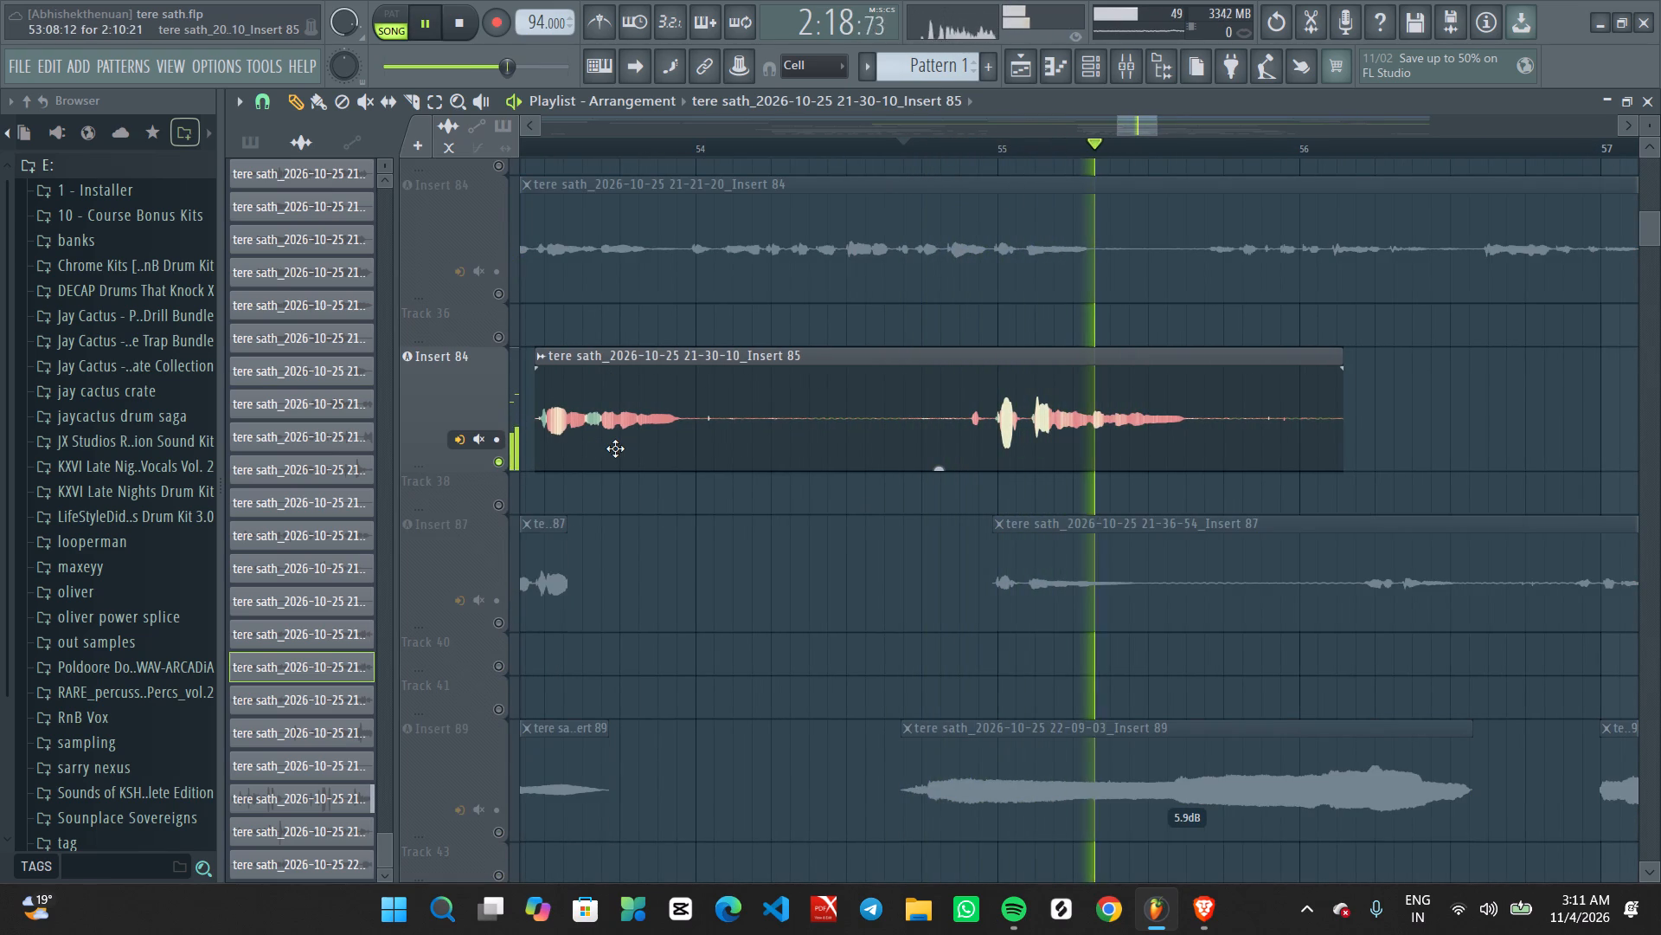
pyautogui.press('space')
# Trim the extended Insert 85 clip's end back to where its phrase fades out past the middle of bar 55.
pyautogui.keyDown('ctrl'); pyautogui.scroll(2, 1353, 465); pyautogui.keyUp('ctrl')
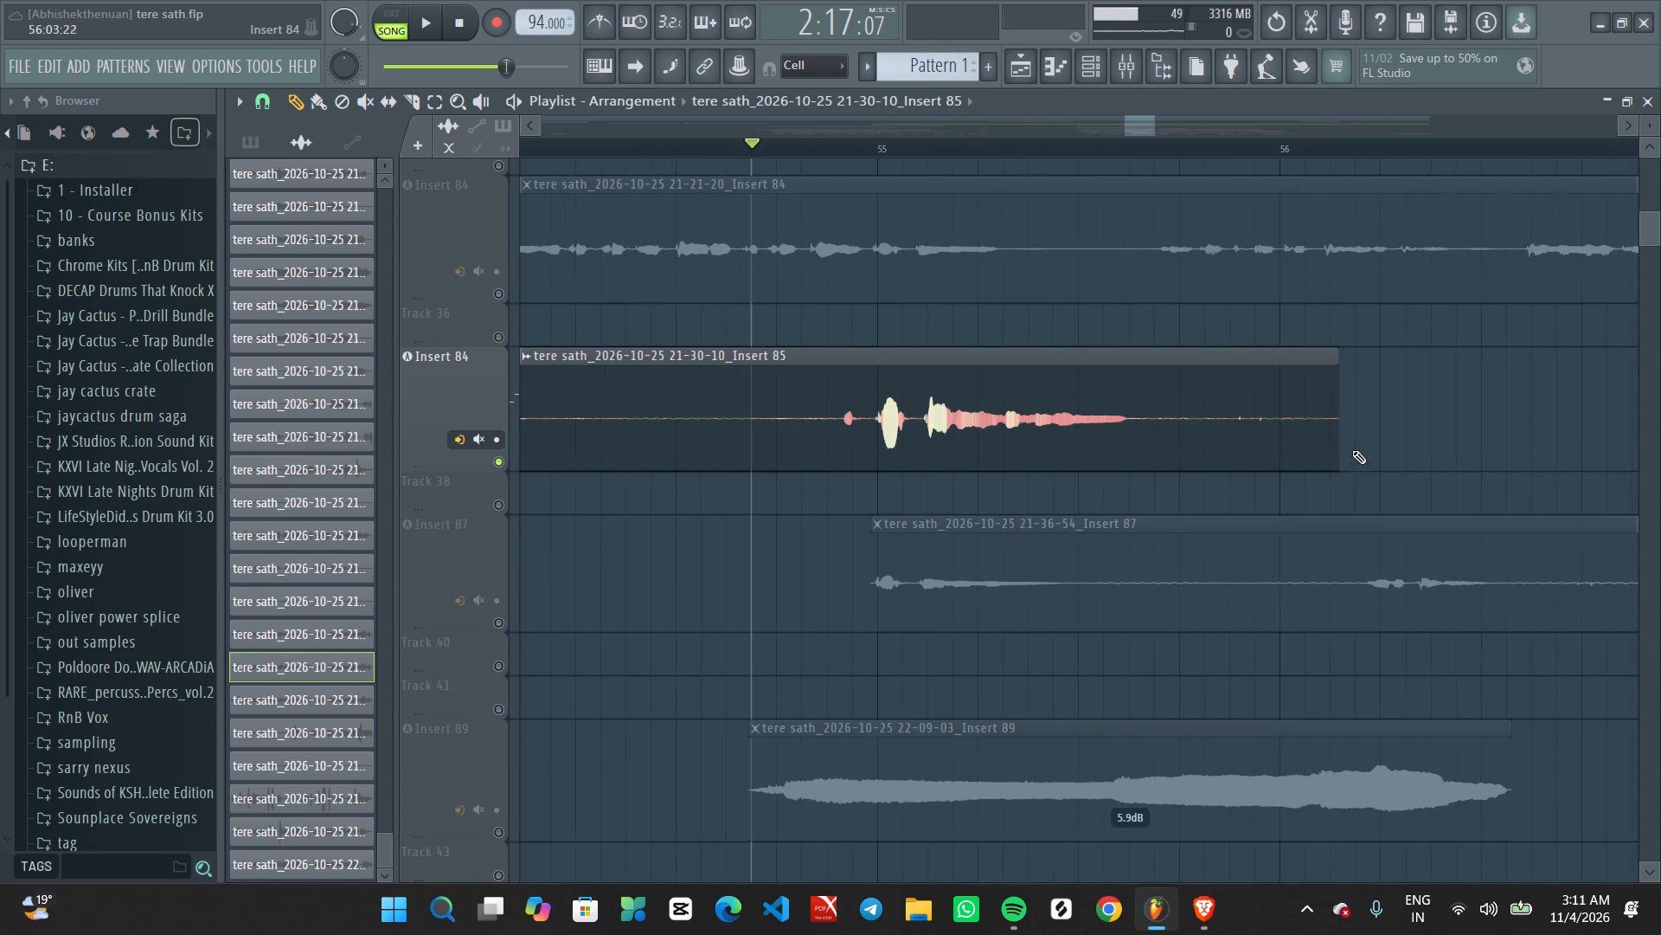
pyautogui.keyDown('alt'); pyautogui.moveTo(1329, 351); pyautogui.dragTo(1120, 390); pyautogui.keyUp('alt')
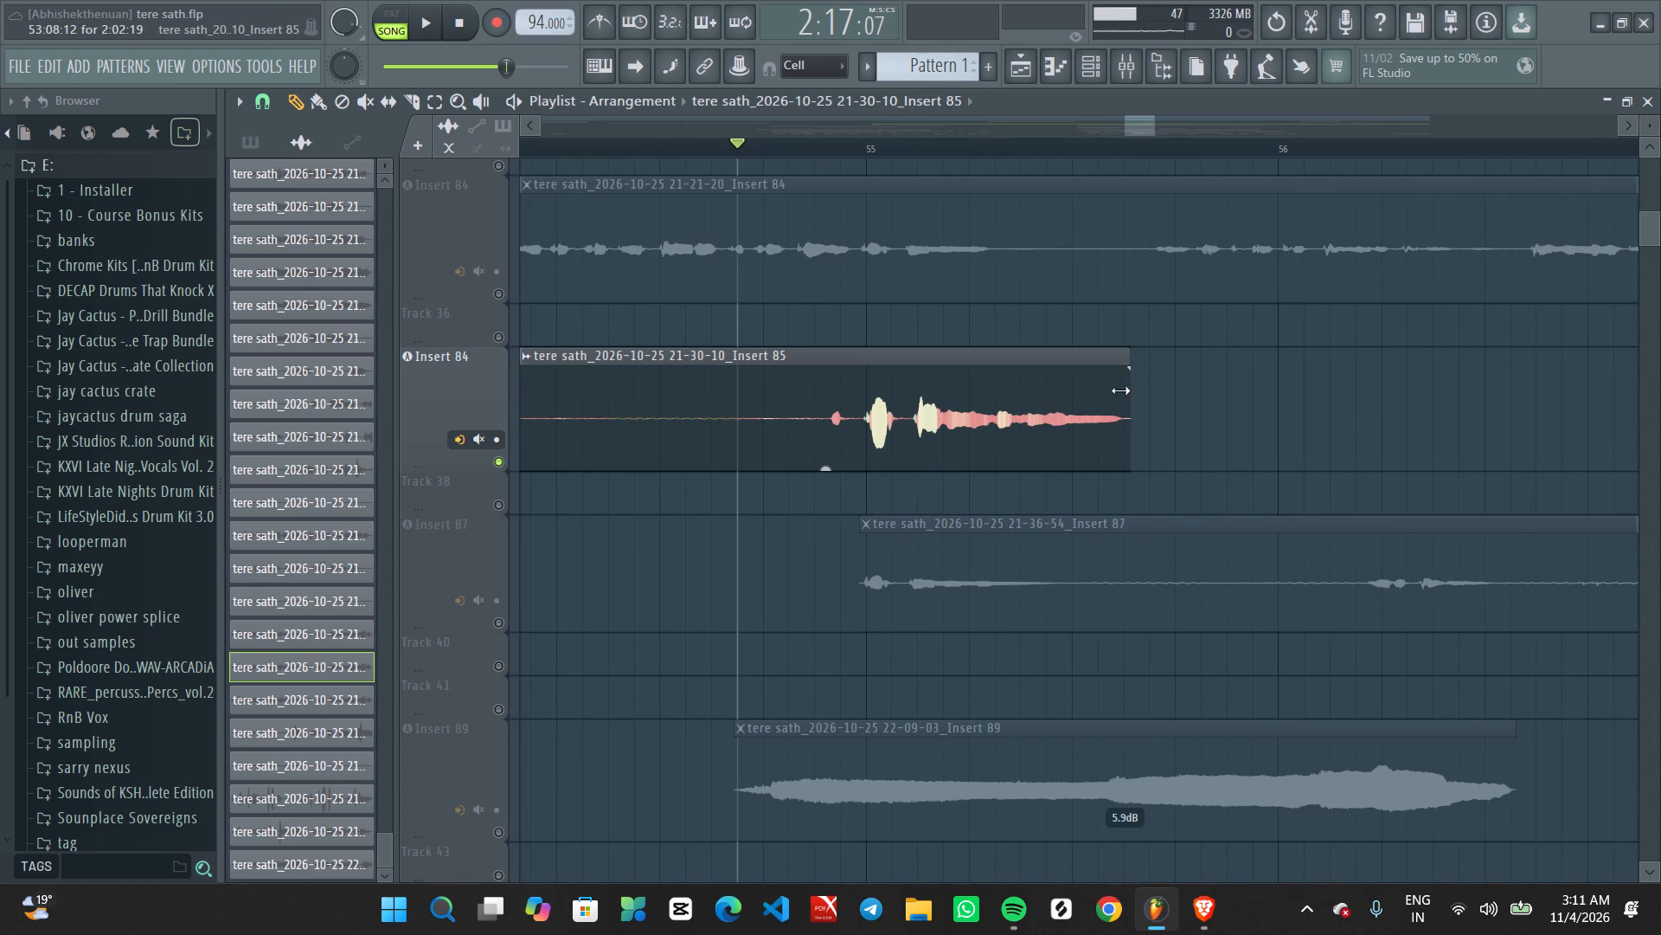
pyautogui.press('space')
pyautogui.scroll(3, 712, 521)
pyautogui.moveTo(779, 527); pyautogui.dragTo(1174, 461, button='middle')
pyautogui.keyDown('ctrl'); pyautogui.scroll(-4, 1173, 461); pyautogui.keyUp('ctrl')
pyautogui.press('space')
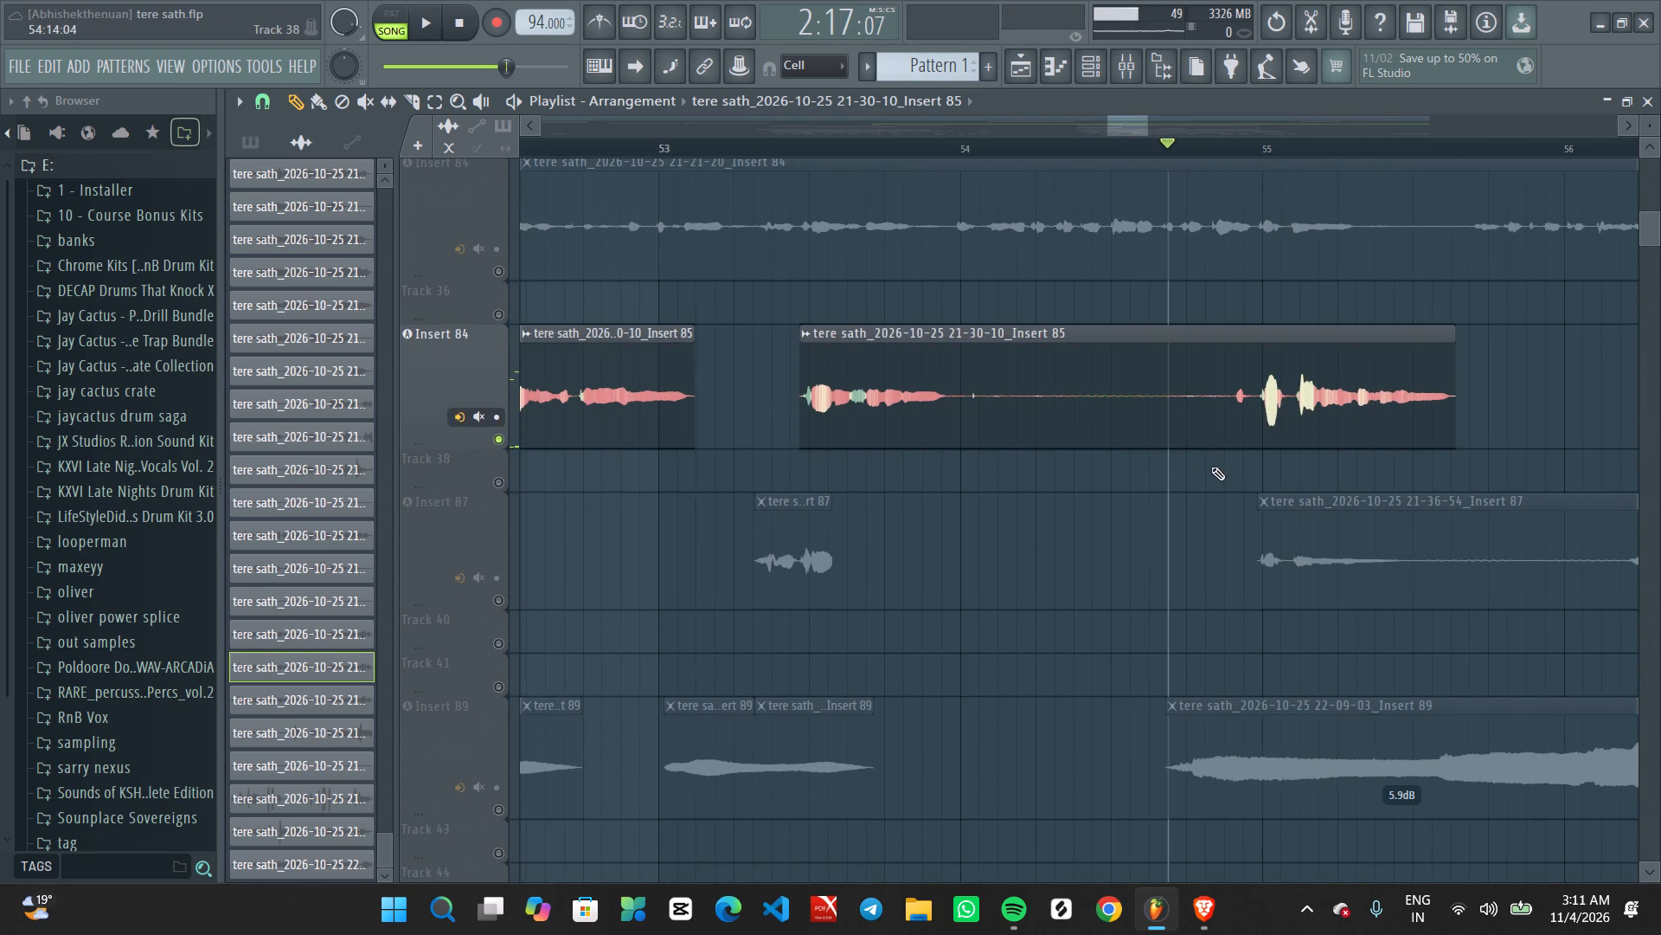
# Slice the Insert 85 clip just before bars 54 and 55, and delete the quiet segment between the cuts.
pyautogui.middleClick(1215, 472)
pyautogui.rightClick(1219, 474)
pyautogui.moveTo(1218, 474); pyautogui.dragTo(1228, 476, button='middle')
pyautogui.rightClick(1228, 475)
pyautogui.click(1256, 554)
pyautogui.keyDown('ctrl'); pyautogui.scroll(2, 1272, 530); pyautogui.keyUp('ctrl')
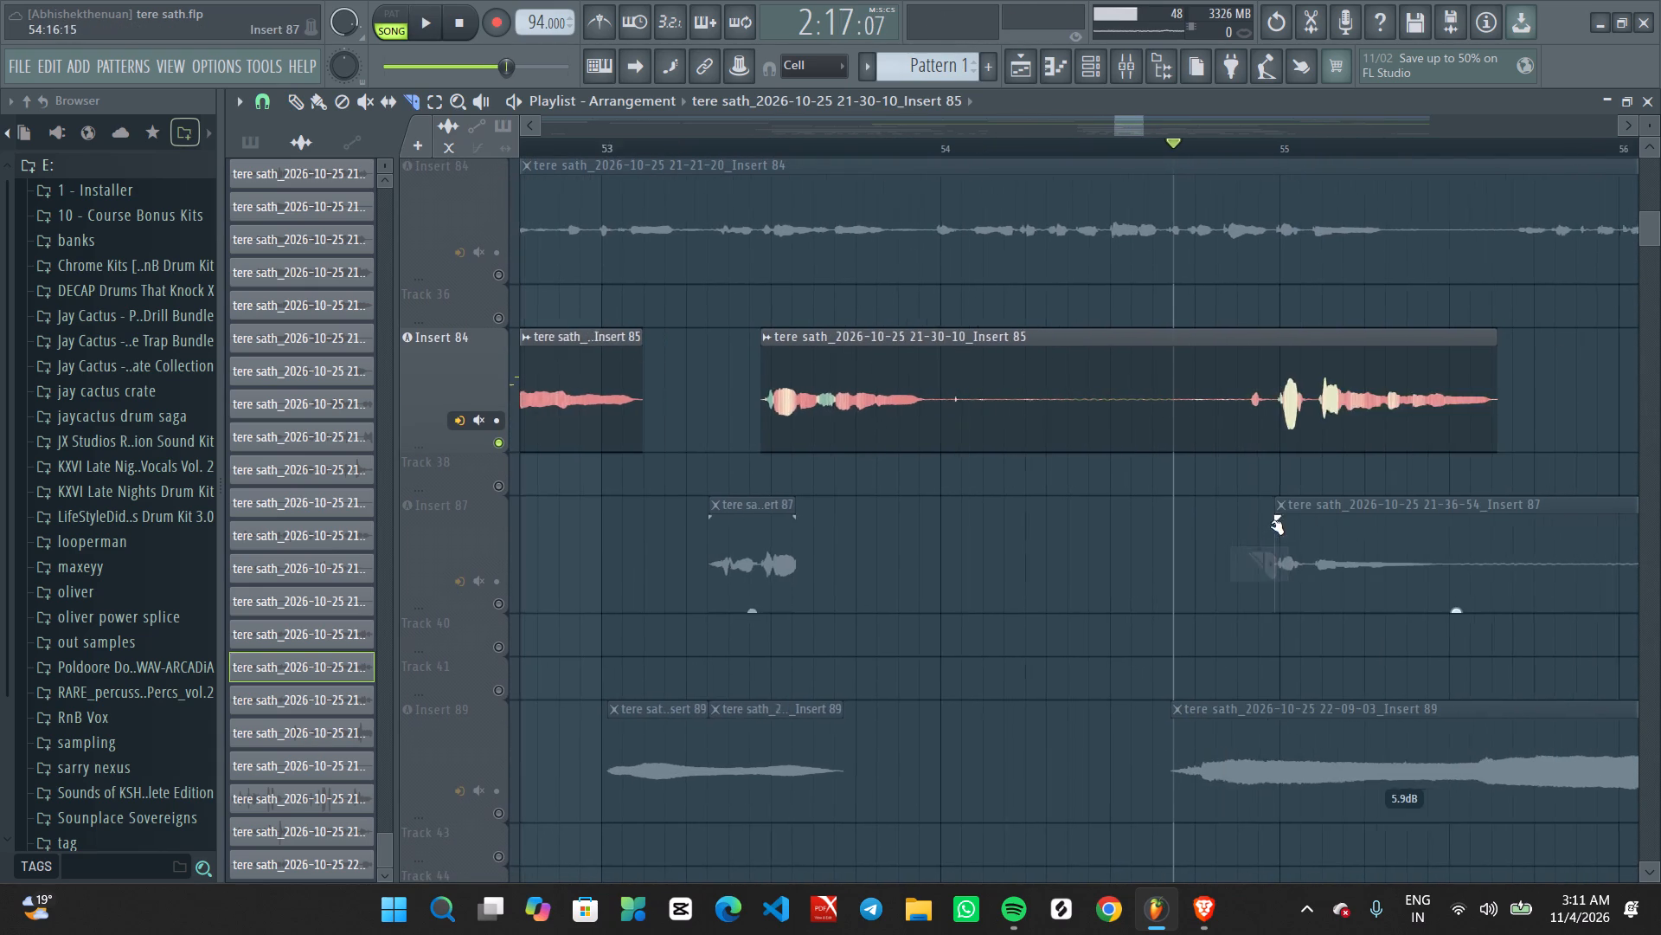
pyautogui.keyDown('ctrl'); pyautogui.scroll(4, 1272, 525); pyautogui.keyUp('ctrl')
pyautogui.keyDown('alt'); pyautogui.moveTo(1200, 457); pyautogui.dragTo(1213, 437); pyautogui.keyUp('alt')
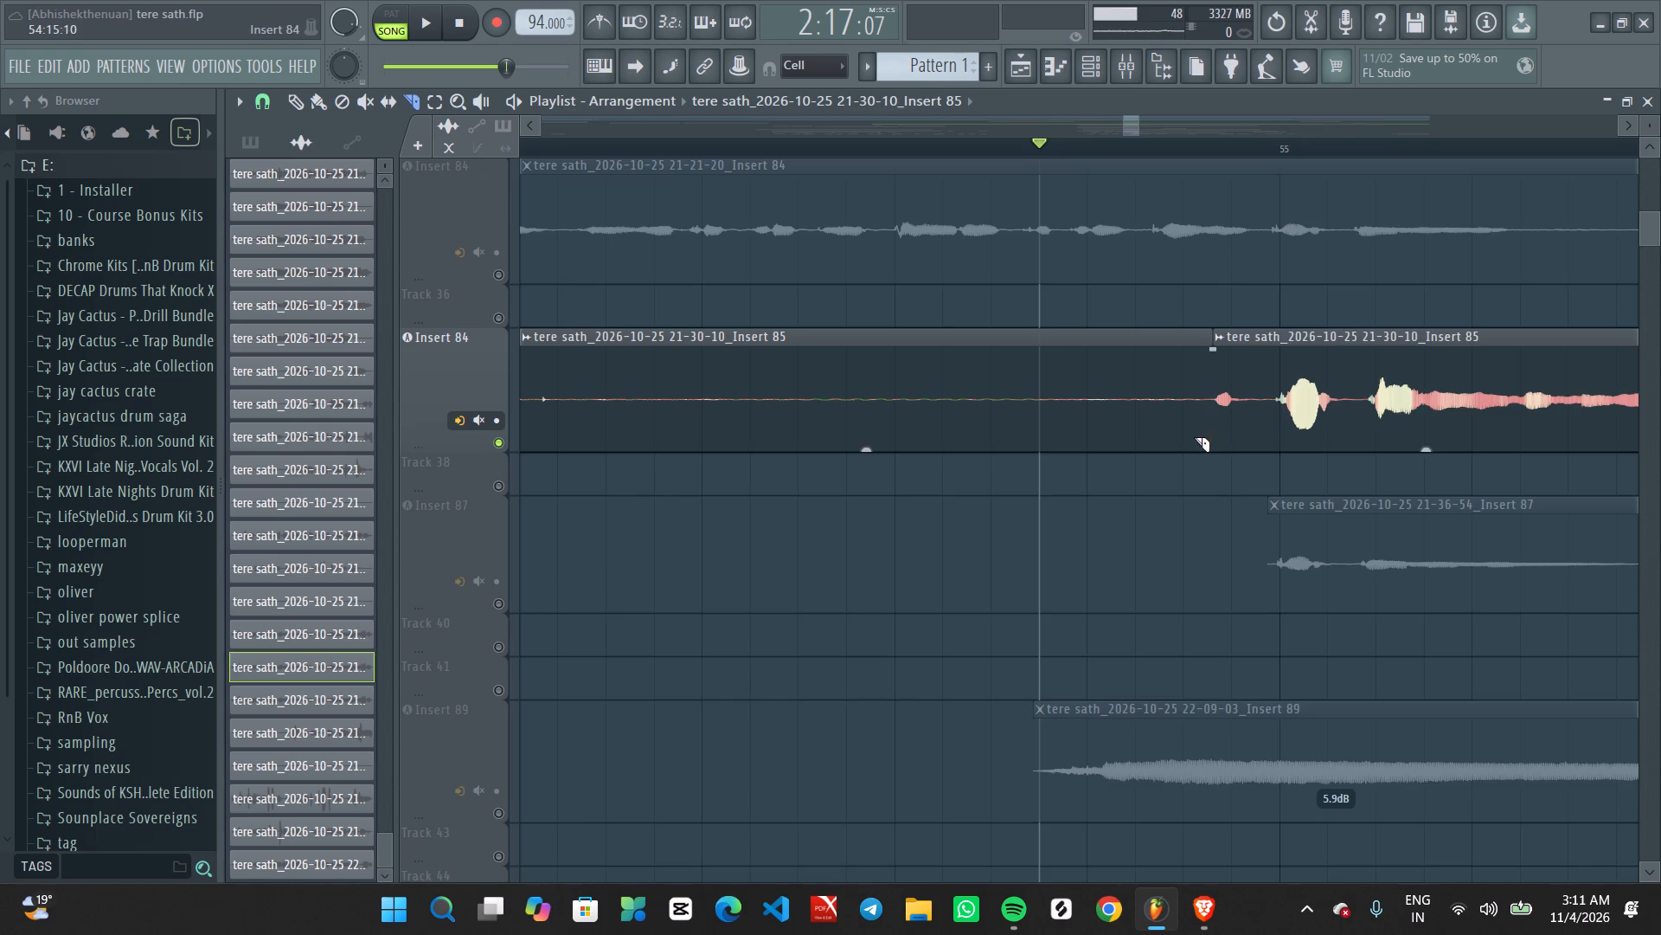
pyautogui.keyDown('ctrl'); pyautogui.scroll(2, 988, 475); pyautogui.keyUp('ctrl')
pyautogui.keyDown('ctrl'); pyautogui.scroll(-3, 974, 480); pyautogui.keyUp('ctrl')
pyautogui.moveTo(926, 504); pyautogui.dragTo(1331, 527, button='middle')
pyautogui.keyDown('alt'); pyautogui.moveTo(944, 508); pyautogui.dragTo(959, 442); pyautogui.keyUp('alt')
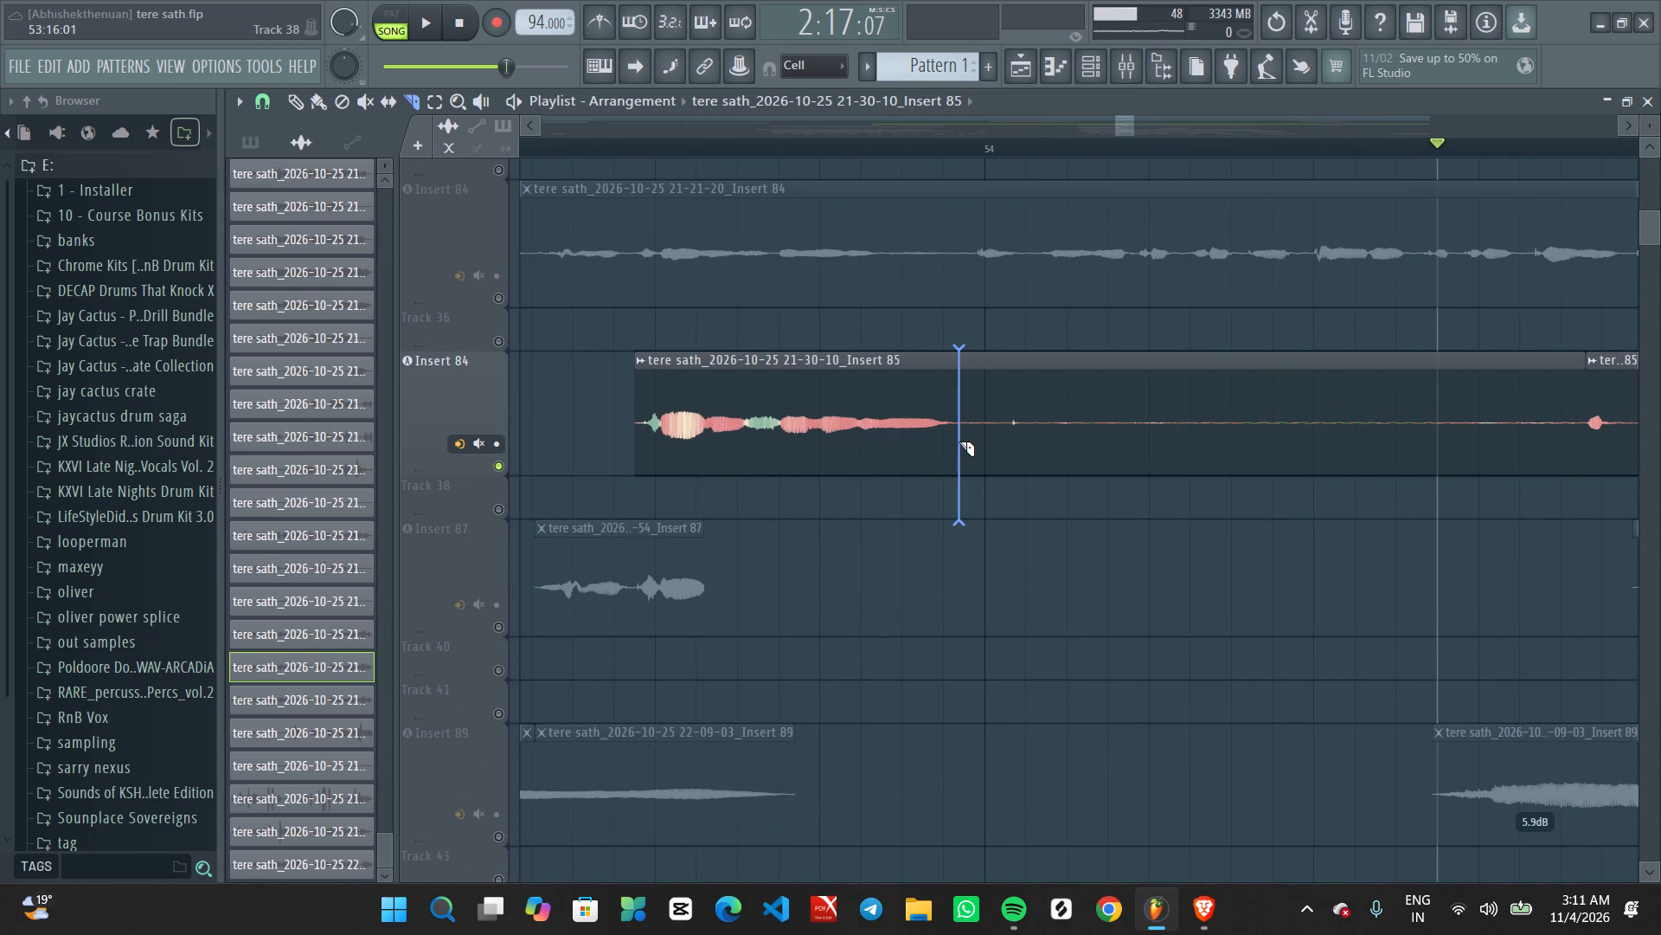
pyautogui.keyDown('alt'); pyautogui.moveTo(959, 442); pyautogui.dragTo(959, 441); pyautogui.keyUp('alt')
pyautogui.keyDown('ctrl'); pyautogui.moveTo(1268, 365); pyautogui.dragTo(1289, 457); pyautogui.keyUp('ctrl')
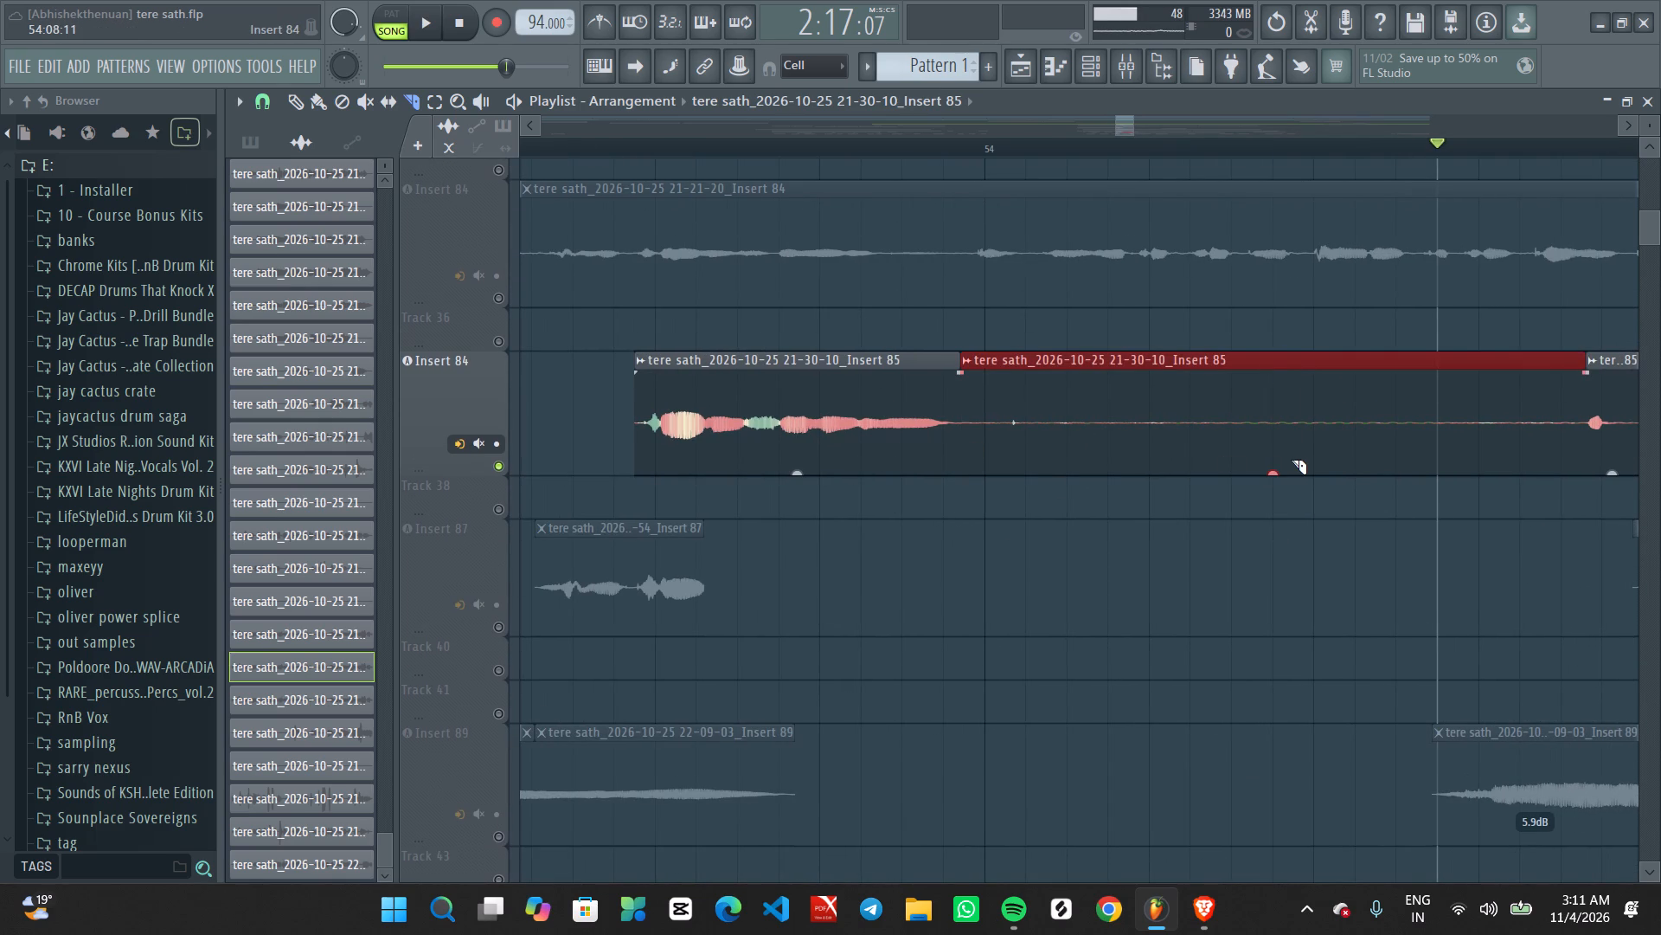
pyautogui.press('Delete')
# Examine the Insert 85 clips on the soloed track from bar 50 through the section after bar 60.
pyautogui.keyDown('ctrl'); pyautogui.scroll(2, 1597, 564); pyautogui.keyUp('ctrl')
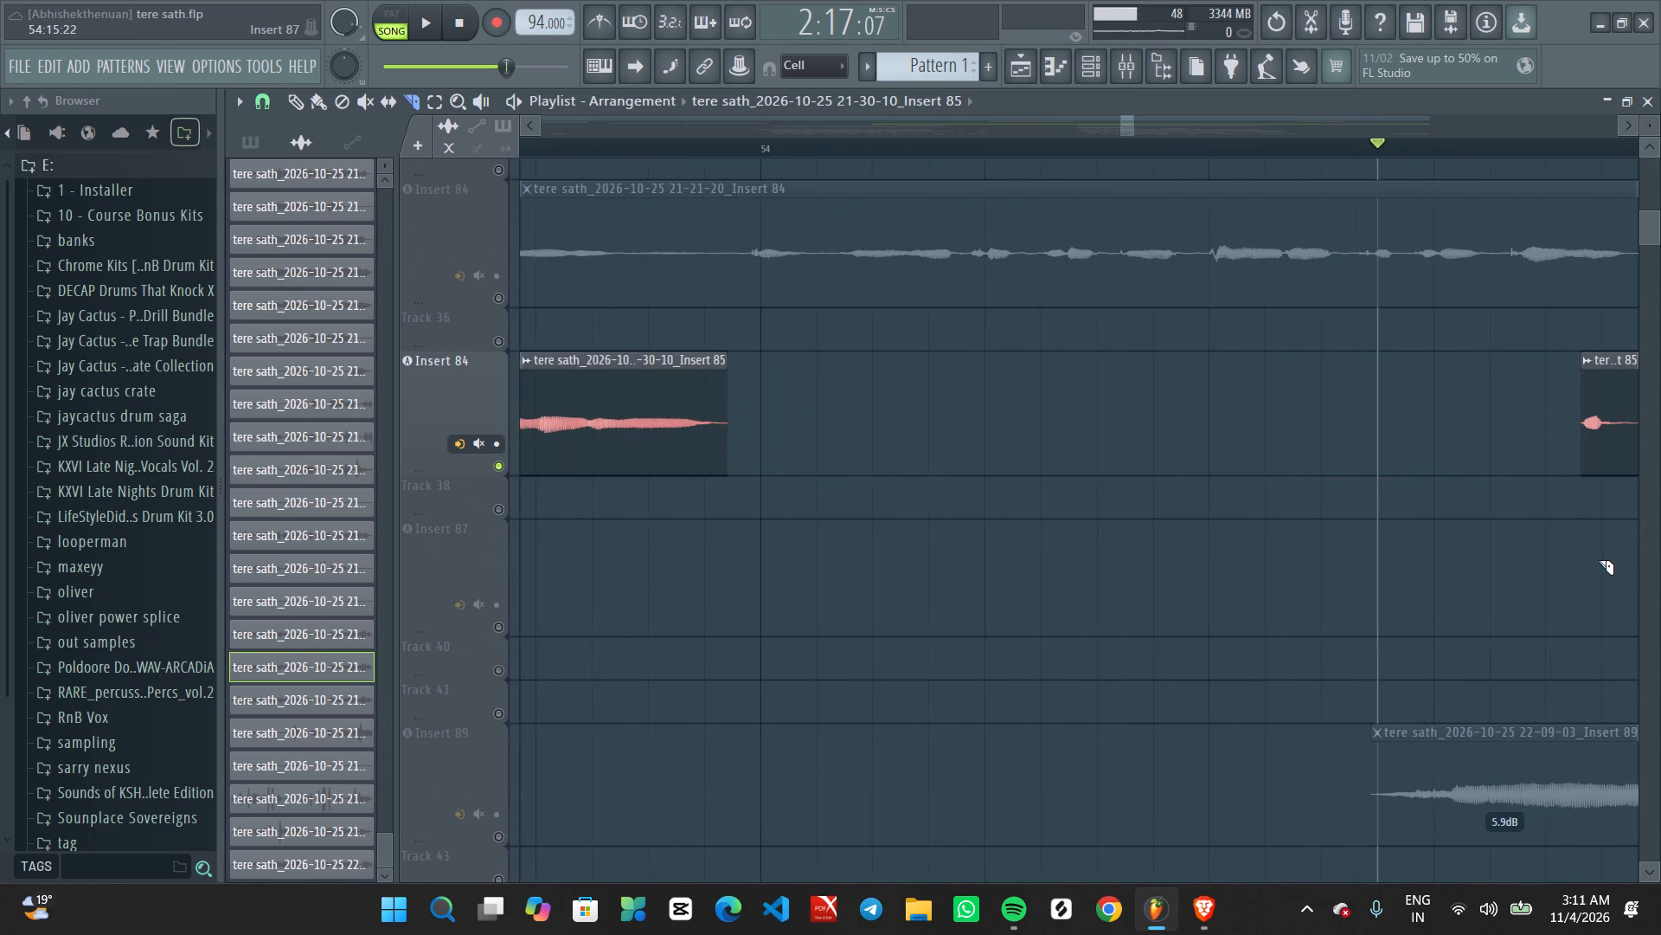
pyautogui.moveTo(1468, 580); pyautogui.dragTo(1189, 598, button='middle')
pyautogui.scroll(1, 1189, 596)
pyautogui.keyDown('ctrl'); pyautogui.scroll(-18, 1190, 589); pyautogui.keyUp('ctrl')
pyautogui.keyDown('ctrl'); pyautogui.scroll(-3, 1086, 600); pyautogui.keyUp('ctrl')
pyautogui.keyDown('ctrl'); pyautogui.scroll(1, 1082, 598); pyautogui.keyUp('ctrl')
pyautogui.keyDown('ctrl'); pyautogui.scroll(-2, 1082, 598); pyautogui.keyUp('ctrl')
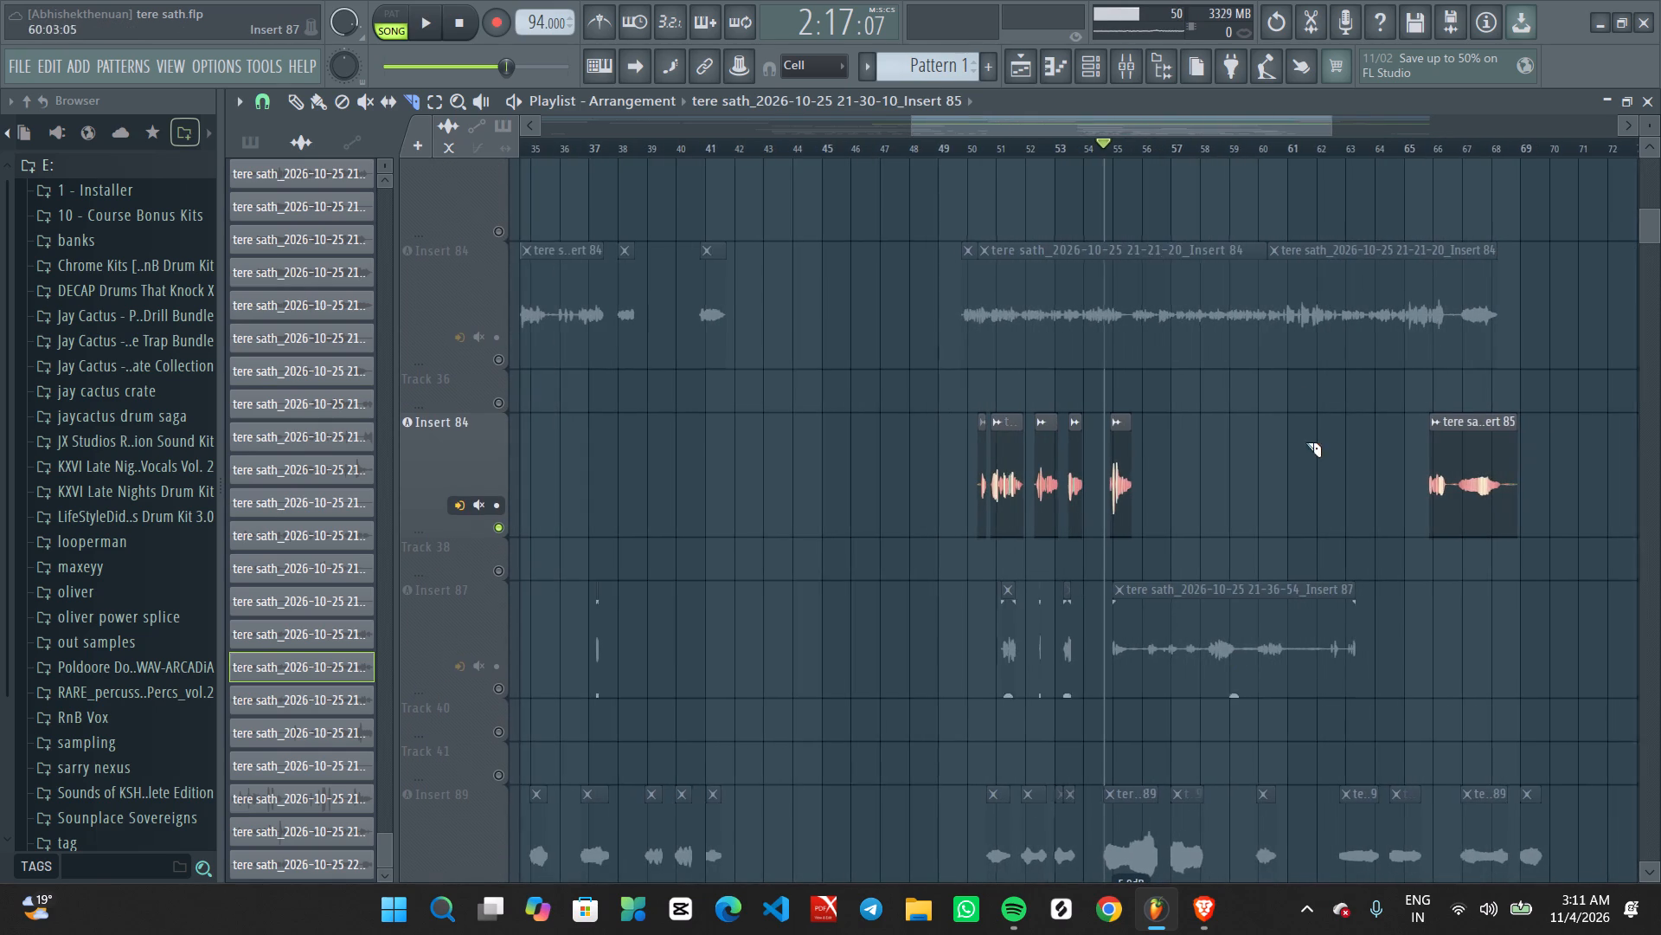
# Slice the Insert 85 clip right at the phrase's onset just before bar 55 and delete the short lead-in segment.
pyautogui.keyDown('ctrl'); pyautogui.scroll(14, 1132, 682); pyautogui.keyUp('ctrl')
pyautogui.keyDown('ctrl'); pyautogui.scroll(5, 1108, 528); pyautogui.keyUp('ctrl')
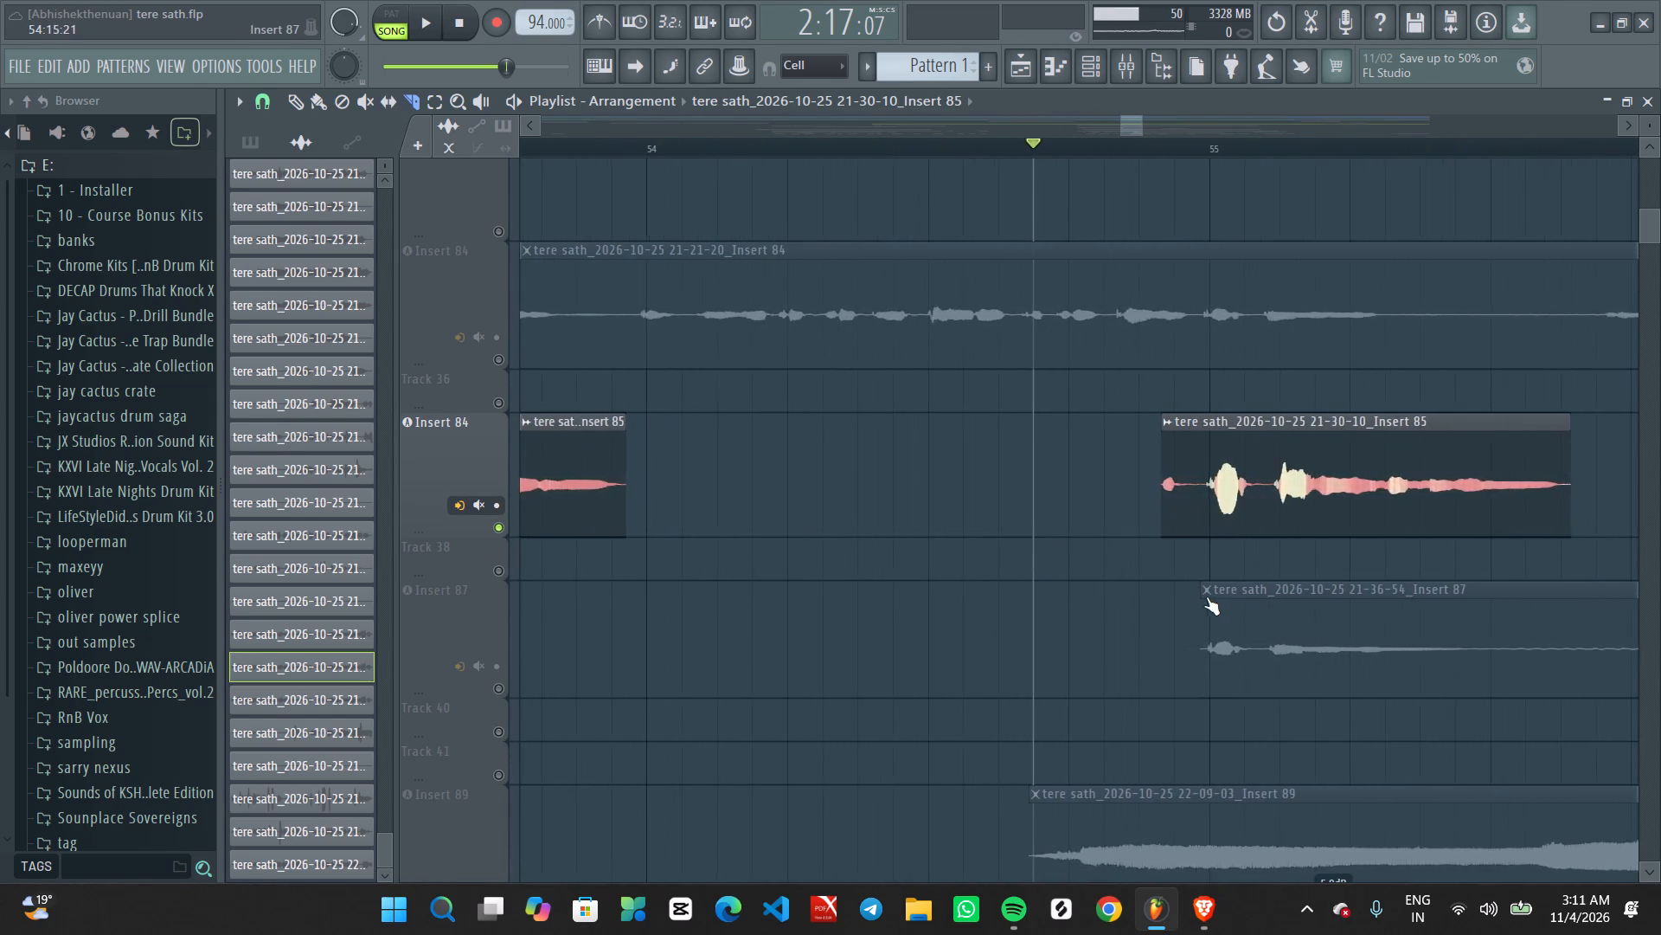
pyautogui.keyDown('ctrl'); pyautogui.scroll(13, 1209, 596); pyautogui.keyUp('ctrl')
pyautogui.keyDown('alt'); pyautogui.moveTo(1201, 552); pyautogui.dragTo(1201, 493); pyautogui.keyUp('alt')
pyautogui.keyDown('ctrl'); pyautogui.moveTo(1121, 413); pyautogui.dragTo(1138, 487); pyautogui.keyUp('ctrl')
pyautogui.press('Delete')
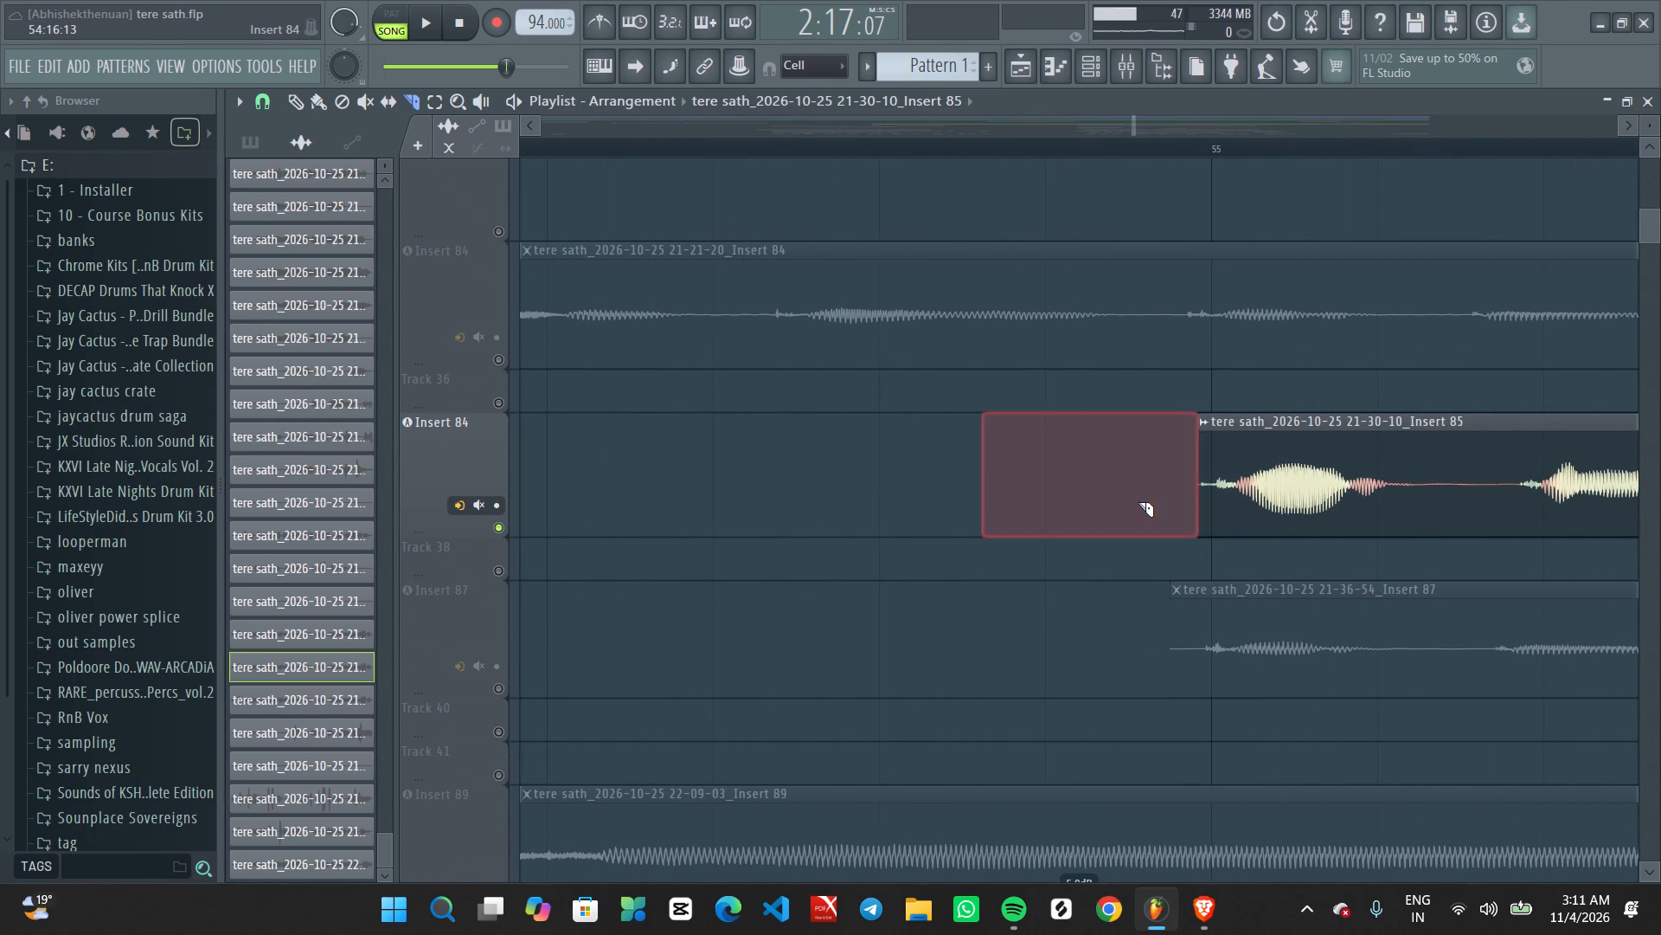
# Add a very short fade-in to the start of the Insert 85 clip at bar 55.
pyautogui.moveTo(1206, 440); pyautogui.dragTo(1215, 435)
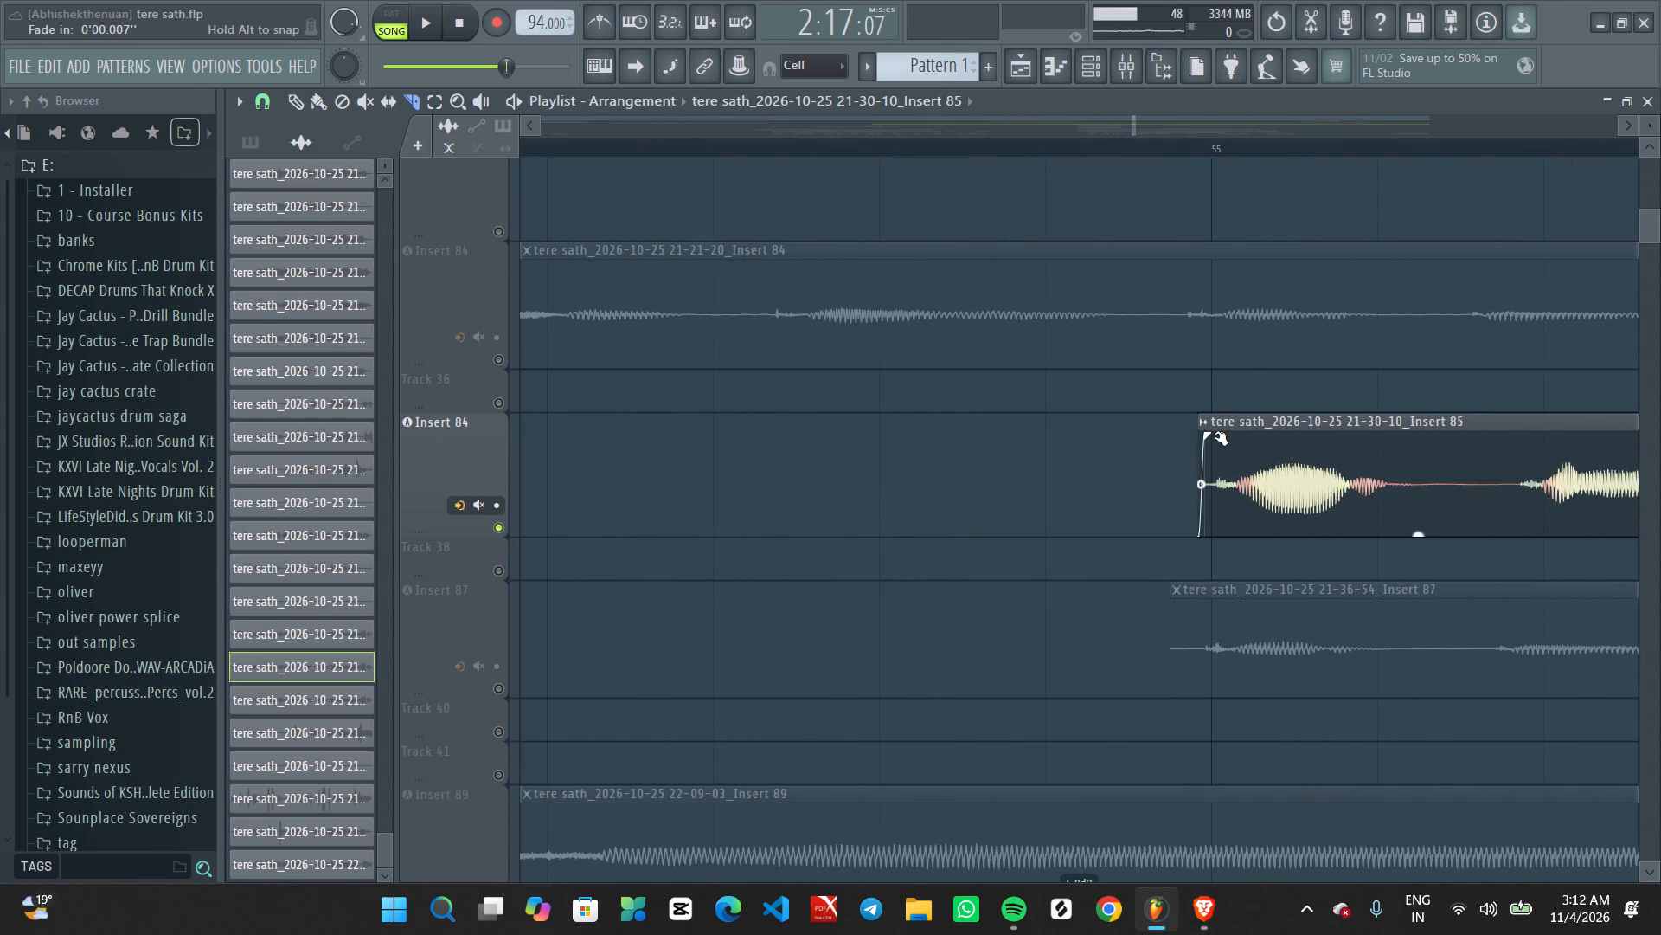
pyautogui.moveTo(1215, 435); pyautogui.dragTo(1228, 433)
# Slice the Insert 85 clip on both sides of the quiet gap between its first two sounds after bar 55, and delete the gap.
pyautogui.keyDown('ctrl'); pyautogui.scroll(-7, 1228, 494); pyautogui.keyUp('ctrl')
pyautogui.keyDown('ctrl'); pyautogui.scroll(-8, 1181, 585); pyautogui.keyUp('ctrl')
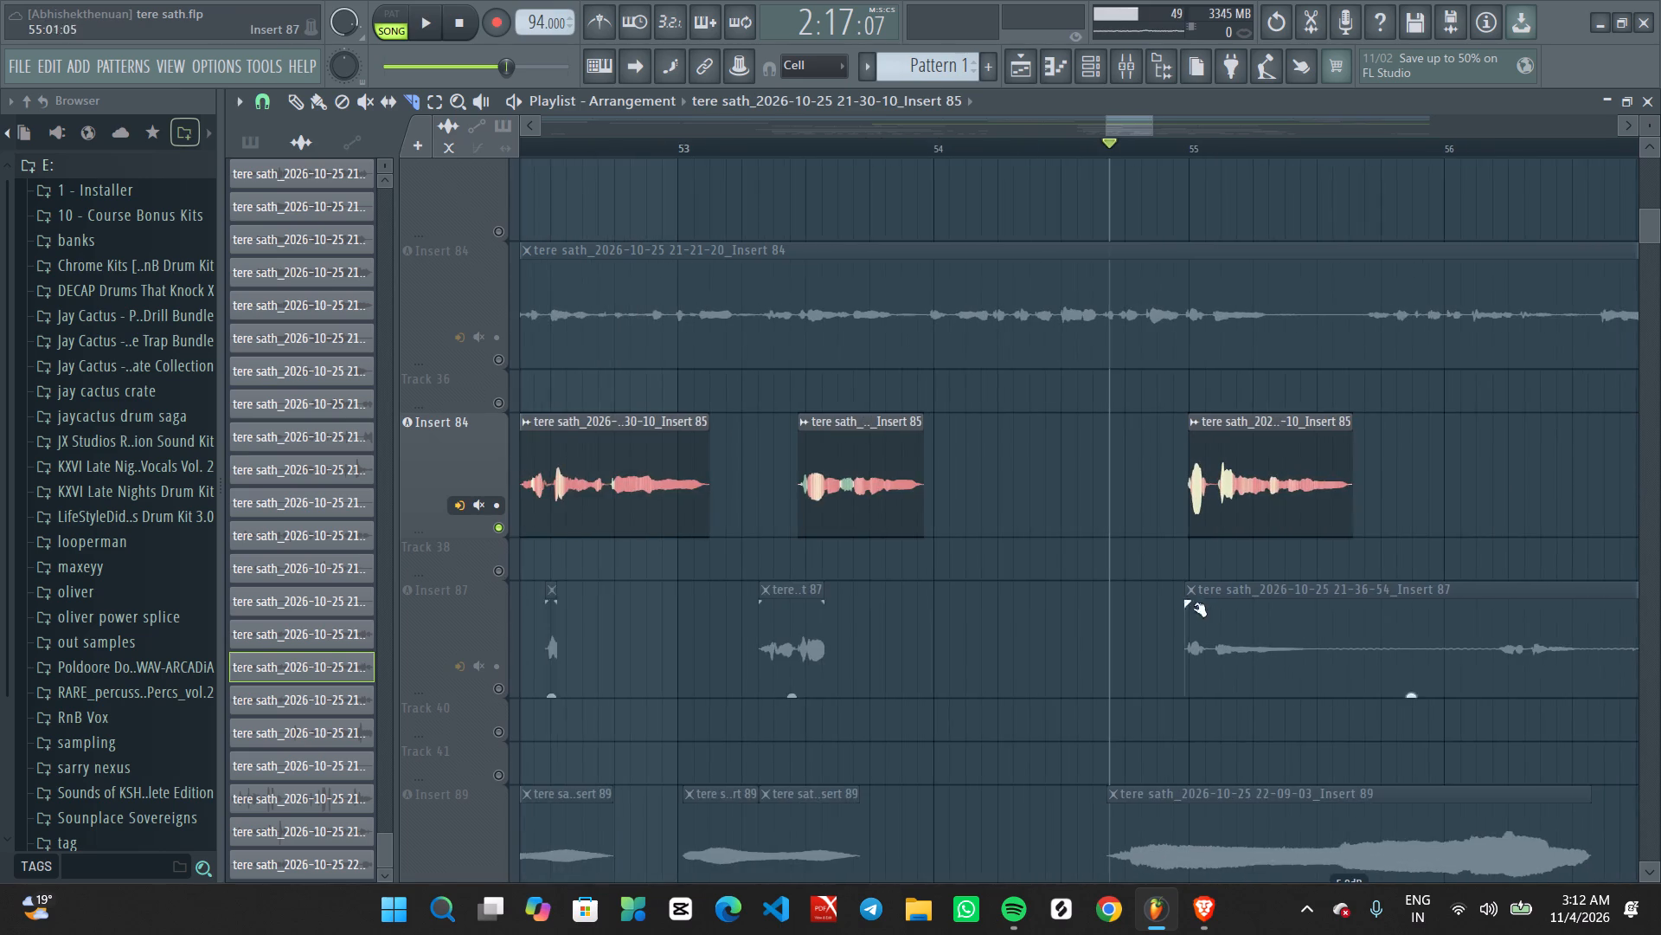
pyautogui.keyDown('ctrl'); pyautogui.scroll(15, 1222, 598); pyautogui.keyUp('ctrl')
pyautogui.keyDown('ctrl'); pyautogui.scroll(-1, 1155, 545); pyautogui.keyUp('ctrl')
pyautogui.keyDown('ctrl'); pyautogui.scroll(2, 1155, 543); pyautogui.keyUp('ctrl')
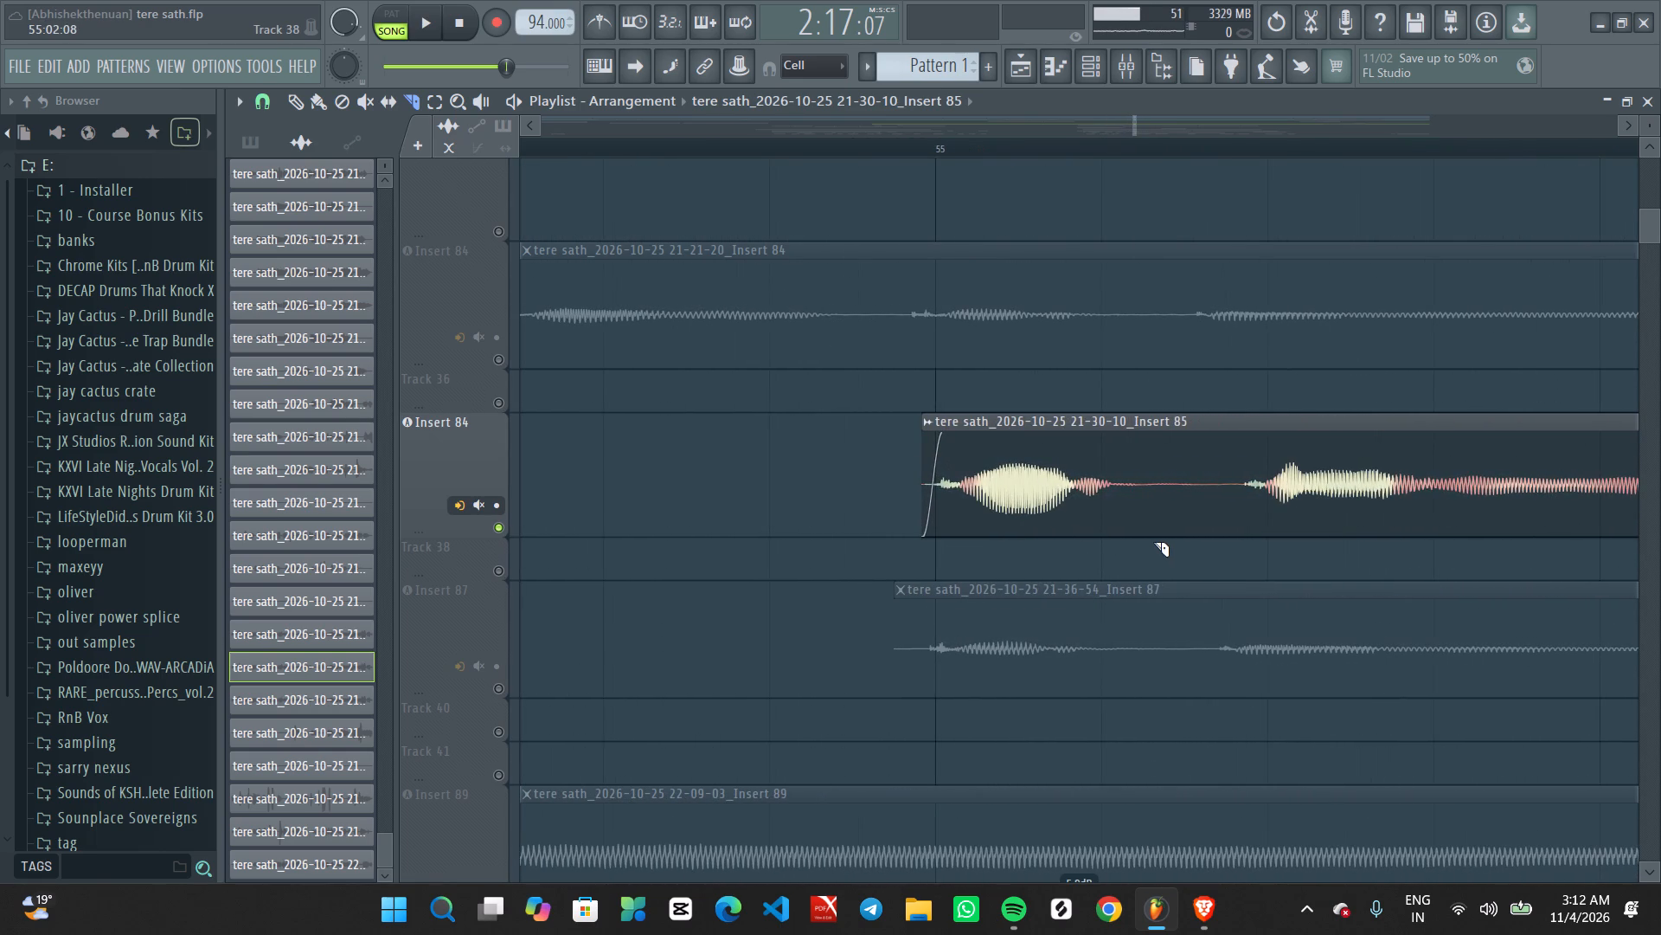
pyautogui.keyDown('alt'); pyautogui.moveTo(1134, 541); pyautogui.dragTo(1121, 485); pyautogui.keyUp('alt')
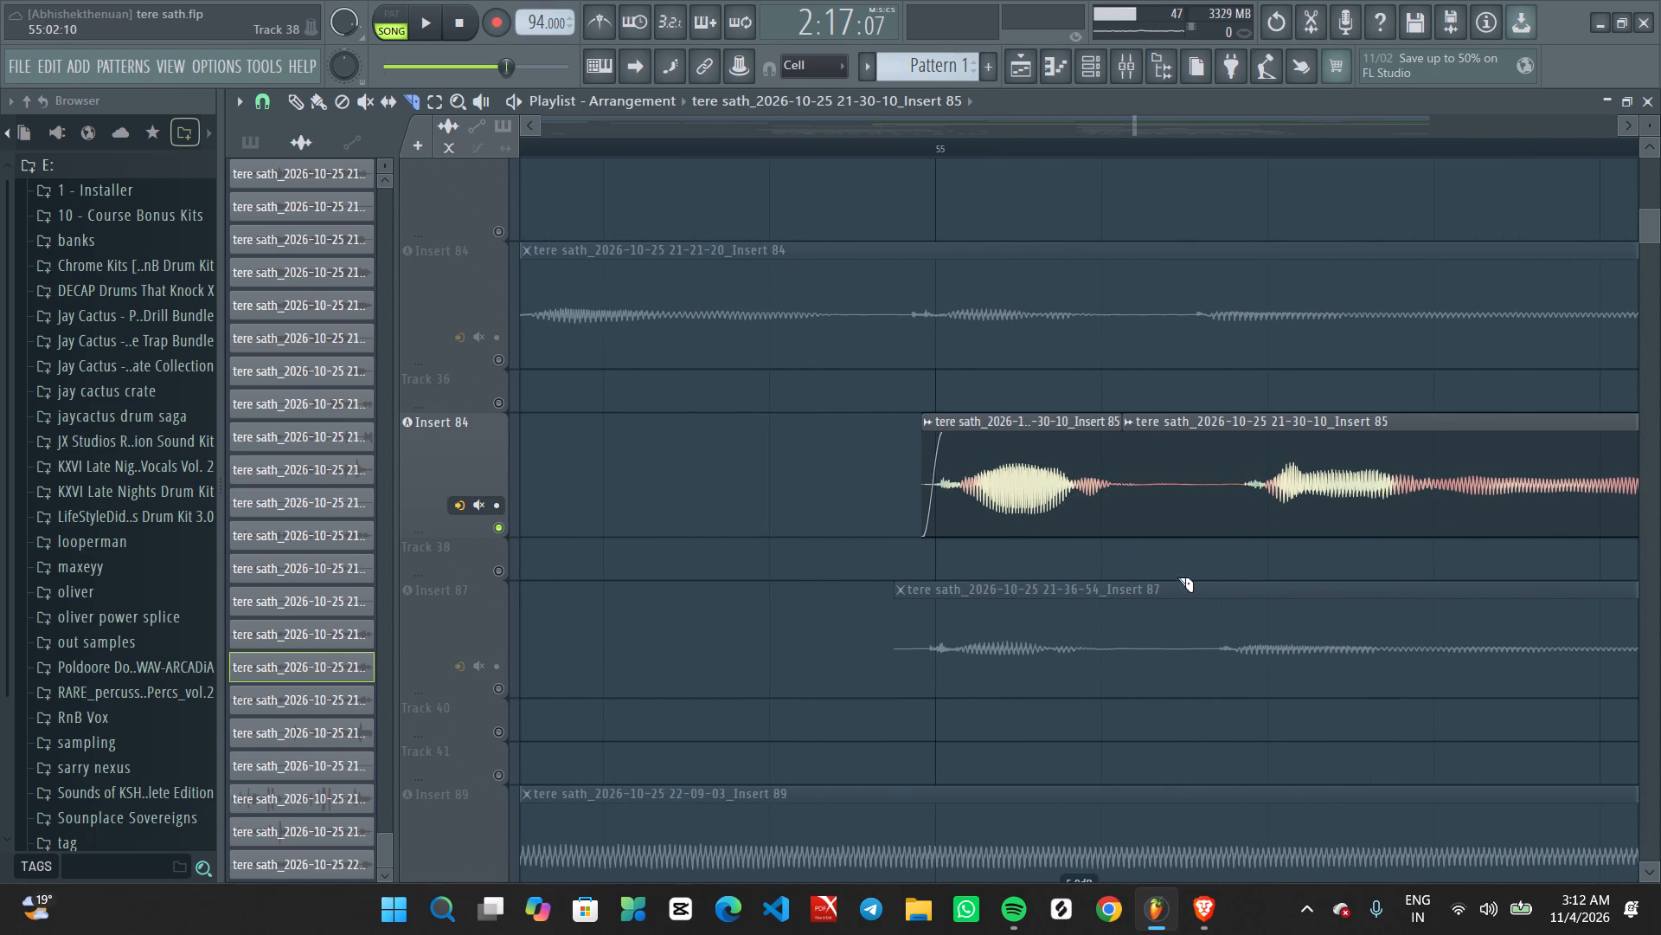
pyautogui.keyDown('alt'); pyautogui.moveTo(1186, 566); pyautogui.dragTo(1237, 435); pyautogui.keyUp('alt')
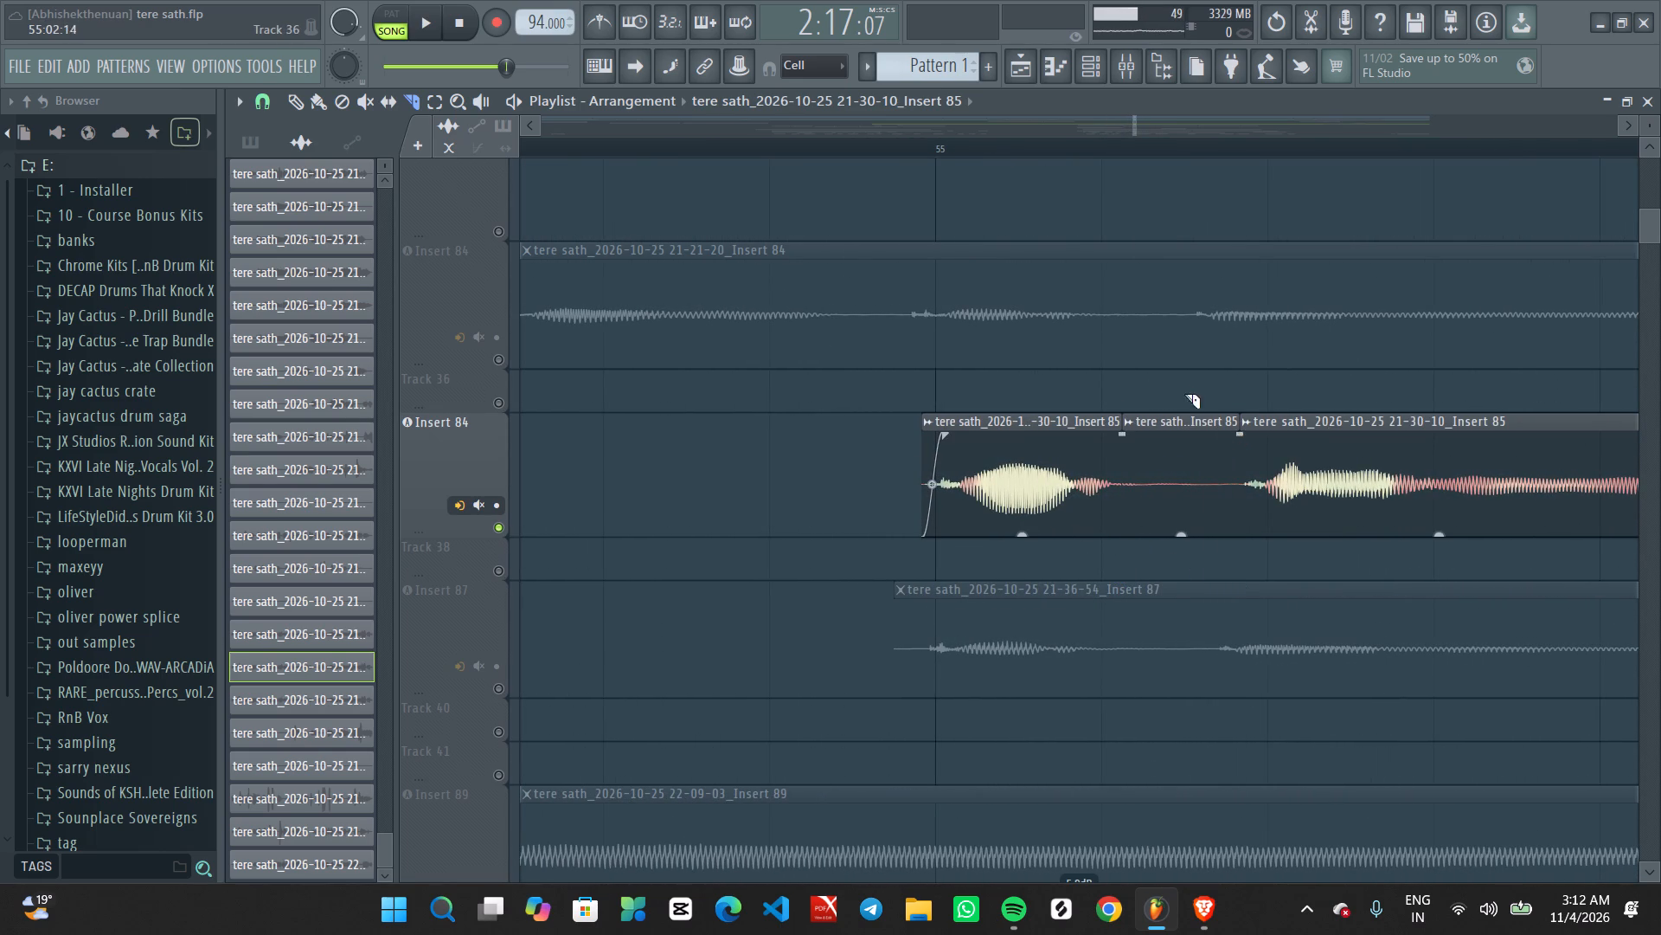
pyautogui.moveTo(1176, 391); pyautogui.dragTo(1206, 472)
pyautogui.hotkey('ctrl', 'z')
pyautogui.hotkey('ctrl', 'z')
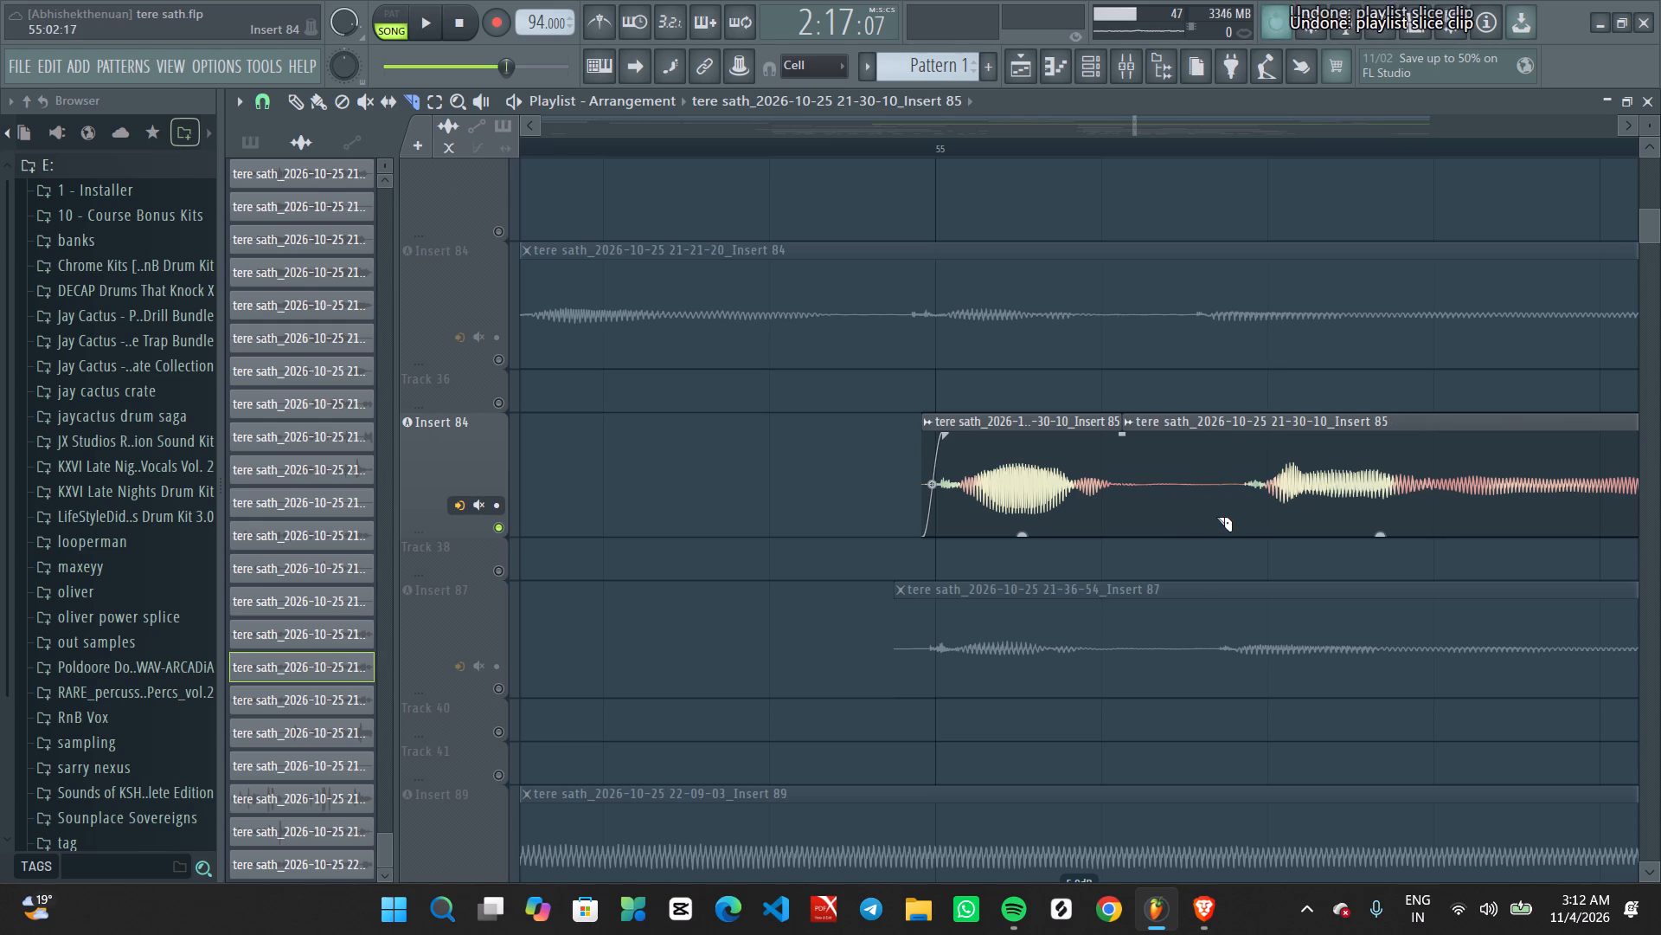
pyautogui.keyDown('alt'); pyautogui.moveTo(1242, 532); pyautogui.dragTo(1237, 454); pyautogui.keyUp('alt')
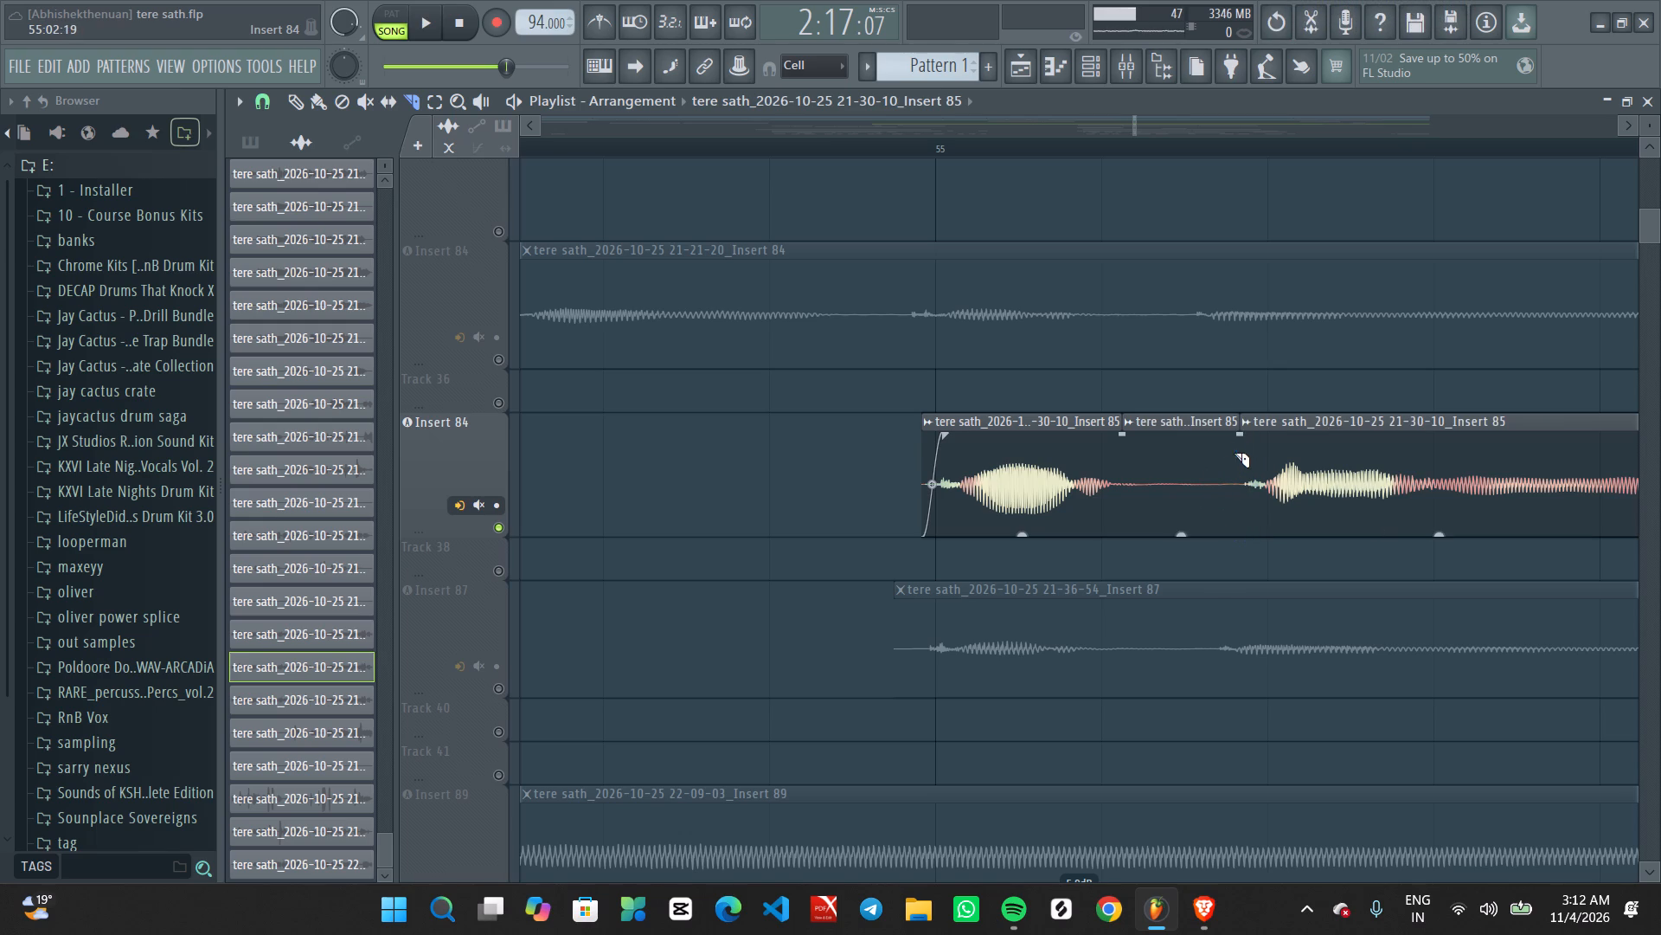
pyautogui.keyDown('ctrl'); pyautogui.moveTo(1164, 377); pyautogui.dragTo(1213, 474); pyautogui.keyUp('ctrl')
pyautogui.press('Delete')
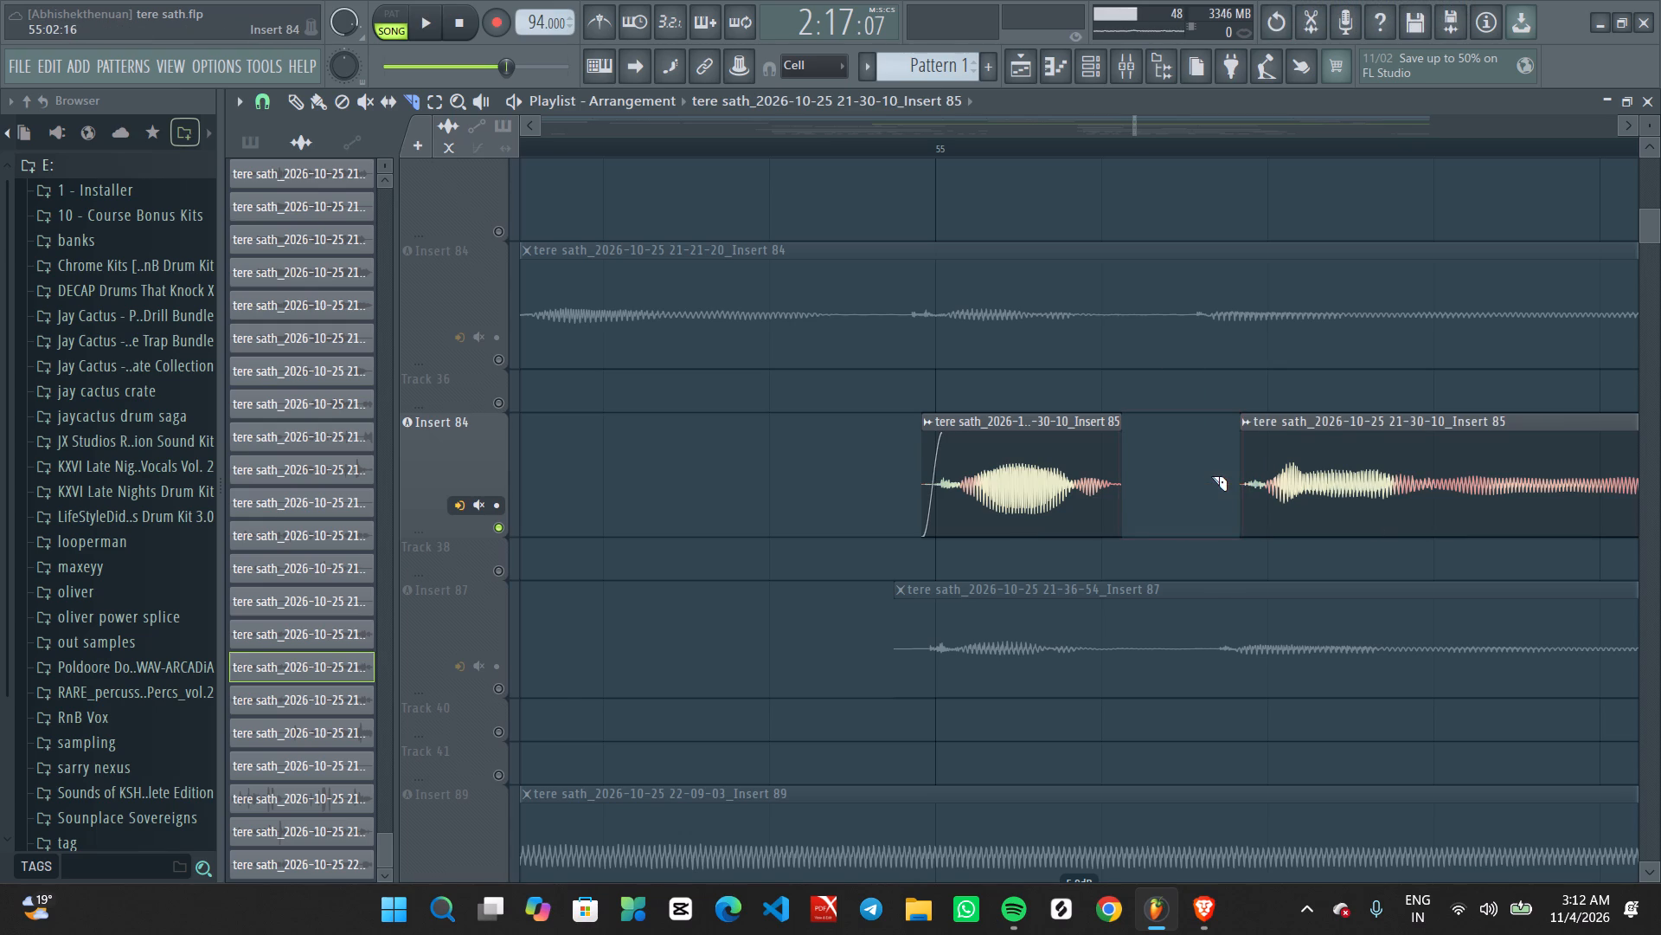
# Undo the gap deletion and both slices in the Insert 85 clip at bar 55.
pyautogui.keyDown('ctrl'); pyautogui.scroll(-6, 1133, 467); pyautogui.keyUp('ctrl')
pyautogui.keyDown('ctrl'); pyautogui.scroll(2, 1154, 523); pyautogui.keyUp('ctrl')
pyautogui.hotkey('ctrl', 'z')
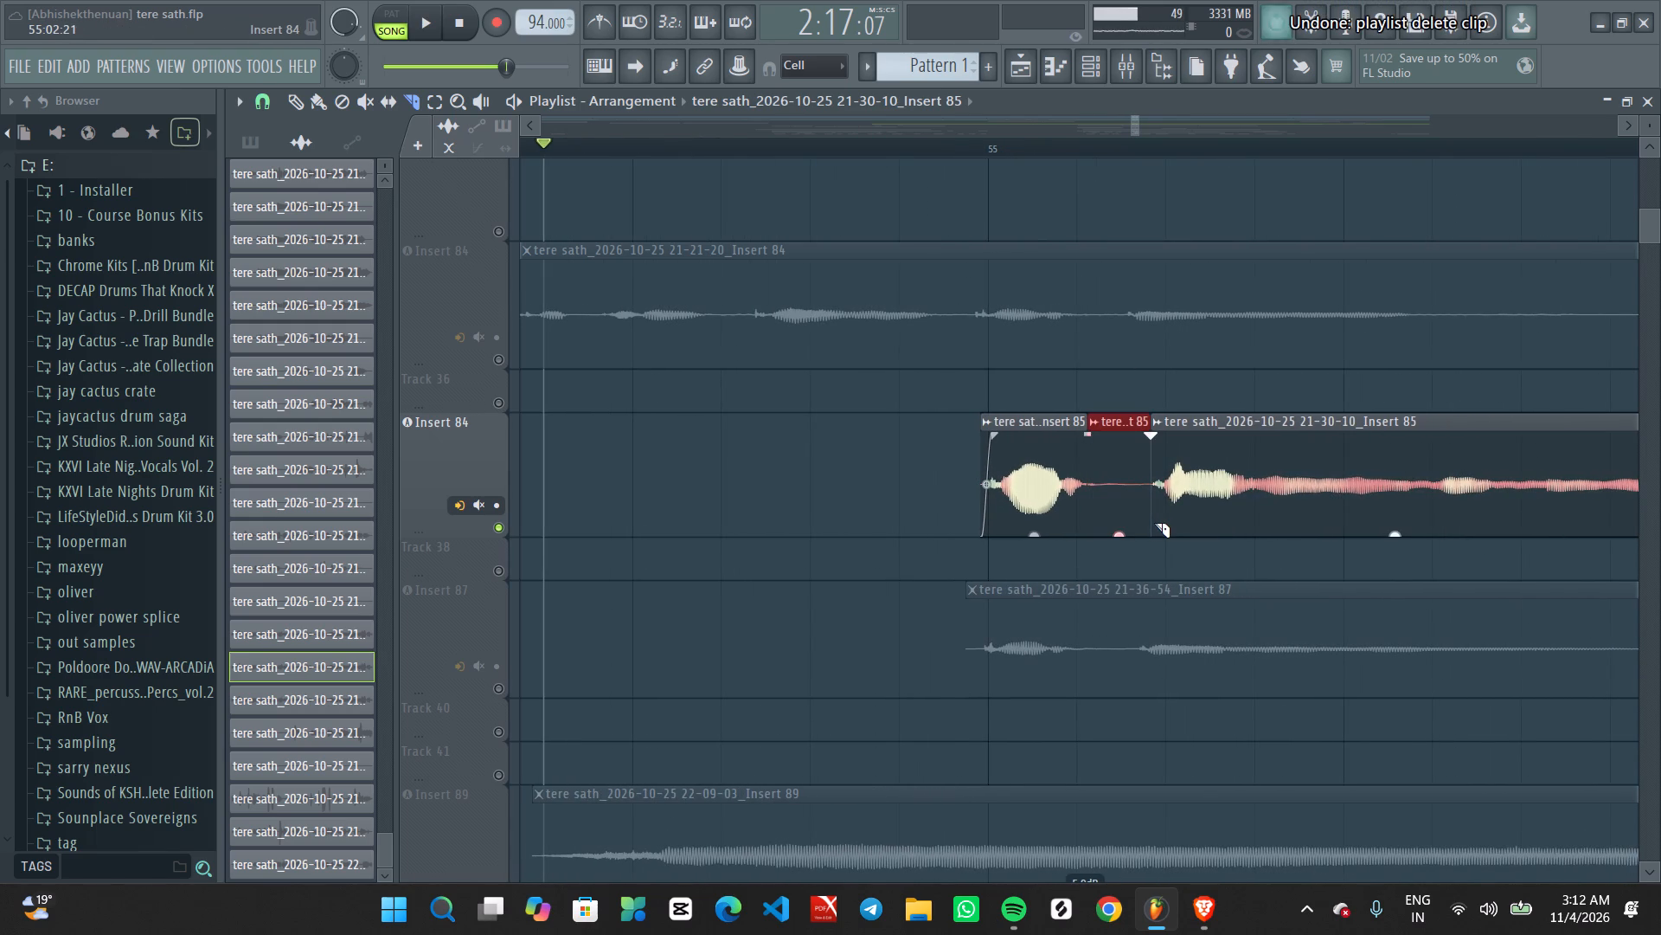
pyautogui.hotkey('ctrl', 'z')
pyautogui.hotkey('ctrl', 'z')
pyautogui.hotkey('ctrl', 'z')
# Make the Insert 85 clip at bar 55 unique.
pyautogui.keyDown('ctrl'); pyautogui.scroll(2, 1047, 466); pyautogui.keyUp('ctrl')
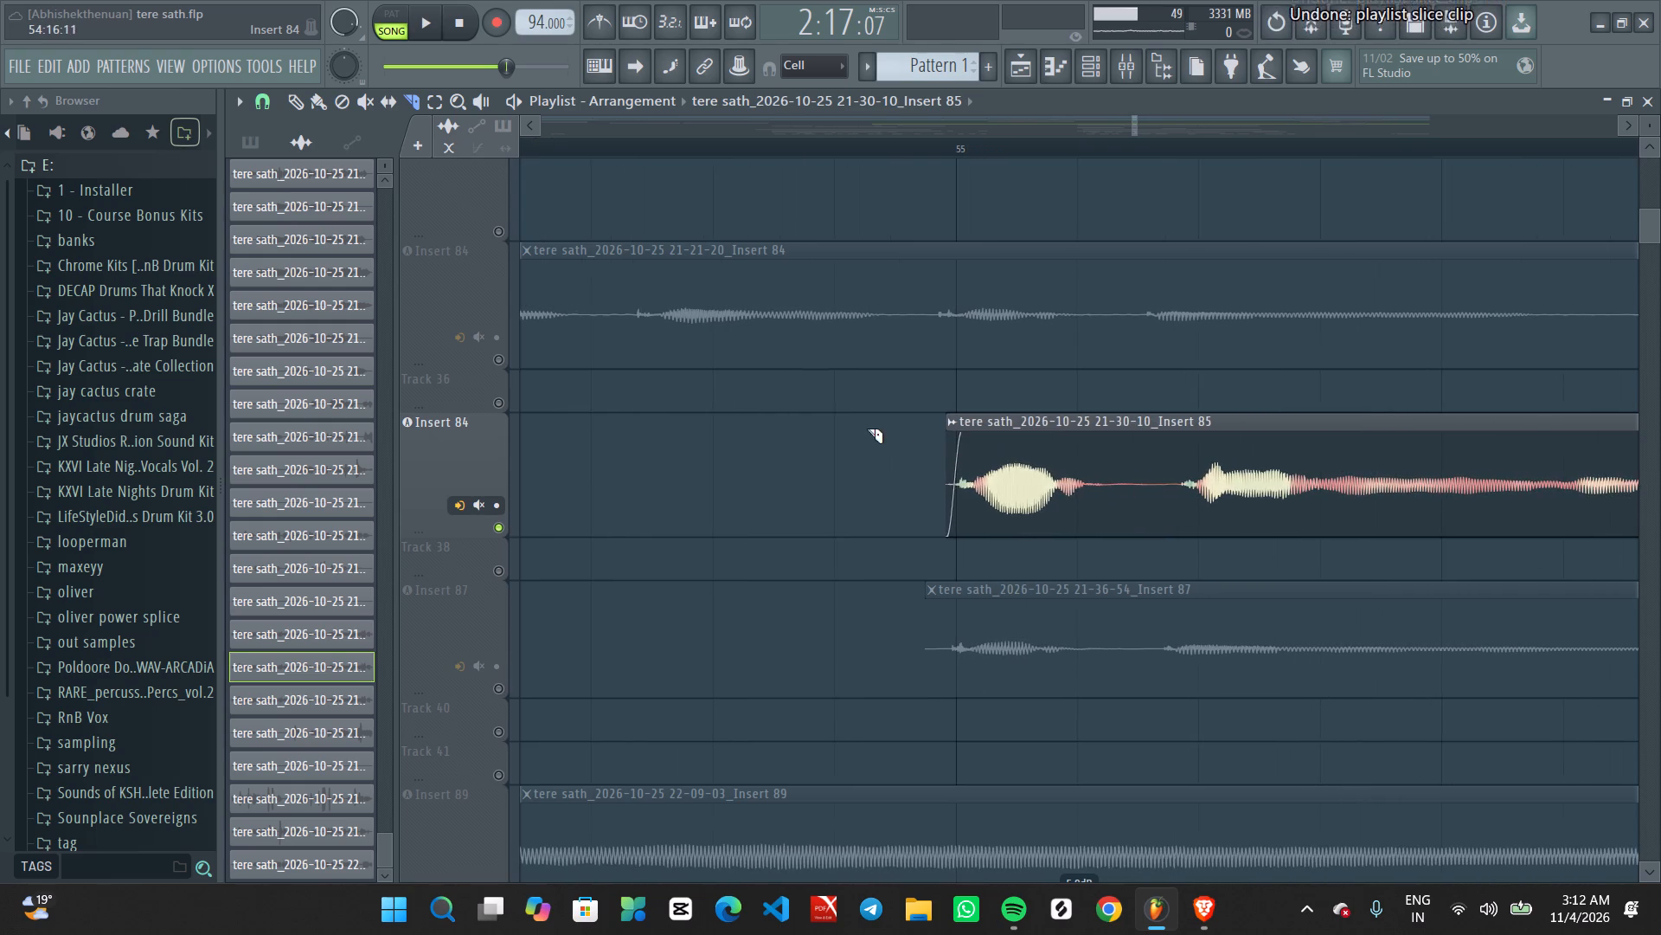
pyautogui.middleClick(843, 415)
pyautogui.rightClick(846, 415)
pyautogui.click(865, 394)
pyautogui.click(957, 422)
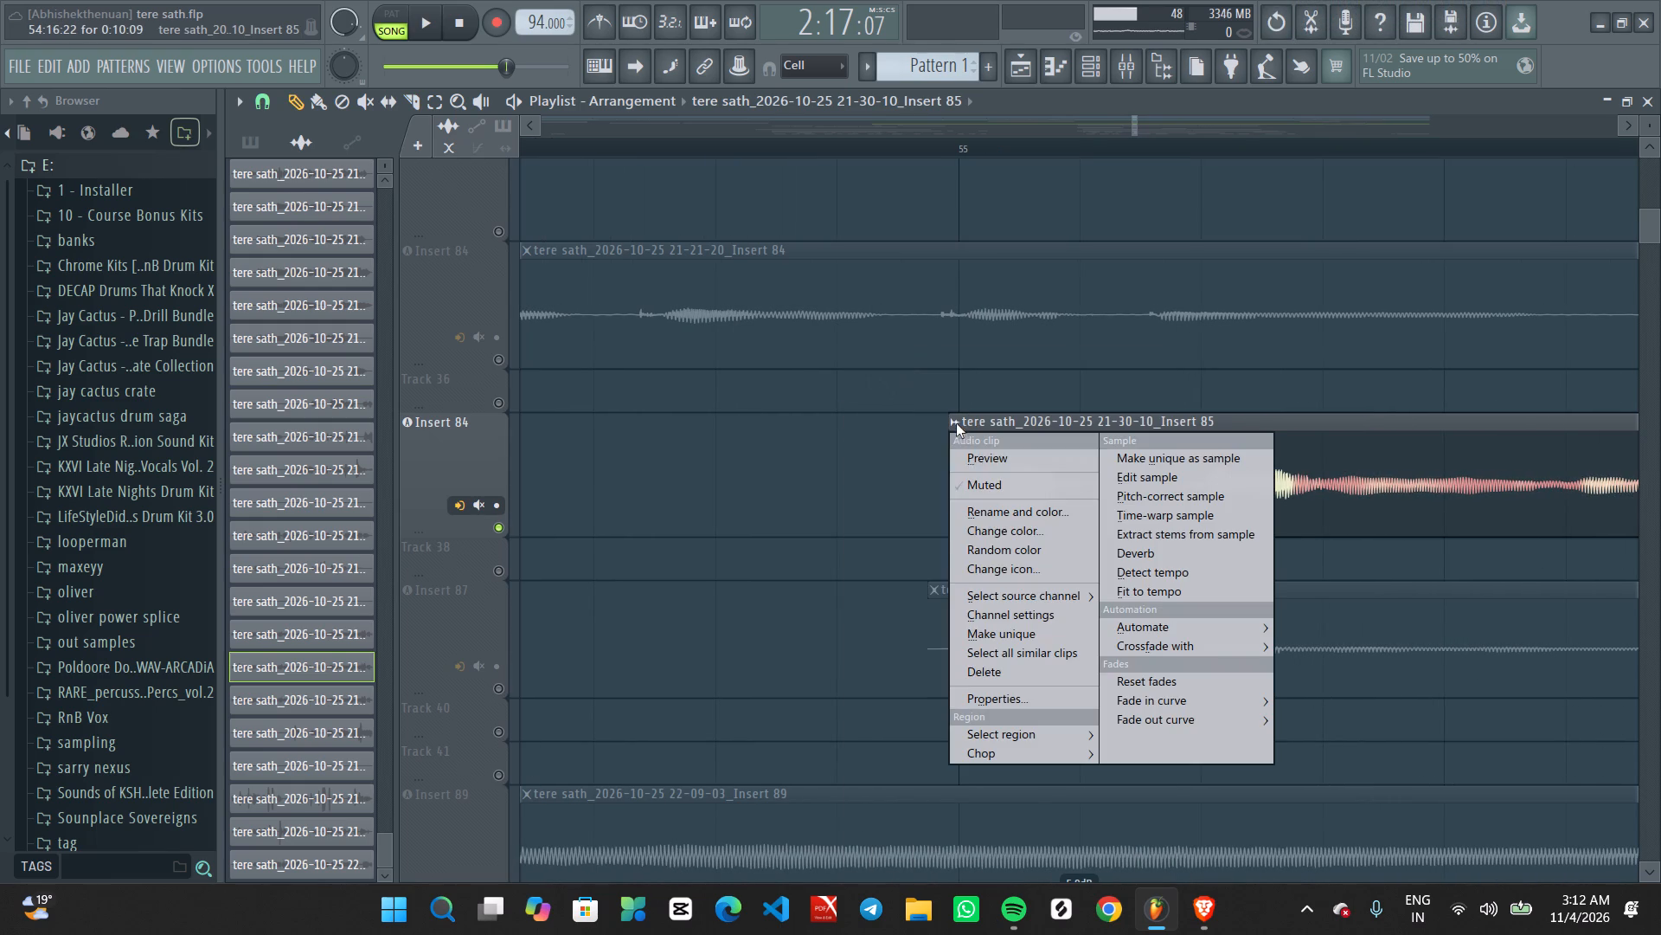
pyautogui.click(1006, 631)
# Change the target mixer track in the unique Insert 85 clip's channel settings, and close them.
pyautogui.doubleClick(1102, 489)
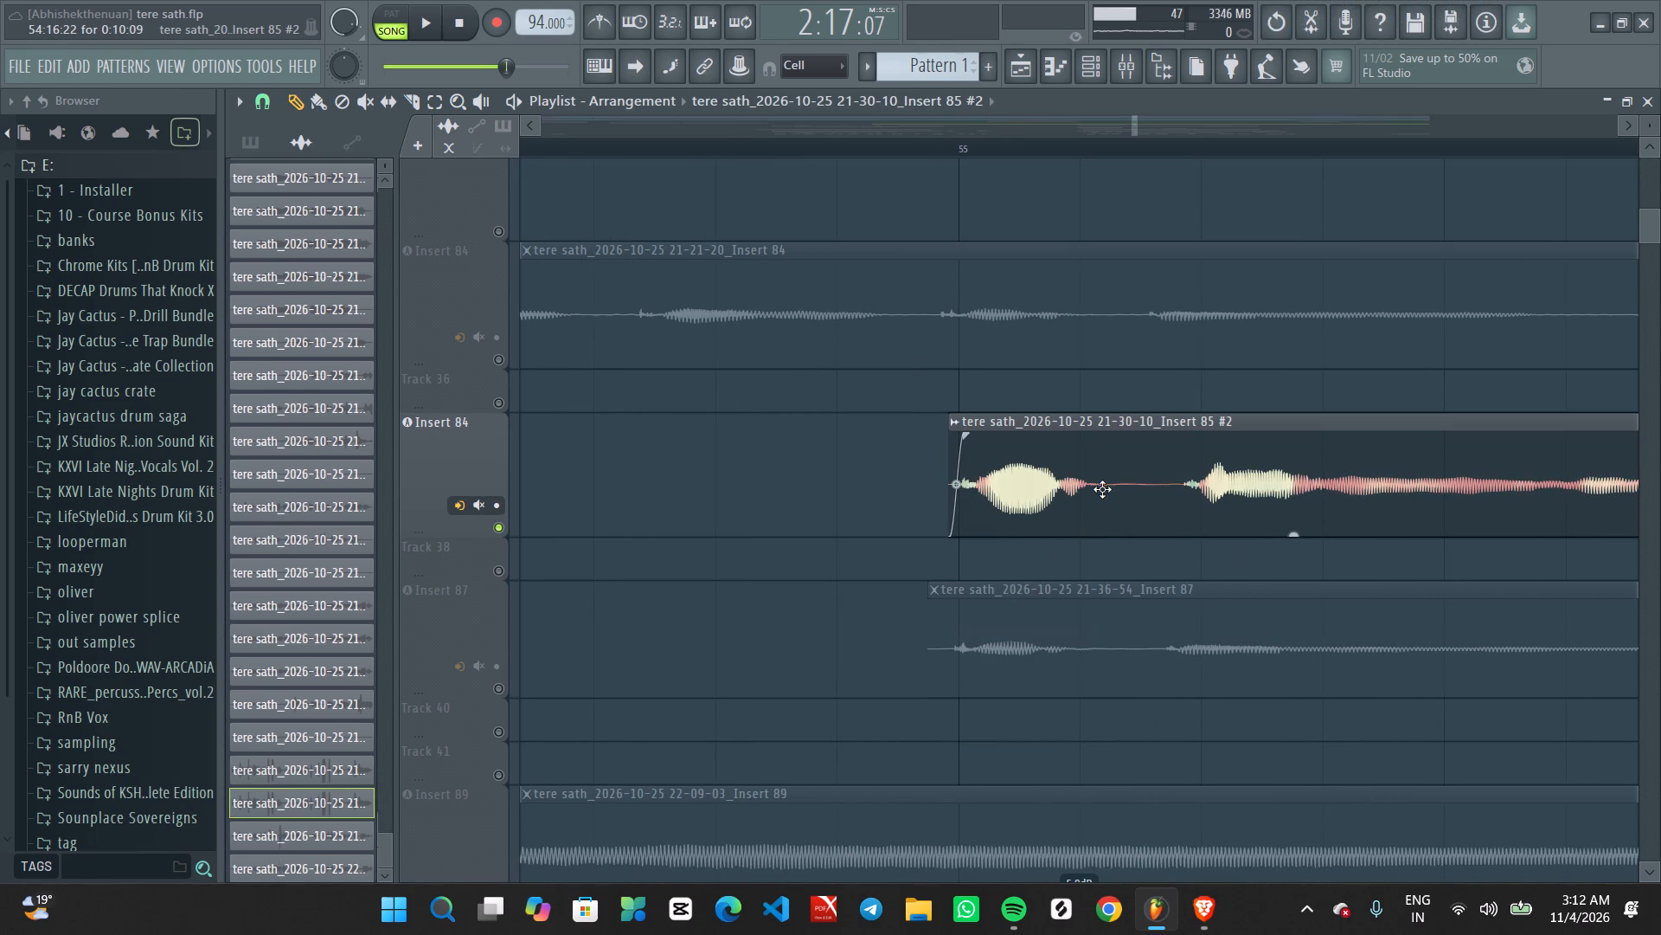
pyautogui.scroll(7, 906, 307)
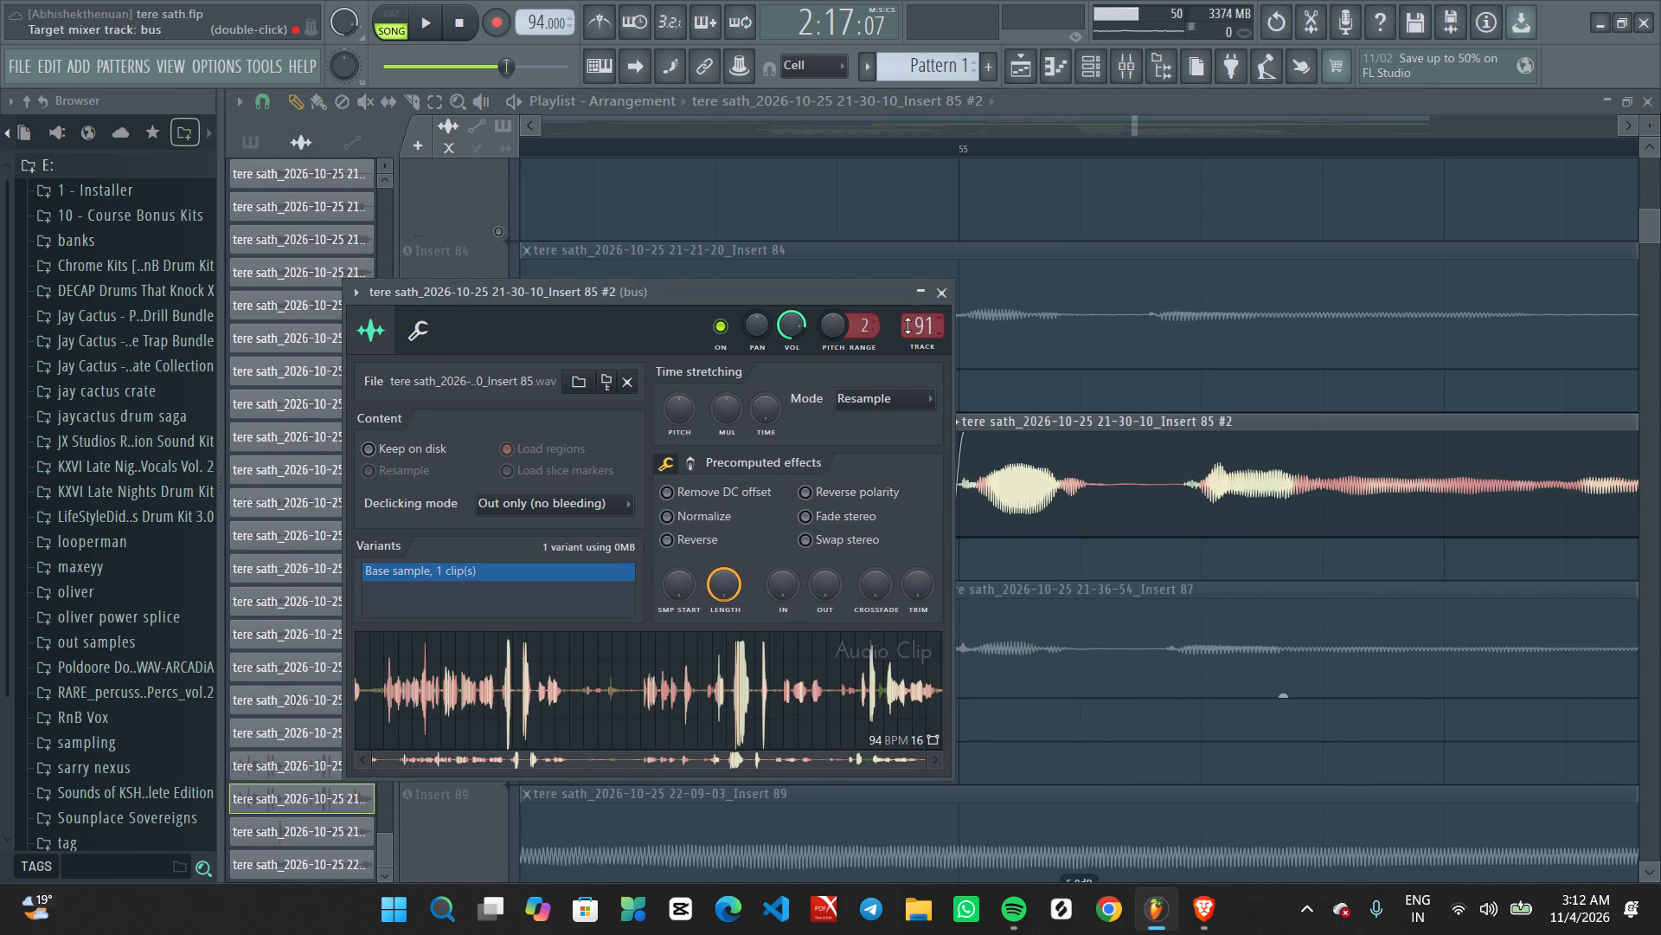
pyautogui.scroll(1, 907, 326)
pyautogui.click(933, 287)
# Listen to the rerouted Insert 85 clip at bar 55 with its track still soloed.
pyautogui.keyDown('ctrl'); pyautogui.scroll(-12, 931, 322); pyautogui.keyUp('ctrl')
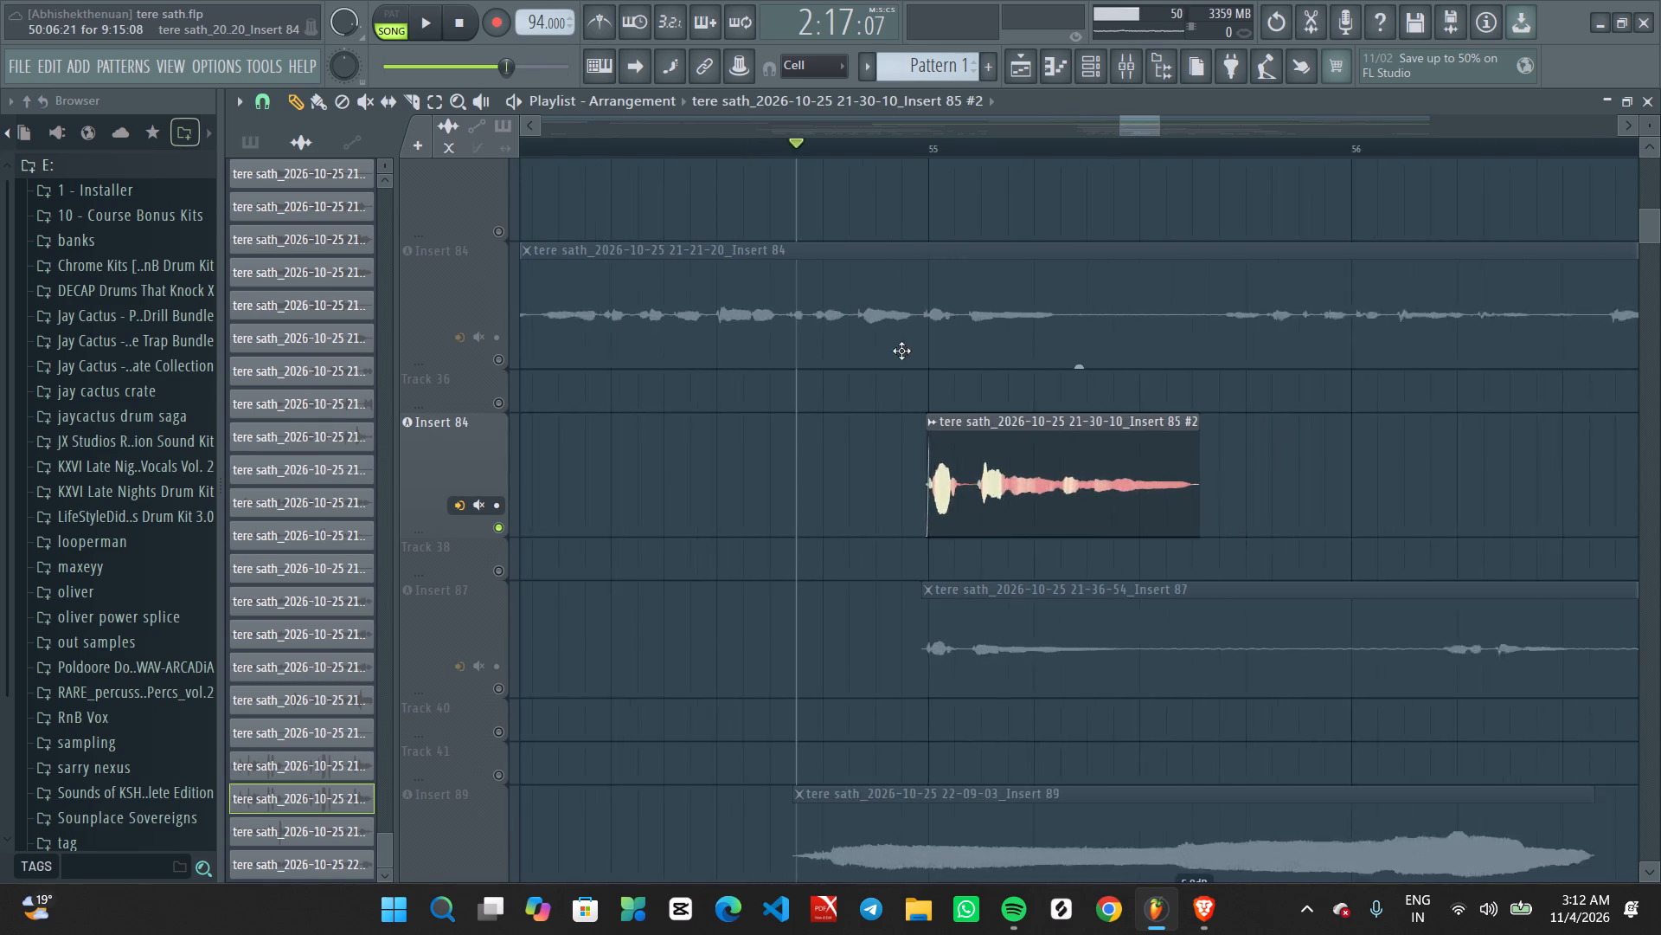
pyautogui.keyDown('ctrl'); pyautogui.scroll(-1, 901, 351); pyautogui.keyUp('ctrl')
pyautogui.press('space')
pyautogui.keyDown('ctrl'); pyautogui.scroll(4, 918, 624); pyautogui.keyUp('ctrl')
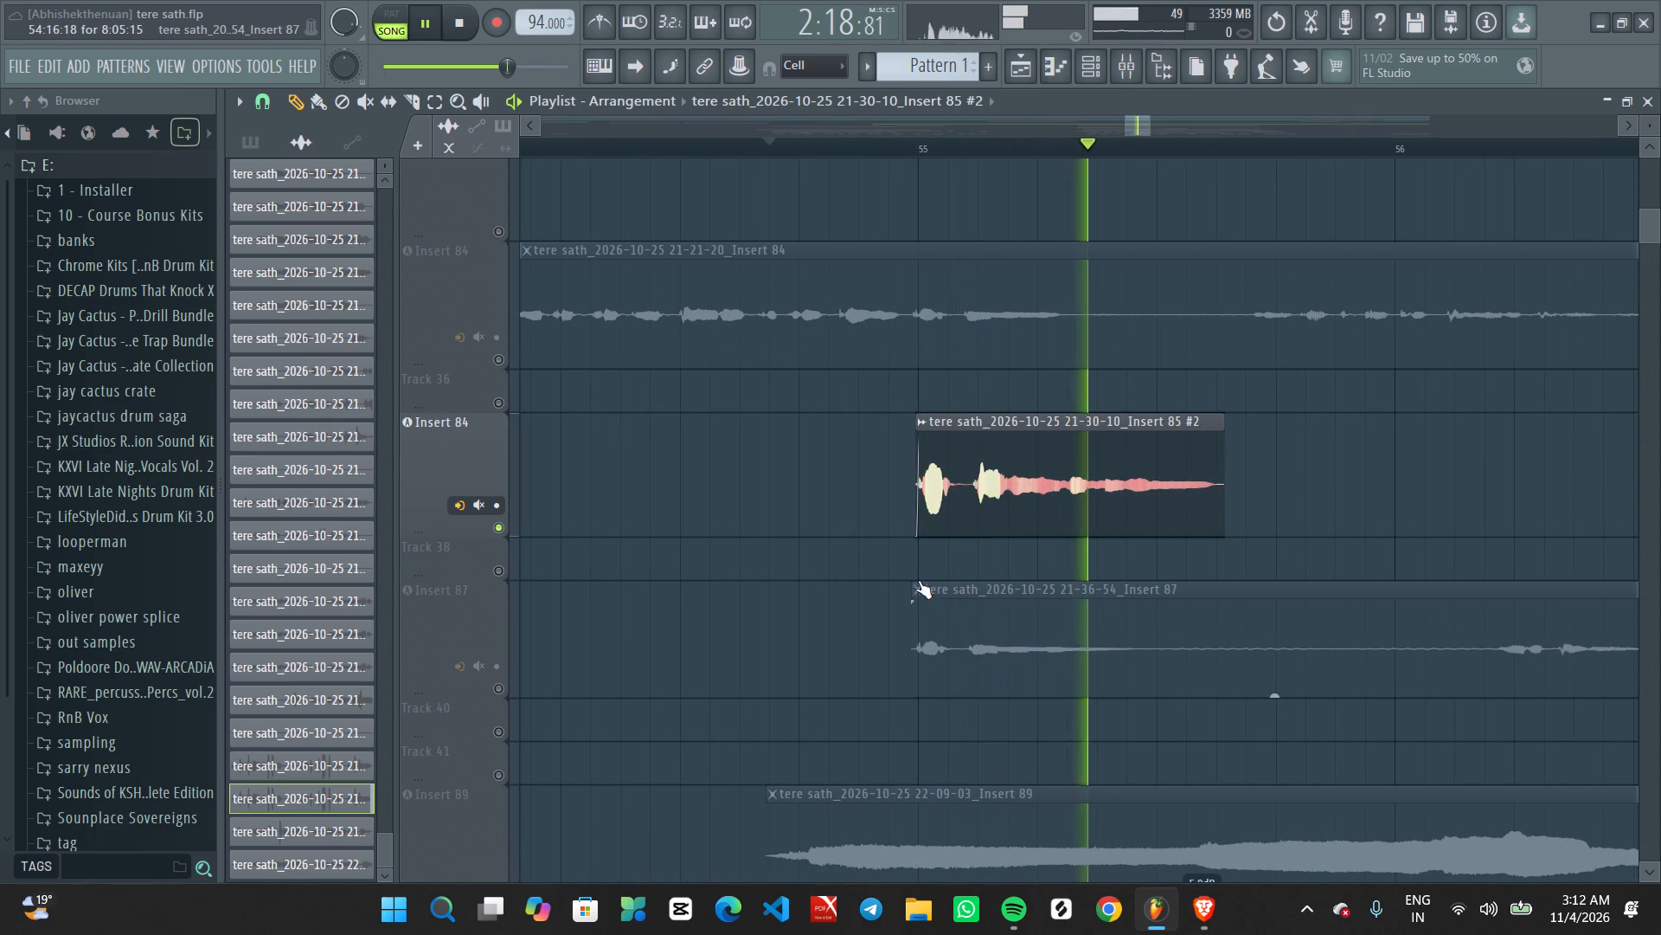
pyautogui.press('space')
# Unsolo the track holding the Insert 85 clips and listen to the phrase at bar 55 with all tracks playing.
pyautogui.keyDown('ctrl'); pyautogui.click(503, 529); pyautogui.keyUp('ctrl')
pyautogui.press('space')
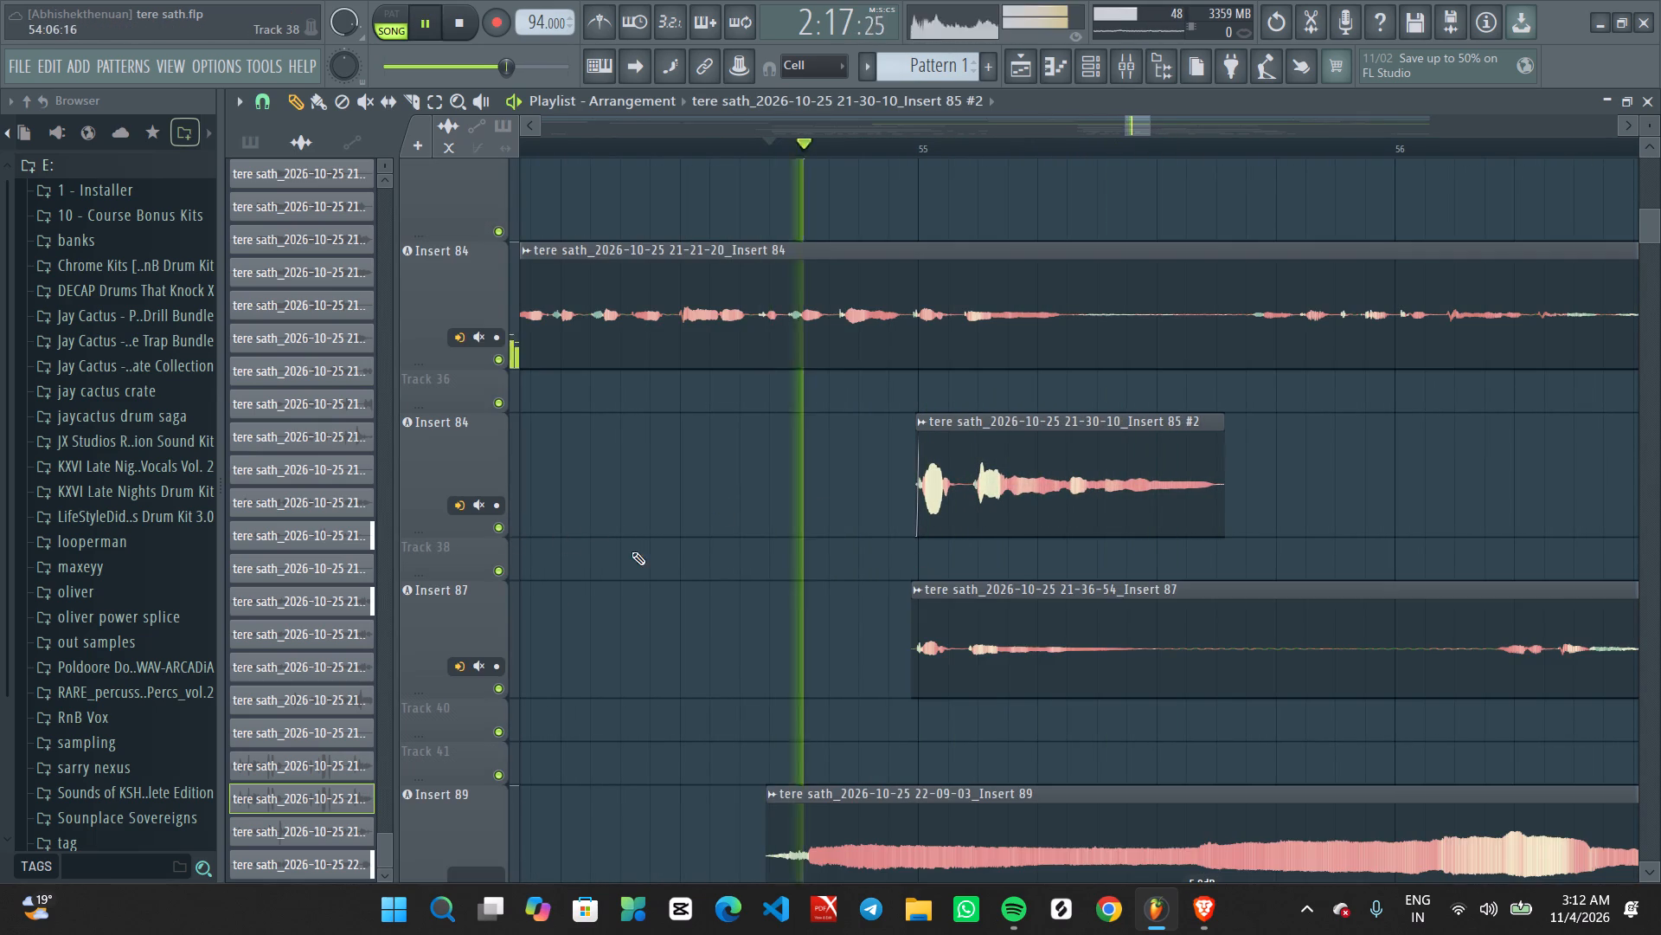
pyautogui.keyDown('ctrl'); pyautogui.scroll(-3, 643, 556); pyautogui.keyUp('ctrl')
pyautogui.keyDown('ctrl'); pyautogui.scroll(3, 687, 573); pyautogui.keyUp('ctrl')
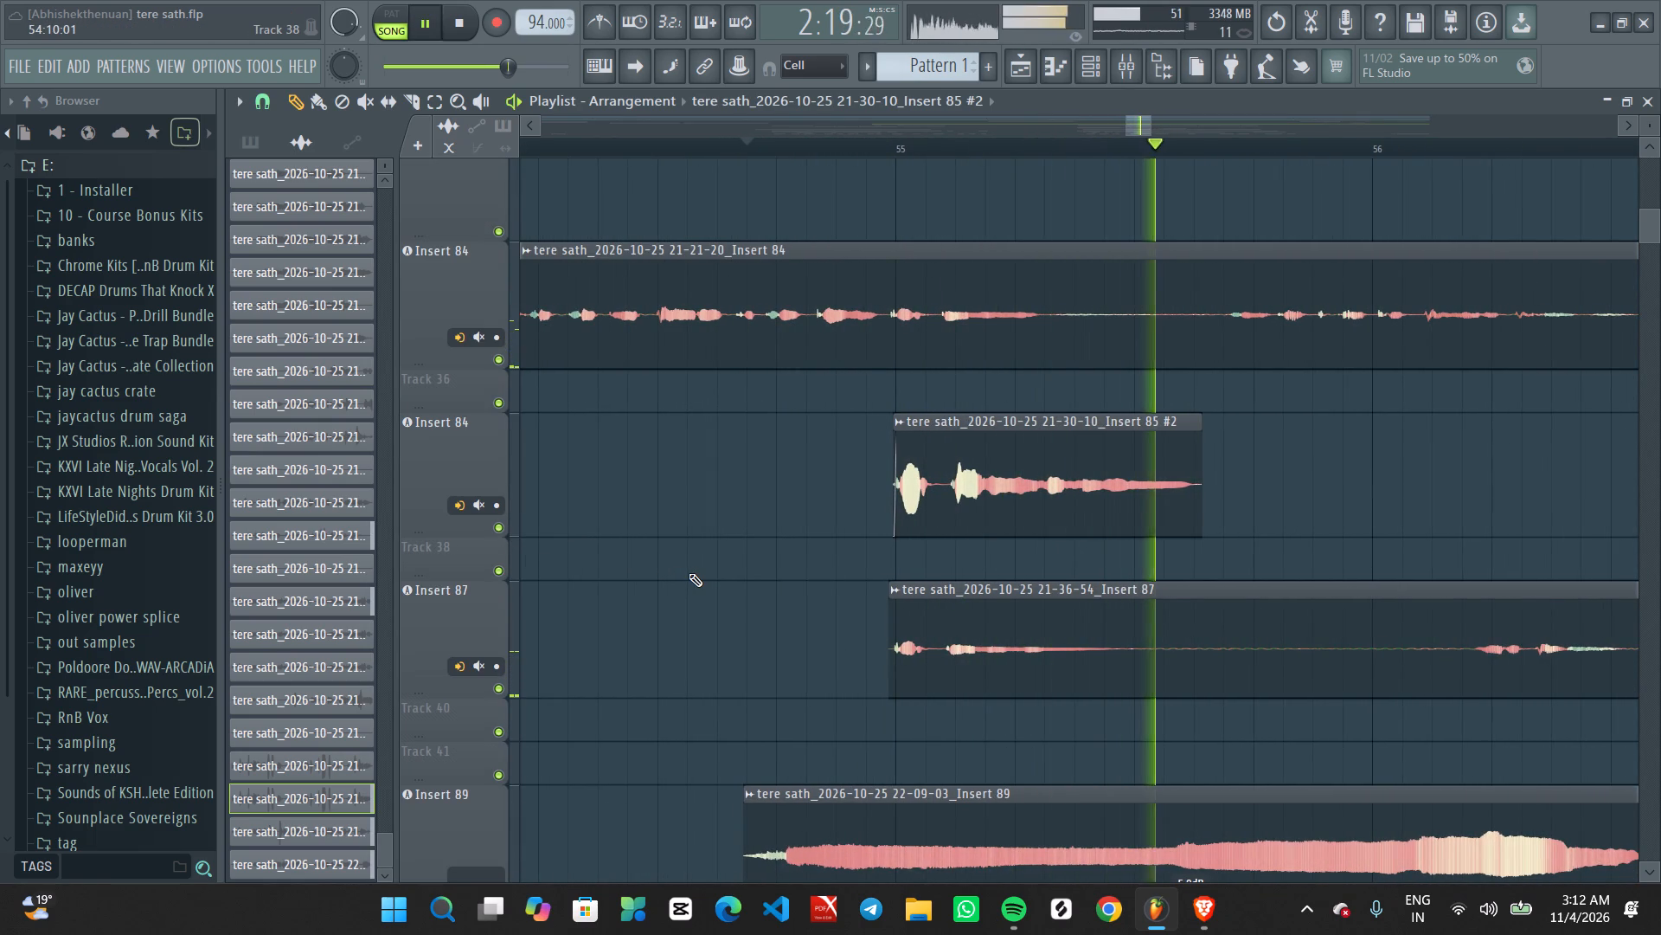
pyautogui.press('space')
pyautogui.click(901, 152)
pyautogui.press('space')
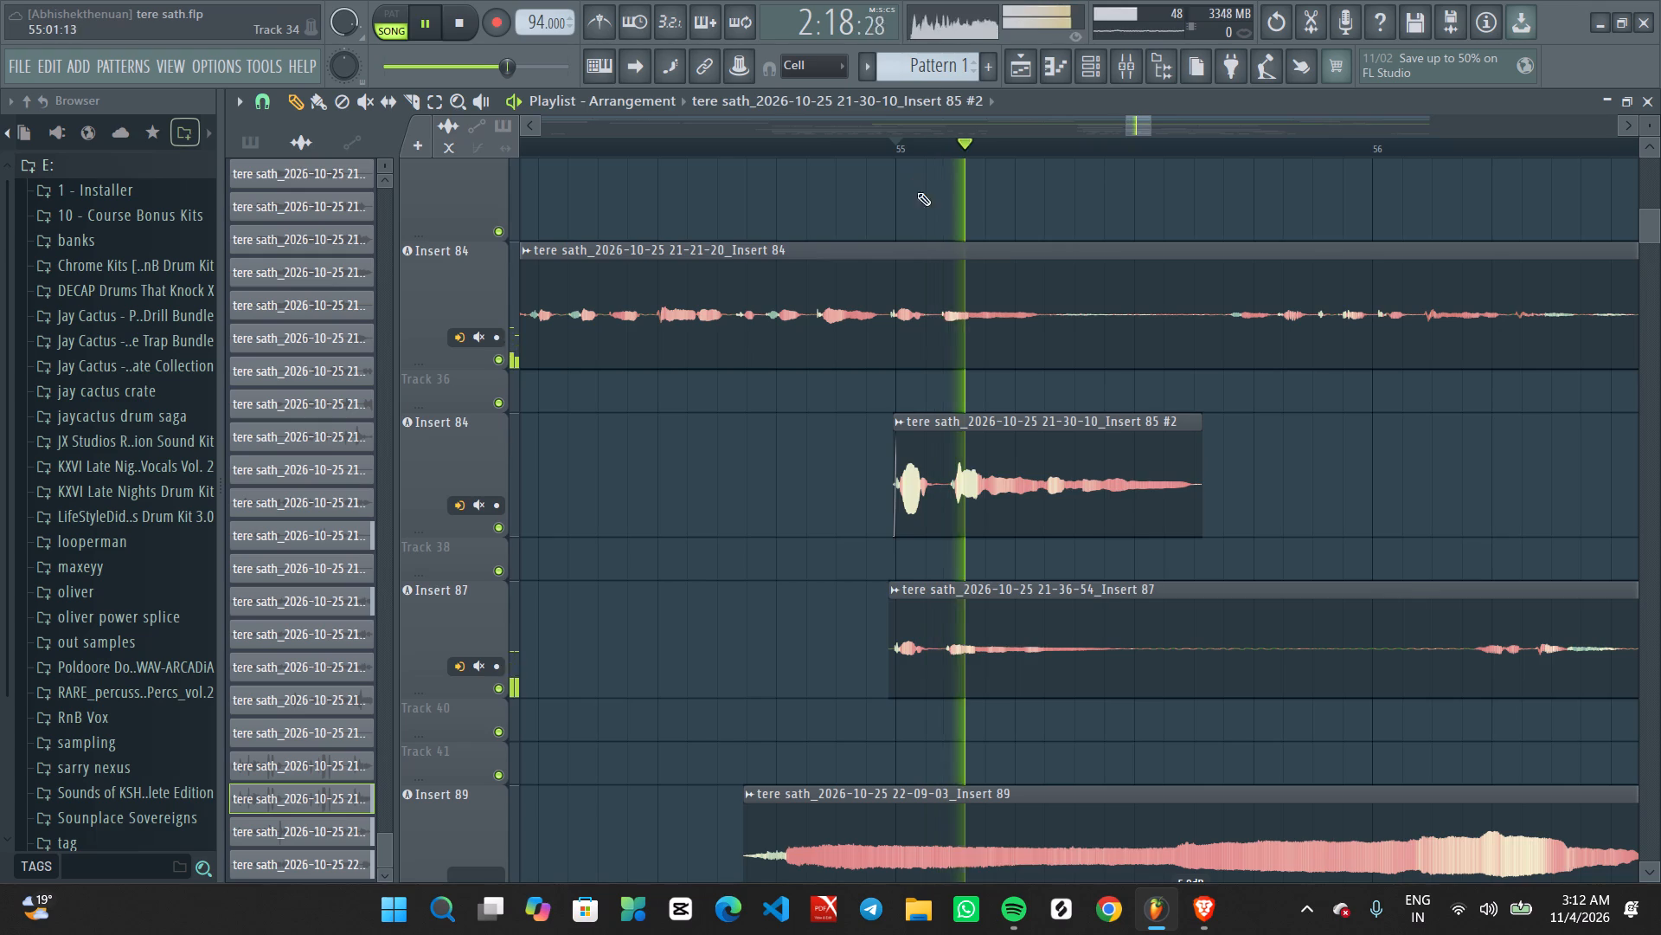
pyautogui.press('space')
# Audition a louder gain on the unique Insert 85 clip at bar 55, and settle it at 1.8 dB.
pyautogui.moveTo(1053, 533); pyautogui.dragTo(1057, 445)
pyautogui.press('space')
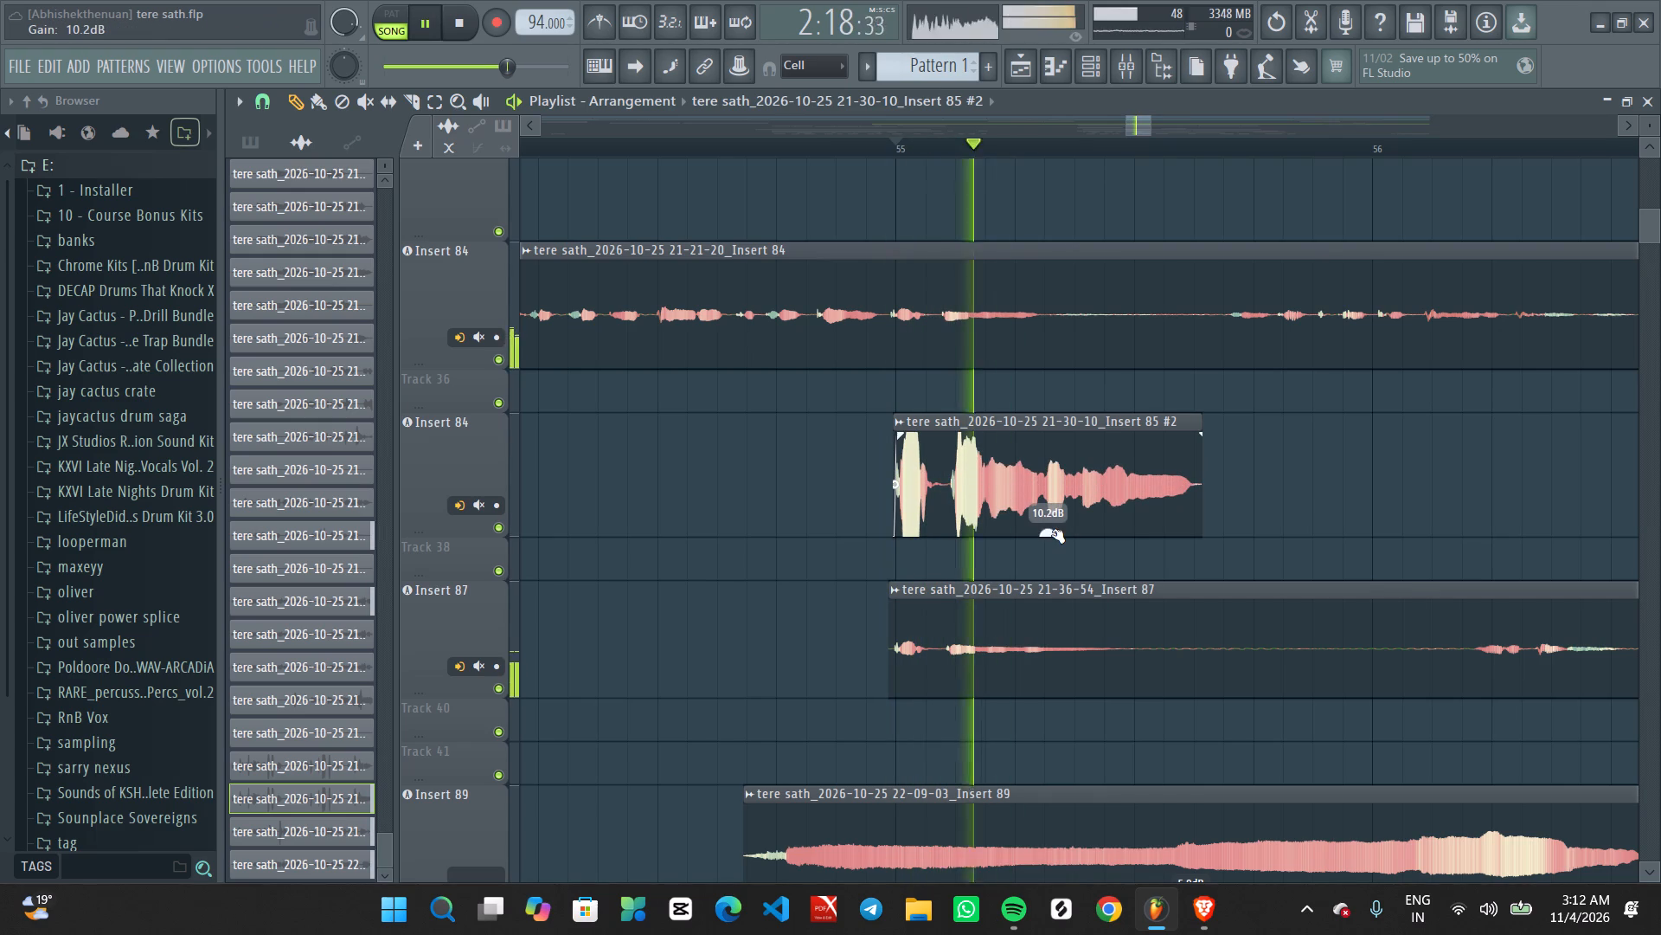
pyautogui.moveTo(1053, 533); pyautogui.dragTo(1056, 597)
pyautogui.press('space')
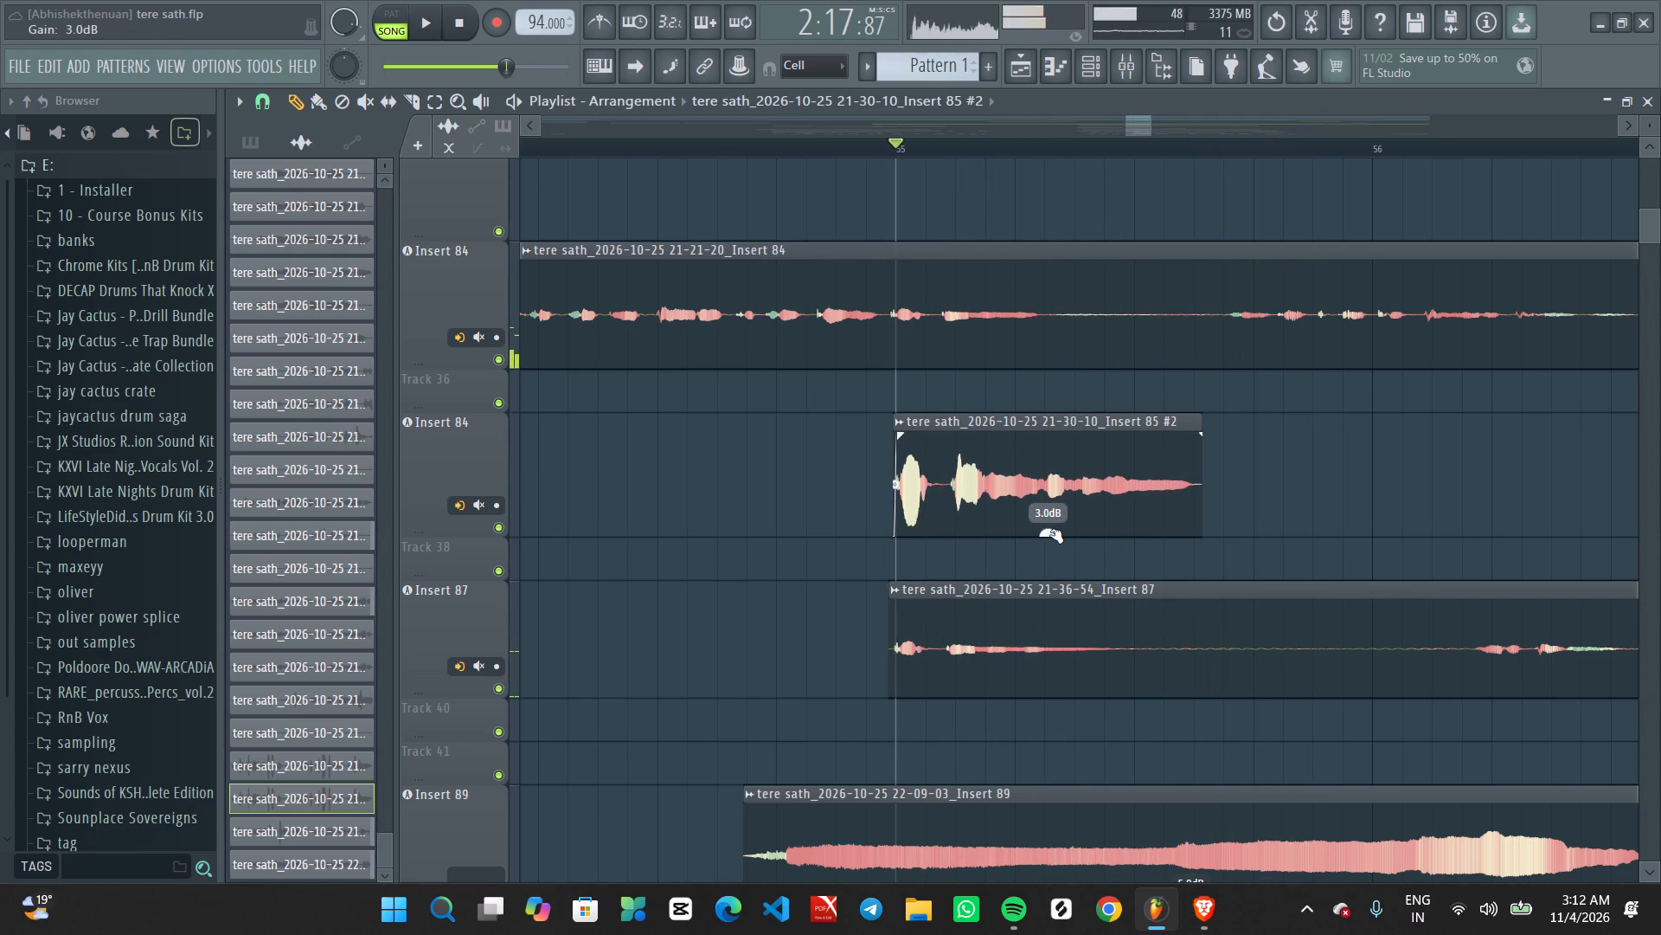
pyautogui.moveTo(1051, 533); pyautogui.dragTo(1053, 544)
# Listen through the arrangement from bar 55 to about bar 69 while looking over all the vocal tracks.
pyautogui.keyDown('ctrl'); pyautogui.scroll(-7, 1072, 526); pyautogui.keyUp('ctrl')
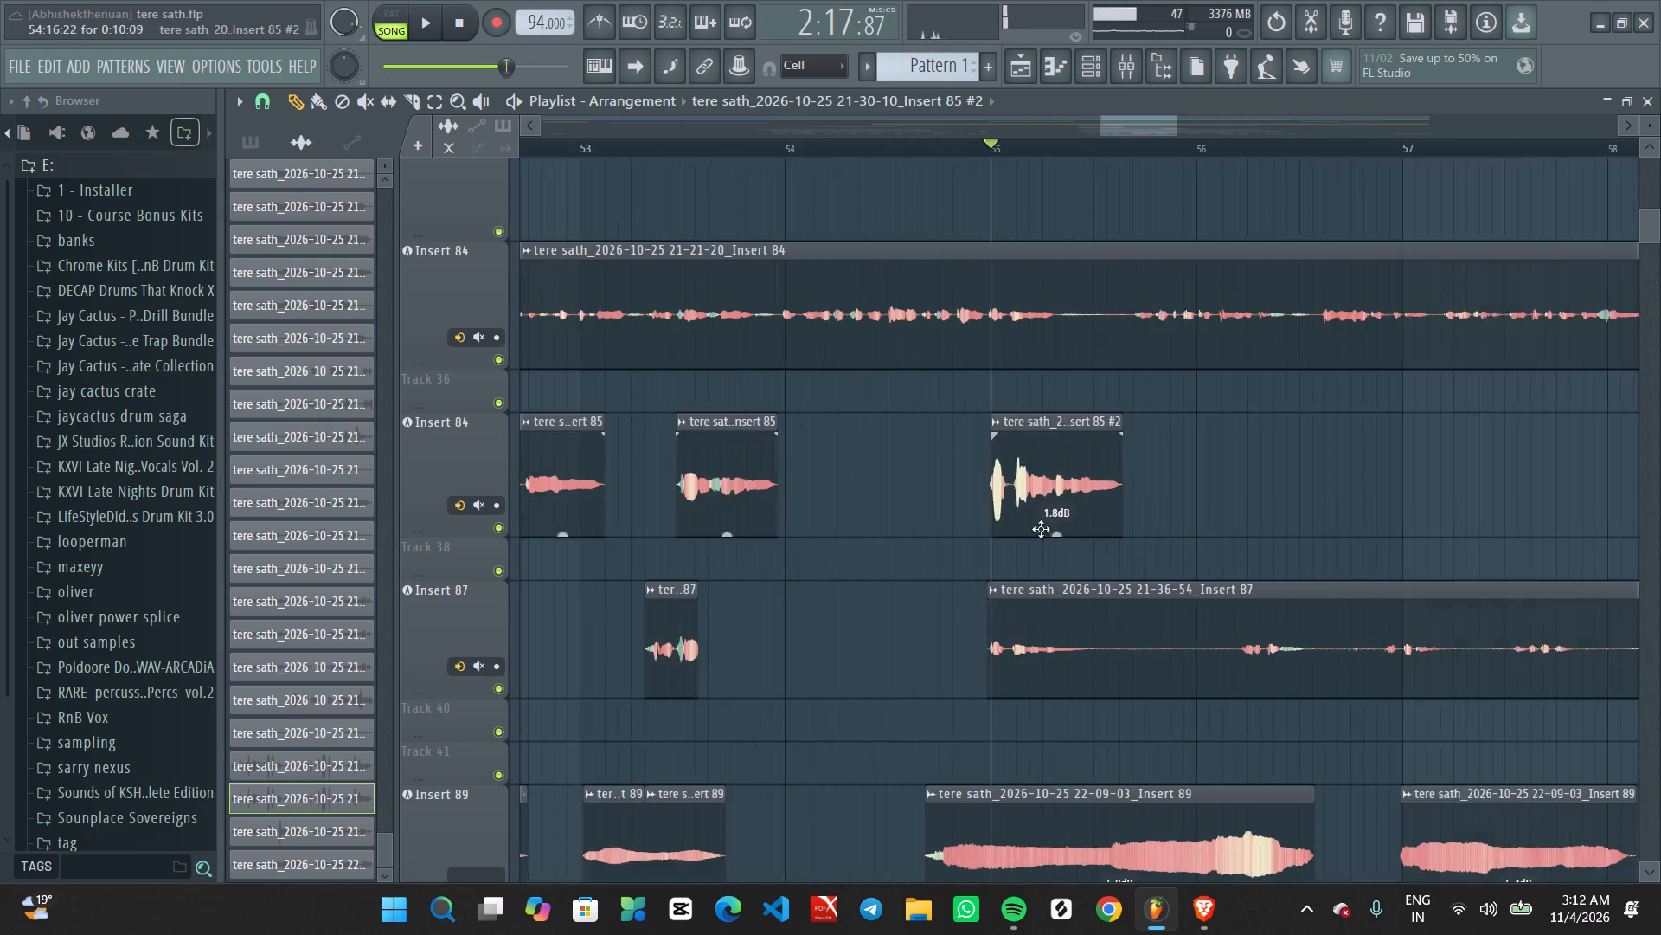
pyautogui.keyDown('ctrl'); pyautogui.scroll(-1, 1041, 529); pyautogui.keyUp('ctrl')
pyautogui.hotkey('ctrl', 'space')
pyautogui.keyDown('ctrl'); pyautogui.click(1128, 522); pyautogui.keyUp('ctrl')
pyautogui.keyDown('ctrl'); pyautogui.scroll(-7, 1143, 514); pyautogui.keyUp('ctrl')
pyautogui.keyDown('ctrl'); pyautogui.scroll(1, 1162, 520); pyautogui.keyUp('ctrl')
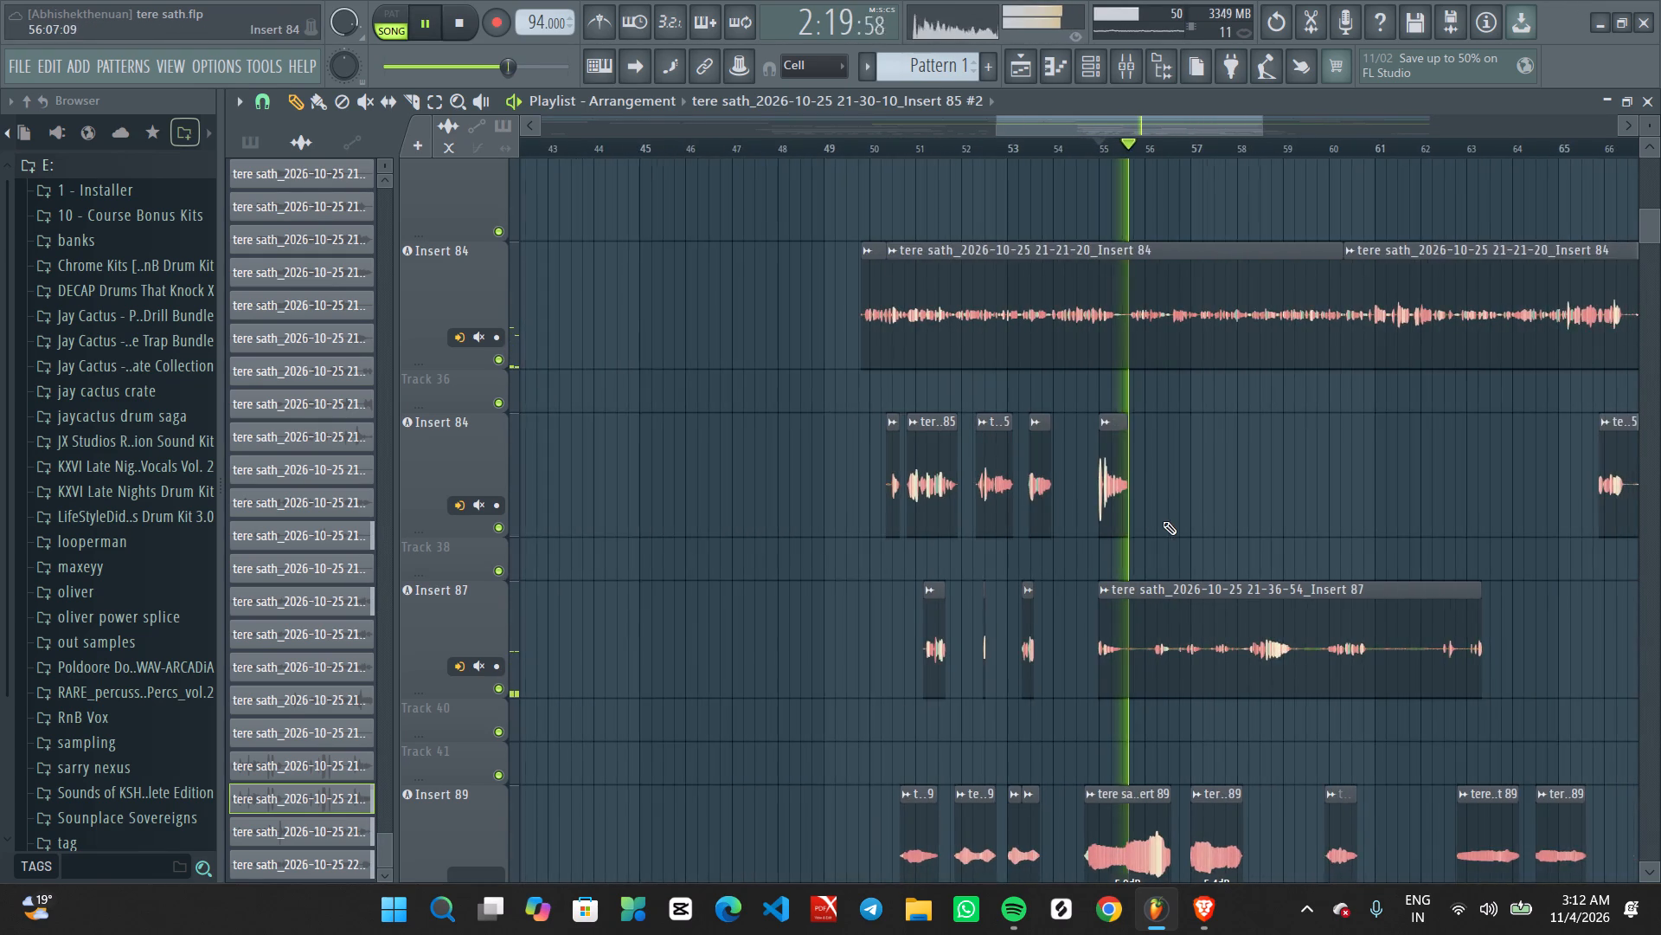
pyautogui.keyDown('ctrl'); pyautogui.scroll(1, 1163, 521); pyautogui.keyUp('ctrl')
pyautogui.keyDown('alt'); pyautogui.scroll(-8, 1179, 526); pyautogui.keyUp('alt')
pyautogui.keyDown('ctrl'); pyautogui.scroll(2, 1183, 531); pyautogui.keyUp('ctrl')
pyautogui.keyDown('ctrl'); pyautogui.scroll(-8, 1183, 531); pyautogui.keyUp('ctrl')
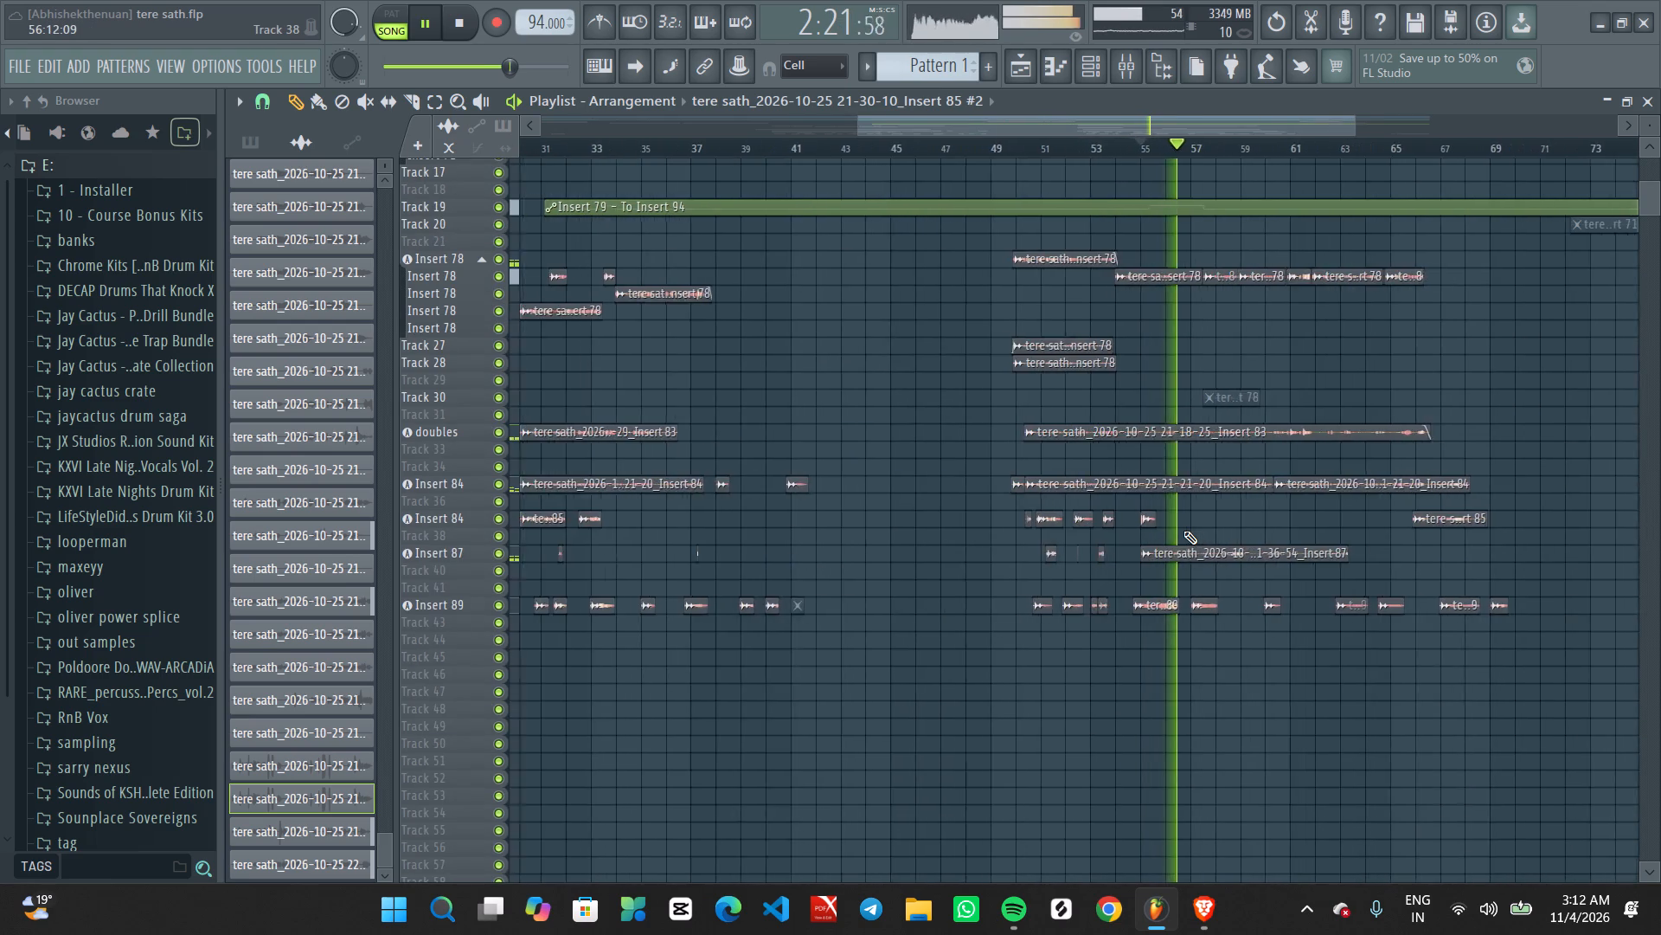
pyautogui.keyDown('ctrl'); pyautogui.scroll(-5, 1183, 531); pyautogui.keyUp('ctrl')
pyautogui.keyDown('ctrl'); pyautogui.scroll(7, 1202, 538); pyautogui.keyUp('ctrl')
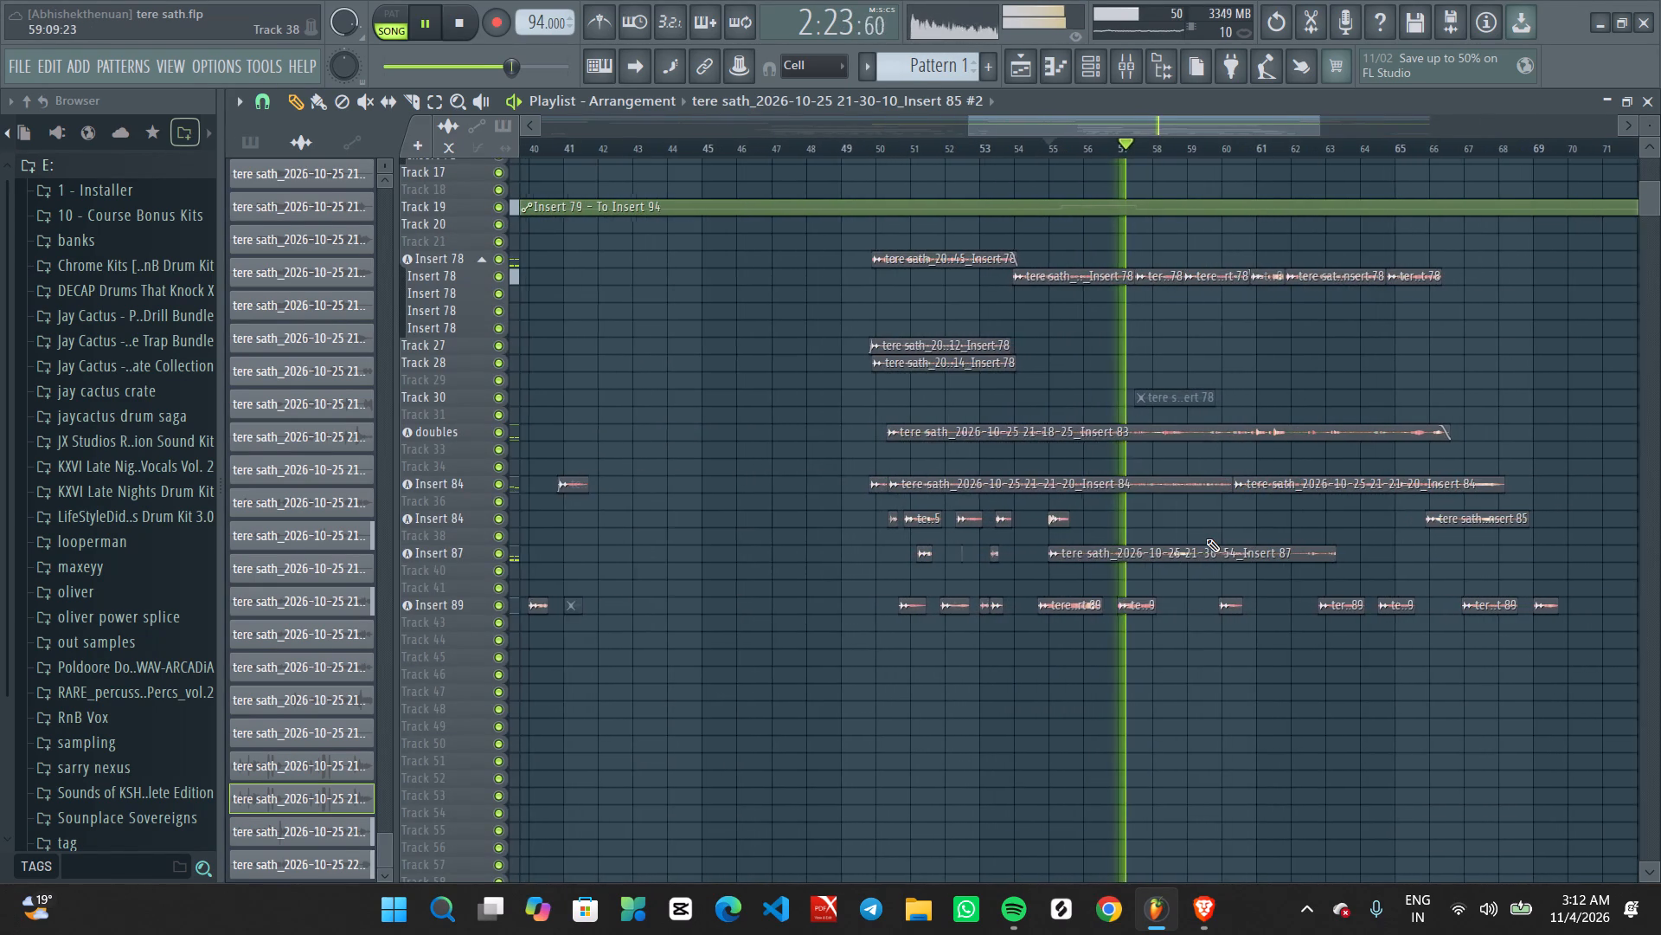
pyautogui.keyDown('ctrl'); pyautogui.scroll(-7, 1206, 538); pyautogui.keyUp('ctrl')
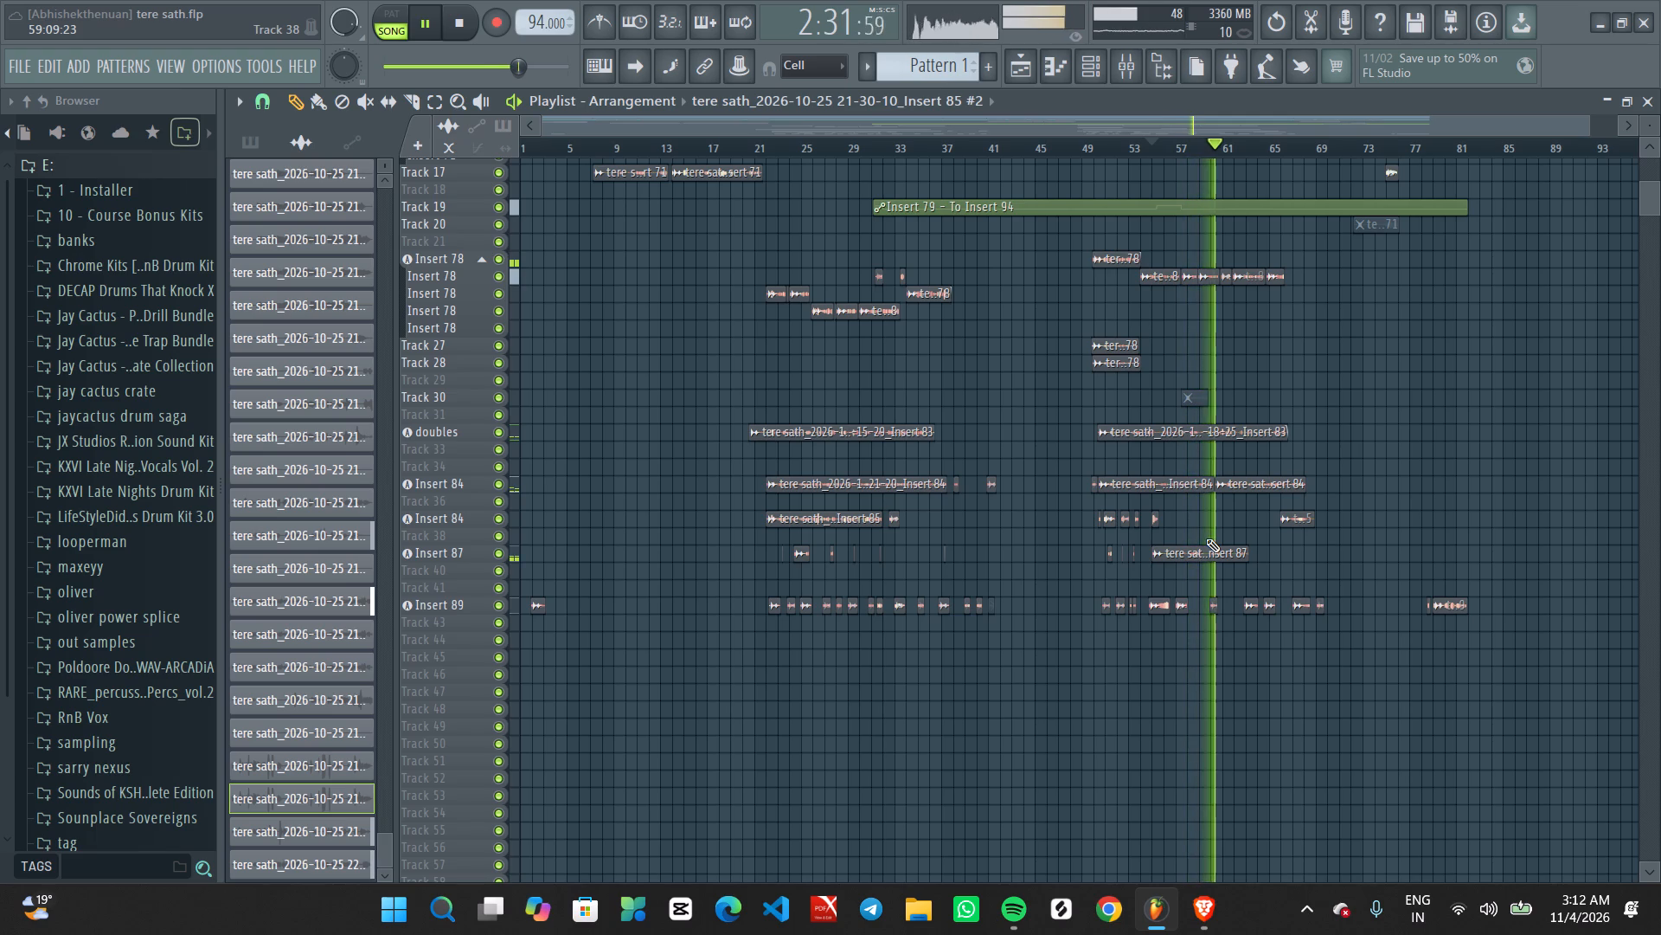
pyautogui.scroll(8, 1166, 573)
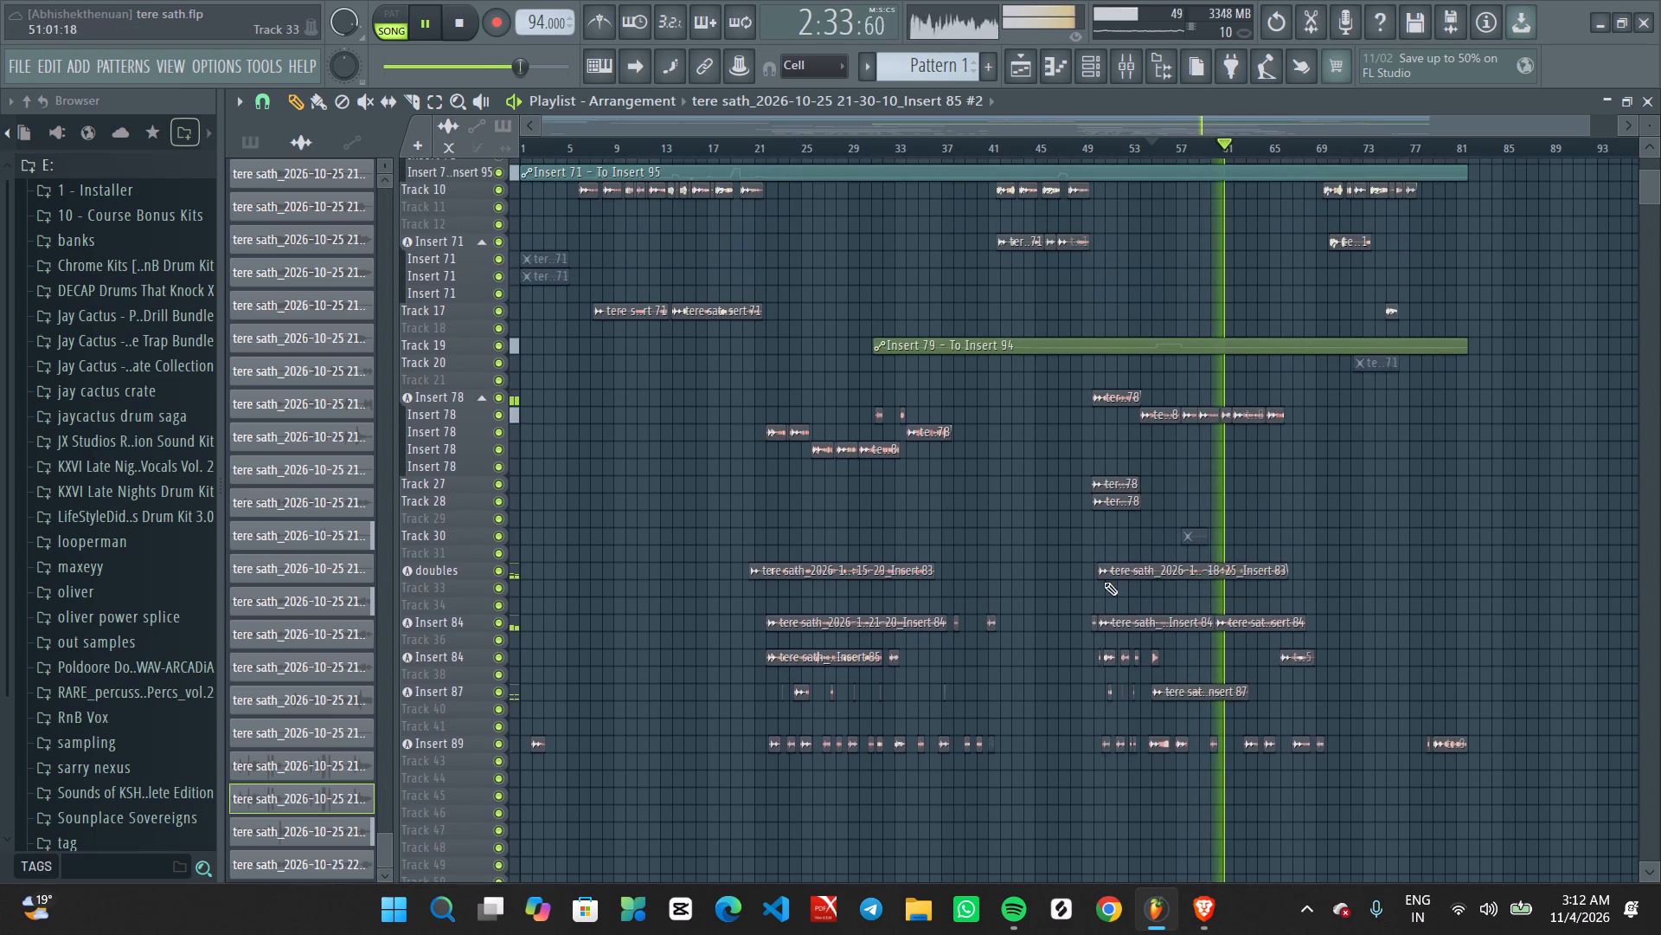
pyautogui.scroll(16, 1098, 584)
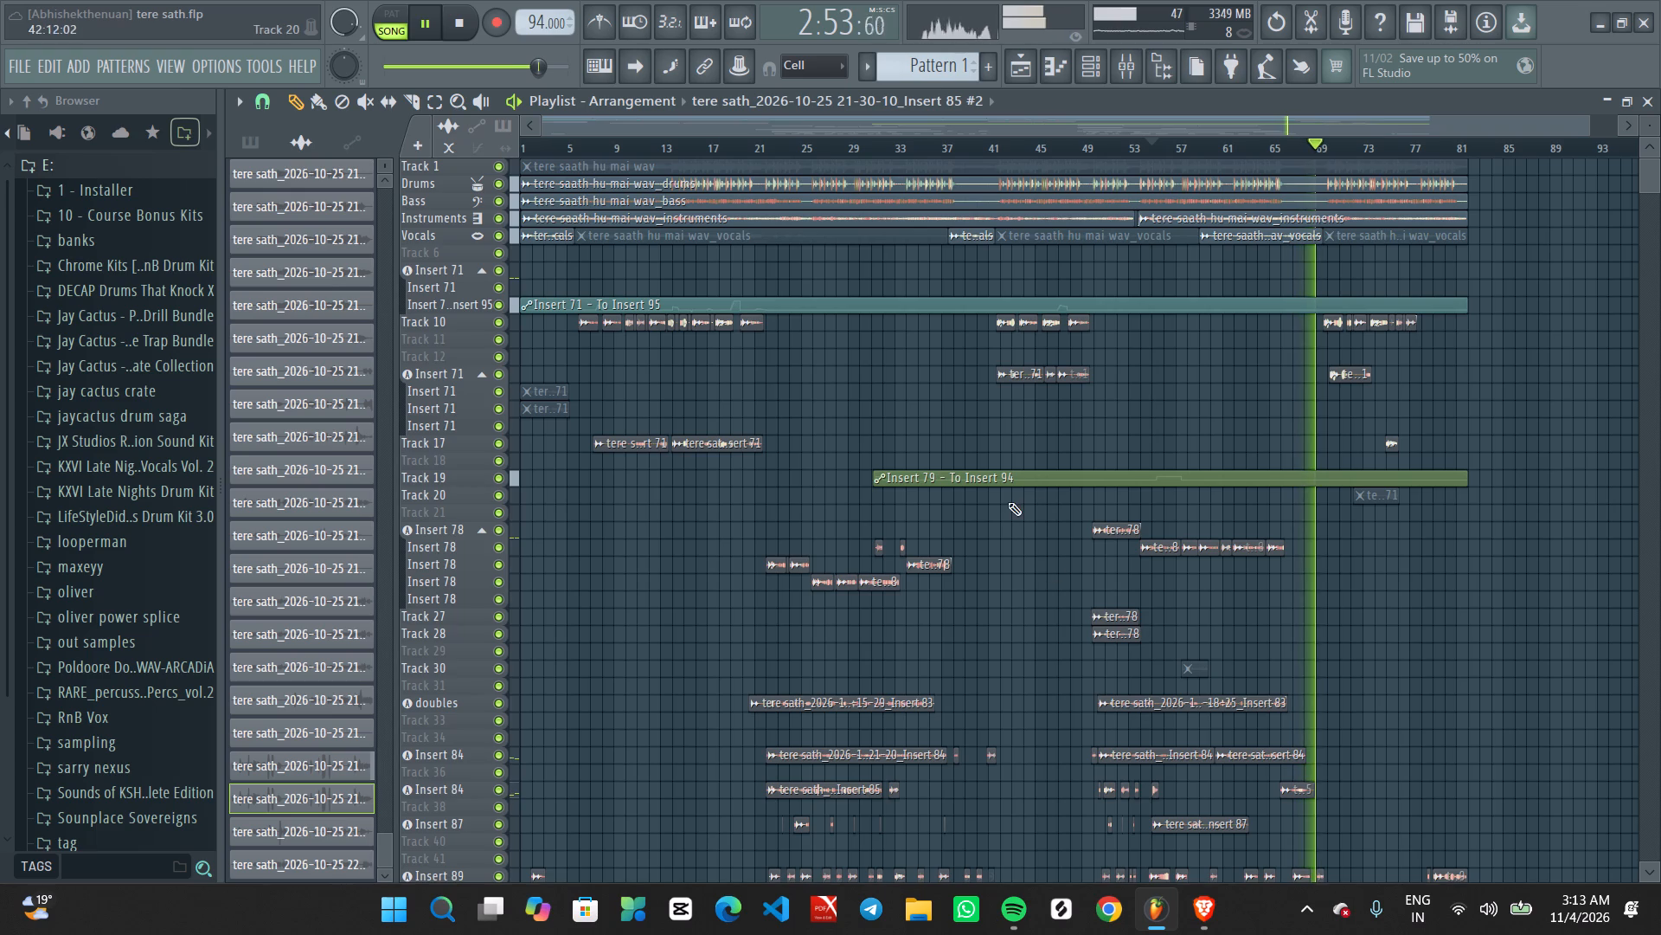
# Listen from about bar 66 and trim the end of the Insert 85 clip there back to about bar 67.
pyautogui.click(1281, 144)
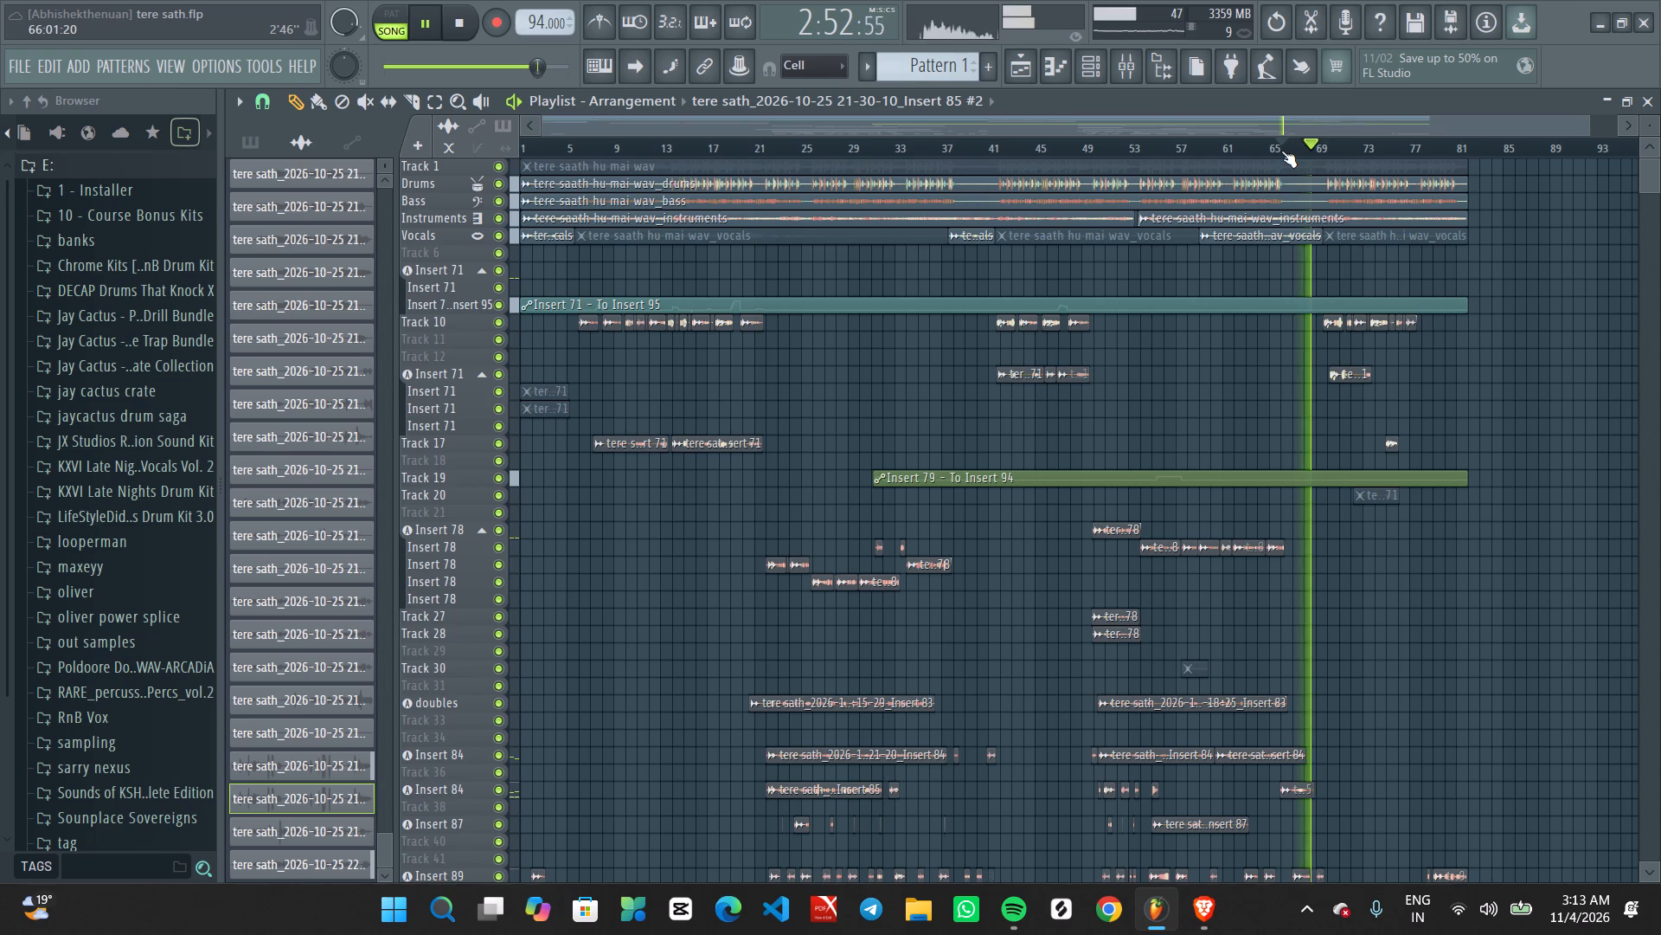
pyautogui.press('space')
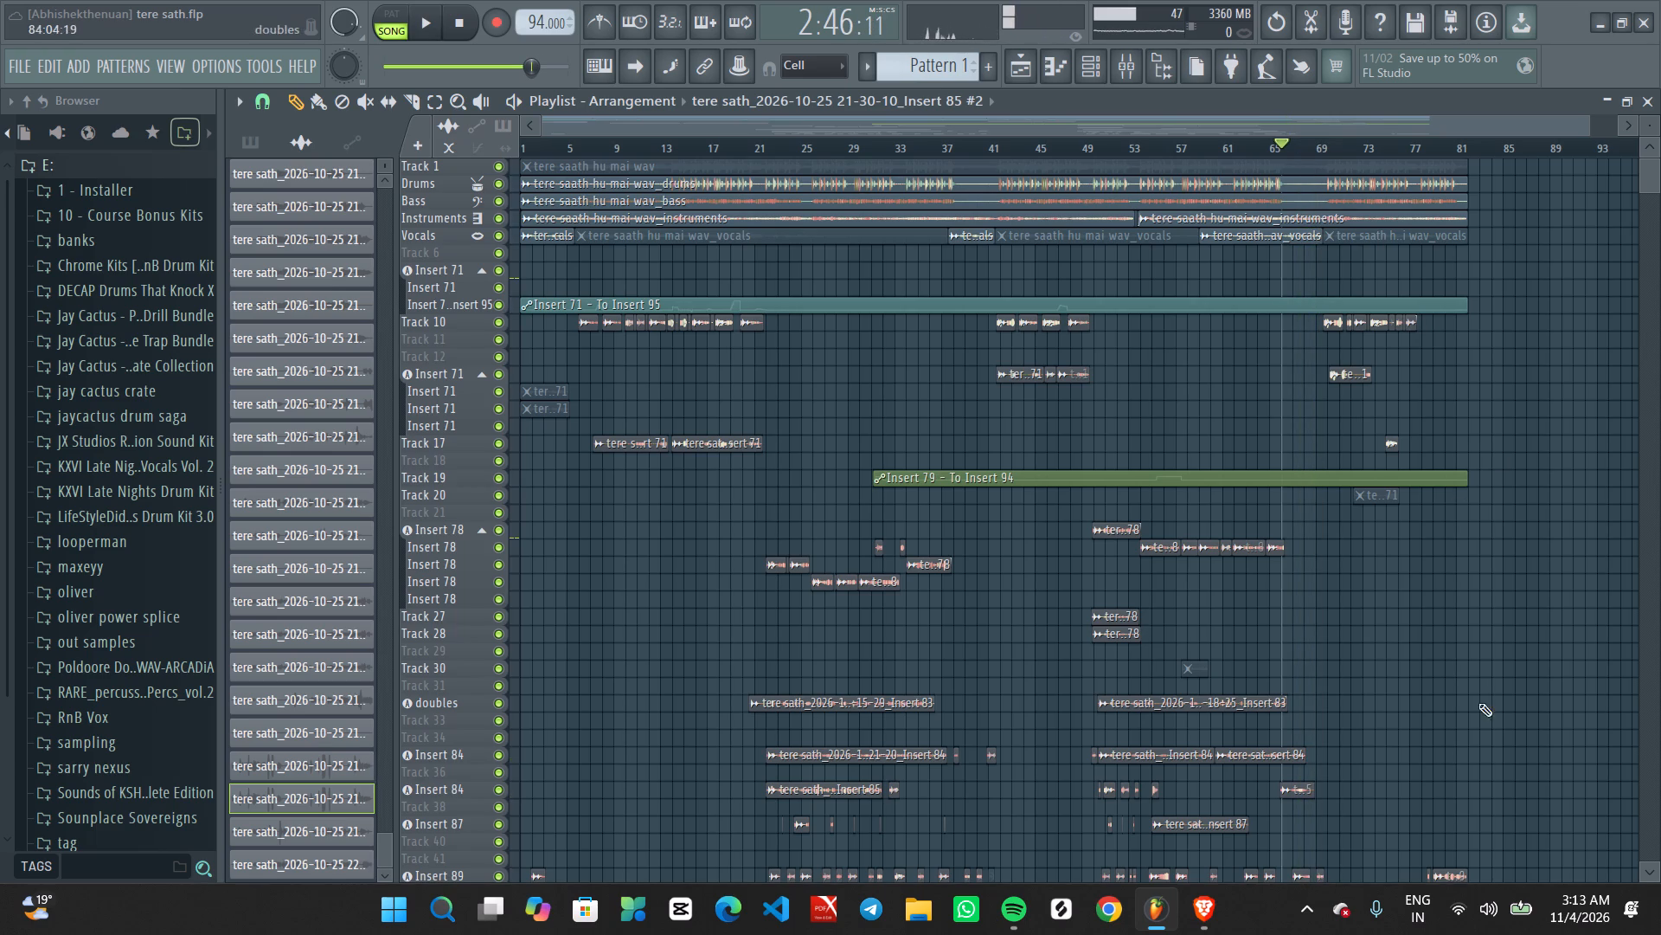
pyautogui.keyDown('alt'); pyautogui.scroll(6, 1368, 747); pyautogui.keyUp('alt')
pyautogui.keyDown('ctrl'); pyautogui.scroll(5, 1335, 808); pyautogui.keyUp('ctrl')
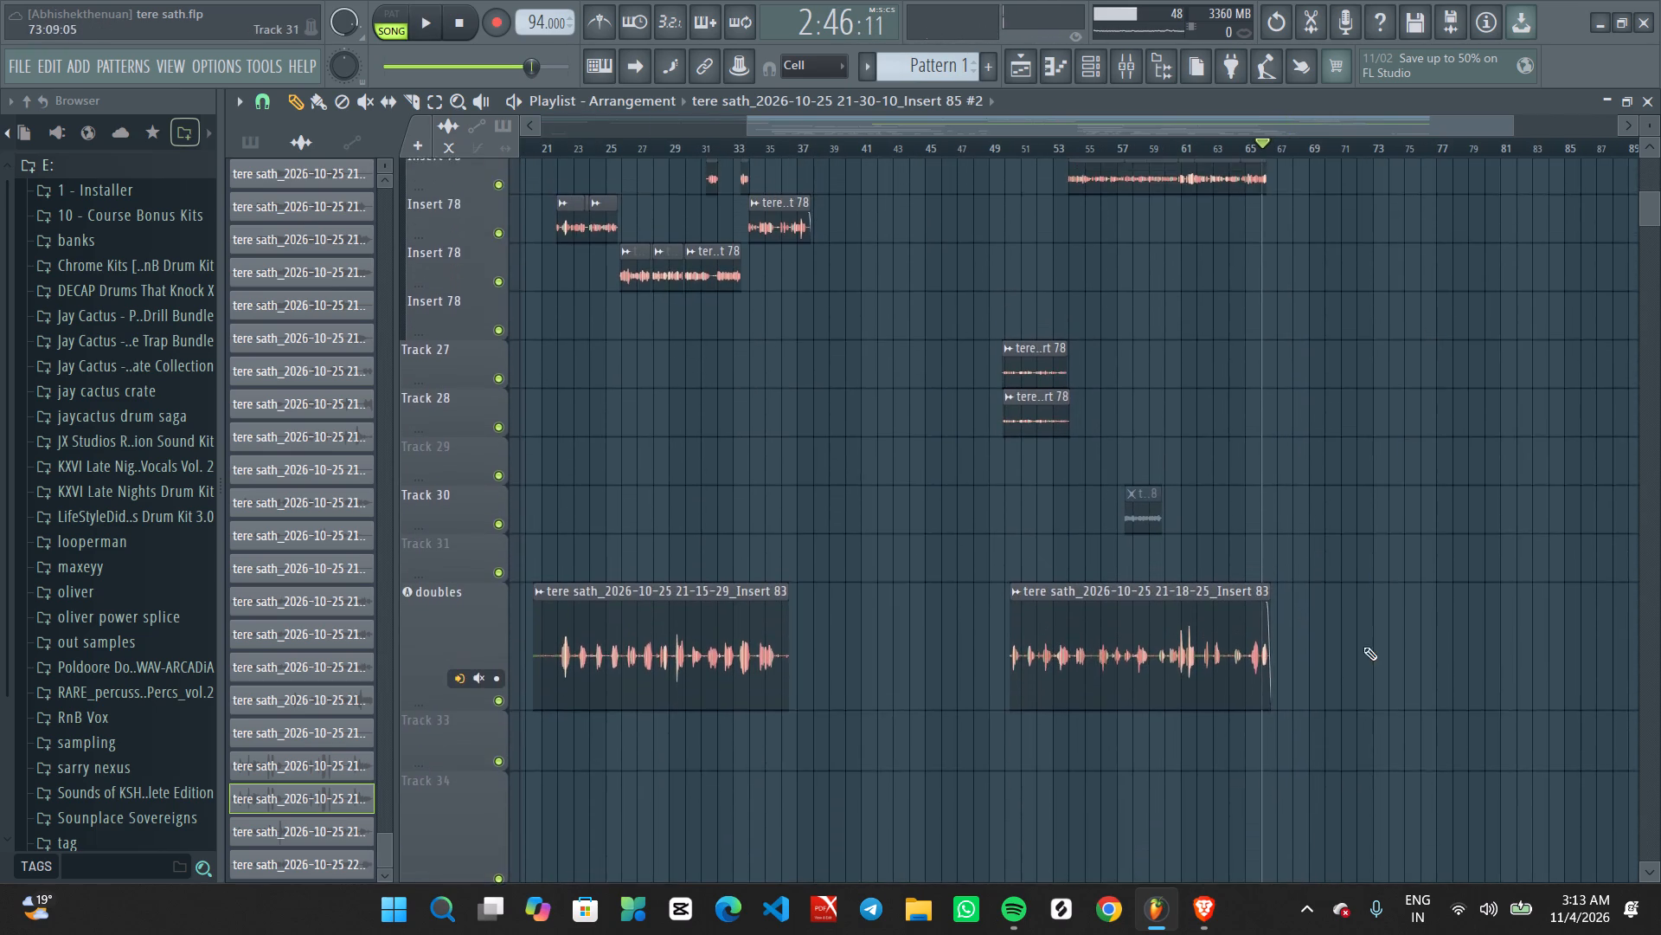
pyautogui.moveTo(1345, 738); pyautogui.dragTo(1353, 56, button='middle')
pyautogui.press('space')
pyautogui.keyDown('ctrl'); pyautogui.scroll(7, 1351, 703); pyautogui.keyUp('ctrl')
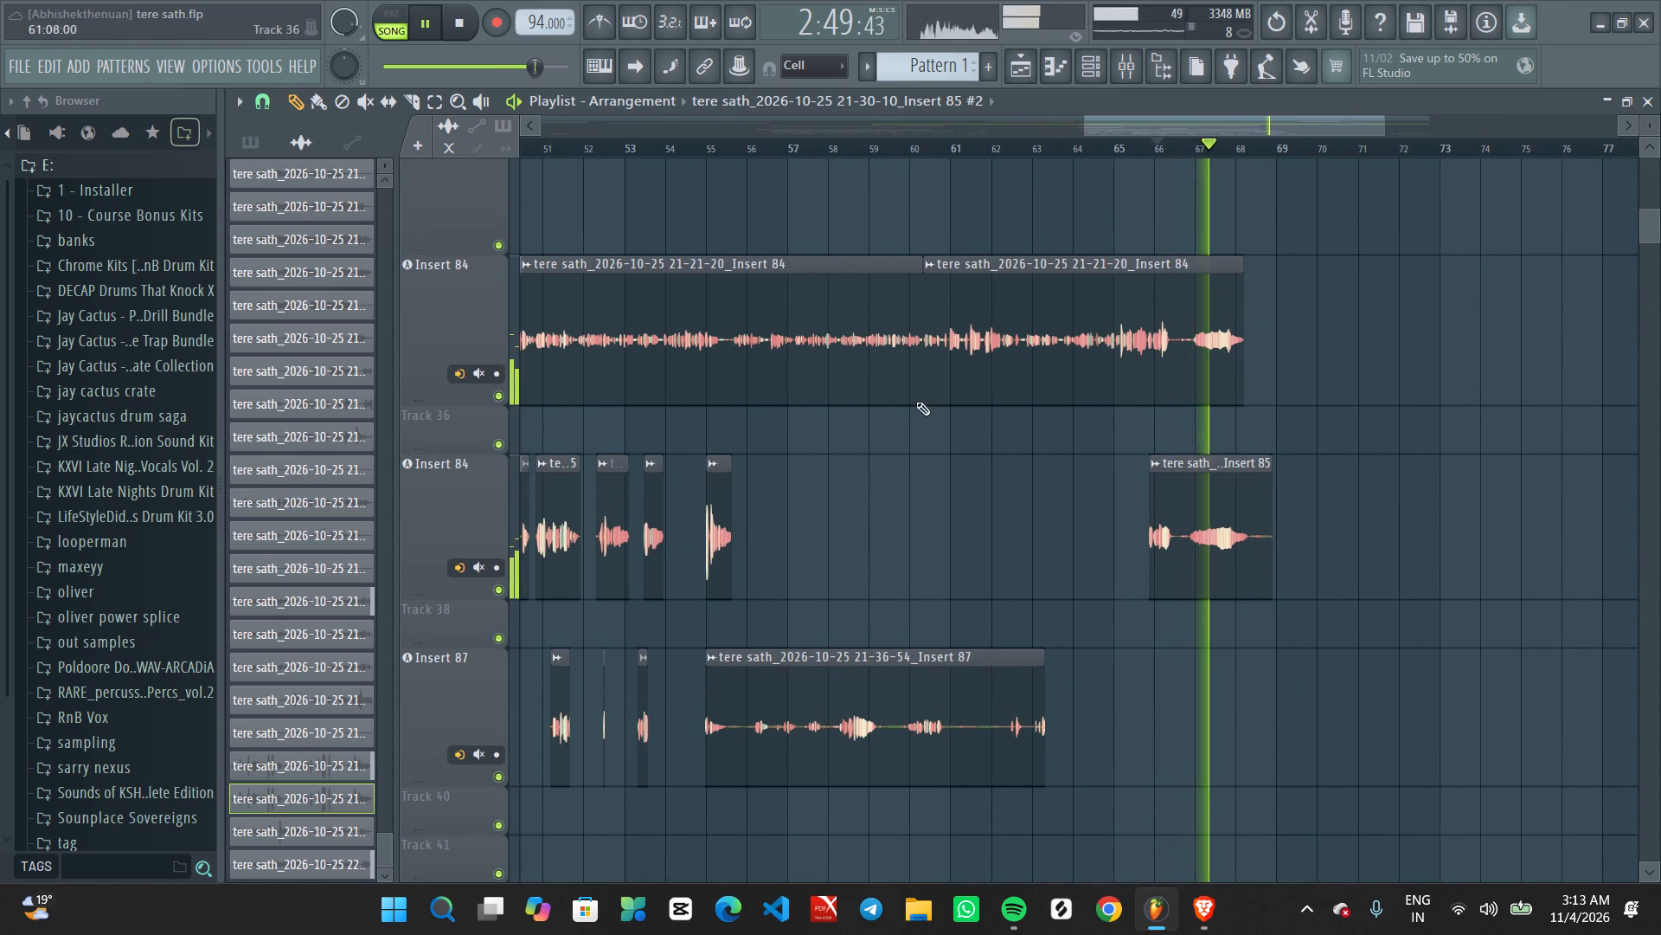
pyautogui.scroll(-9, 1053, 416)
pyautogui.press('space')
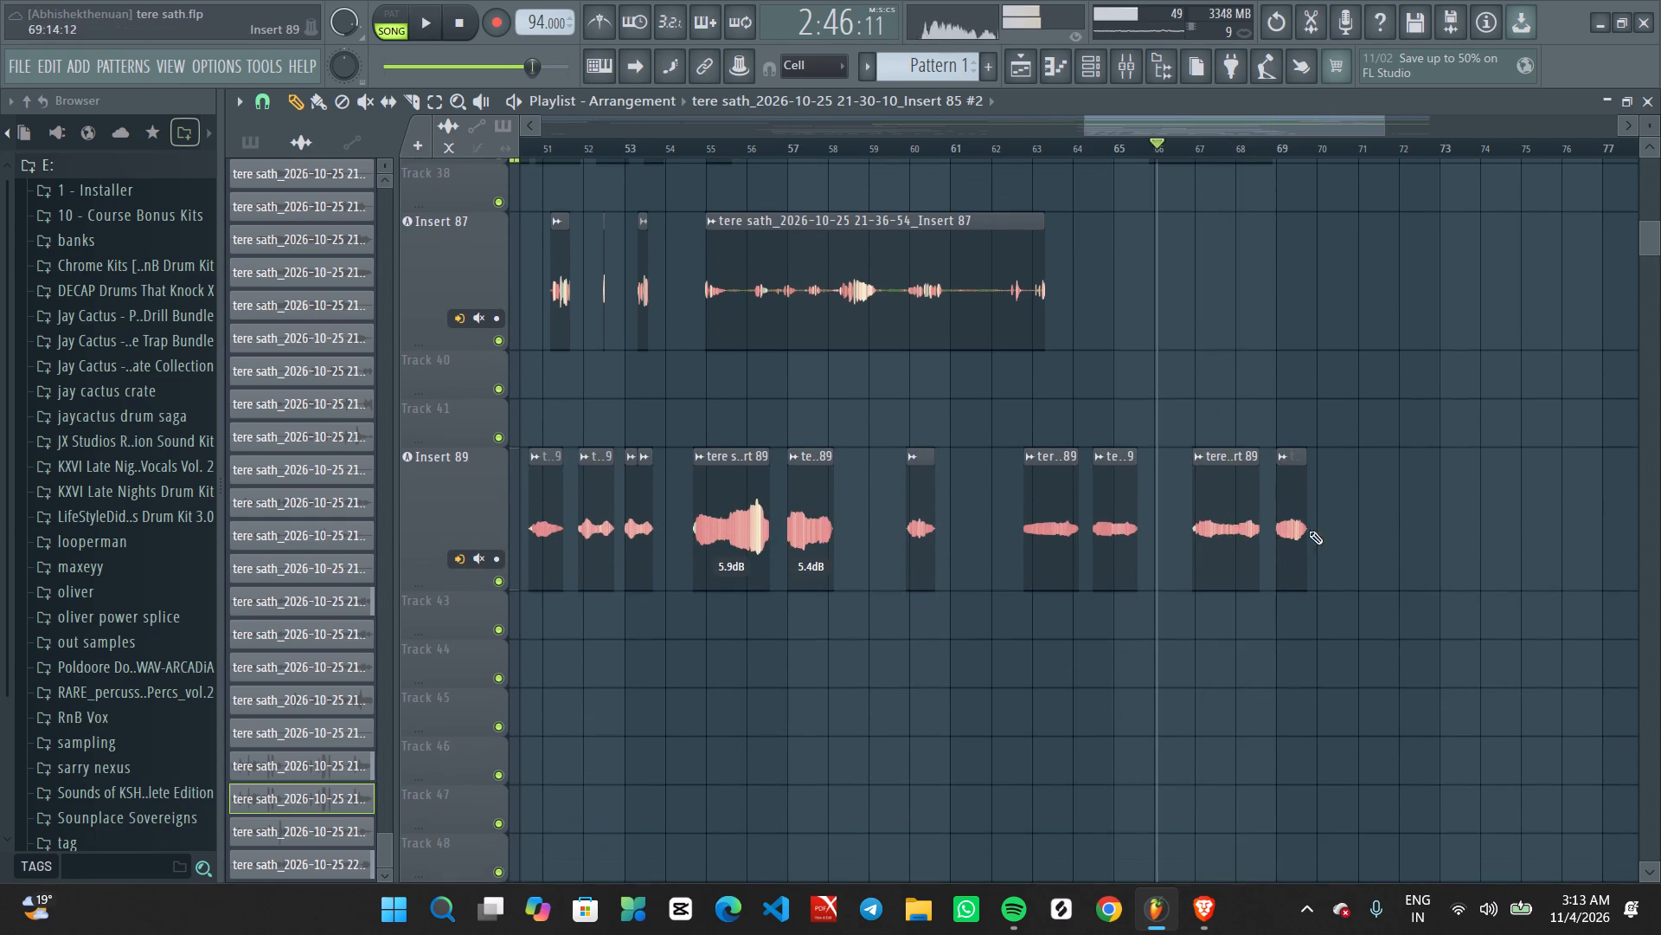
pyautogui.press('space')
pyautogui.keyDown('ctrl'); pyautogui.scroll(5, 1260, 518); pyautogui.keyUp('ctrl')
pyautogui.scroll(8, 1181, 471)
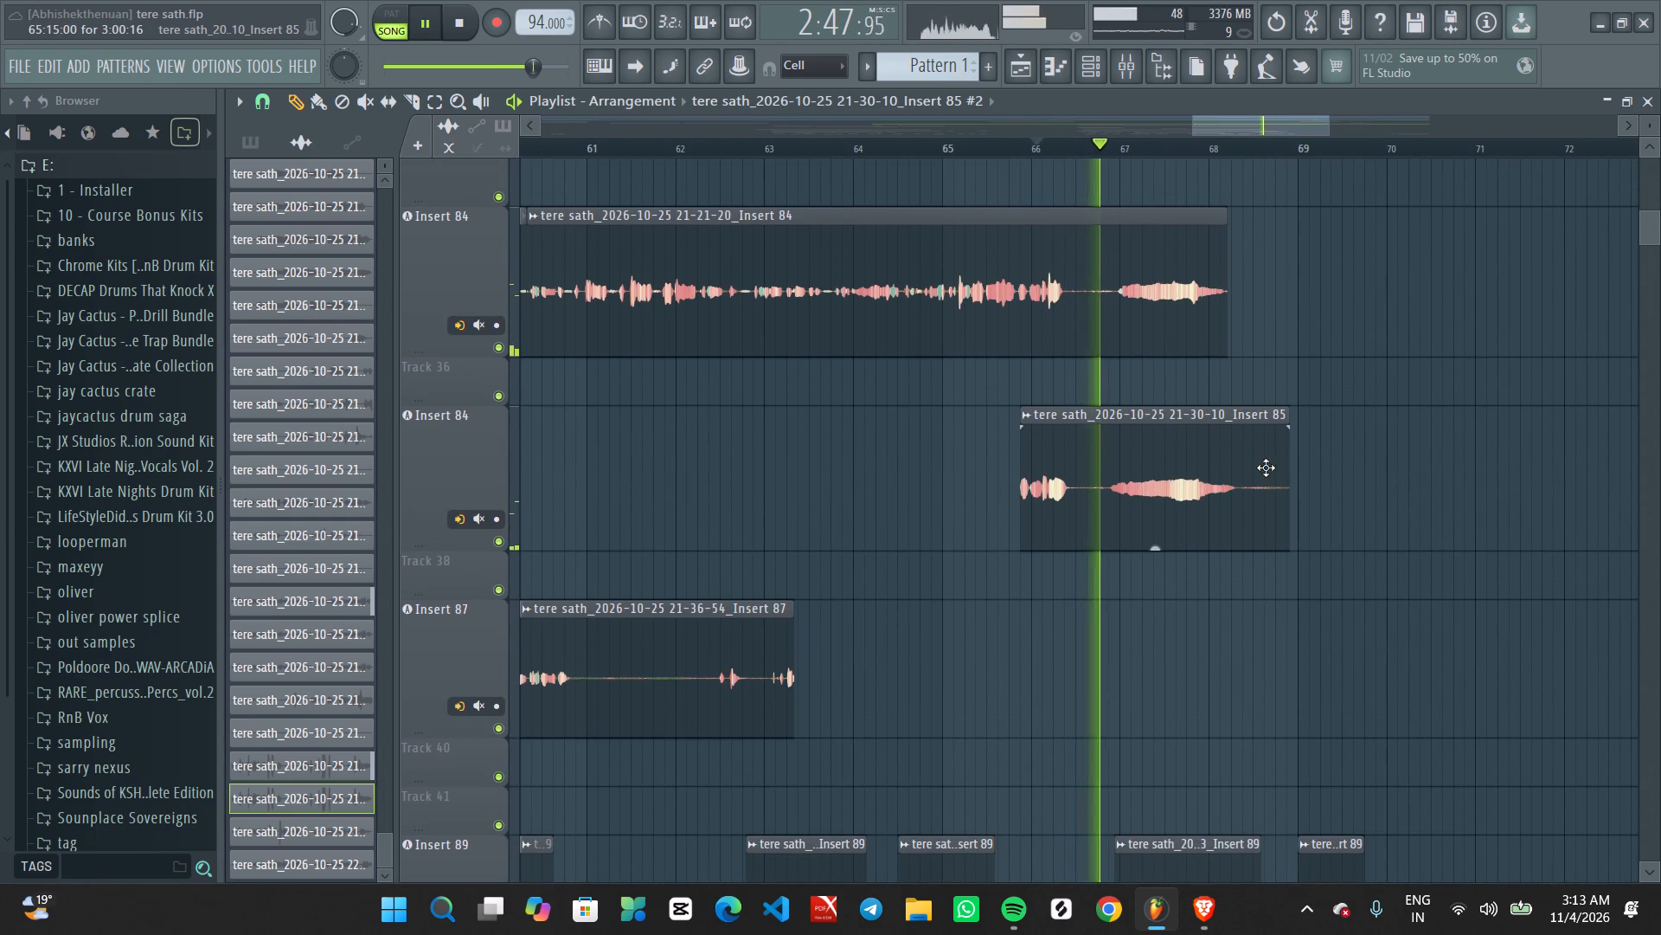
pyautogui.press('space')
pyautogui.moveTo(1287, 422); pyautogui.dragTo(1111, 426)
# Listen from the trimmed clip at bar 66 to the end of the arrangement while looking over all the vocal tracks.
pyautogui.press('space')
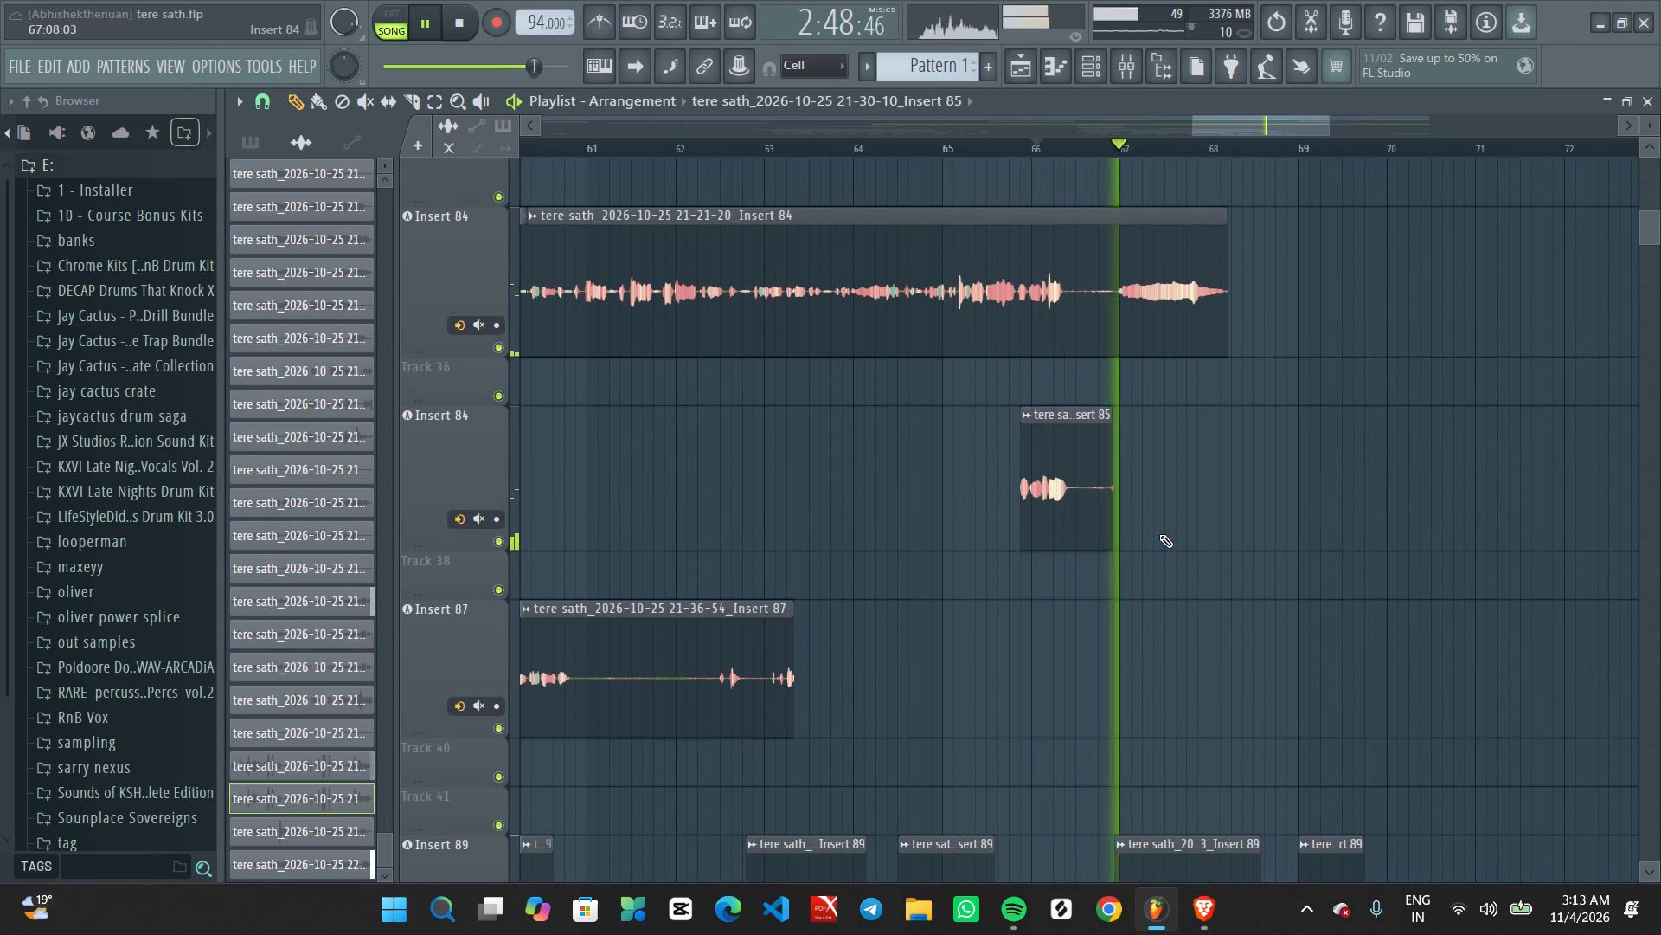
pyautogui.scroll(-8, 1168, 535)
pyautogui.scroll(9, 1205, 519)
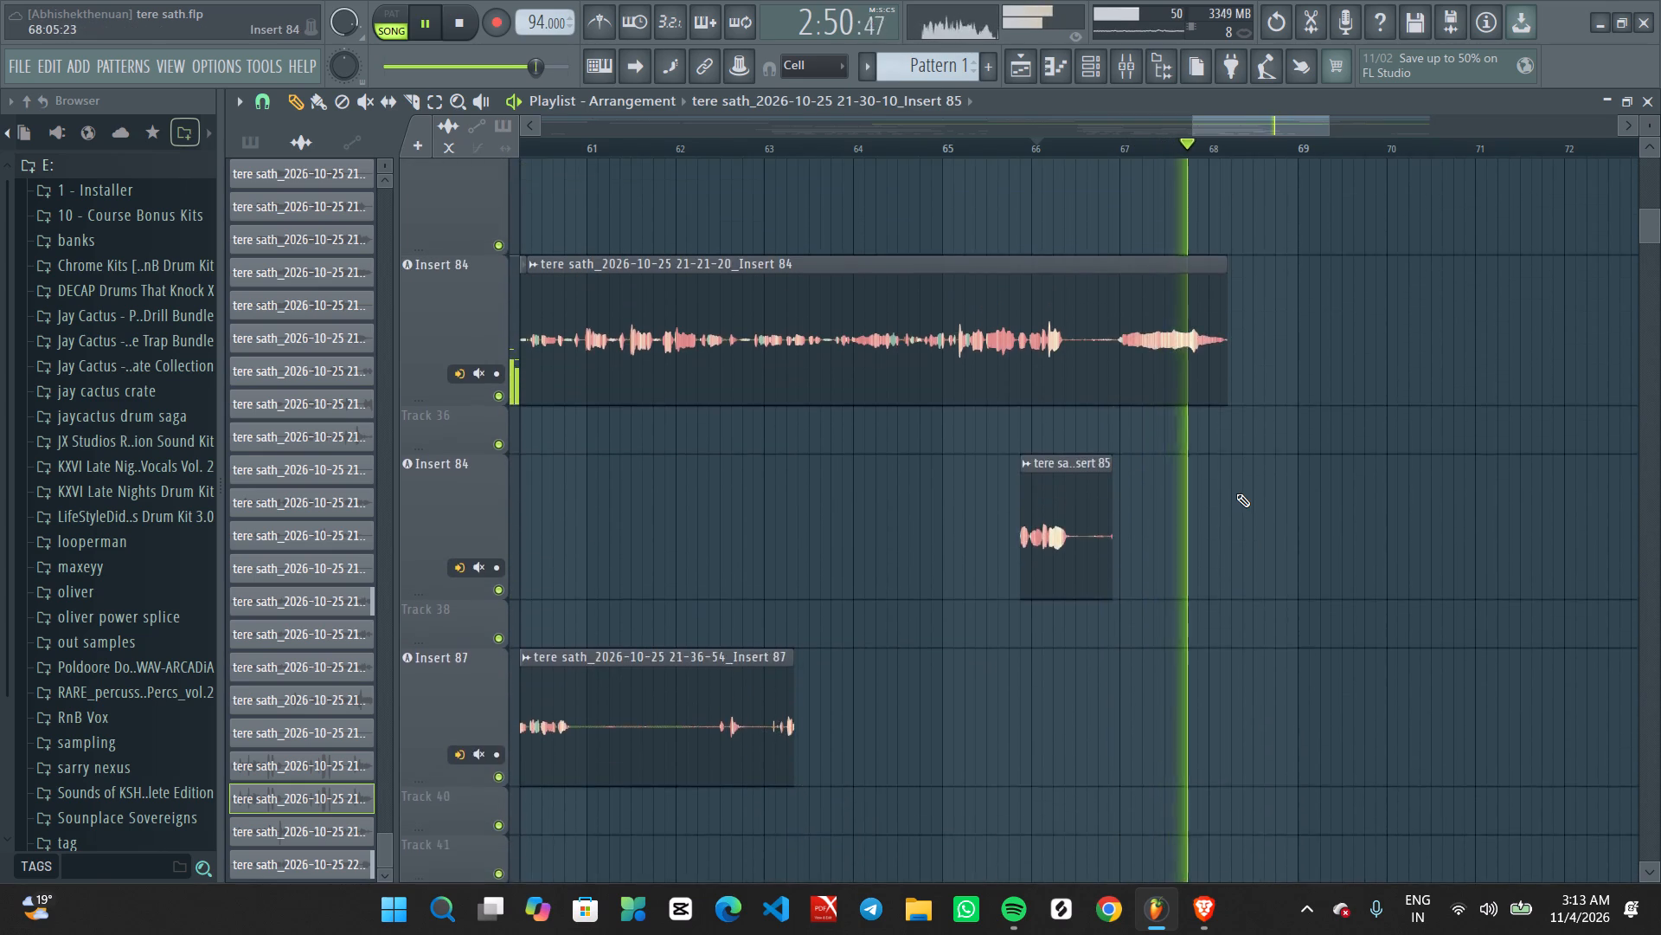
pyautogui.scroll(1, 1236, 493)
pyautogui.keyDown('ctrl'); pyautogui.scroll(-18, 1223, 379); pyautogui.keyUp('ctrl')
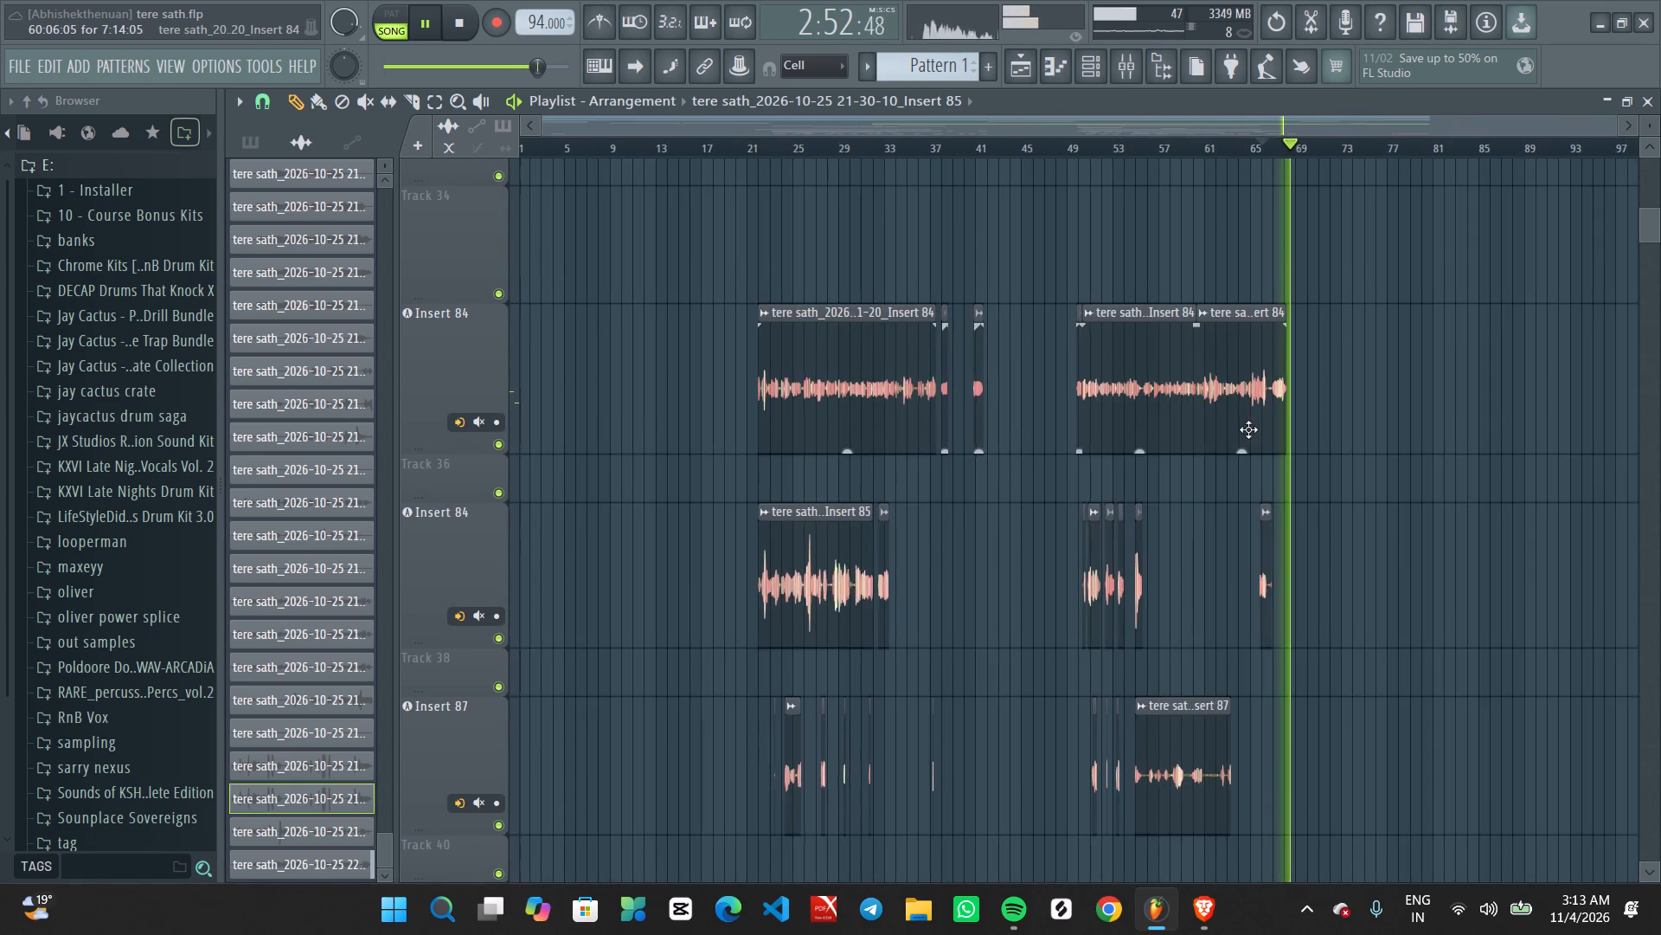
pyautogui.keyDown('ctrl'); pyautogui.scroll(-6, 1252, 429); pyautogui.keyUp('ctrl')
pyautogui.scroll(7, 1407, 544)
pyautogui.scroll(16, 1311, 532)
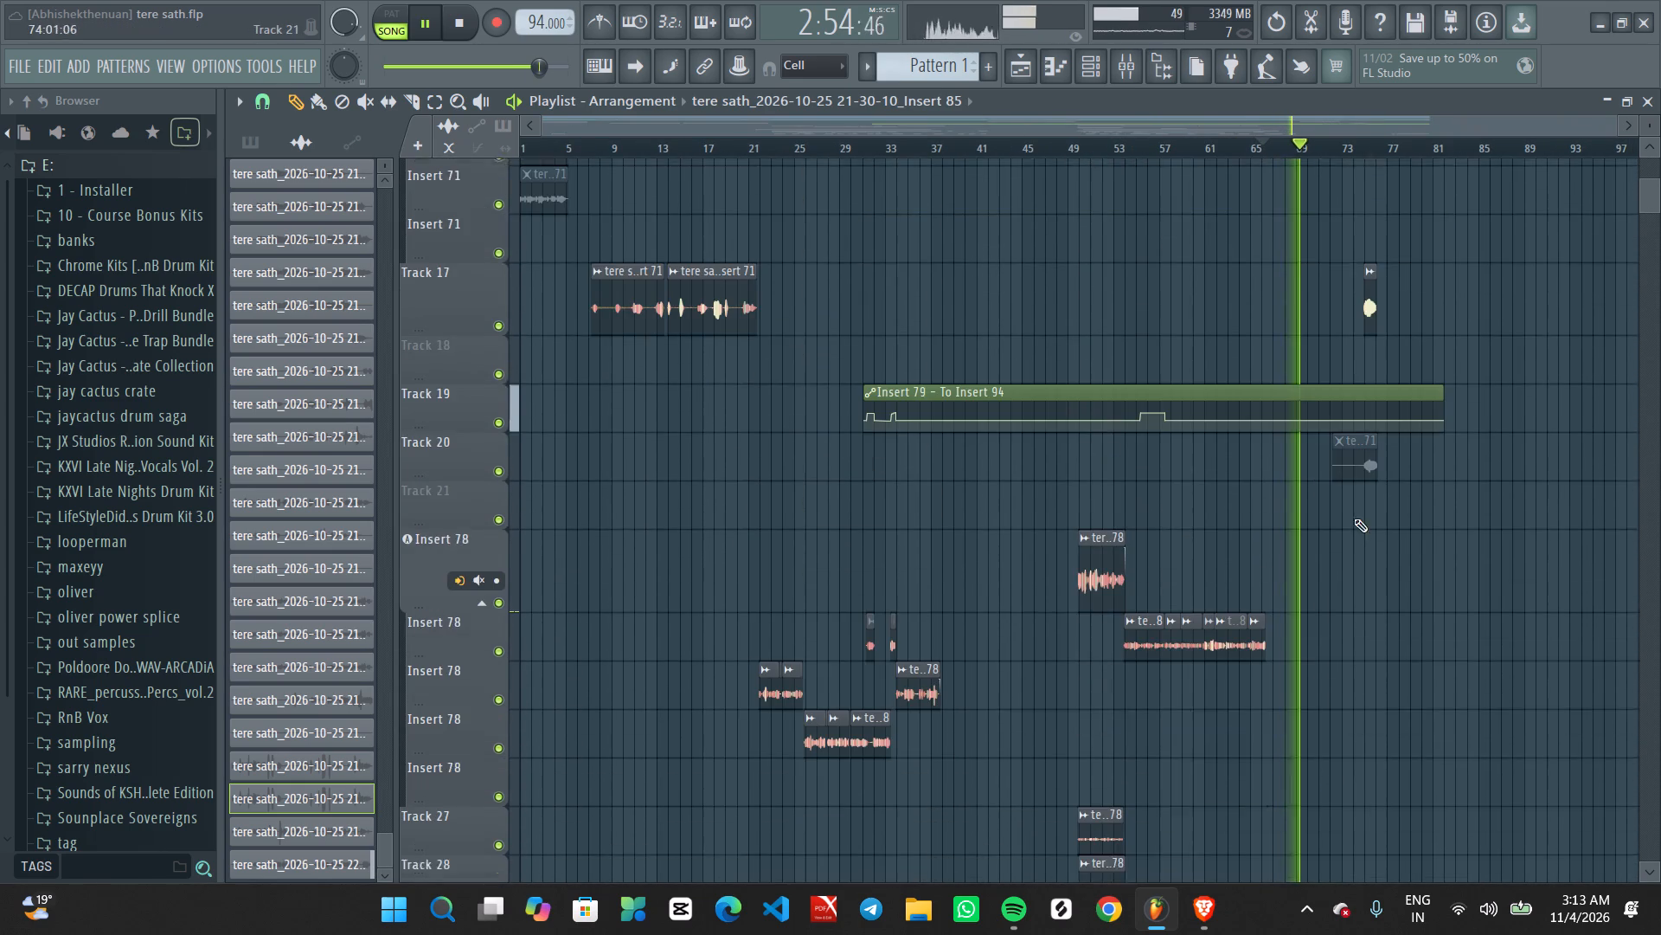
pyautogui.scroll(-8, 1655, 131)
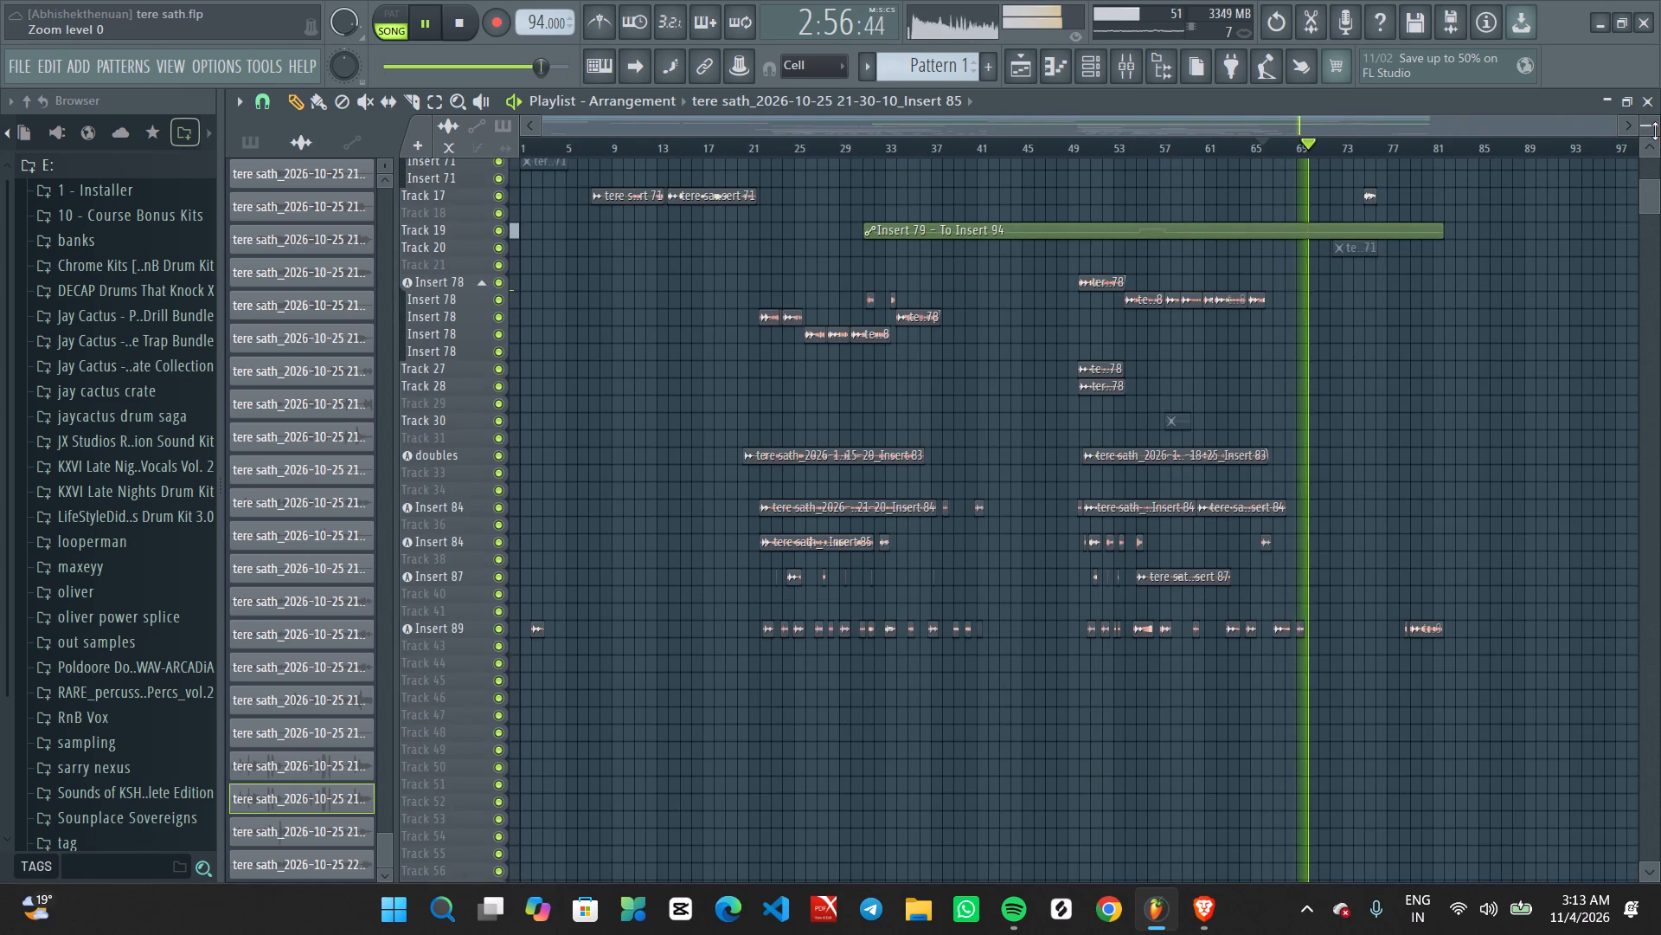
pyautogui.scroll(-6, 1655, 131)
pyautogui.scroll(3, 1358, 473)
pyautogui.scroll(-1, 1347, 490)
pyautogui.scroll(6, 1343, 498)
pyautogui.scroll(-1, 1339, 494)
pyautogui.scroll(11, 1339, 494)
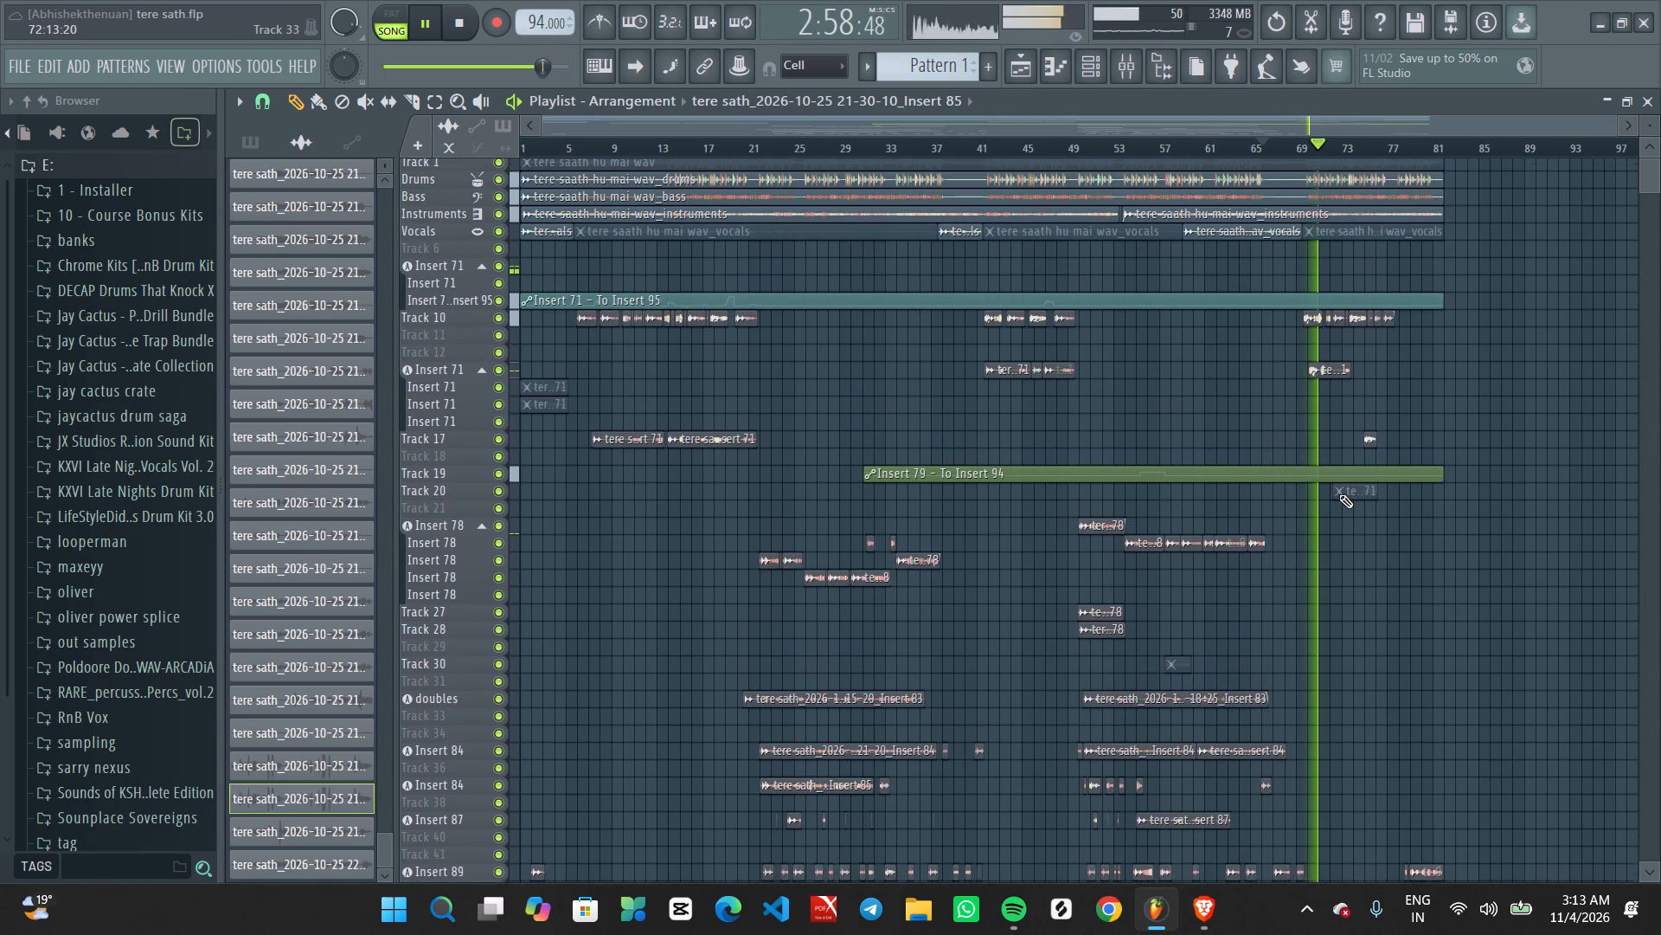
pyautogui.scroll(2, 1339, 494)
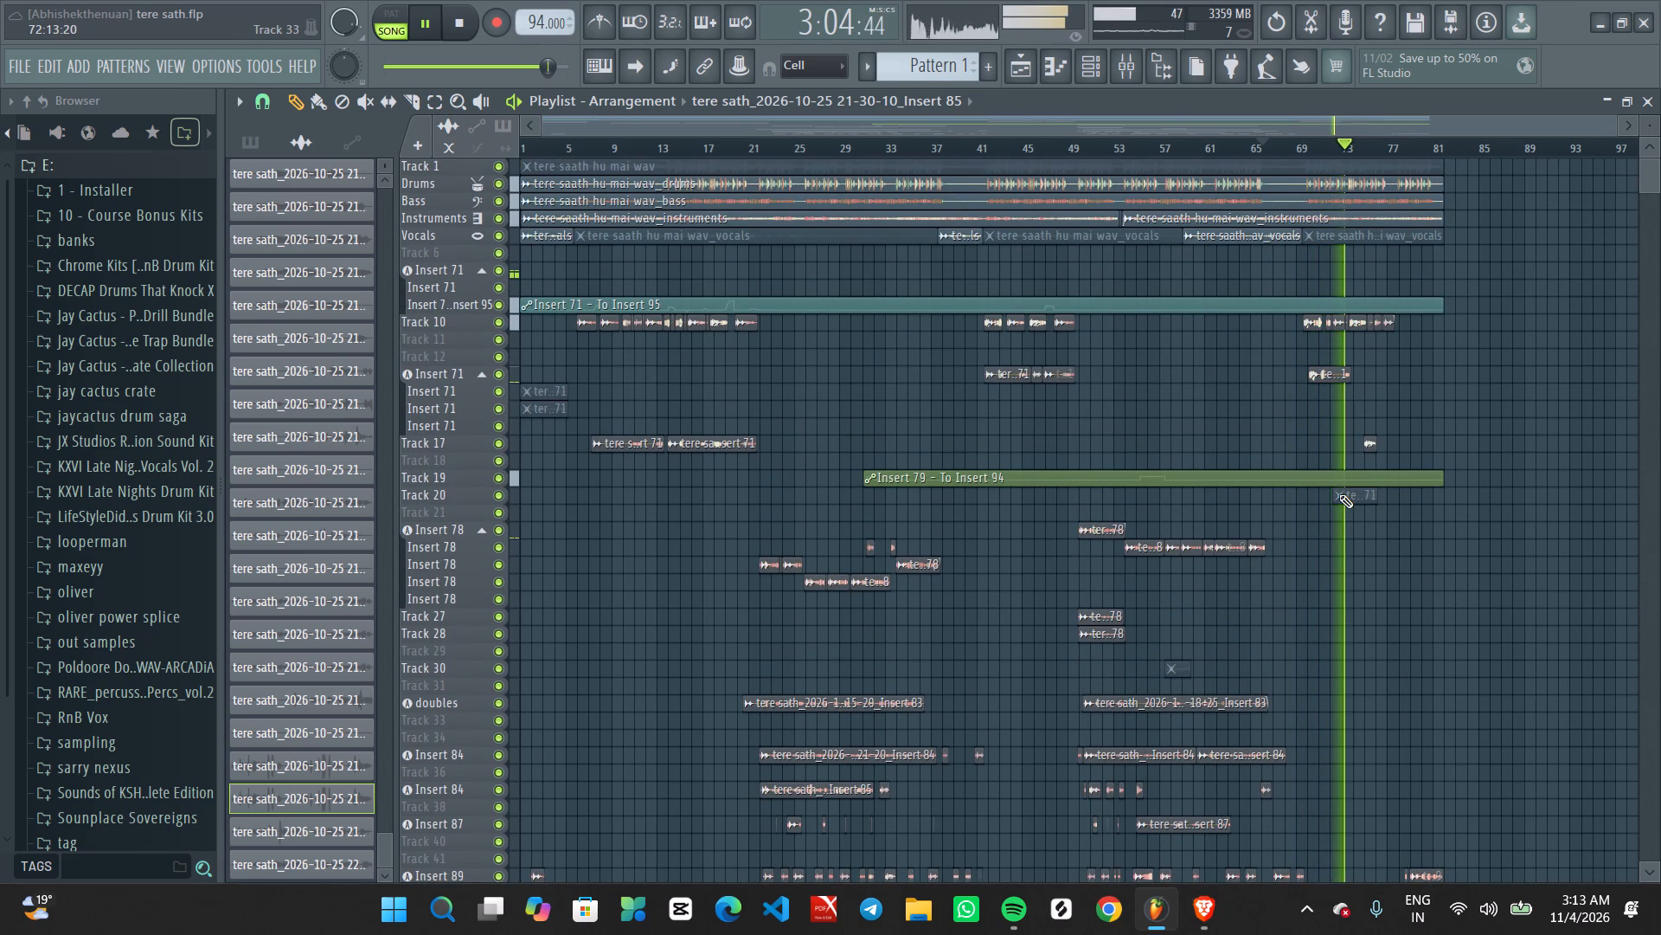
pyautogui.scroll(-12, 1278, 506)
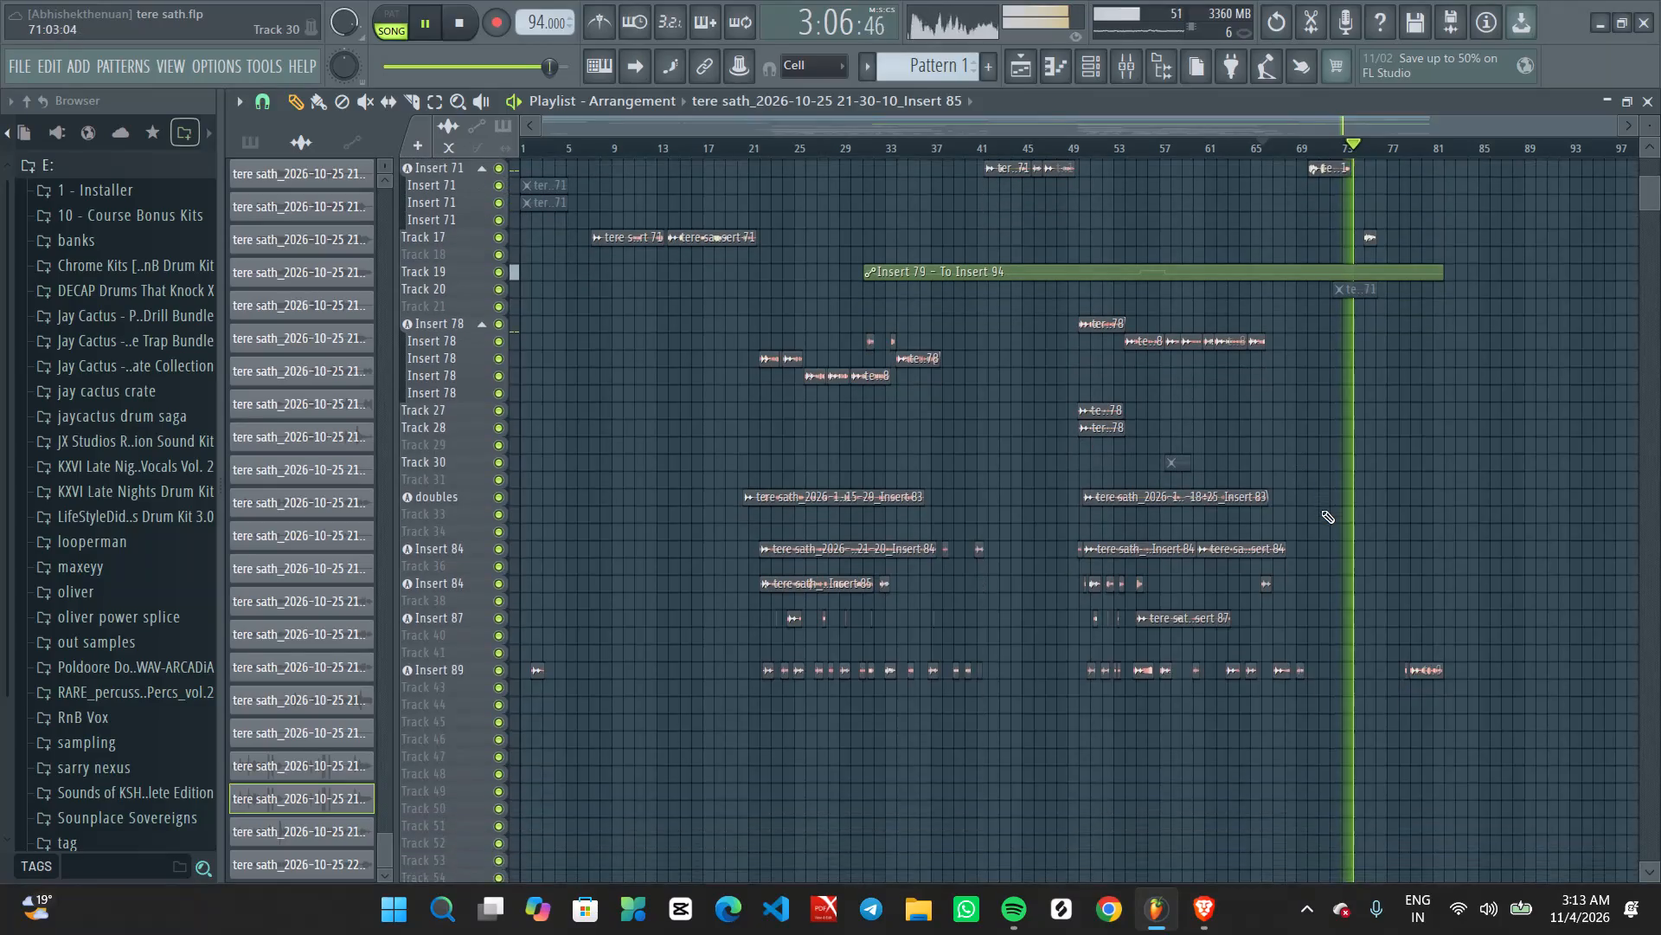
pyautogui.scroll(16, 1337, 551)
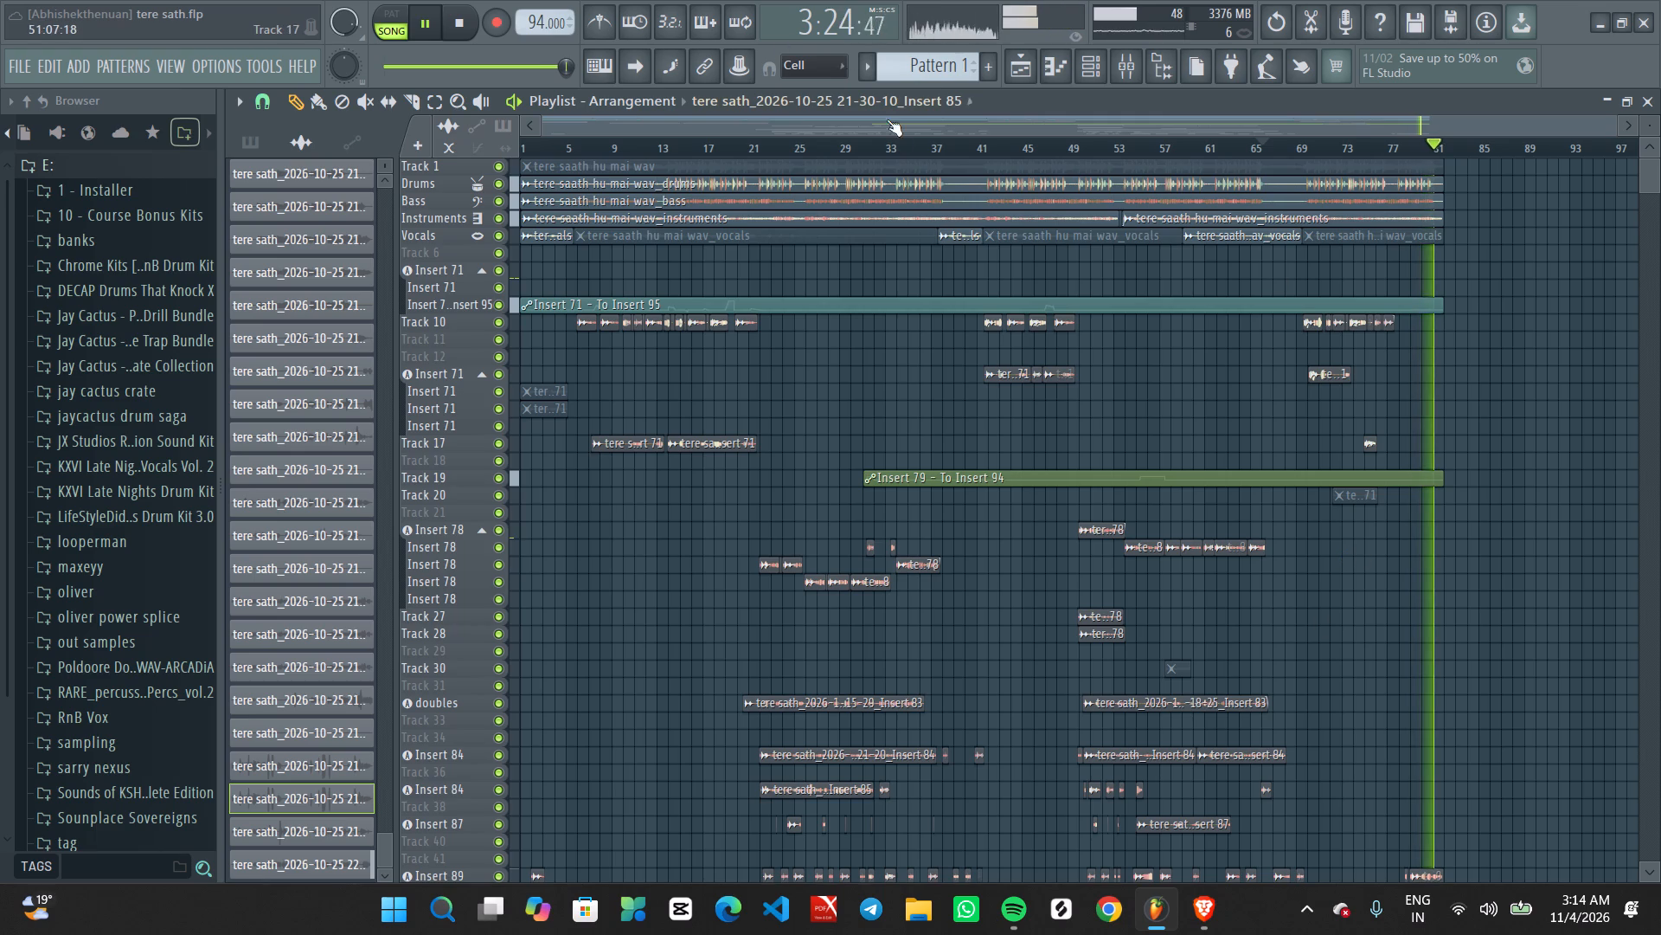
pyautogui.press('space')
# Render the full song as an MP3 named "tere sath vbvjhjhjf" on the Desktop.
pyautogui.click(20, 58)
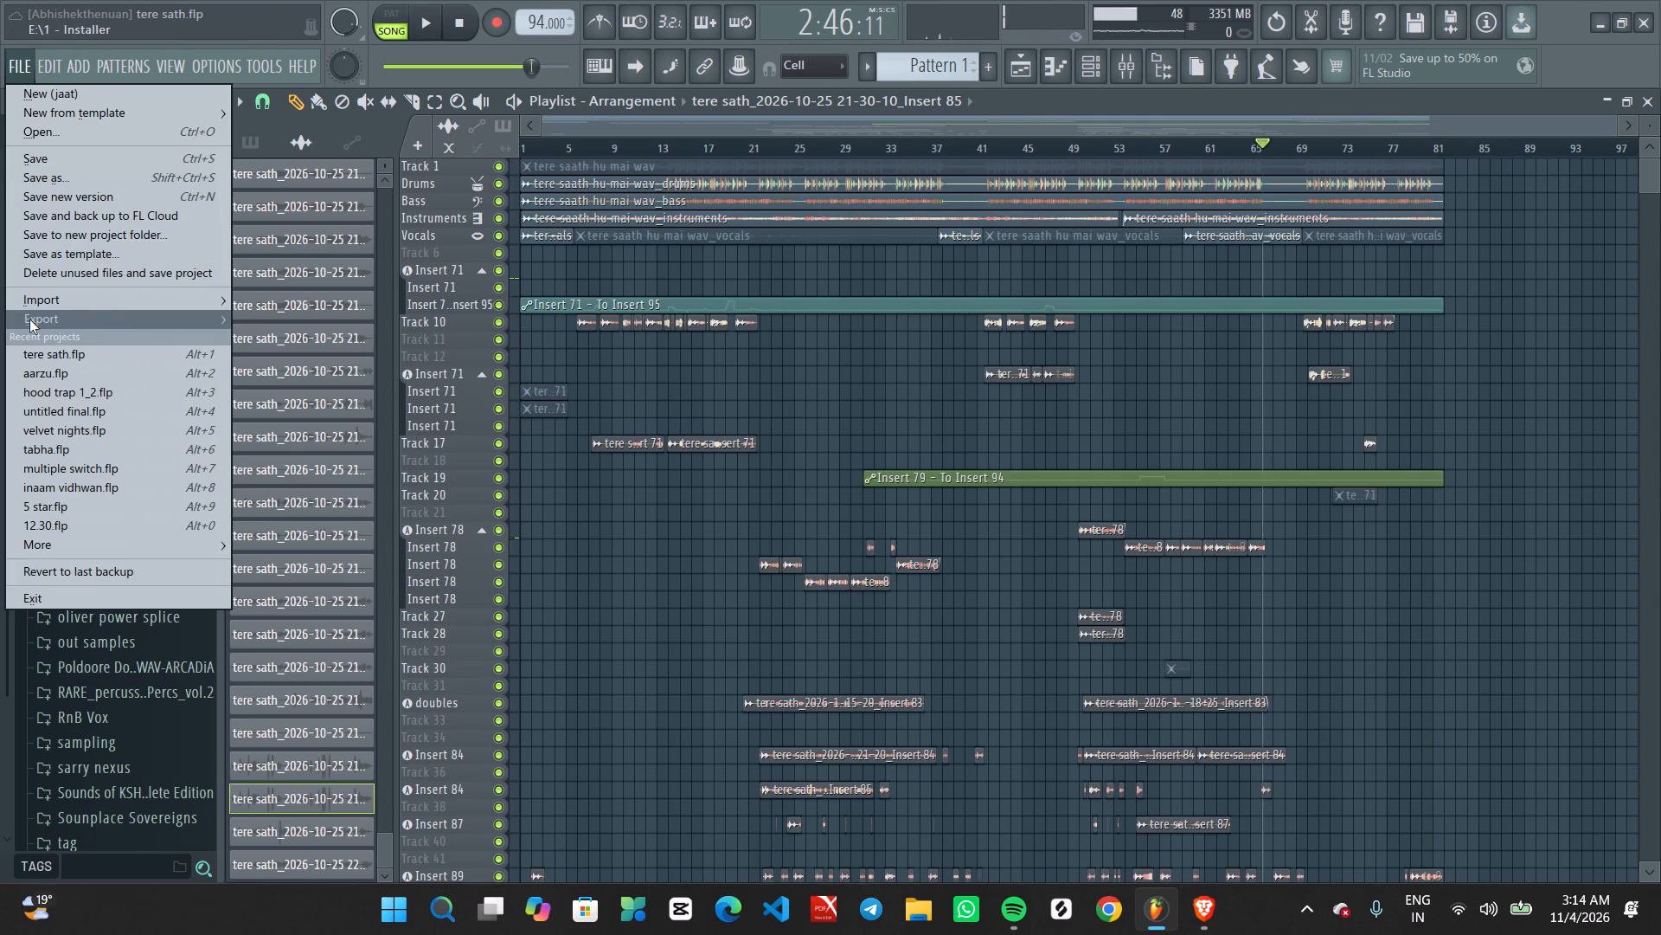
pyautogui.click(276, 358)
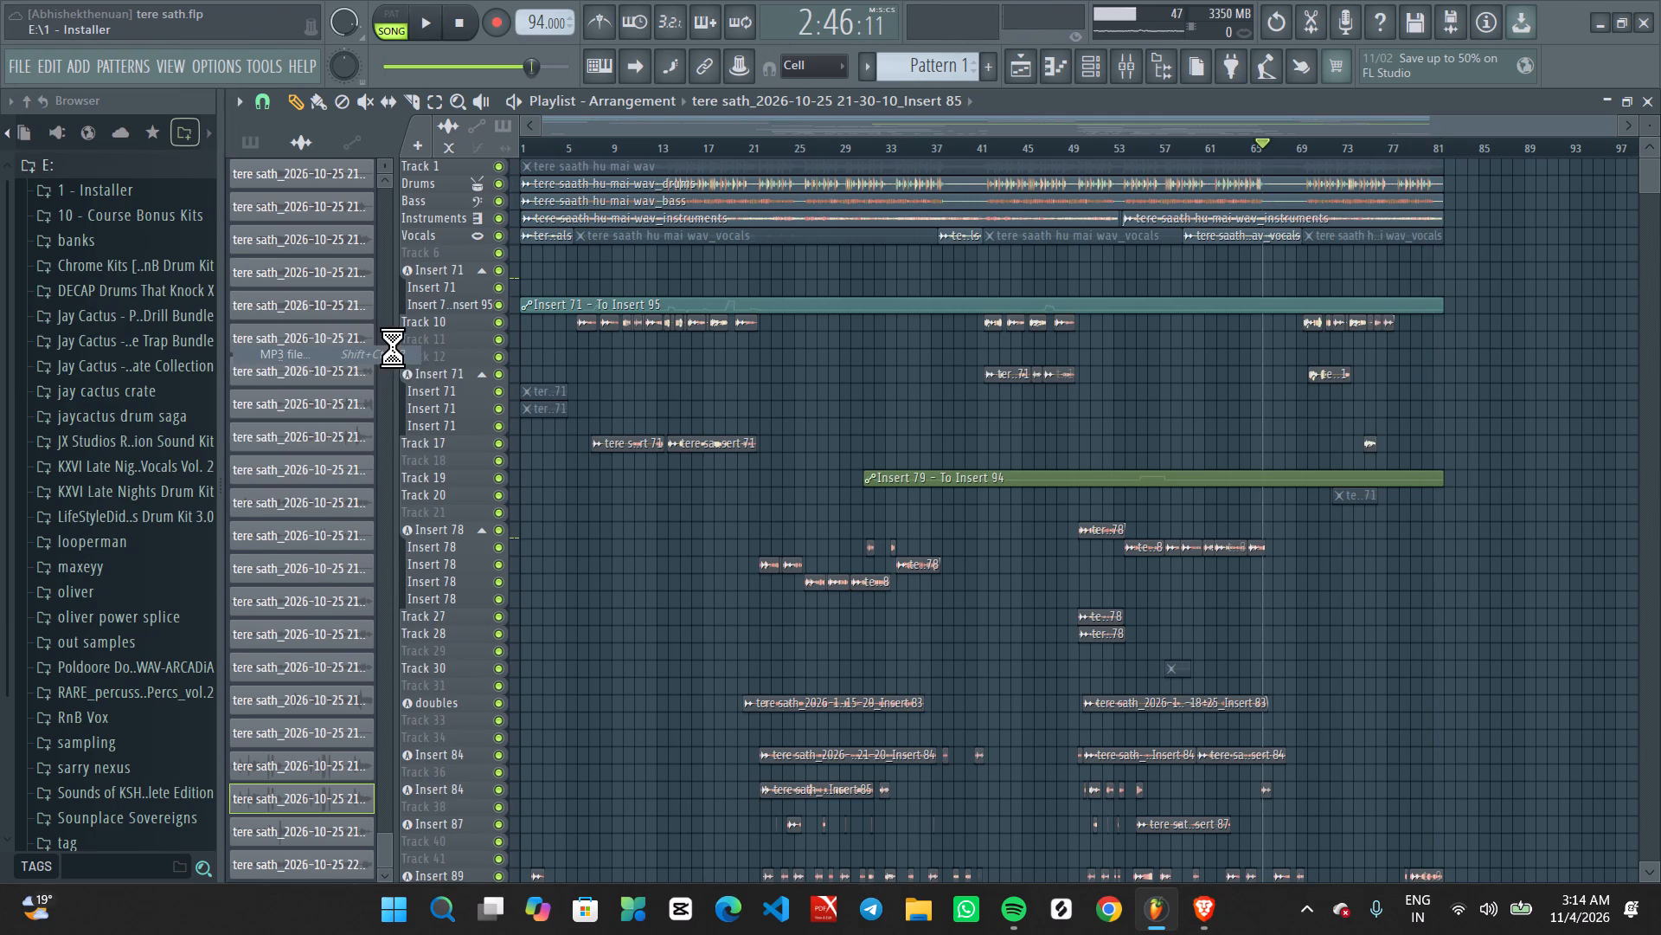
pyautogui.scroll(5, 116, 375)
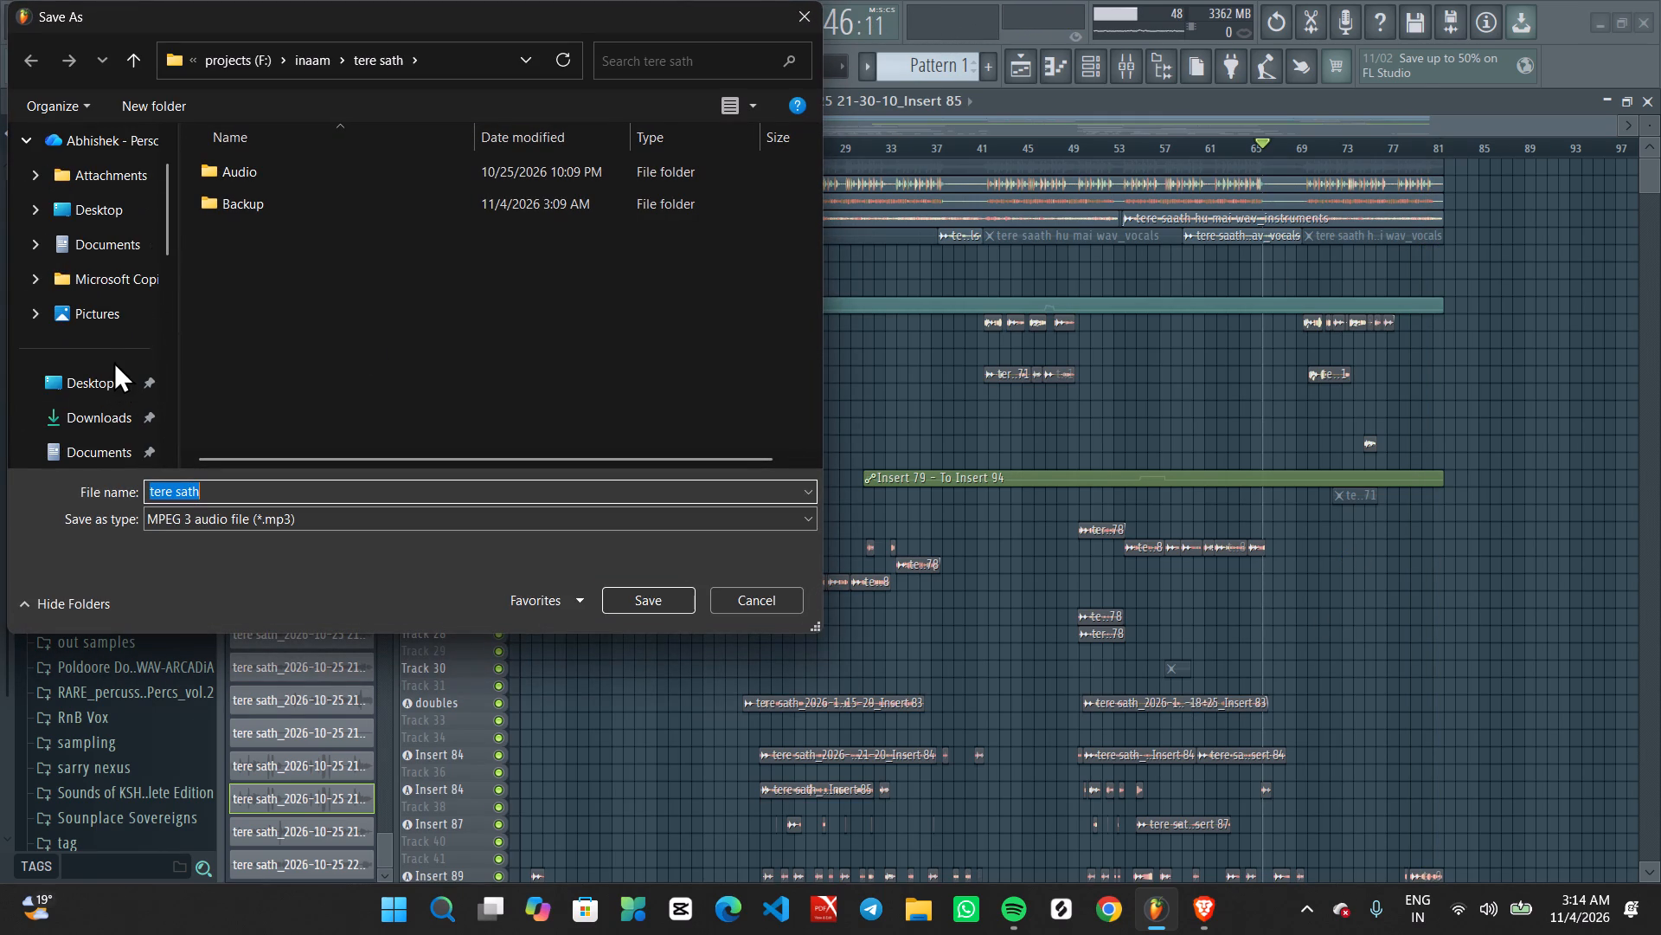
pyautogui.scroll(-1, 113, 361)
pyautogui.click(112, 268)
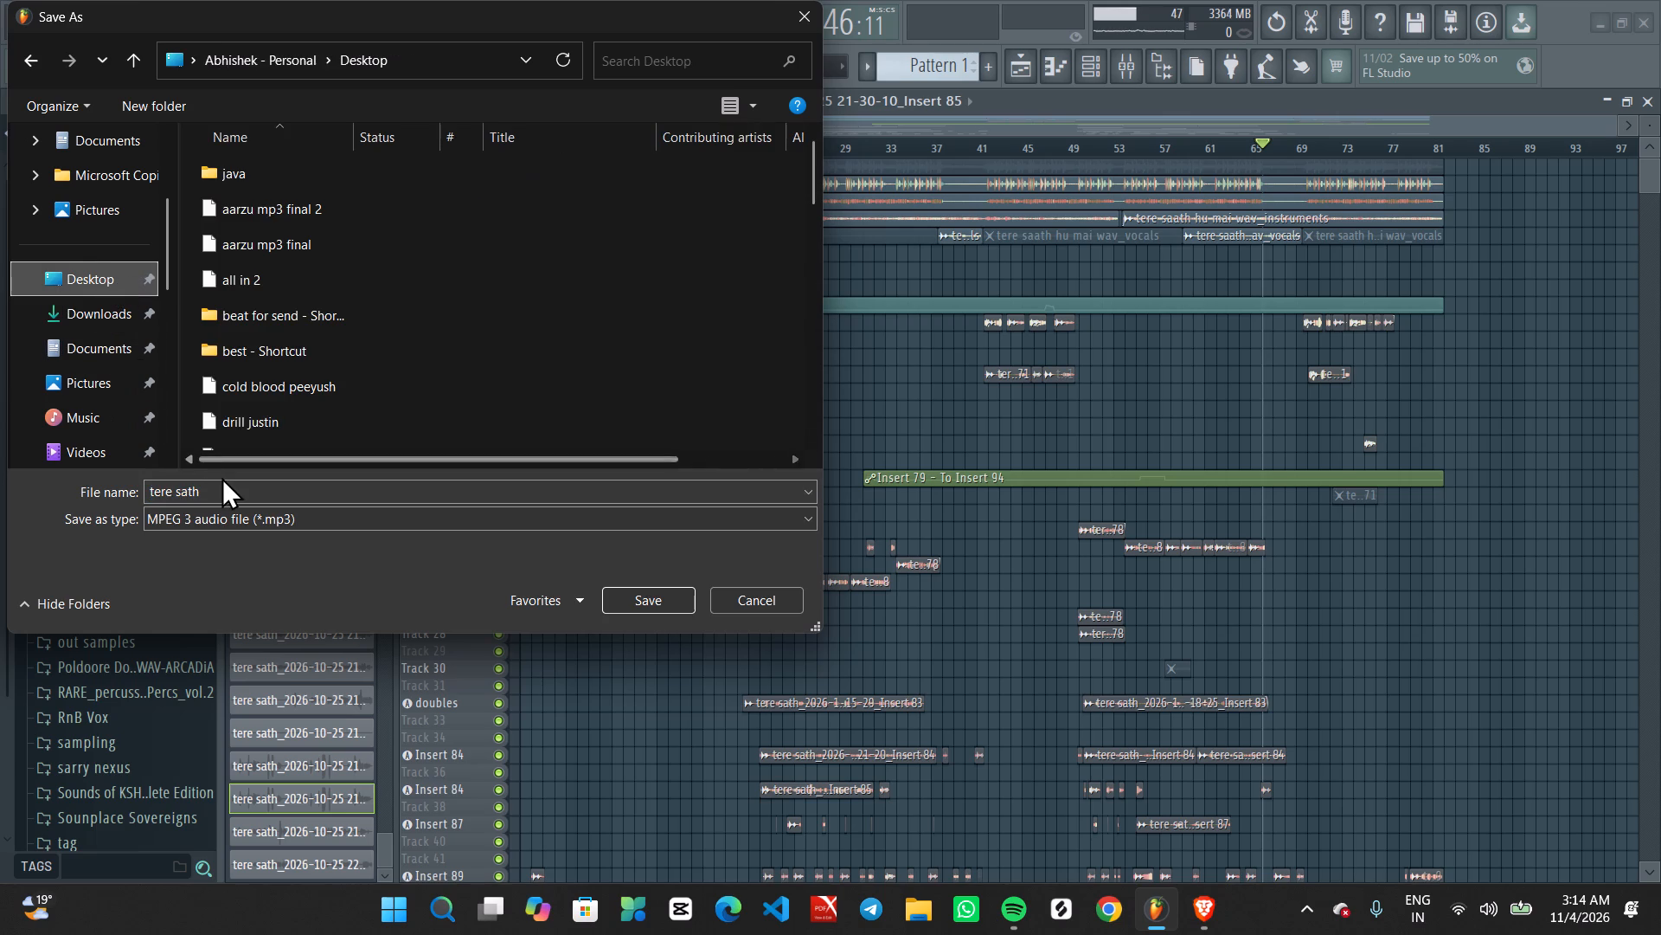
pyautogui.click(223, 478)
pyautogui.tripleClick(230, 491)
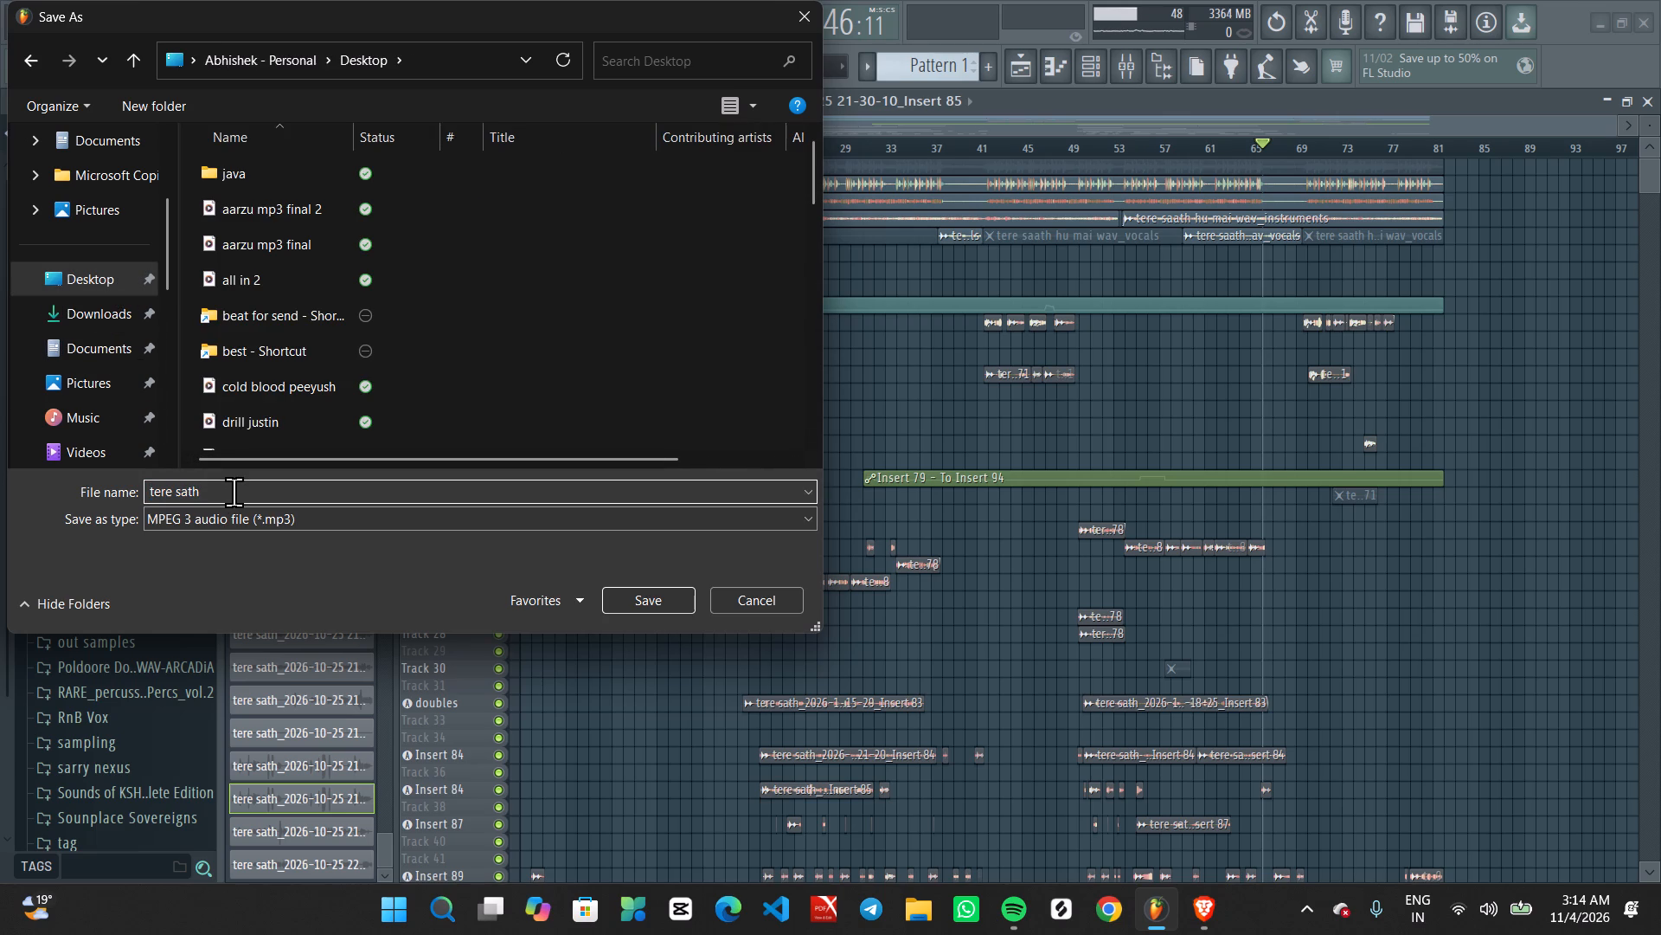
pyautogui.press('space')
pyautogui.write('vbvjhjhjf')
pyautogui.click(632, 590)
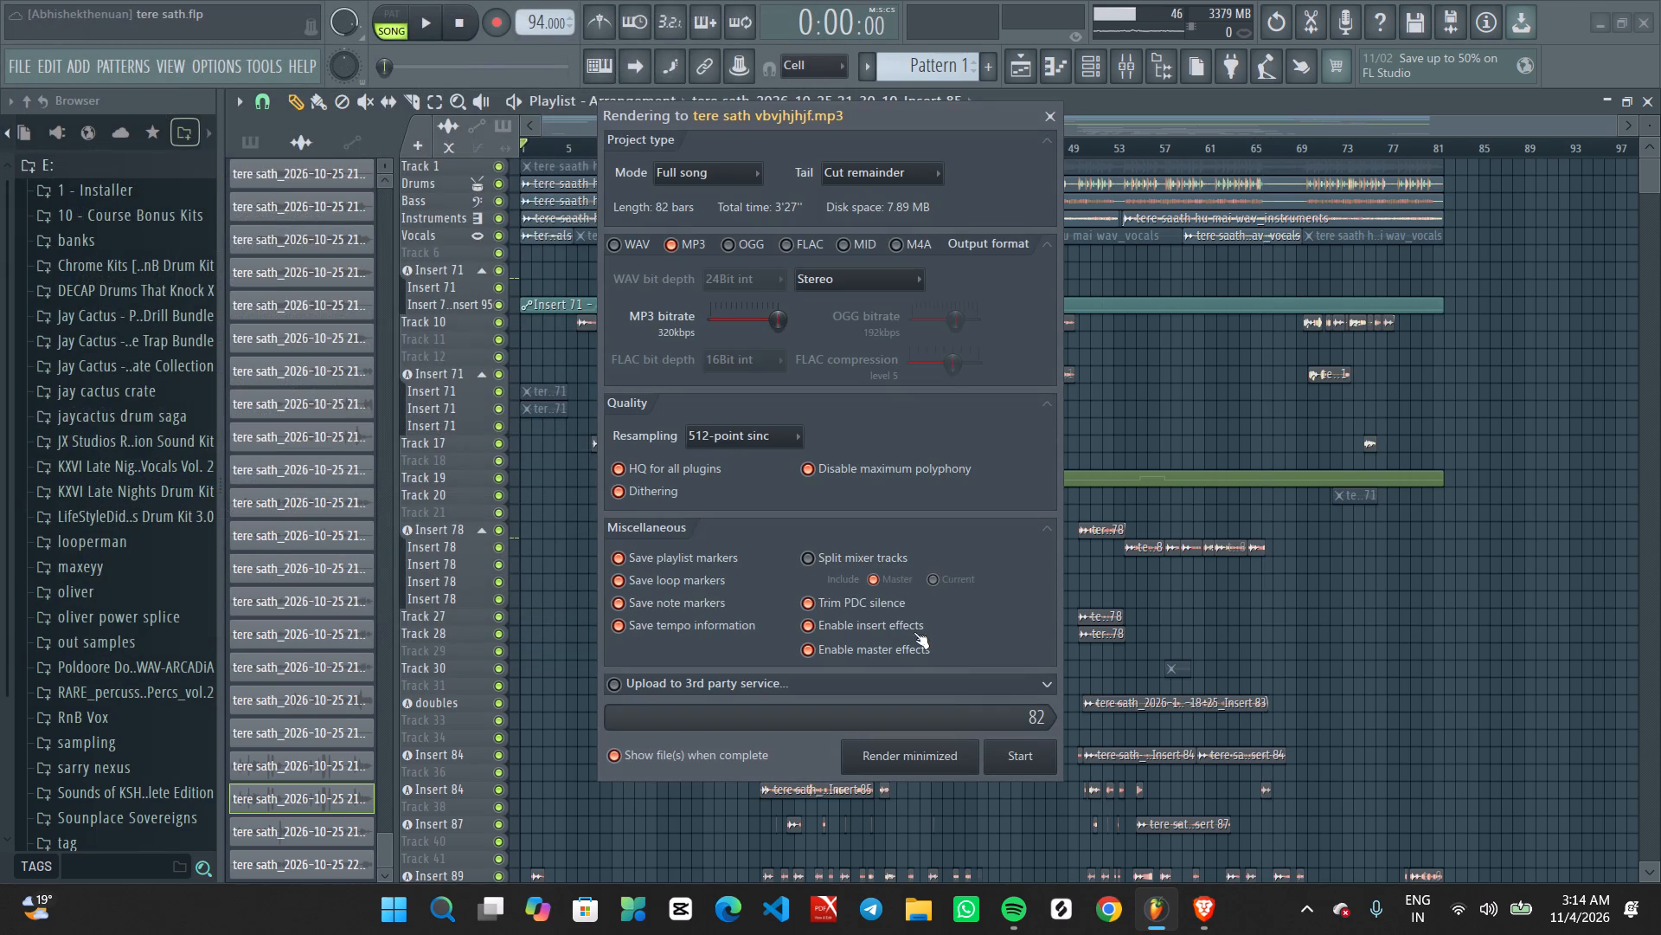
pyautogui.click(1026, 768)
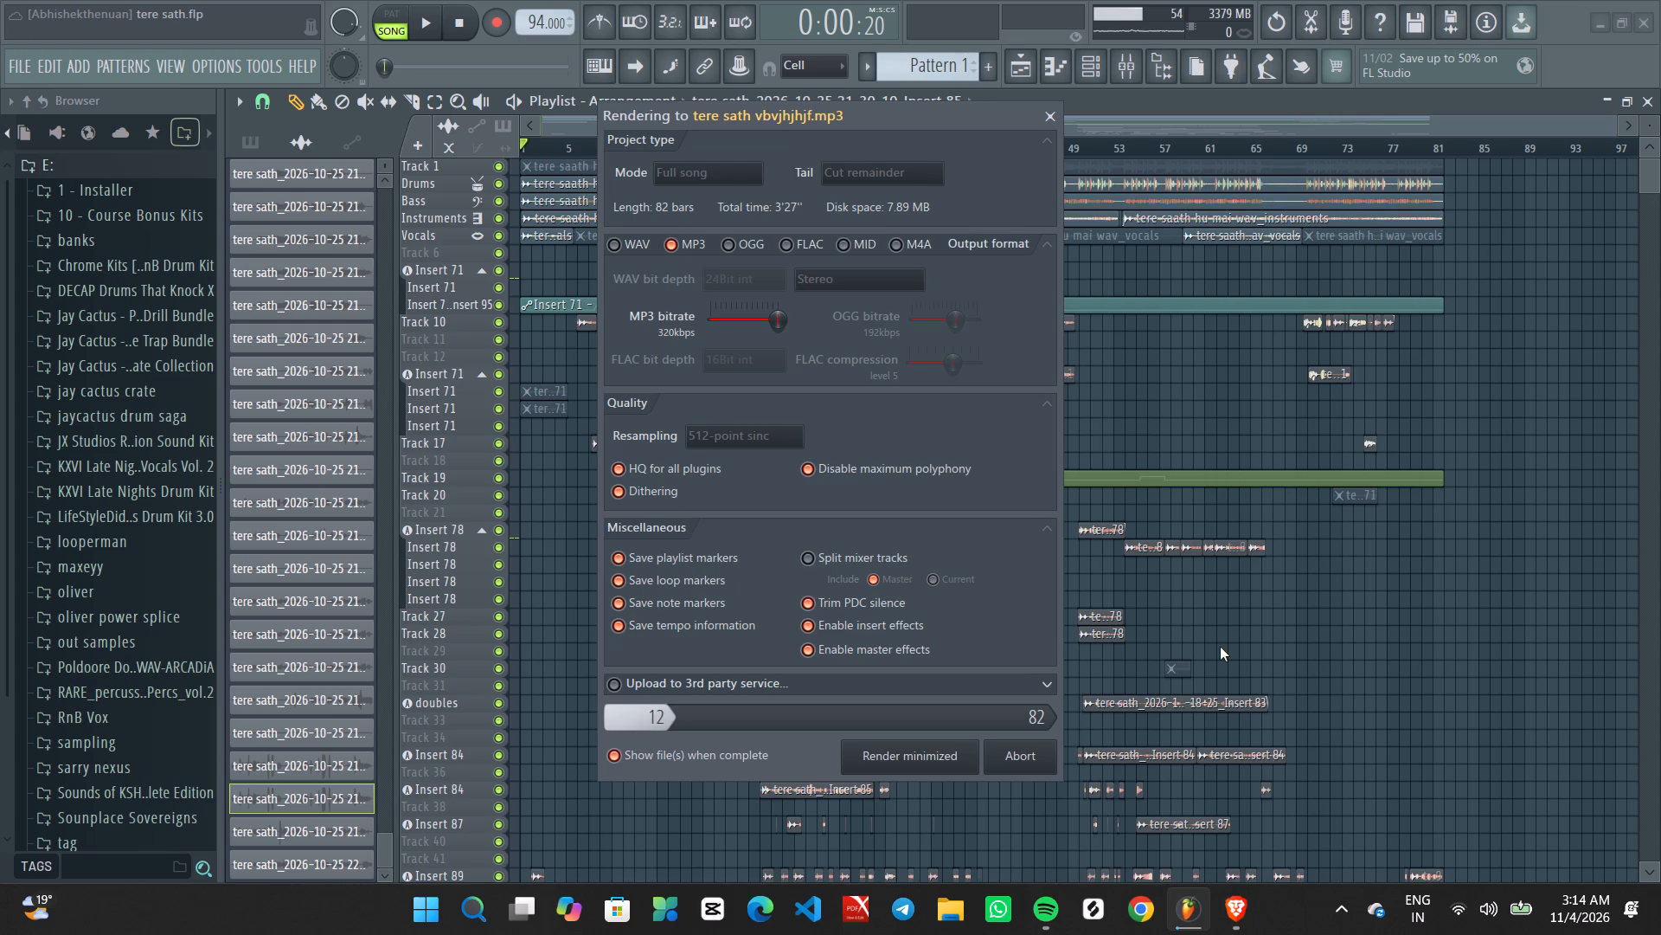
# Switch to Brave and look through the YouTube home feed for a video to watch.
pyautogui.click(1247, 906)
pyautogui.click(125, 126)
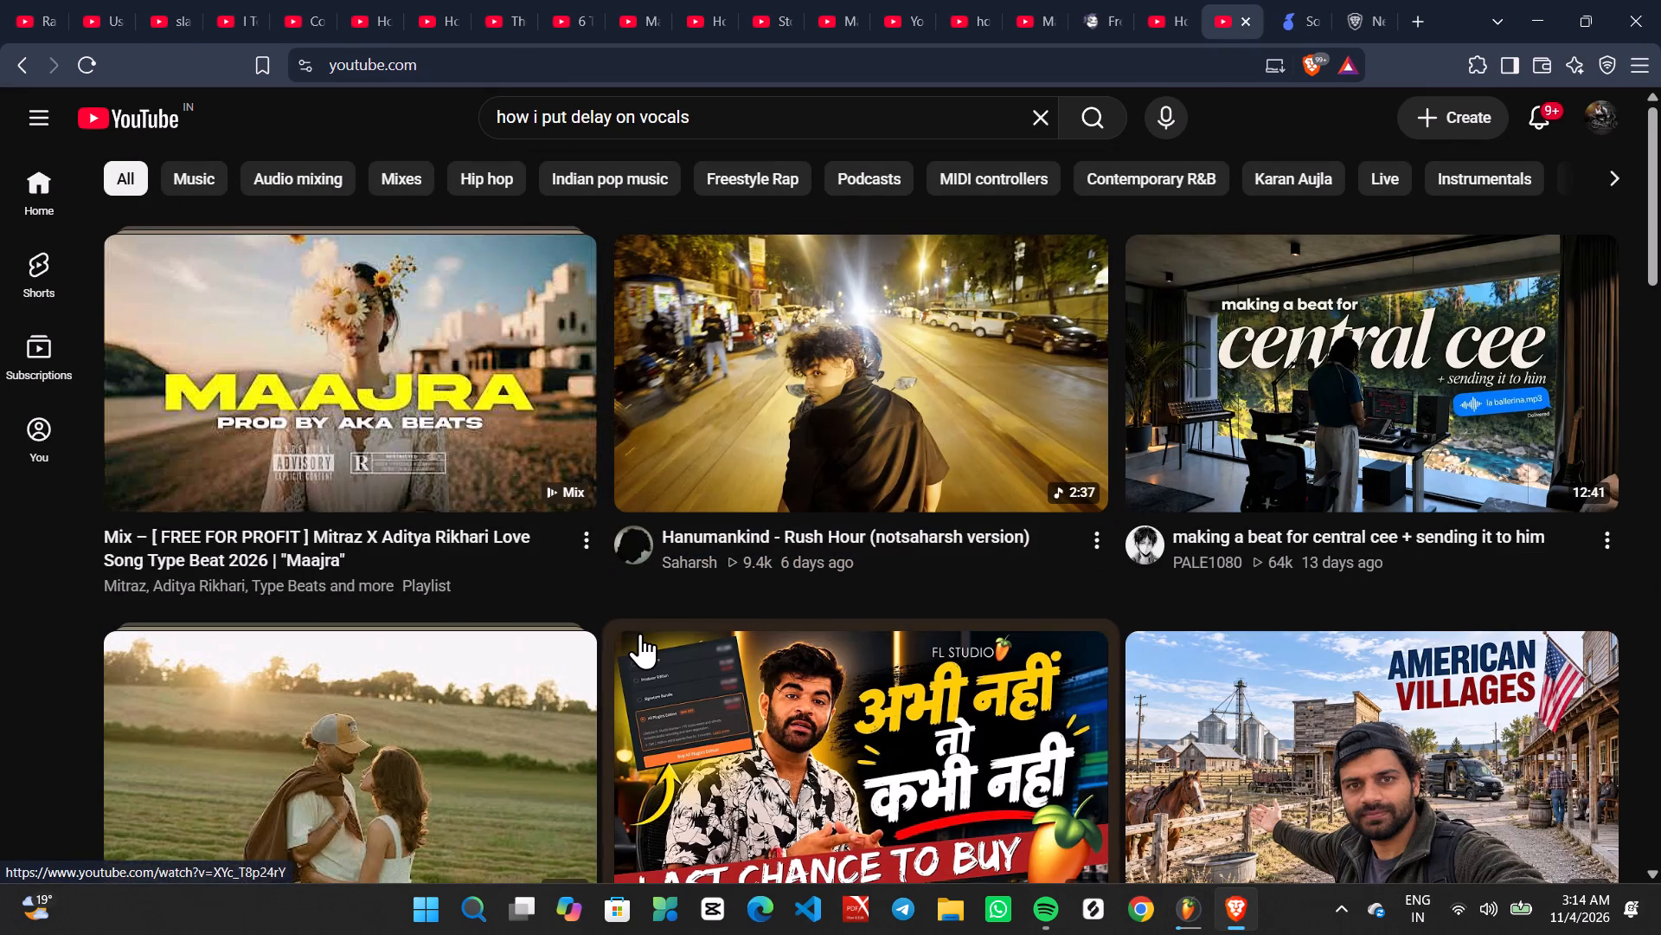
pyautogui.scroll(-5, 640, 633)
pyautogui.scroll(1, 616, 648)
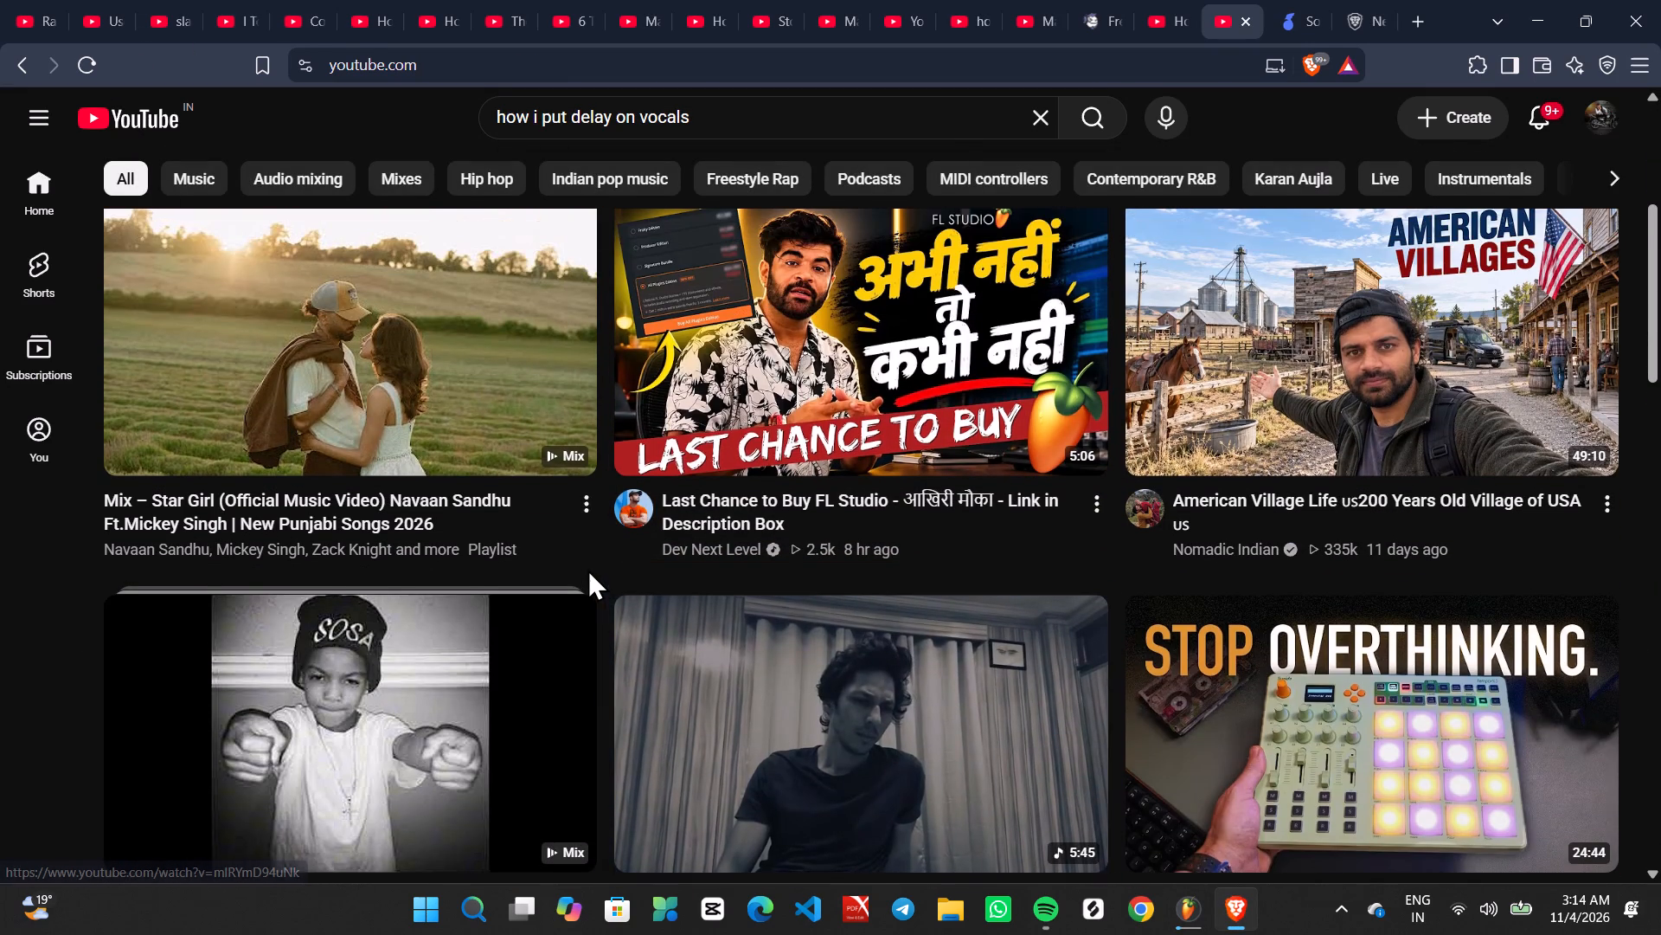
pyautogui.scroll(-3, 587, 568)
pyautogui.scroll(-3, 602, 647)
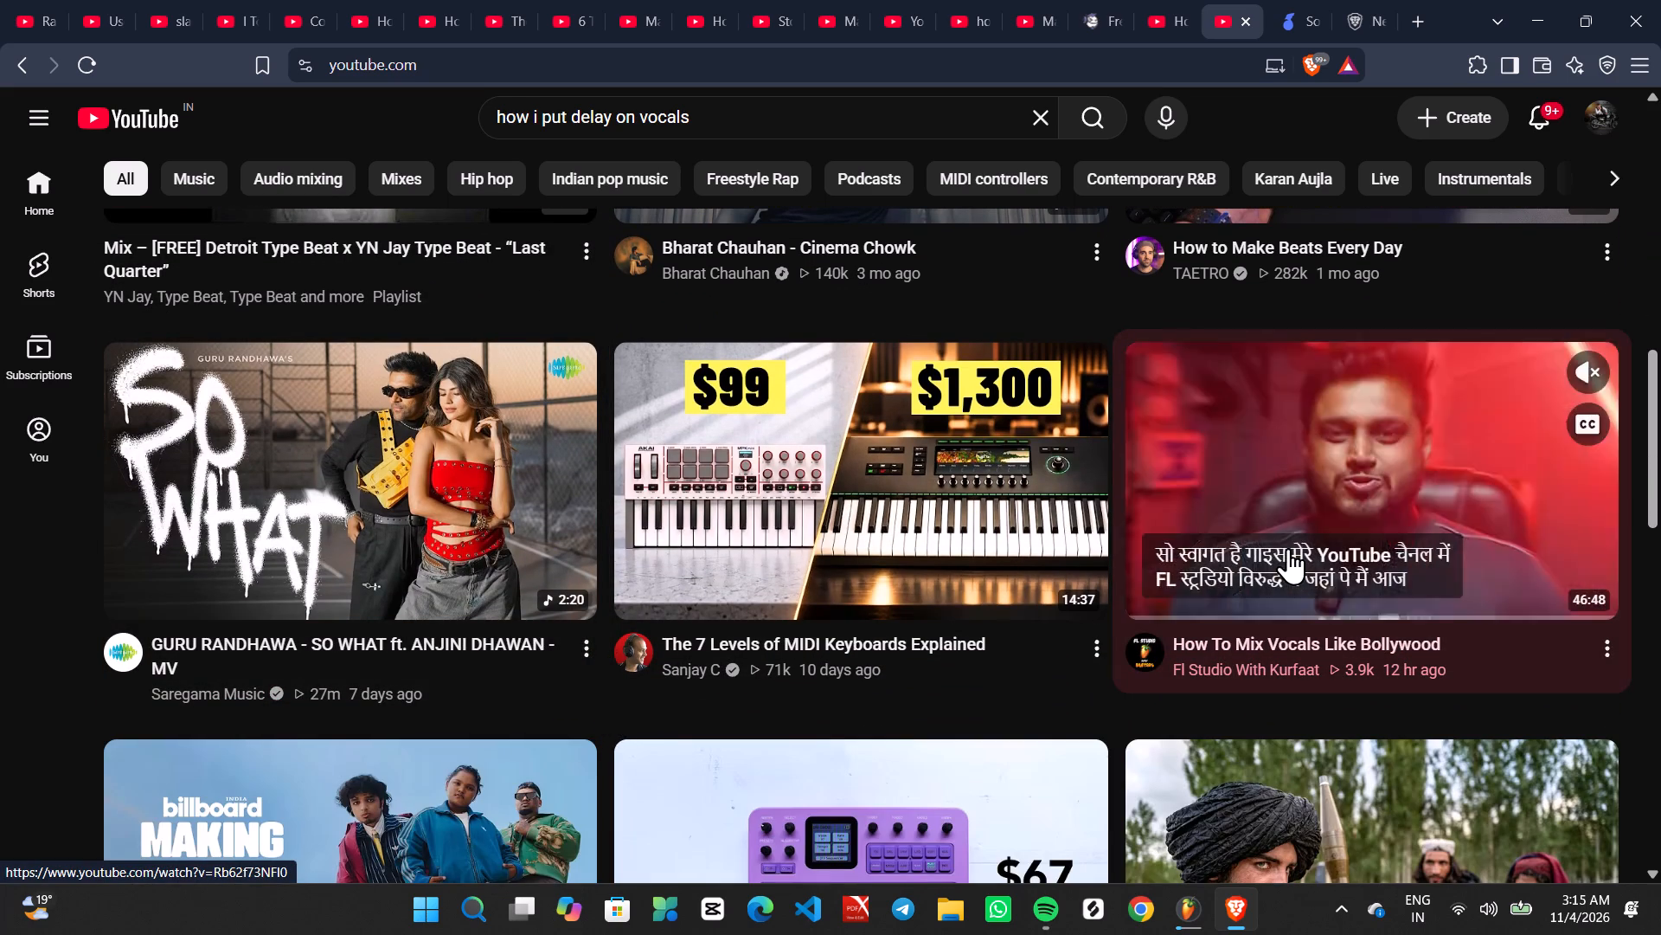
pyautogui.click(1336, 609)
pyautogui.scroll(-2, 631, 624)
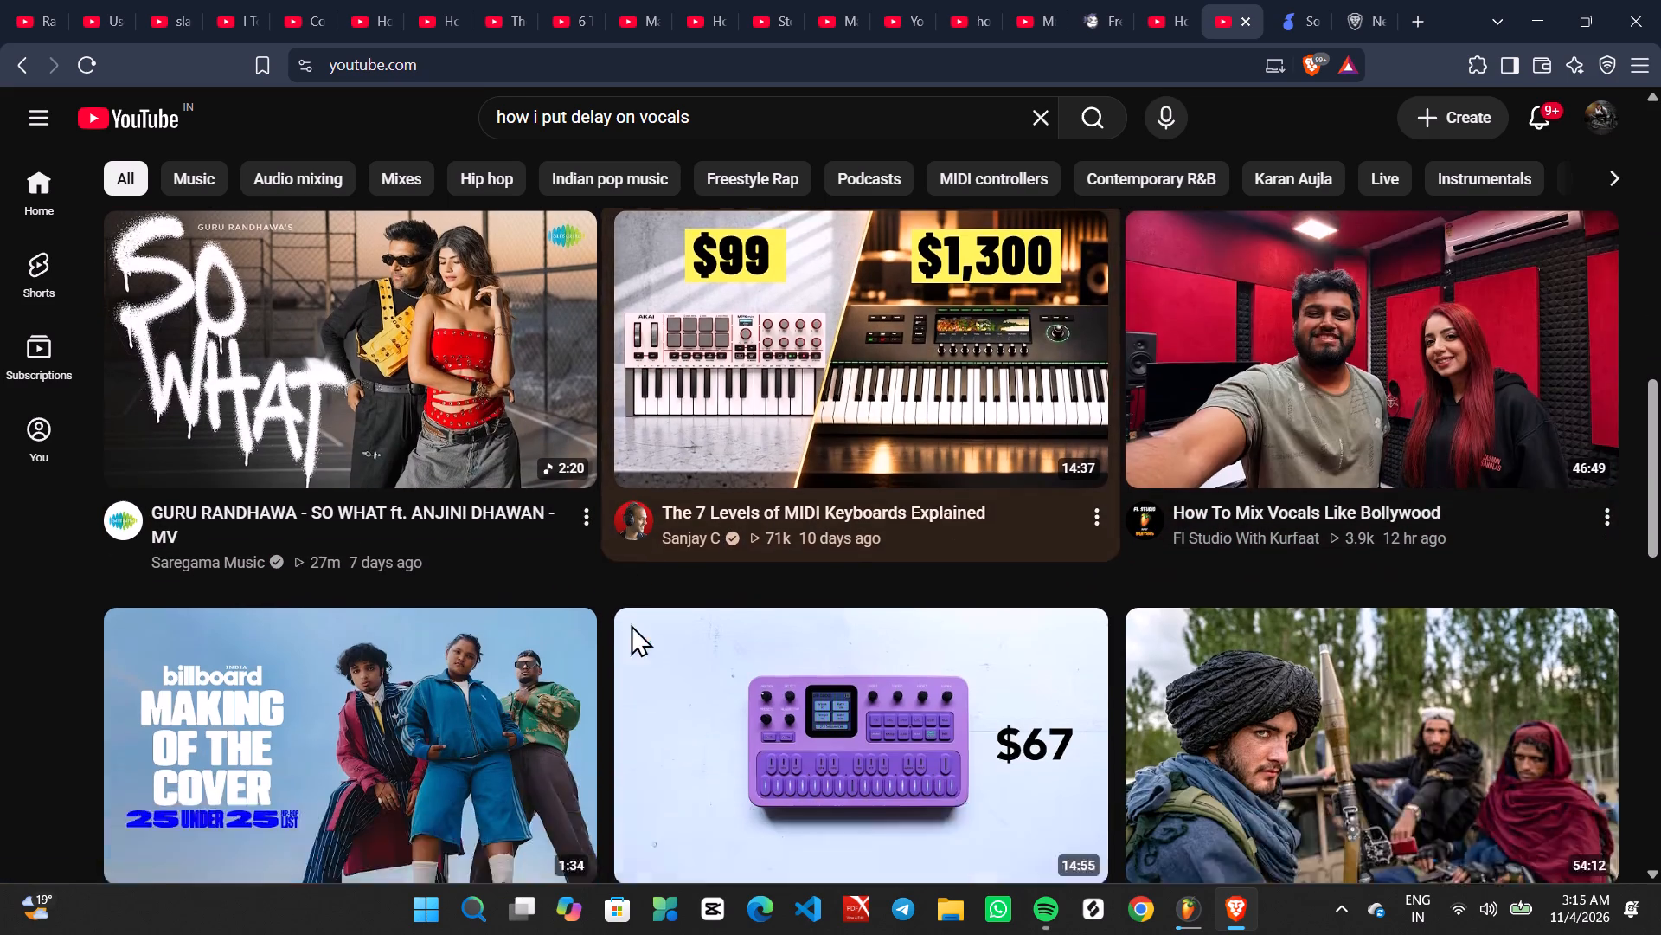
pyautogui.scroll(-2, 631, 624)
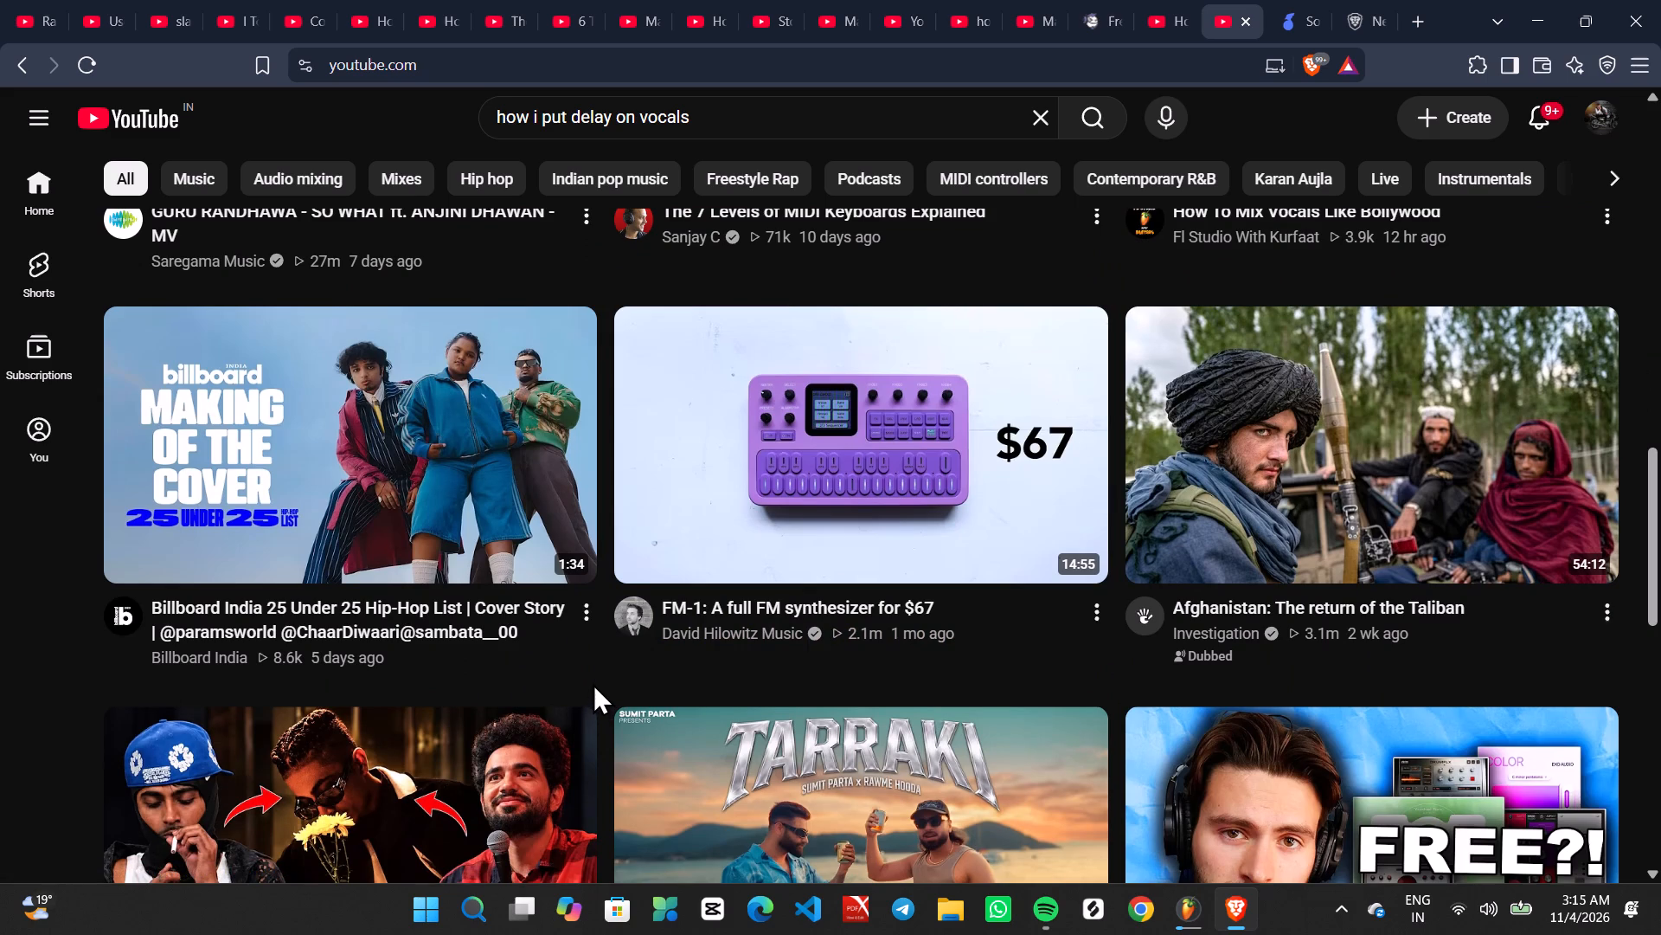
pyautogui.scroll(-4, 593, 683)
pyautogui.scroll(7, 599, 682)
pyautogui.scroll(-6, 605, 682)
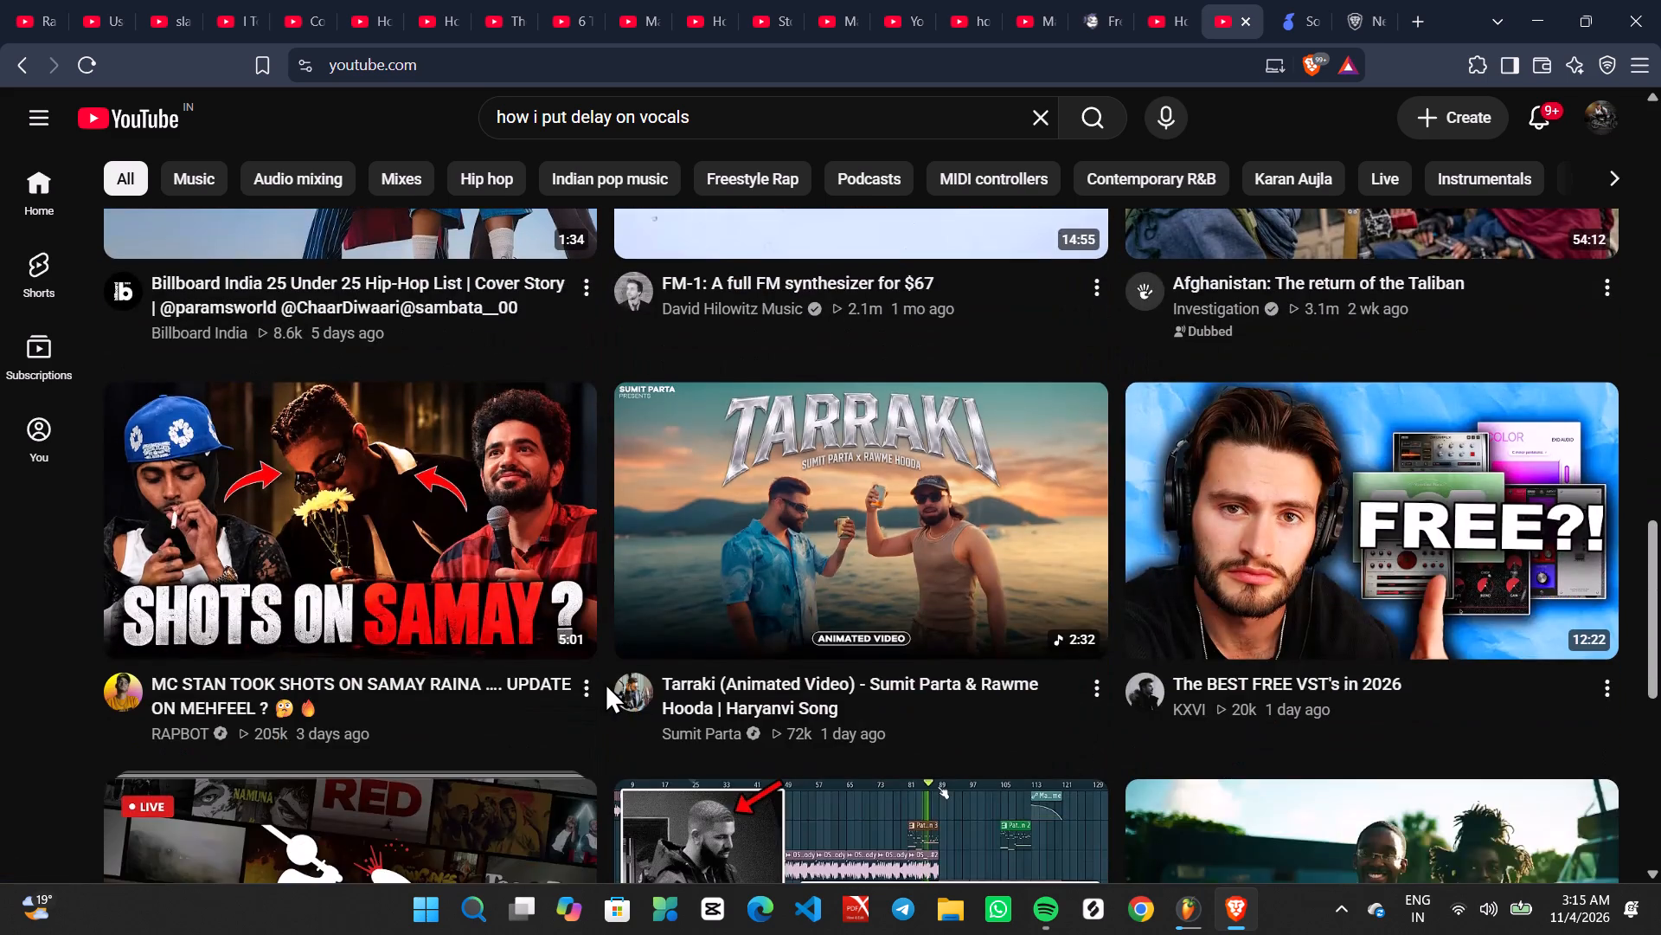
pyautogui.scroll(-4, 605, 682)
pyautogui.scroll(9, 1510, 461)
pyautogui.scroll(4, 1359, 505)
pyautogui.scroll(-3, 1326, 517)
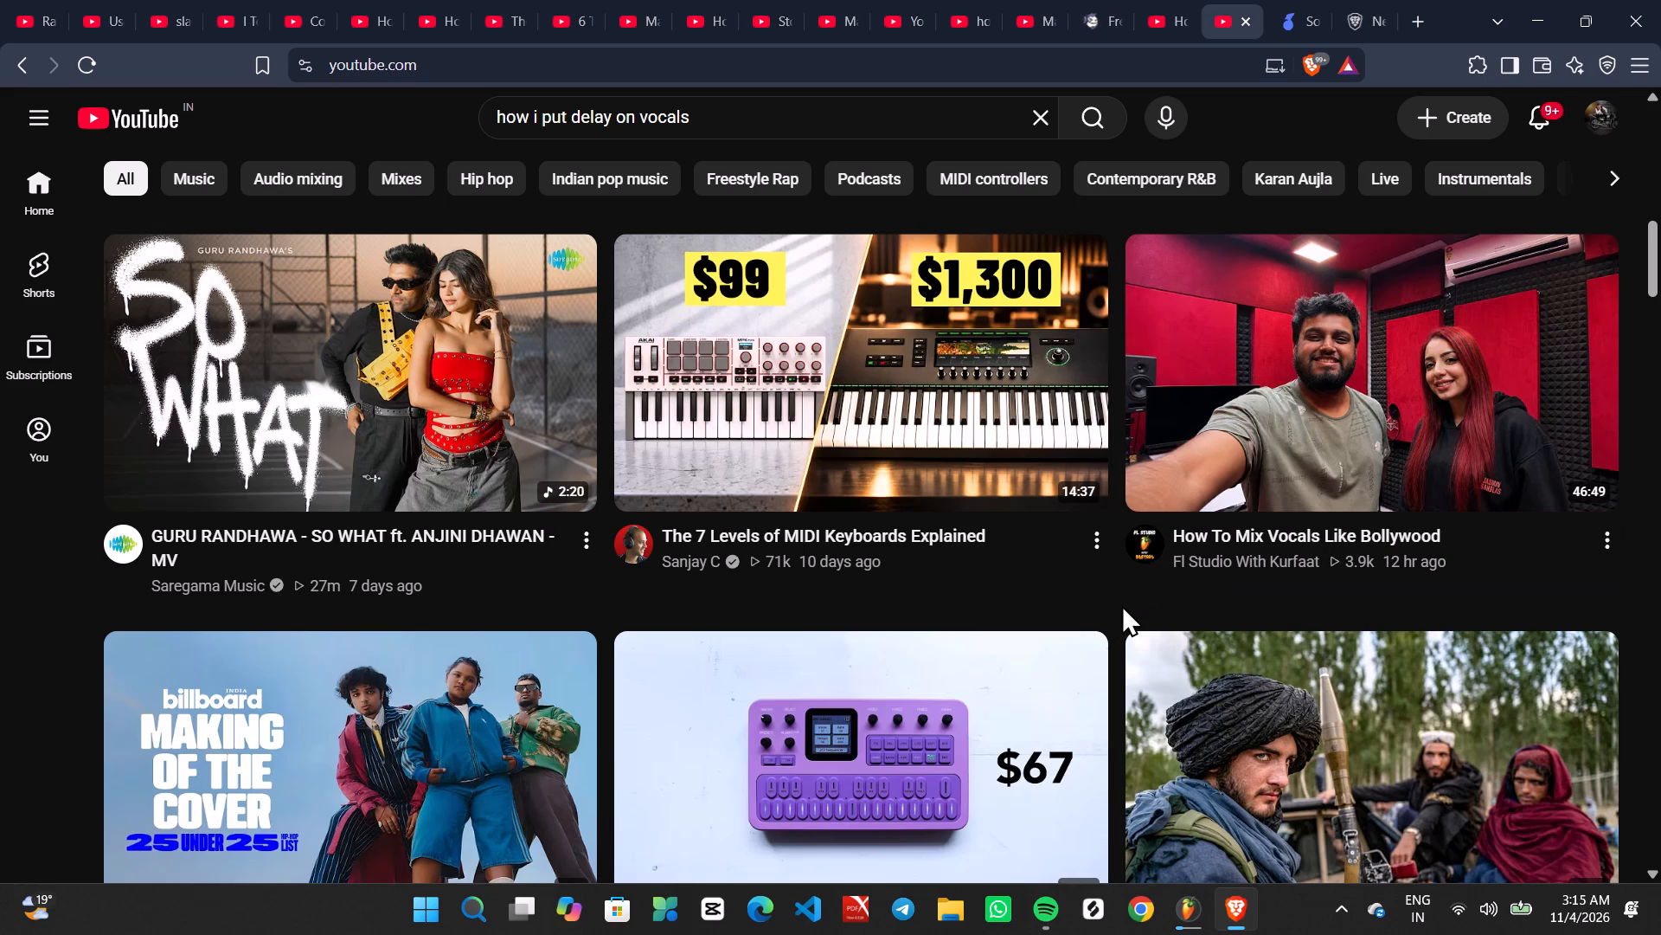
pyautogui.scroll(-6, 1121, 604)
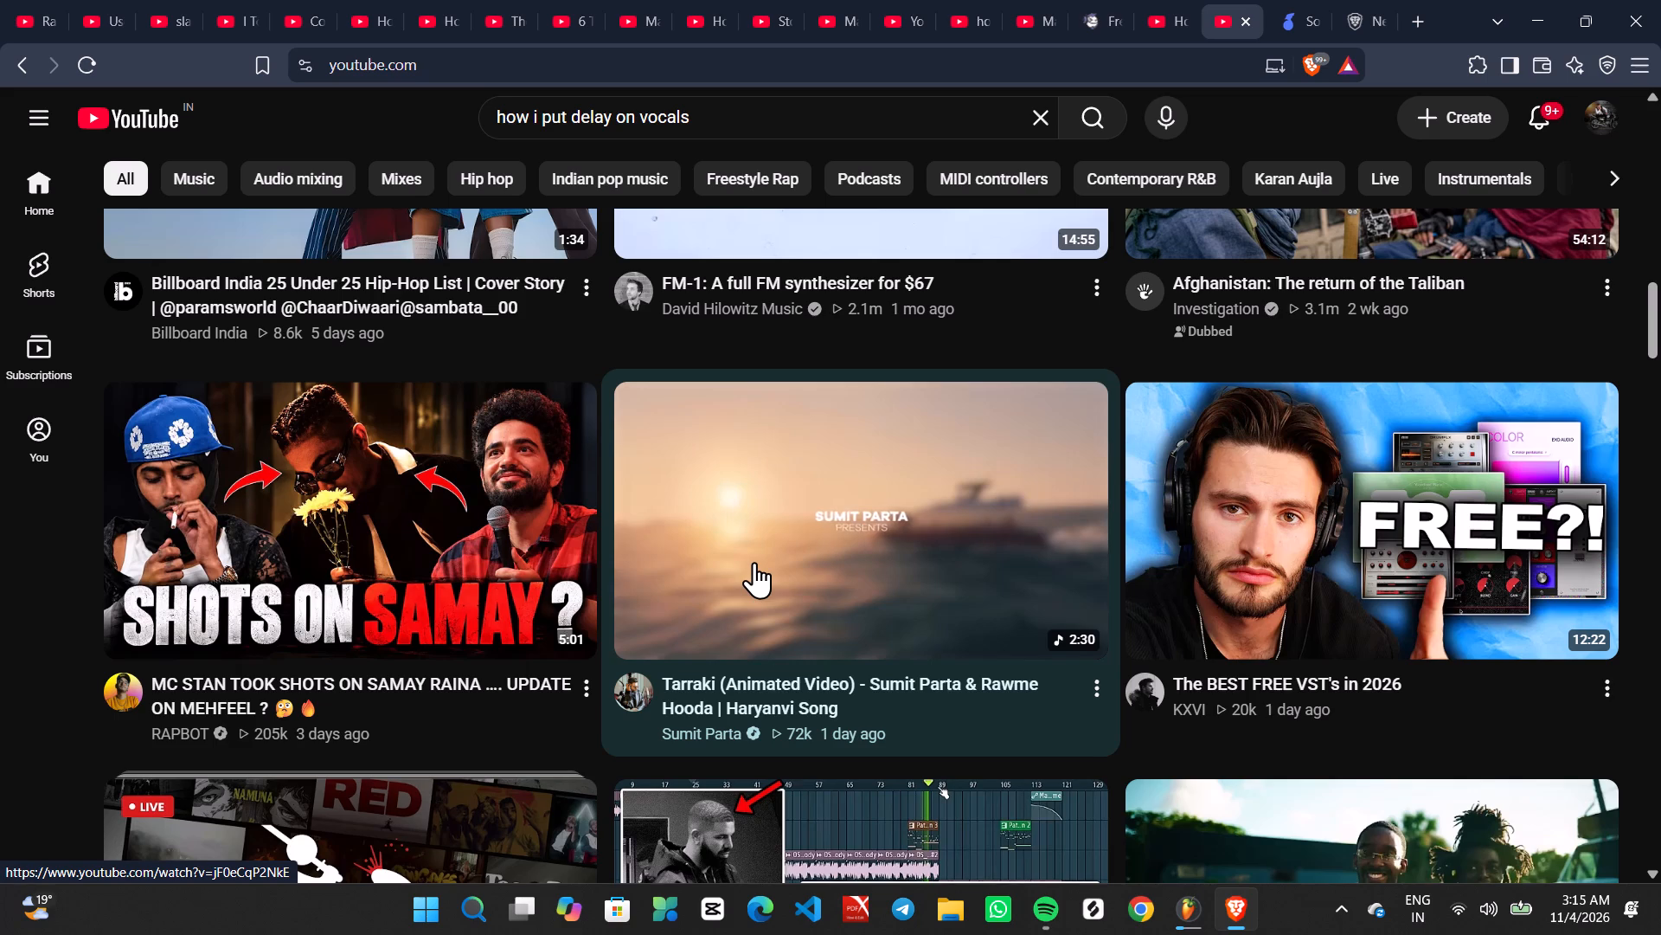
# Open the Tarraki (Animated Video) song by Sumit Parta & Rawme Hooda and expand its description.
pyautogui.click(754, 562)
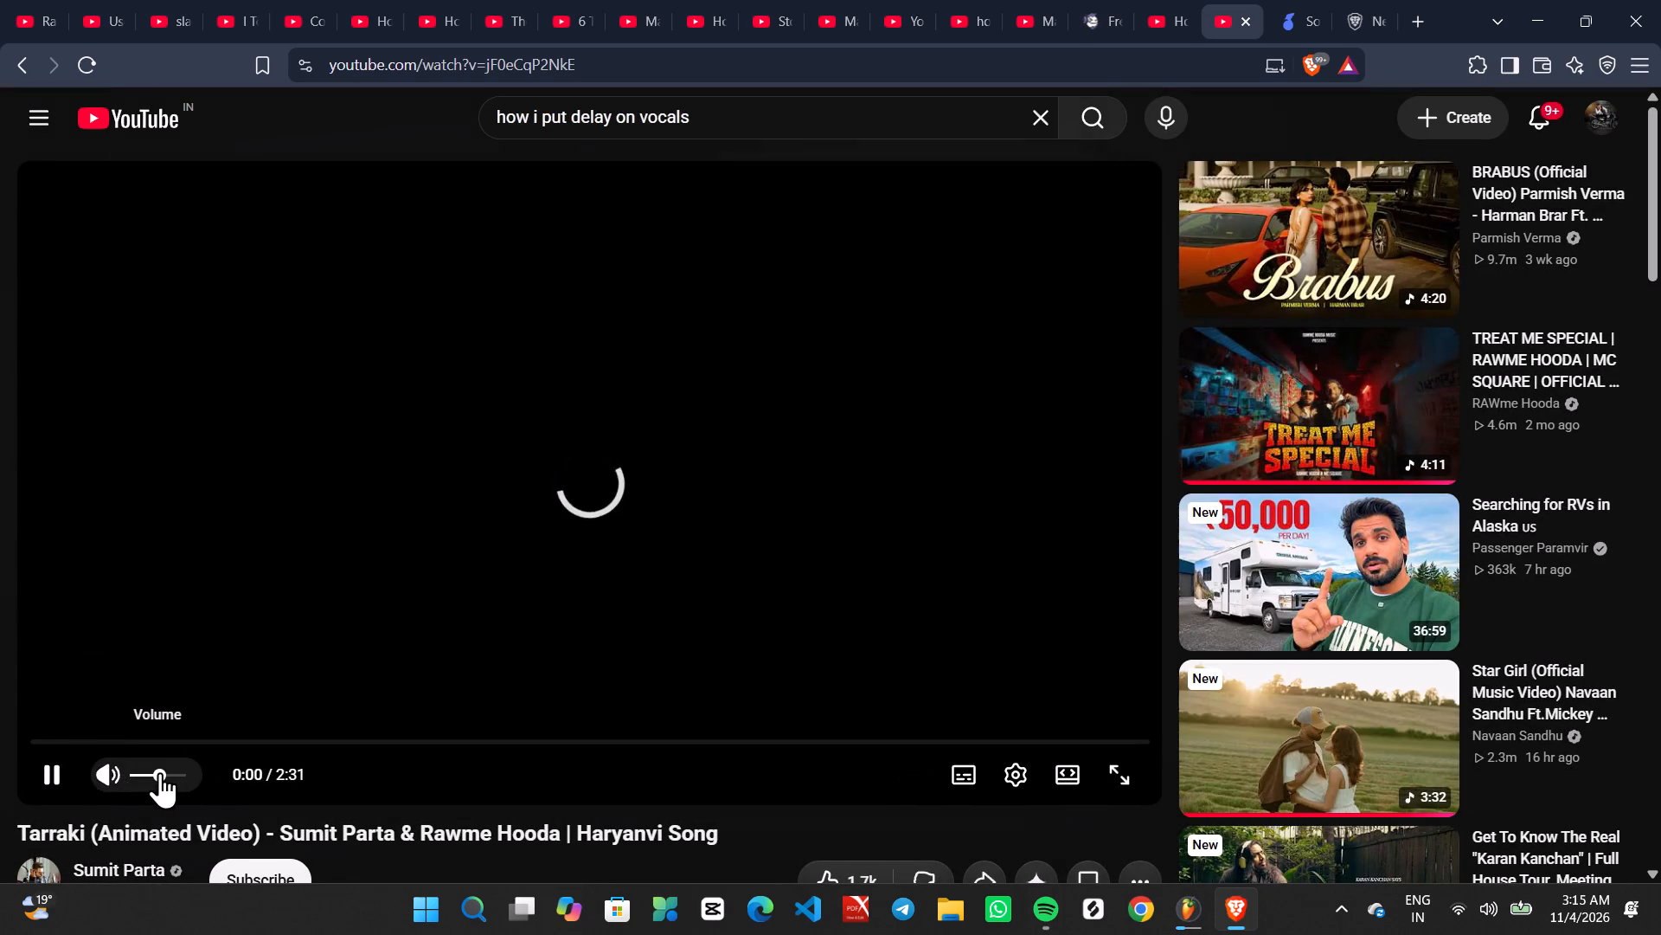
pyautogui.scroll(-2, 539, 538)
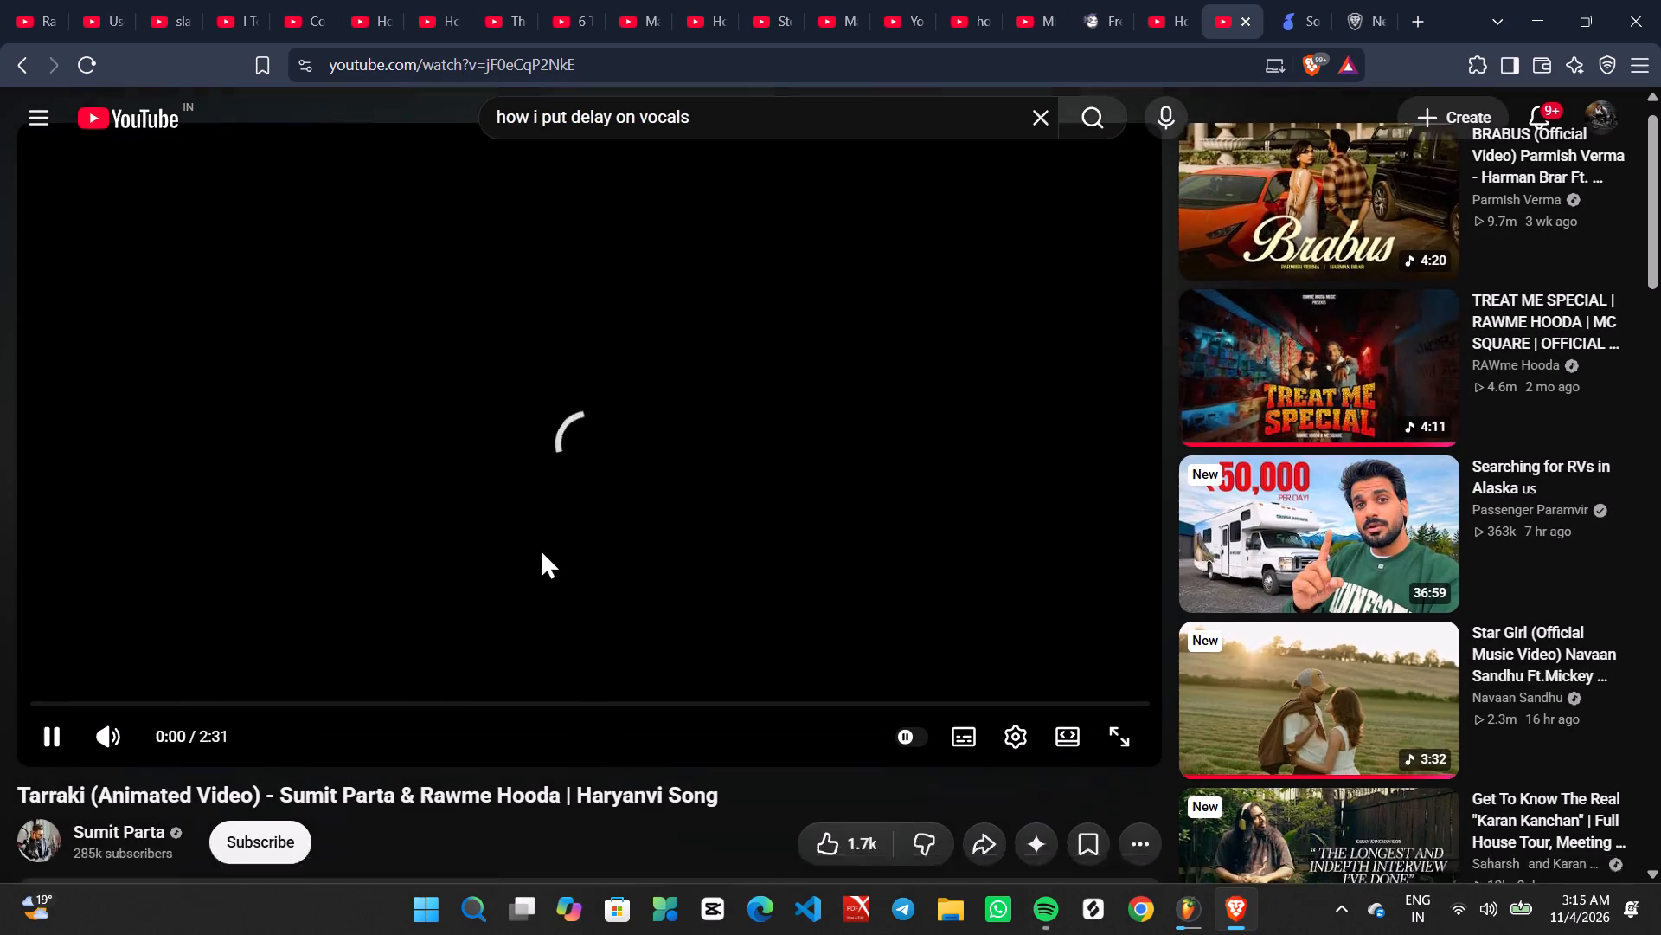
pyautogui.scroll(-2, 540, 548)
pyautogui.click(709, 562)
# Like the Tarraki video.
pyautogui.scroll(7, 635, 637)
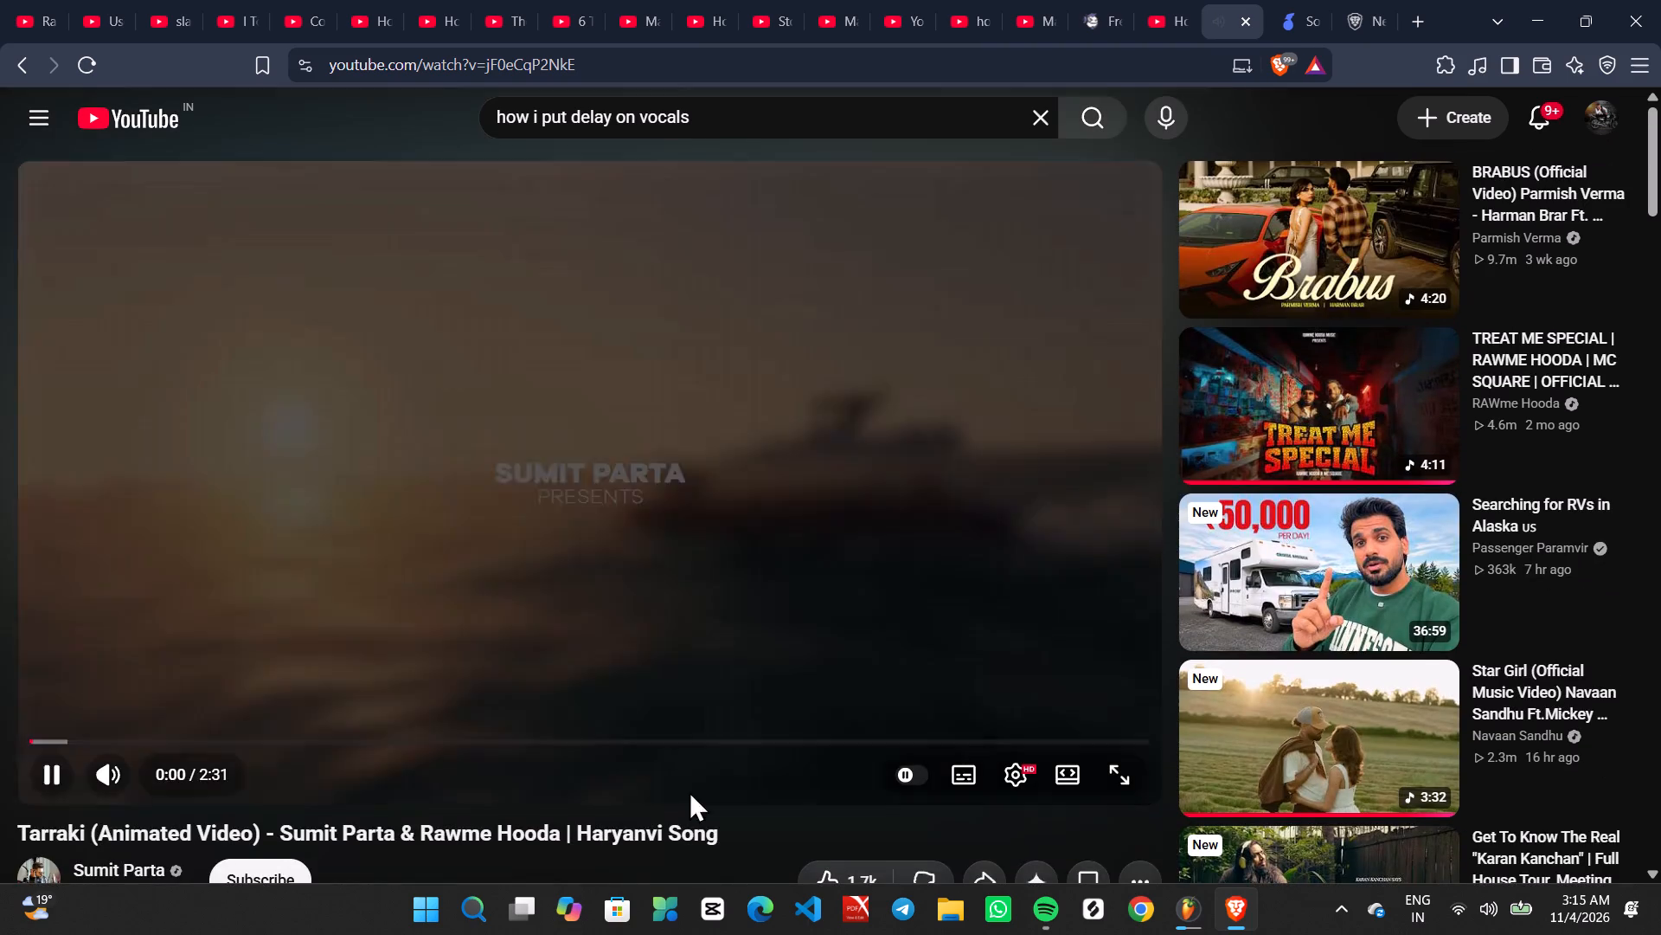
pyautogui.scroll(-1, 748, 795)
pyautogui.click(828, 775)
# Read the song credits in the description and watch the Tarraki video, pausing and resuming playback once.
pyautogui.scroll(-2, 606, 781)
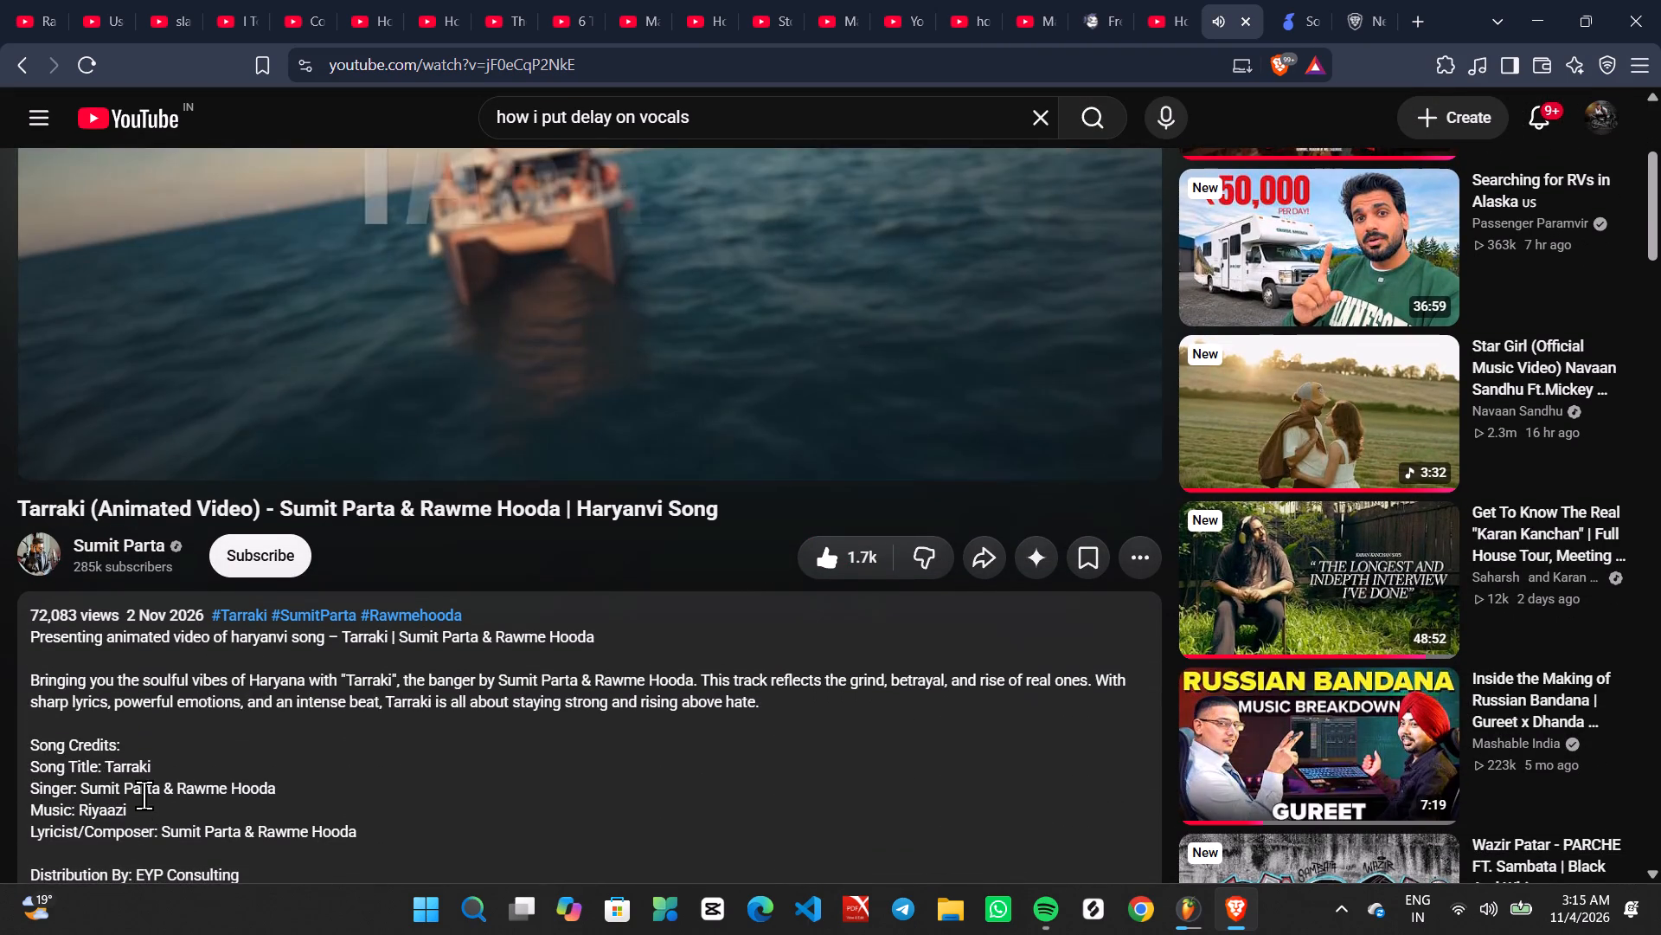
pyautogui.scroll(7, 532, 772)
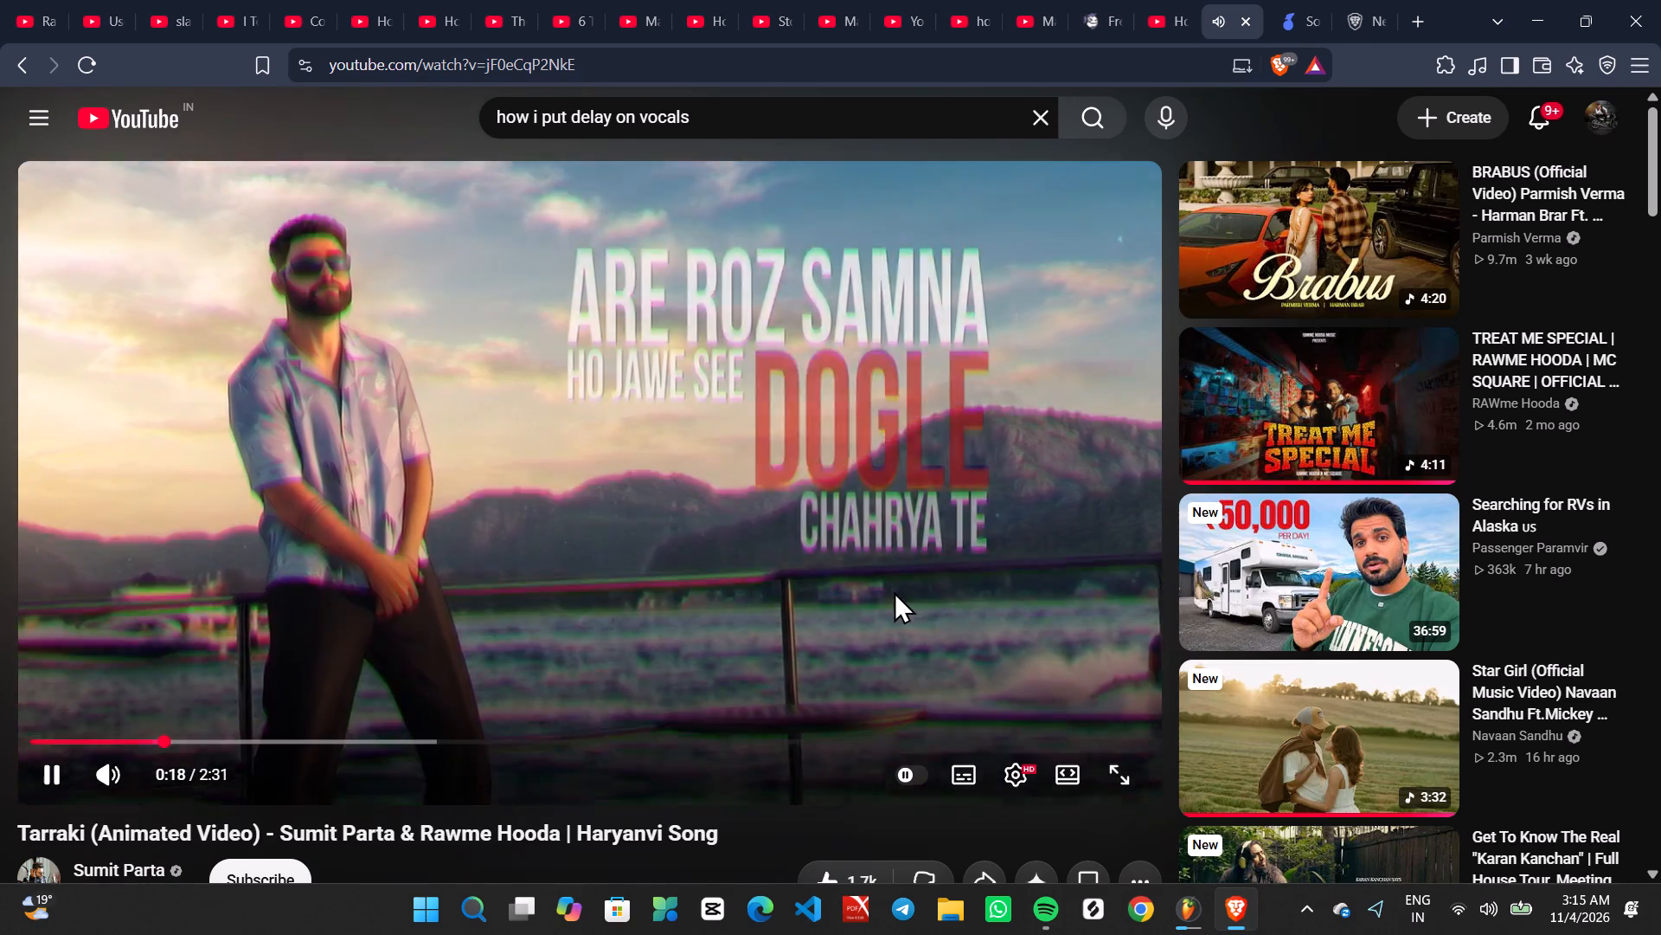
pyautogui.scroll(5, 775, 642)
pyautogui.scroll(-2, 775, 642)
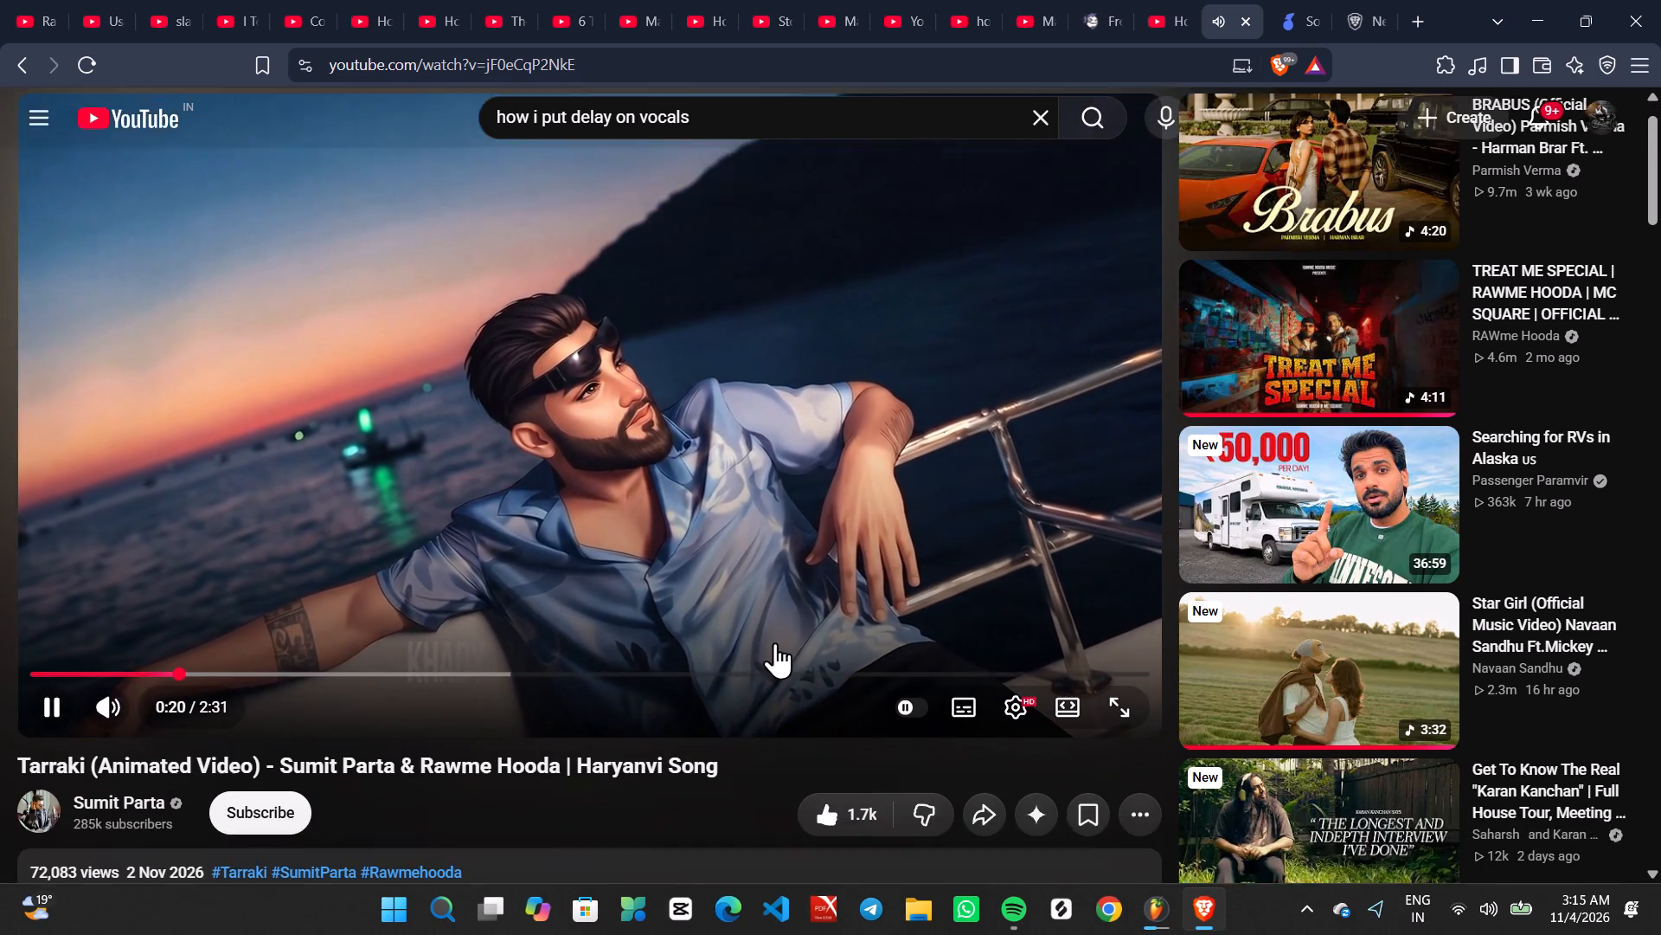
pyautogui.scroll(6, 725, 693)
pyautogui.click(644, 608)
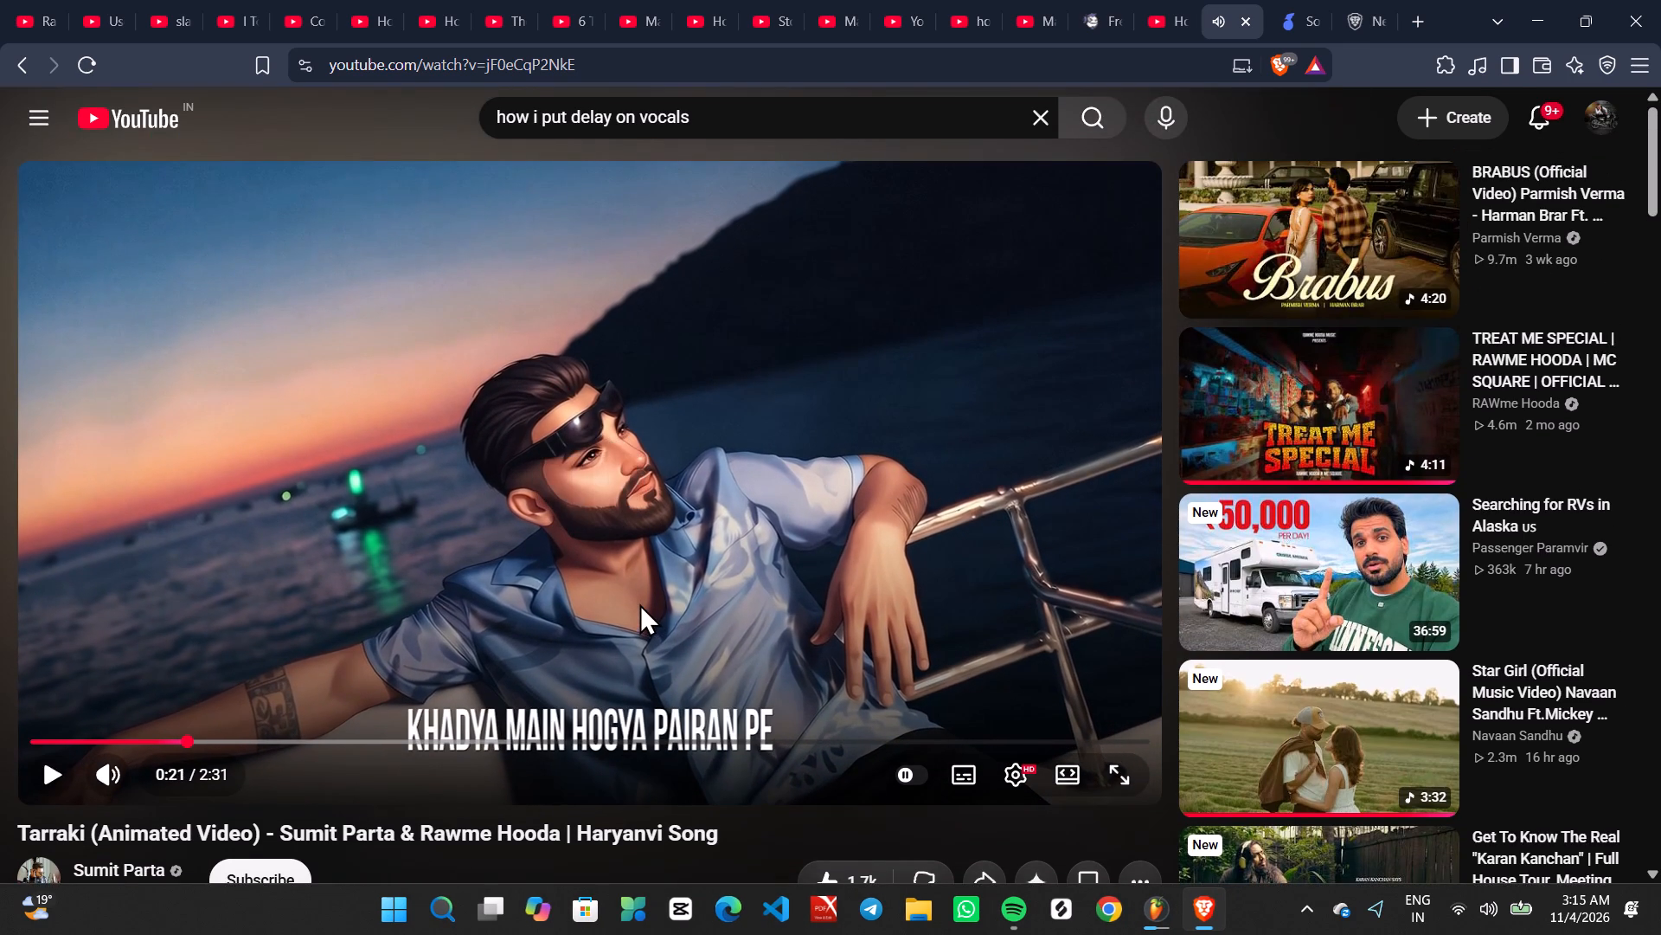
pyautogui.click(639, 603)
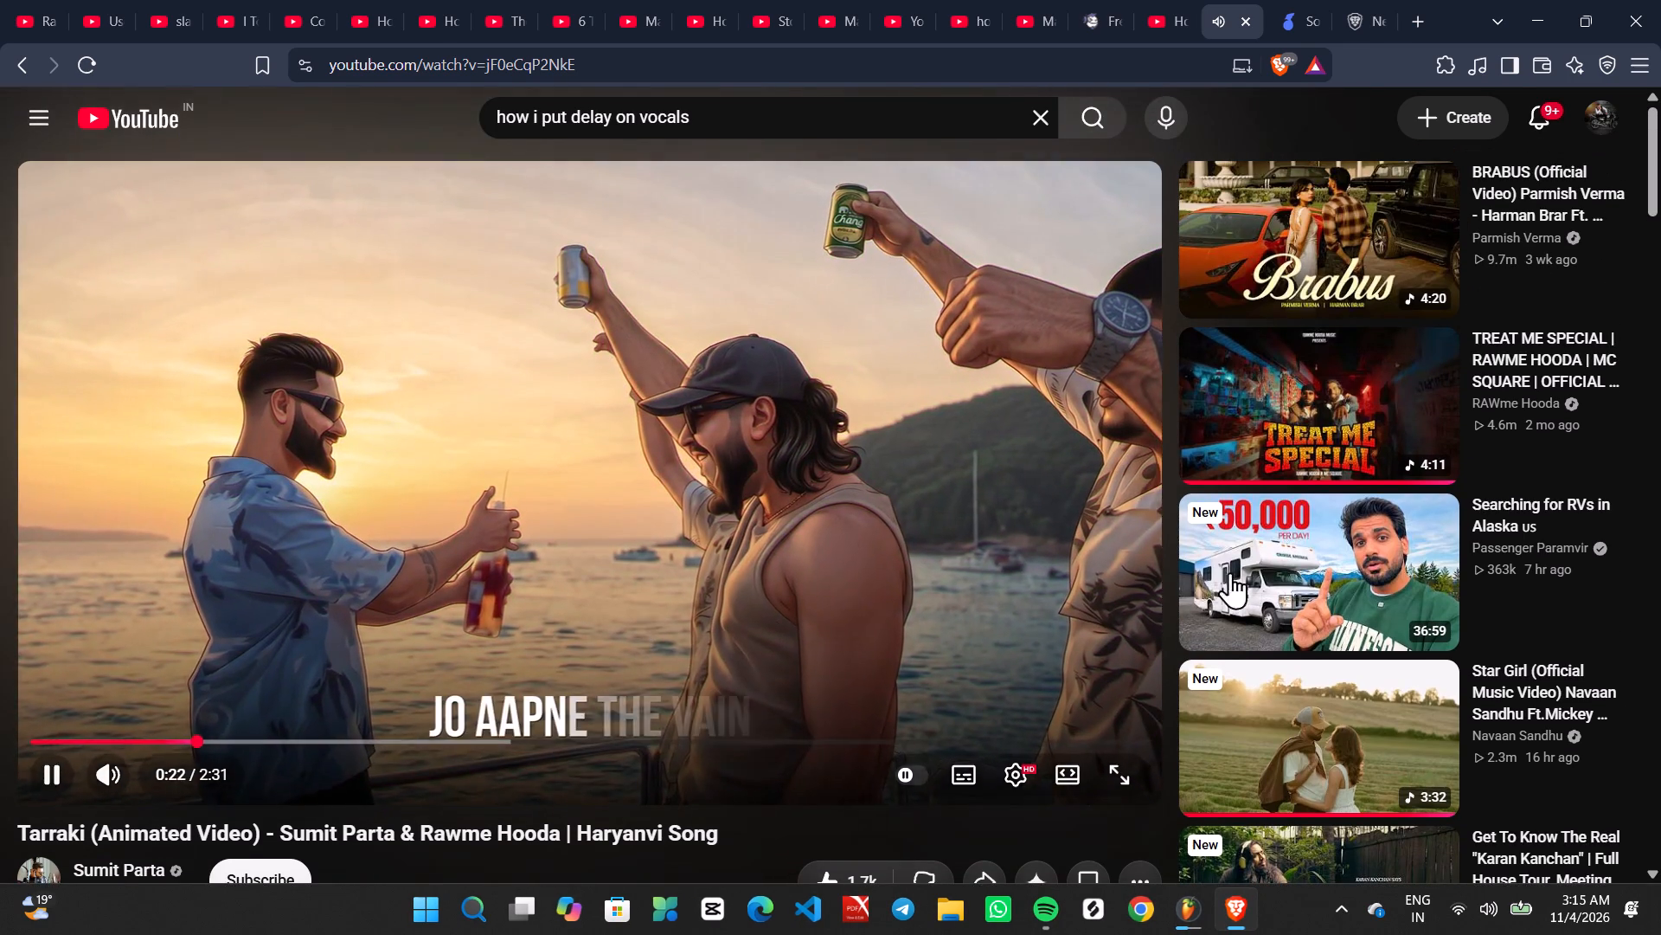
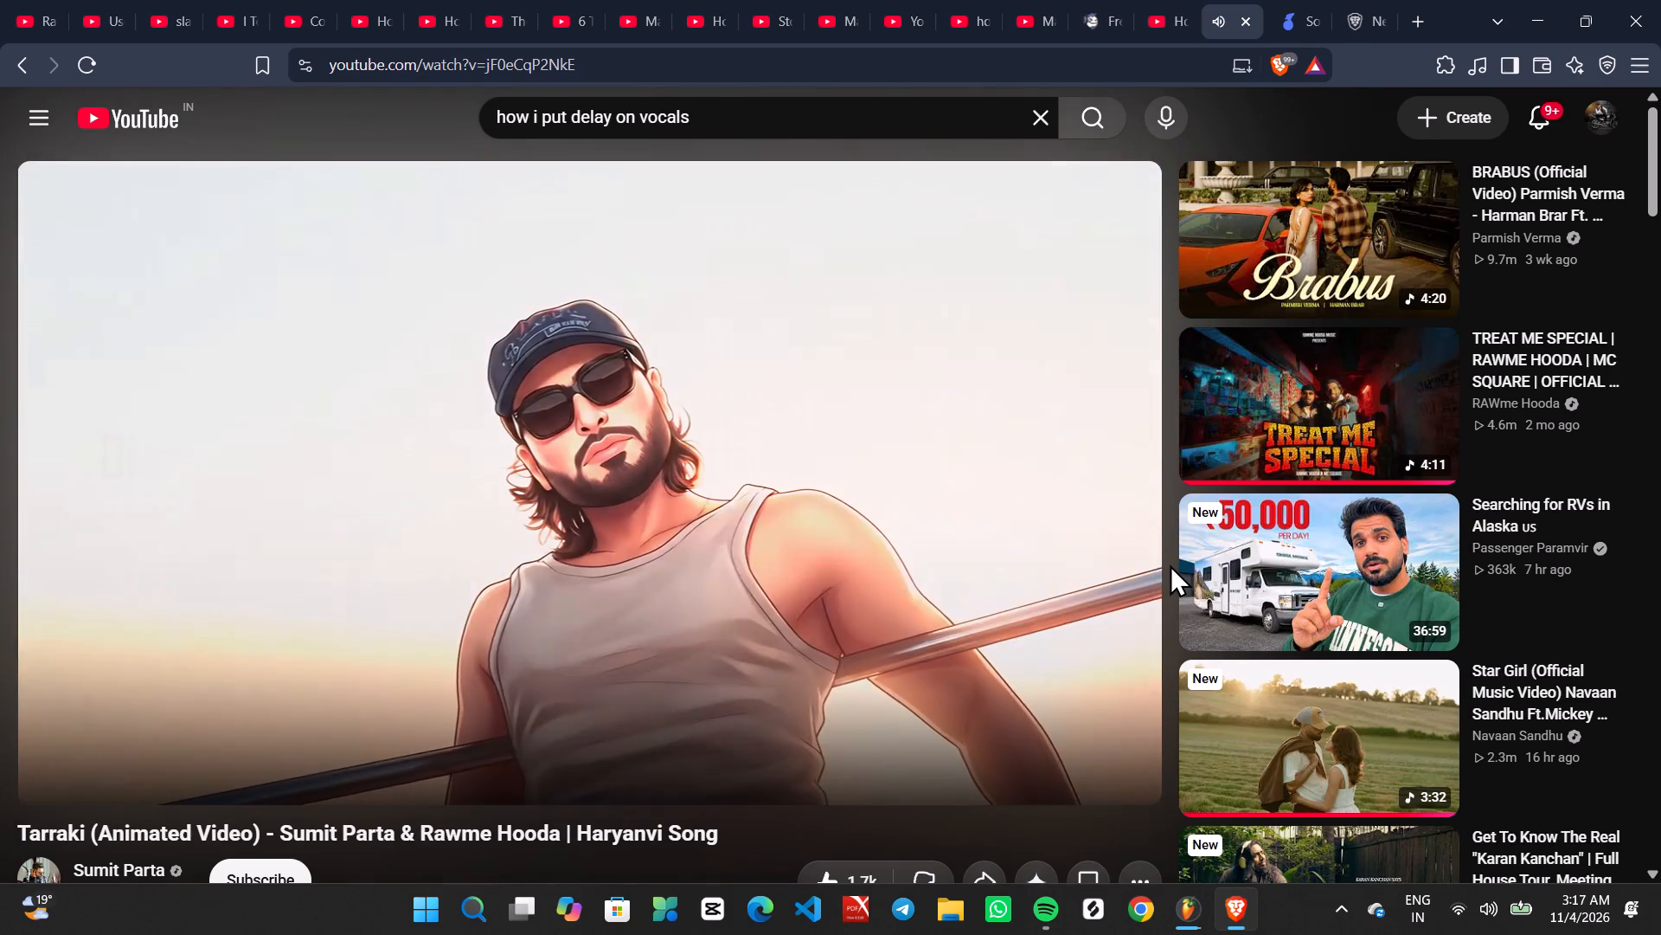
# Watch a little more of the Tarraki video, pausing it, resuming playback and pausing it again.
pyautogui.press('space')
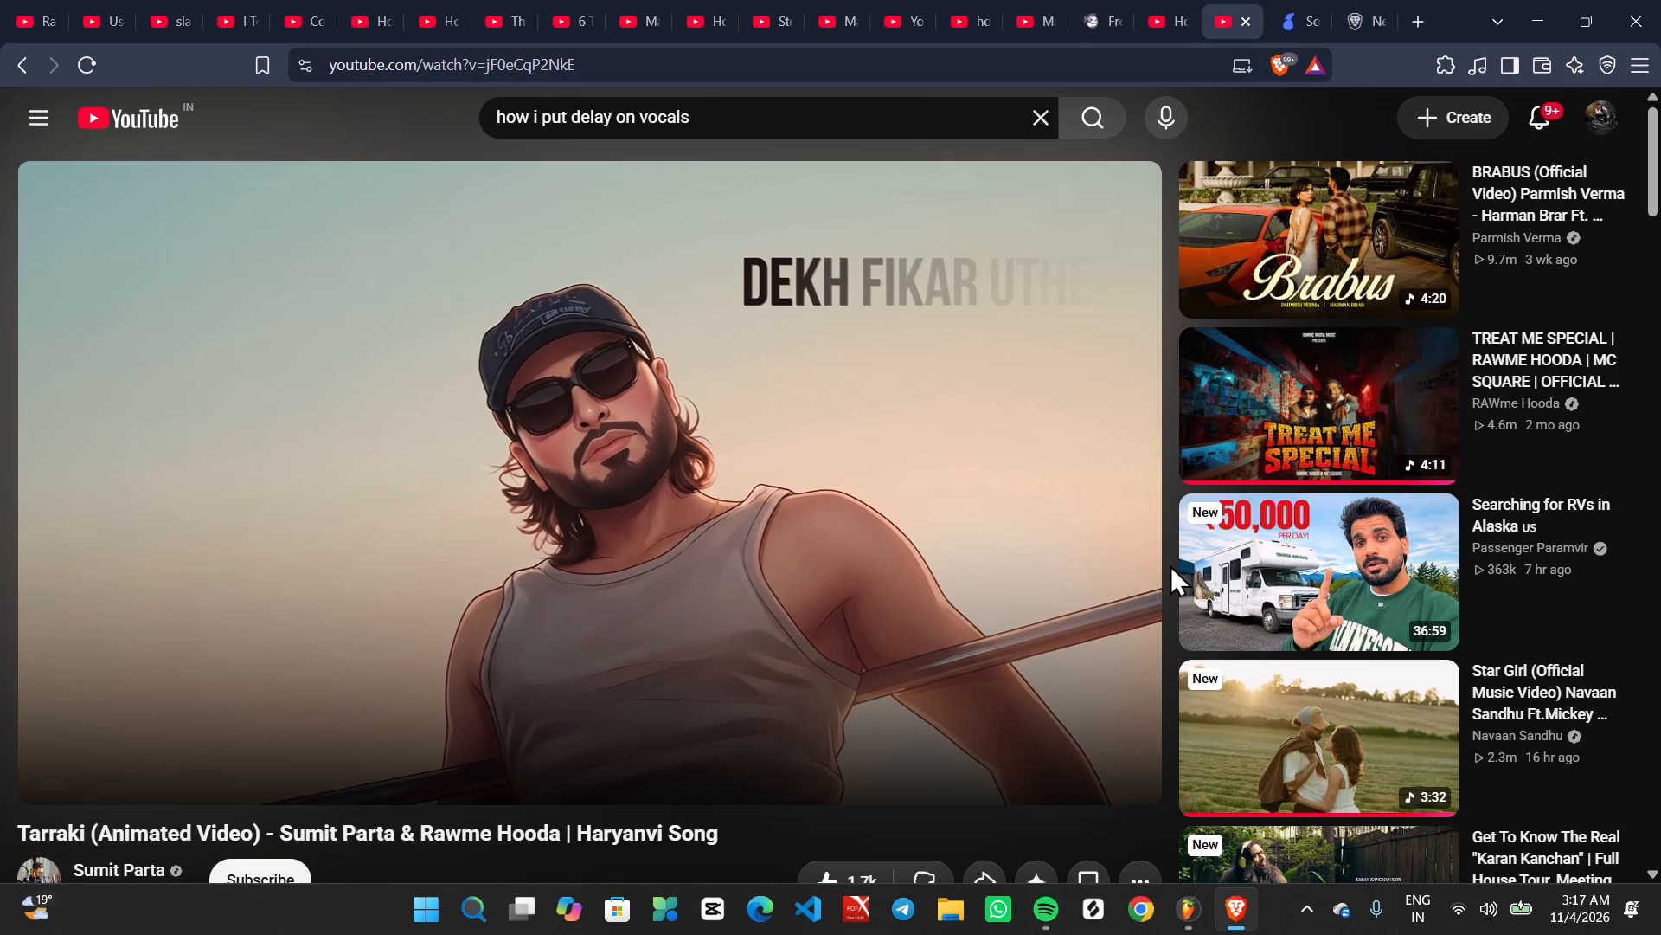
pyautogui.click(937, 921)
pyautogui.click(937, 922)
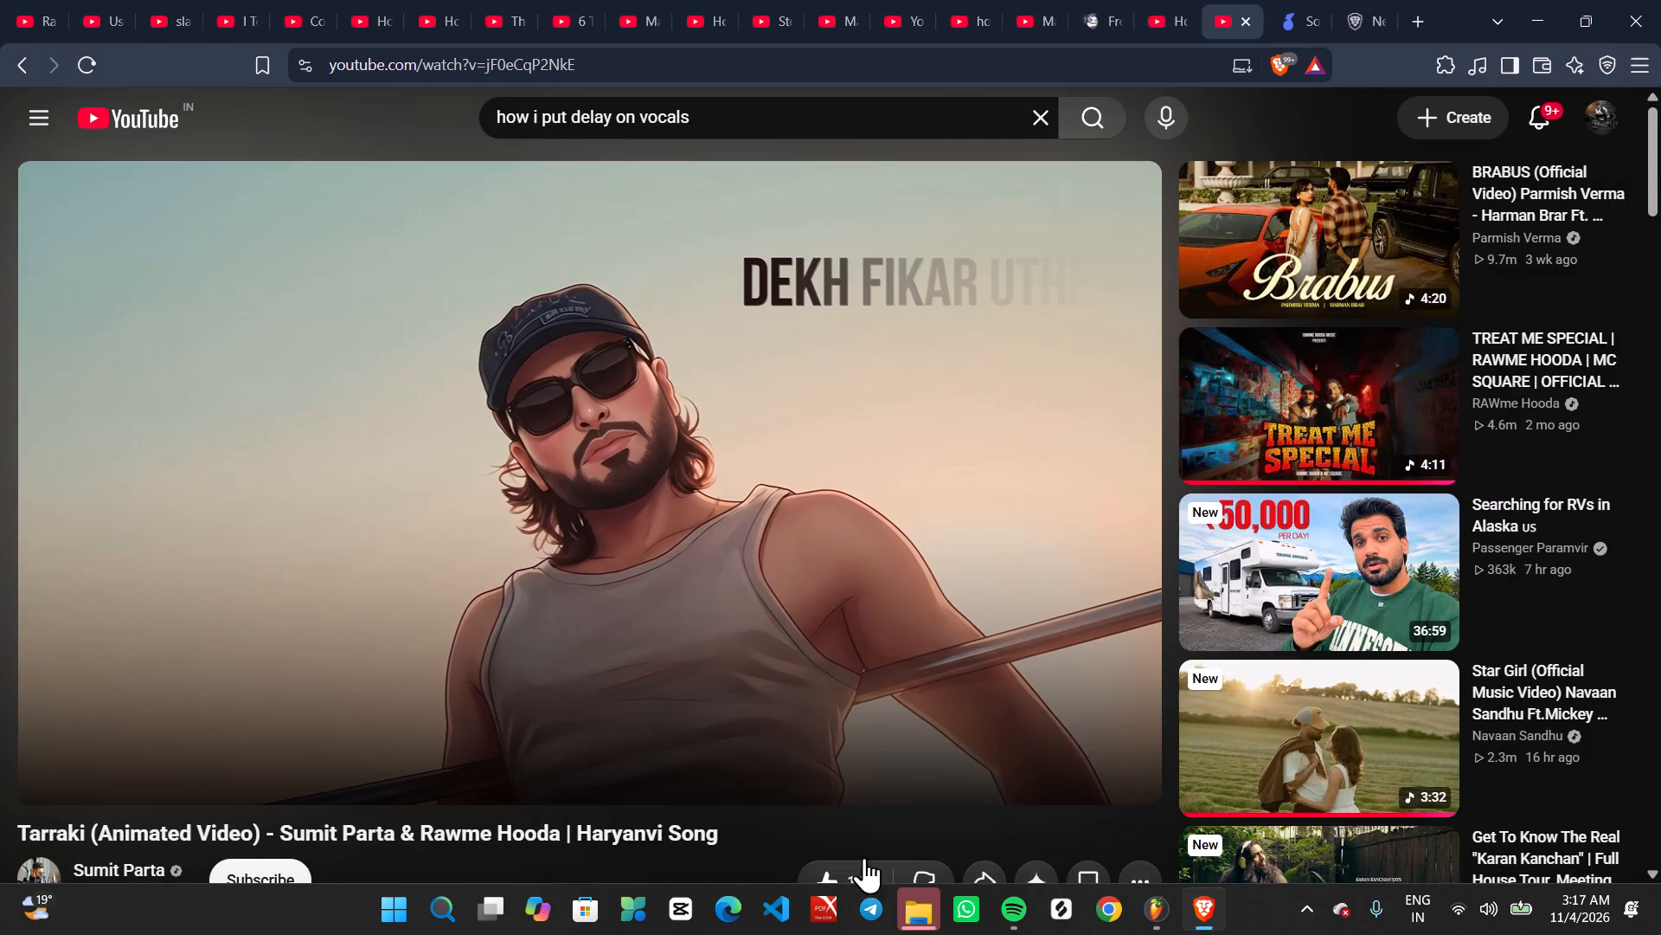
pyautogui.click(716, 666)
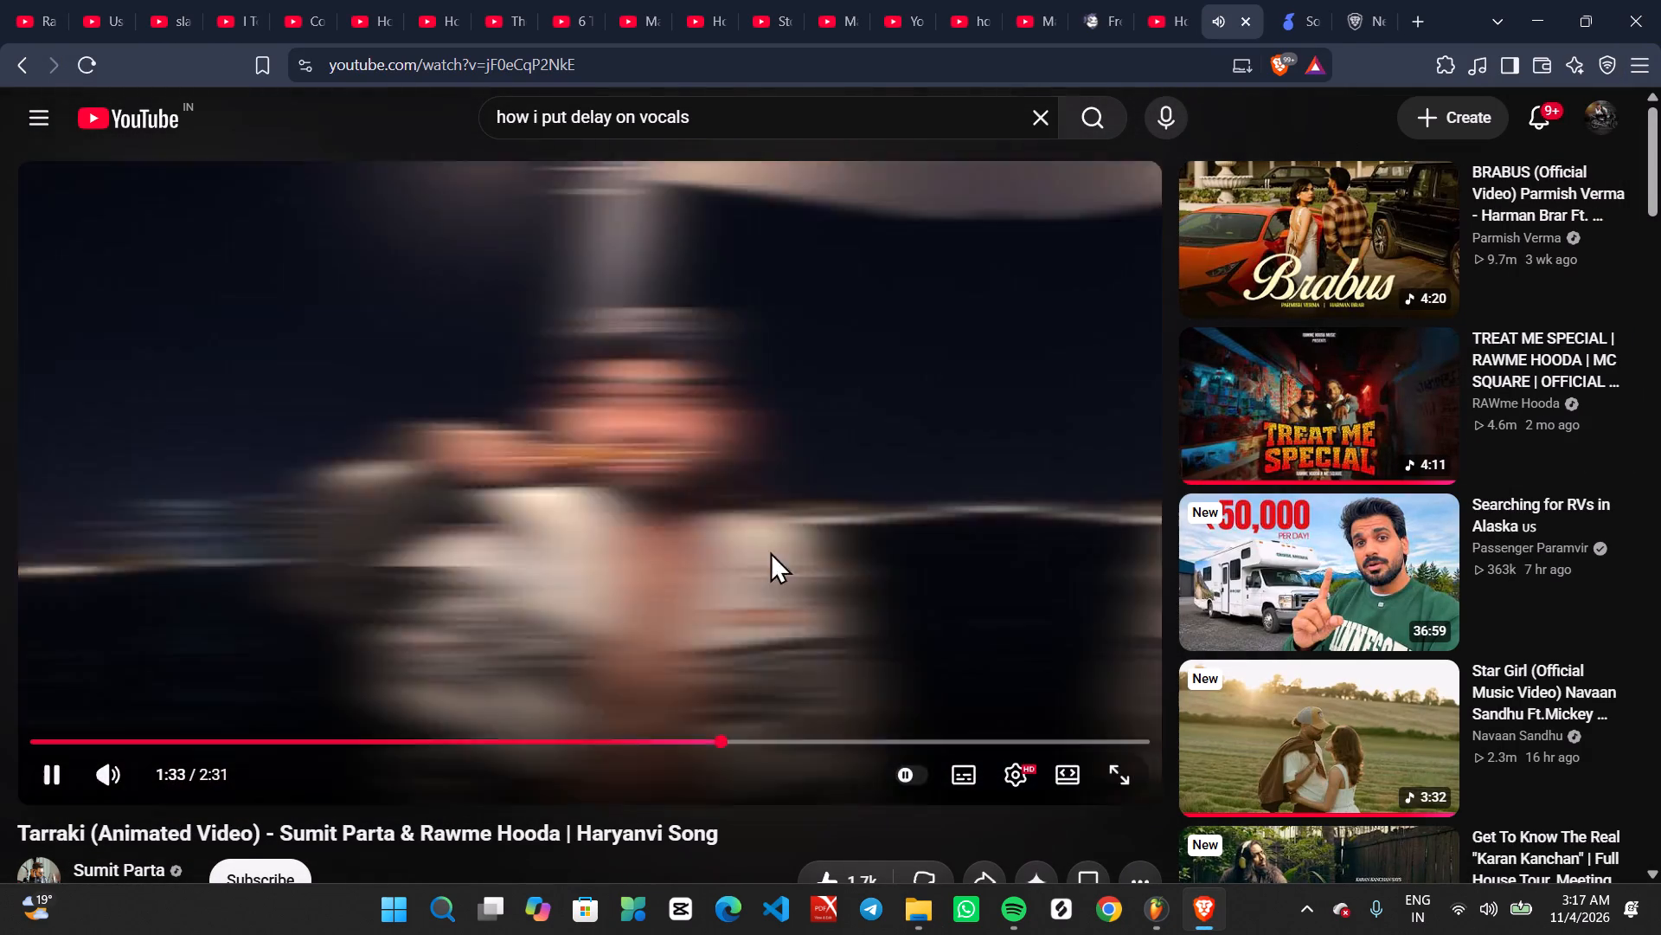
pyautogui.click(765, 539)
# Return to FL Studio and close all open effect plugin windows, from PanCake2 to the DeEsser, keeping only the playlist open.
pyautogui.click(1529, 1)
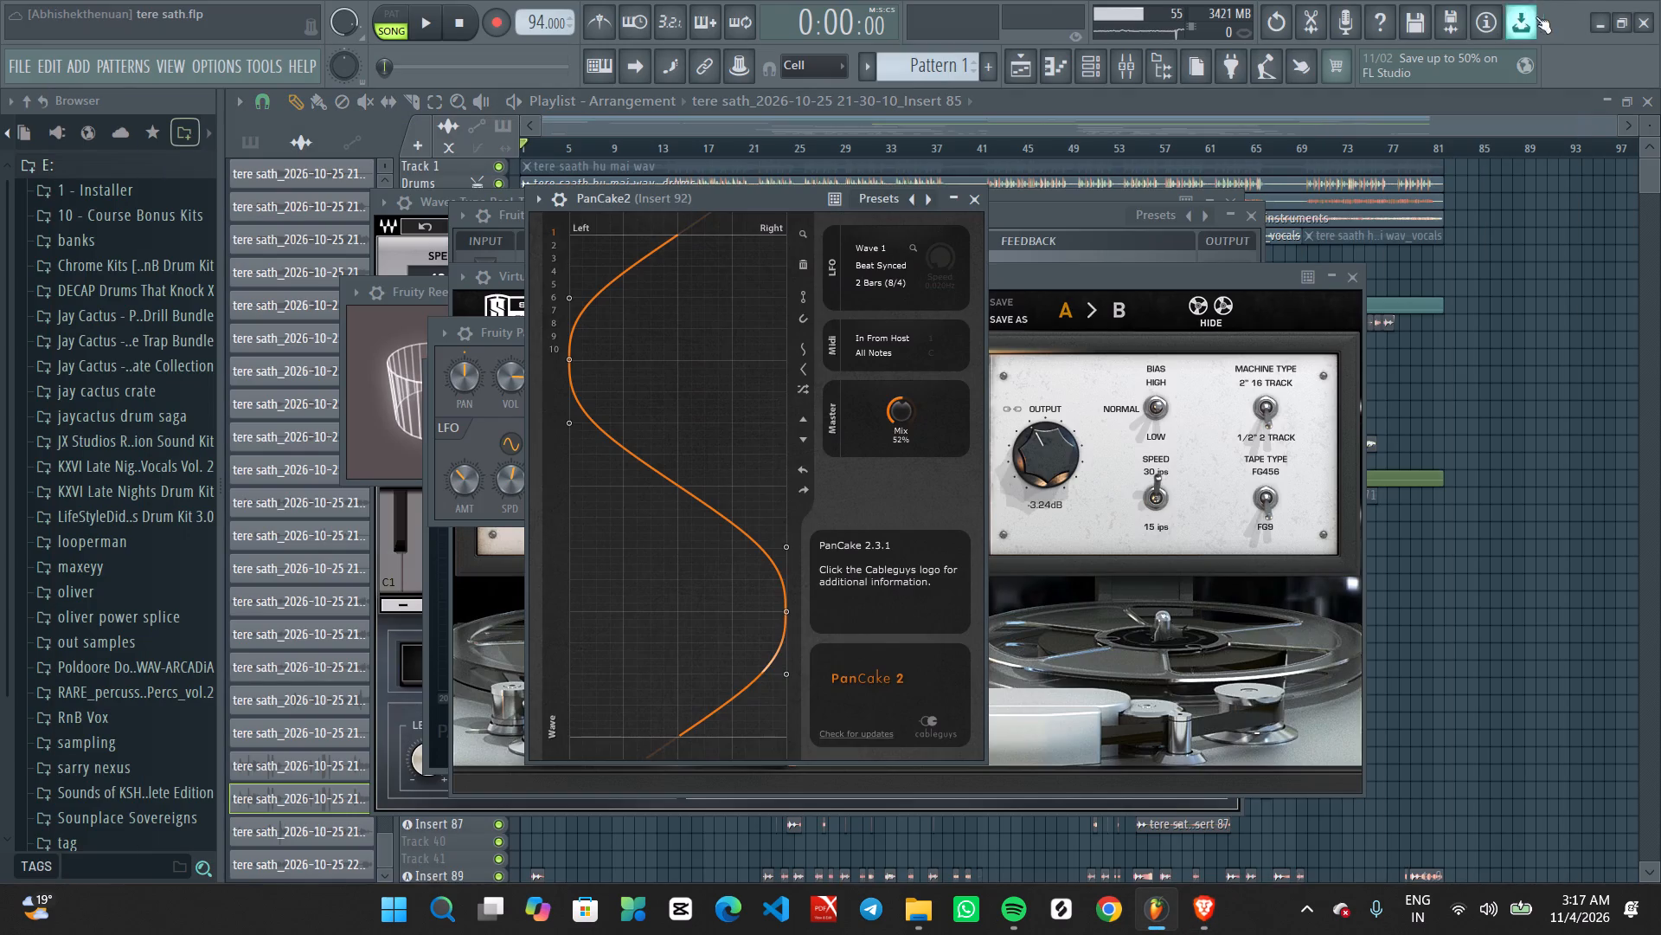
pyautogui.click(972, 205)
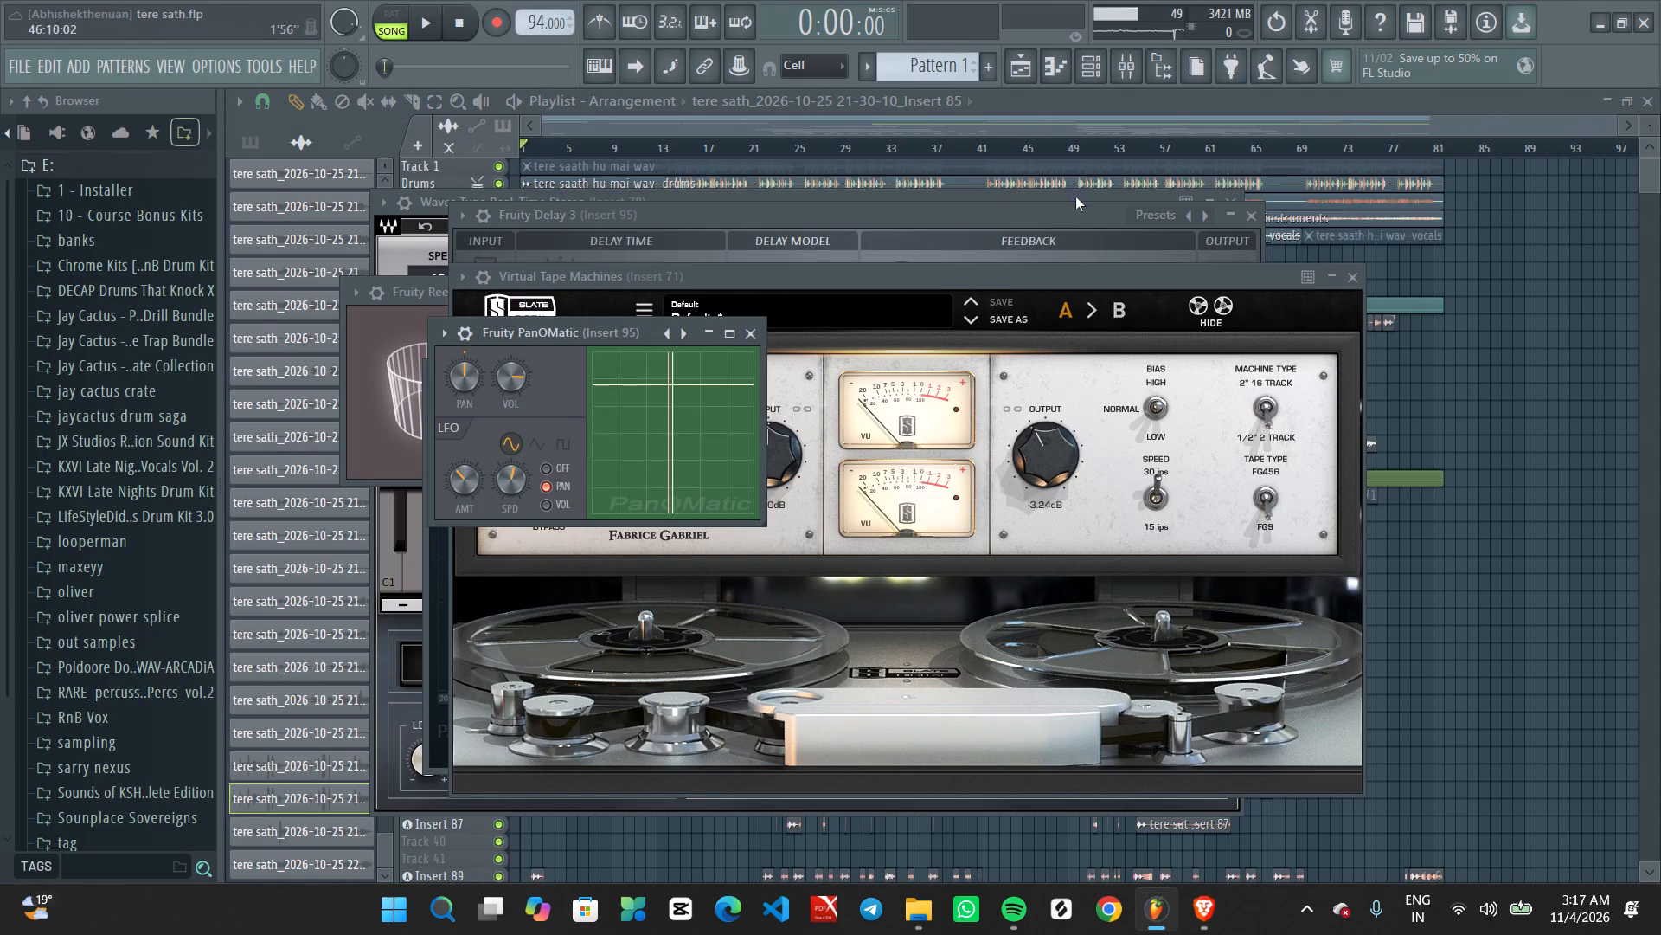
pyautogui.click(1350, 279)
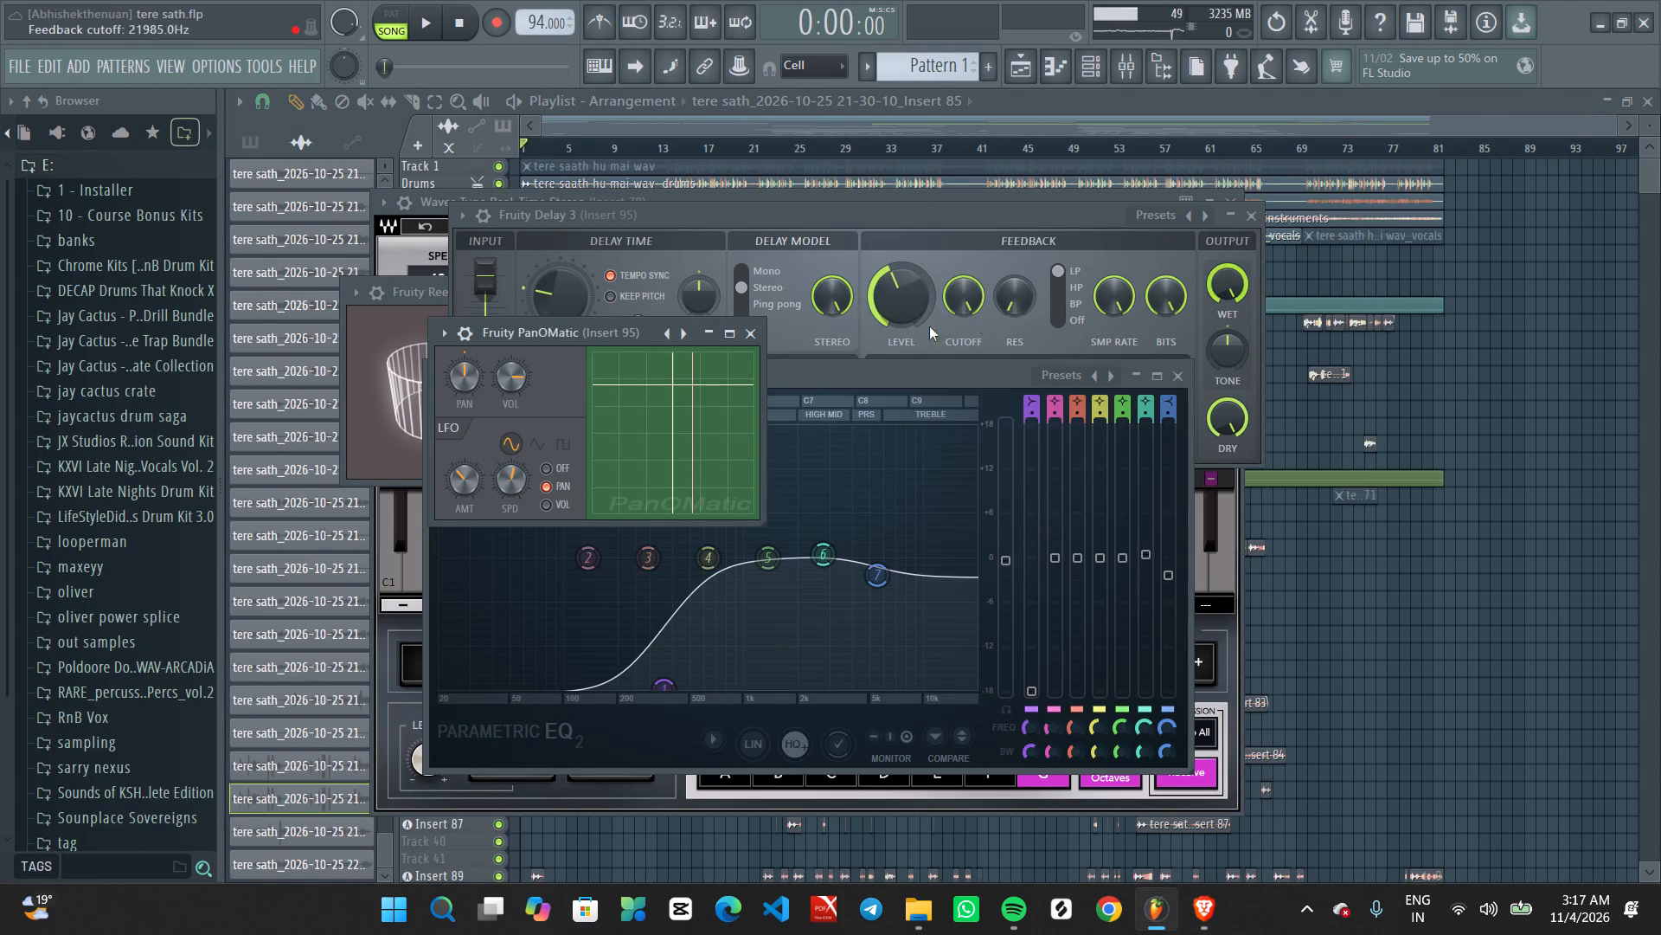
pyautogui.click(752, 332)
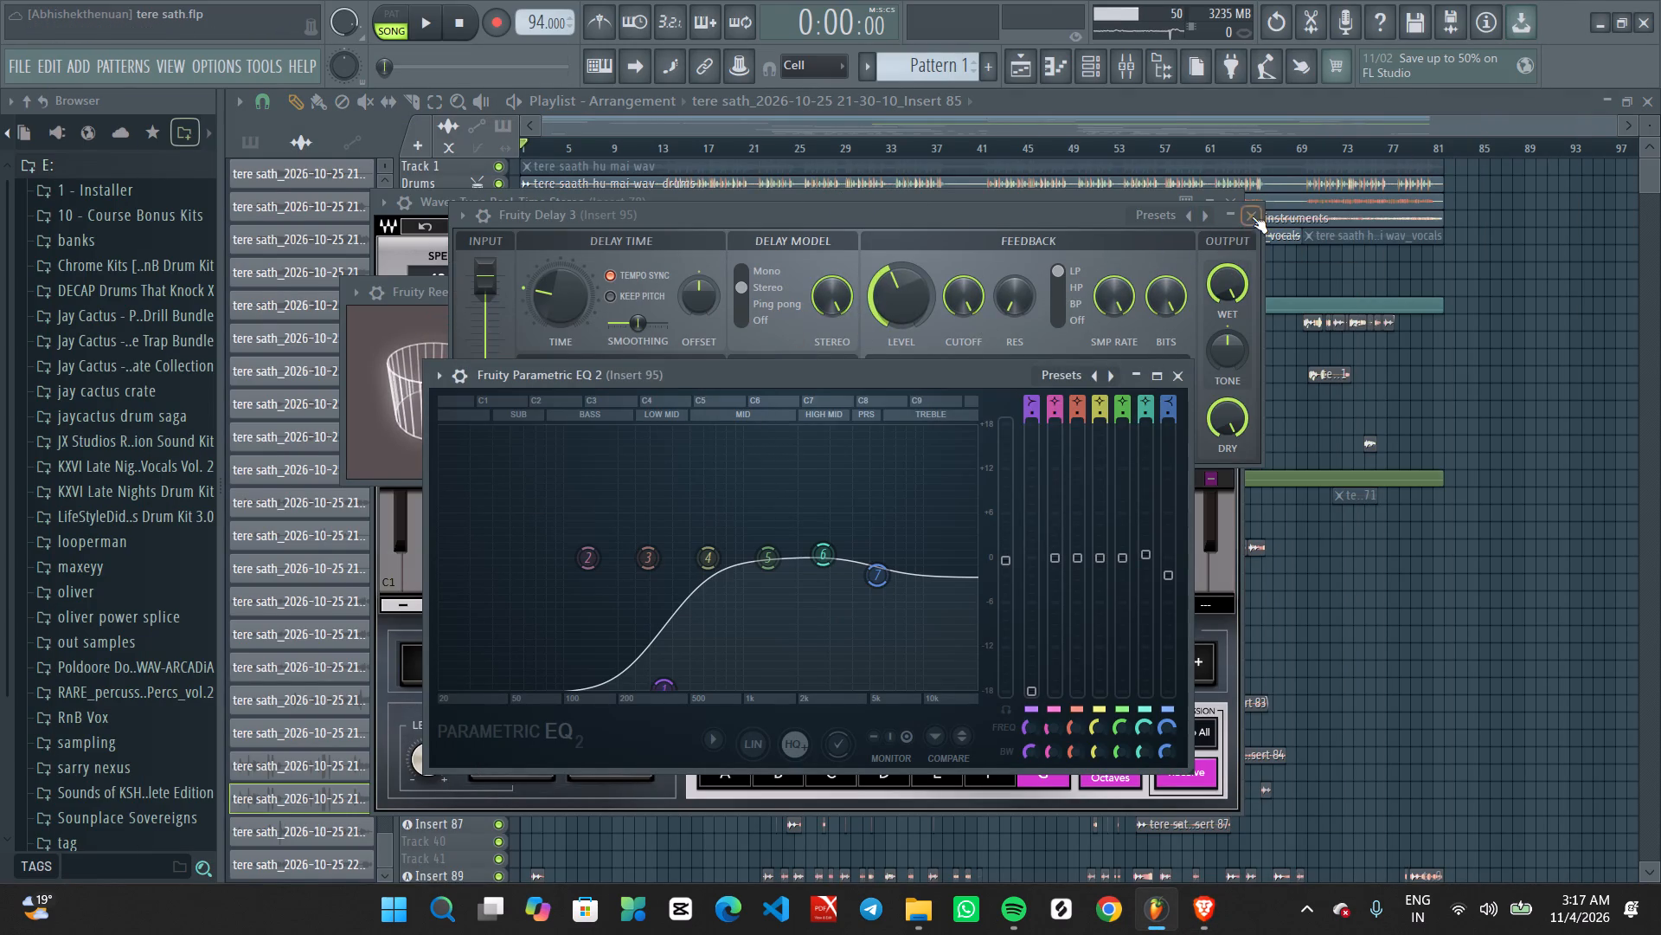
pyautogui.click(1252, 216)
pyautogui.click(1177, 371)
pyautogui.click(924, 287)
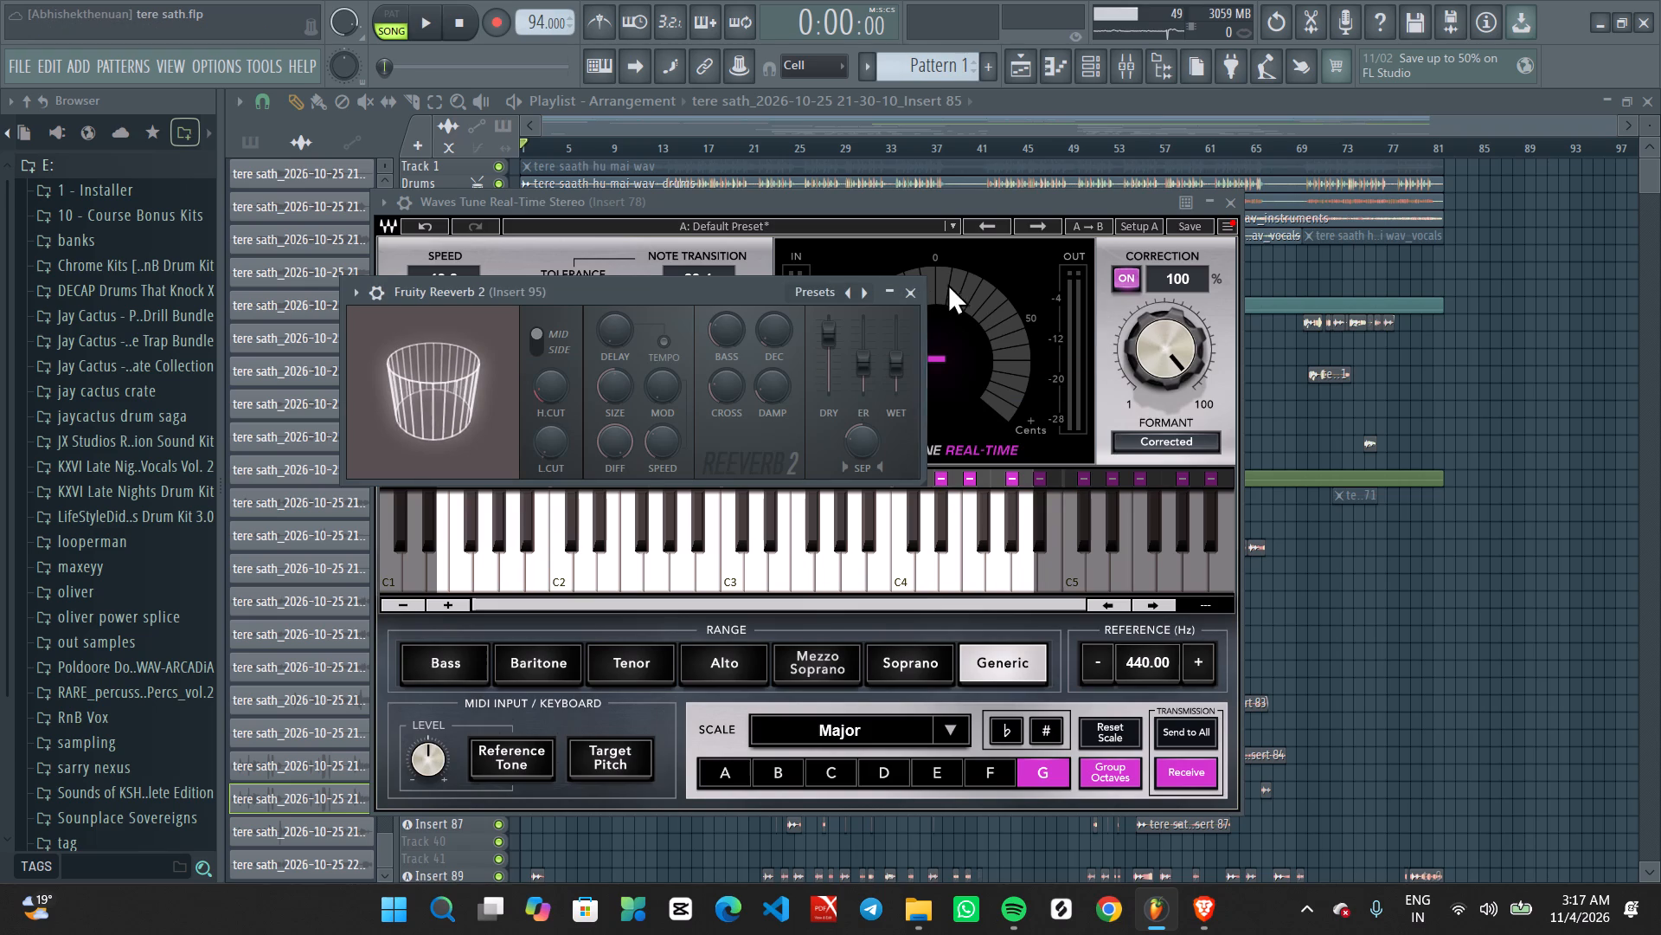
pyautogui.click(909, 293)
pyautogui.click(1227, 197)
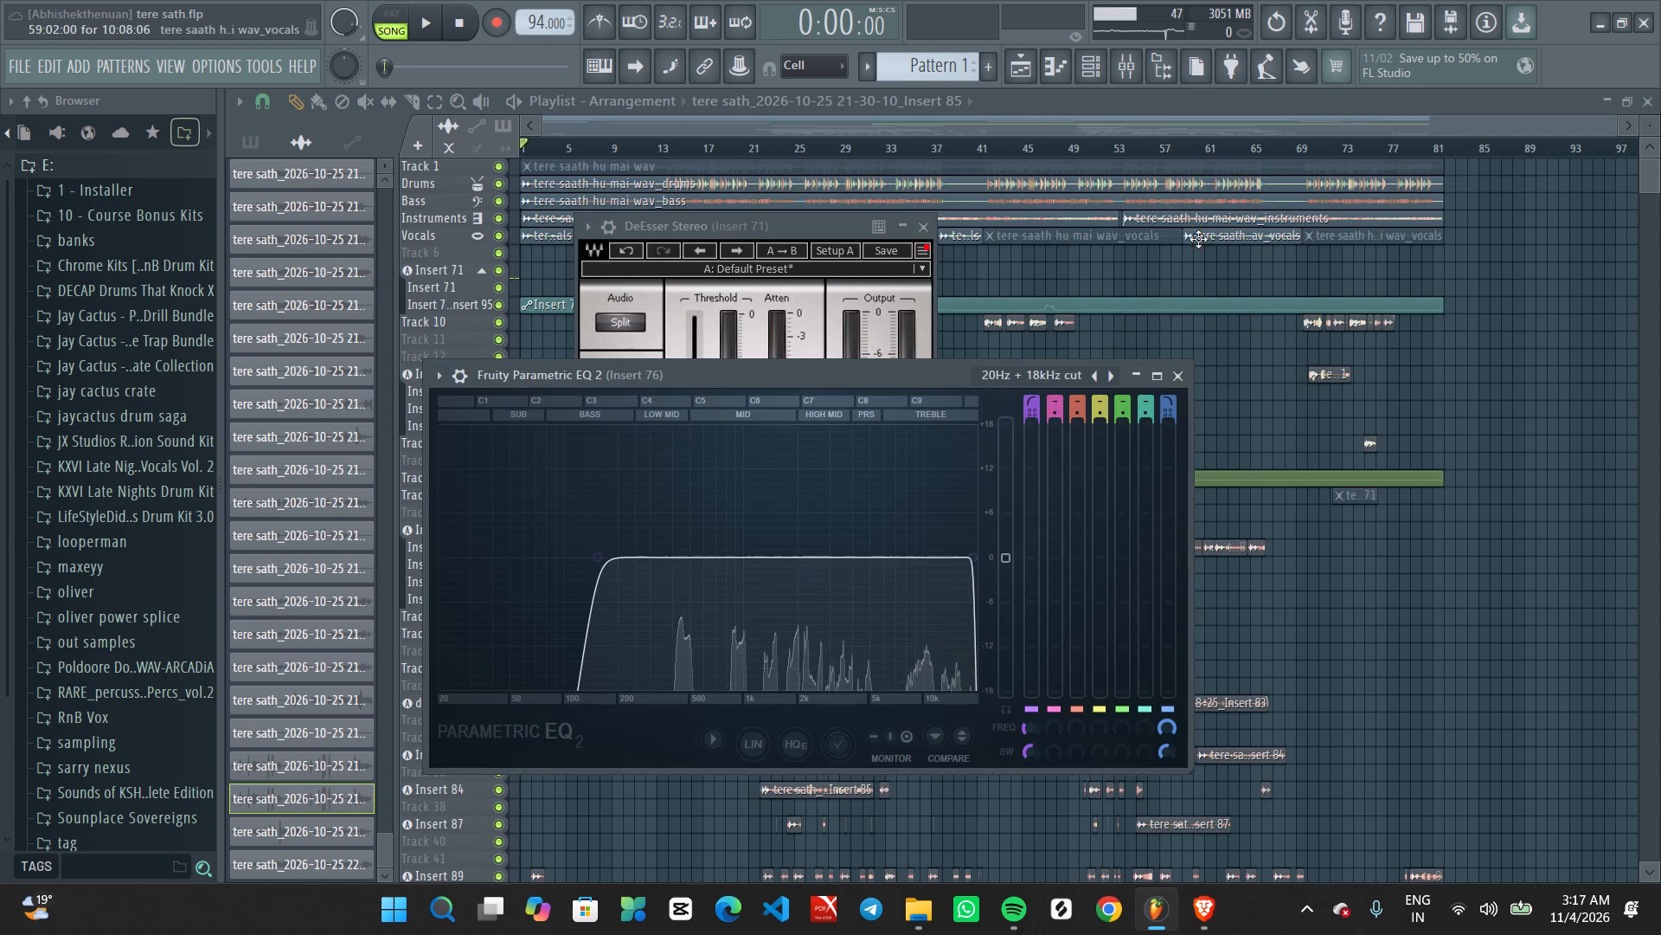
pyautogui.click(1187, 372)
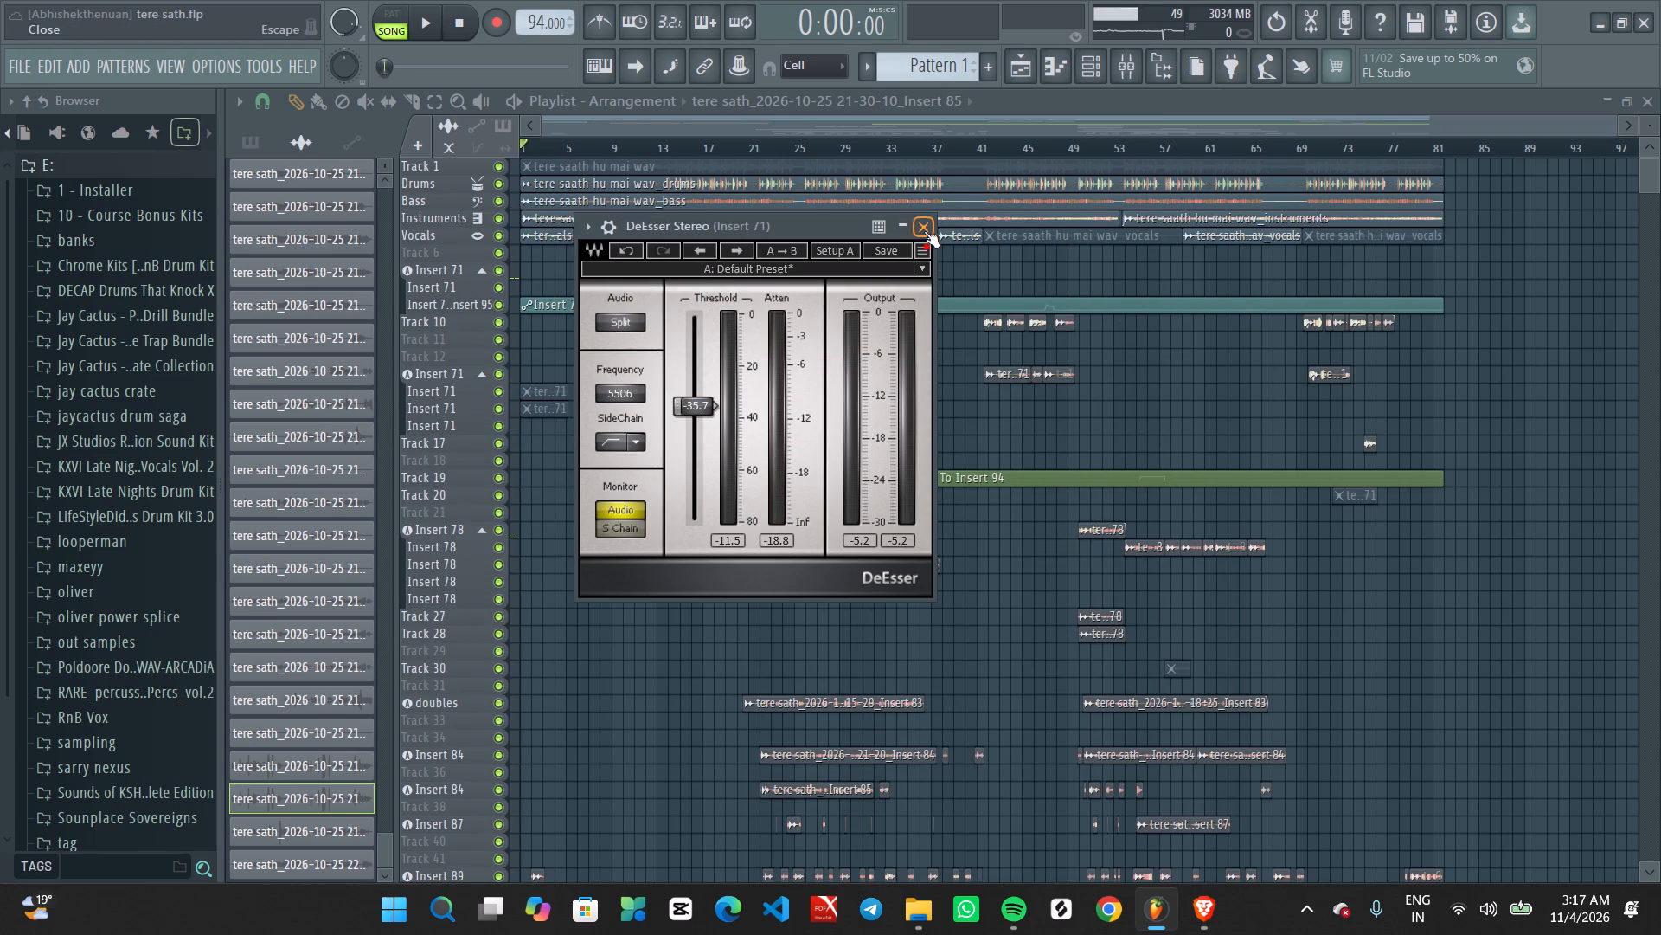
pyautogui.click(924, 231)
pyautogui.click(1018, 71)
pyautogui.click(1018, 70)
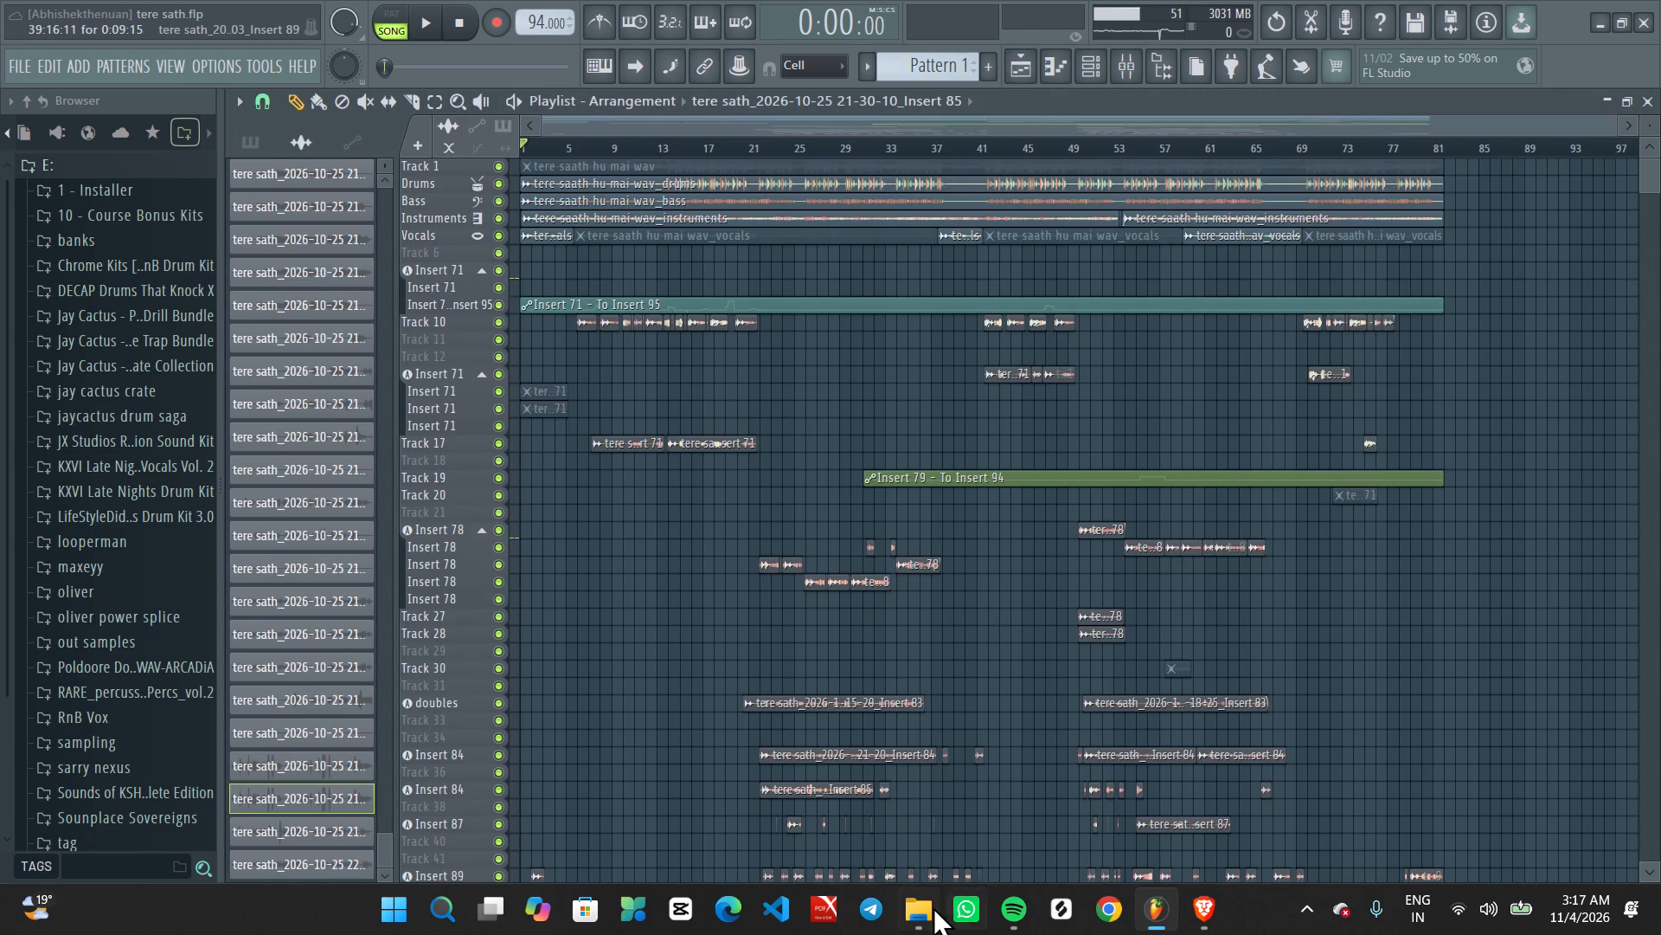
# Switch to File Explorer and play the exported tere sath vbvjhjhjf MP3 from the Desktop folder to listen to the mix.
pyautogui.click(933, 906)
pyautogui.doubleClick(708, 199)
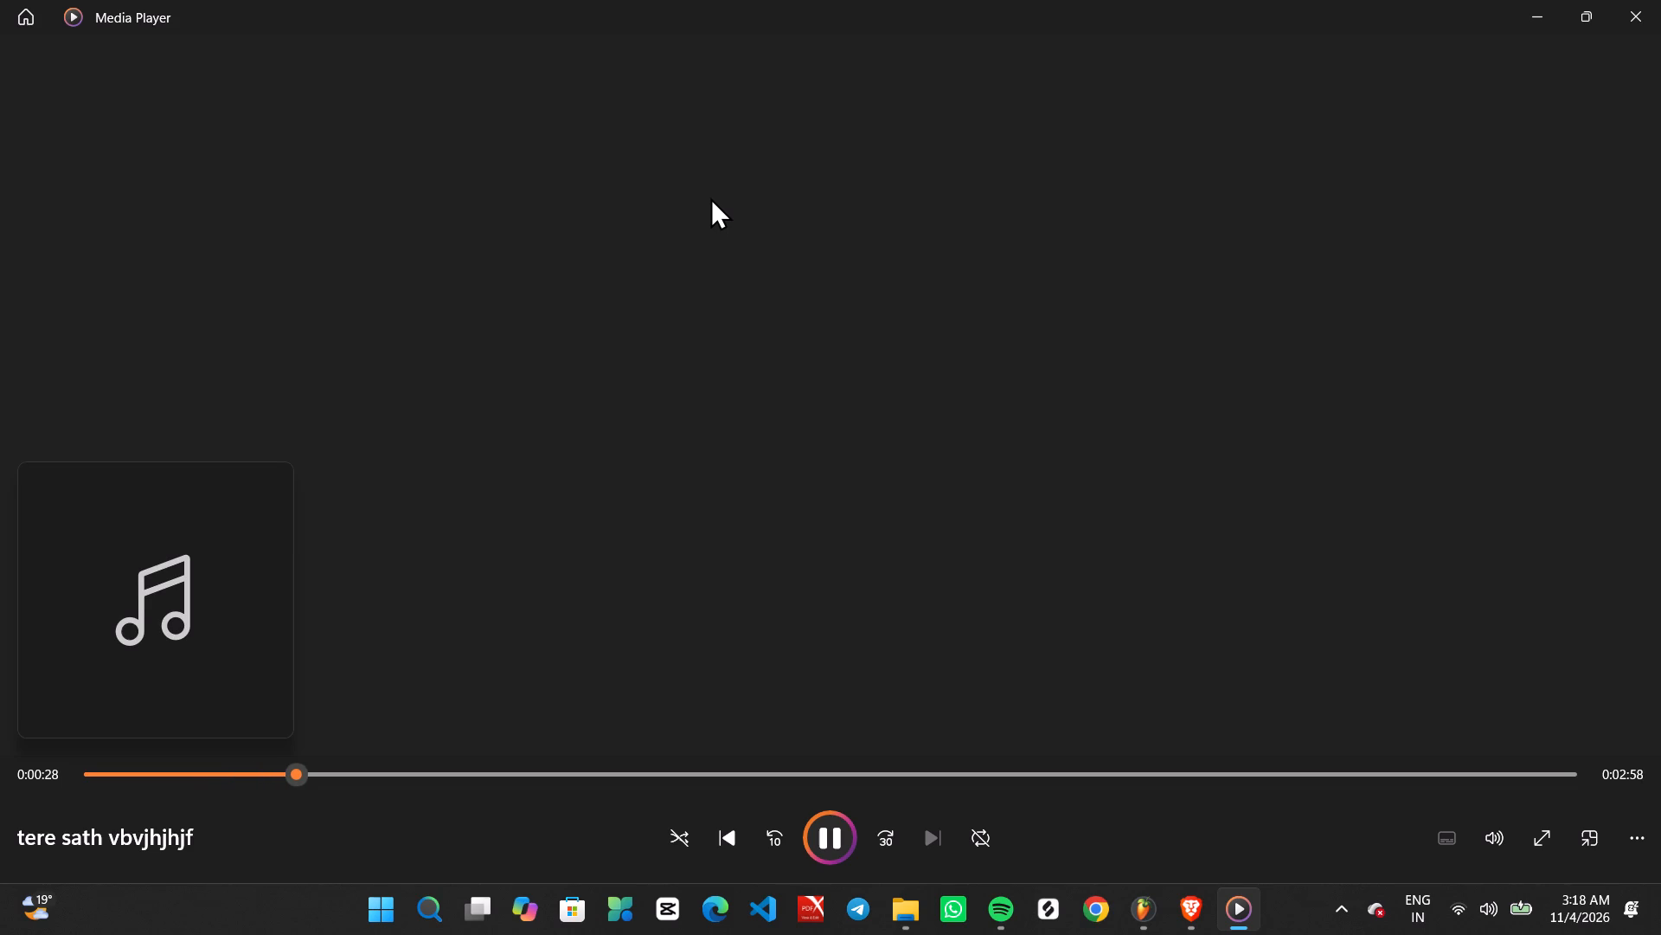
# Minimize the Media Player, File Explorer and FL Studio windows to reach the desktop.
pyautogui.click(1528, 1)
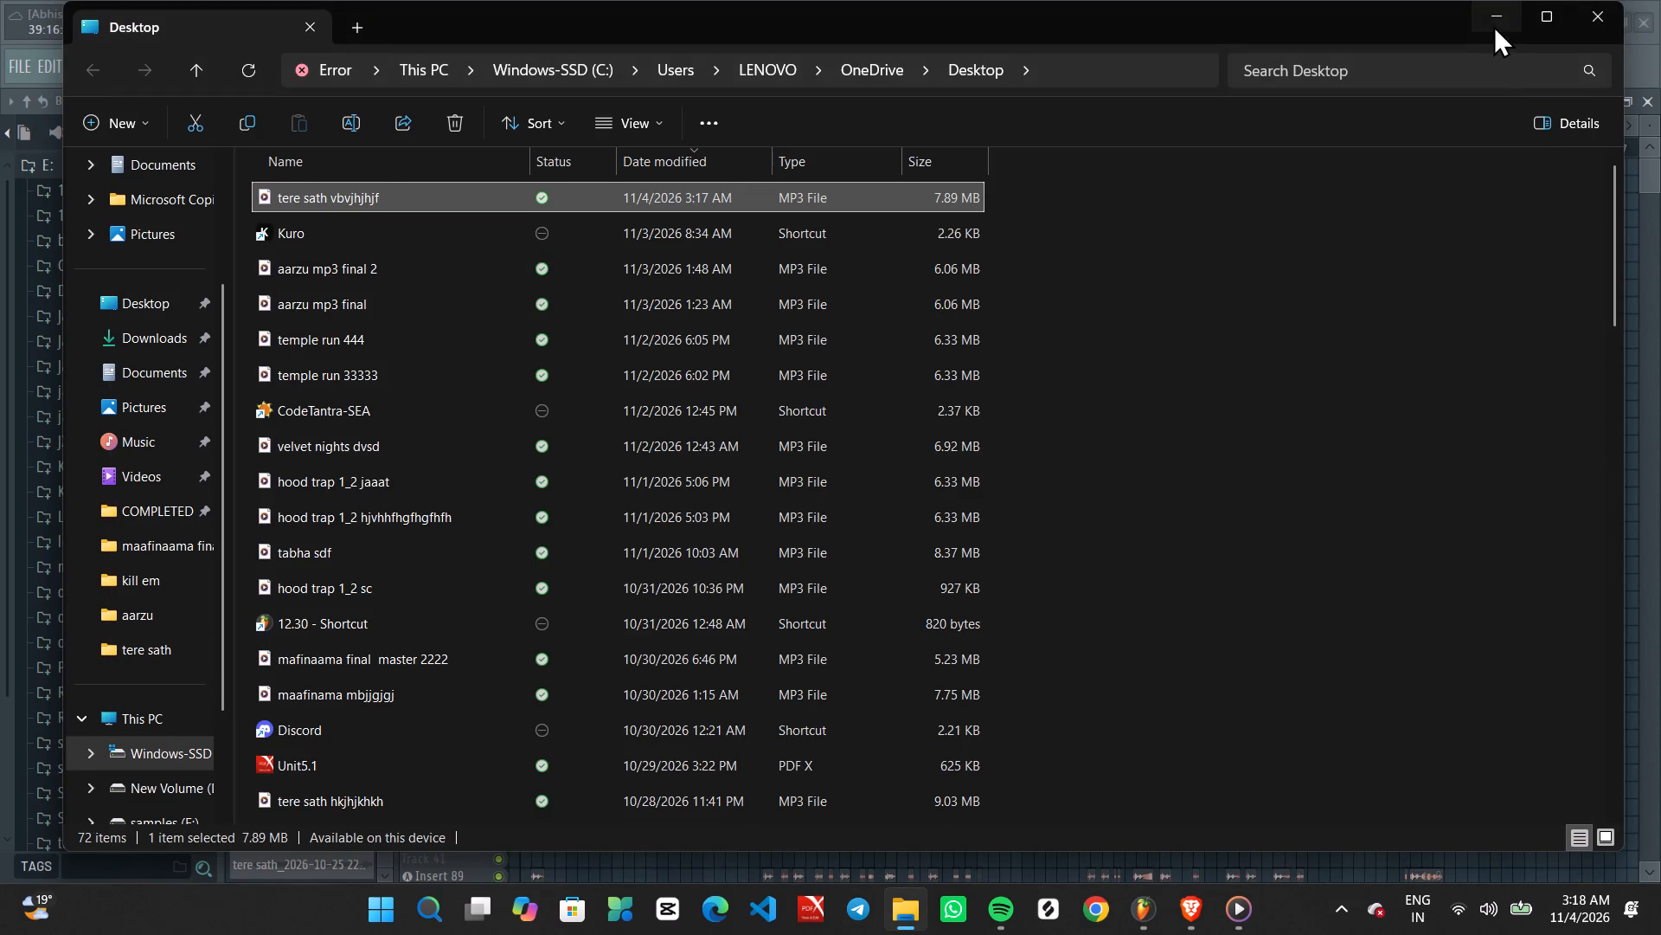
pyautogui.click(1493, 25)
pyautogui.click(1599, 29)
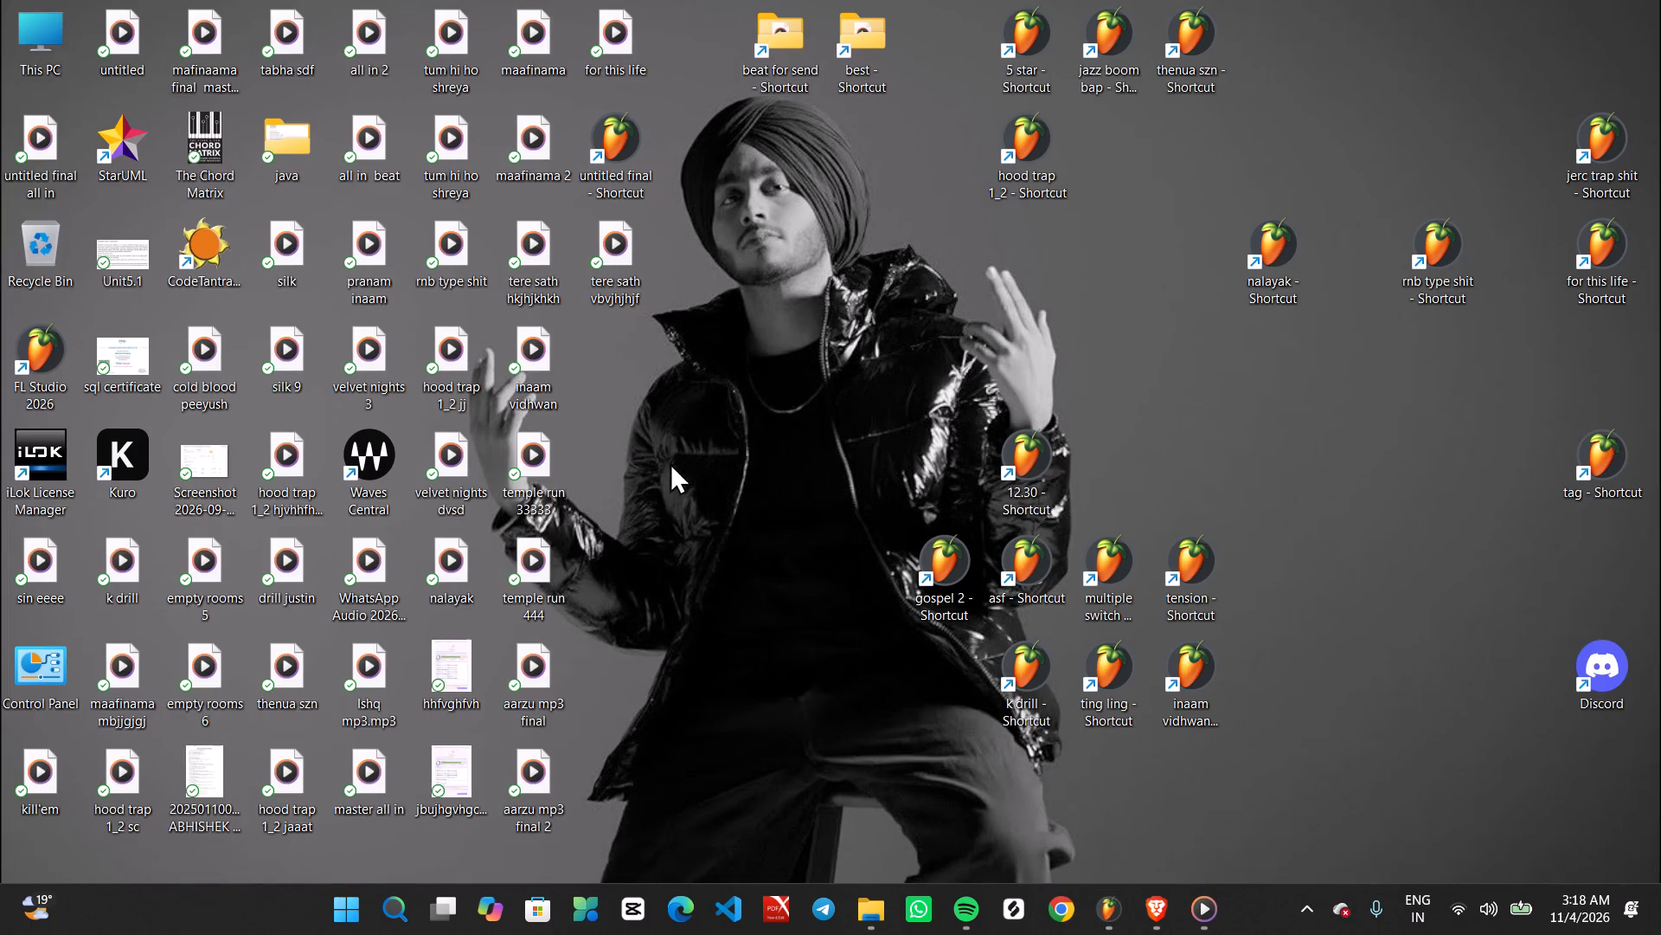
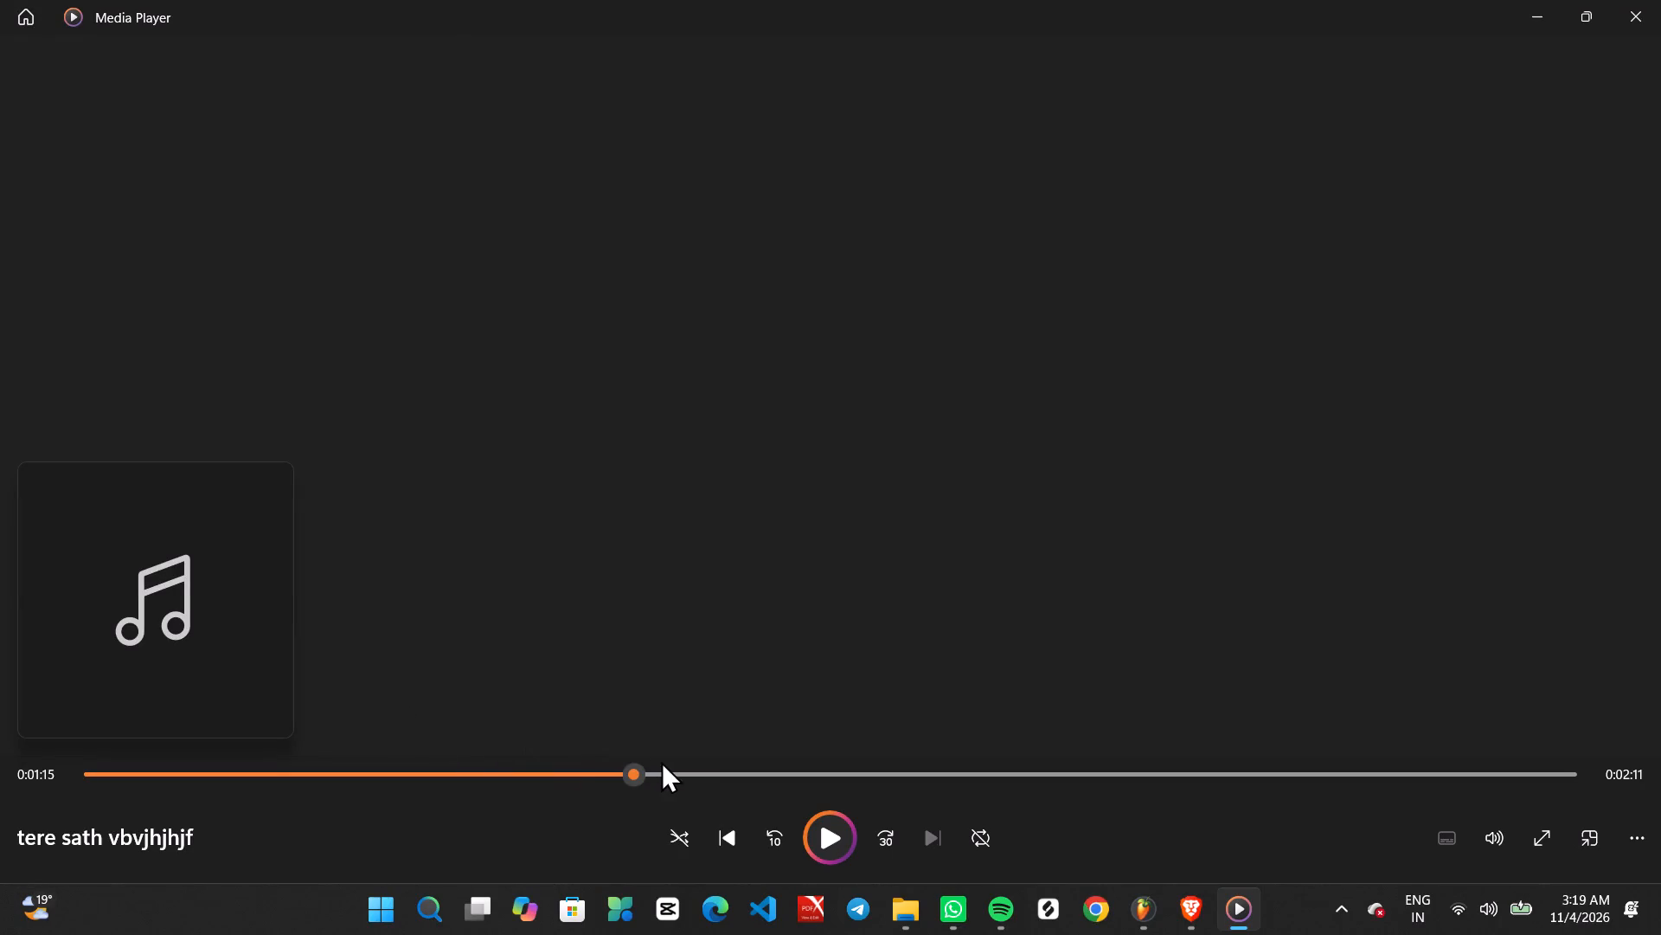
# Switch to FL Studio and play the tere sath arrangement from the beginning of the playlist.
pyautogui.click(1145, 915)
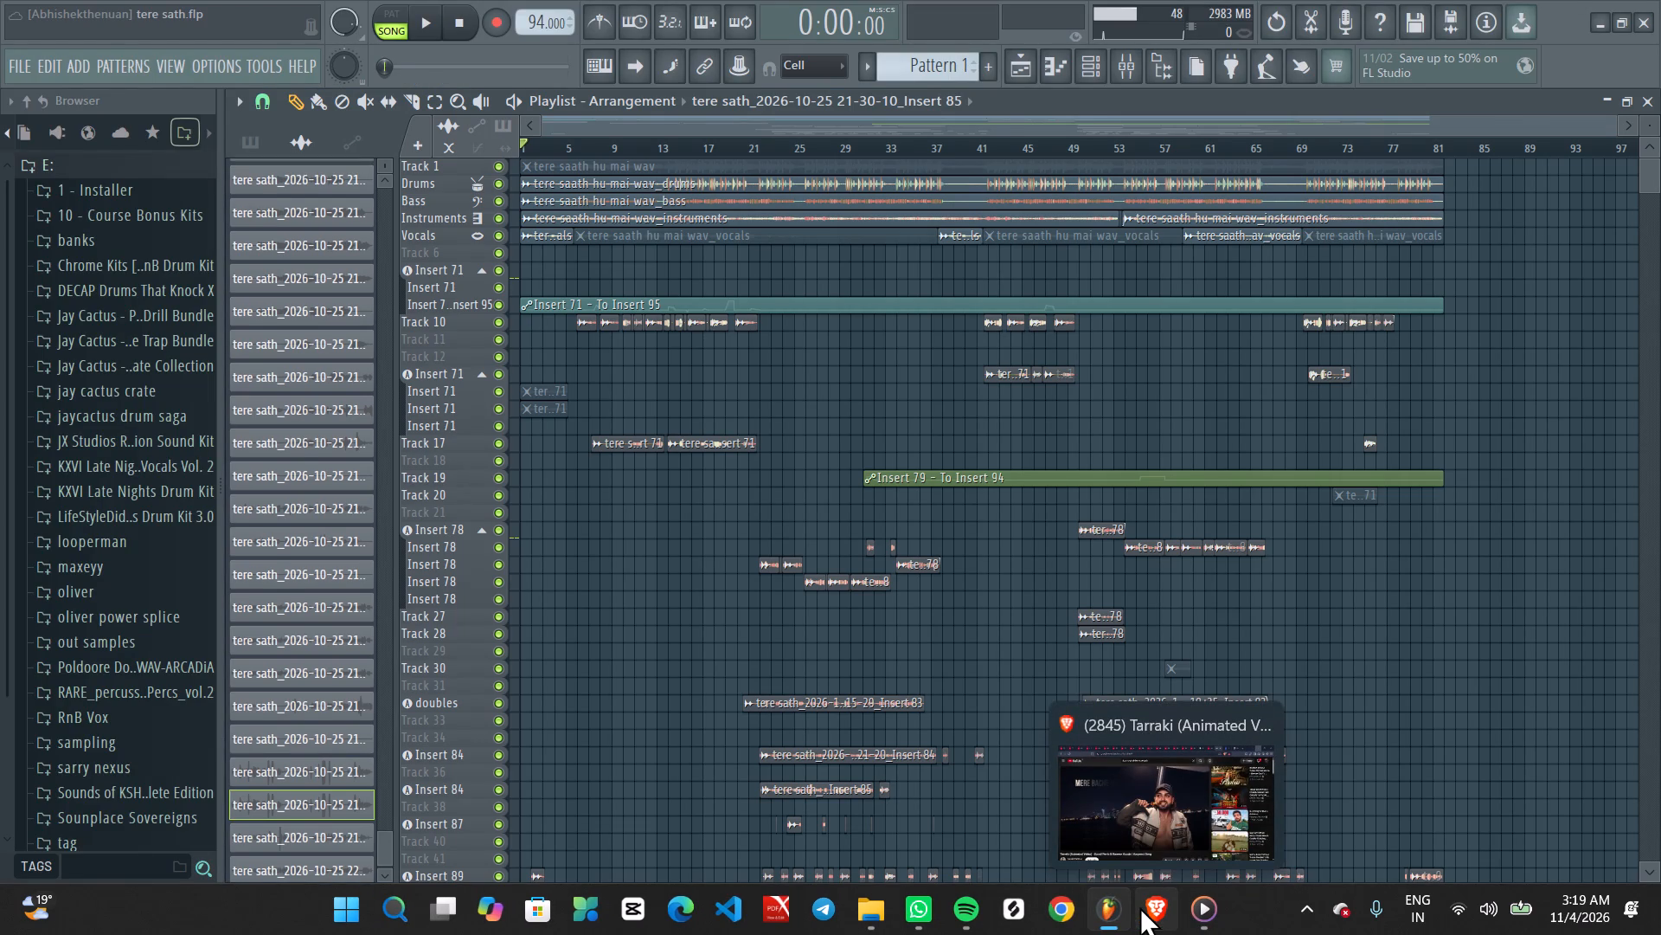
pyautogui.click(524, 139)
pyautogui.press('space')
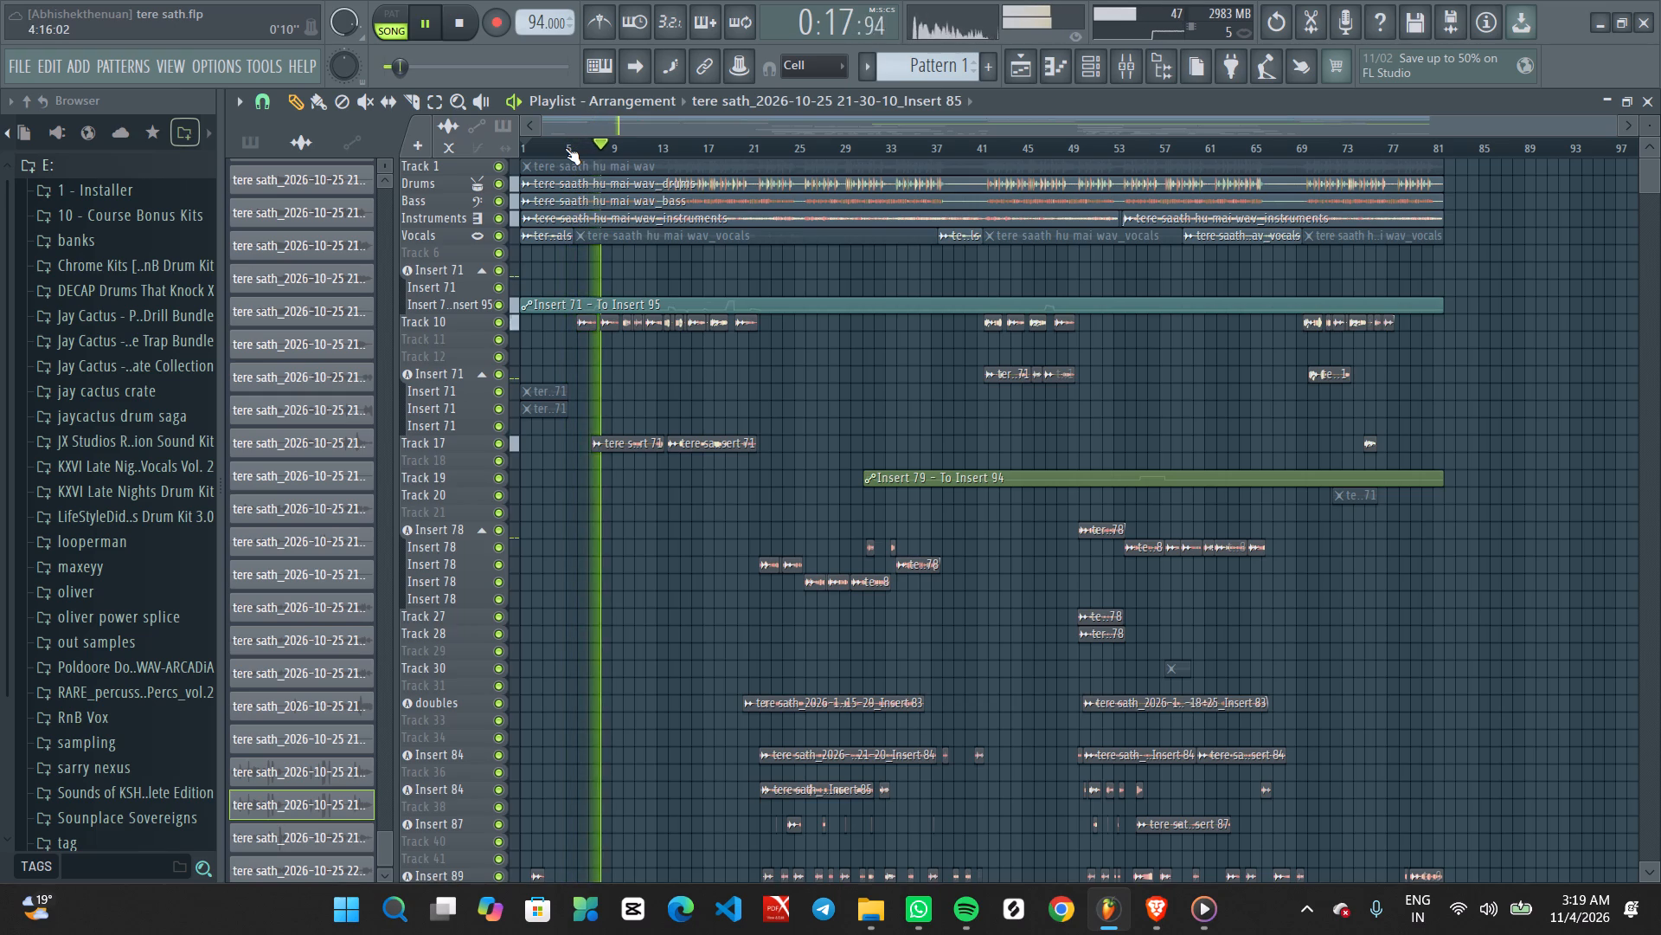
# Move playback back to about bar 3 of the playlist and turn on the metronome to check the timing.
pyautogui.click(545, 136)
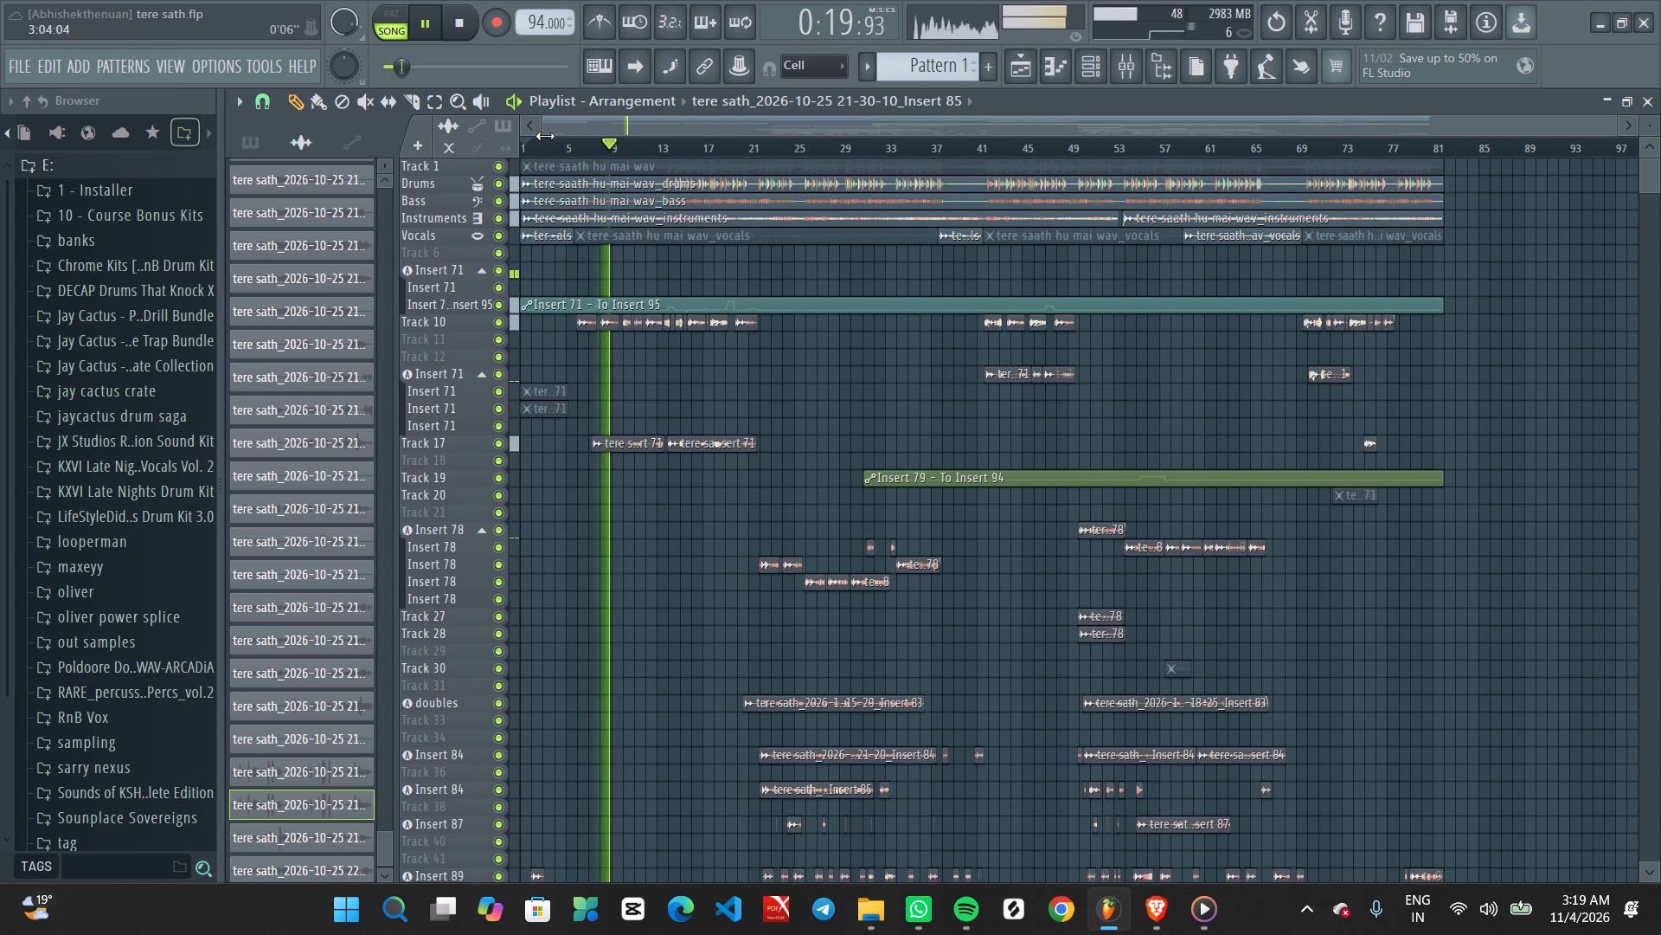
pyautogui.click(547, 143)
pyautogui.click(596, 15)
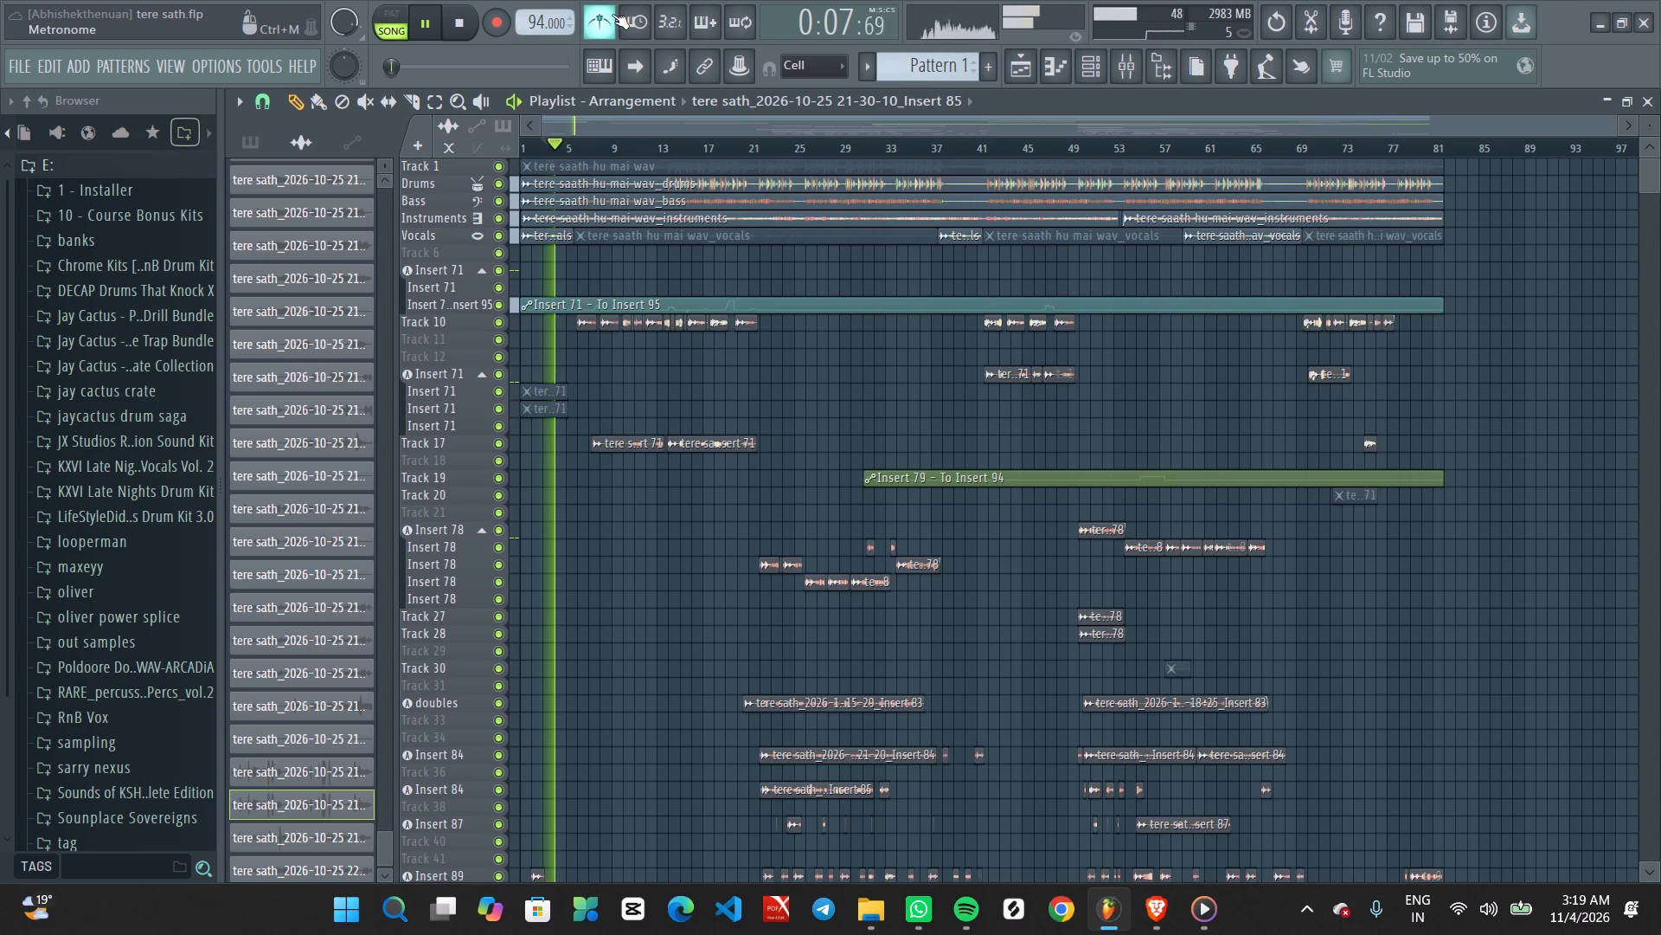
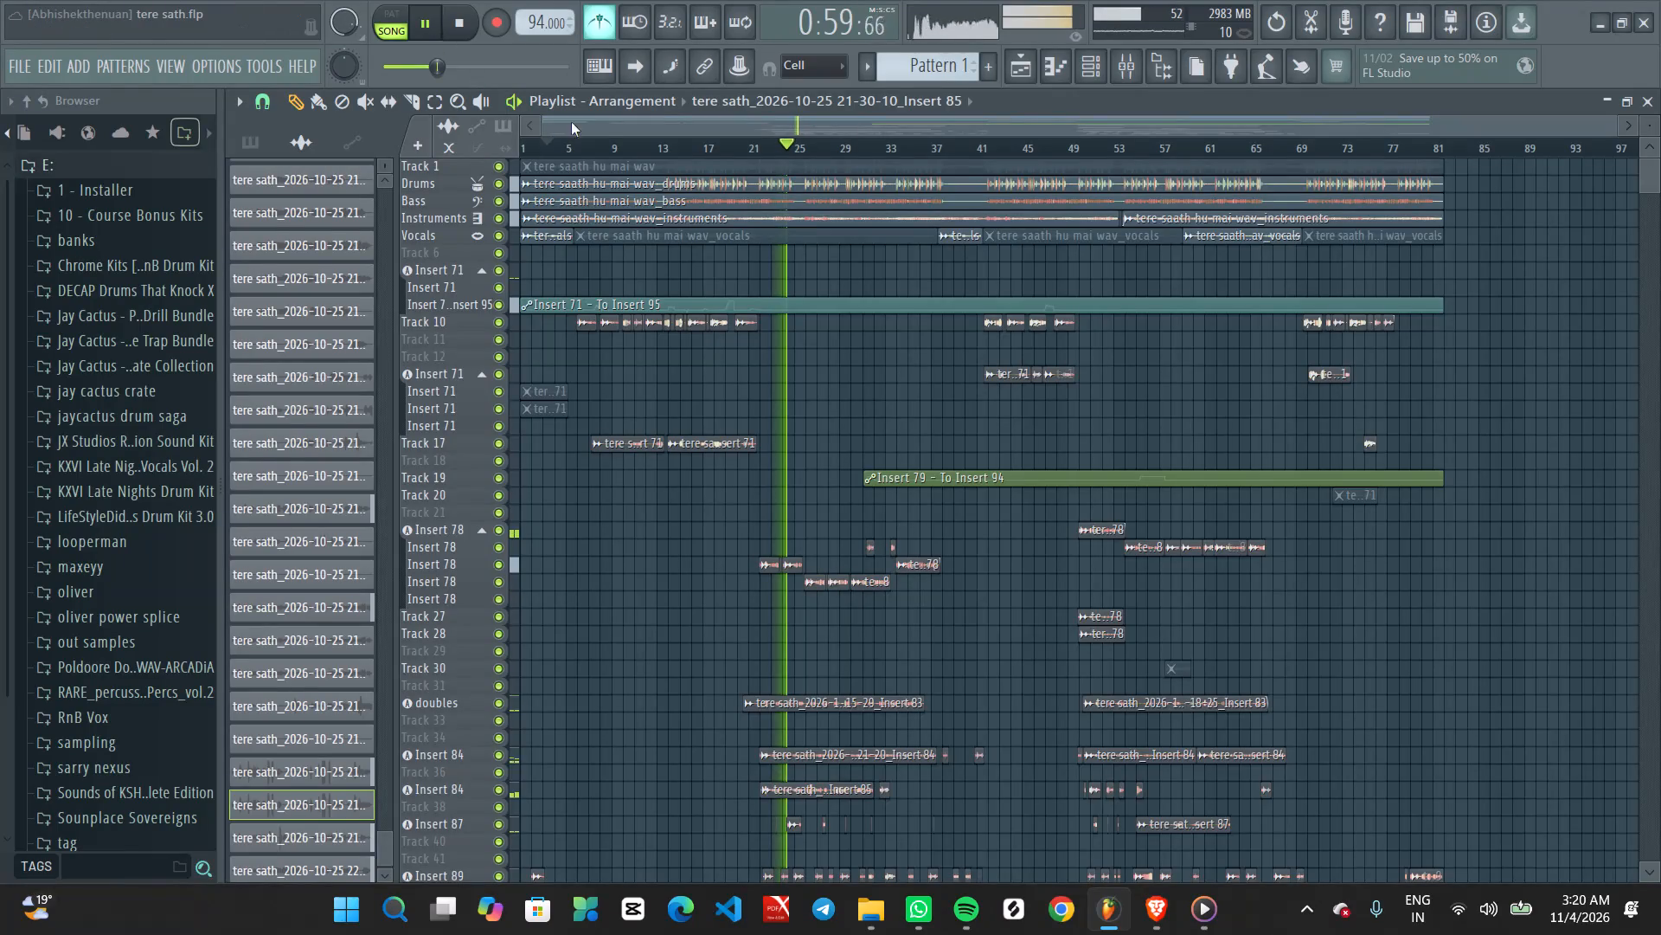
# Listen to the arrangement from about bar 18, and restart playback from bar 1 of the playlist.
pyautogui.click(715, 140)
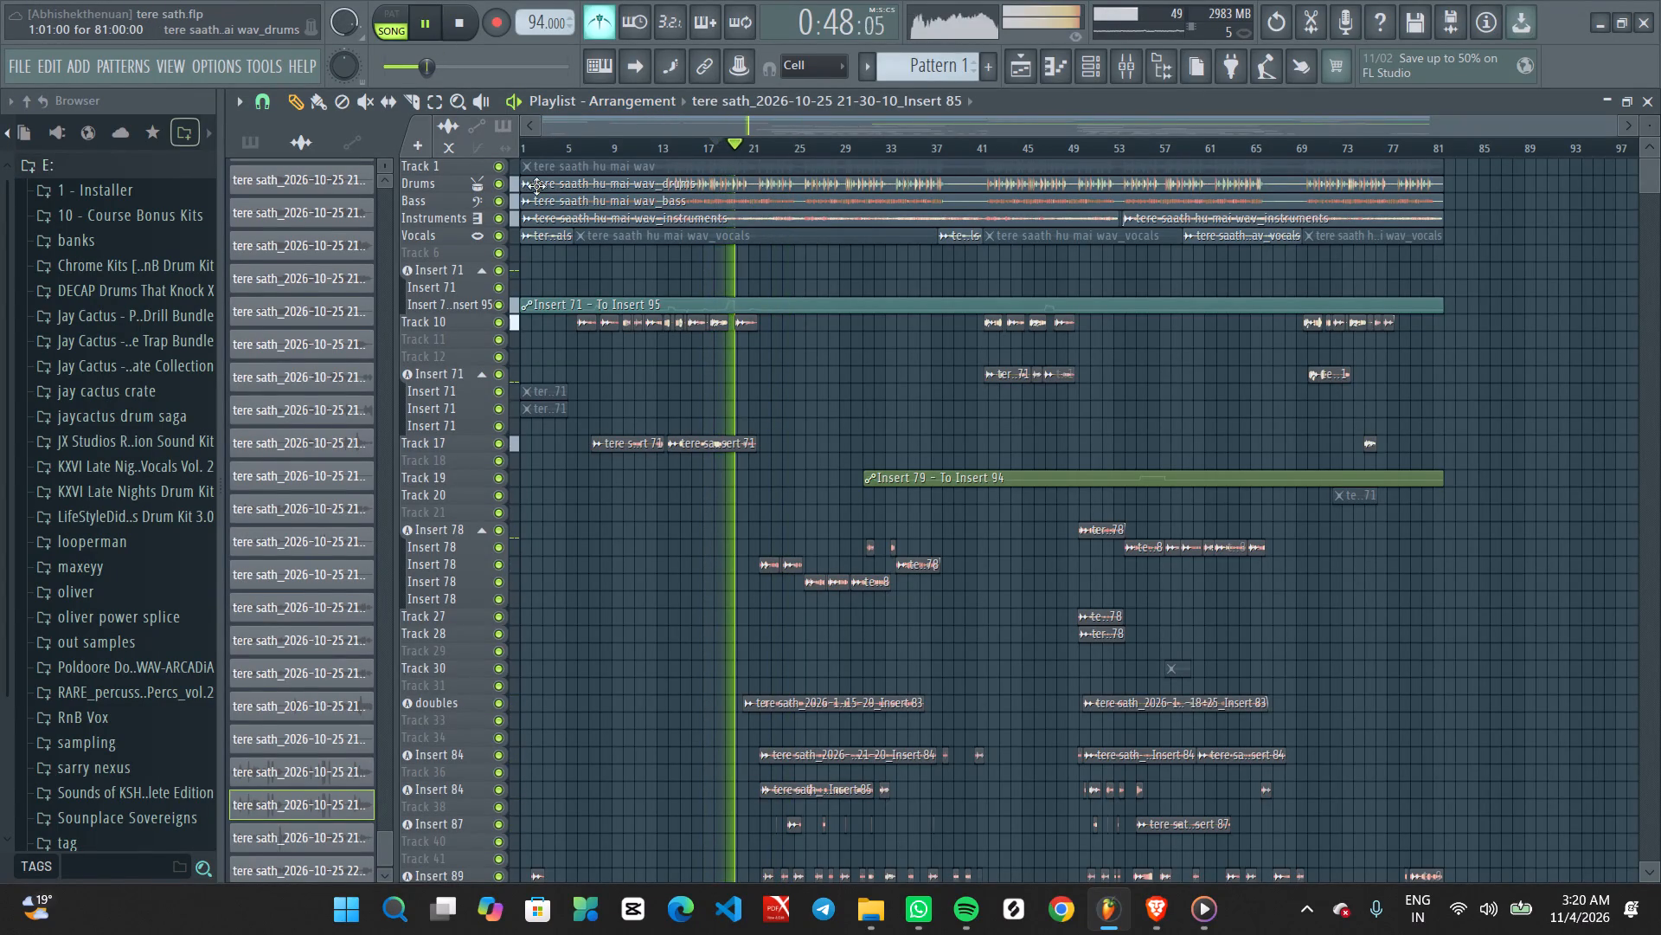
pyautogui.click(520, 141)
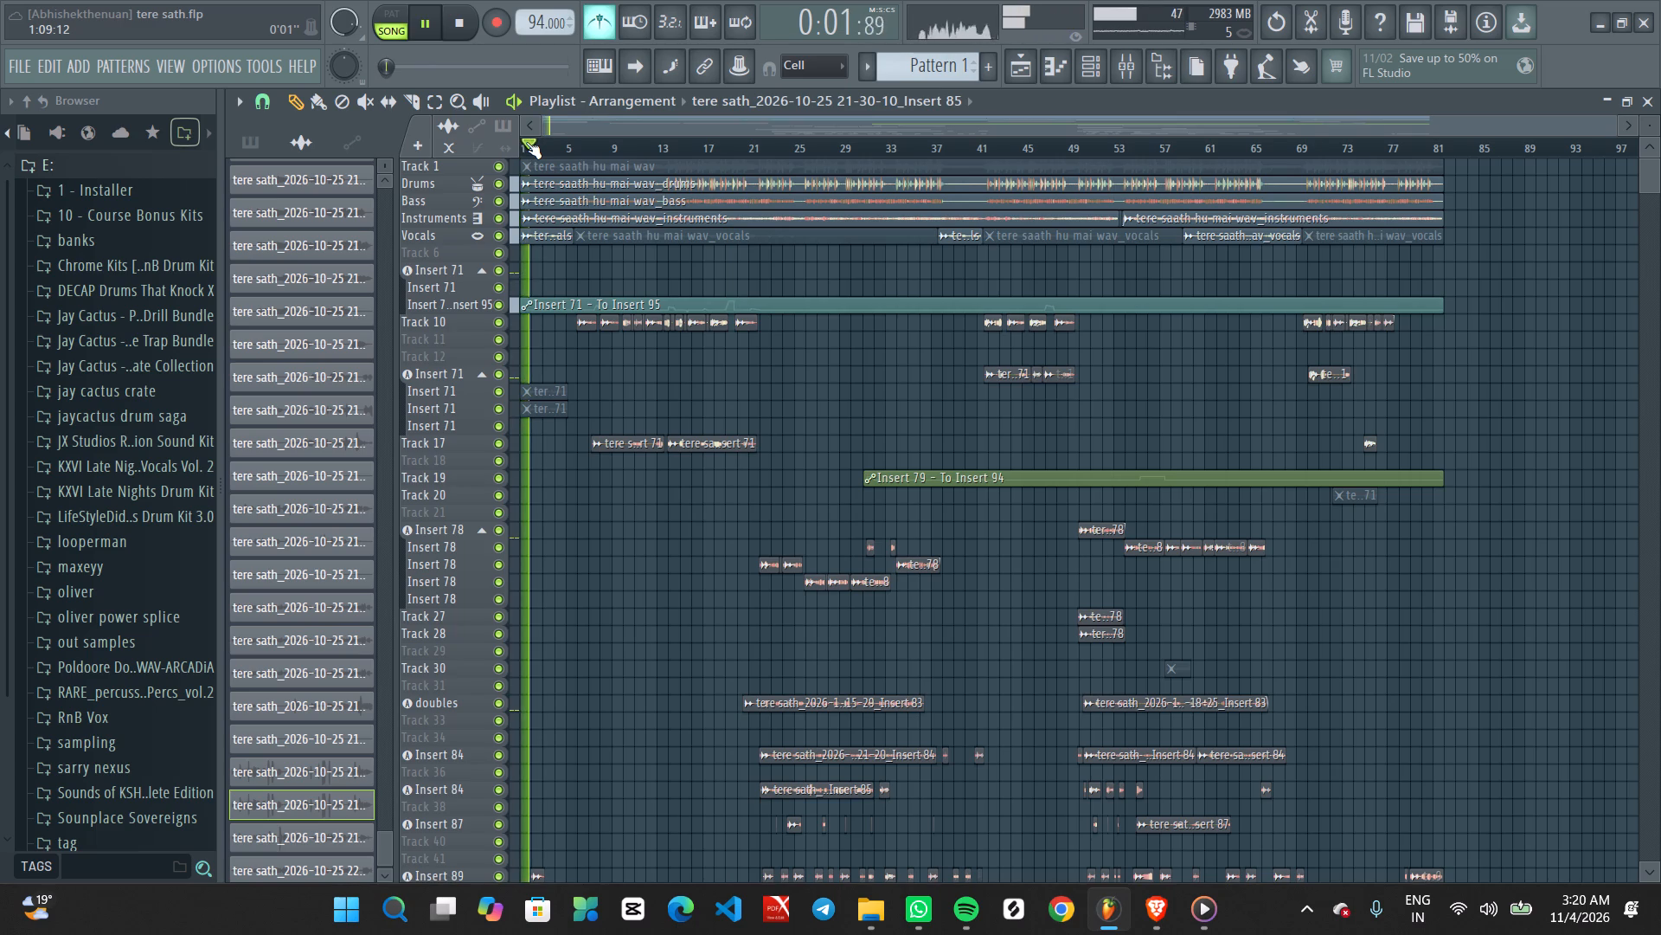
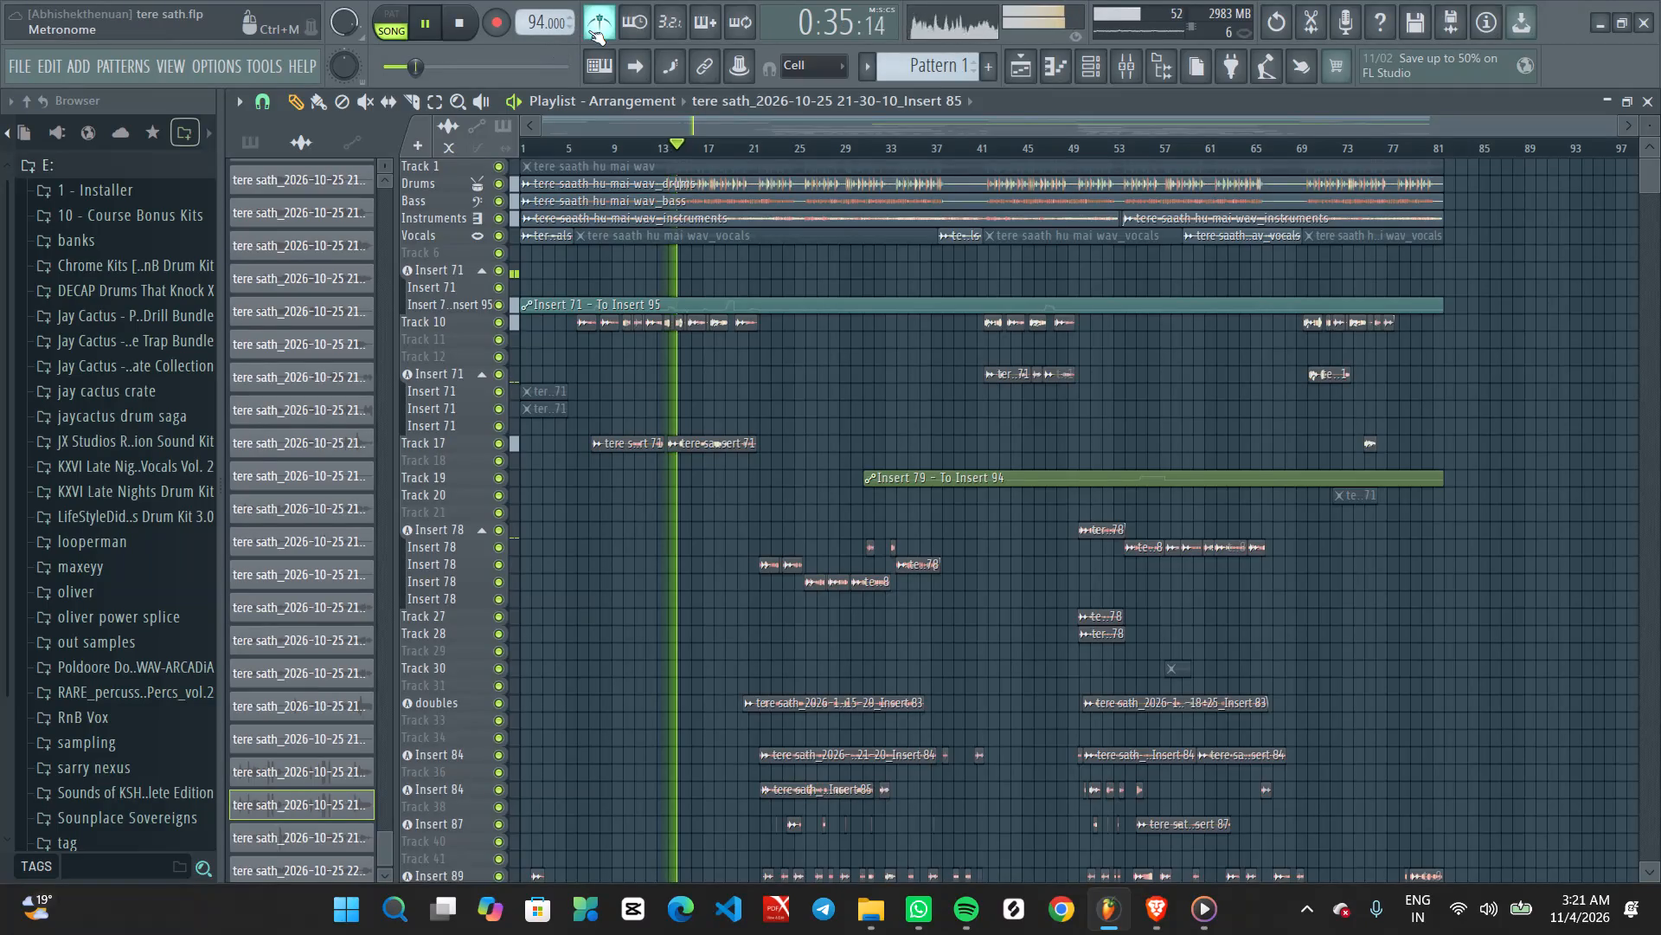
# Turn off the metronome while the arrangement plays.
pyautogui.click(588, 30)
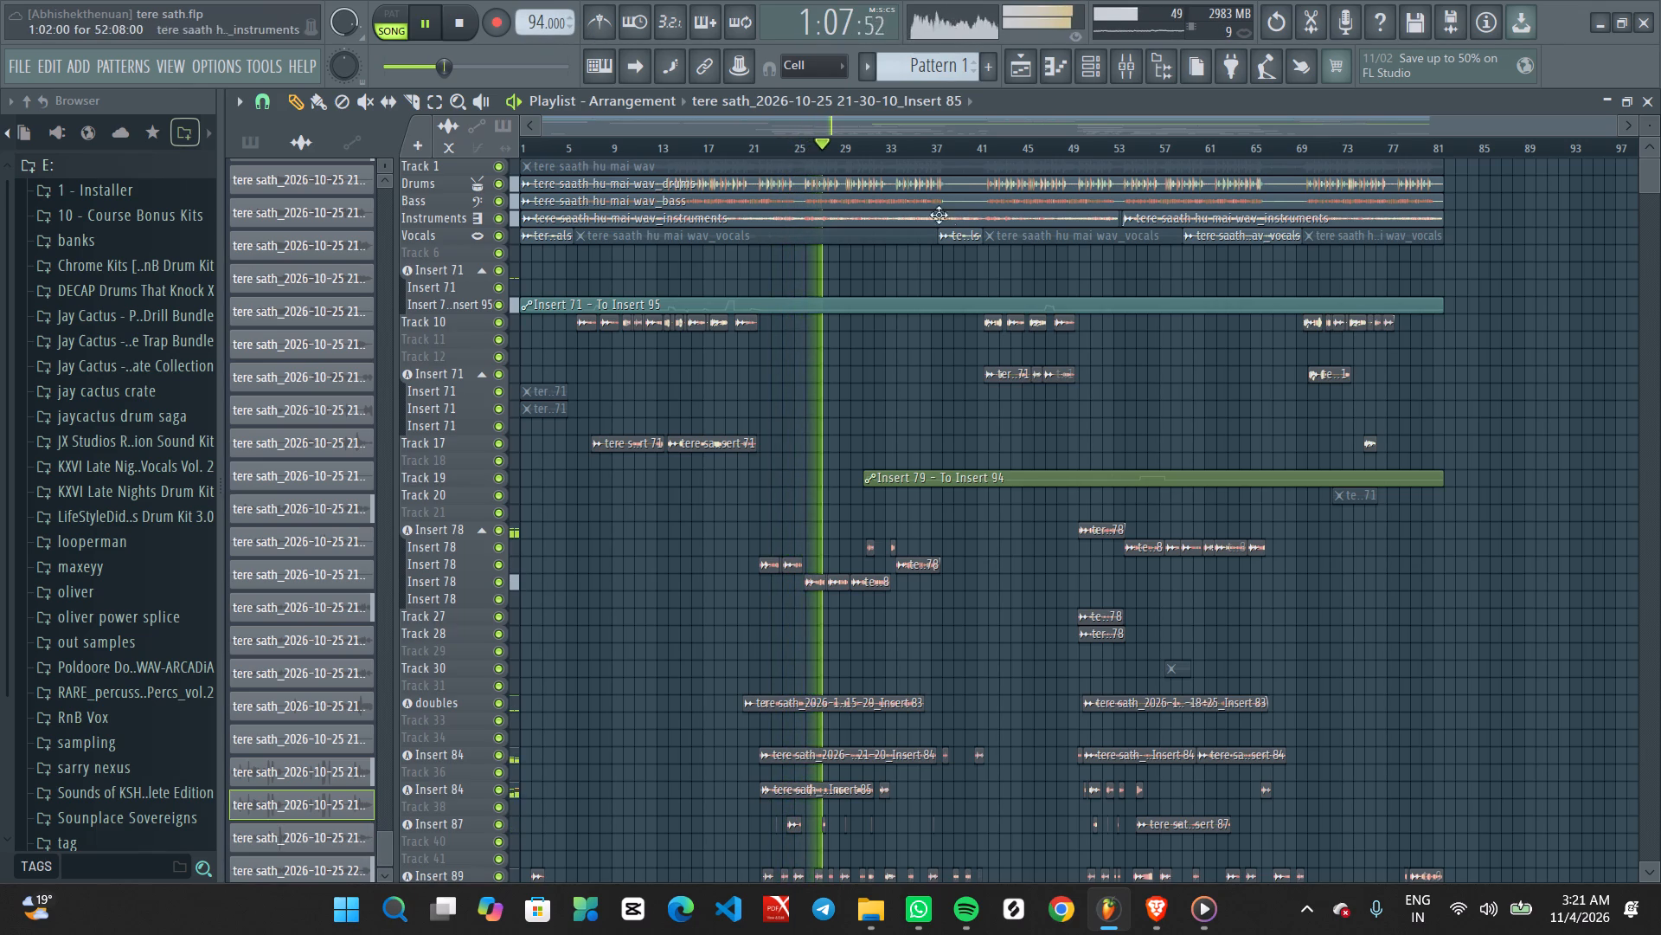
# Replay earlier passages of the arrangement from about bar 25, moving playback back in stages to about bar 15.
pyautogui.click(797, 151)
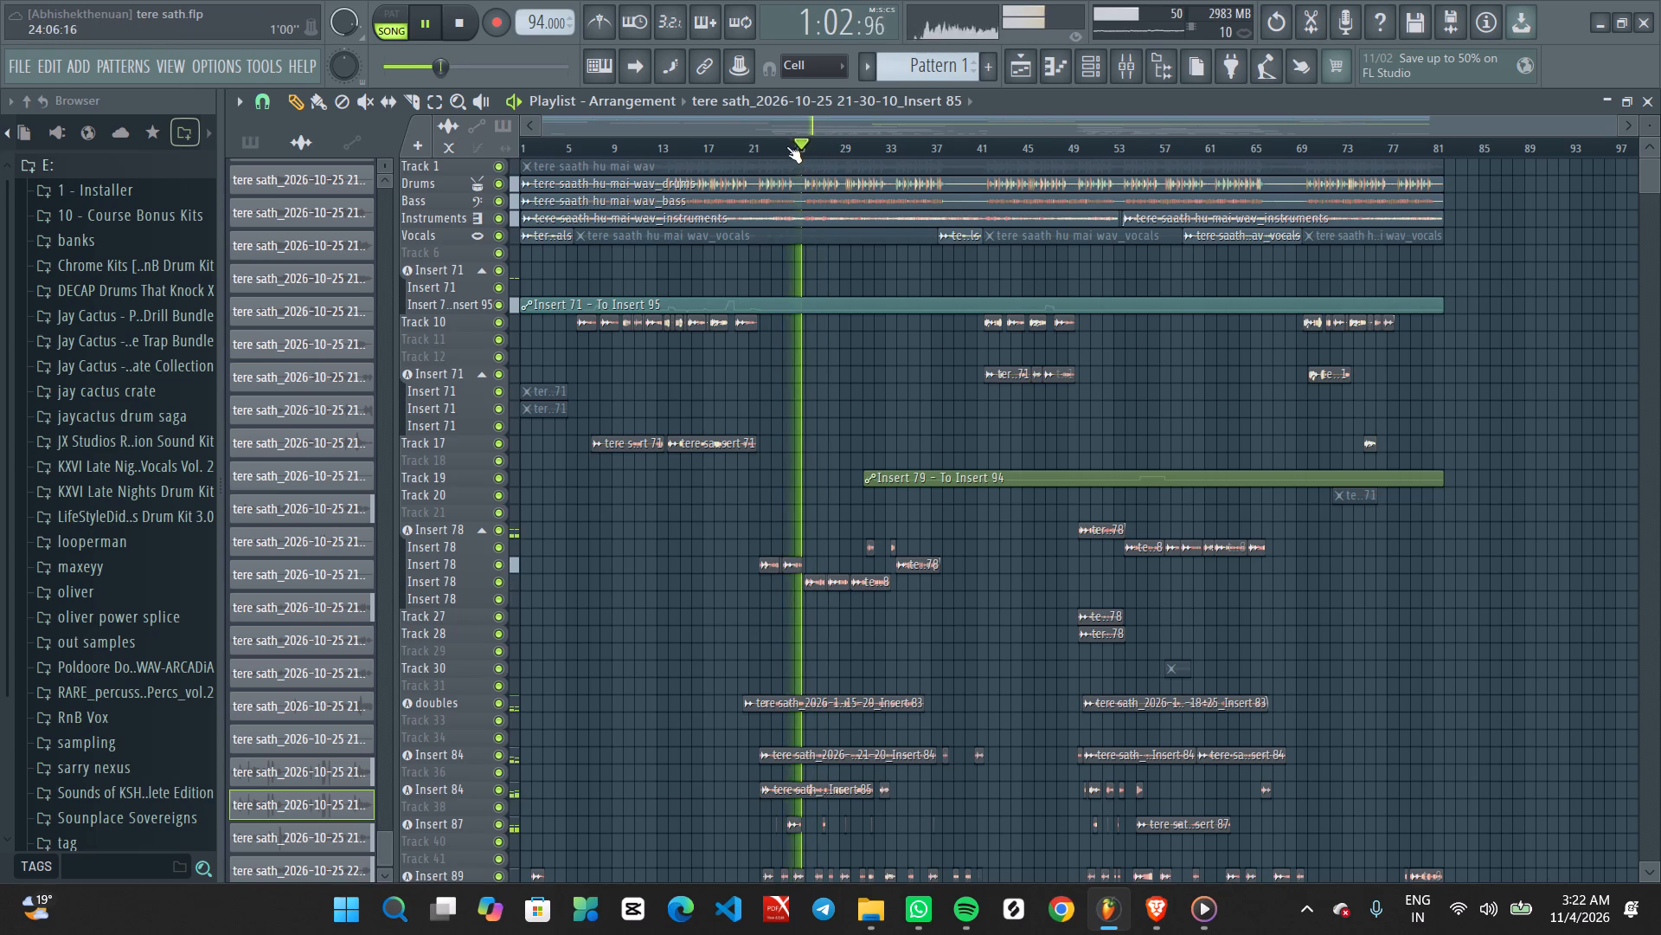
pyautogui.moveTo(786, 145); pyautogui.dragTo(780, 135)
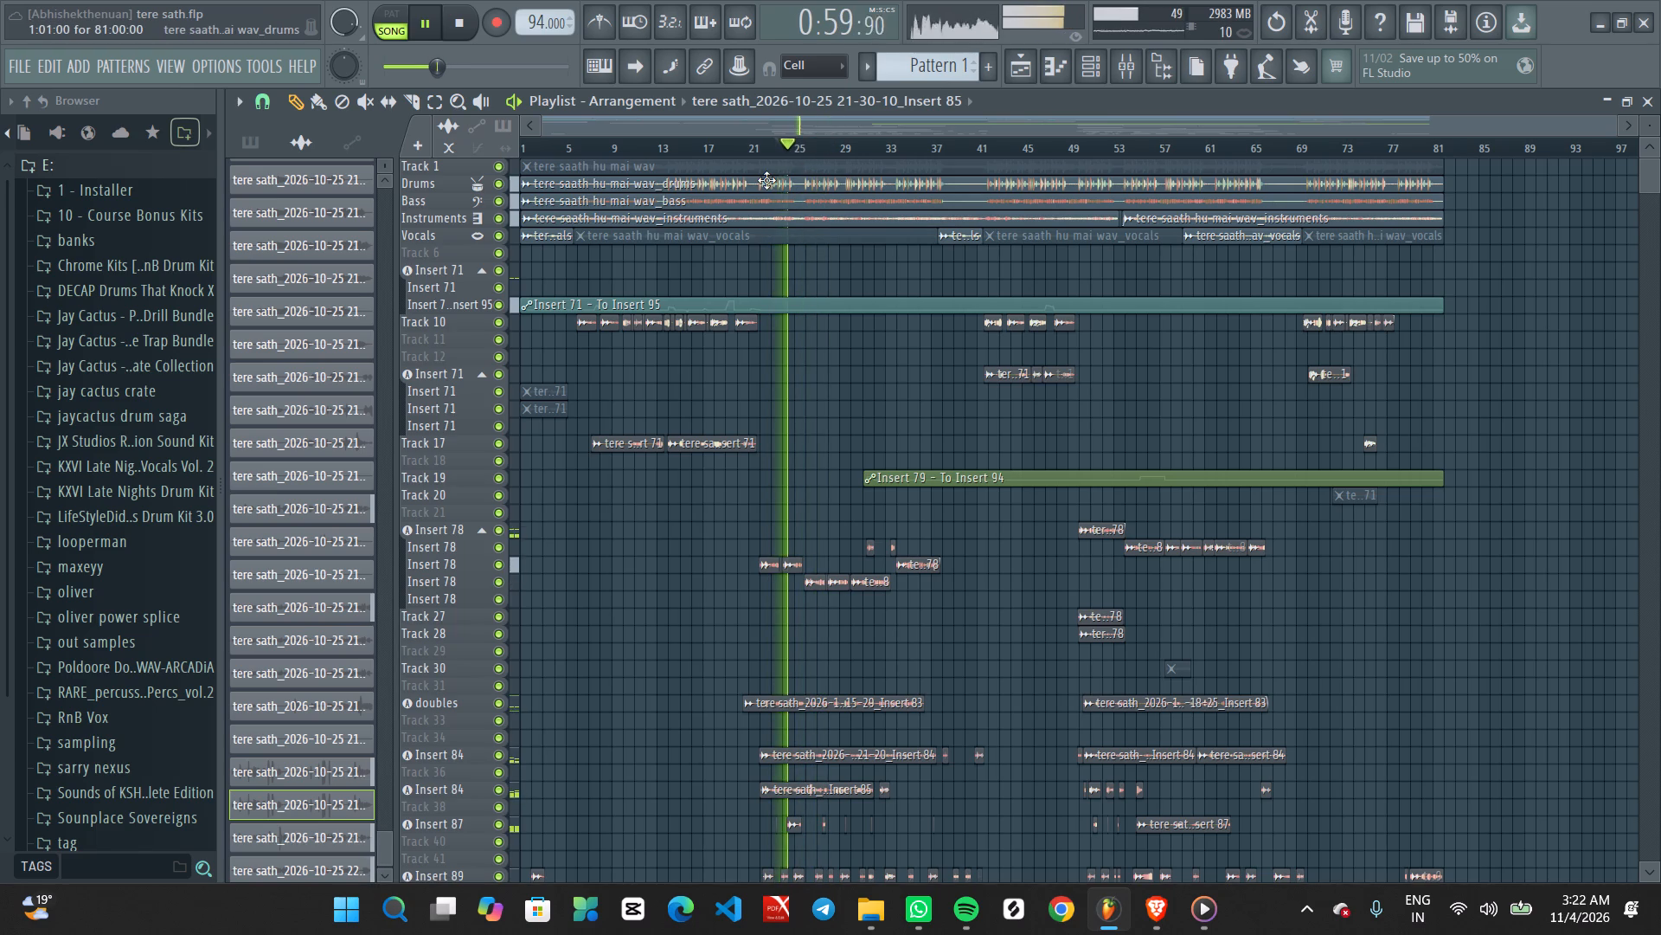
pyautogui.click(765, 150)
pyautogui.click(681, 152)
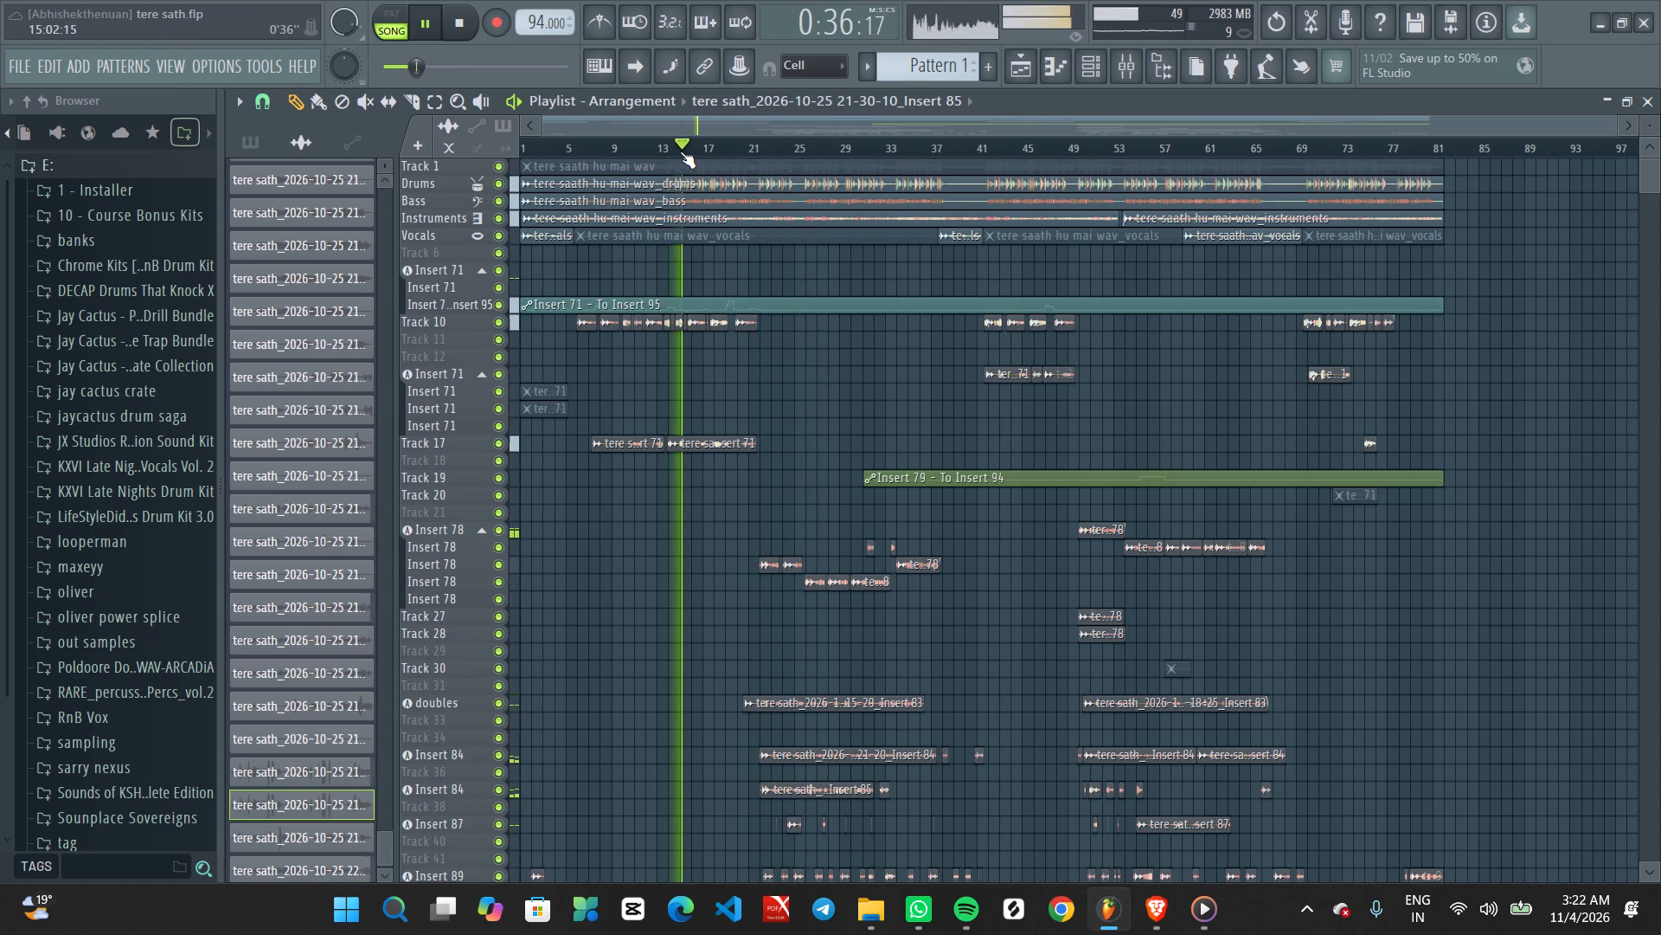
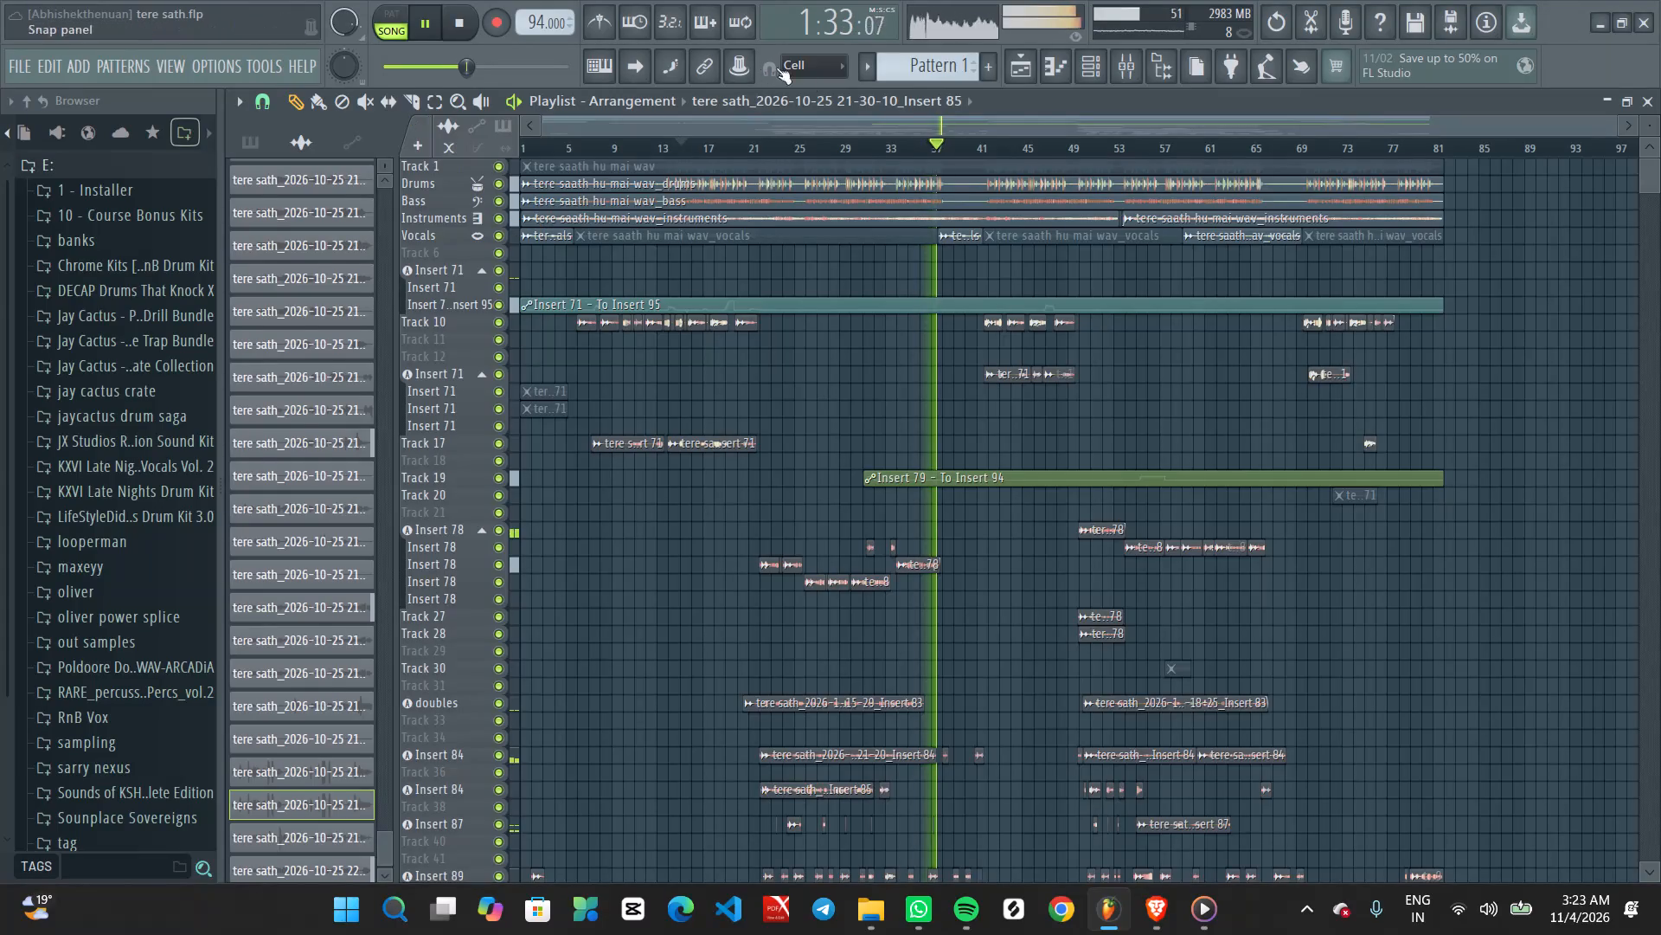
# Replay the arrangement from about bars 33 and 34 to check that passage.
pyautogui.click(903, 142)
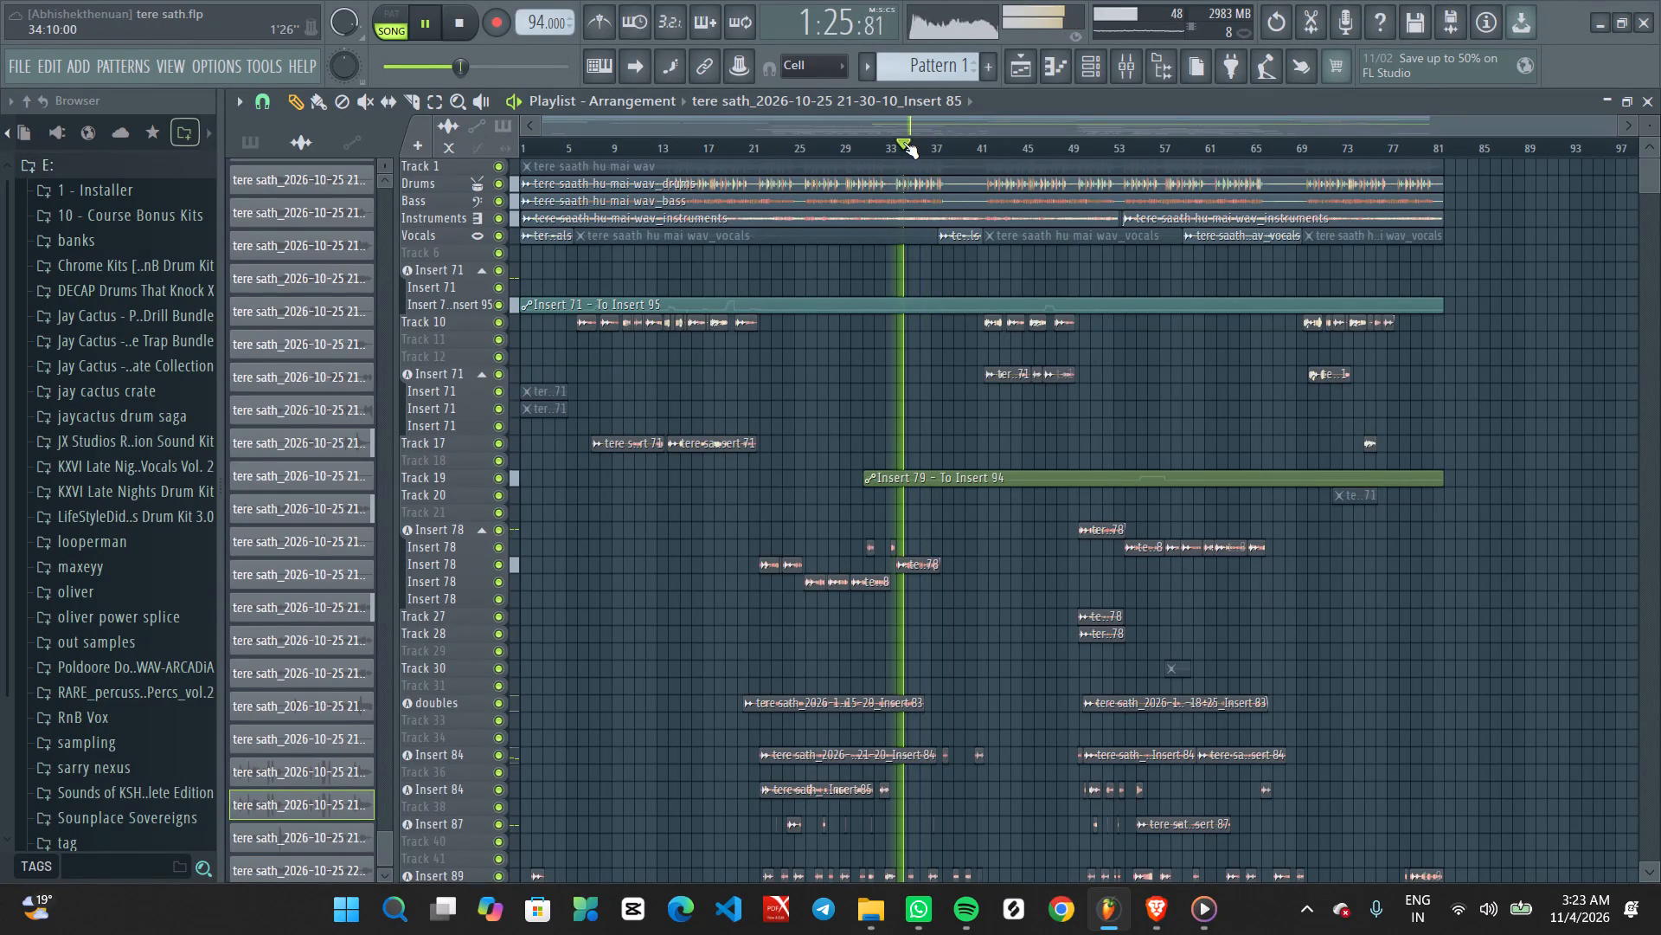
pyautogui.click(888, 143)
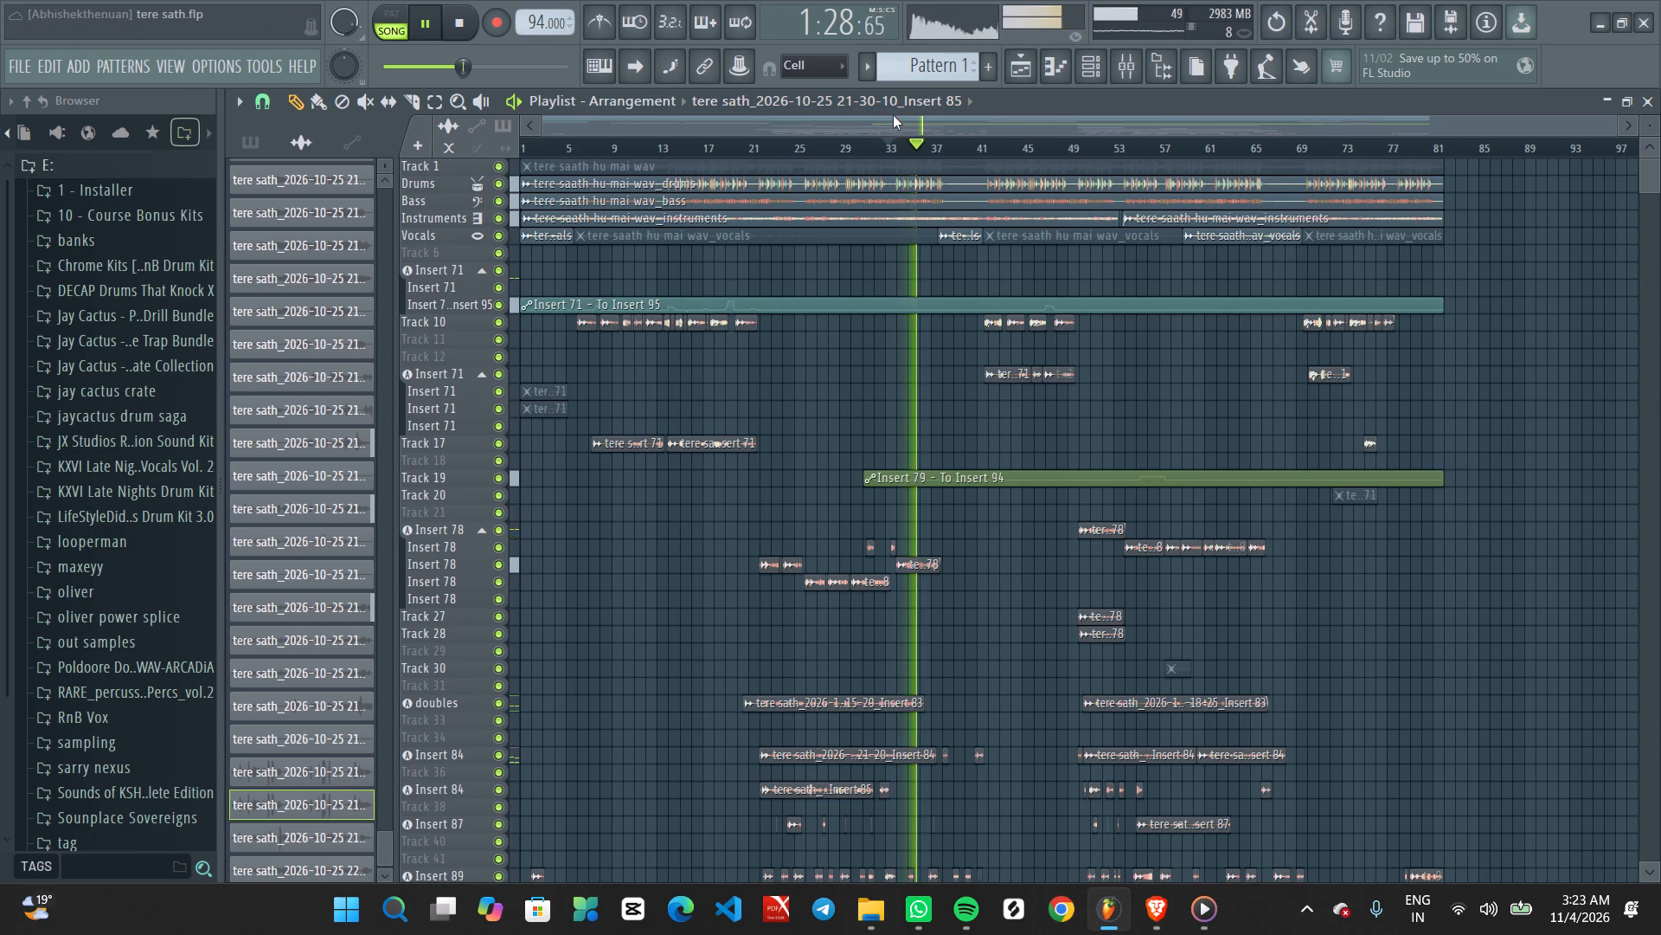
pyautogui.click(899, 140)
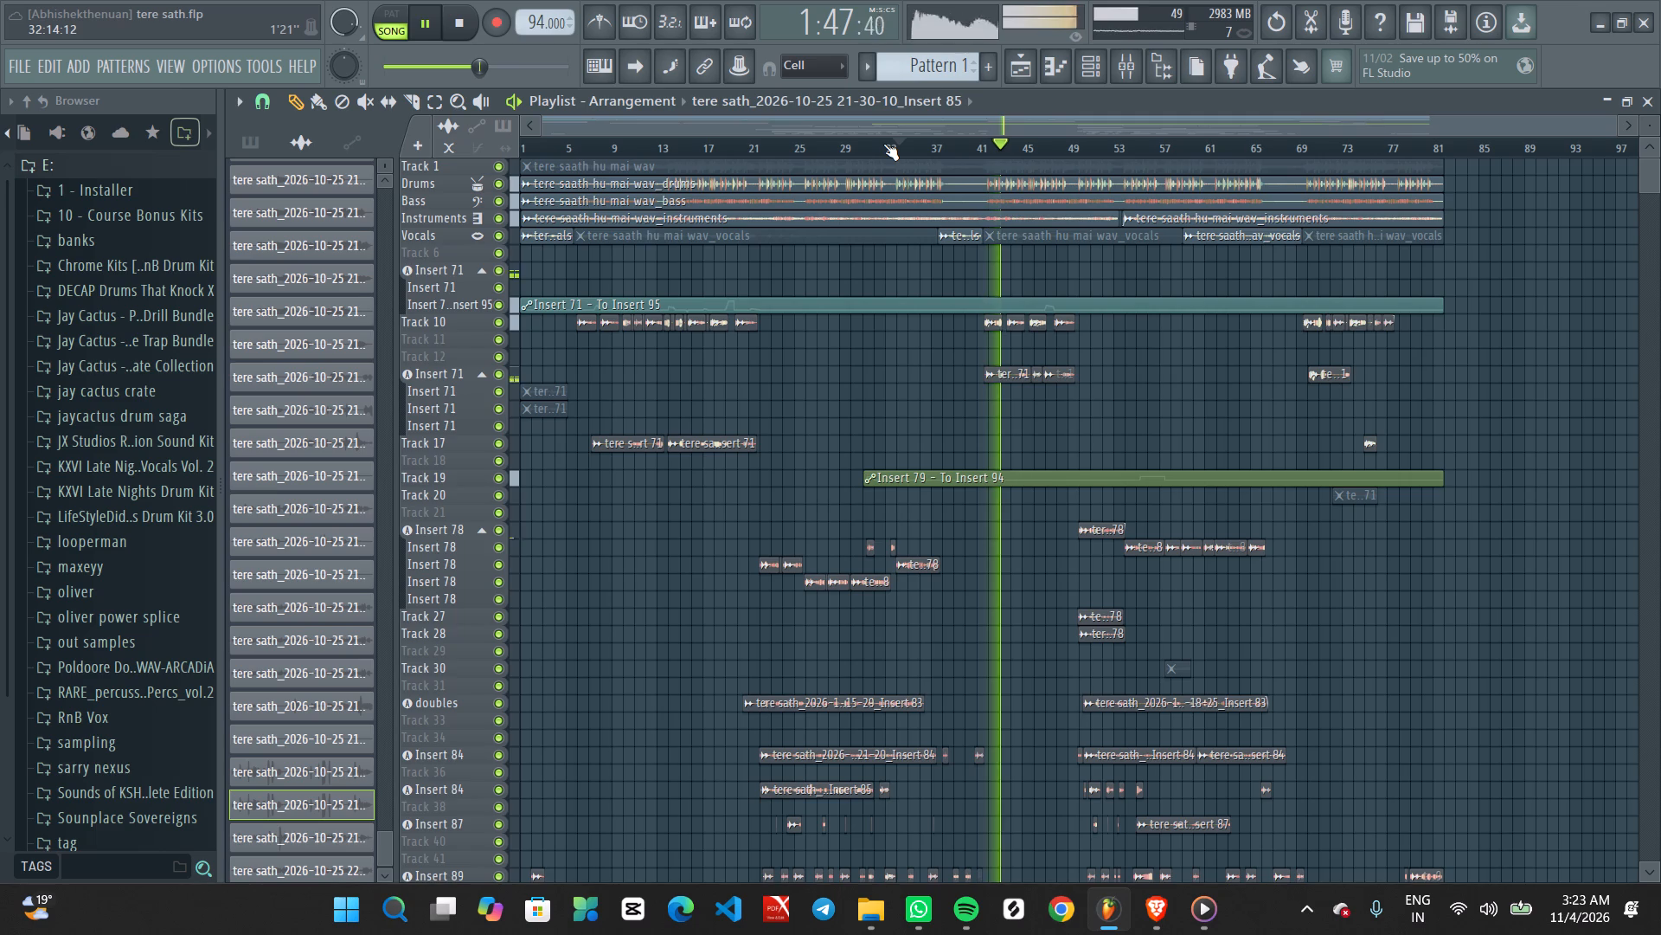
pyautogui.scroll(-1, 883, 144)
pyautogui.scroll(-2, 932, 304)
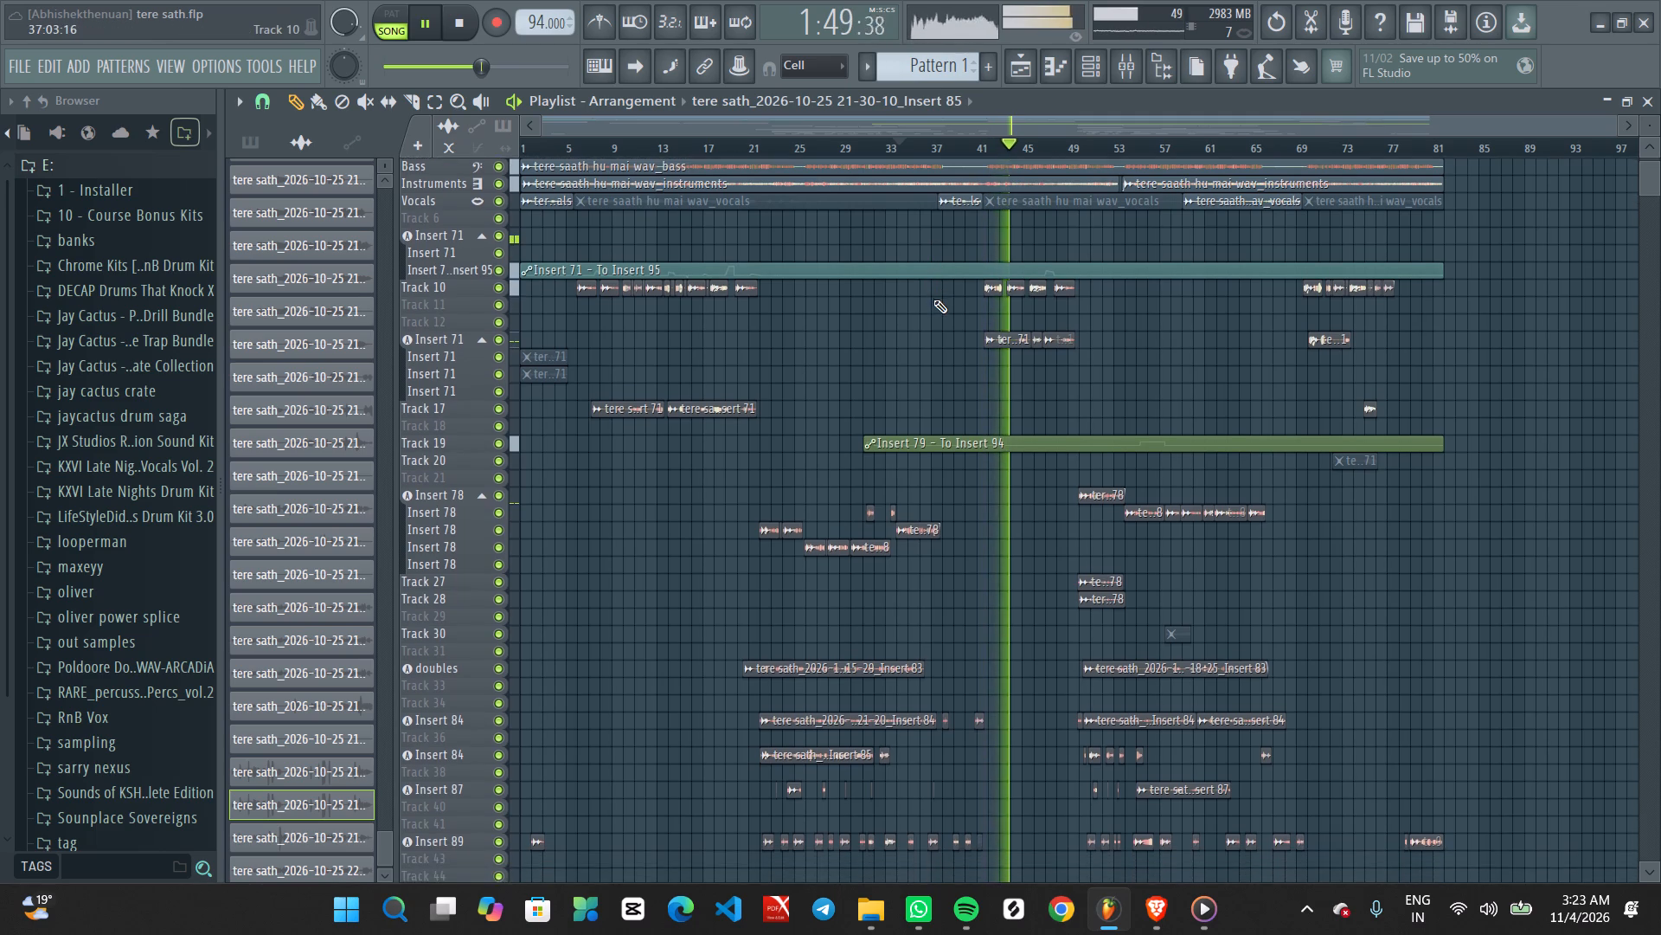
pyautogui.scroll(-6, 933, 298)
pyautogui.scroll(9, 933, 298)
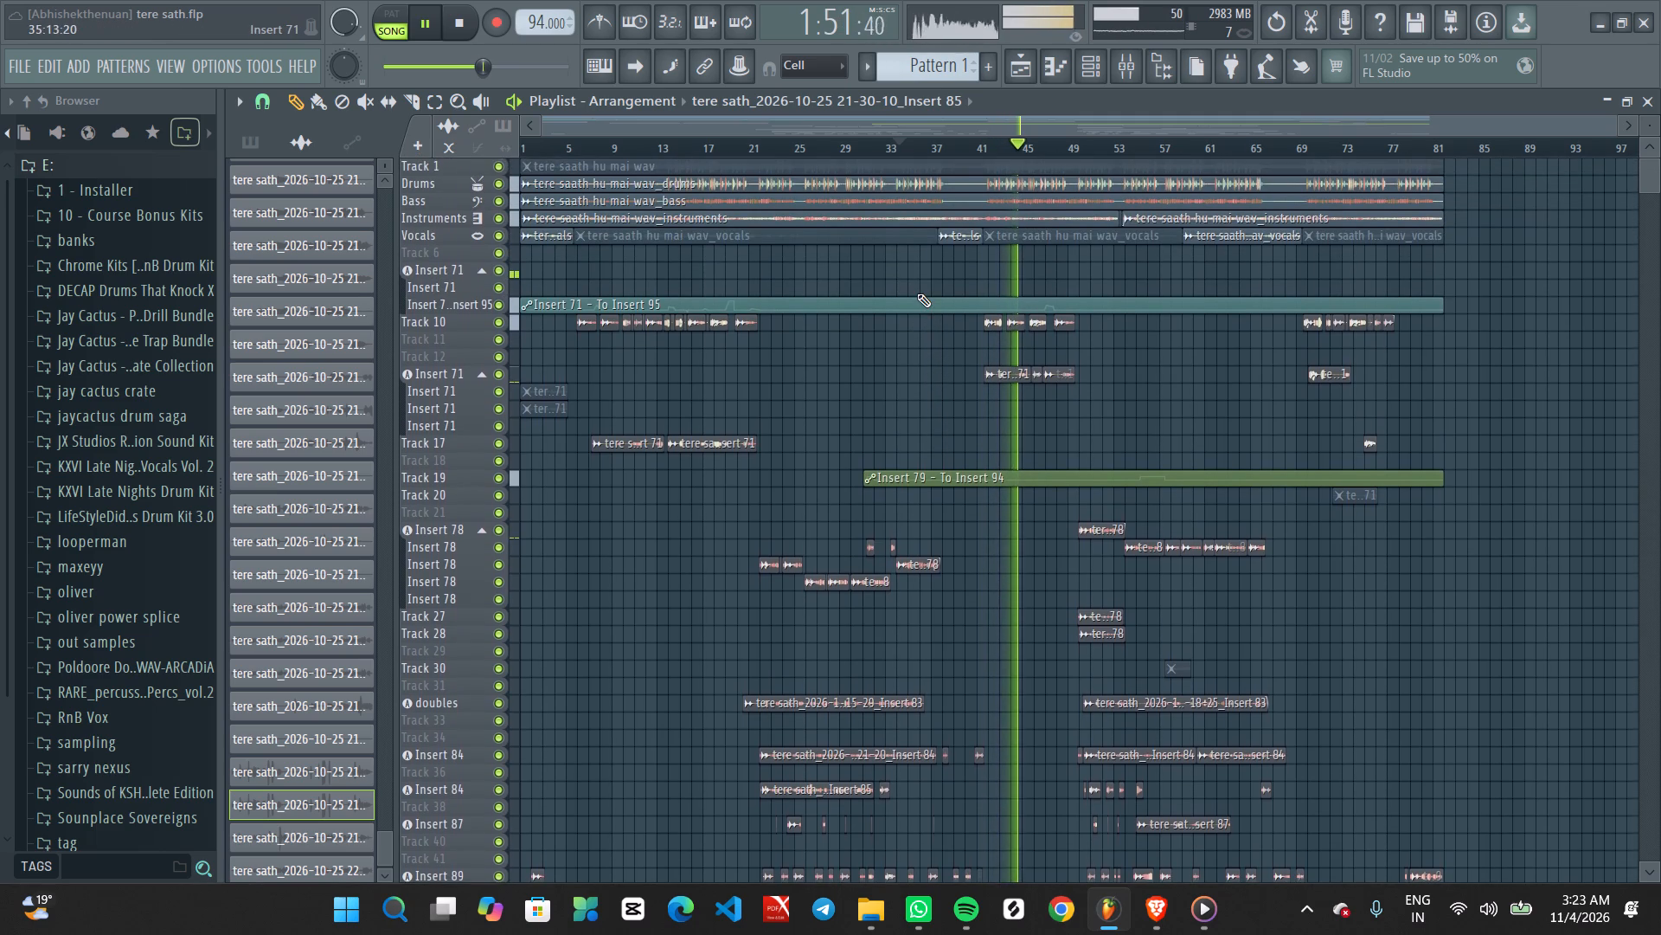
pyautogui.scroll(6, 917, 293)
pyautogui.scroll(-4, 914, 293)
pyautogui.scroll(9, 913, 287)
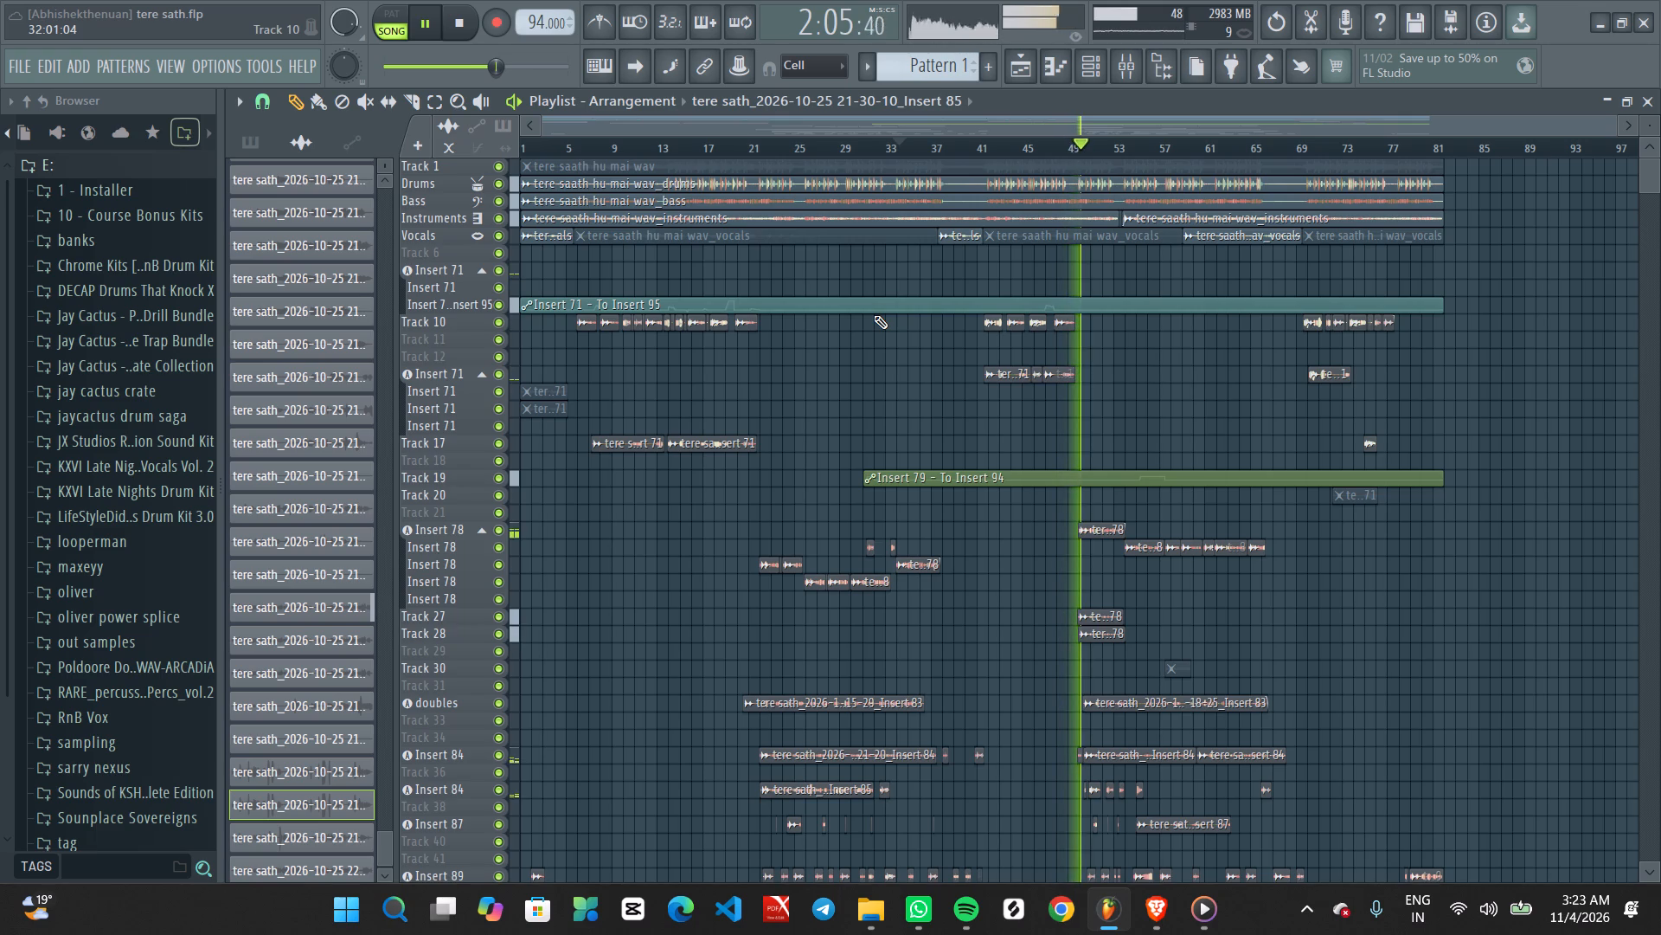
# Listen to the arrangement from about bars 48 and 55, and repeatedly from bar 51, stopping playback at the end.
pyautogui.click(1060, 141)
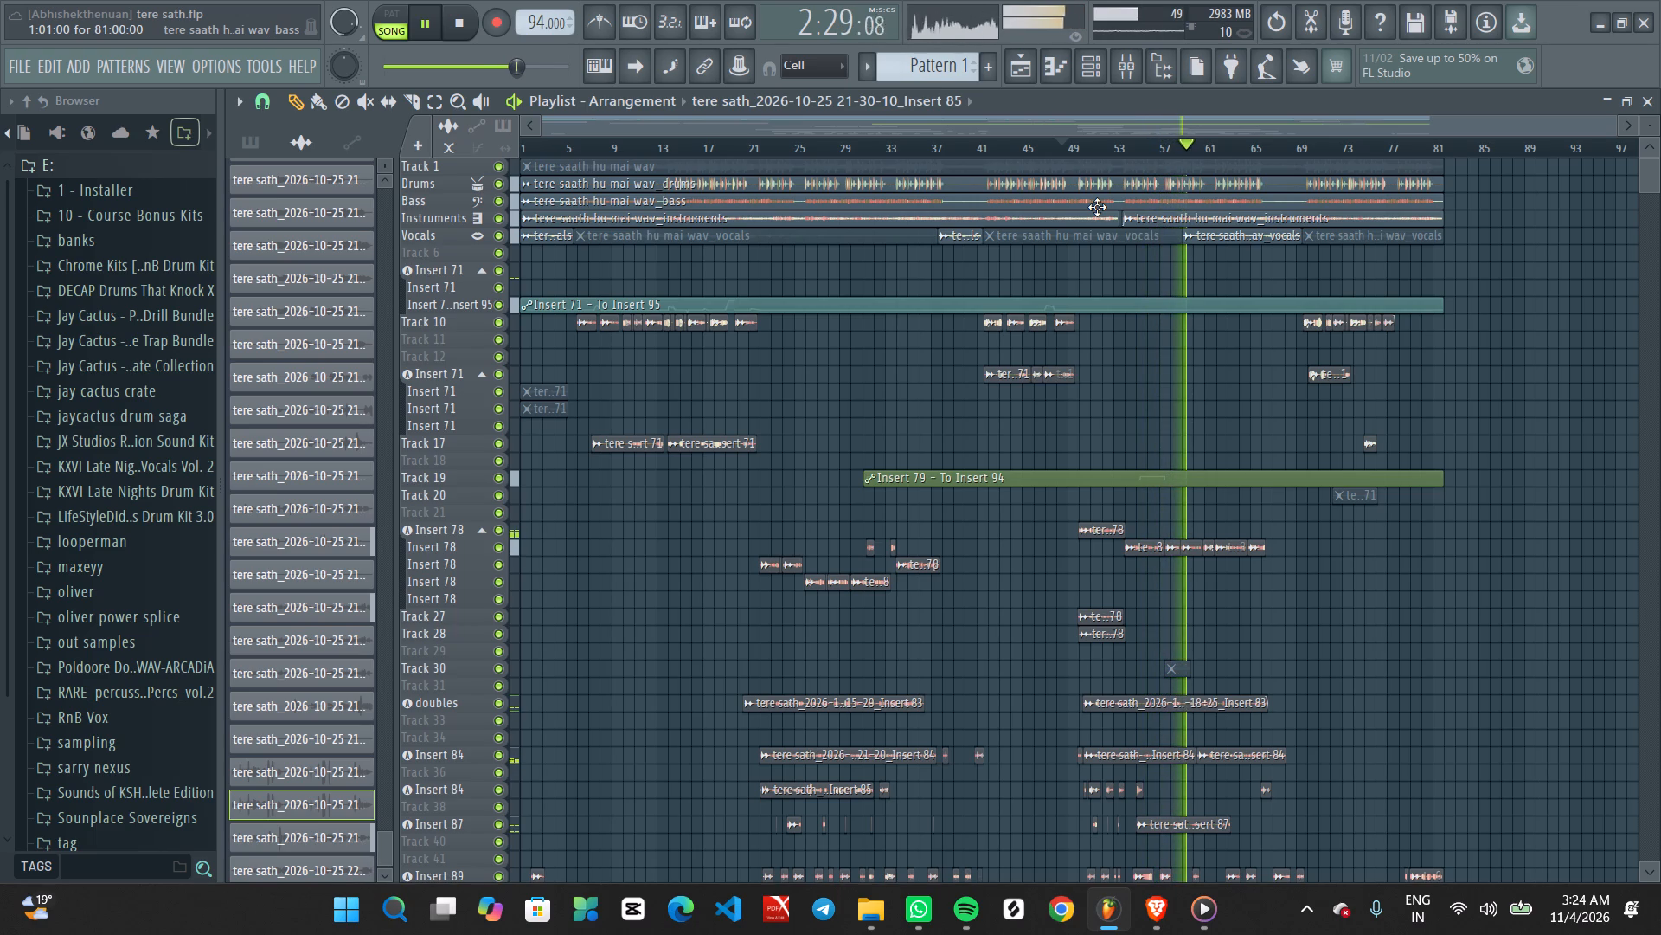
pyautogui.click(1139, 141)
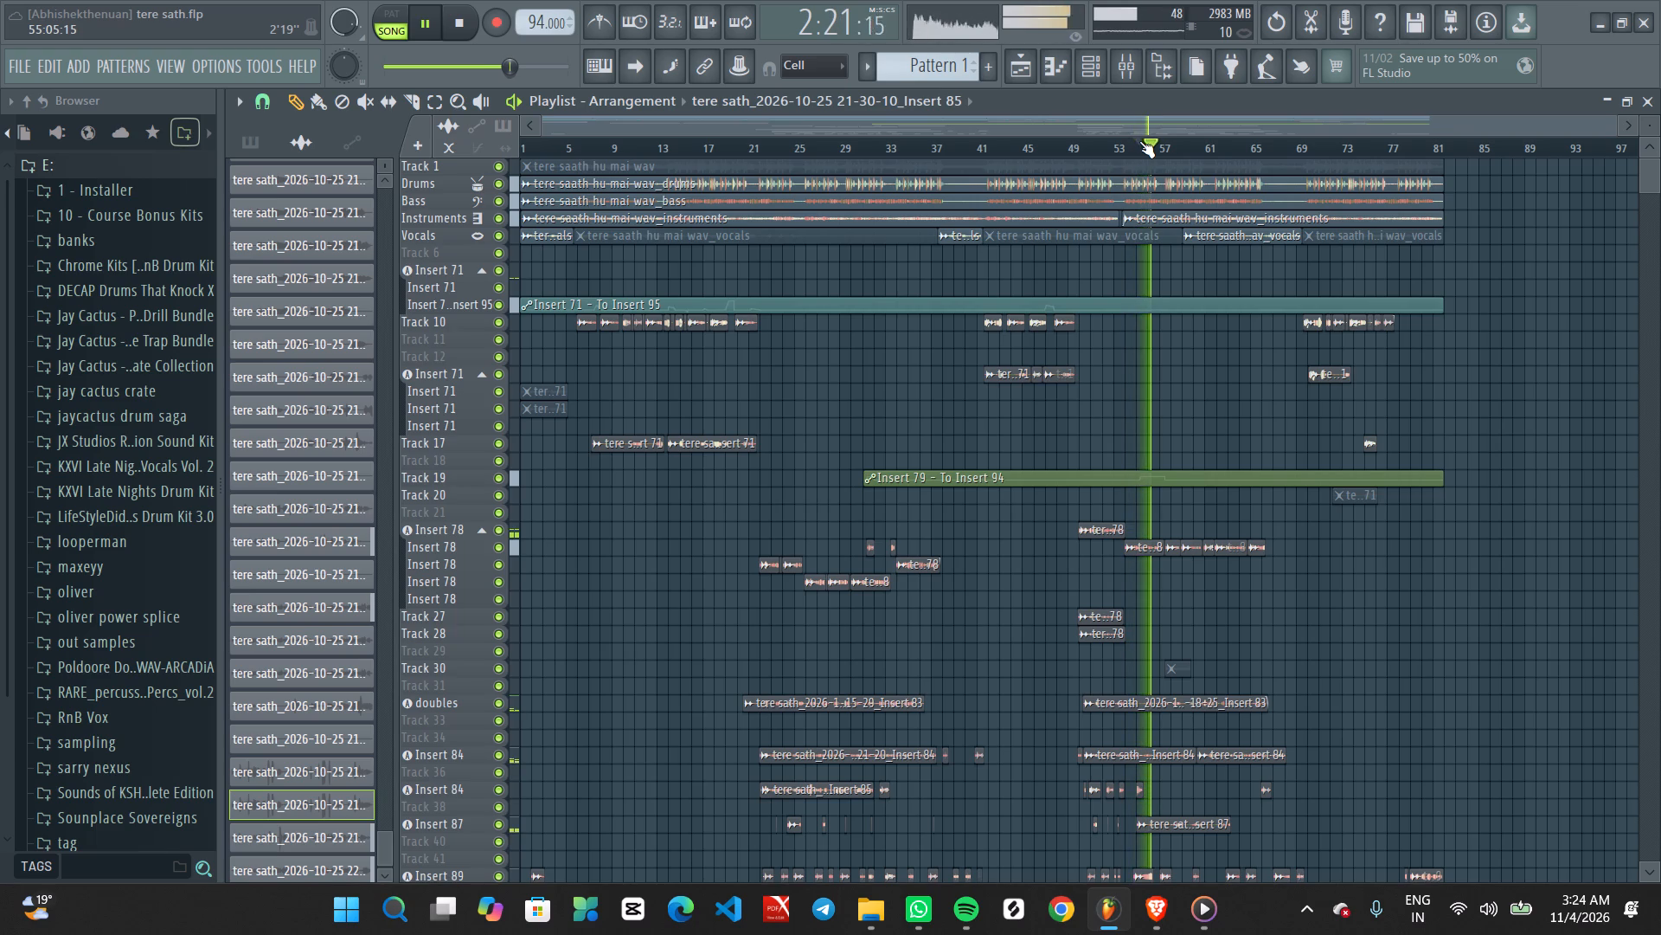
pyautogui.click(1098, 154)
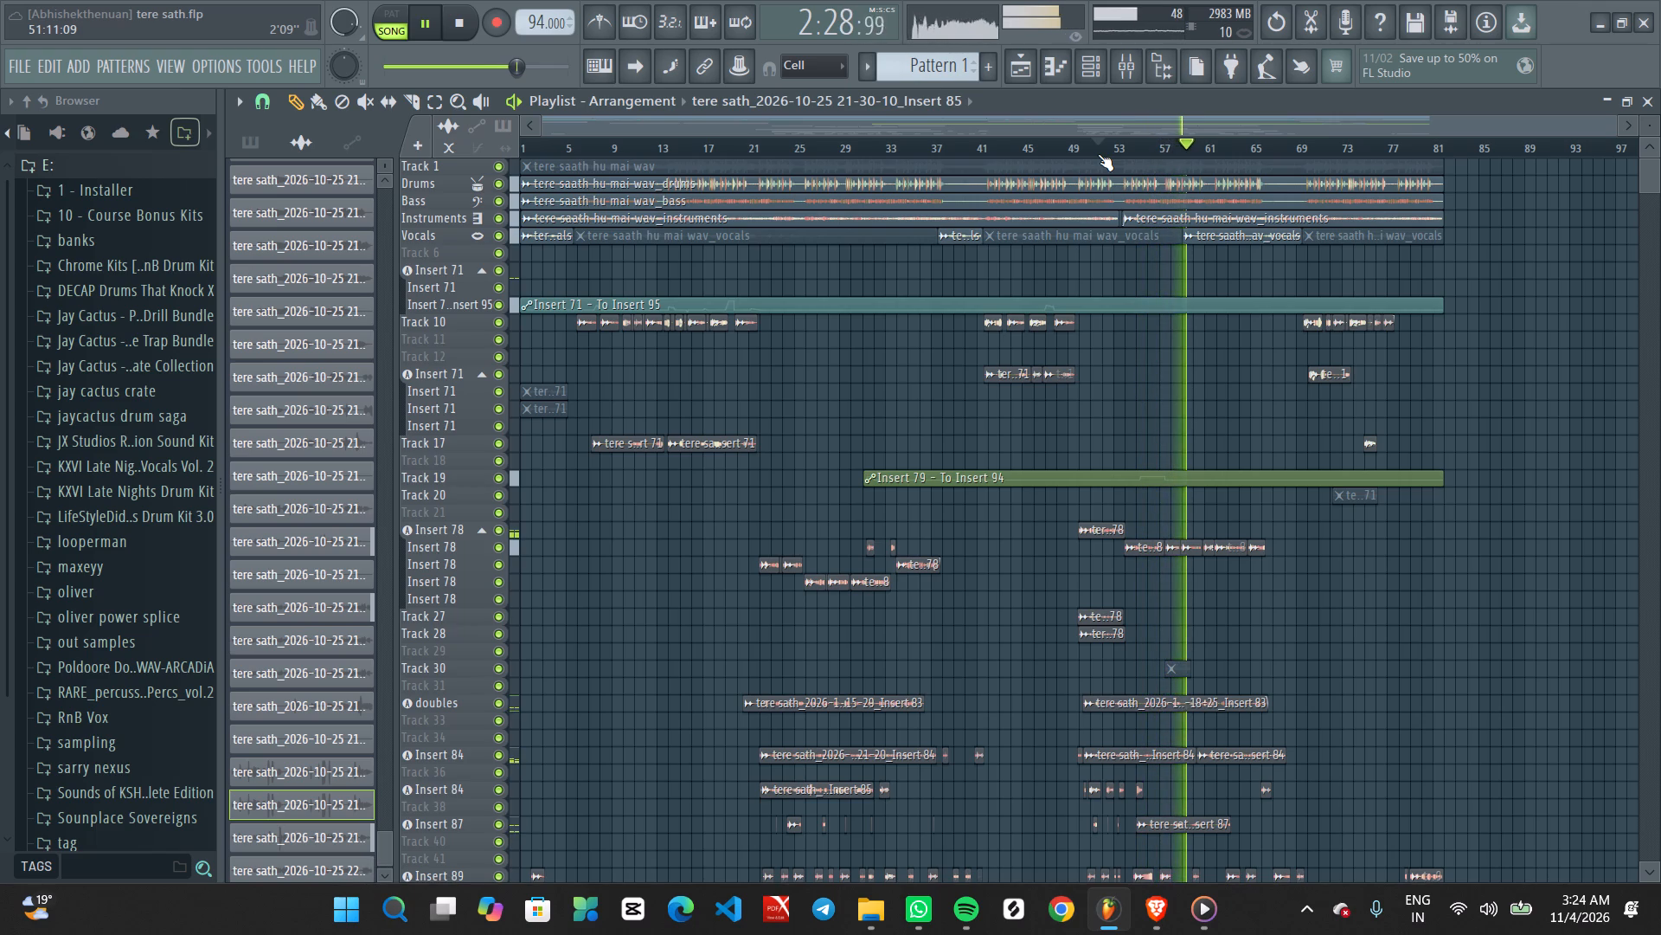
pyautogui.press('space')
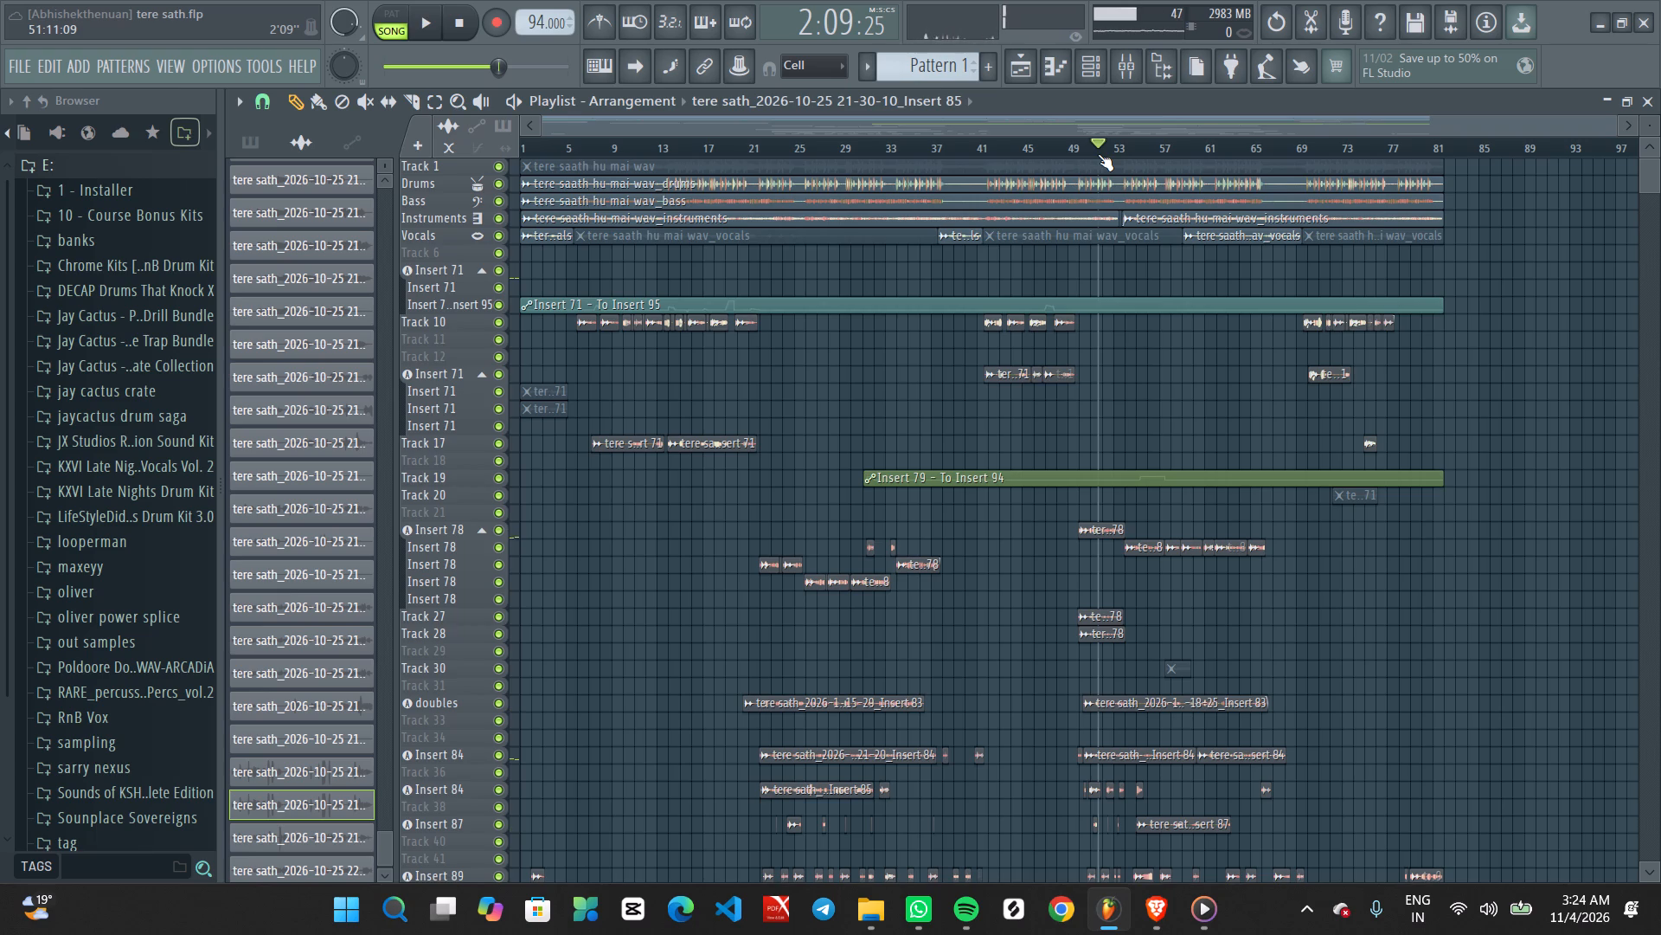
pyautogui.press('space')
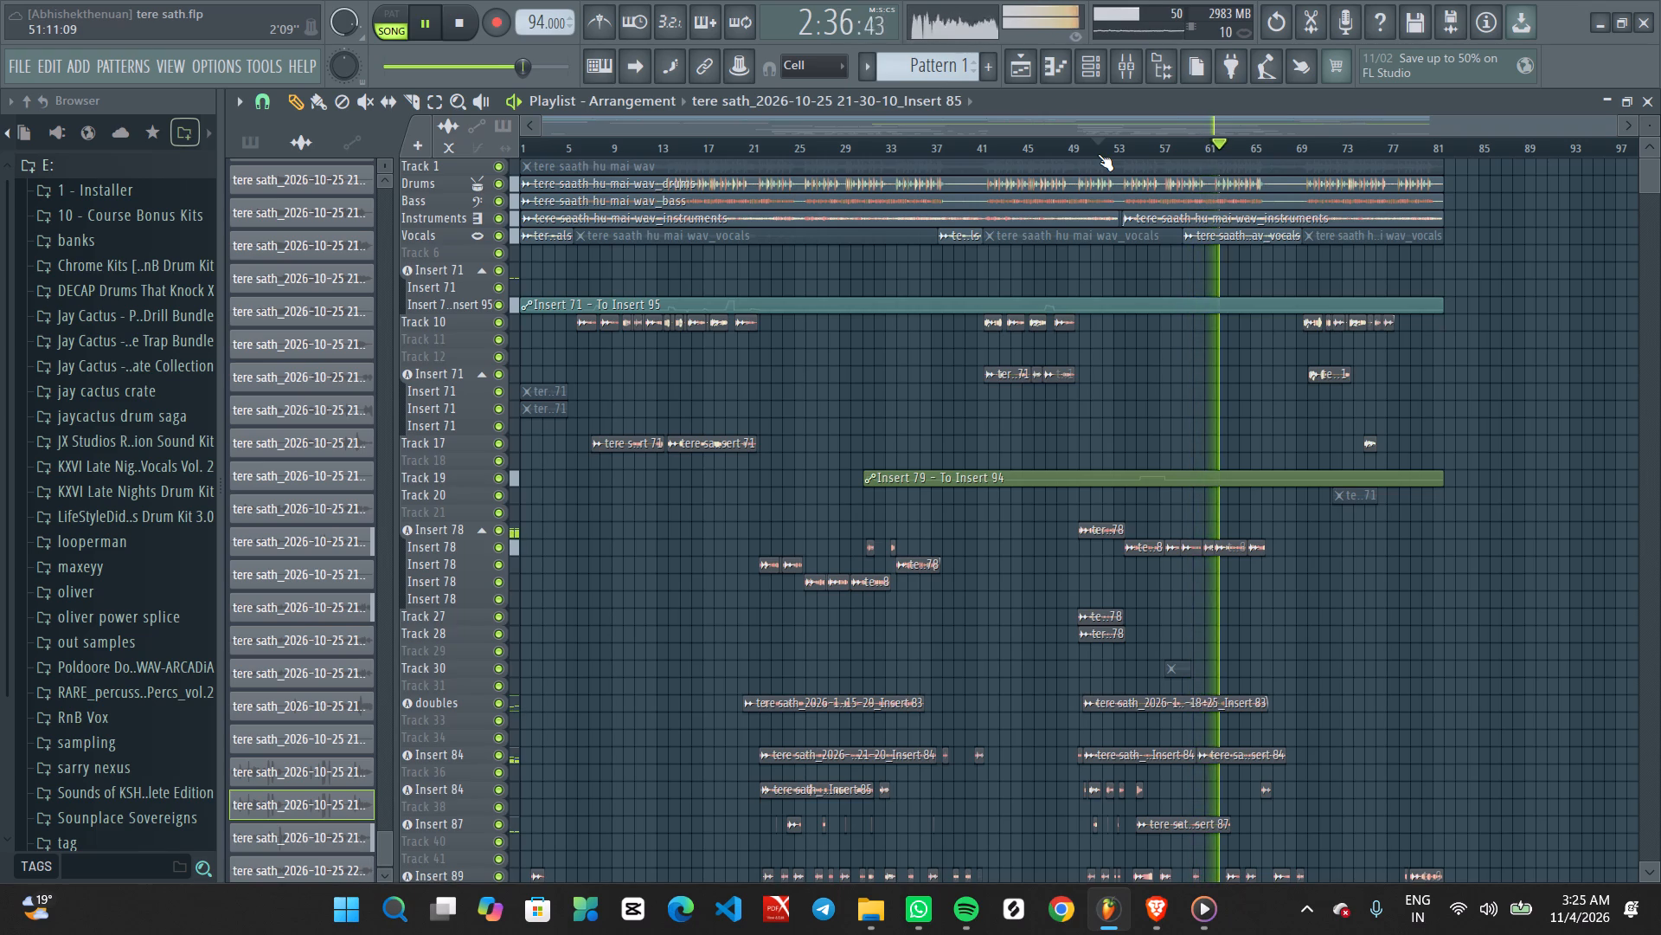
pyautogui.press('space')
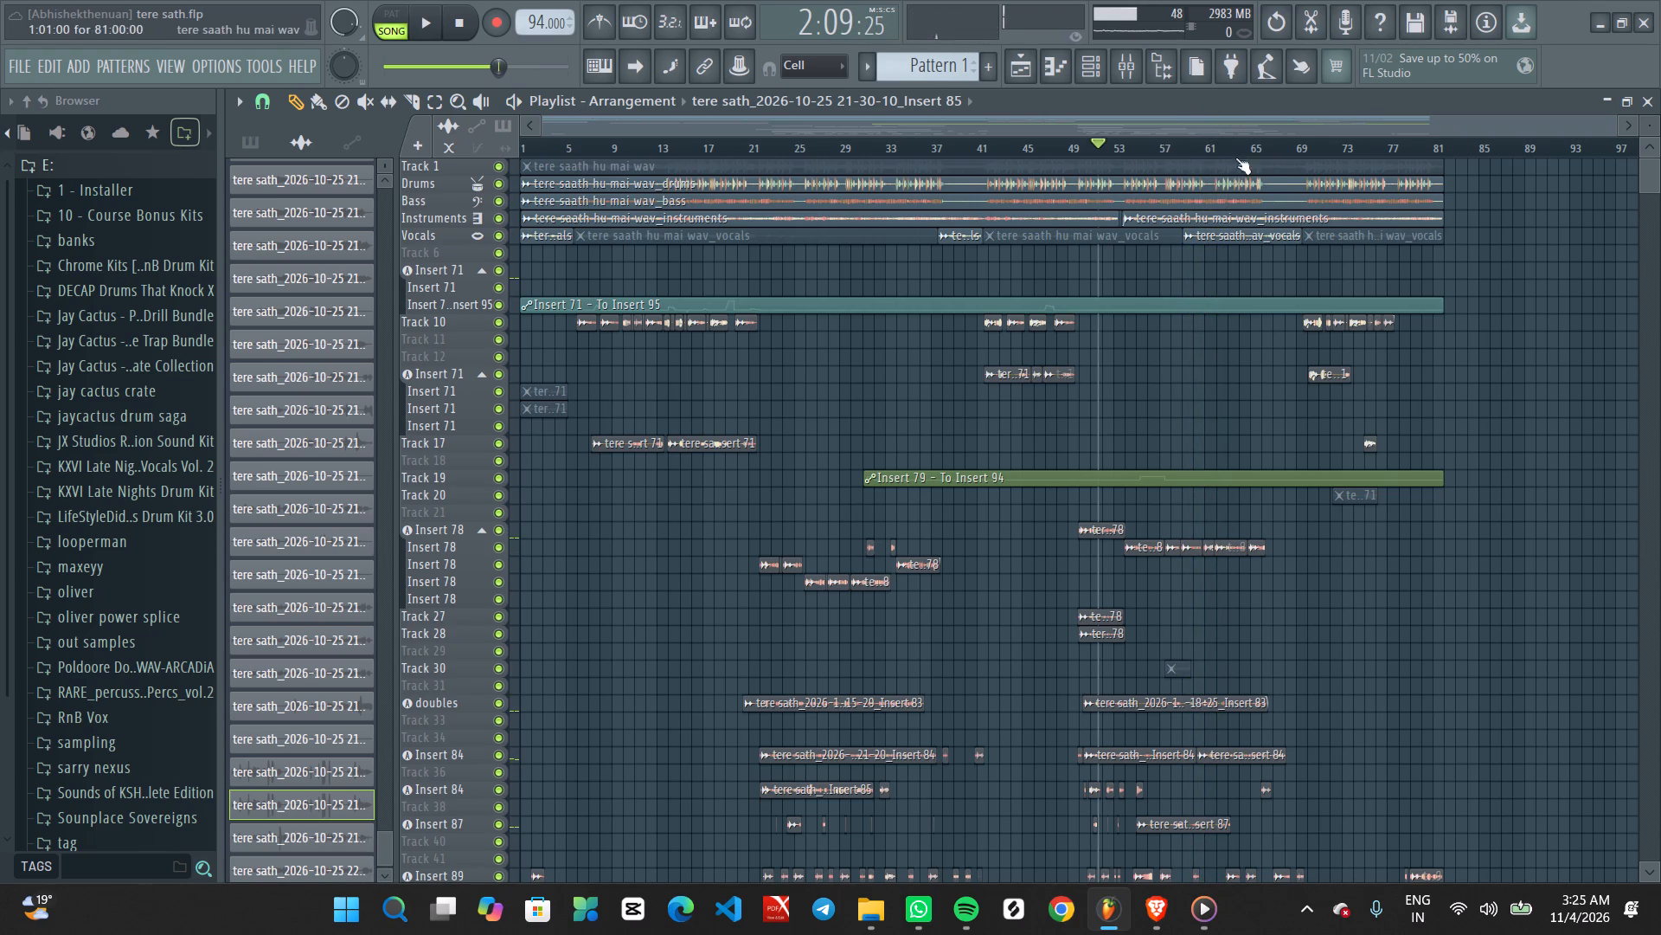
# Place the playhead at about bar 56 and play the passage from there, restarting it once.
pyautogui.click(1181, 145)
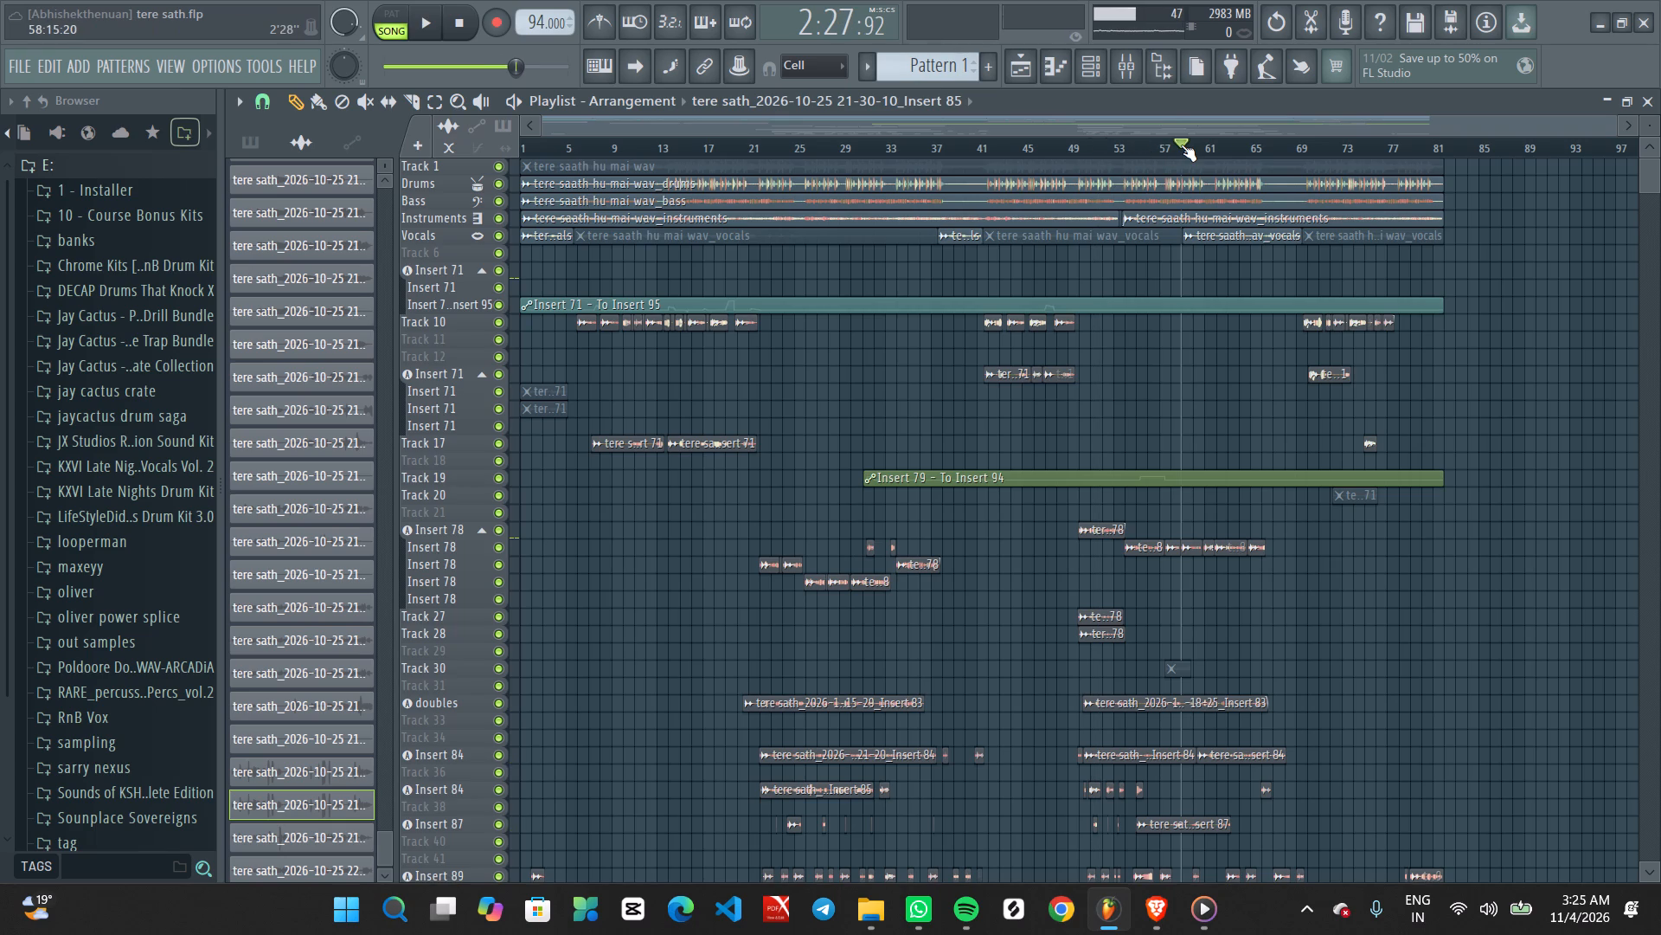
pyautogui.click(1159, 145)
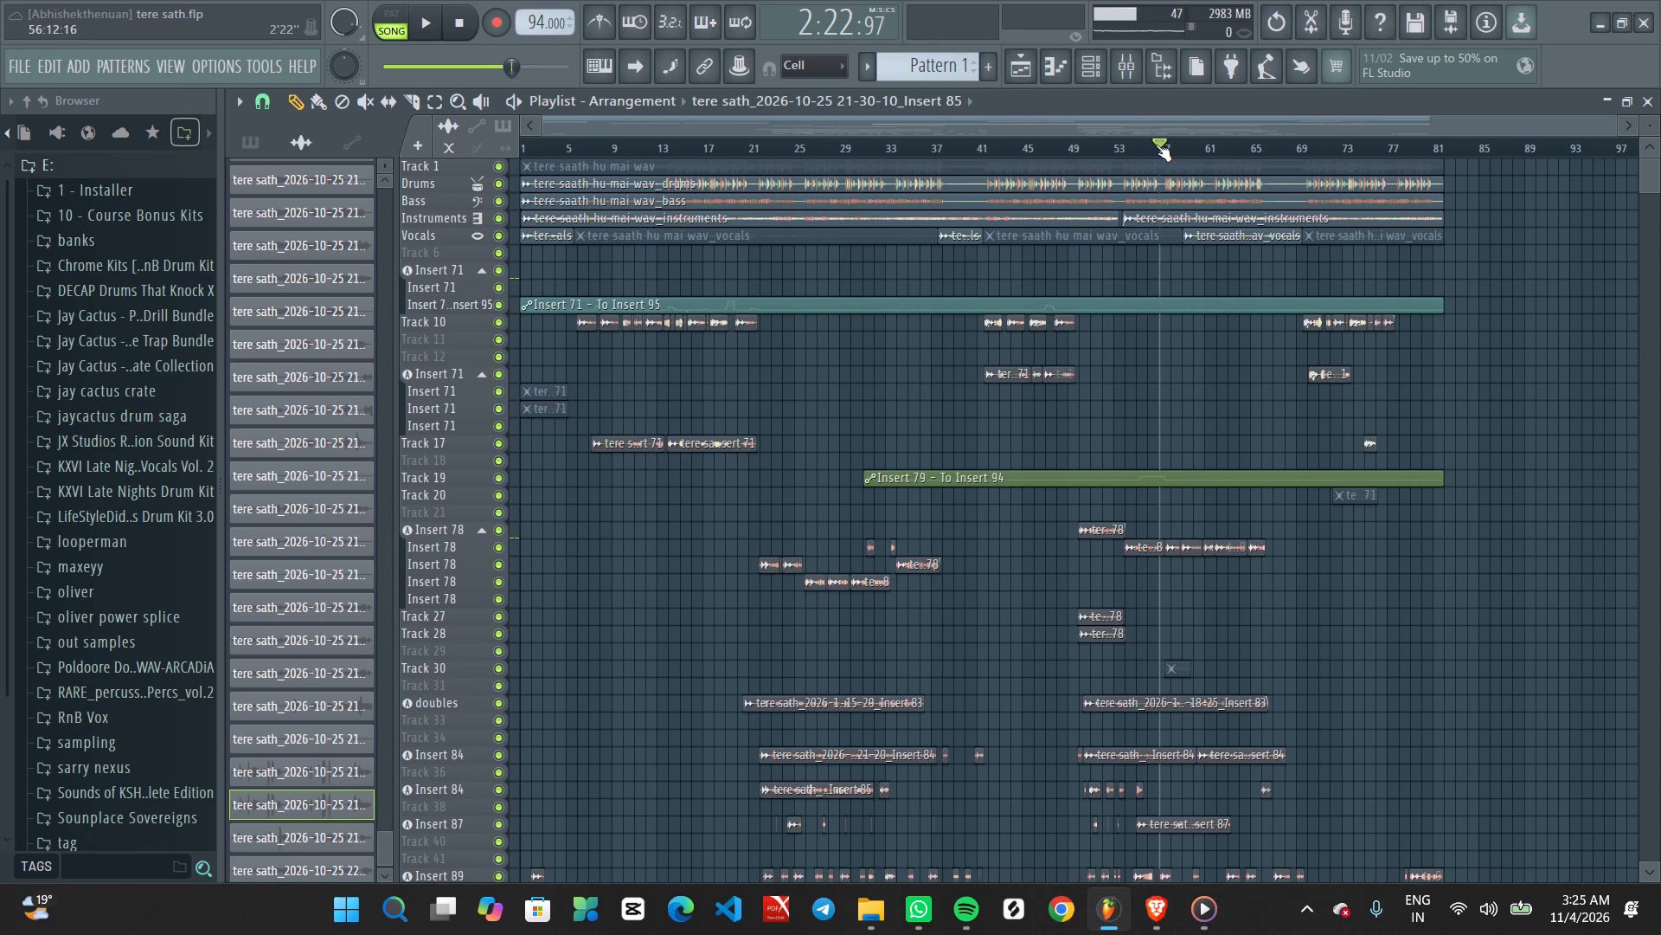
pyautogui.press('space')
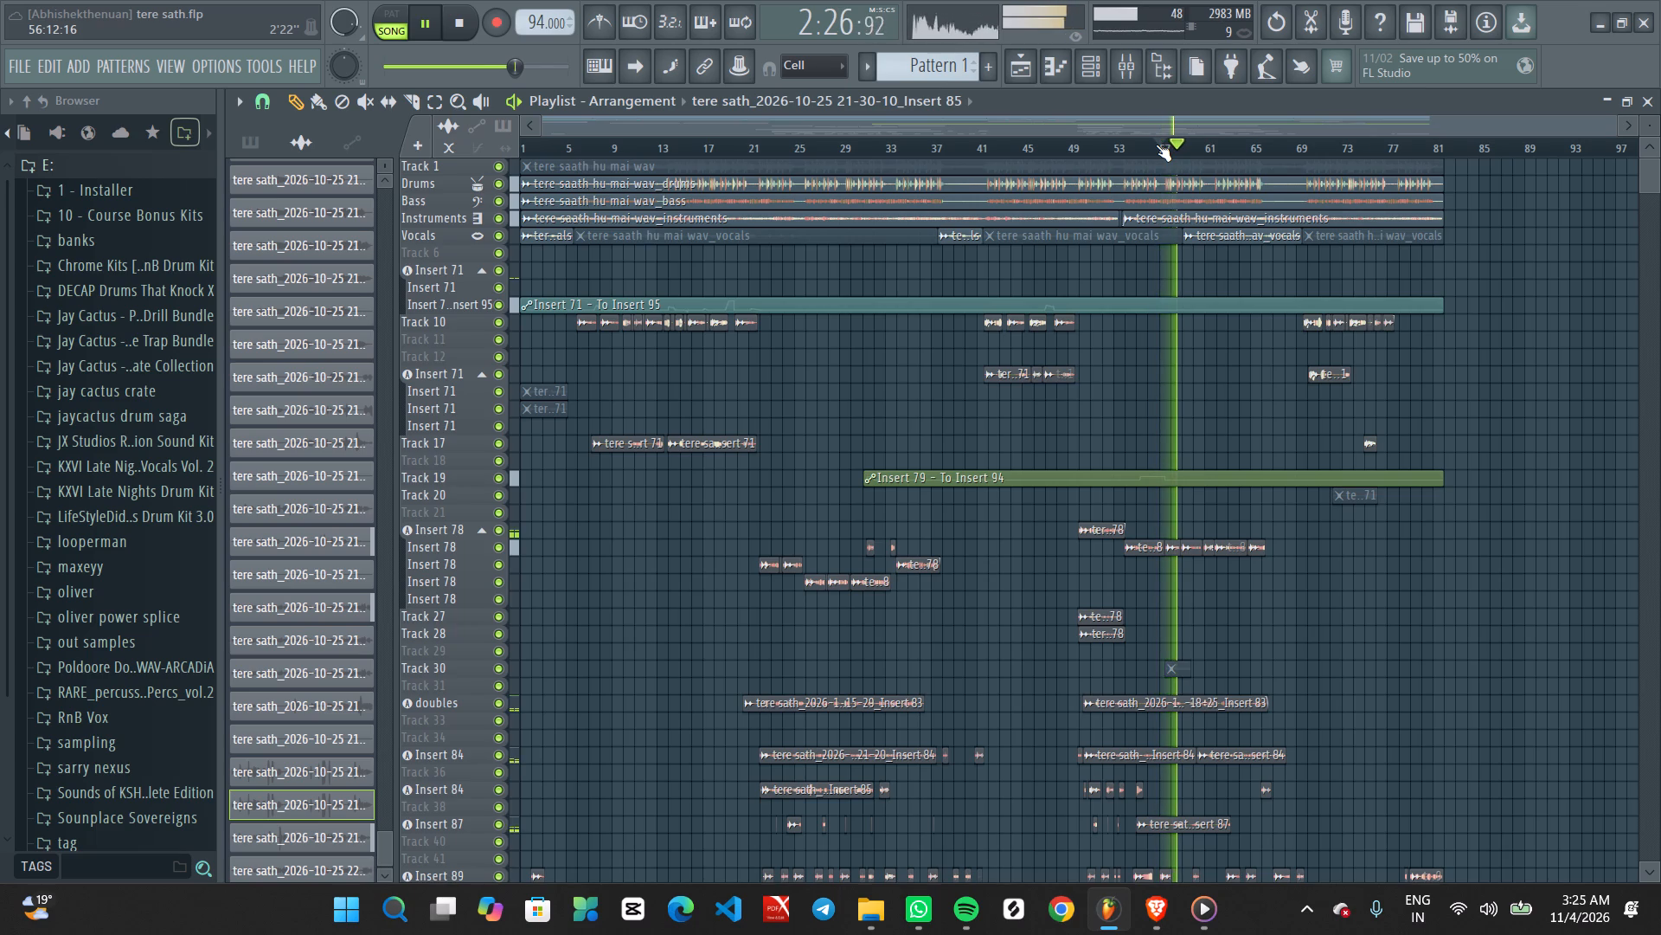
pyautogui.press('space')
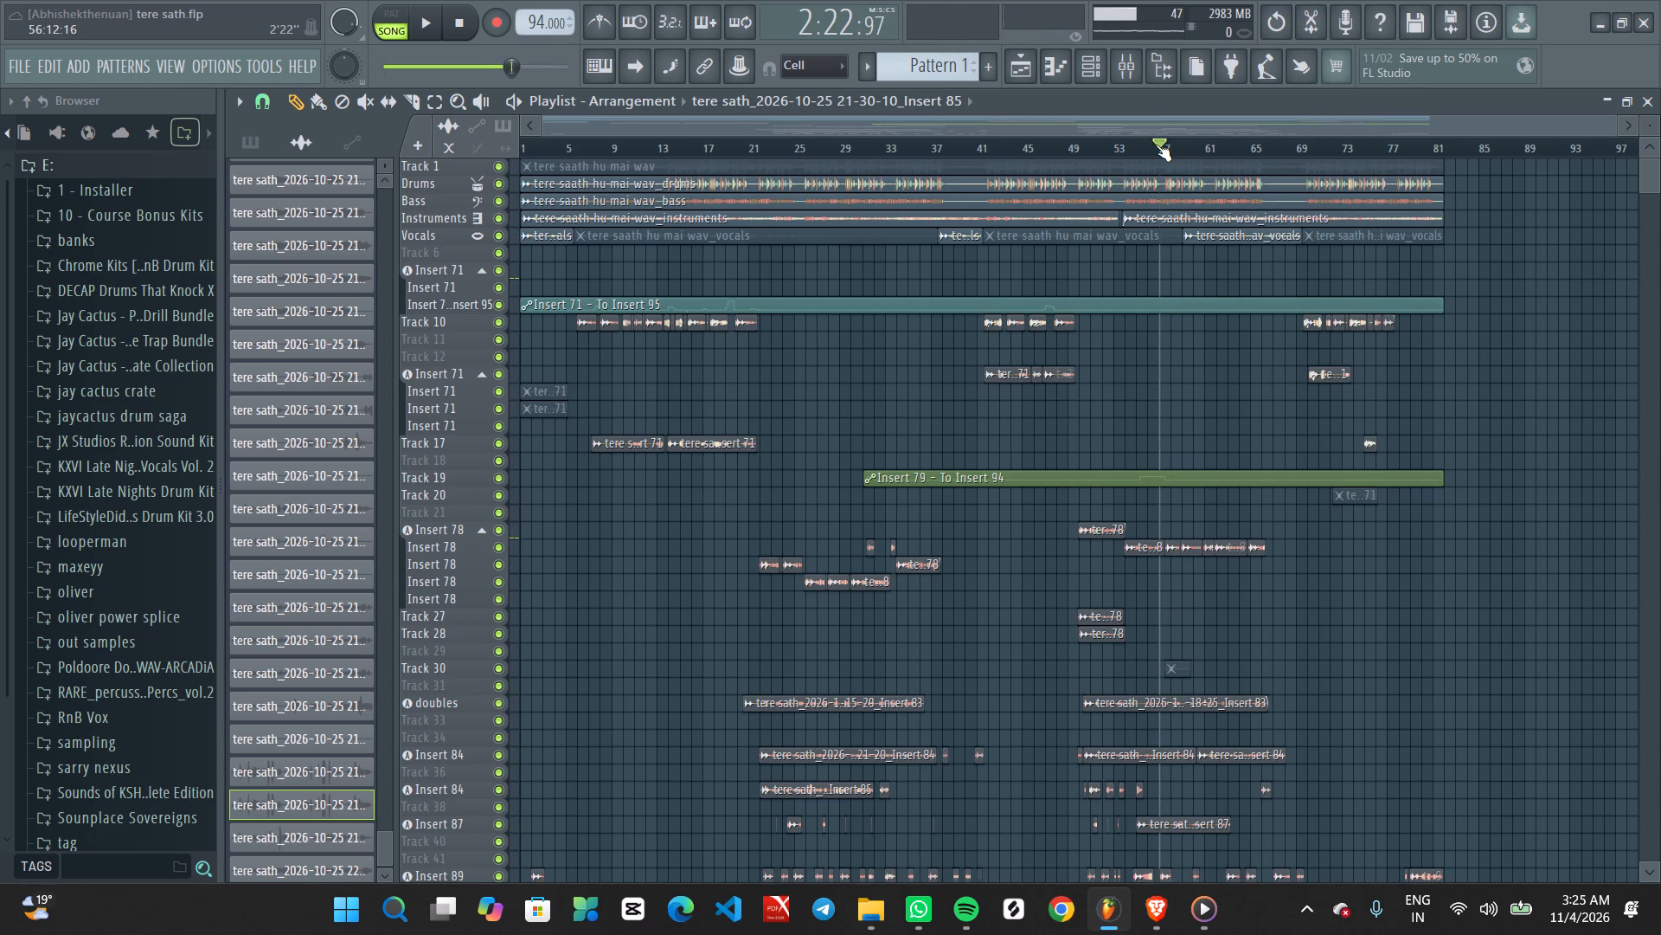
pyautogui.press('space')
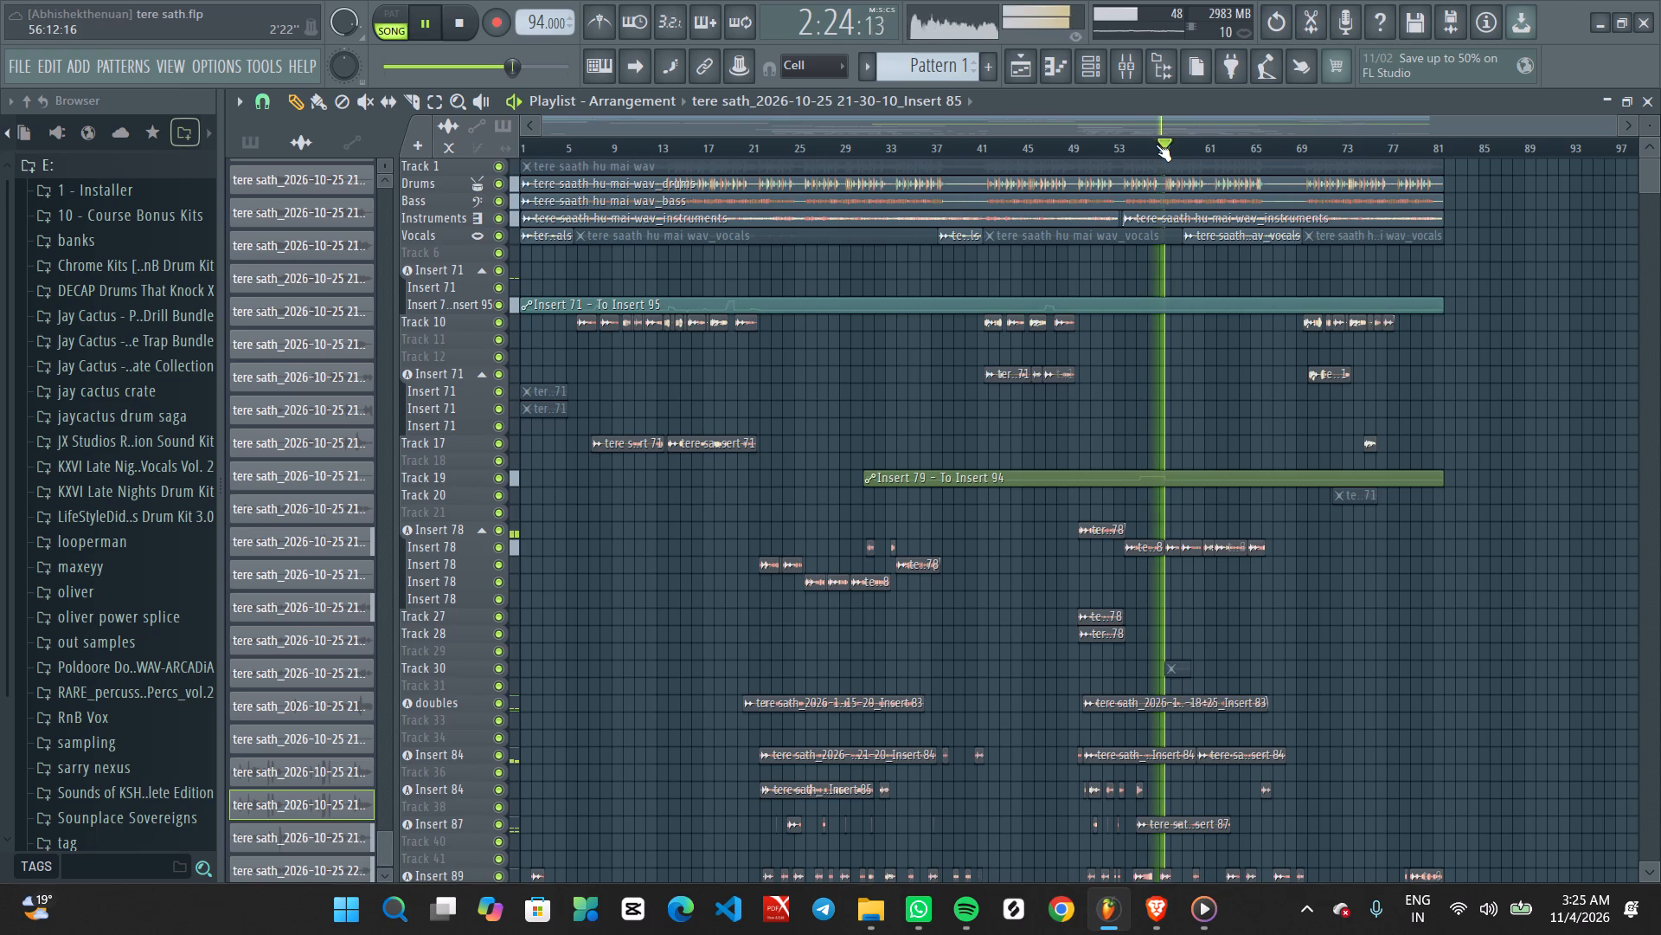
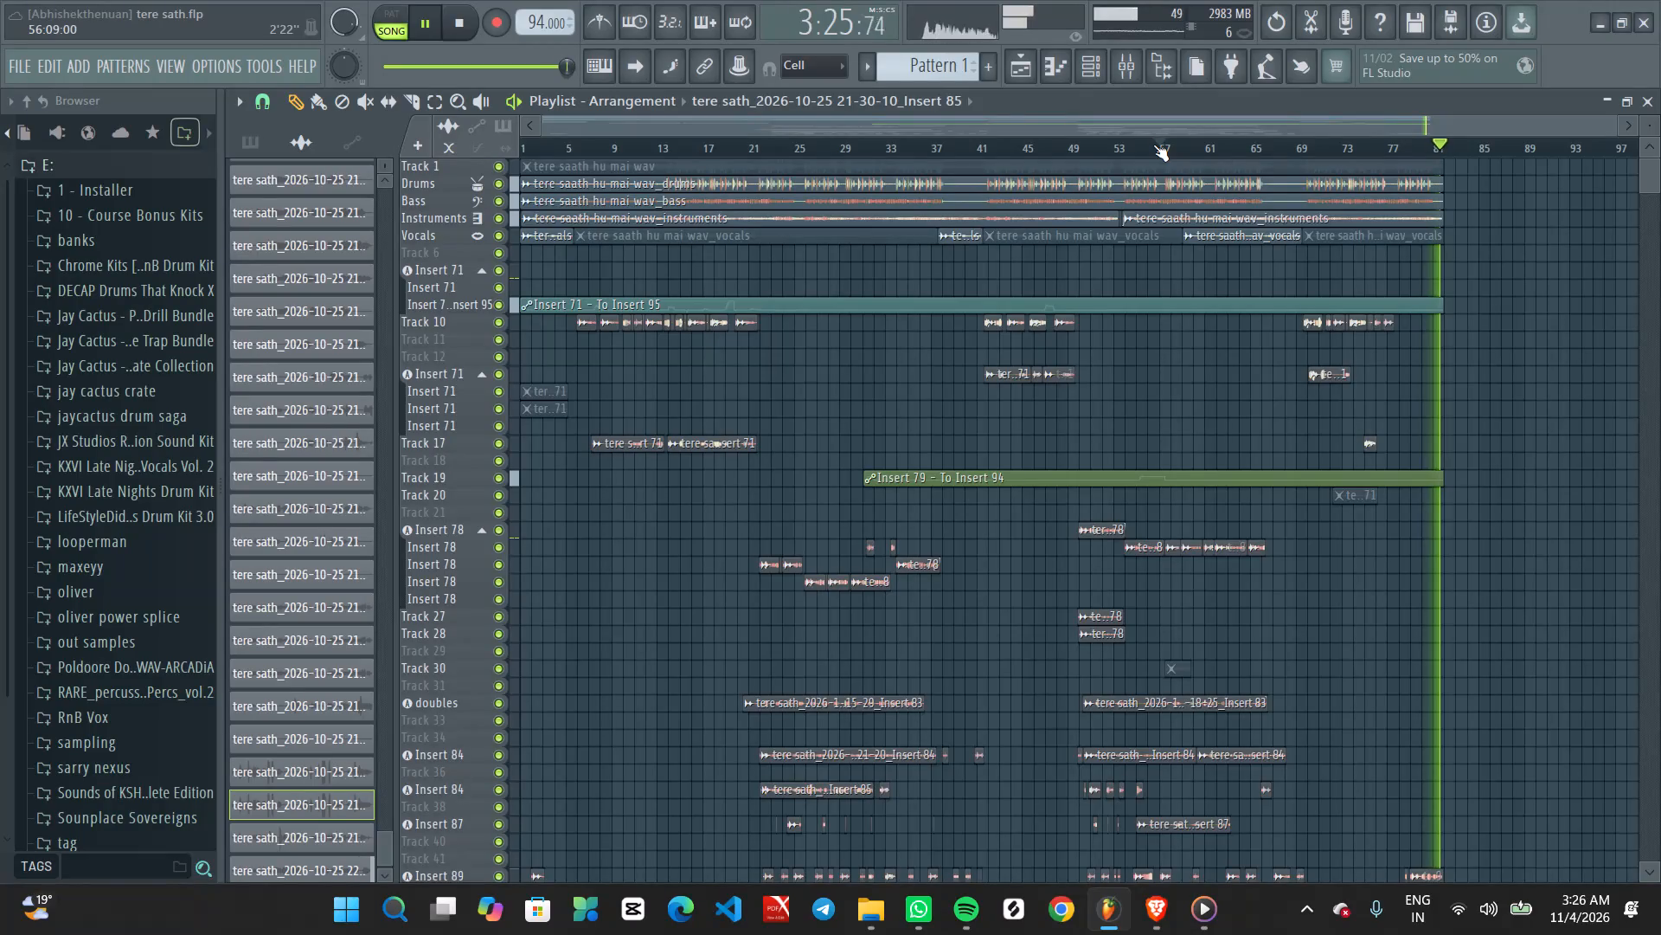
# Stop playback, and listen to the arrangement from about bar 6 and from about bar 21.
pyautogui.press('space')
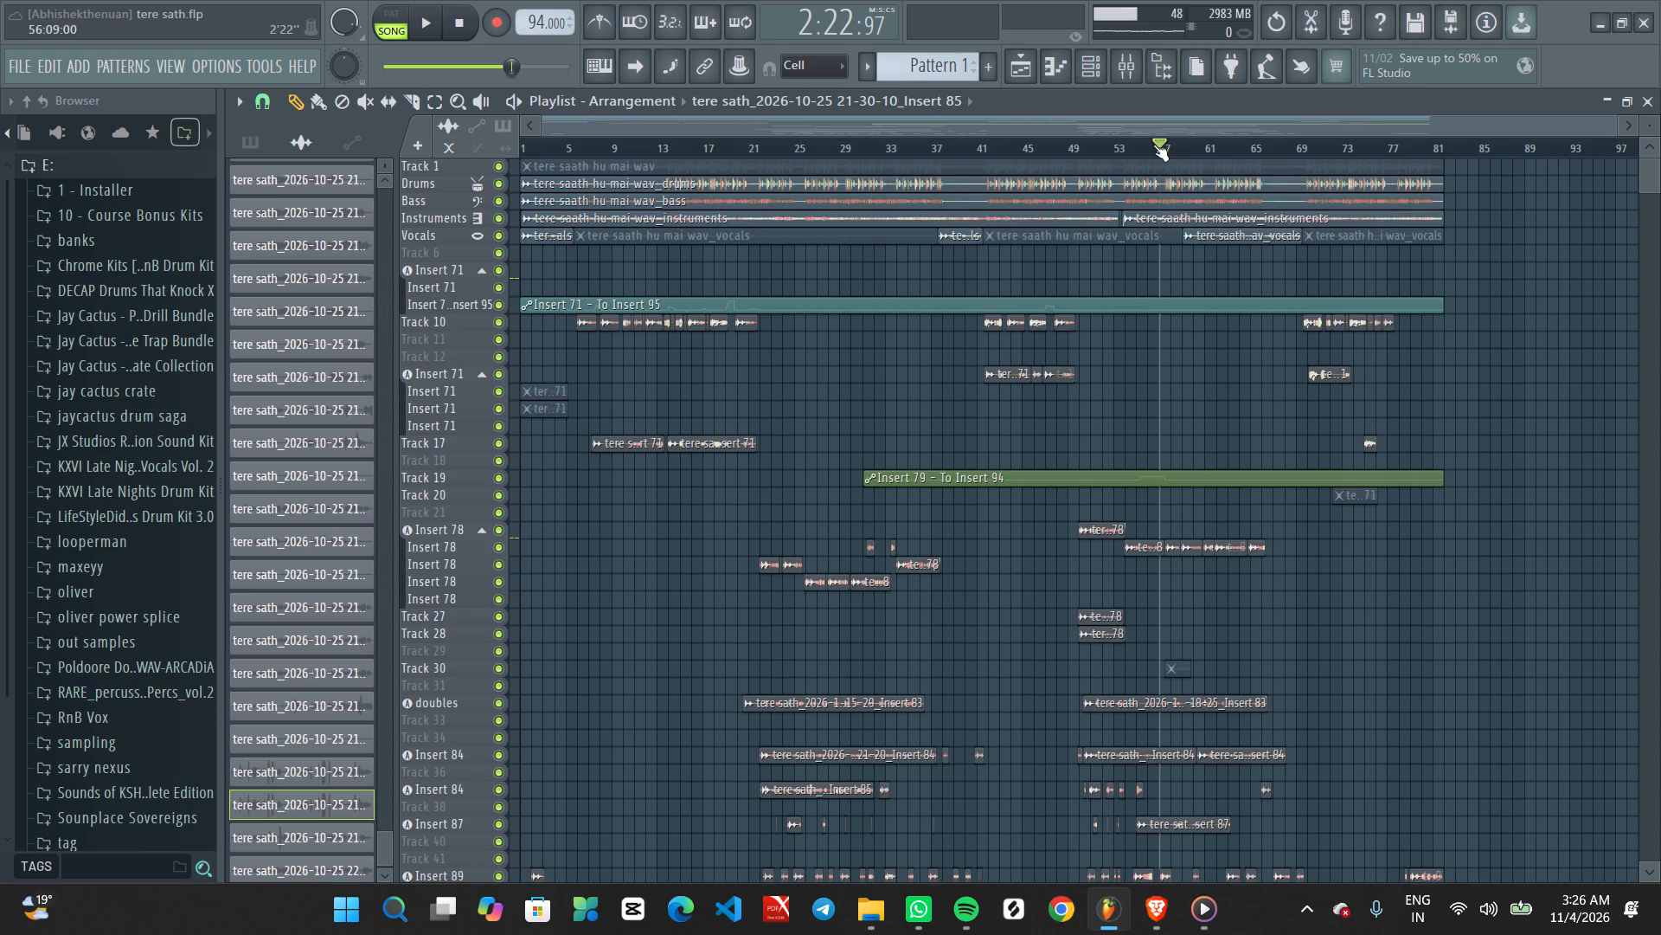
pyautogui.click(580, 138)
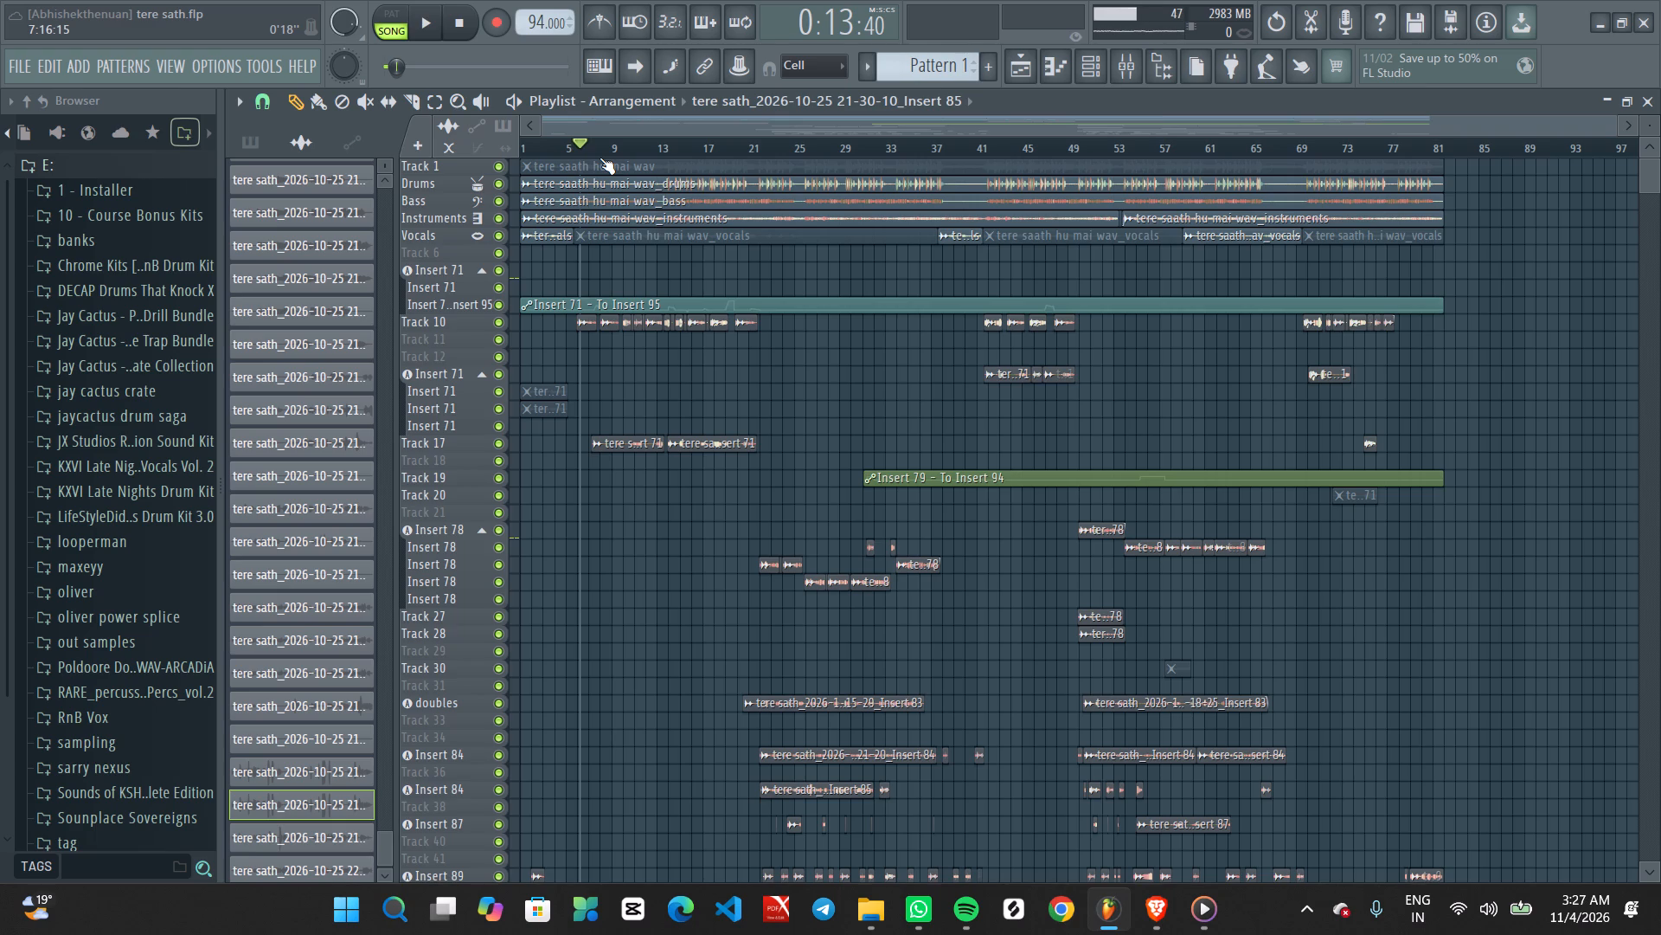
pyautogui.press('space')
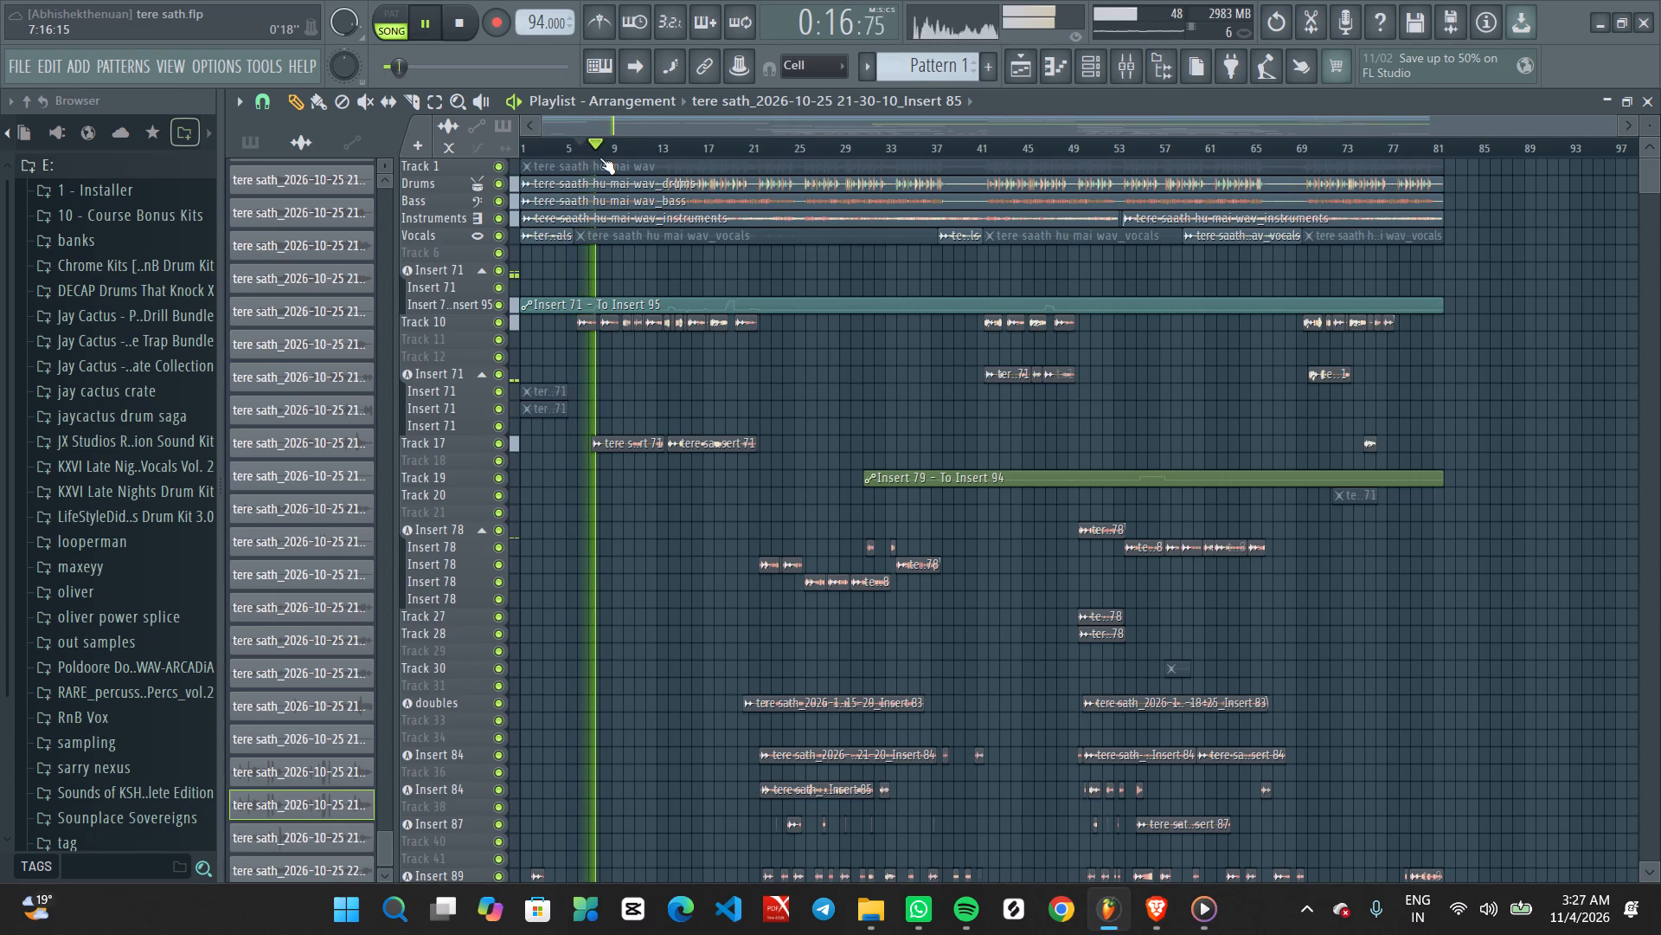
pyautogui.click(747, 147)
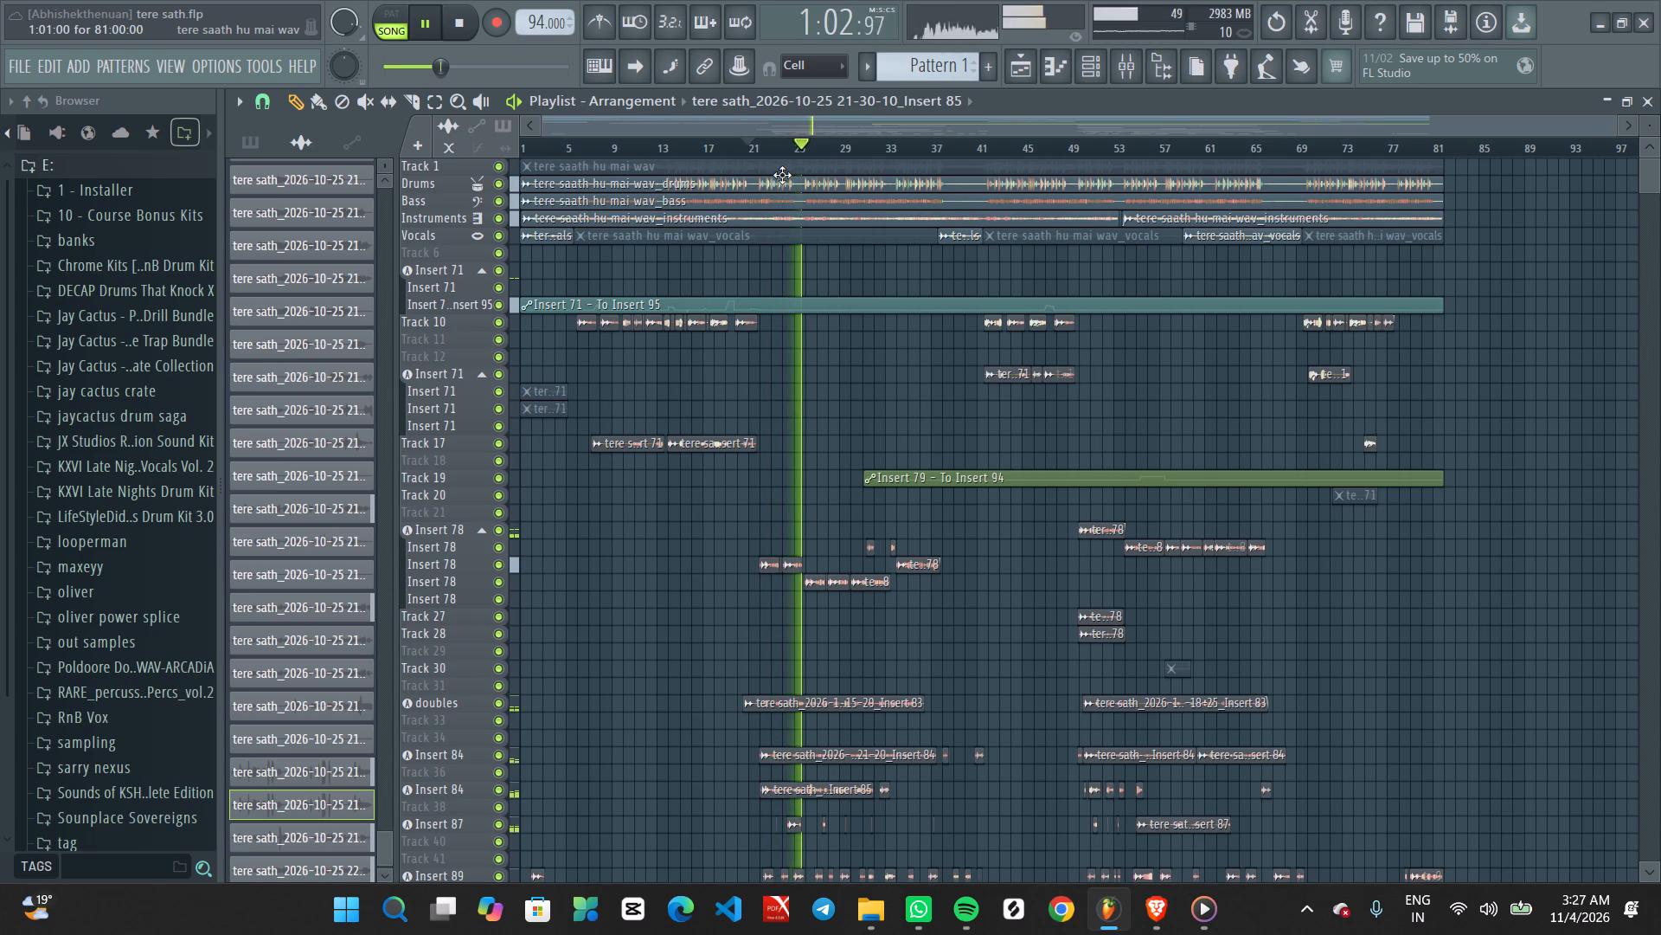
pyautogui.press('space')
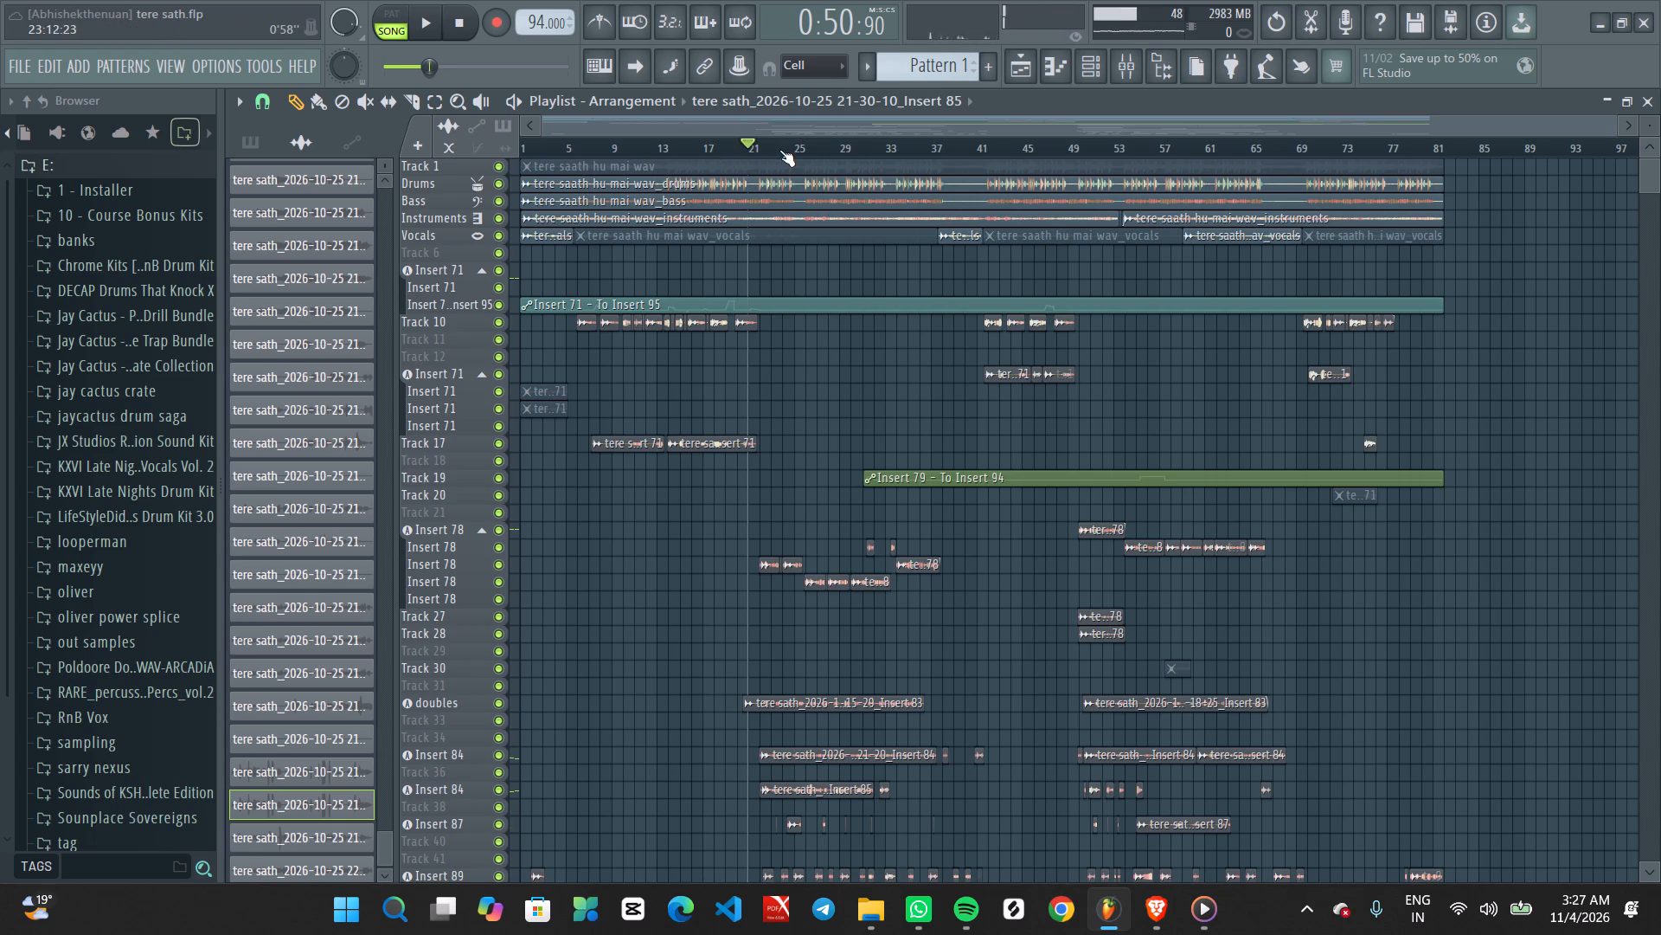
# Replay the passage repeatedly from several points between about bars 23 and 25 to check its mix and timing.
pyautogui.click(779, 148)
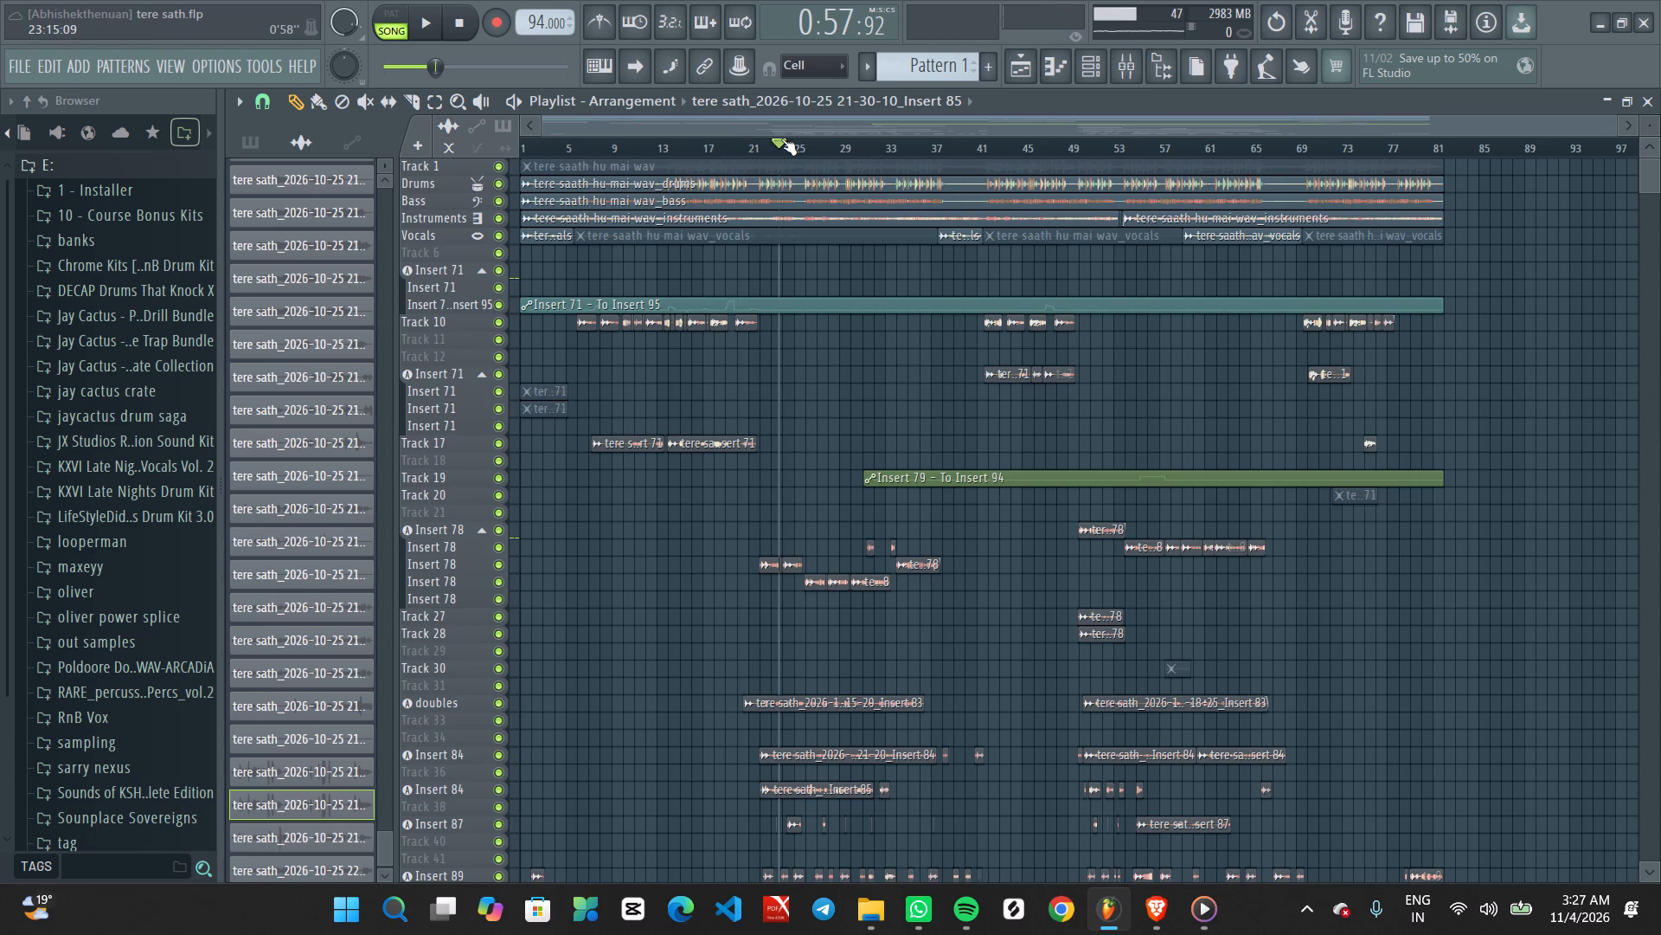
pyautogui.press('space')
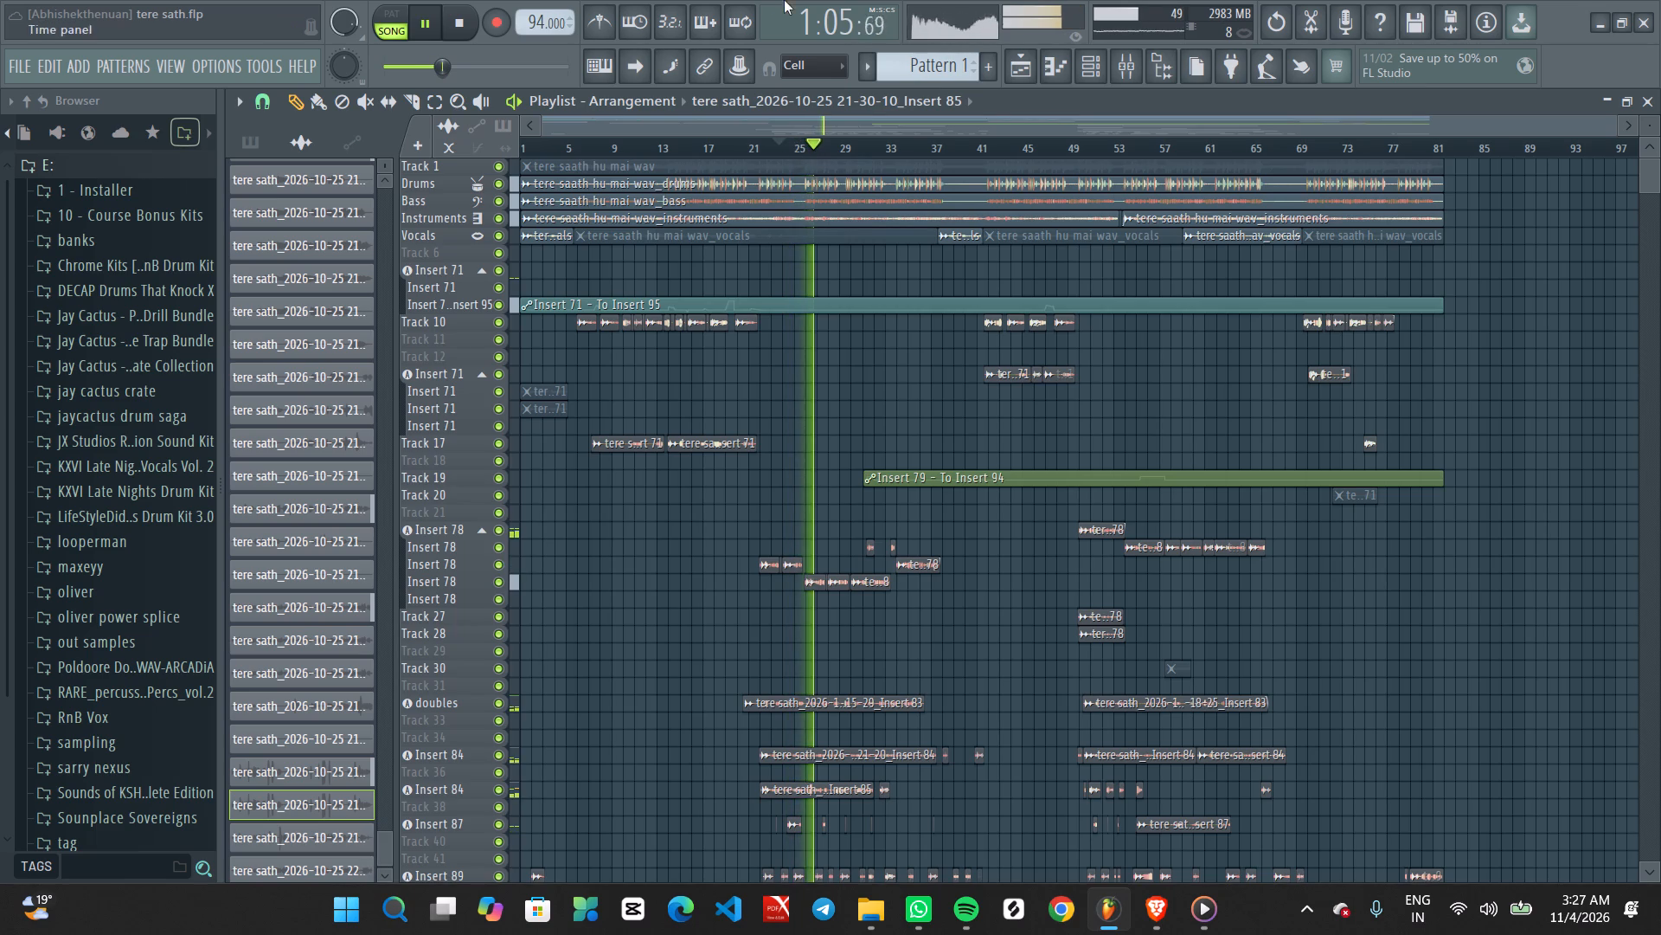
pyautogui.click(796, 145)
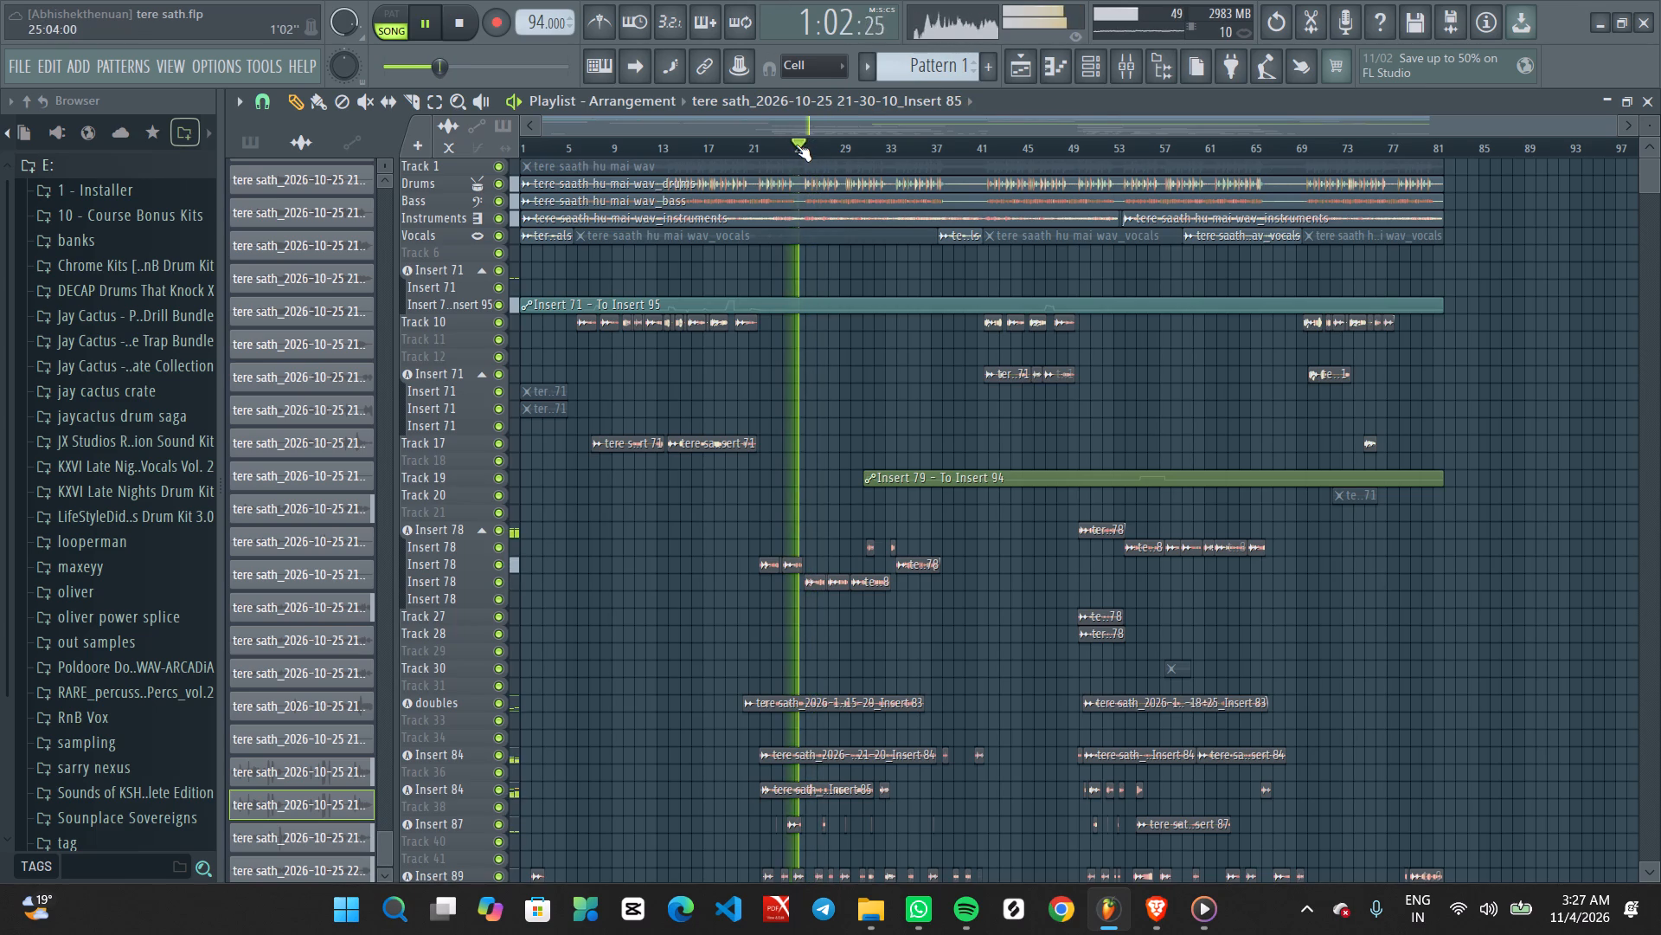
pyautogui.click(775, 144)
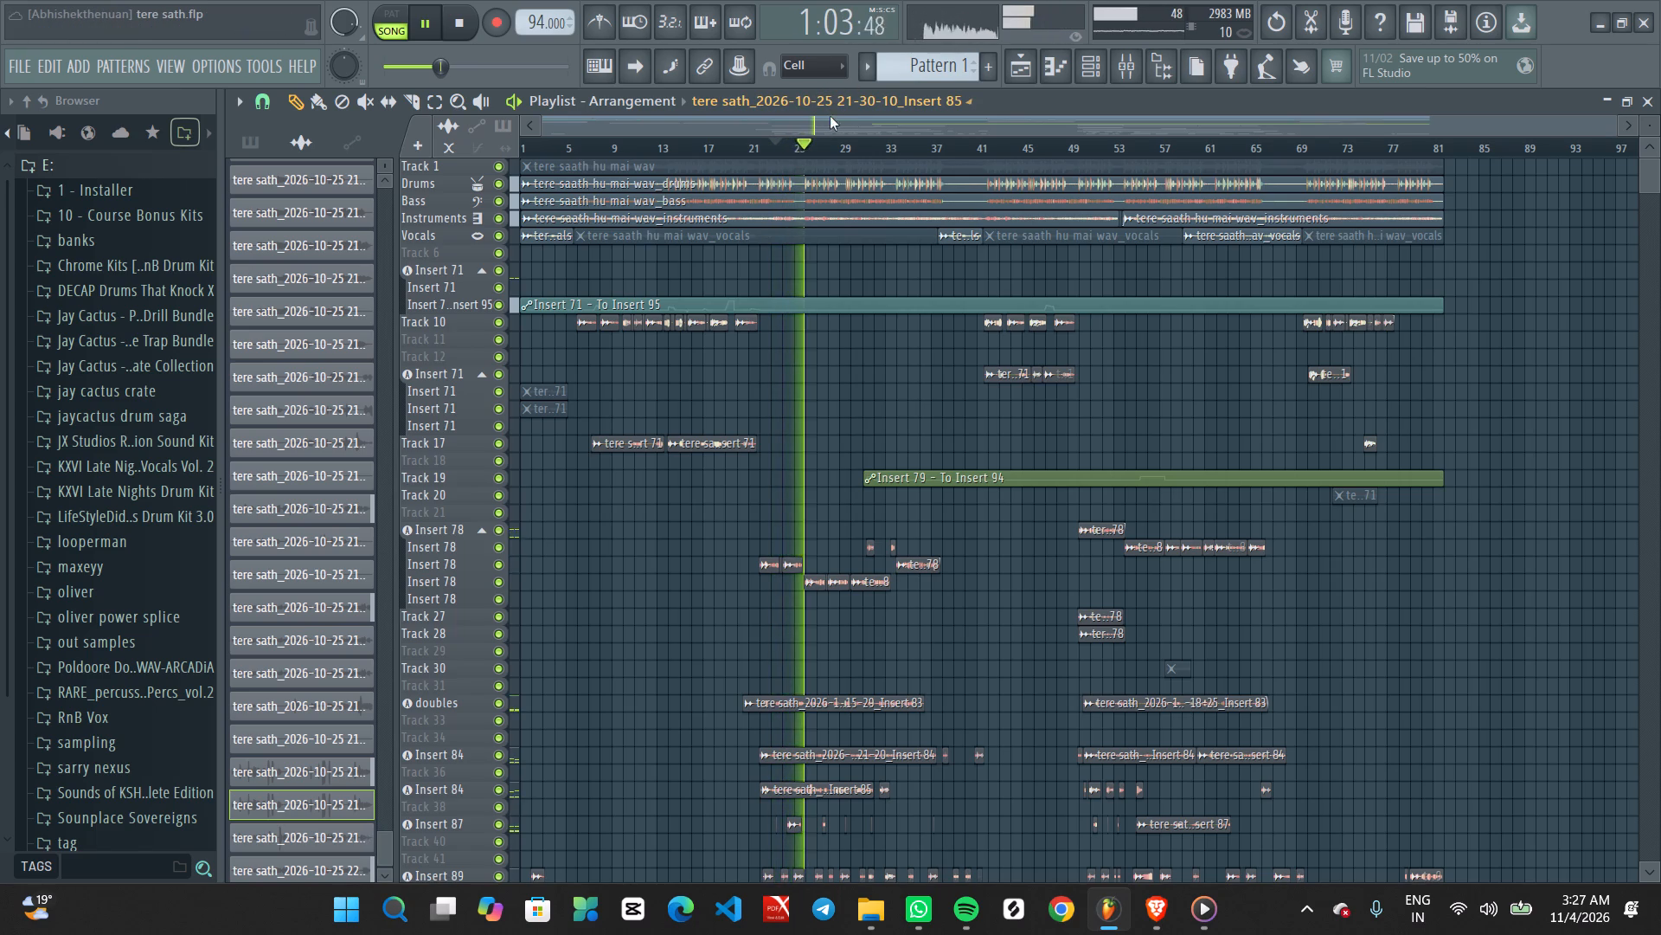
pyautogui.click(804, 139)
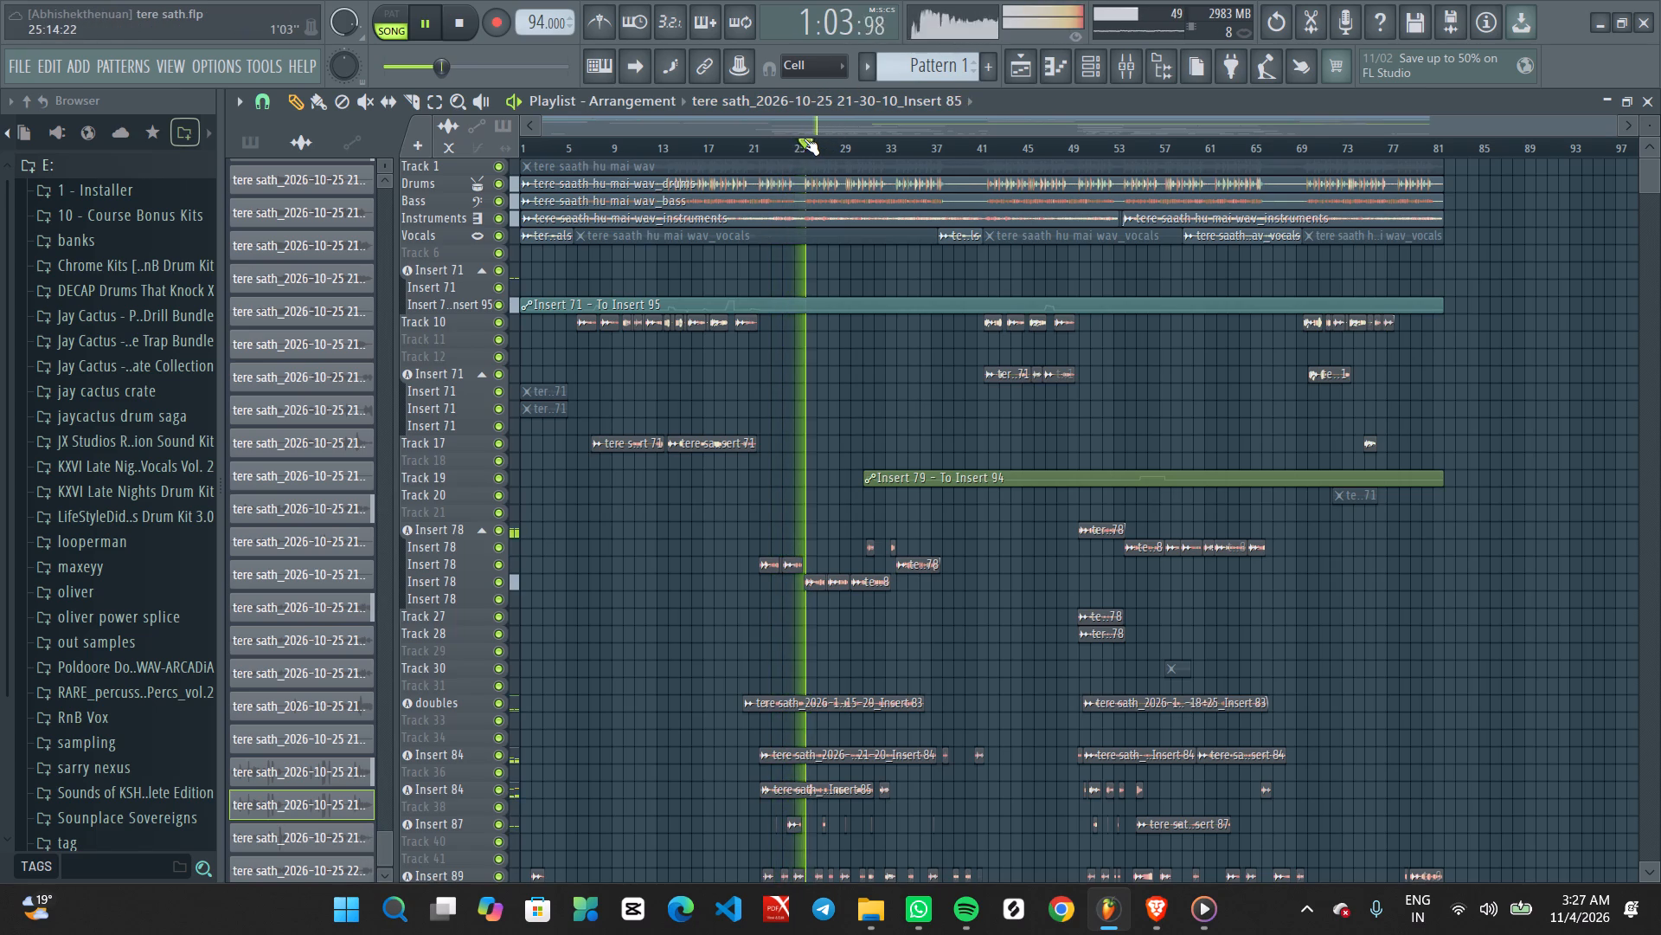
pyautogui.click(793, 139)
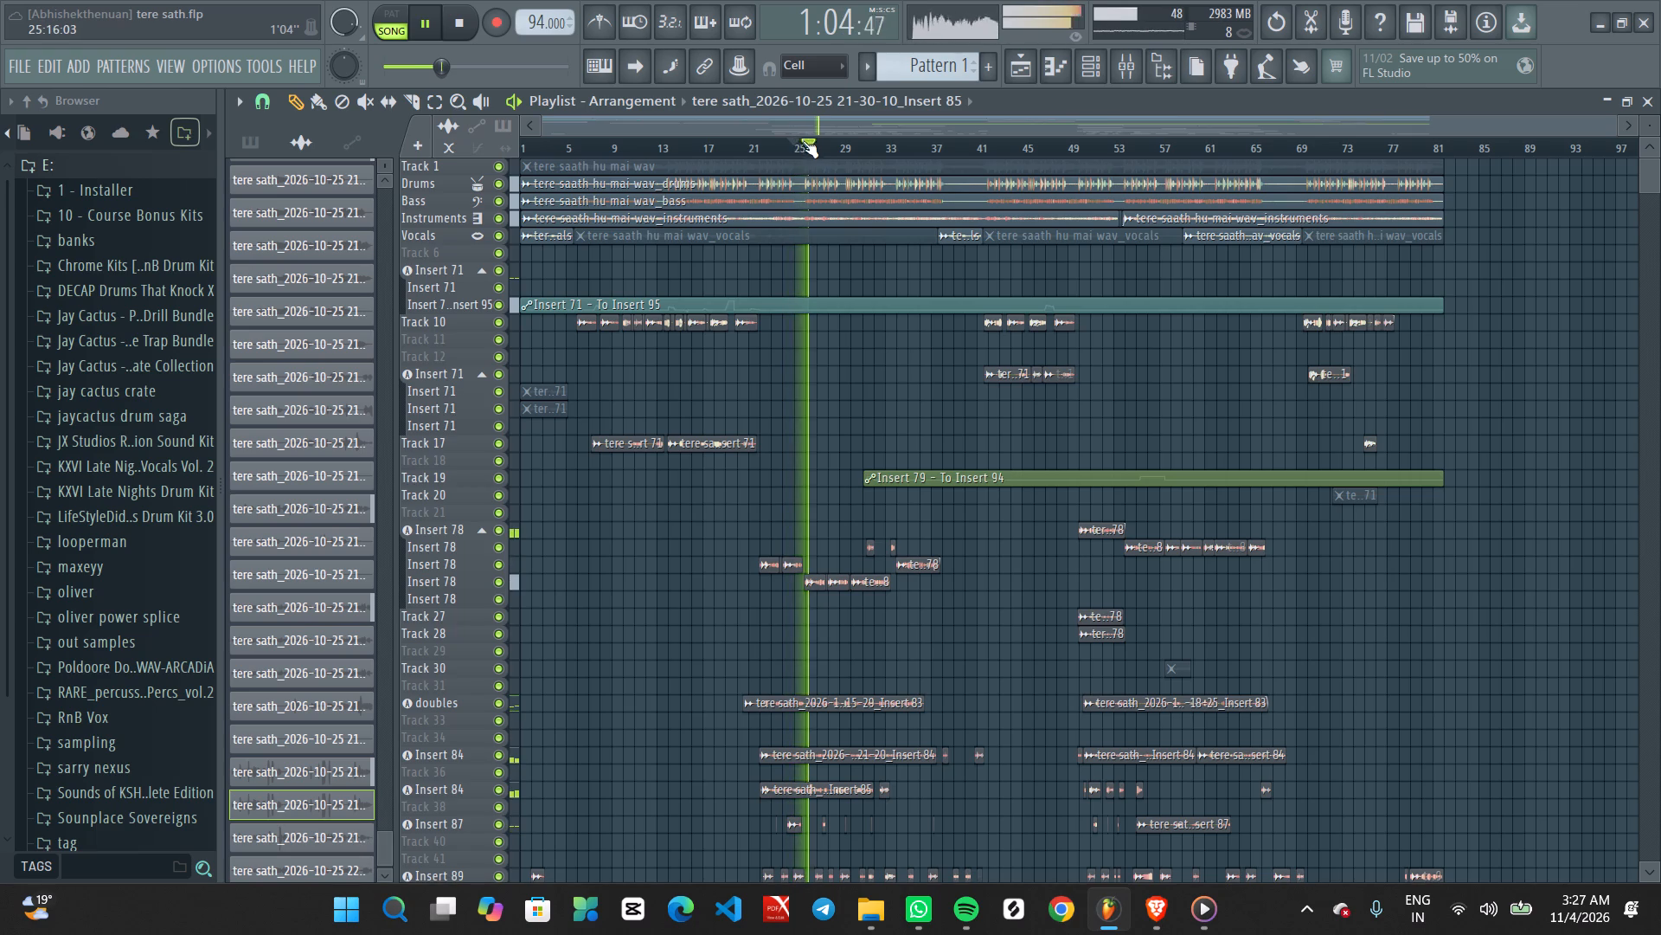
pyautogui.click(796, 147)
pyautogui.press('space')
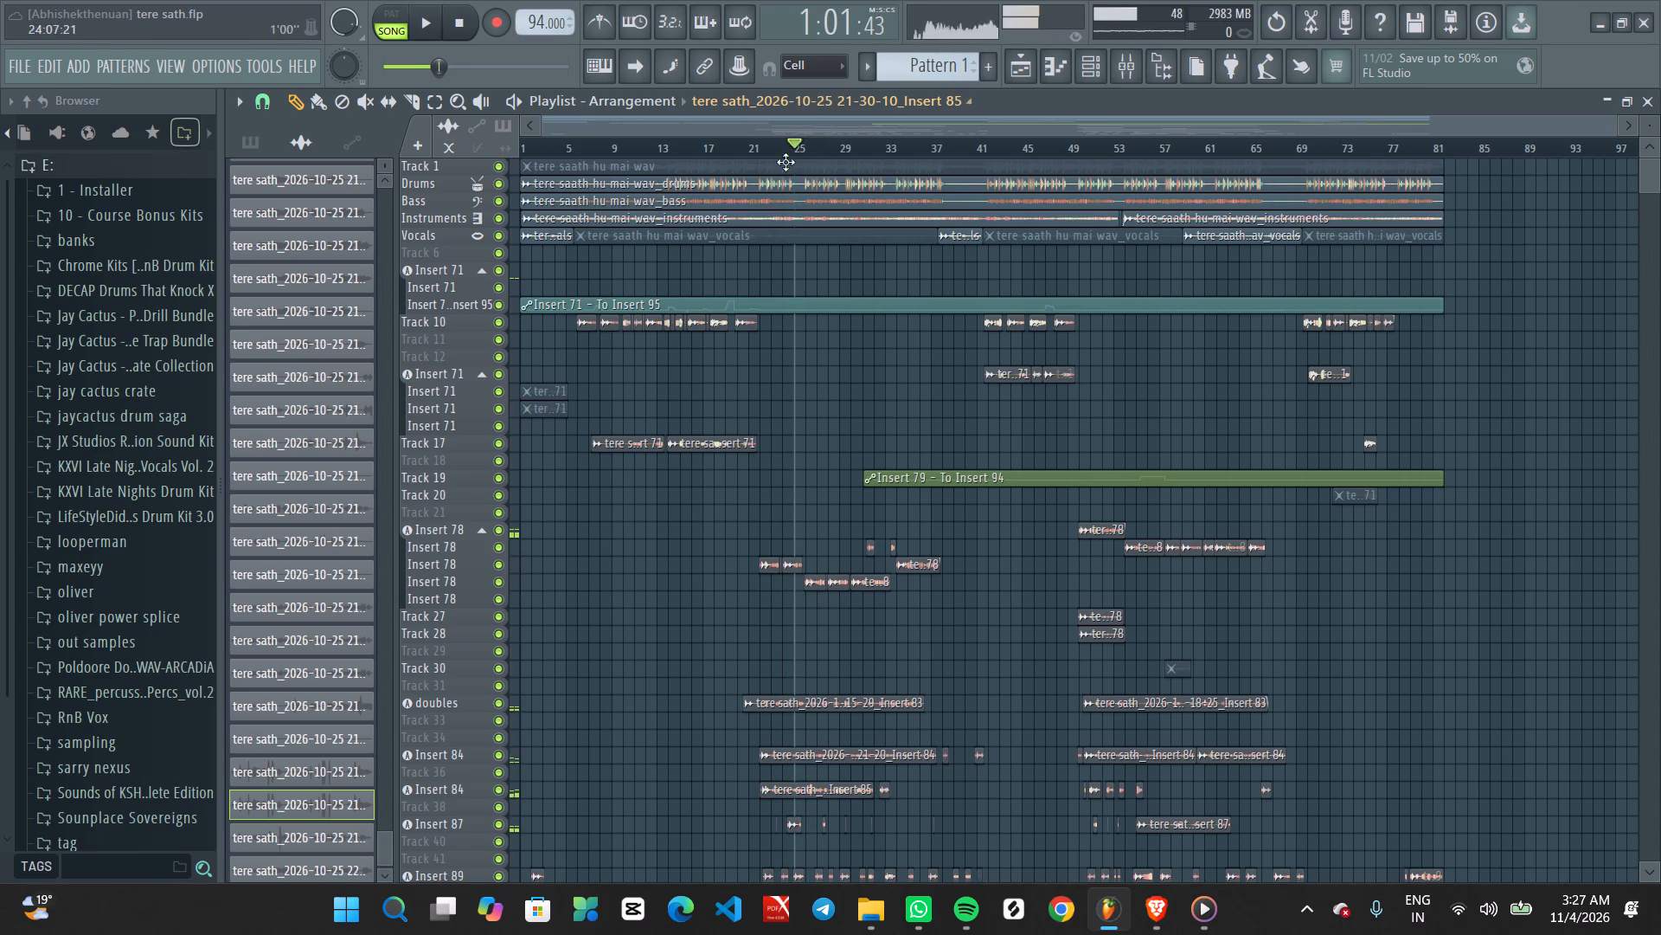
pyautogui.click(786, 145)
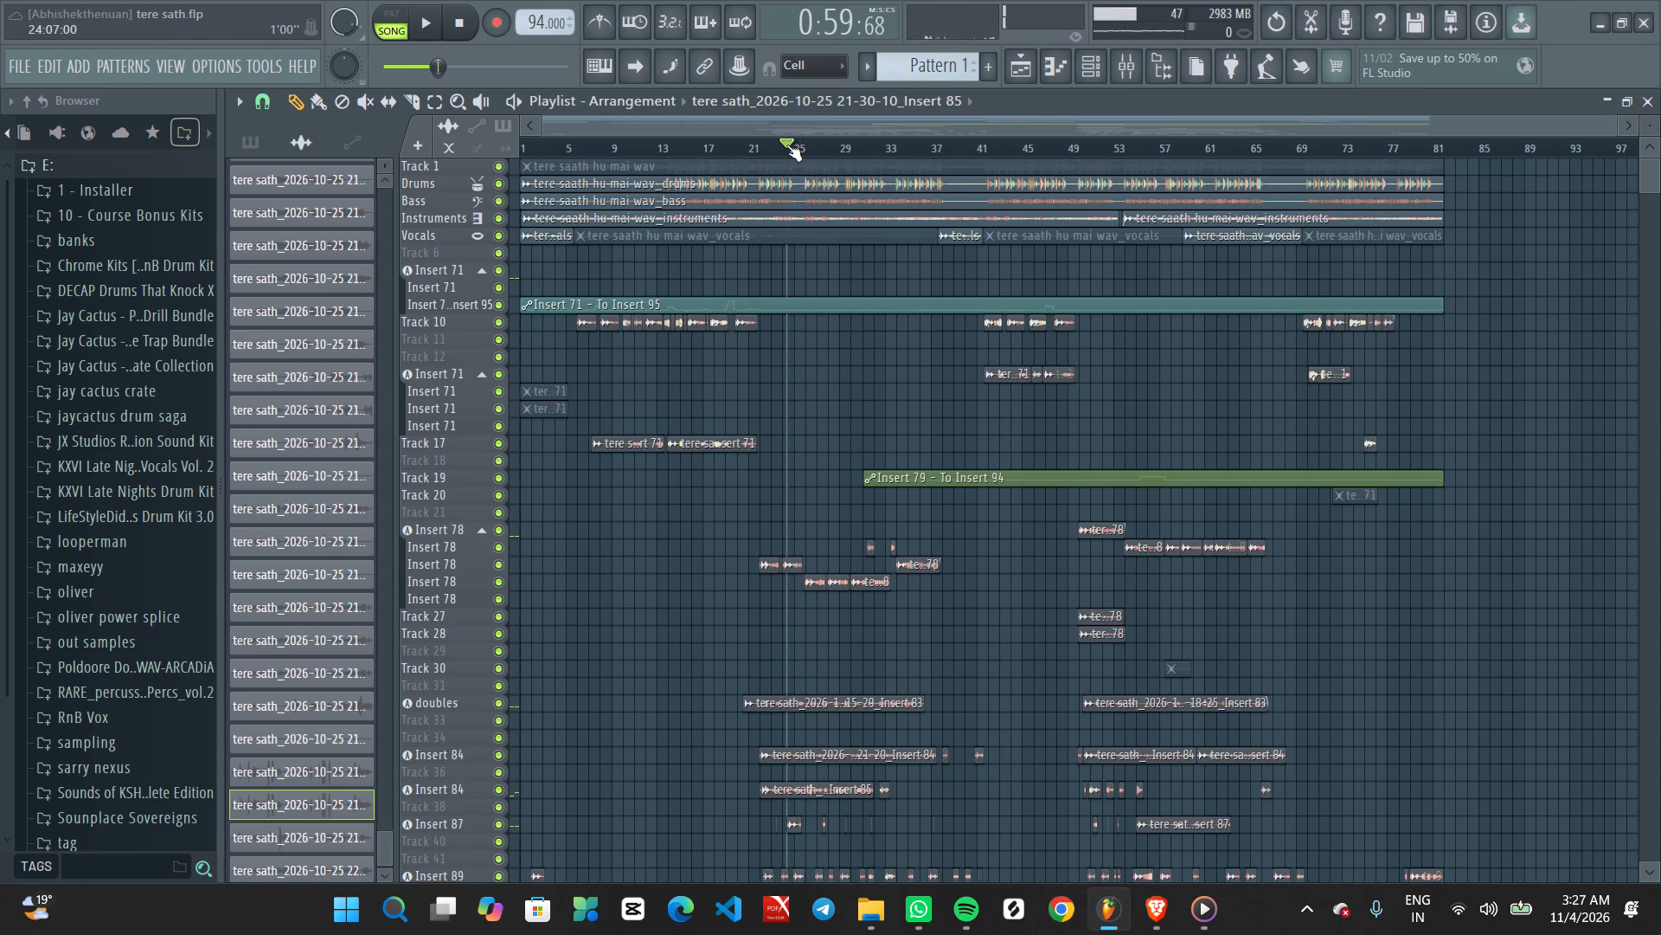
pyautogui.press('space')
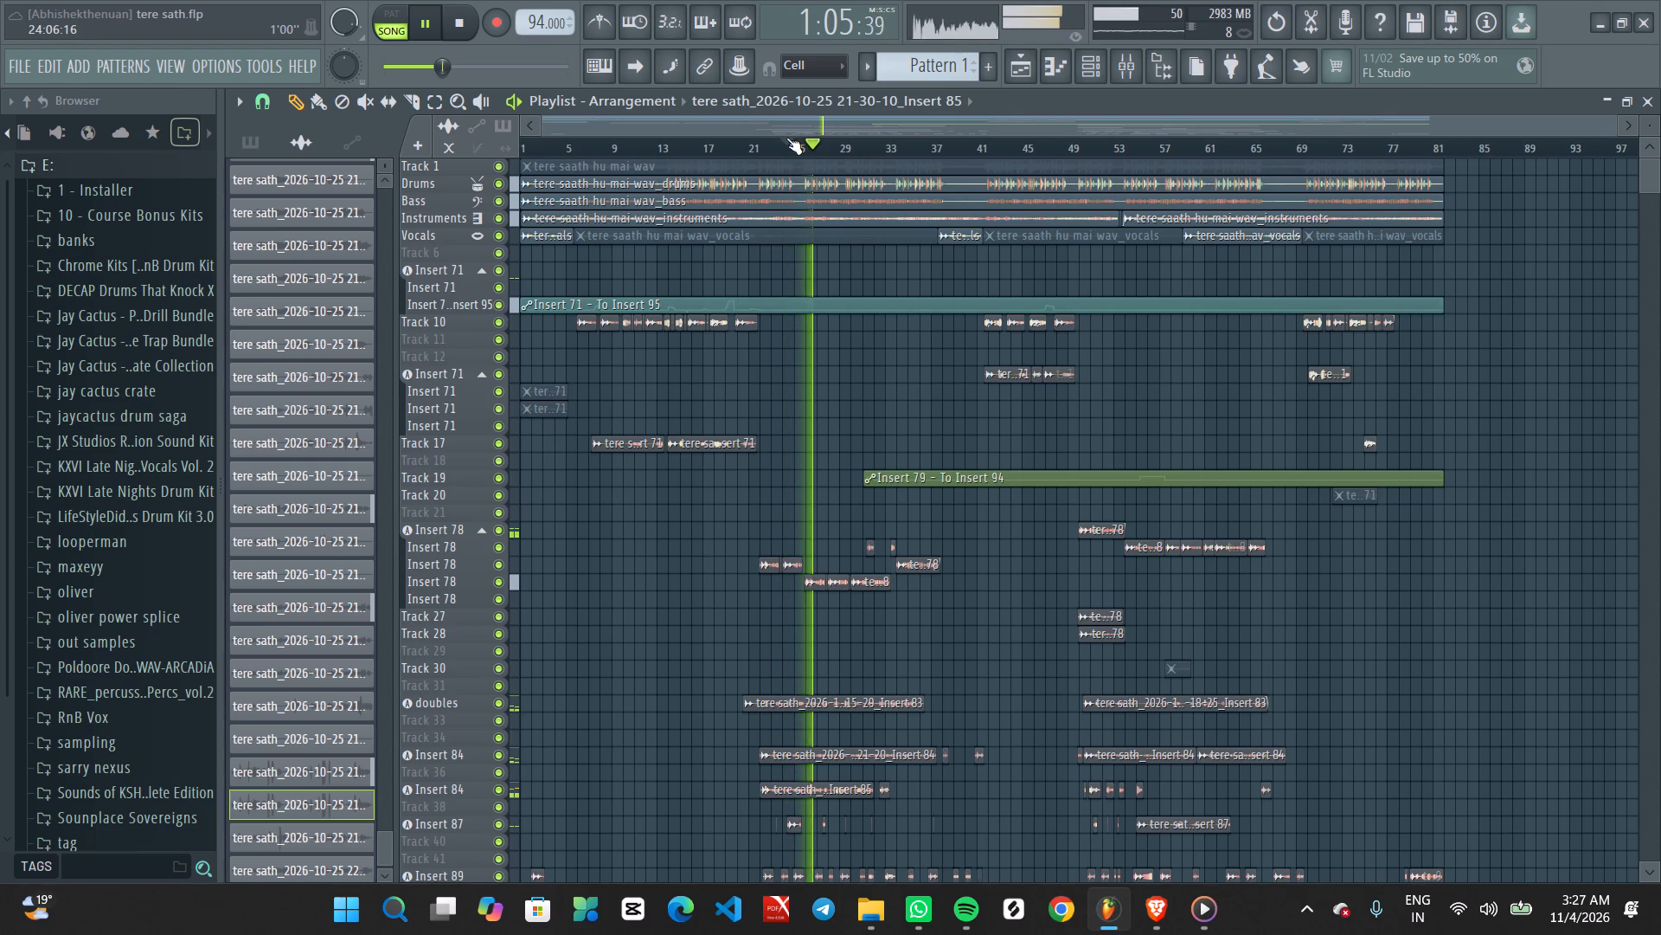
# Play the arrangement from about bar 32 and again from about bar 33, stopping after each listen.
pyautogui.click(878, 143)
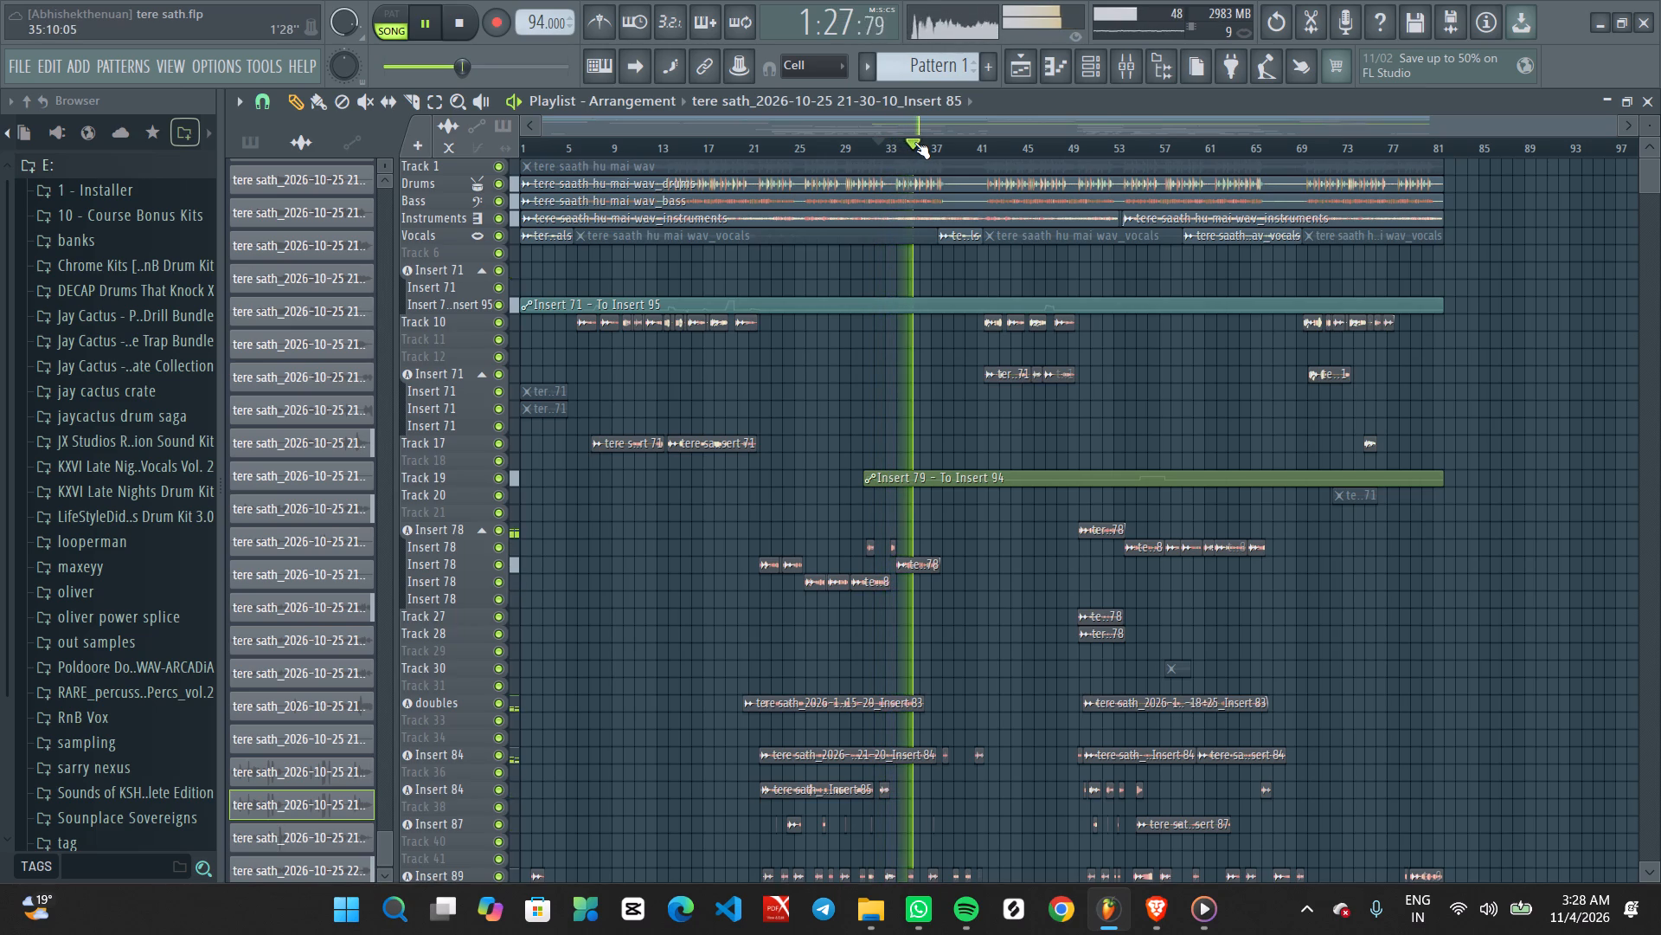
pyautogui.press('space')
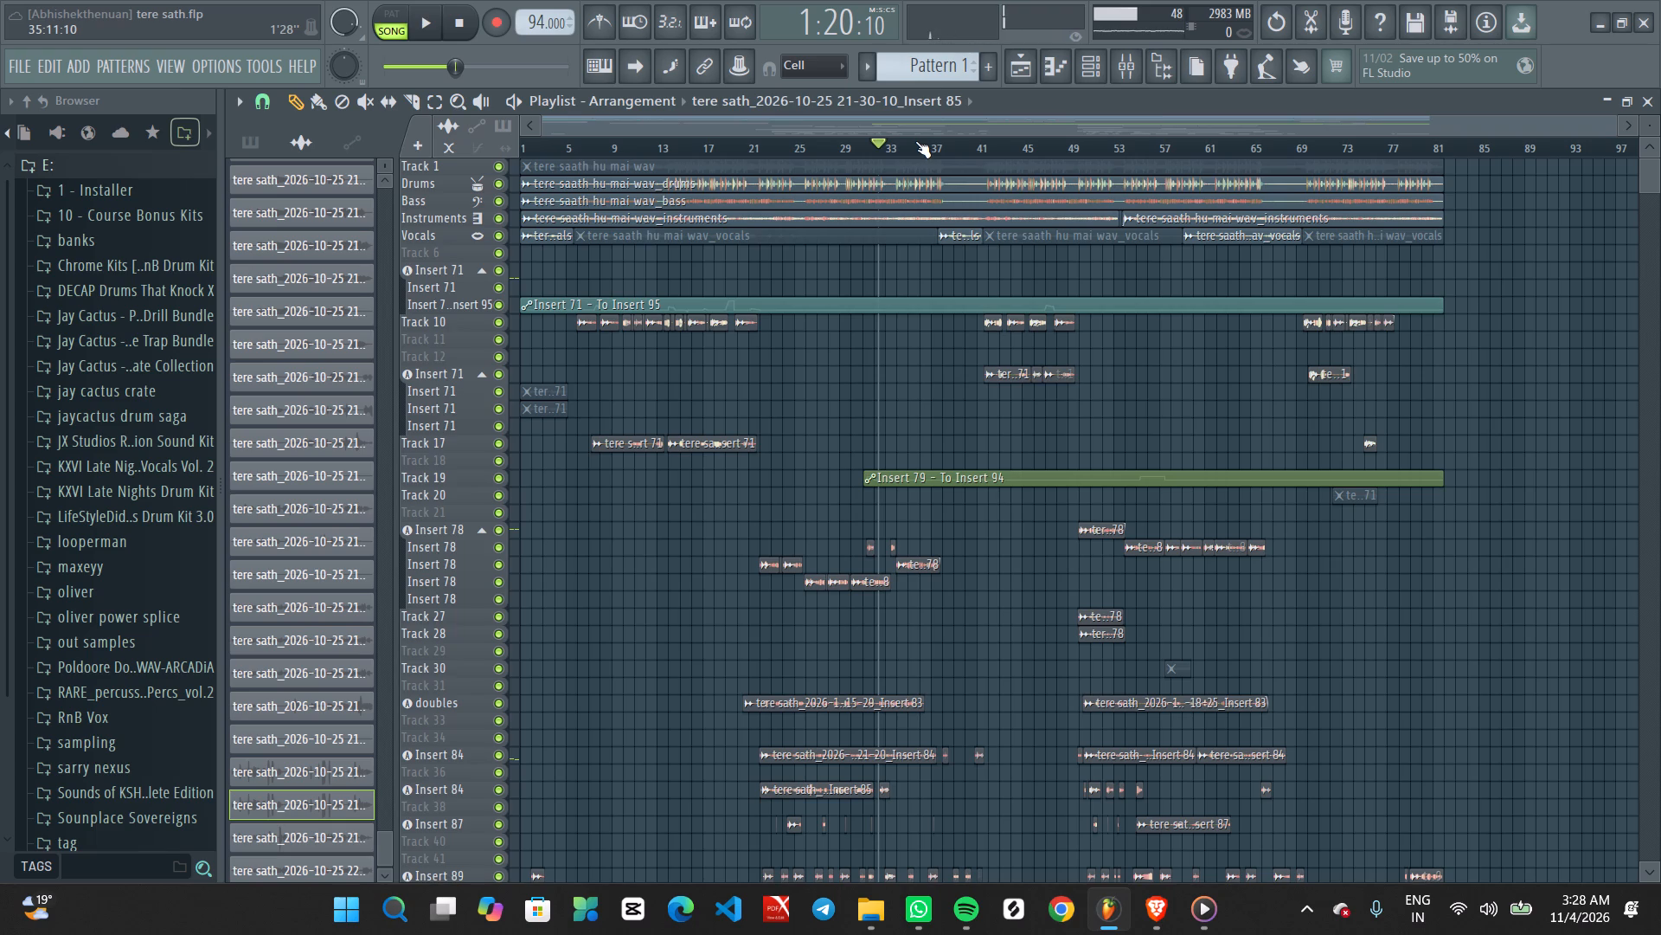
pyautogui.scroll(1, 960, 576)
pyautogui.scroll(2, 910, 507)
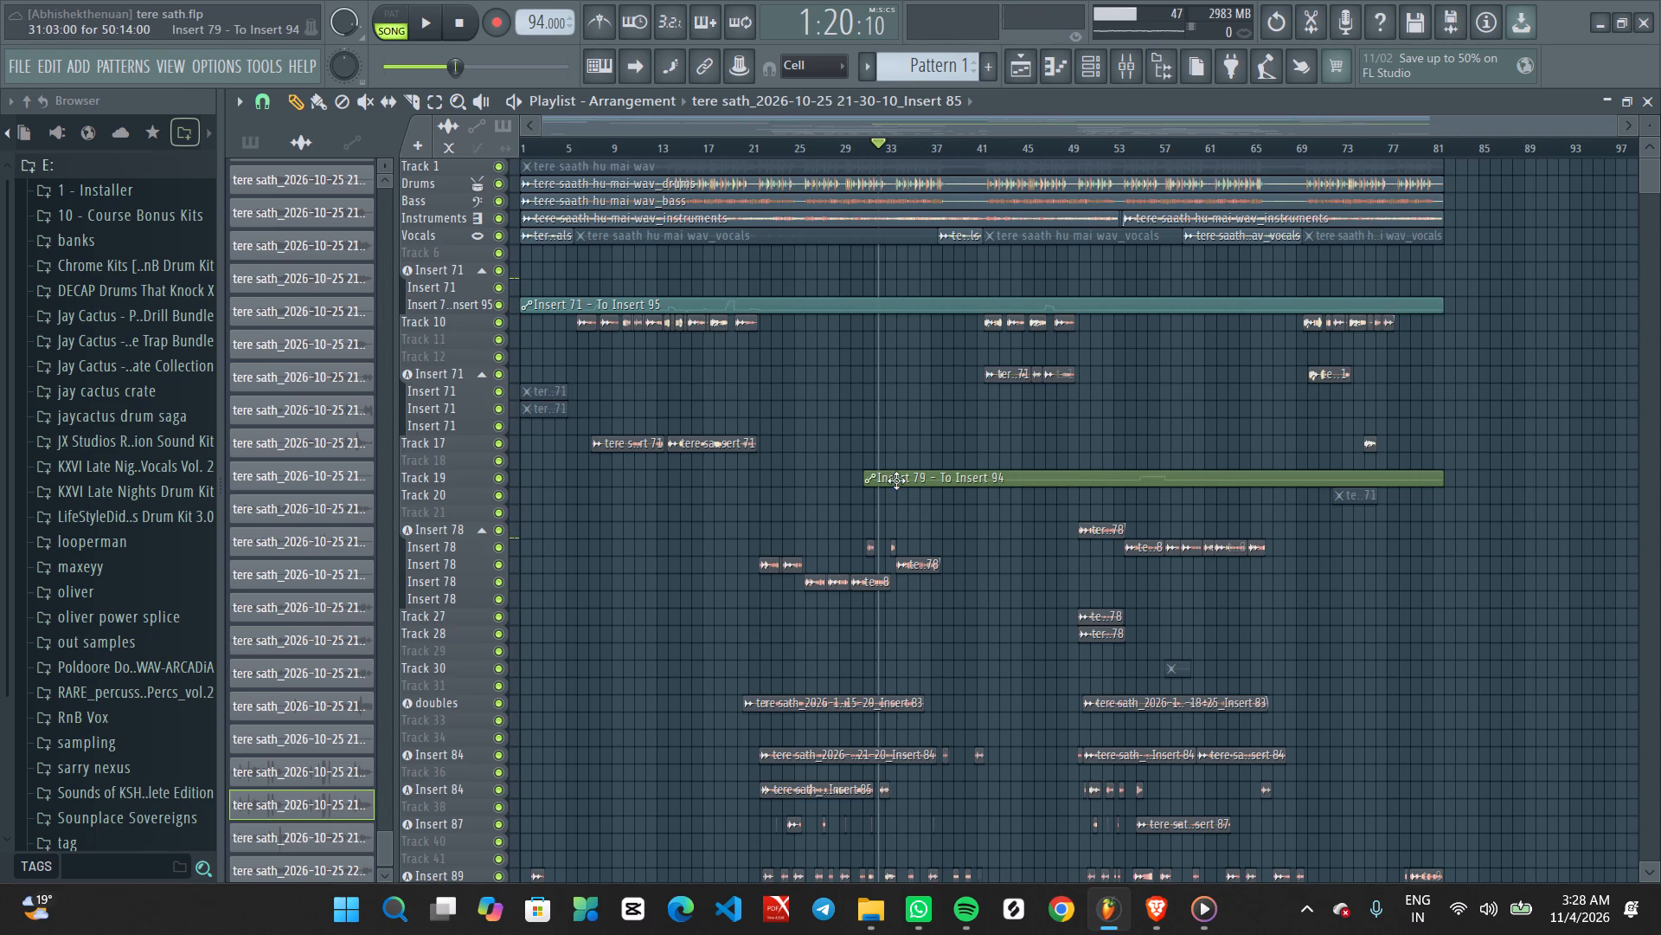
pyautogui.scroll(4, 902, 145)
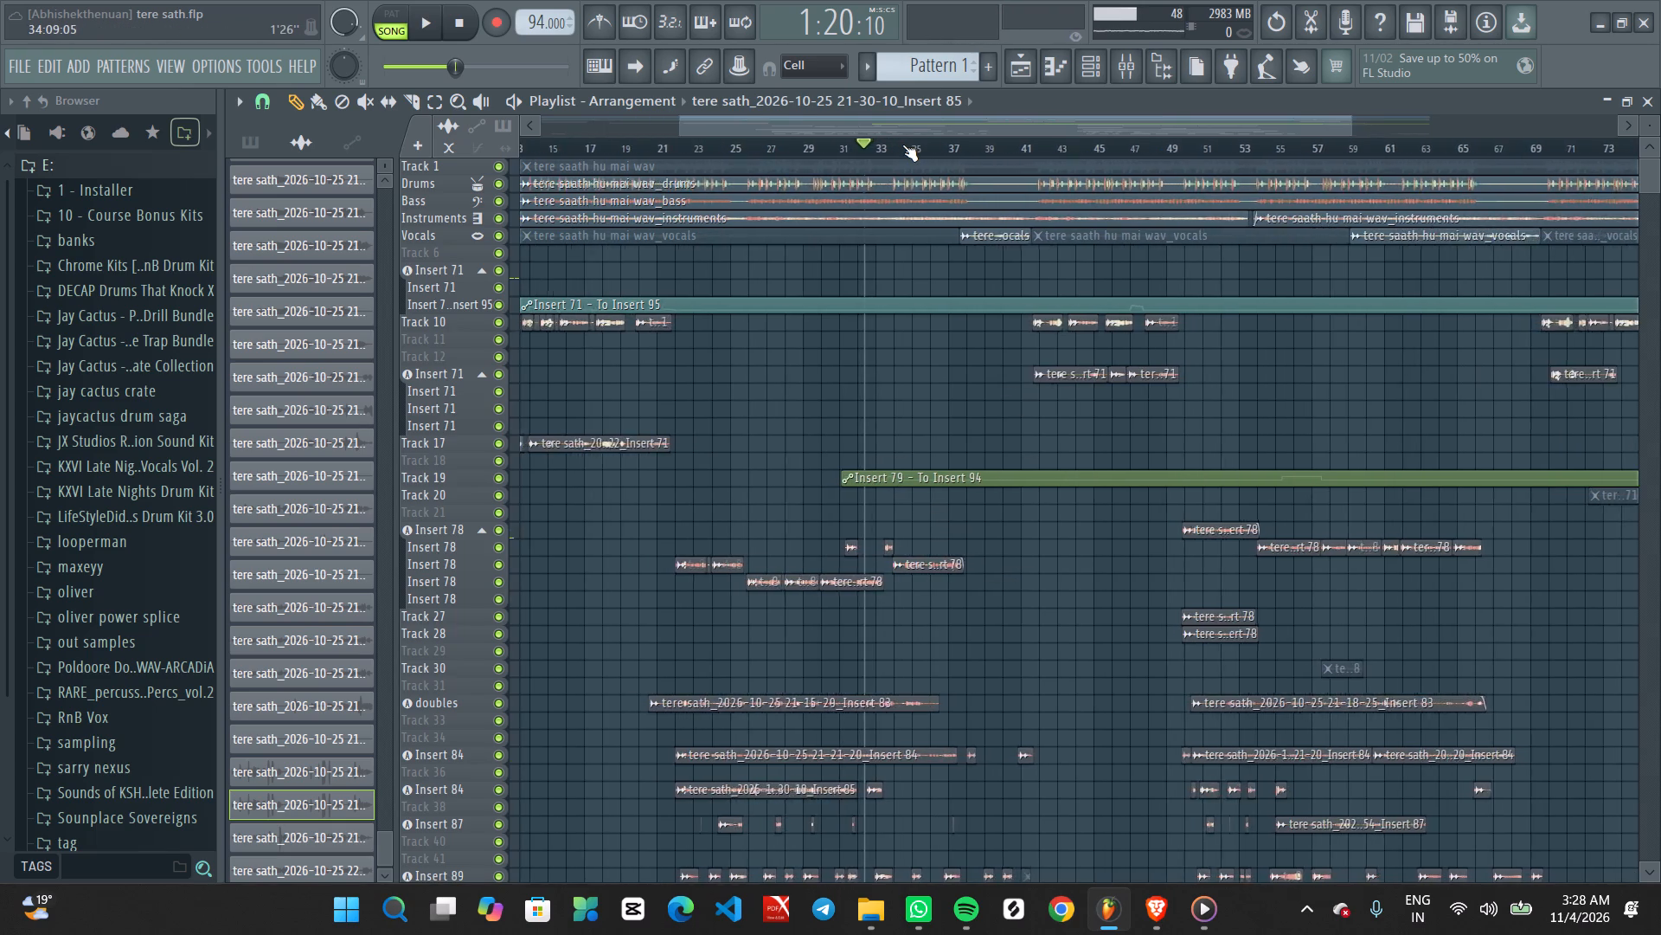
pyautogui.scroll(11, 902, 145)
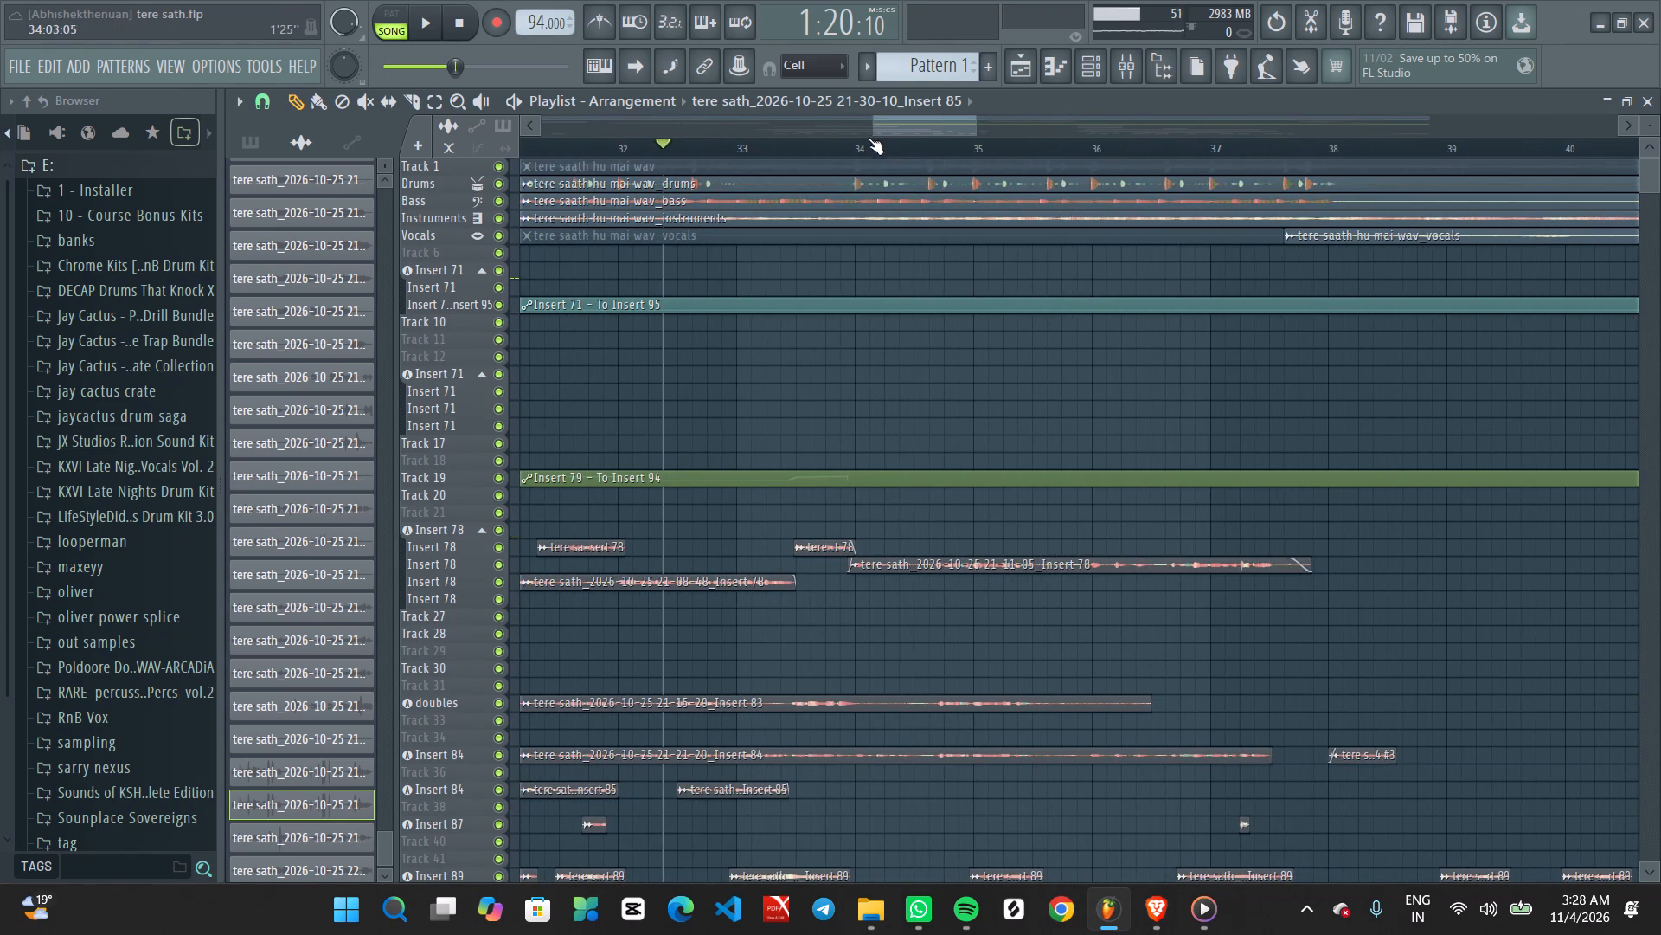
pyautogui.click(824, 99)
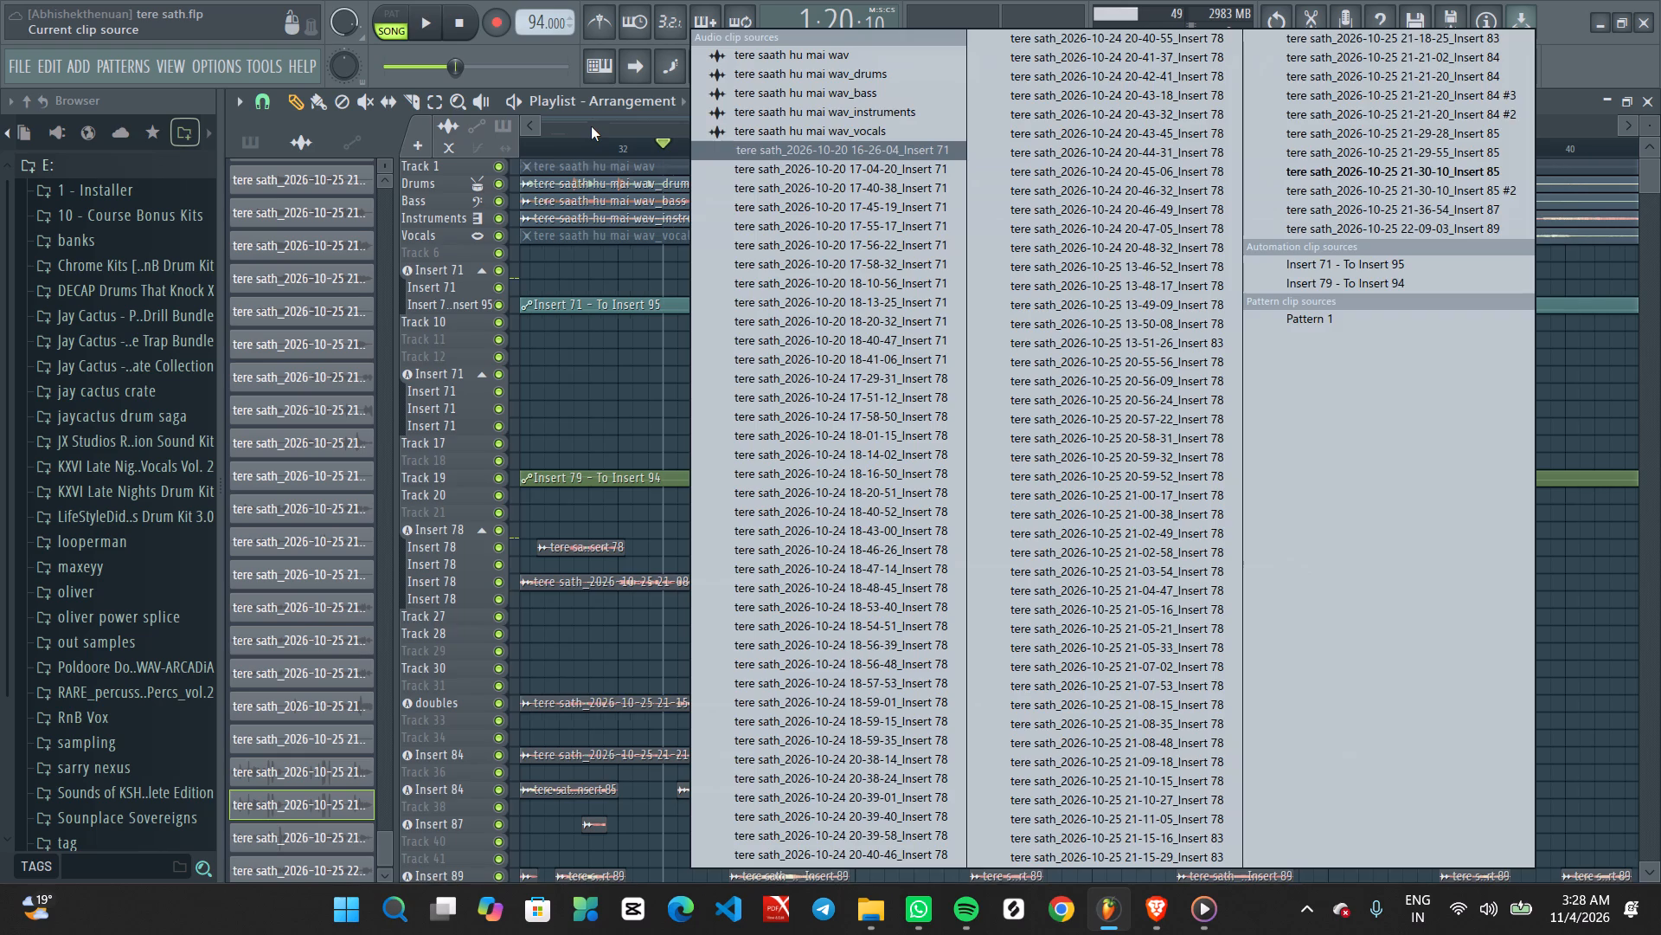
pyautogui.click(591, 126)
pyautogui.click(811, 145)
pyautogui.press('space')
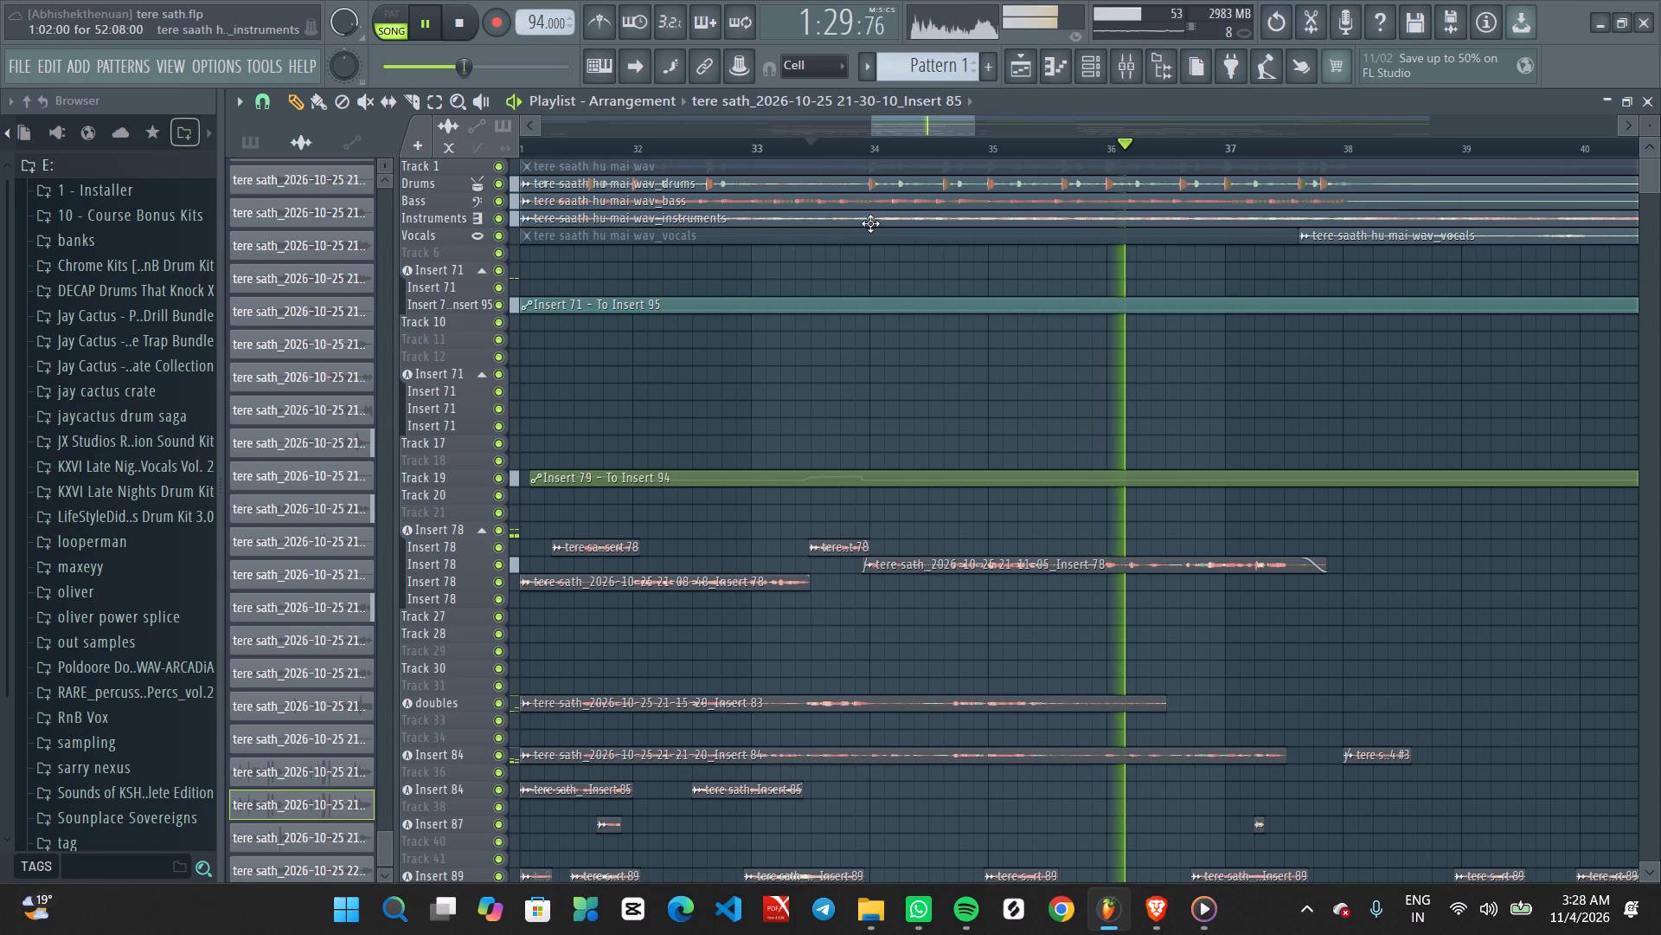
pyautogui.press('space')
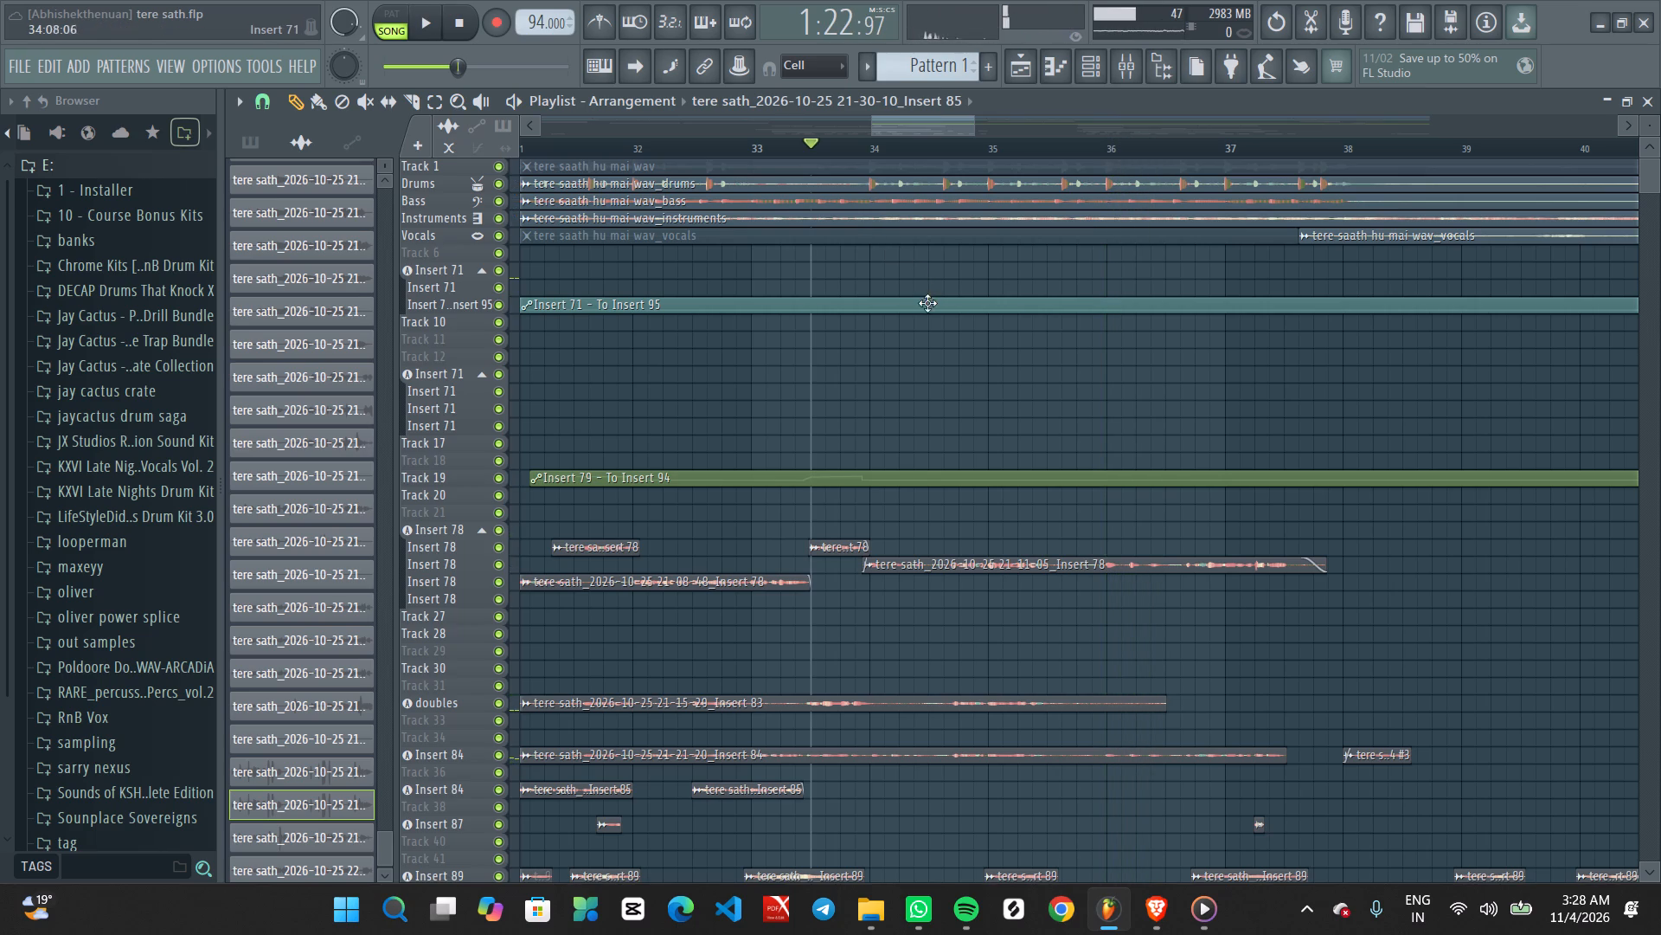
# Play the passage from about bar 34 repeatedly while examining the Insert 78 and doubles vocal clips up close.
pyautogui.scroll(2, 932, 290)
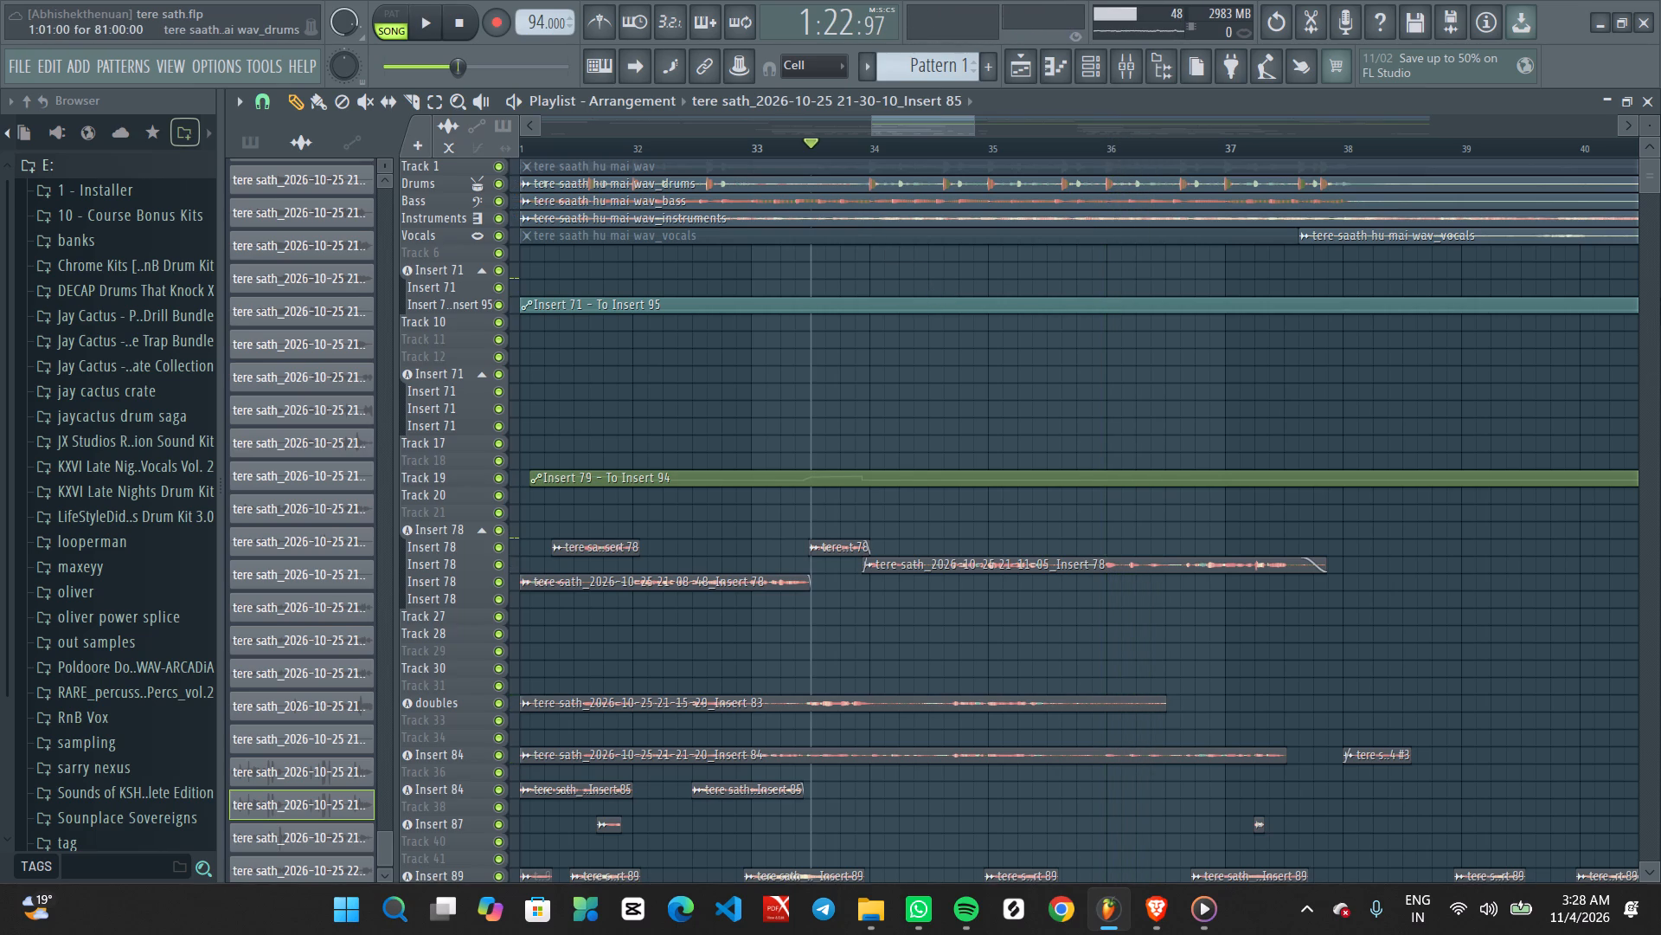
pyautogui.keyDown('ctrl'); pyautogui.scroll(6, 928, 620); pyautogui.keyUp('ctrl')
pyautogui.keyDown('alt'); pyautogui.scroll(4, 934, 631); pyautogui.keyUp('alt')
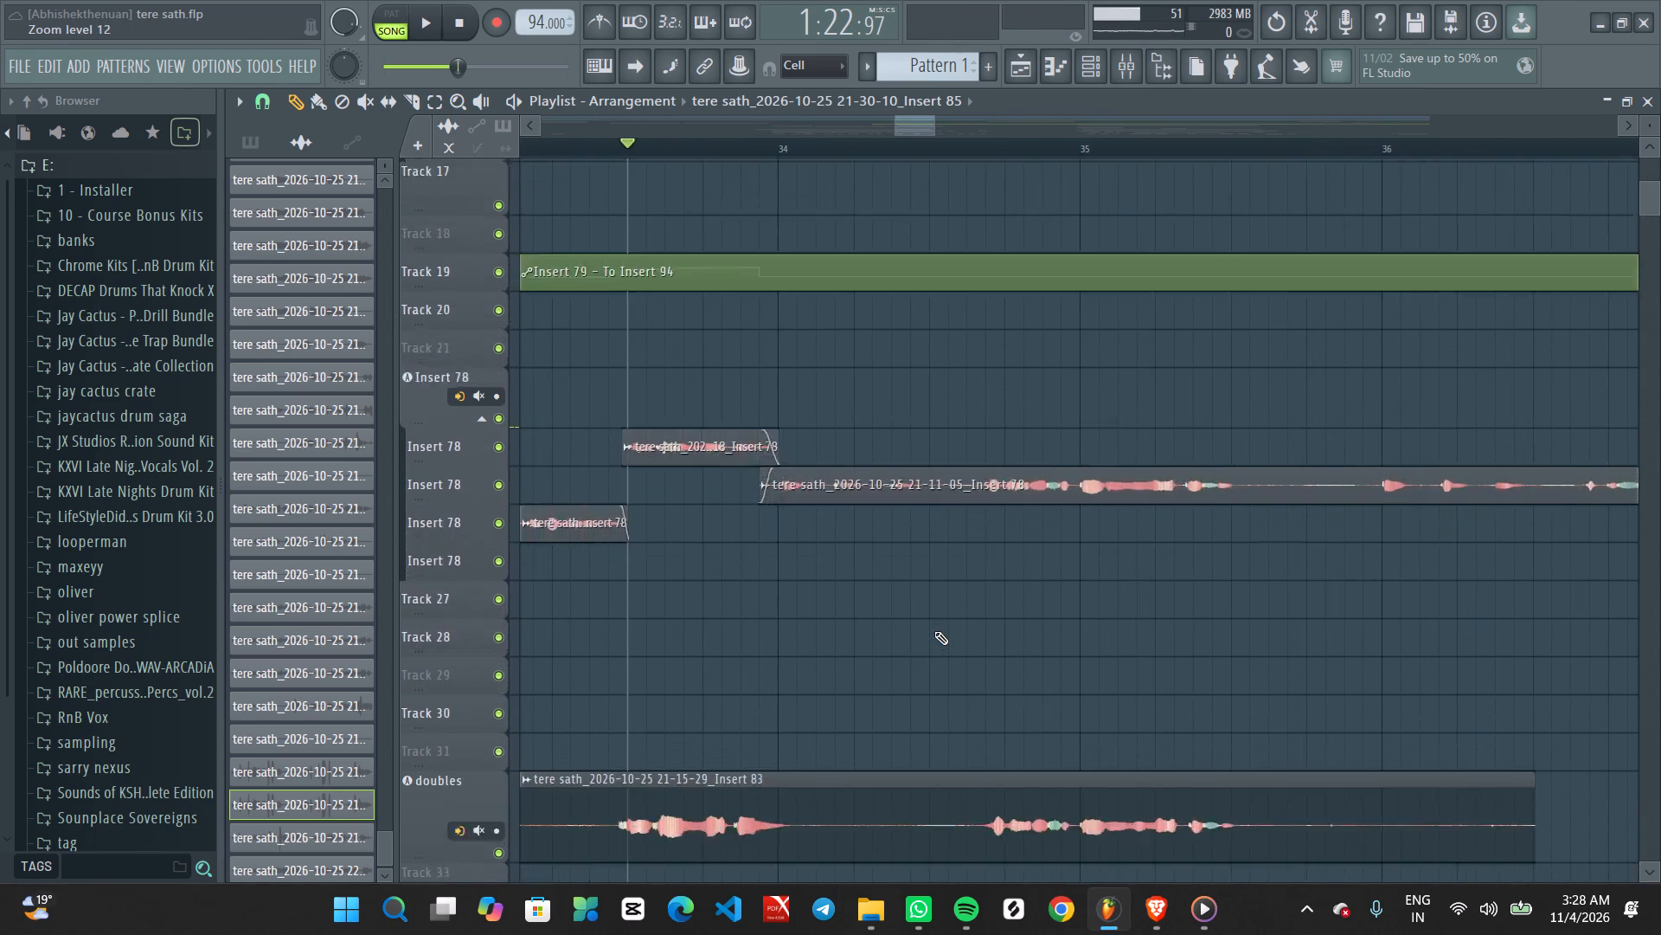
pyautogui.keyDown('alt'); pyautogui.scroll(2, 934, 631); pyautogui.keyUp('alt')
pyautogui.keyDown('ctrl'); pyautogui.scroll(4, 937, 632); pyautogui.keyUp('ctrl')
pyautogui.click(846, 153)
pyautogui.press('space')
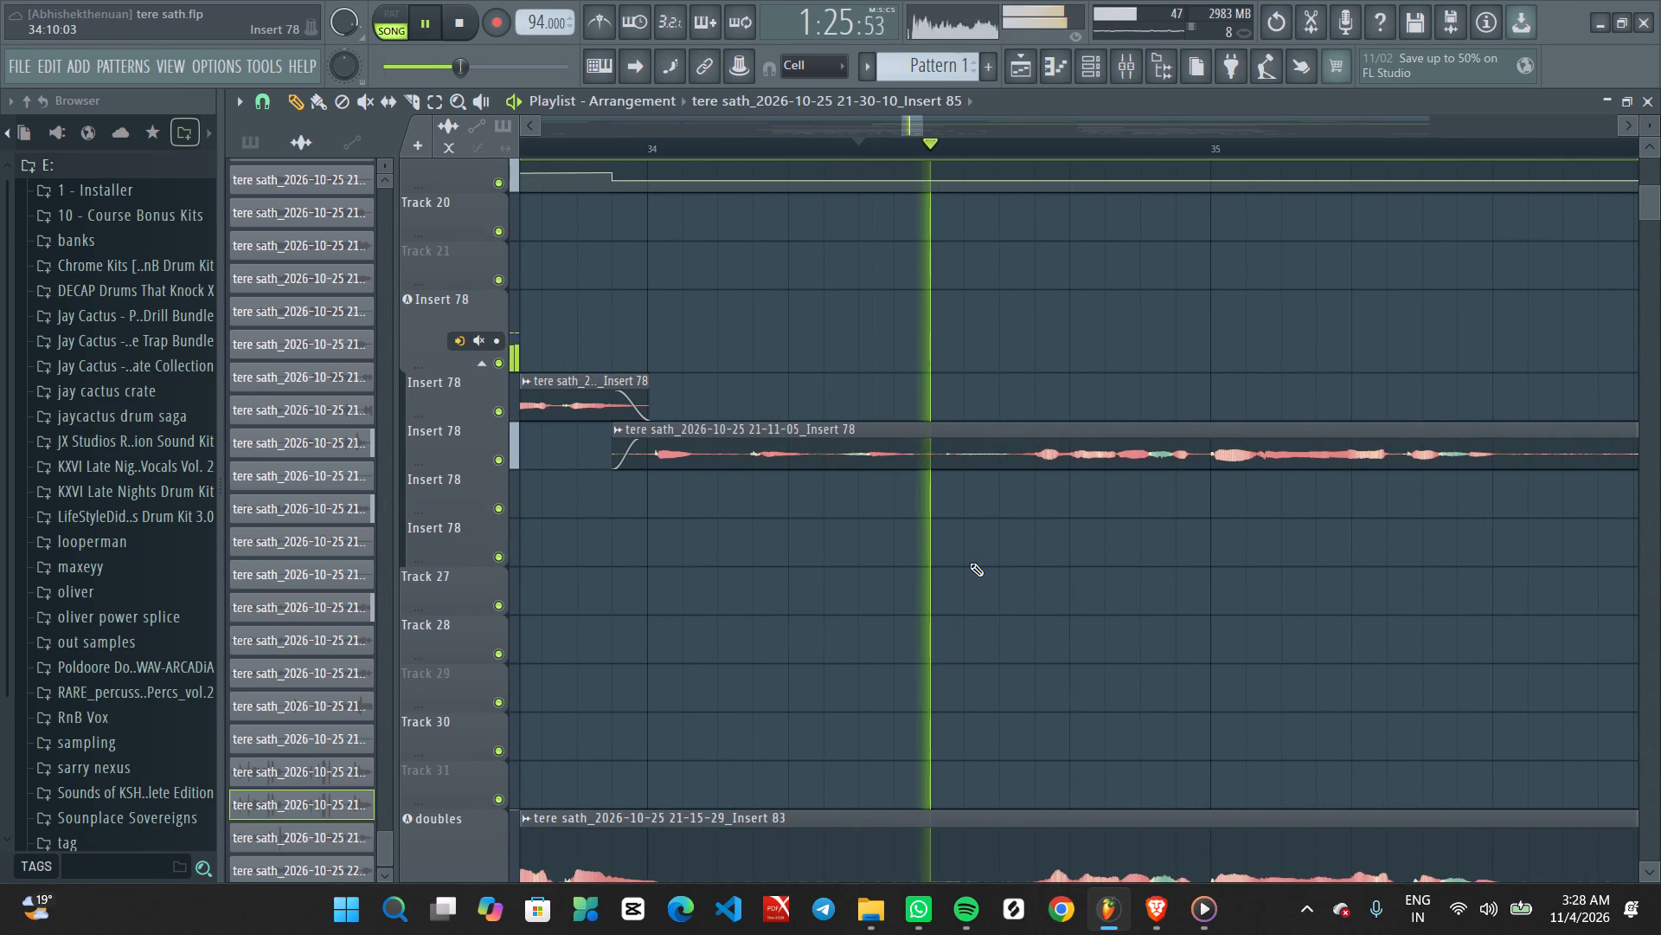
pyautogui.press('space')
pyautogui.press('space')
pyautogui.keyDown('ctrl'); pyautogui.scroll(-3, 1175, 577); pyautogui.keyUp('ctrl')
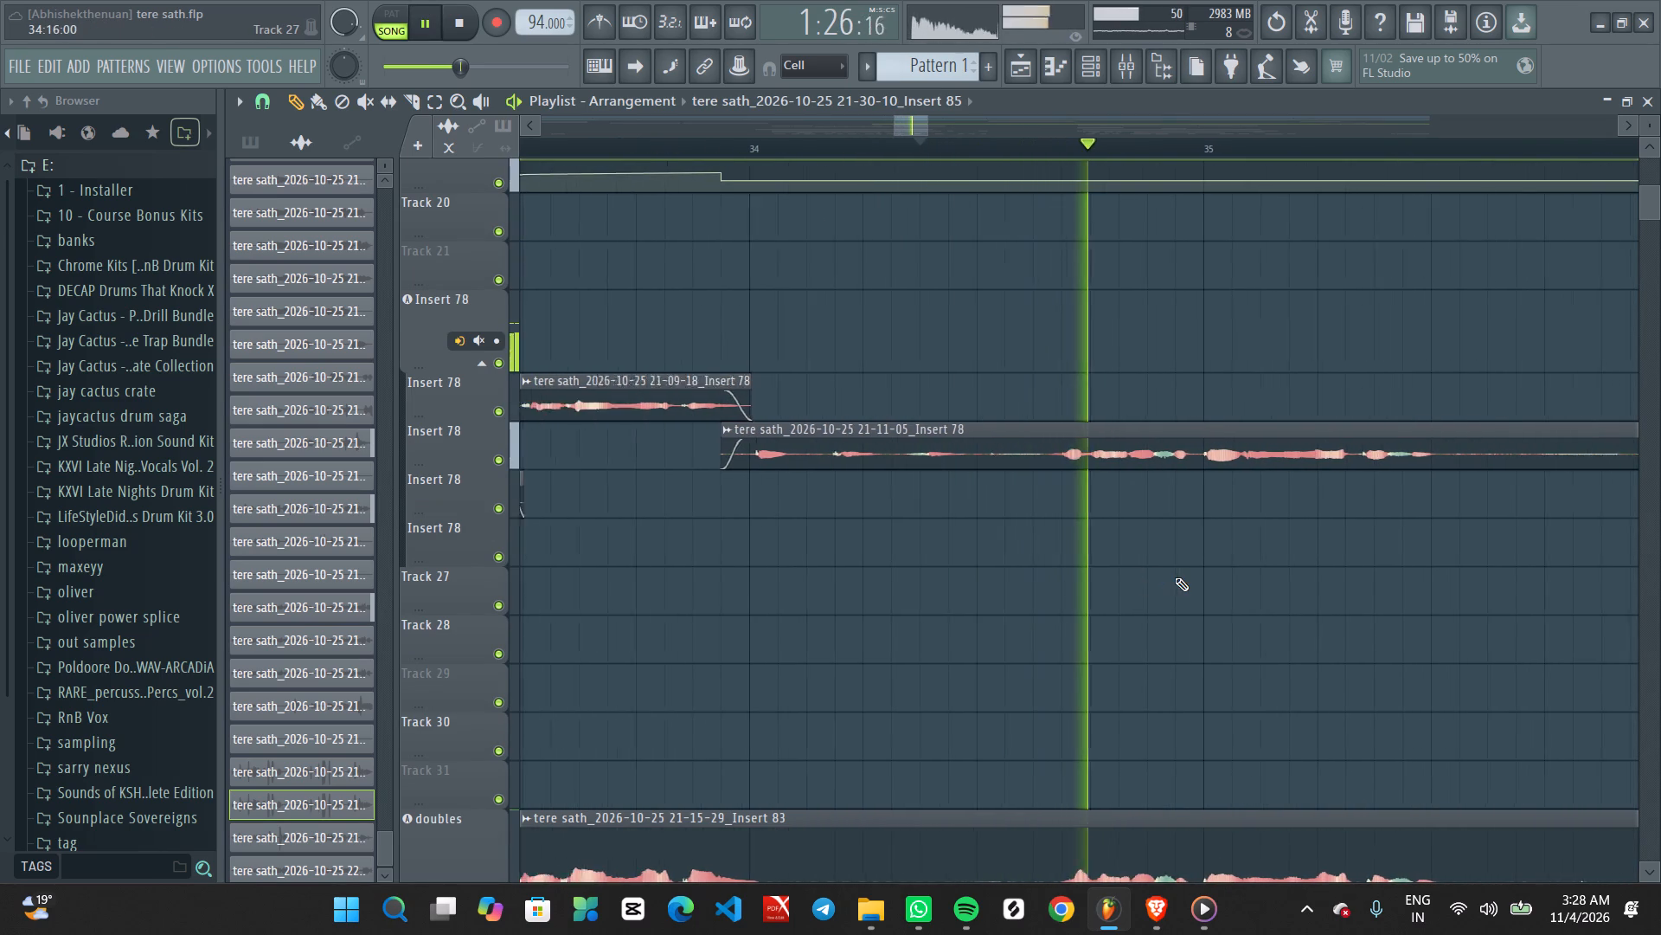
pyautogui.keyDown('ctrl'); pyautogui.scroll(-3, 1175, 577); pyautogui.keyUp('ctrl')
pyautogui.keyDown('ctrl'); pyautogui.scroll(2, 1278, 615); pyautogui.keyUp('ctrl')
pyautogui.moveTo(1333, 616); pyautogui.dragTo(984, 677, button='middle')
pyautogui.scroll(-1, 991, 677)
pyautogui.keyDown('ctrl'); pyautogui.scroll(2, 1035, 668); pyautogui.keyUp('ctrl')
pyautogui.moveTo(1114, 688); pyautogui.dragTo(1111, 639, button='middle')
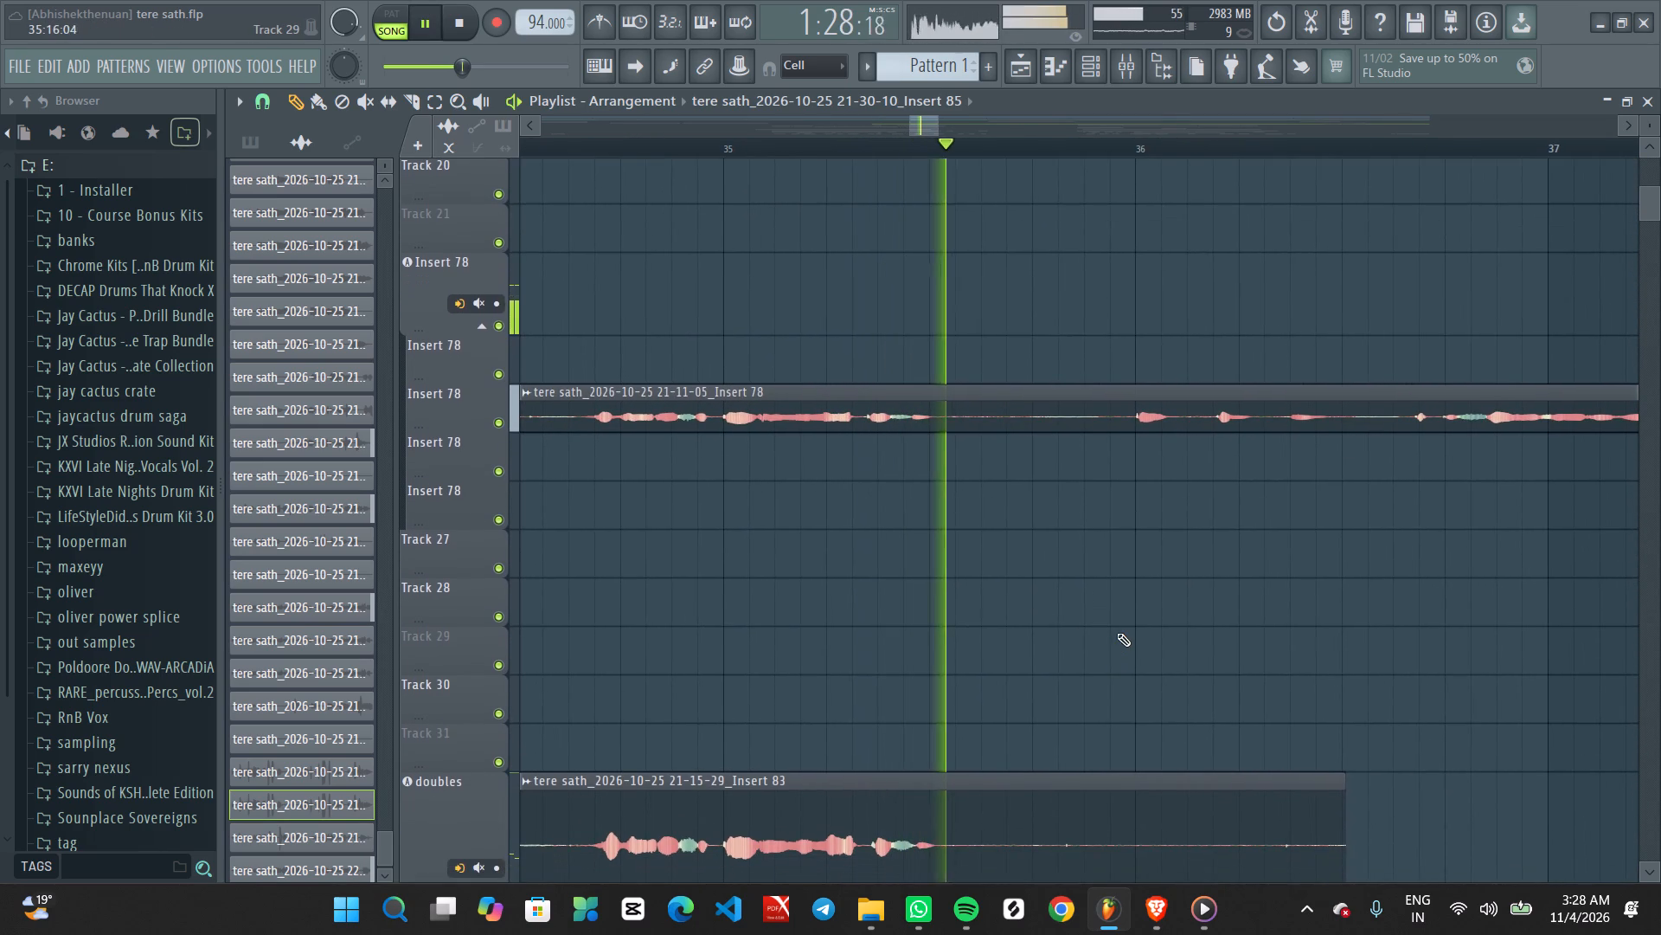
pyautogui.press('space')
# Replay from about bar 34 while examining the doubles, Insert 84 and Insert 89 vocal clips around bars 35 and 36.
pyautogui.scroll(-11, 1116, 628)
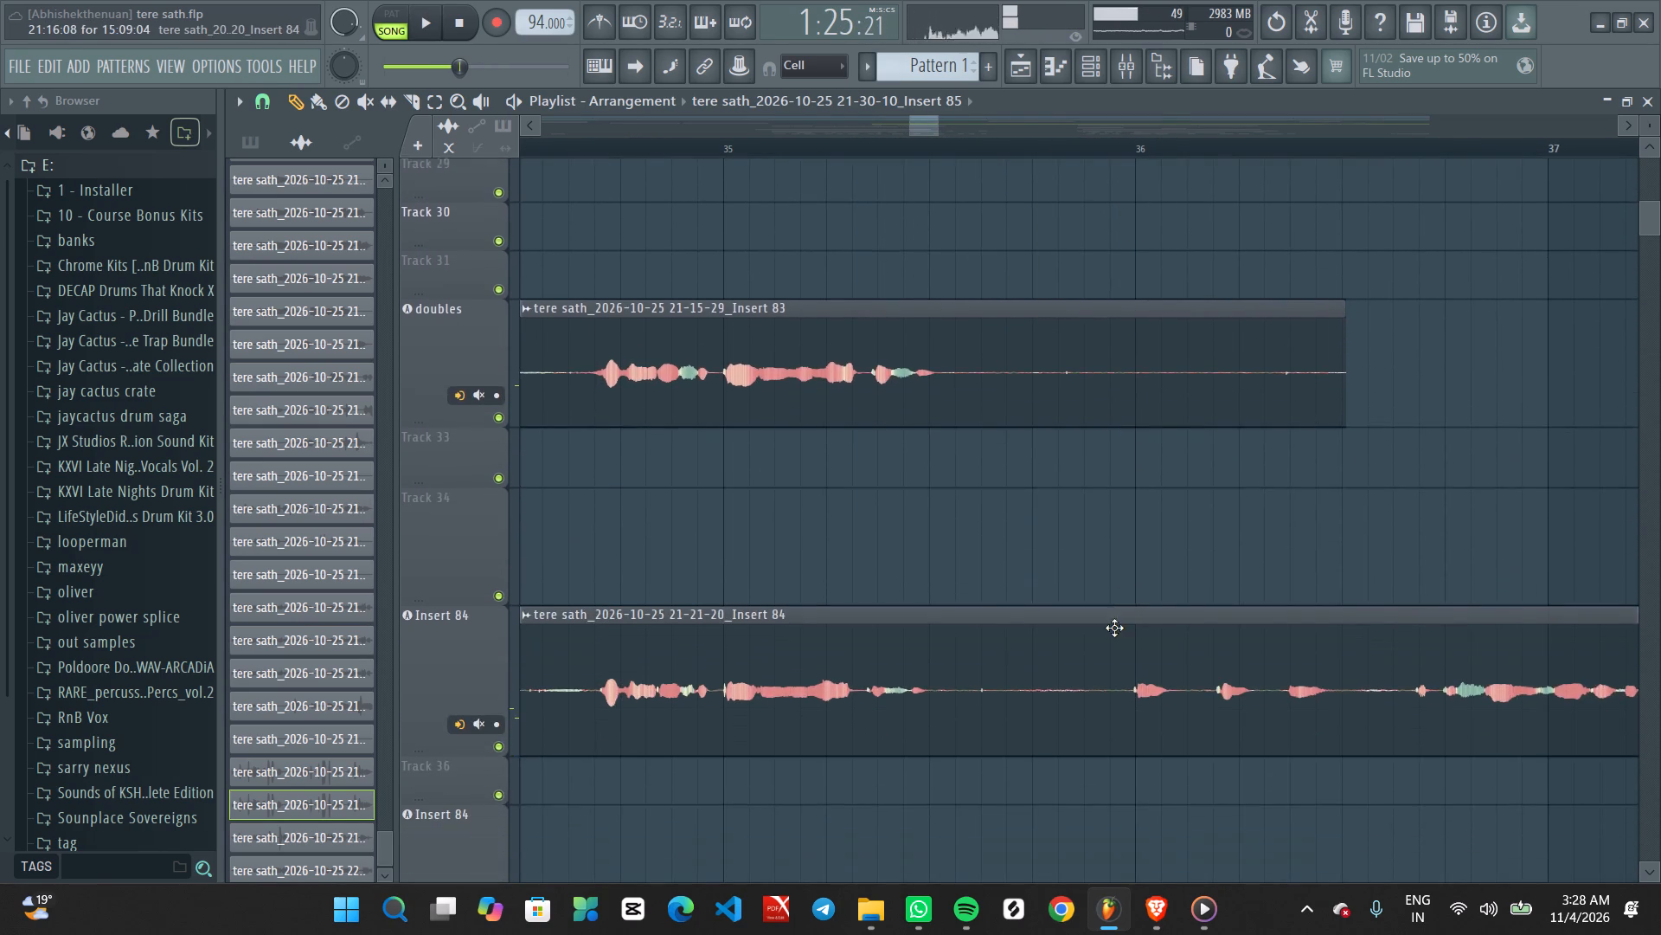
pyautogui.press('space')
pyautogui.scroll(-5, 1107, 628)
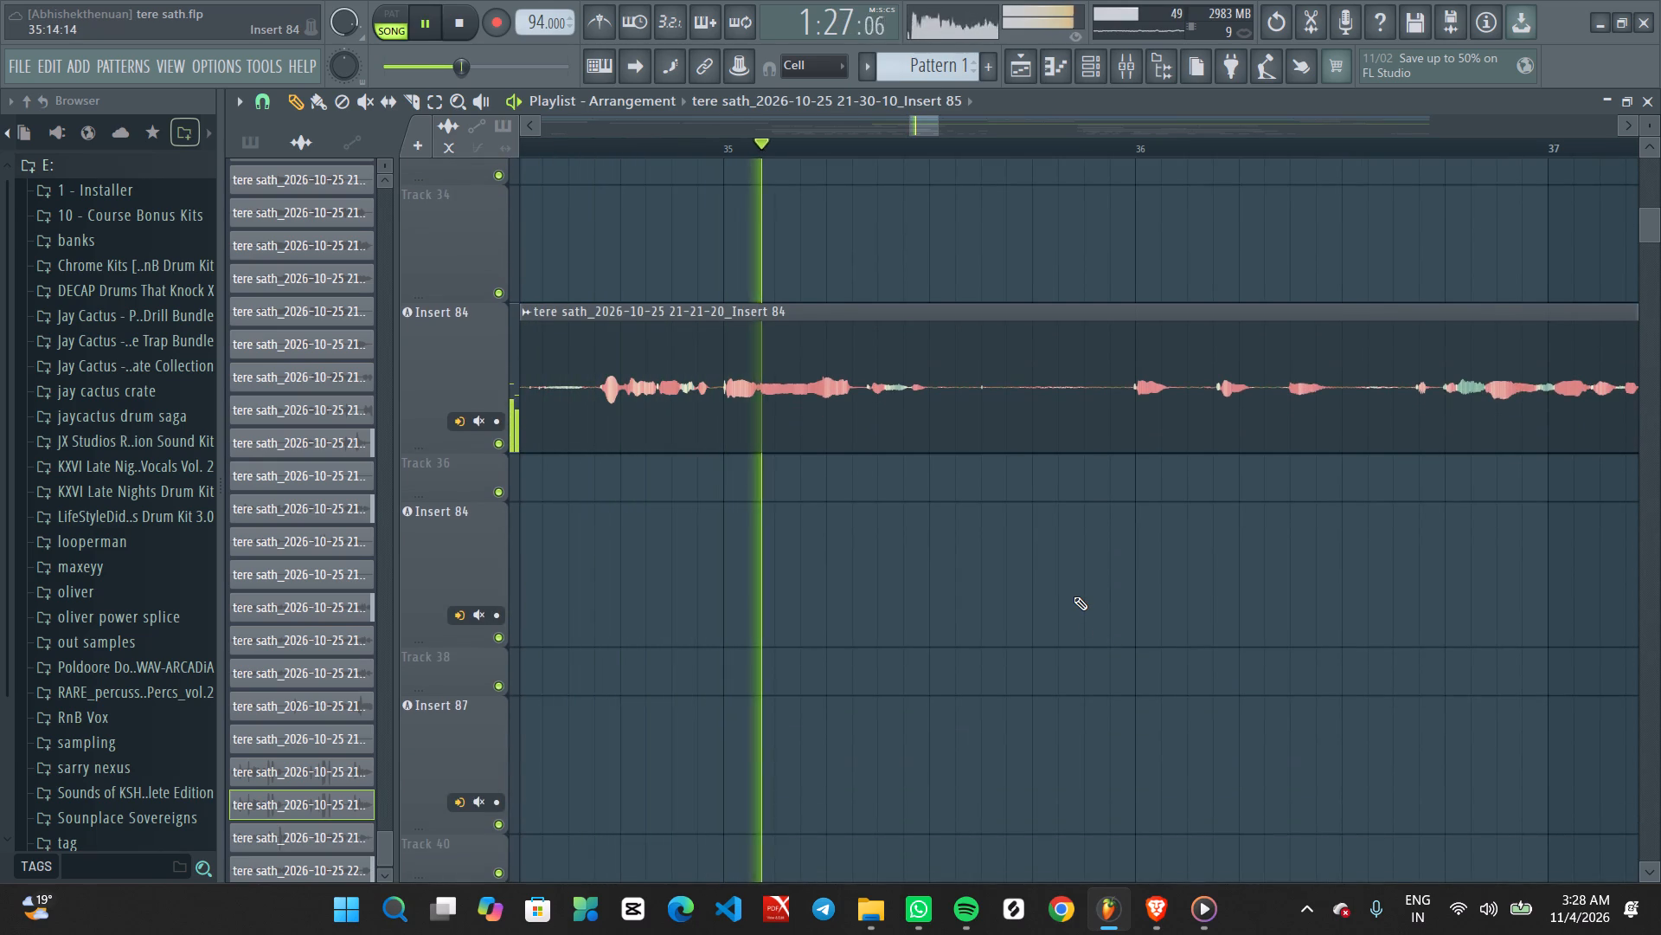
pyautogui.scroll(-3, 1054, 573)
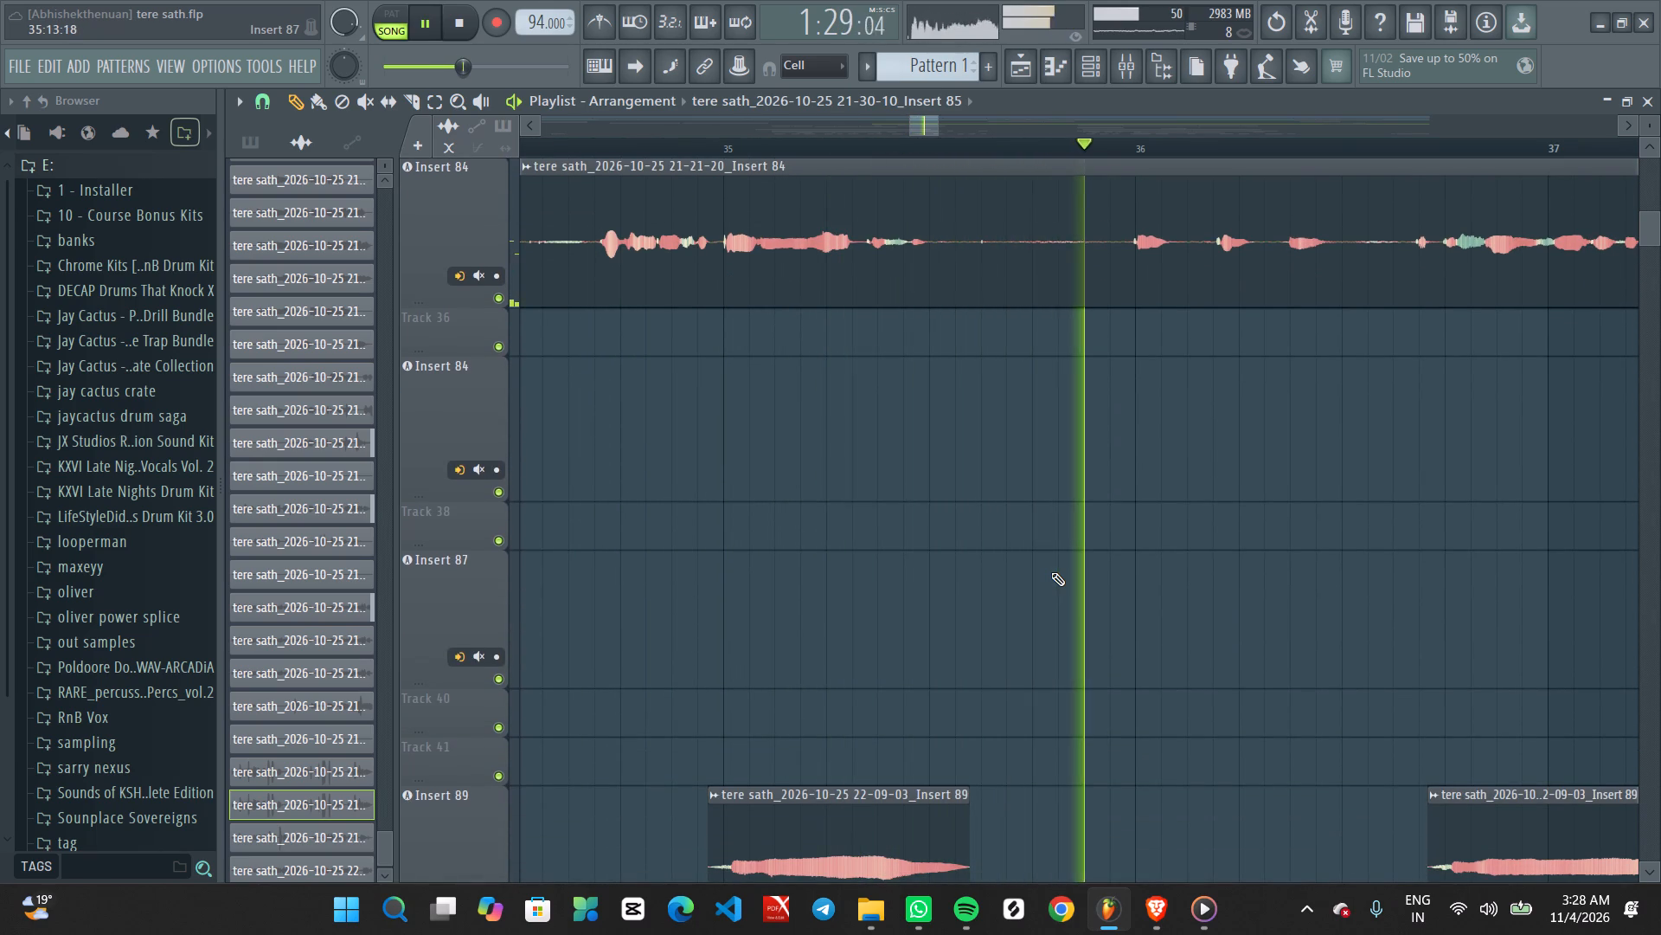
pyautogui.scroll(-5, 1051, 572)
pyautogui.press('space')
# Solo the Insert 84 track holding the 21-21-20 vocal clip and listen to it alone from about bar 34.
pyautogui.scroll(-6, 1051, 572)
pyautogui.scroll(1, 1051, 572)
pyautogui.scroll(-6, 1051, 572)
pyautogui.scroll(5, 1051, 572)
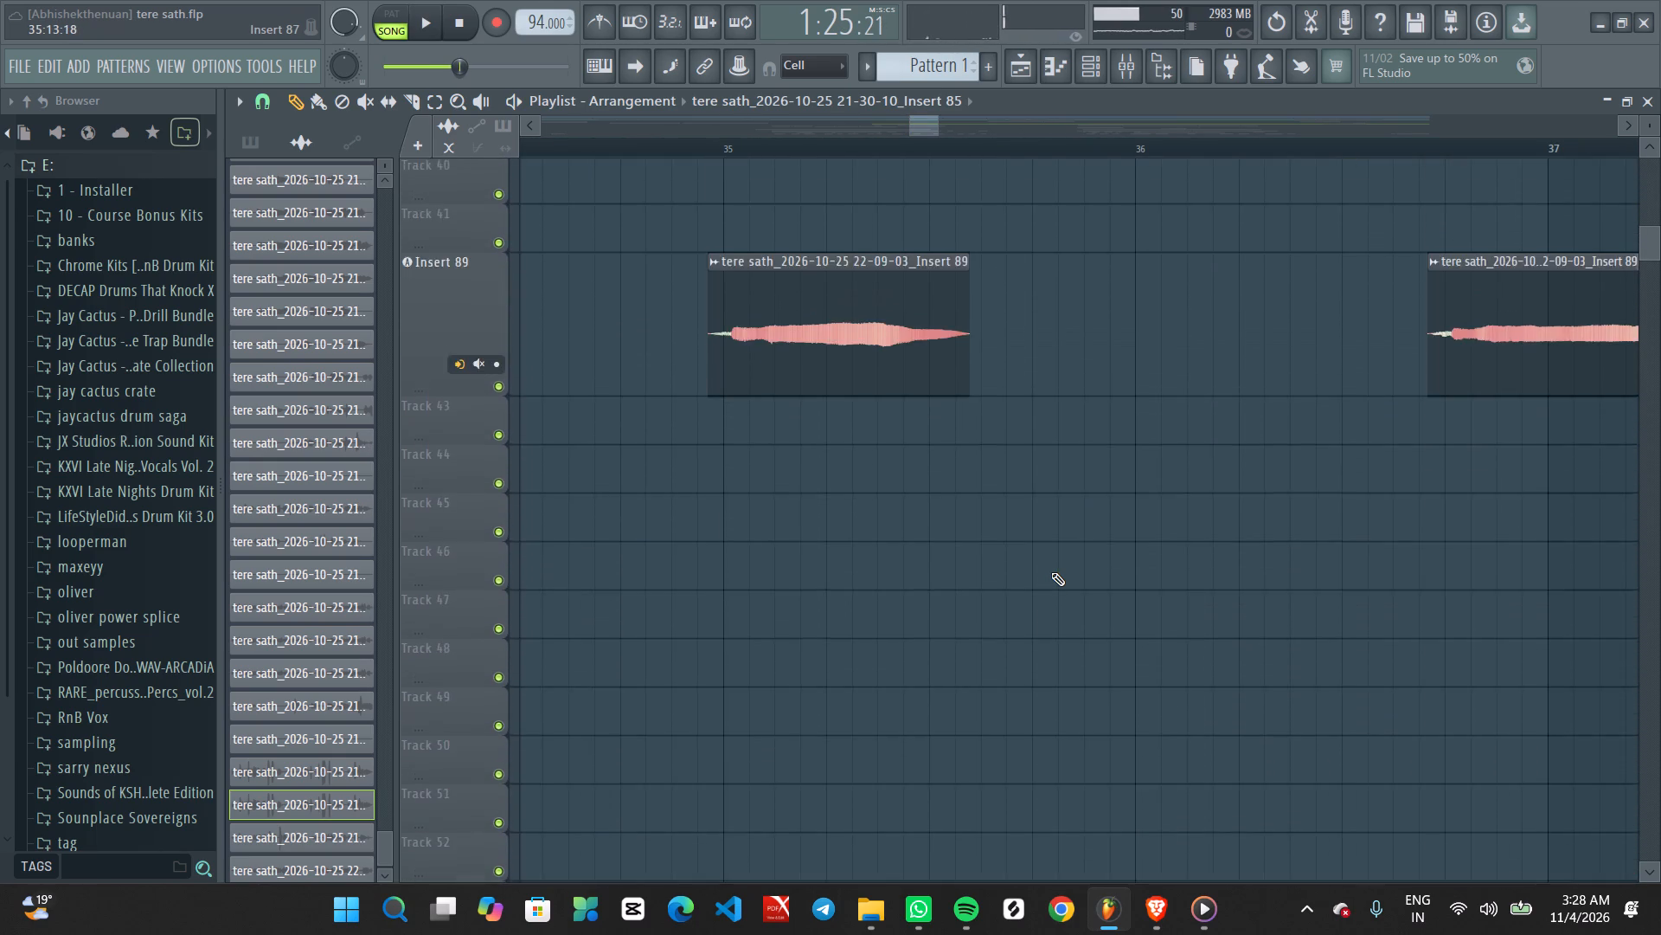
pyautogui.scroll(10, 1051, 572)
pyautogui.scroll(-1, 1051, 572)
pyautogui.scroll(6, 1051, 572)
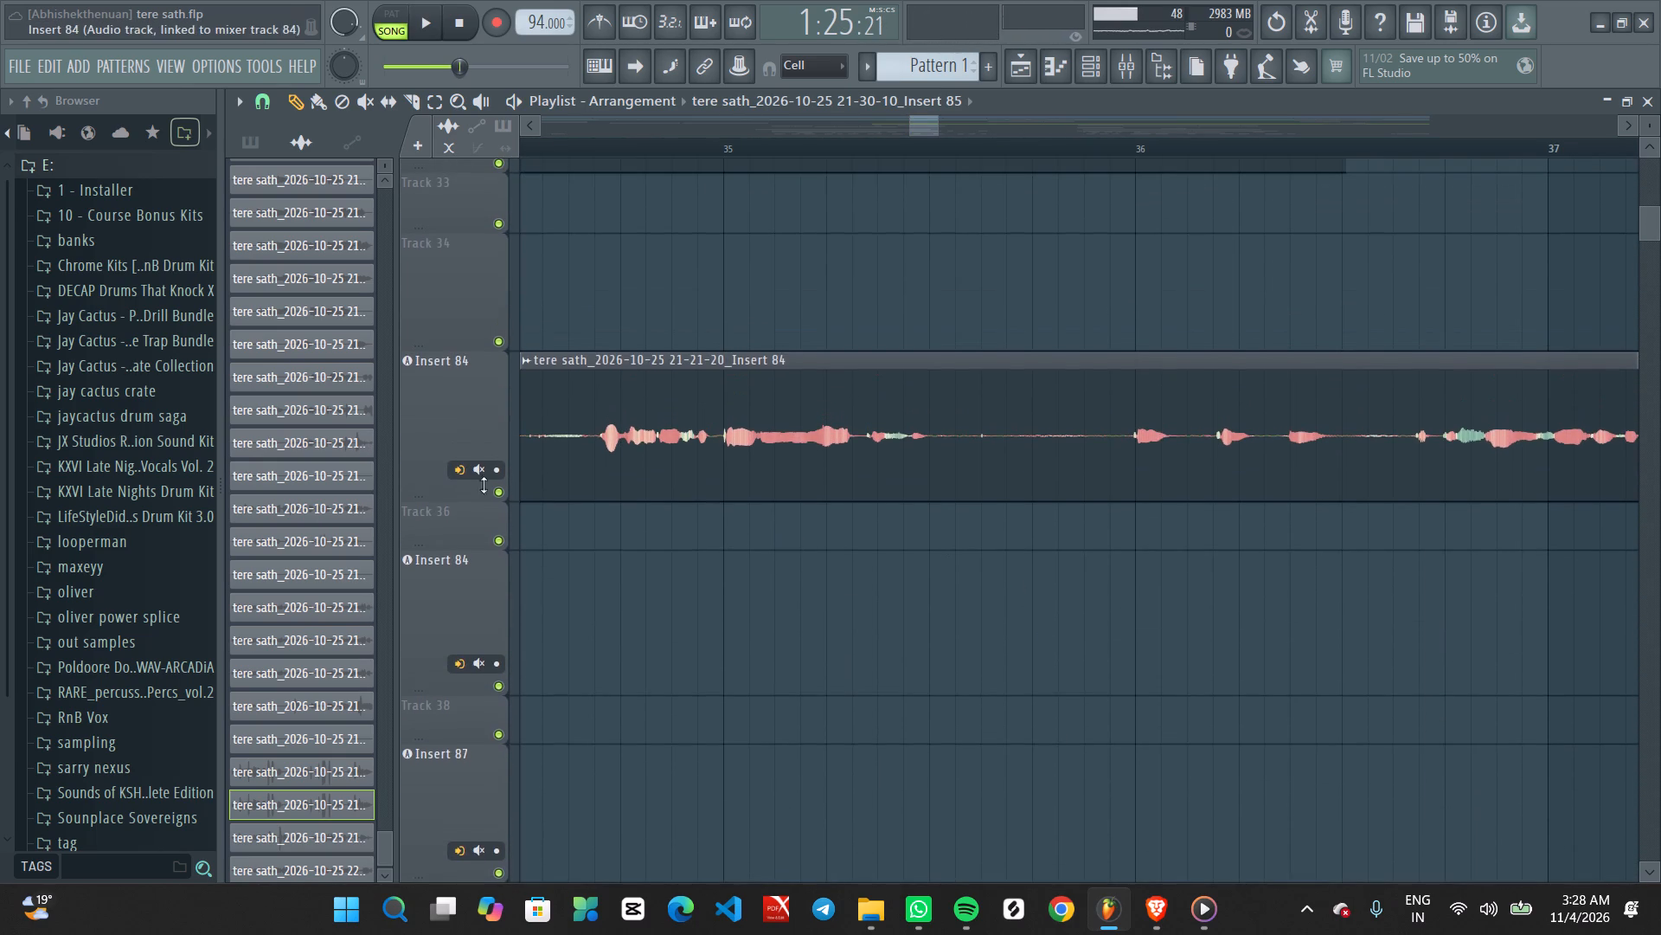
pyautogui.keyDown('ctrl'); pyautogui.click(499, 490); pyautogui.keyUp('ctrl')
pyautogui.press('space')
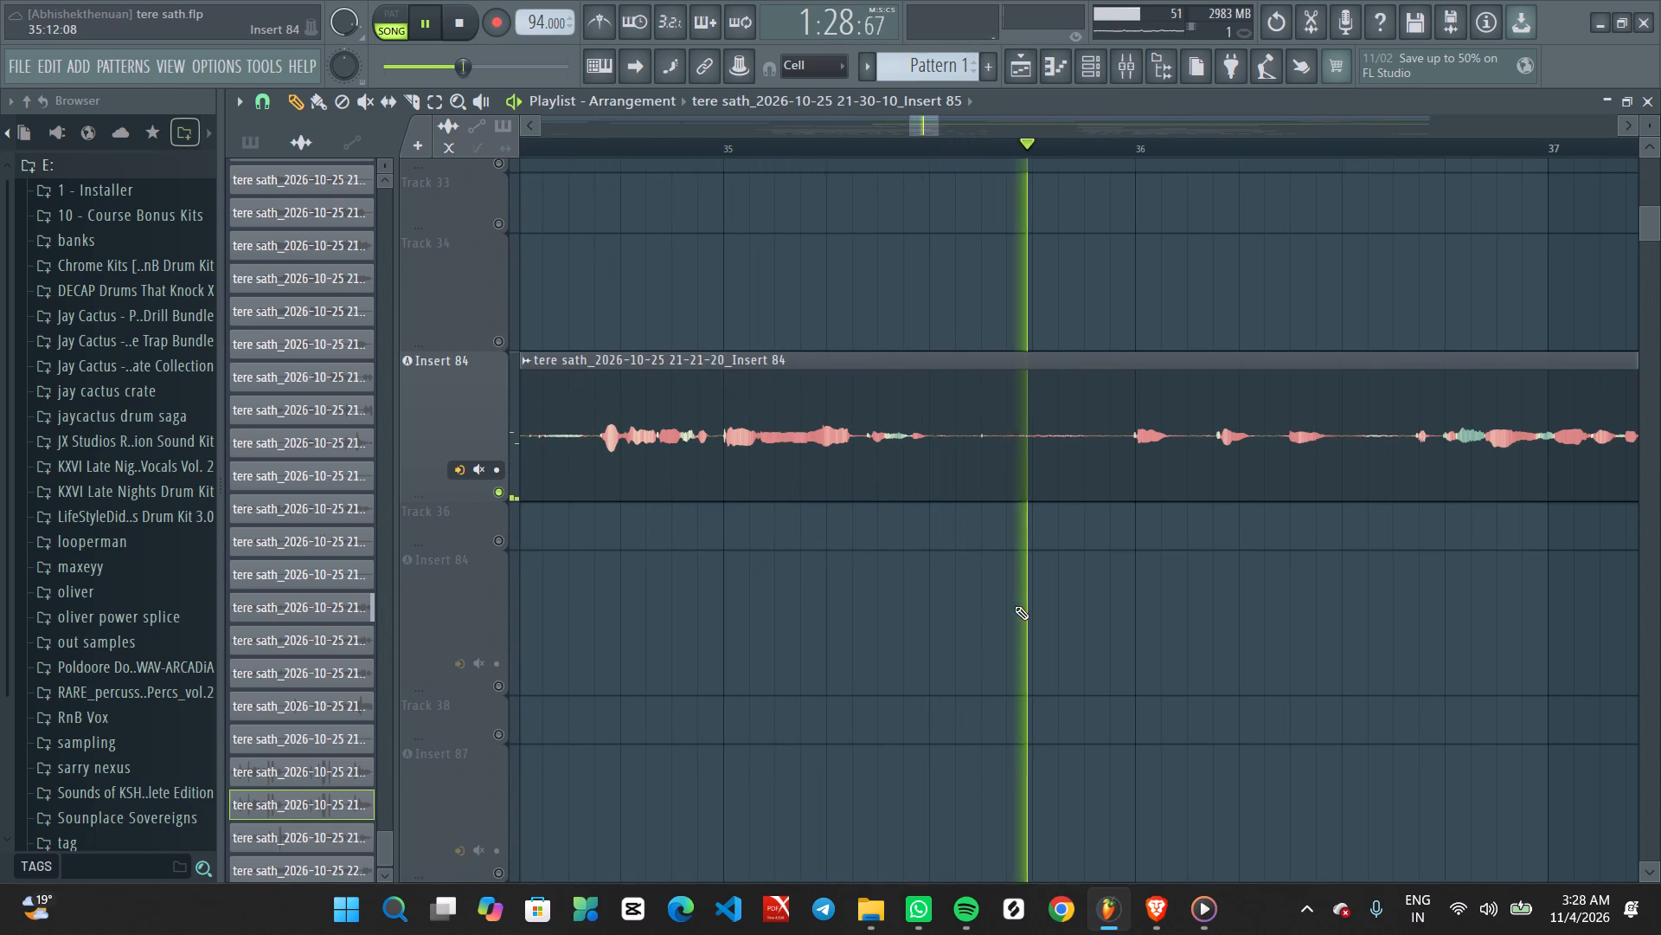
pyautogui.press('space')
# Slice the 21-21-20 Insert 84 clip at about bar 35.5 and just before bar 36, and delete the piece between the cuts.
pyautogui.middleClick(915, 276)
pyautogui.rightClick(917, 276)
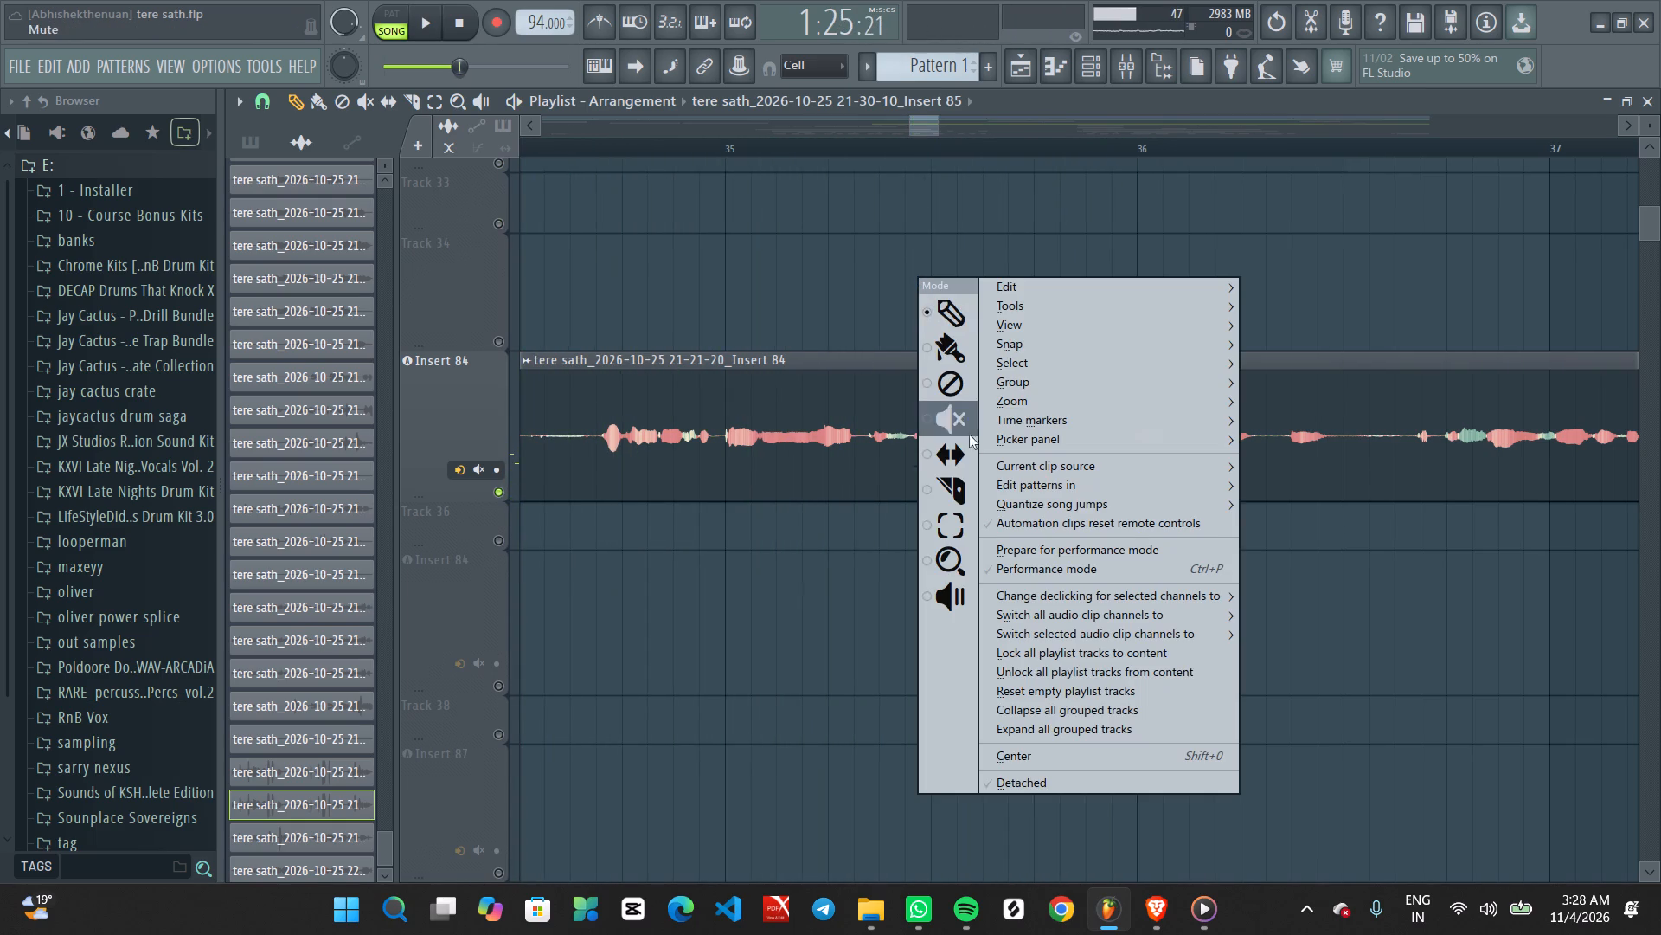
pyautogui.click(954, 482)
pyautogui.keyDown('alt'); pyautogui.click(945, 472); pyautogui.keyUp('alt')
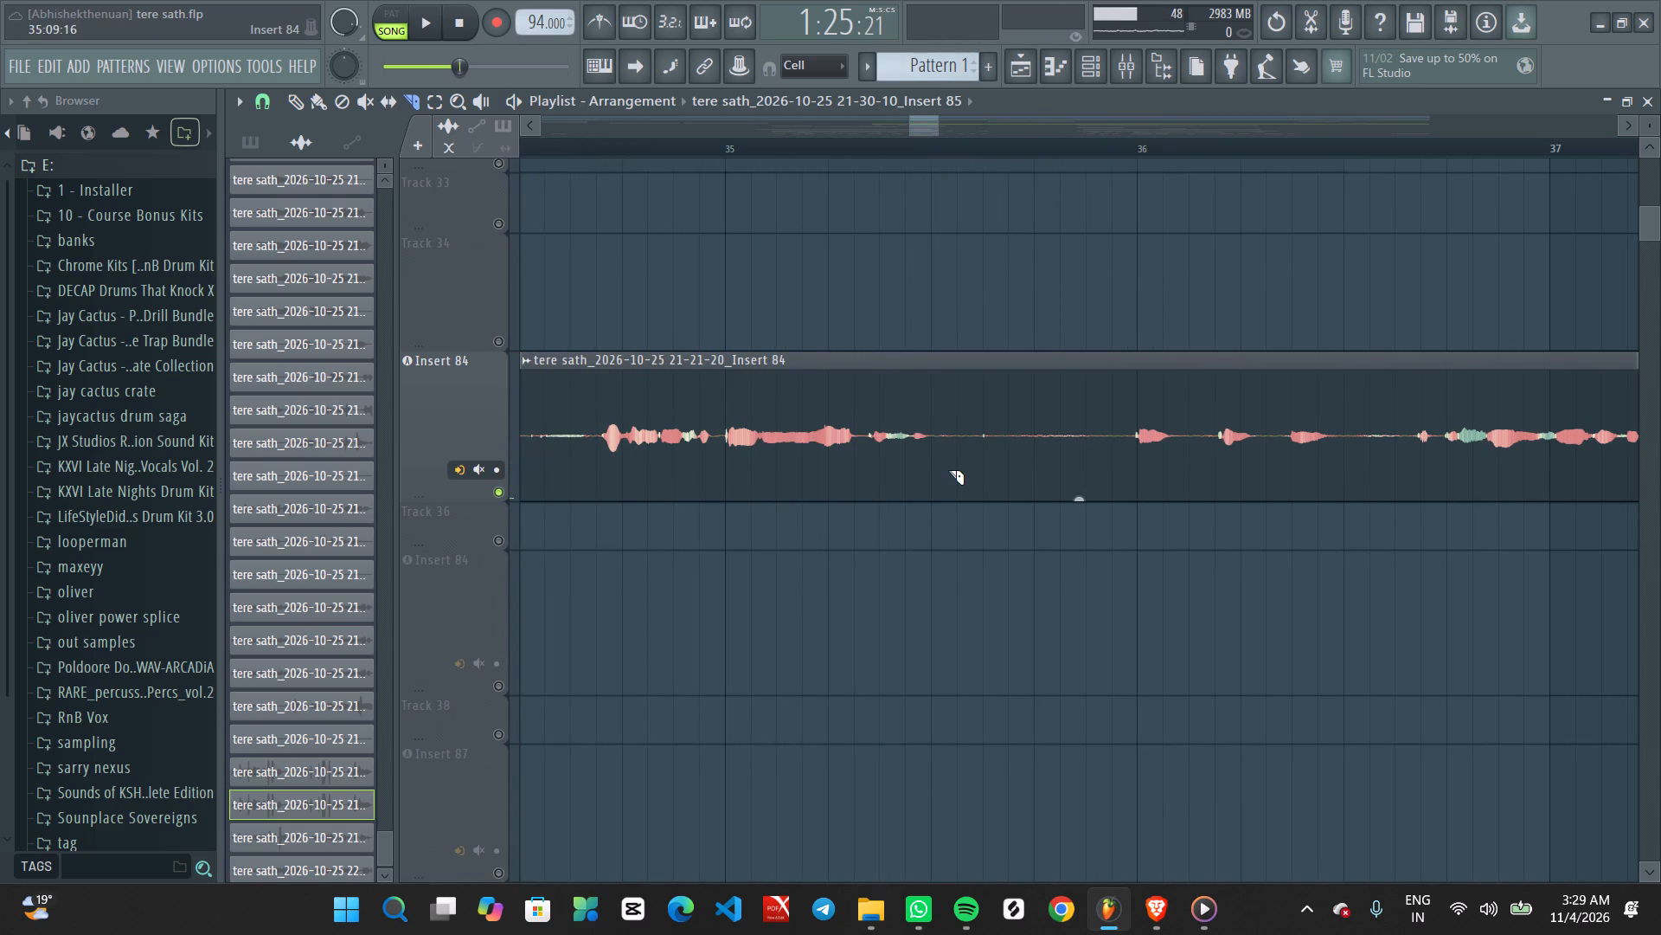
pyautogui.moveTo(948, 470); pyautogui.dragTo(940, 470)
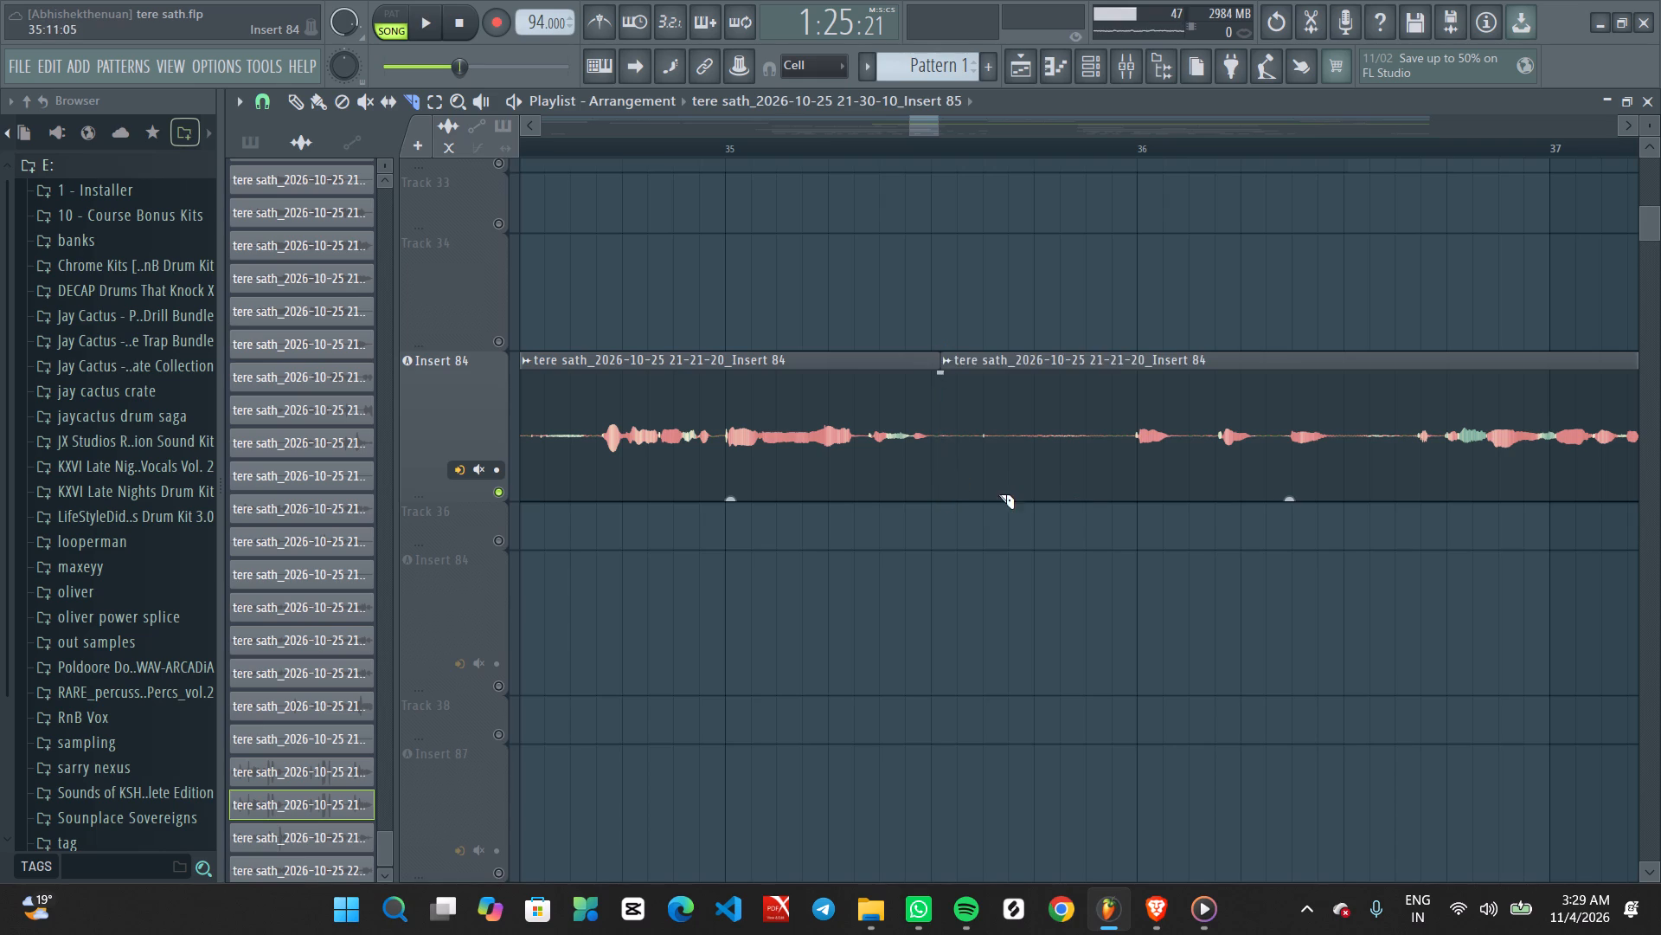
pyautogui.keyDown('alt'); pyautogui.moveTo(1023, 497); pyautogui.dragTo(1132, 521); pyautogui.keyUp('alt')
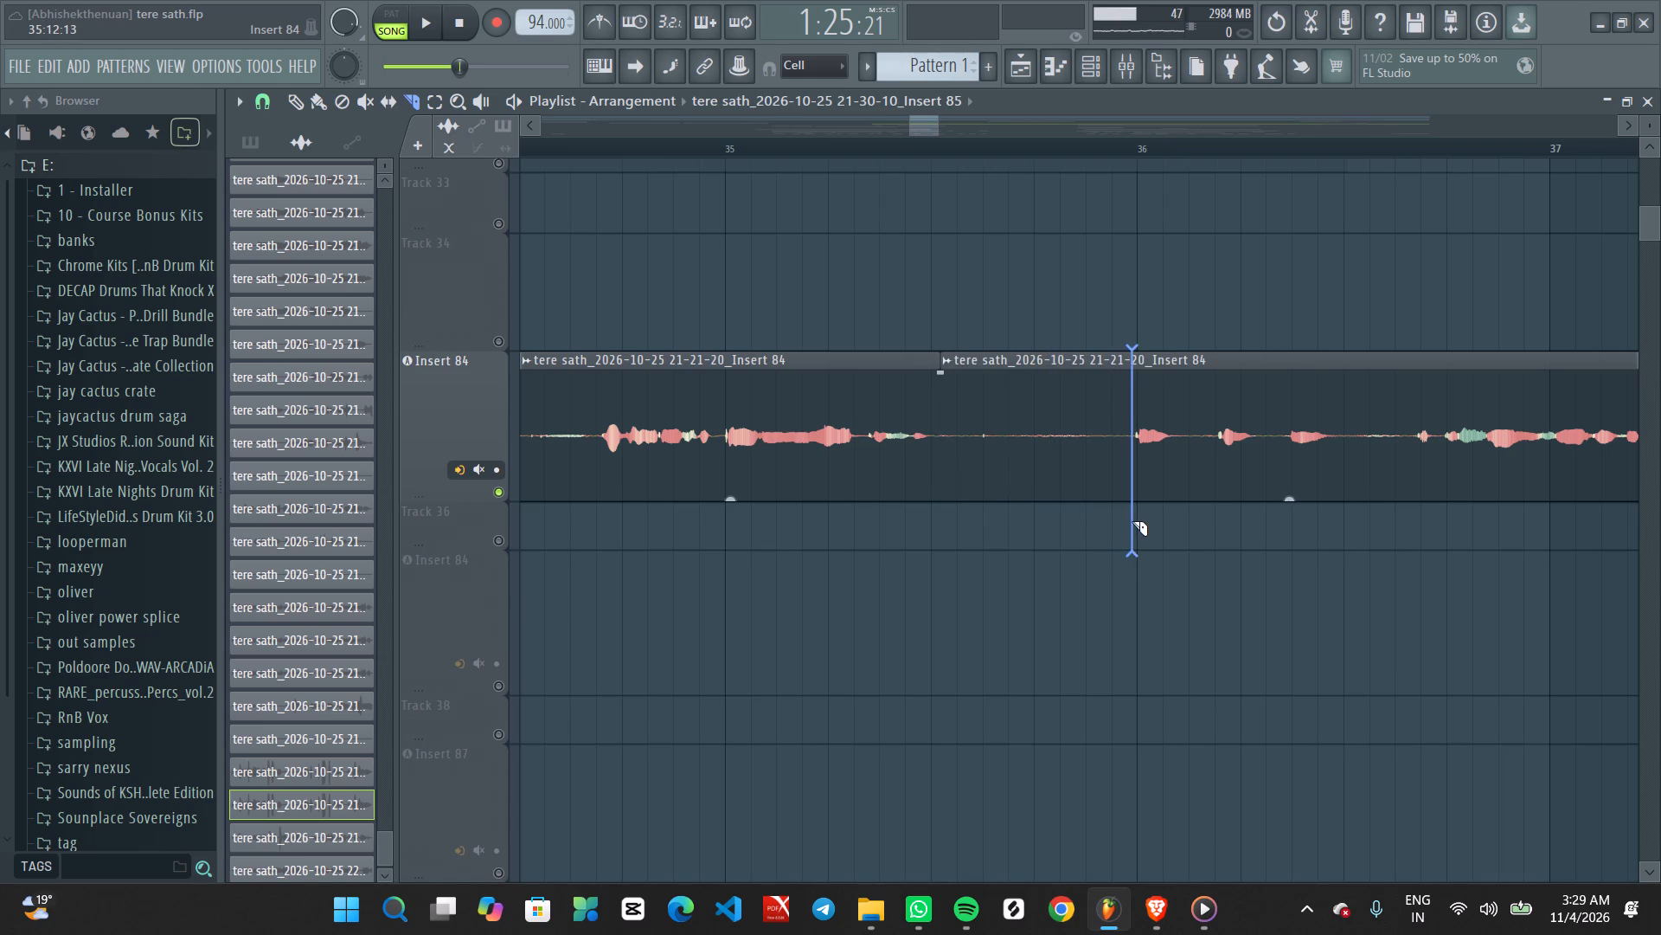
pyautogui.keyDown('alt'); pyautogui.moveTo(1132, 521); pyautogui.dragTo(1128, 521); pyautogui.keyUp('alt')
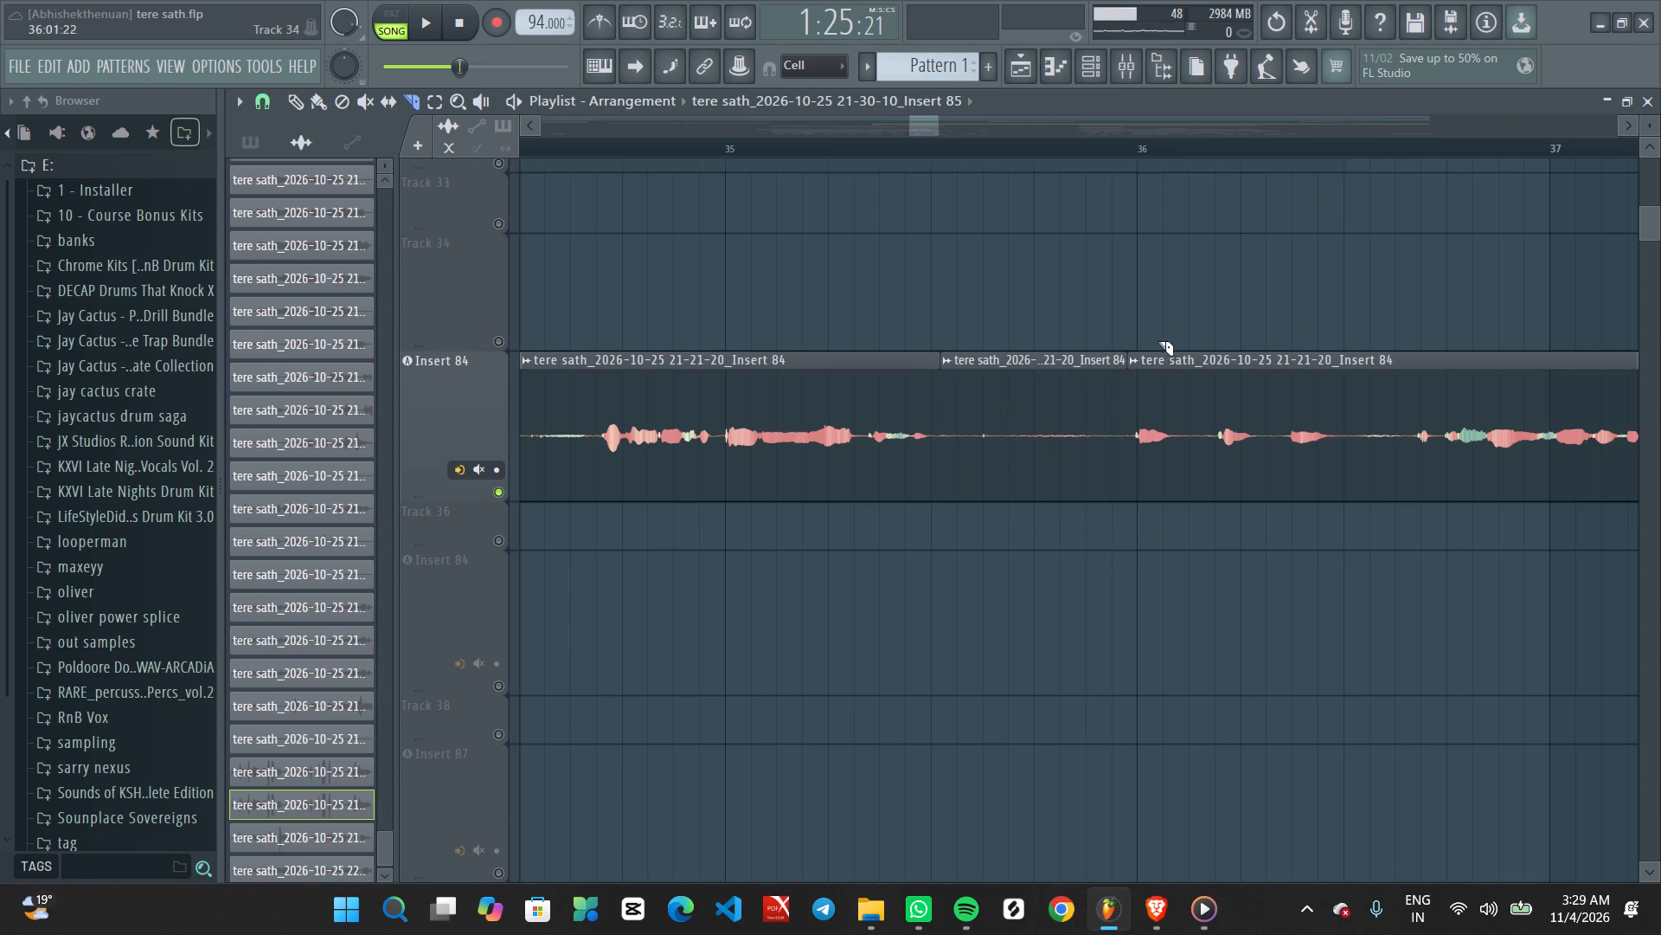
pyautogui.keyDown('ctrl'); pyautogui.moveTo(1052, 325); pyautogui.dragTo(1085, 456); pyautogui.keyUp('ctrl')
pyautogui.press('Delete')
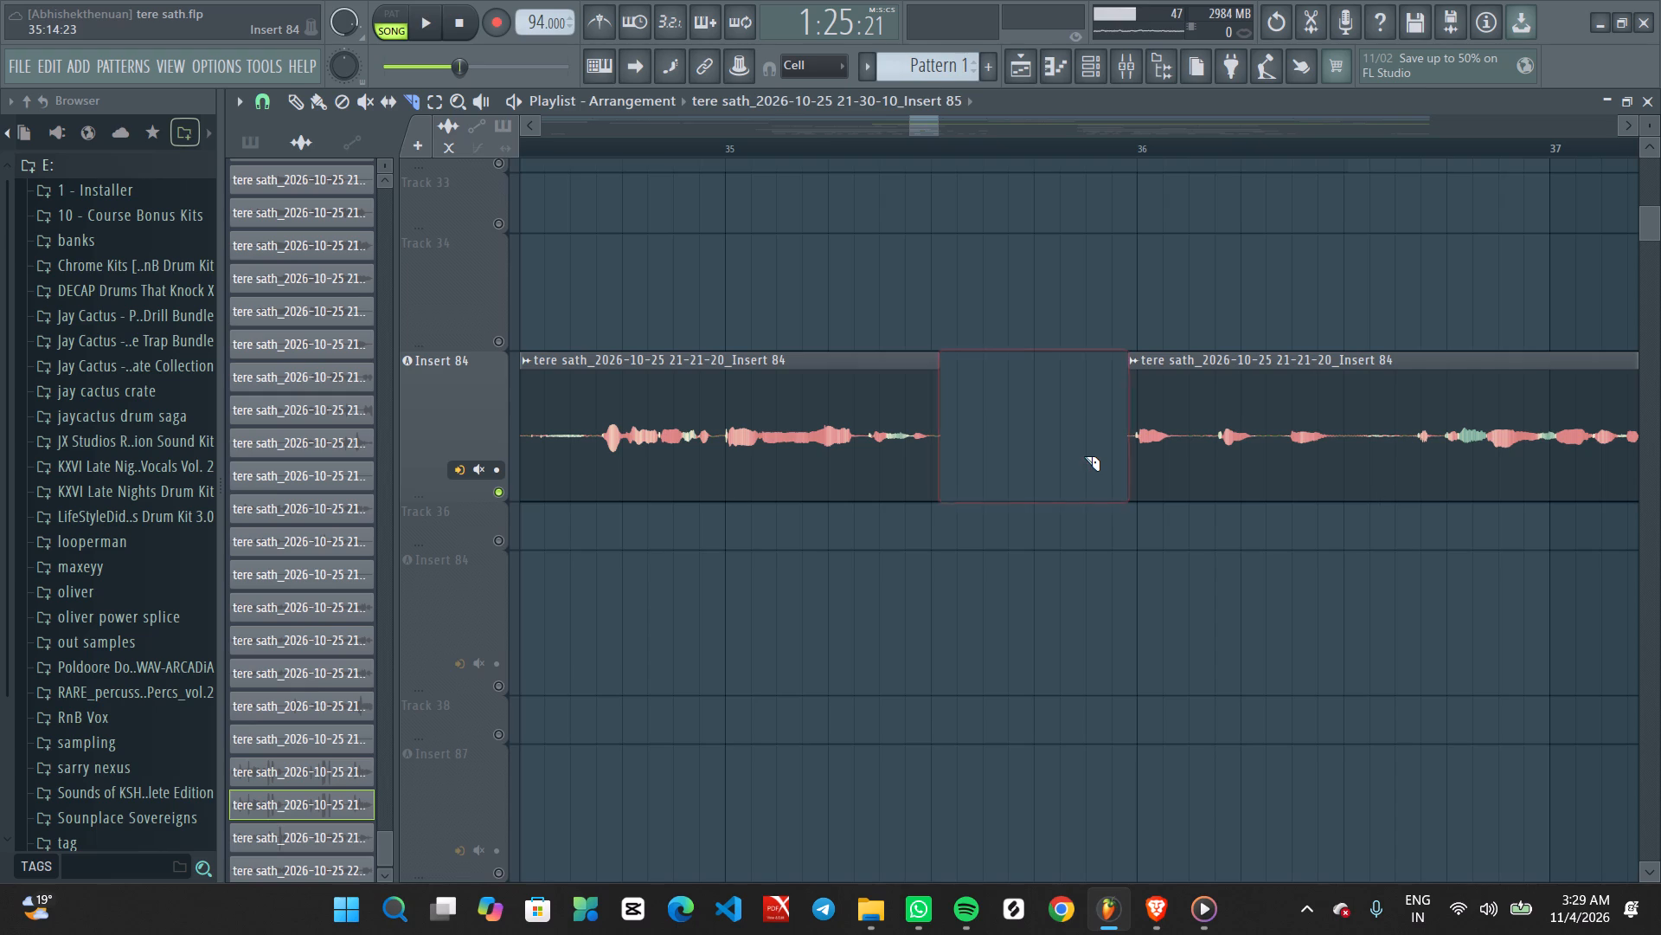
# Add short fades on both sides of the Insert 84 gap: a fade-in before bar 36 and a fade-out at about bar 35.5.
pyautogui.keyDown('ctrl'); pyautogui.scroll(5, 1130, 437); pyautogui.keyUp('ctrl')
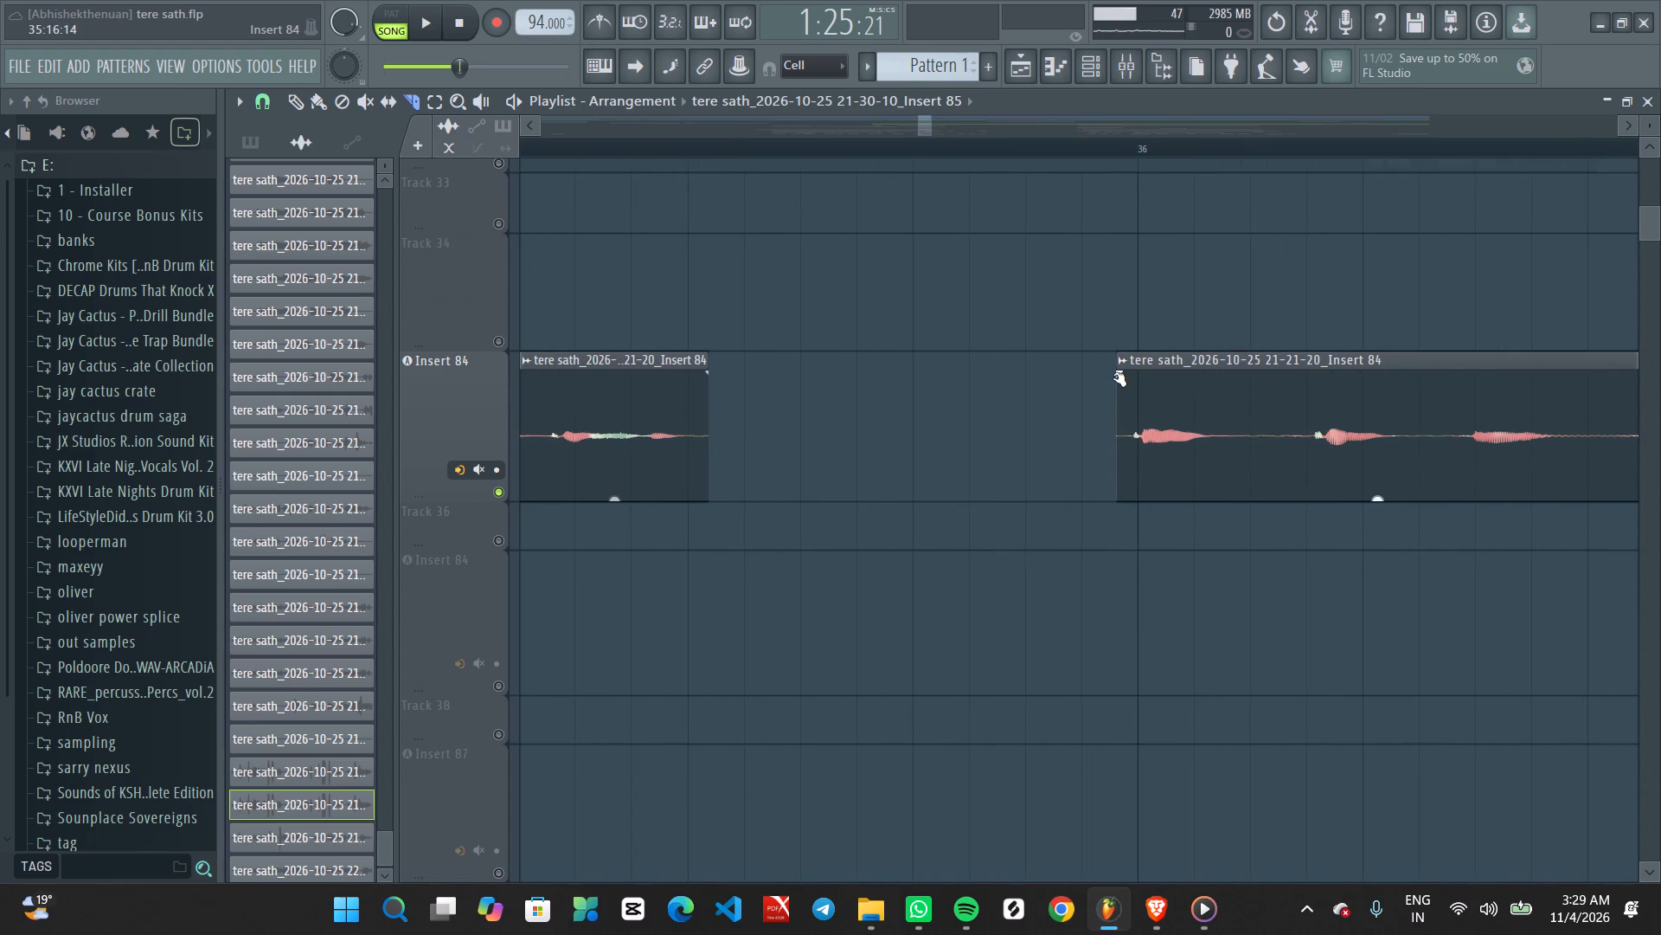
pyautogui.moveTo(1119, 377); pyautogui.dragTo(1146, 371)
pyautogui.moveTo(706, 371); pyautogui.dragTo(667, 368)
# Replay the soloed Insert 84 track from about bar 34, listening to the clips around the new gap.
pyautogui.keyDown('ctrl'); pyautogui.scroll(-13, 890, 342); pyautogui.keyUp('ctrl')
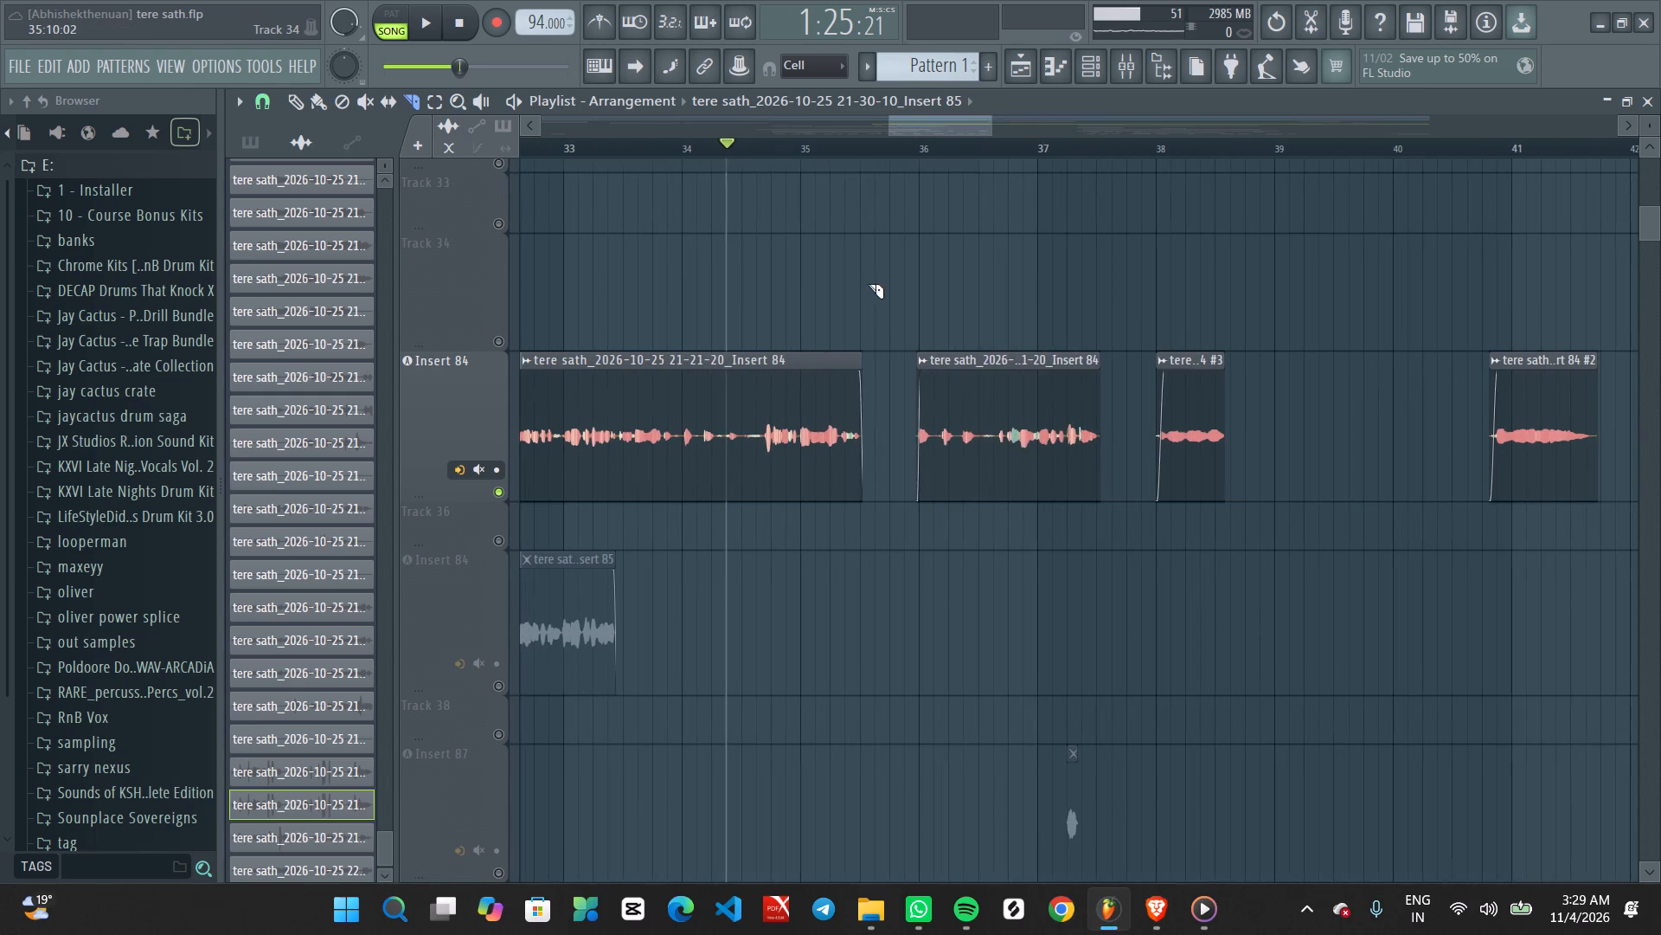
pyautogui.middleClick(869, 278)
pyautogui.rightClick(869, 277)
pyautogui.doubleClick(892, 293)
pyautogui.press('space')
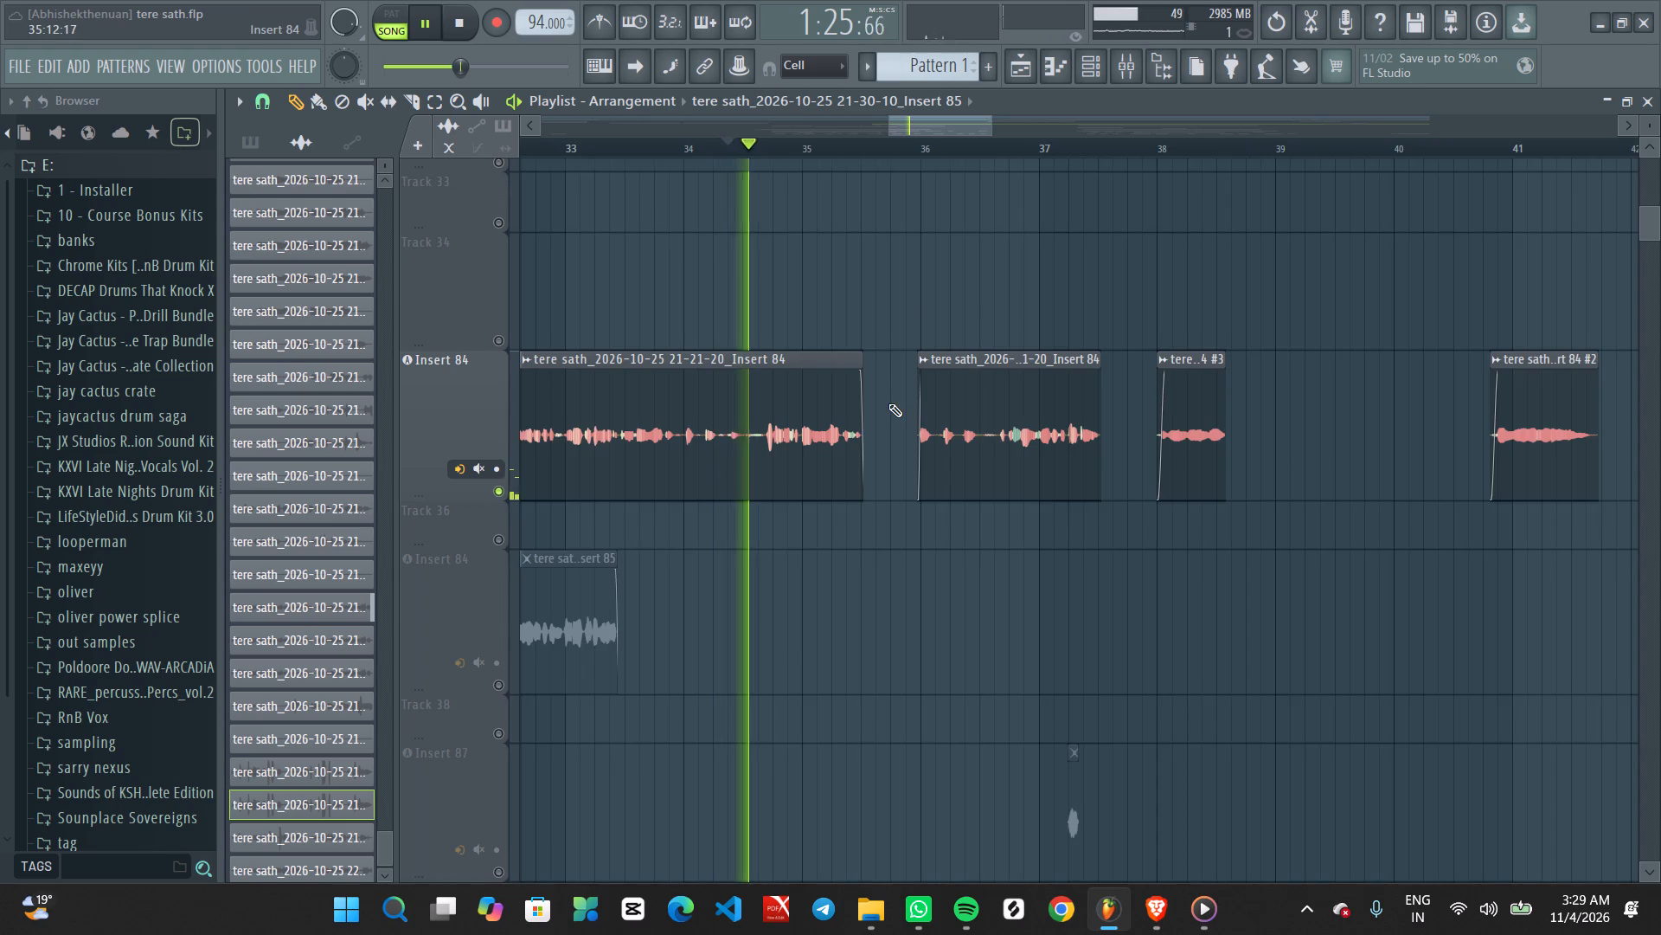
pyautogui.keyDown('ctrl'); pyautogui.scroll(3, 888, 407); pyautogui.keyUp('ctrl')
pyautogui.moveTo(858, 532); pyautogui.dragTo(1296, 532, button='middle')
pyautogui.scroll(1, 1267, 532)
pyautogui.press('space')
pyautogui.press('space')
pyautogui.keyDown('ctrl'); pyautogui.scroll(1, 1170, 537); pyautogui.keyUp('ctrl')
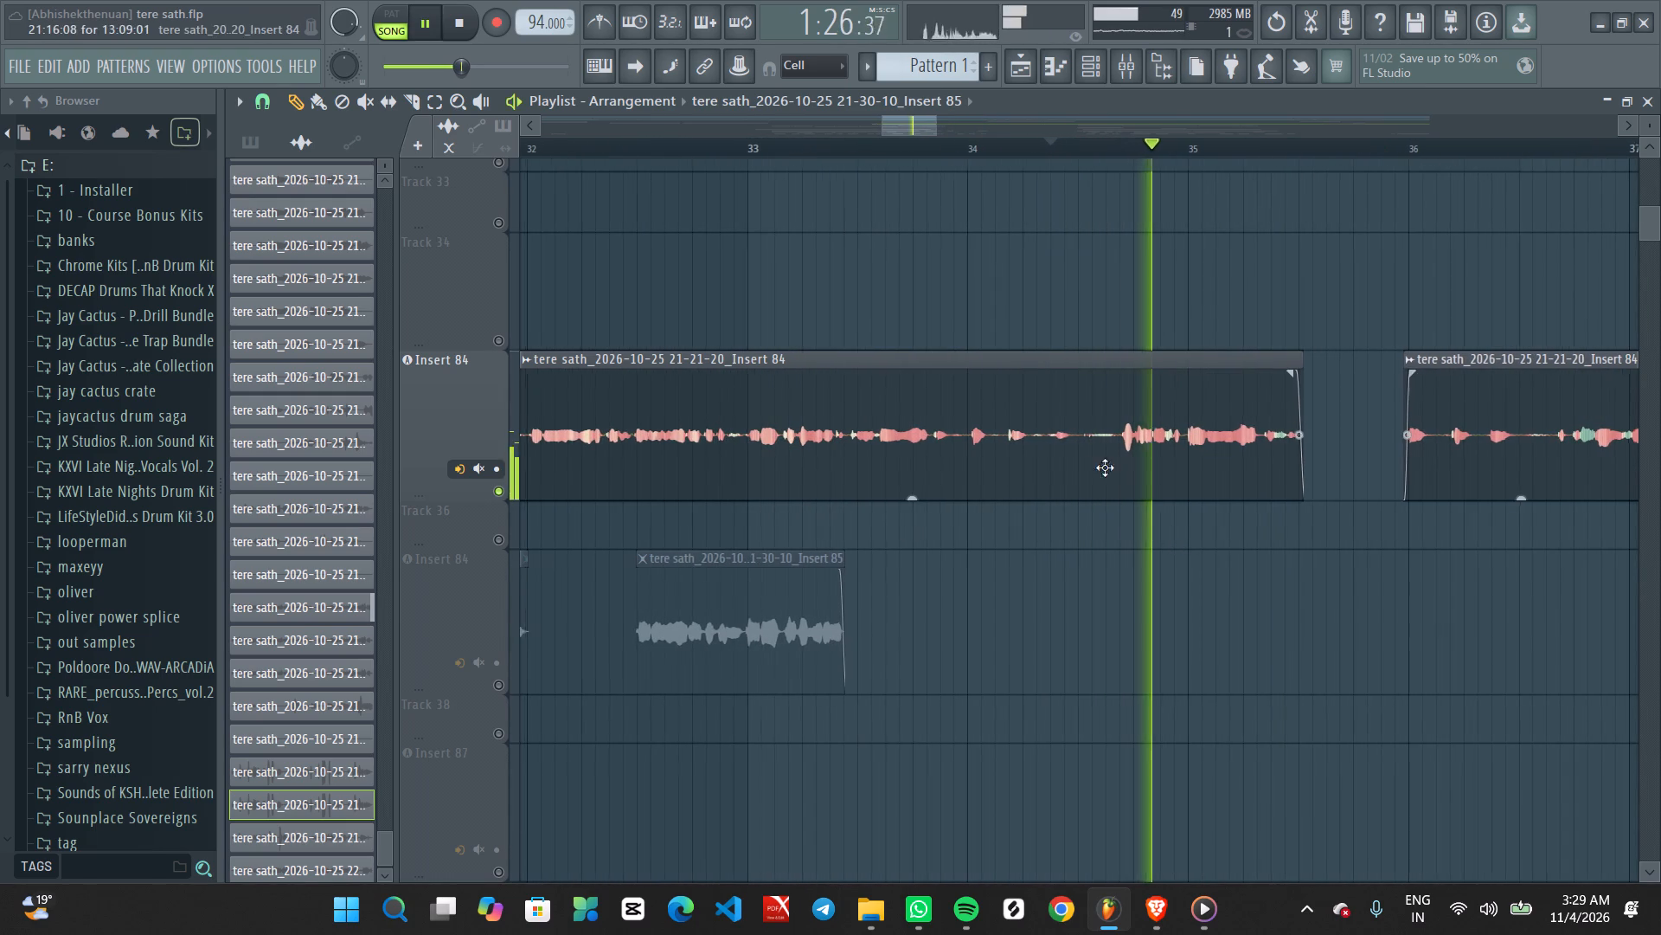
pyautogui.press('space')
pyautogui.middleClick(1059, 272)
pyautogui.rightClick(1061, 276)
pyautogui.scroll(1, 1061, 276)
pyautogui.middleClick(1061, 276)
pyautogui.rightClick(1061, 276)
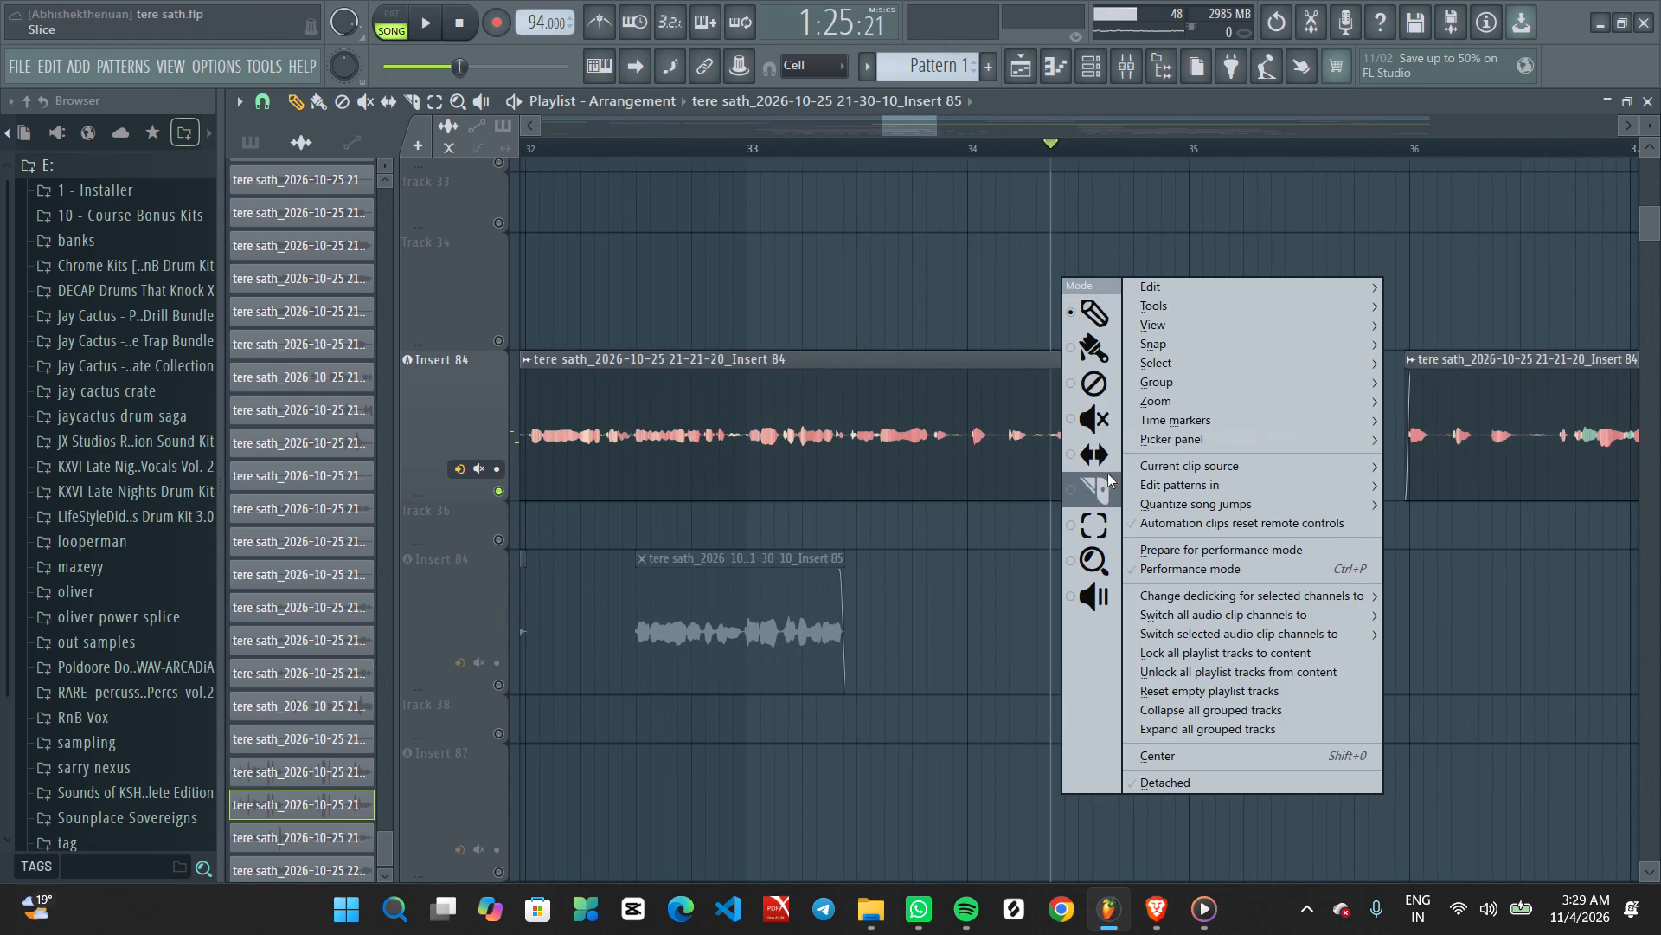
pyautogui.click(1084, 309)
# Turn off the solo on the Insert 84 track so all playlist tracks are active.
pyautogui.keyDown('ctrl'); pyautogui.scroll(-6, 1083, 301); pyautogui.keyUp('ctrl')
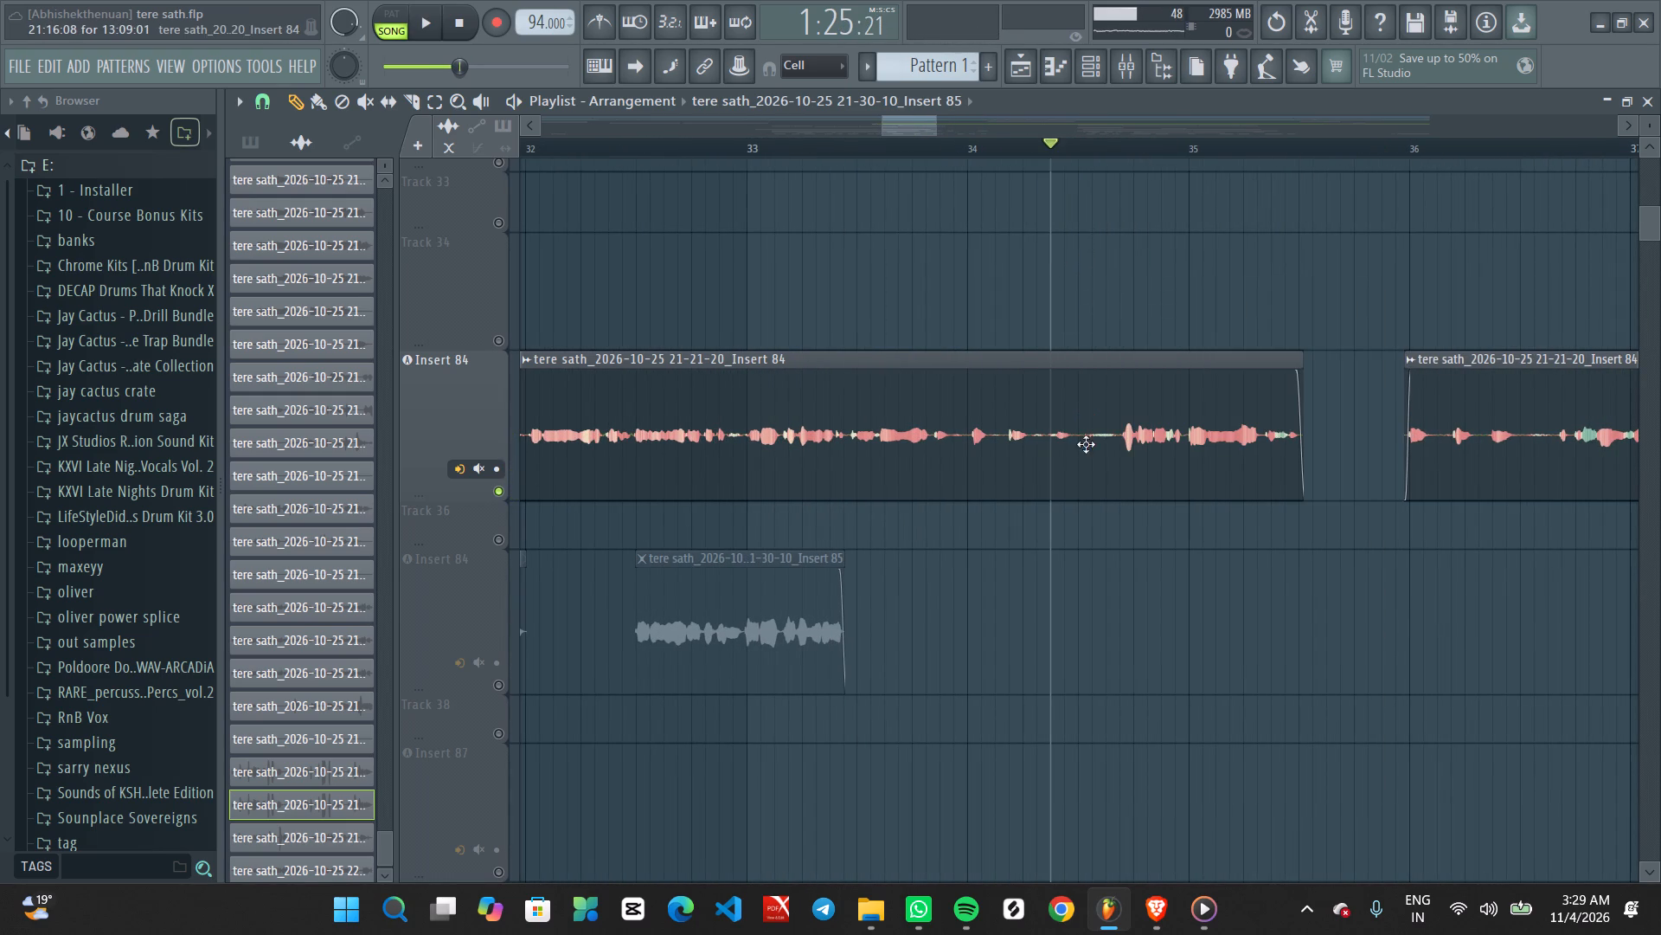
pyautogui.keyDown('ctrl'); pyautogui.scroll(-6, 1075, 288); pyautogui.keyUp('ctrl')
pyautogui.keyDown('ctrl'); pyautogui.tripleClick(492, 485); pyautogui.keyUp('ctrl')
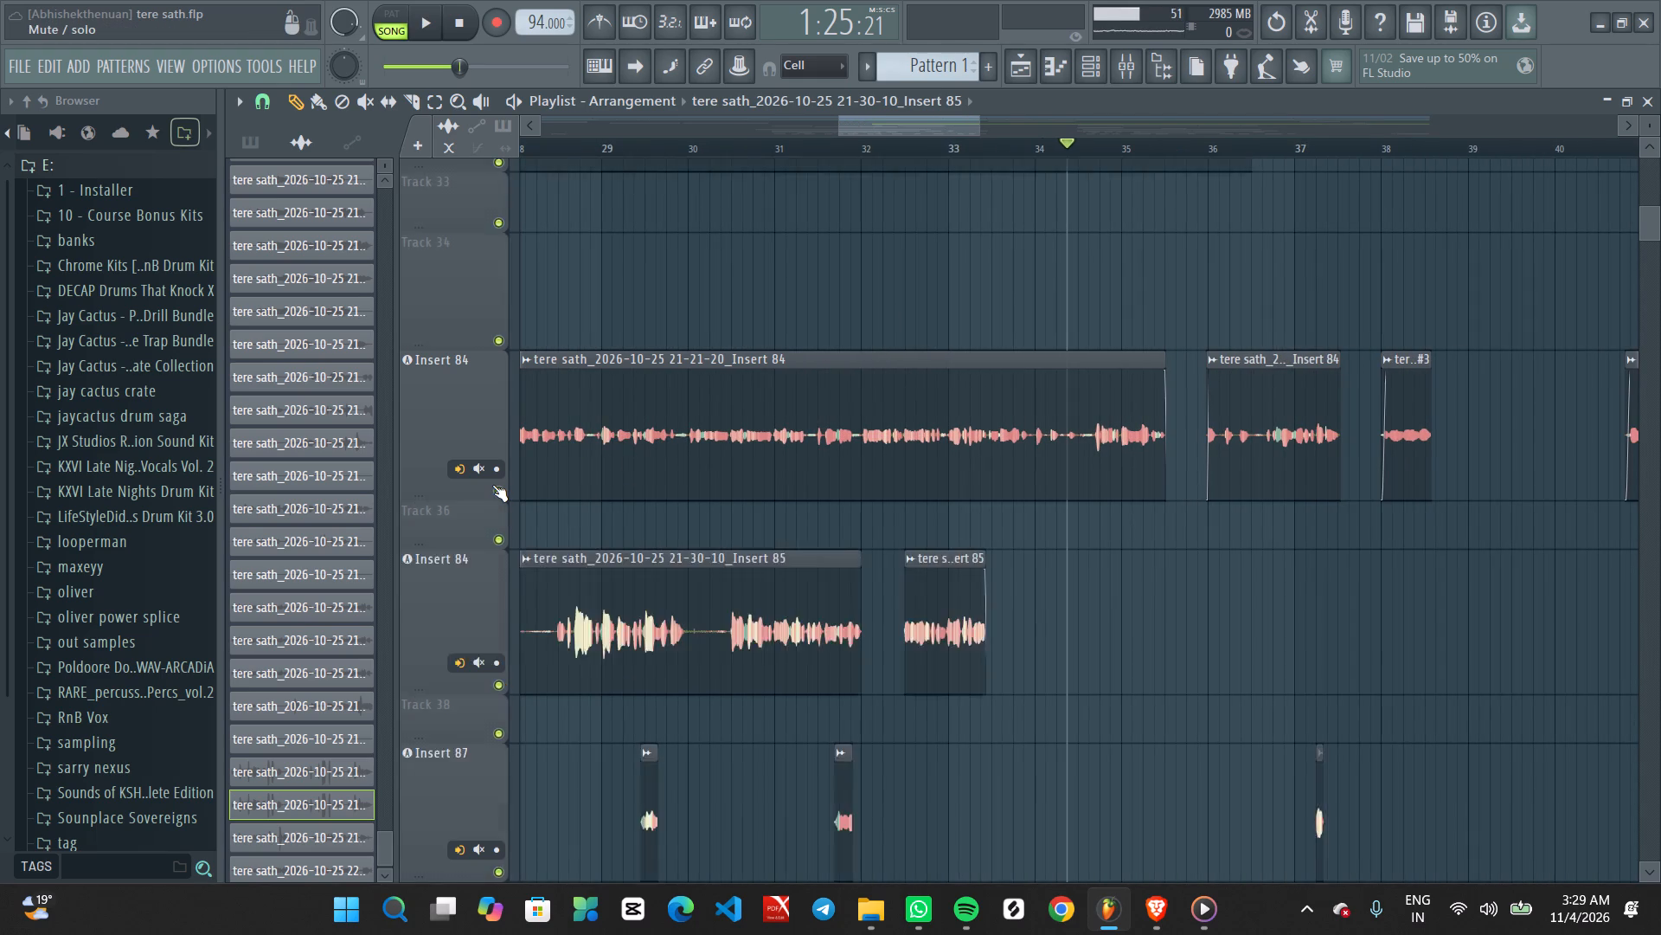
# Play the full mix from about bar 34 and listen through the Insert 84 gap around bars 35 and 36.
pyautogui.press('space')
pyautogui.keyDown('ctrl'); pyautogui.scroll(2, 1208, 583); pyautogui.keyUp('ctrl')
pyautogui.moveTo(1204, 573); pyautogui.dragTo(1089, 555, button='middle')
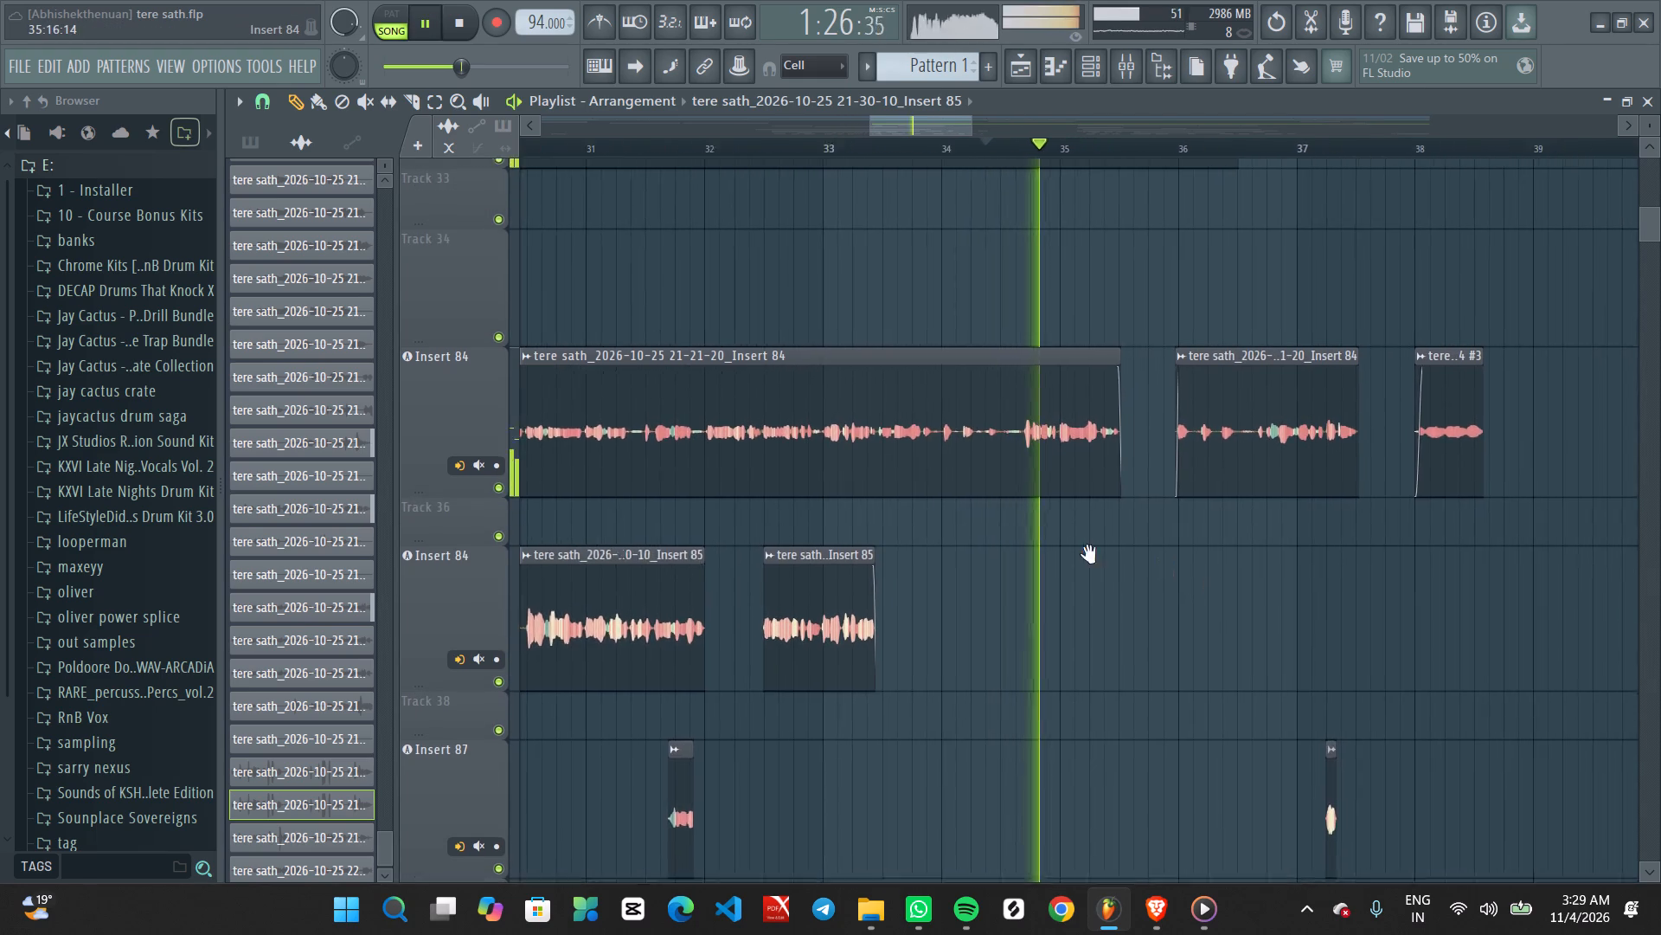
pyautogui.moveTo(1089, 555); pyautogui.dragTo(1038, 547, button='middle')
pyautogui.keyDown('ctrl'); pyautogui.scroll(2, 1036, 547); pyautogui.keyUp('ctrl')
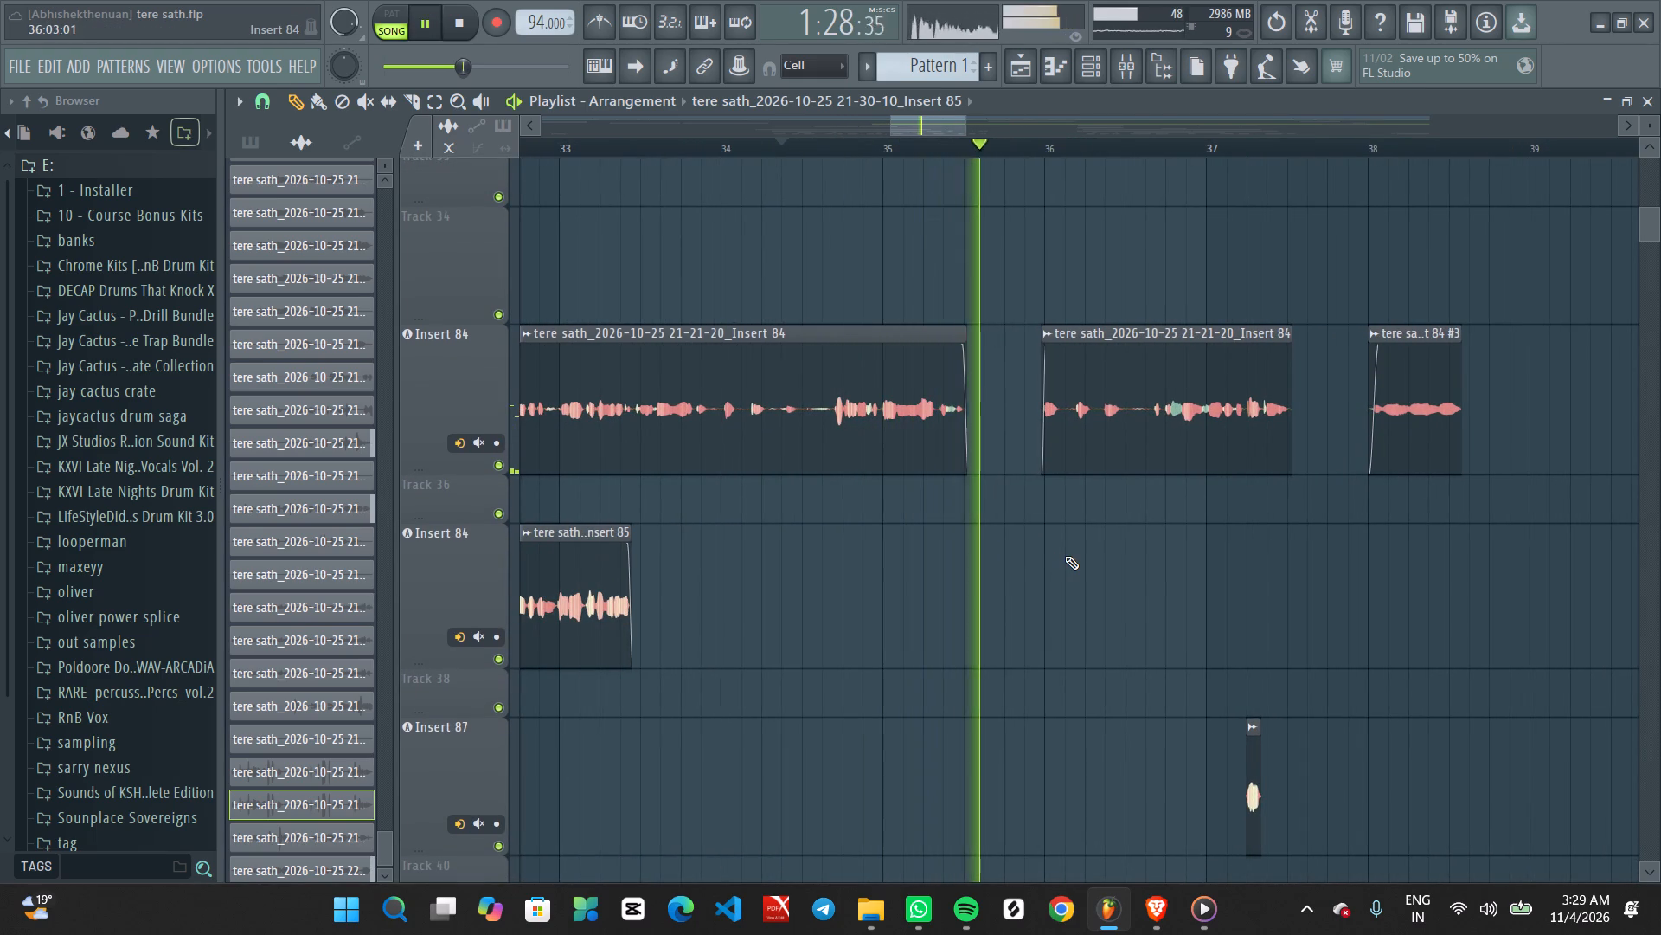
pyautogui.scroll(5, 1038, 537)
pyautogui.press('space')
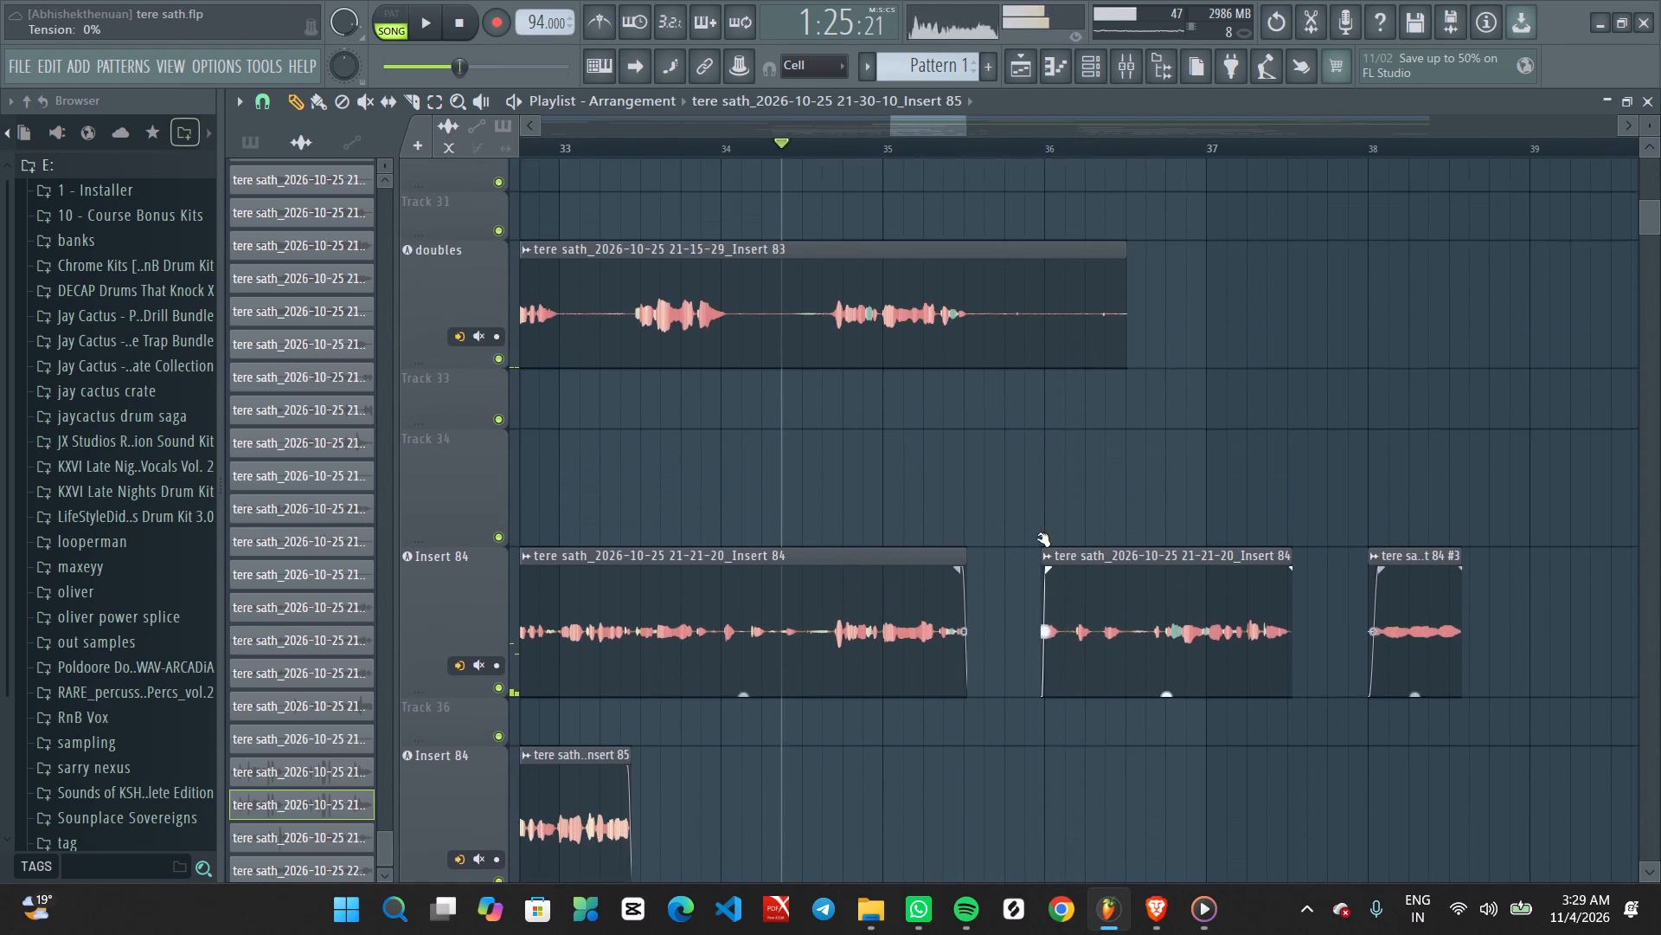
# Trim the end of the 21-15-29 Insert 83 clip on the doubles track back to about bar 35.5.
pyautogui.scroll(6, 1030, 535)
pyautogui.moveTo(1119, 564); pyautogui.dragTo(1005, 553)
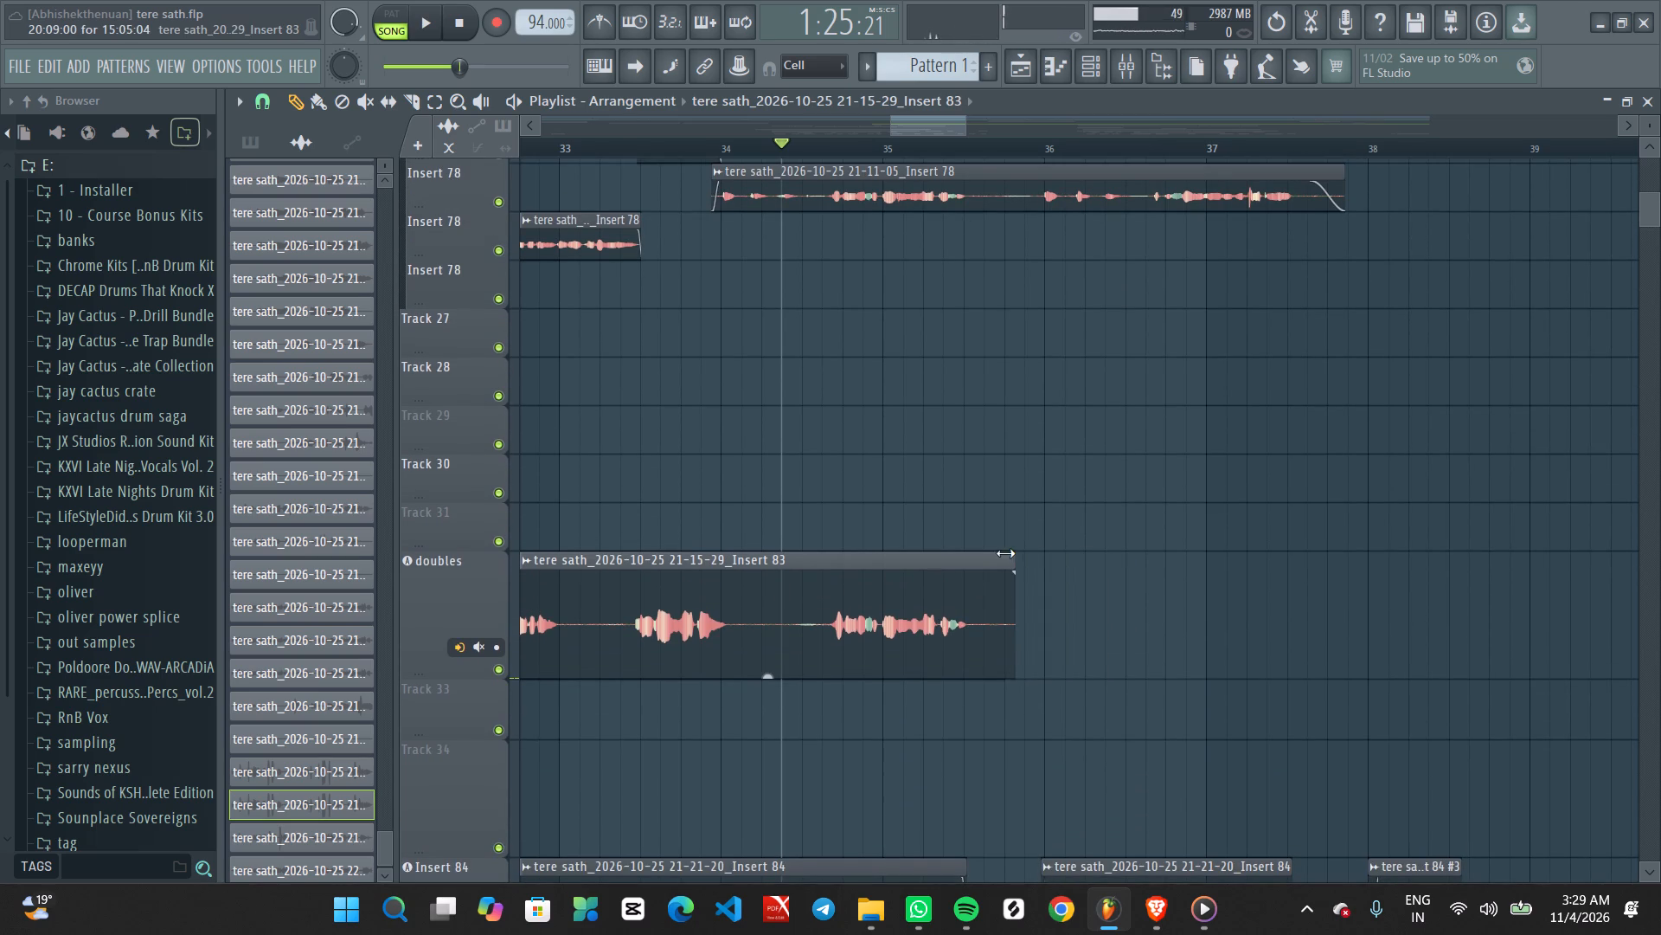
pyautogui.moveTo(1005, 553); pyautogui.dragTo(968, 548)
# Slice the 21-11-05 Insert 78 clip at about bar 35.5 and just before bar 36, lowering the middle piece's gain to about -14.6 dB.
pyautogui.scroll(7, 983, 507)
pyautogui.keyDown('ctrl'); pyautogui.scroll(6, 985, 502); pyautogui.keyUp('ctrl')
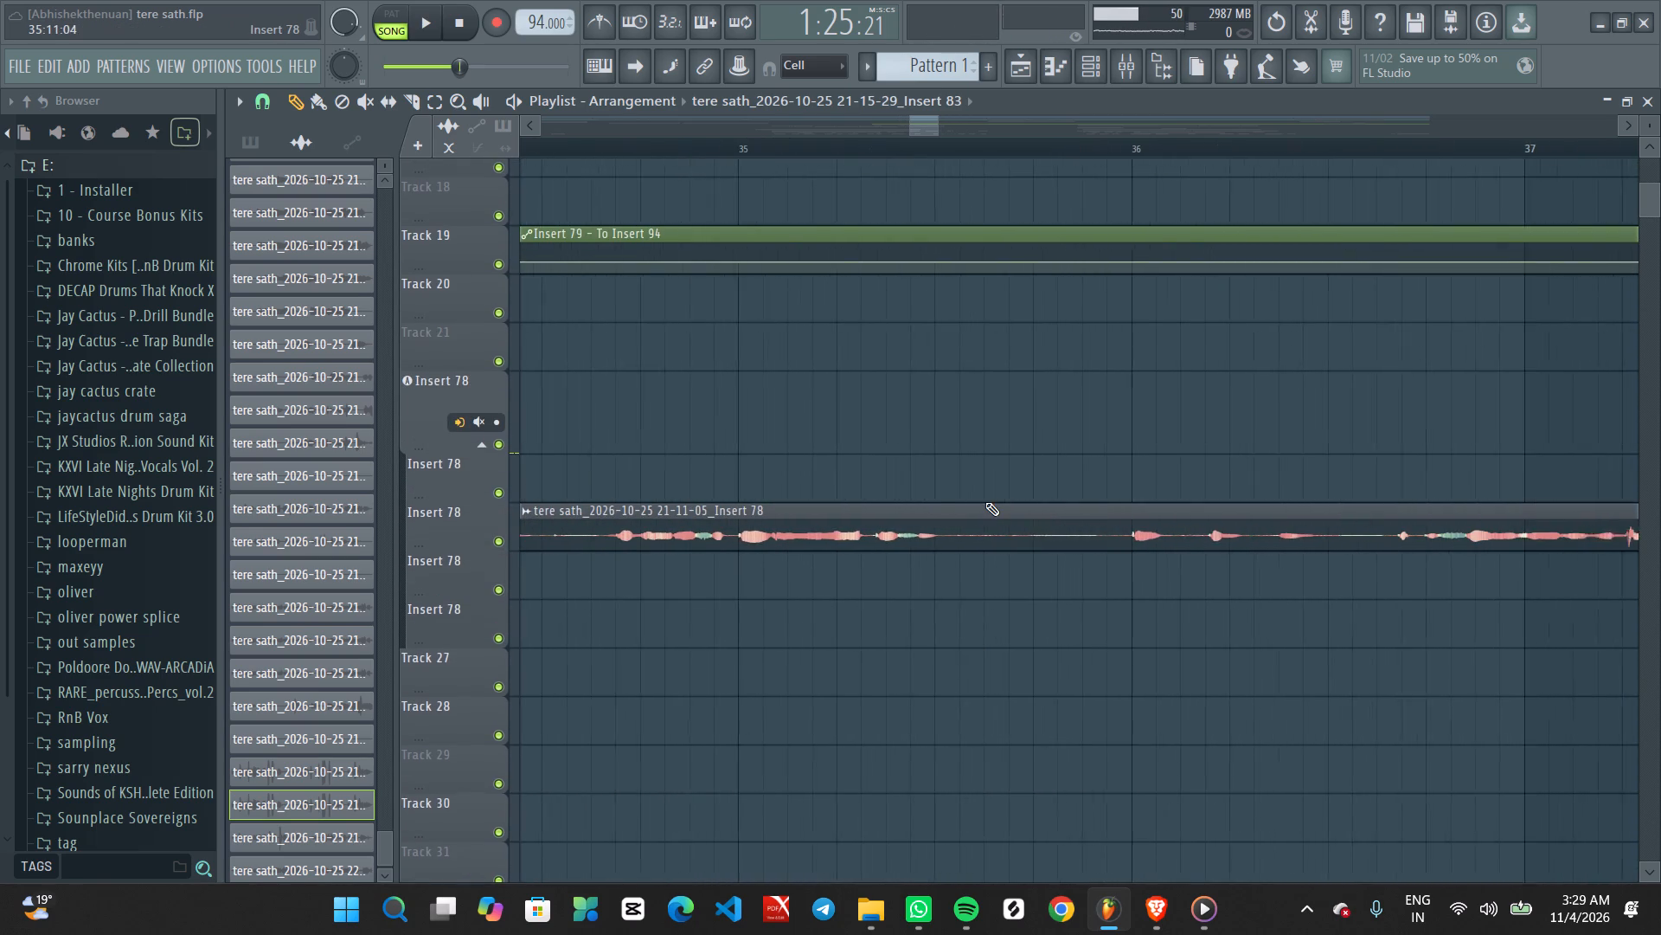
pyautogui.middleClick(1015, 409)
pyautogui.rightClick(1011, 409)
pyautogui.click(1048, 553)
pyautogui.keyDown('alt'); pyautogui.moveTo(1003, 533); pyautogui.dragTo(972, 533); pyautogui.keyUp('alt')
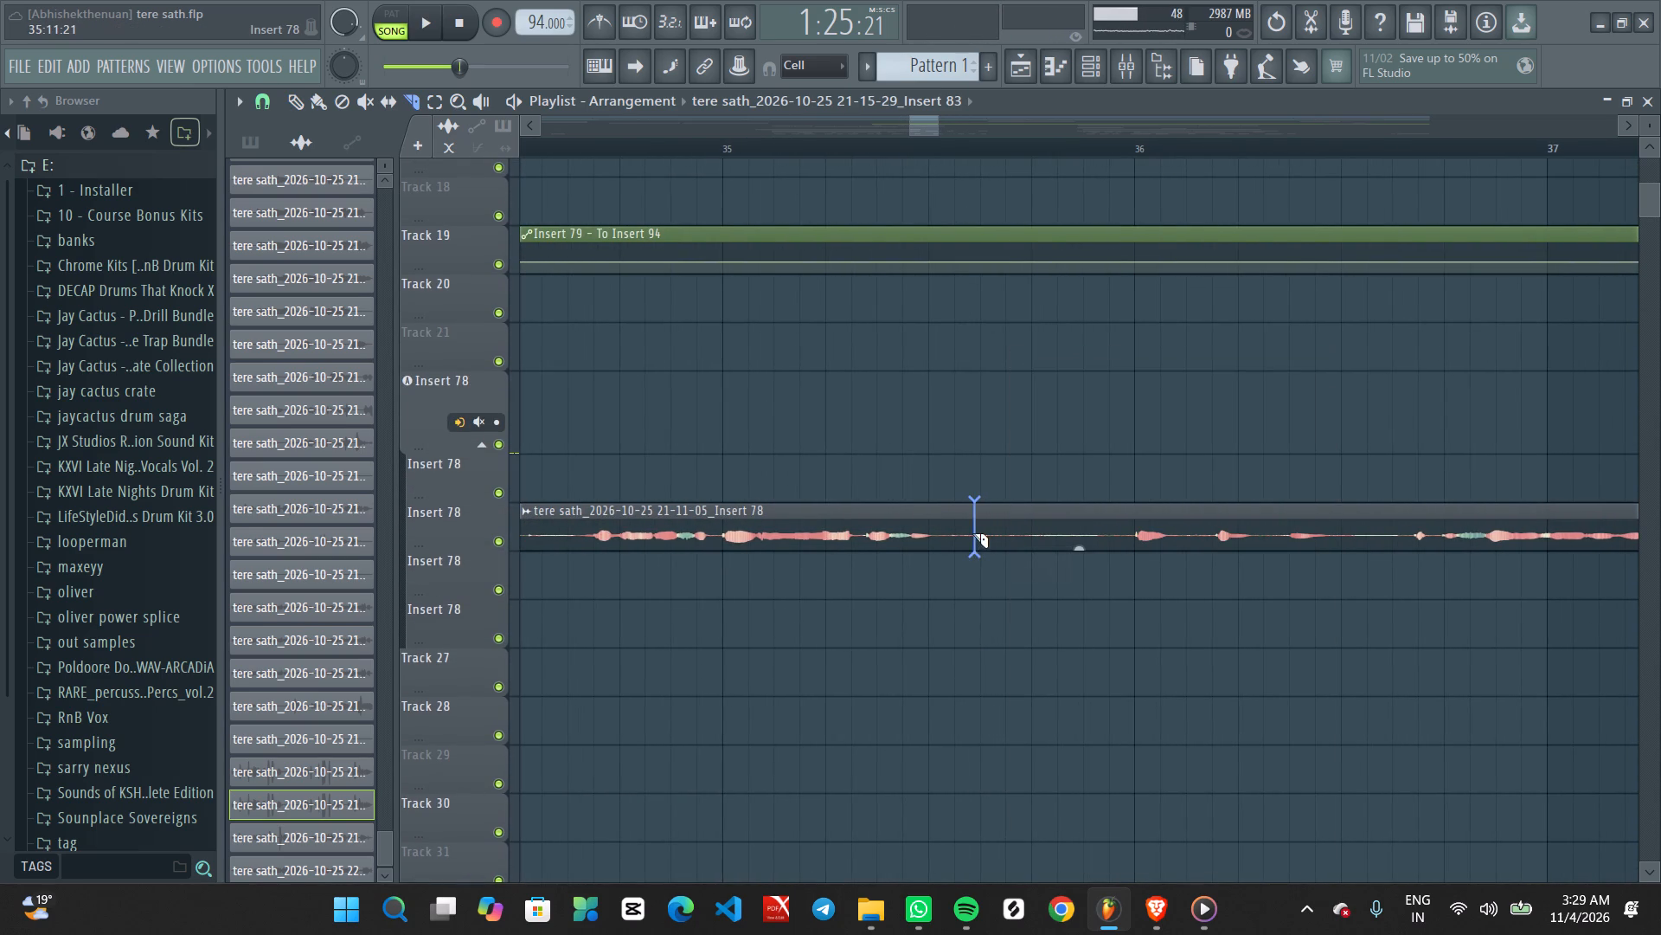
pyautogui.keyDown('alt'); pyautogui.moveTo(972, 533); pyautogui.dragTo(949, 534); pyautogui.keyUp('alt')
pyautogui.keyDown('alt'); pyautogui.moveTo(1099, 565); pyautogui.dragTo(1121, 516); pyautogui.keyUp('alt')
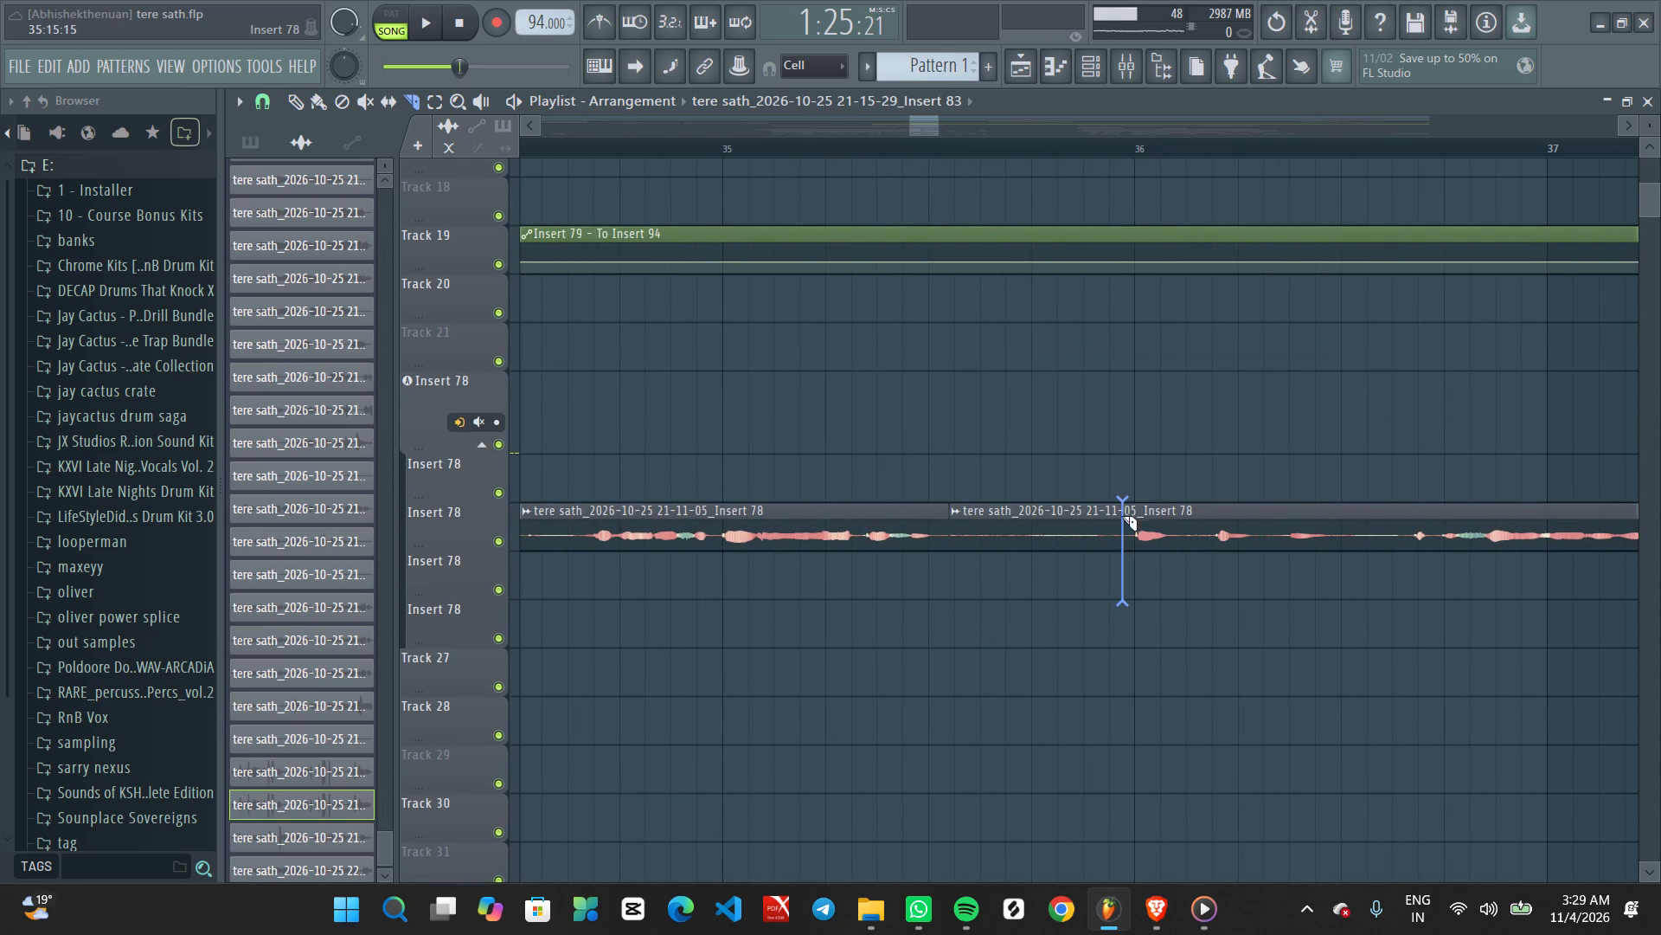
pyautogui.keyDown('alt'); pyautogui.moveTo(1121, 516); pyautogui.dragTo(1118, 510); pyautogui.keyUp('alt')
pyautogui.moveTo(1038, 546); pyautogui.dragTo(1039, 713)
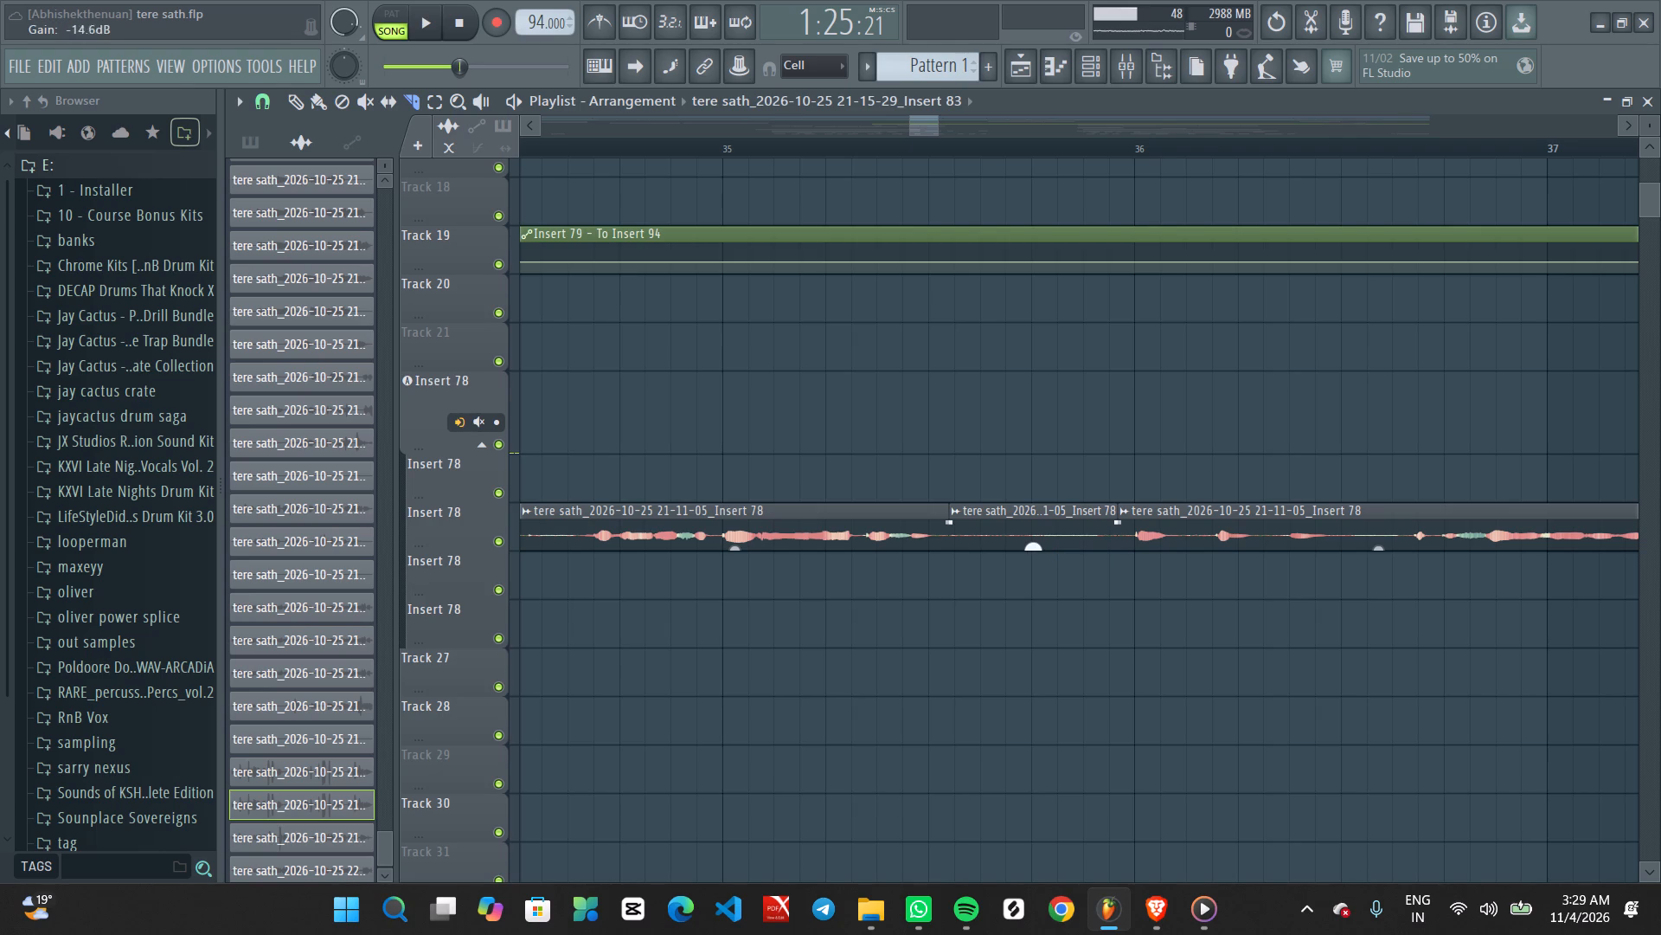
pyautogui.moveTo(1039, 713); pyautogui.dragTo(1039, 715)
# Play the arrangement from about bar 34 past bar 41, looking over the Insert 78 and doubles tracks and switching to the Paint tool.
pyautogui.press('space')
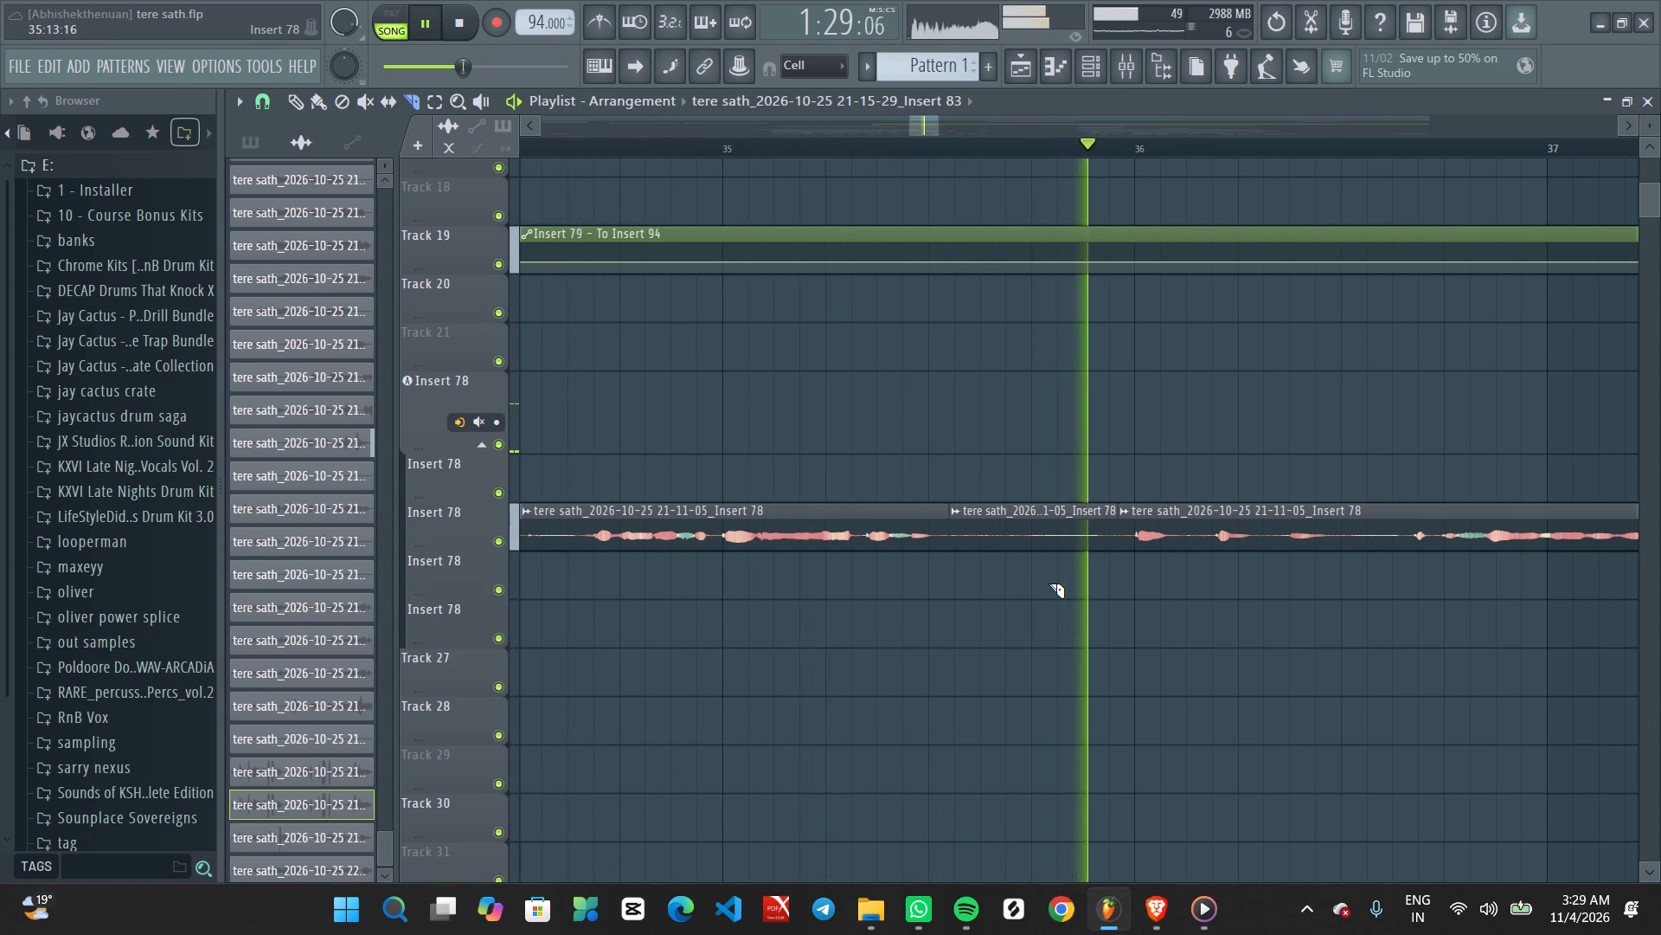
pyautogui.keyDown('ctrl'); pyautogui.scroll(-15, 1049, 584); pyautogui.keyUp('ctrl')
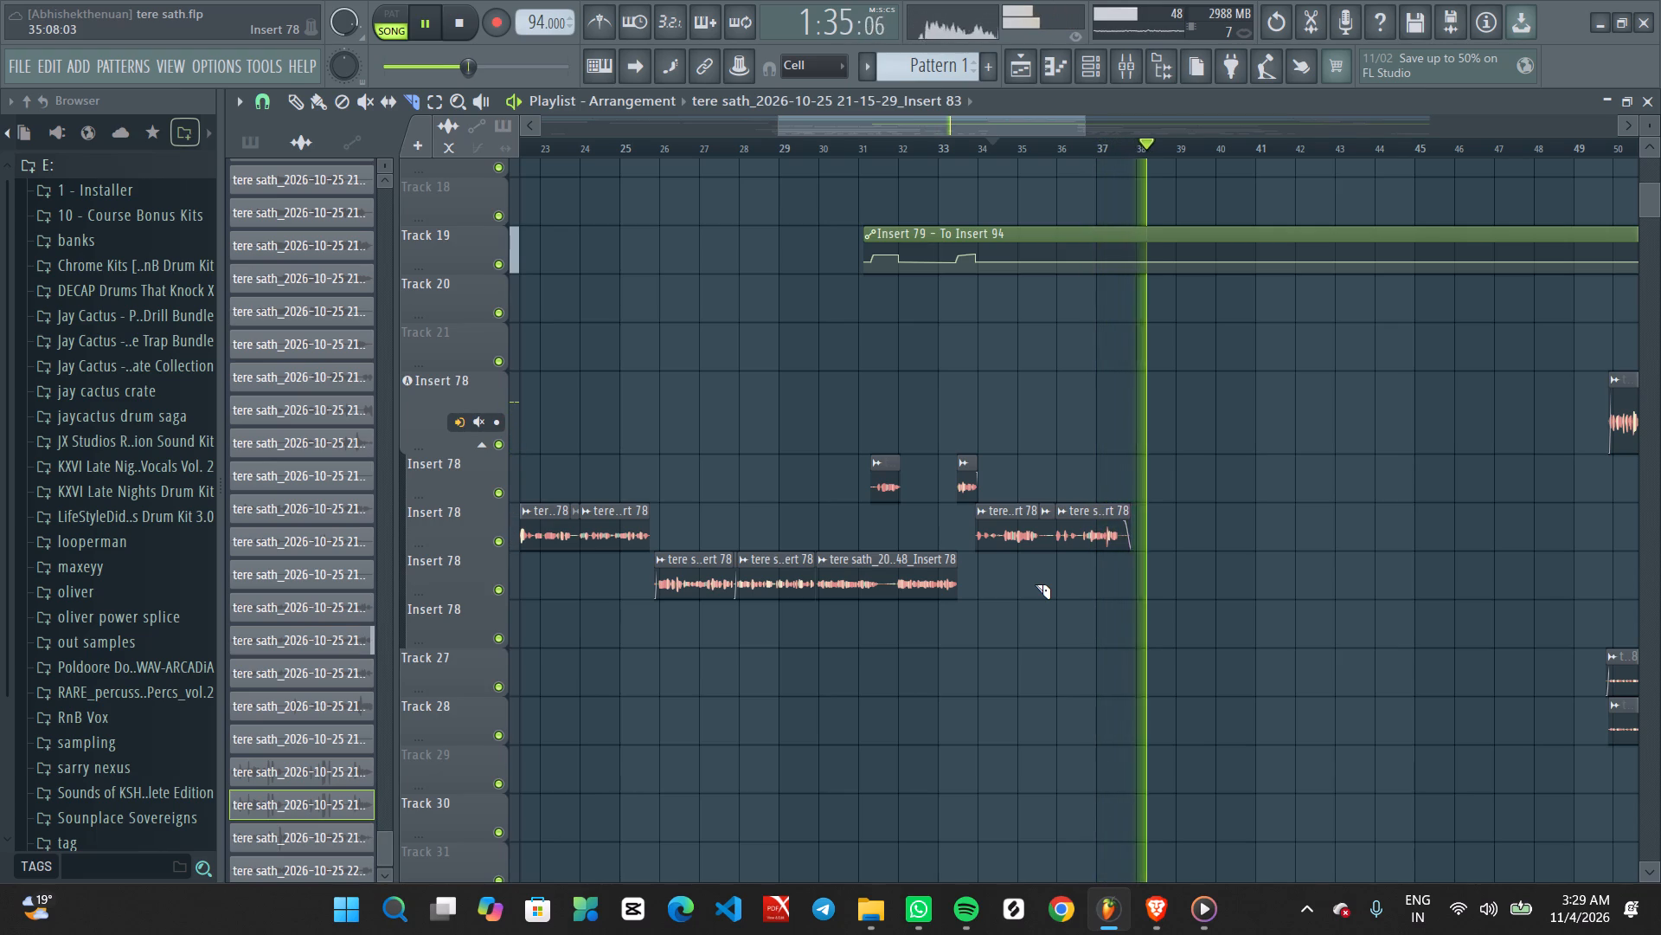
pyautogui.scroll(1, 728, 317)
pyautogui.scroll(-5, 728, 317)
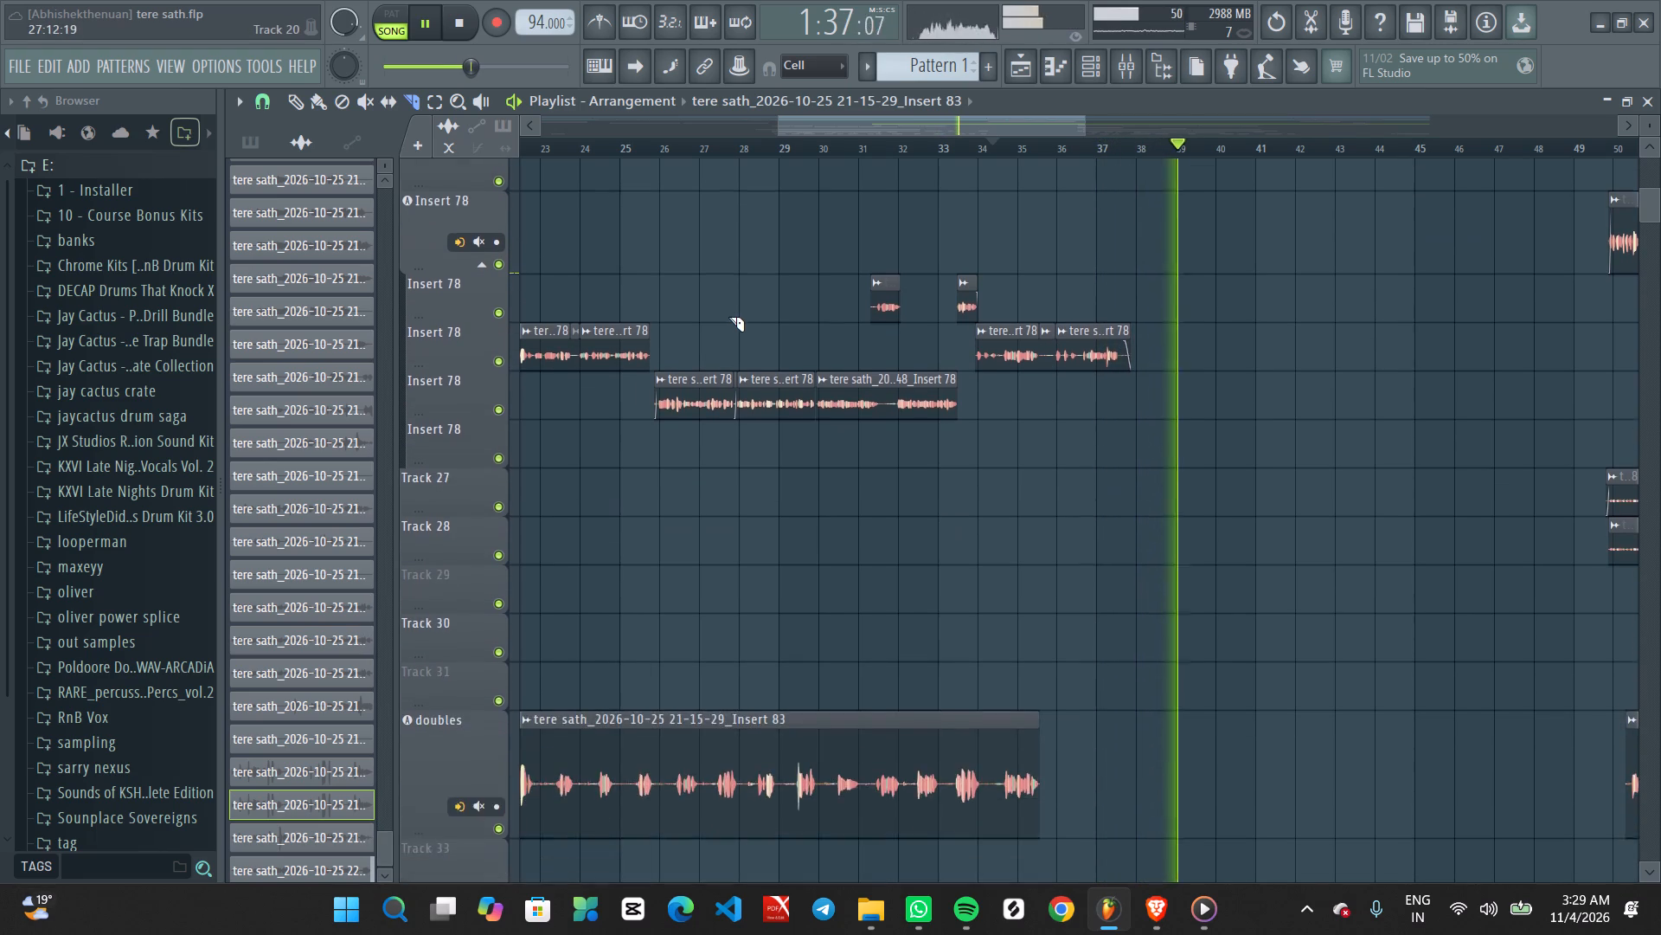
pyautogui.scroll(3, 728, 317)
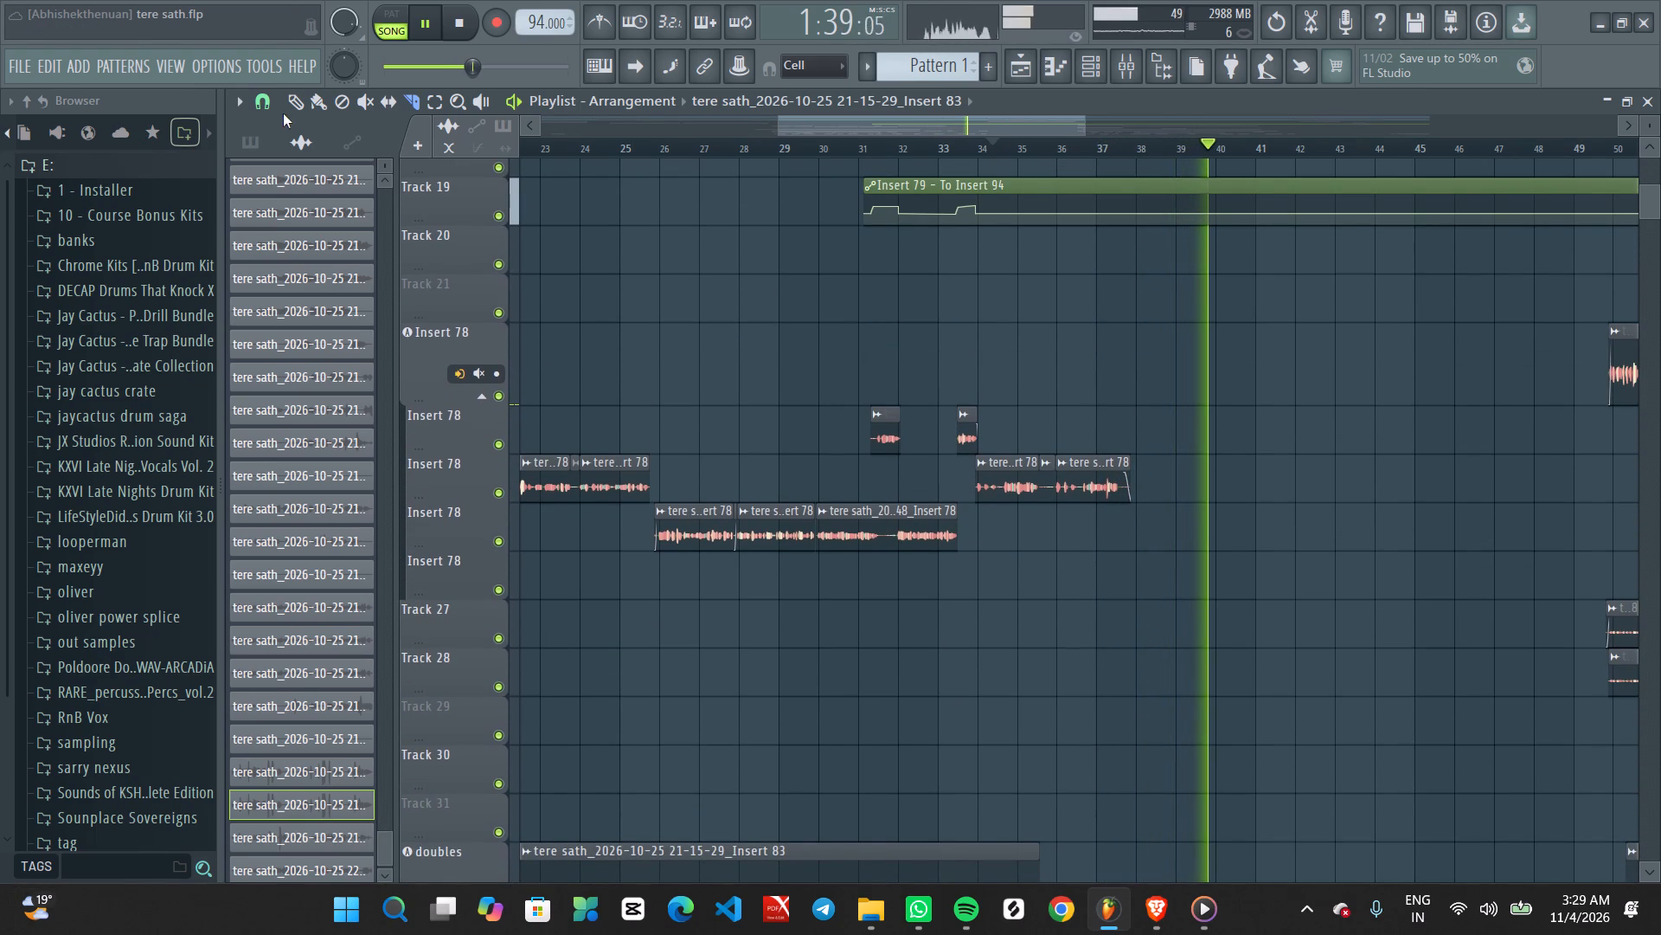
pyautogui.click(309, 102)
pyautogui.scroll(1, 1195, 423)
pyautogui.scroll(-3, 1196, 421)
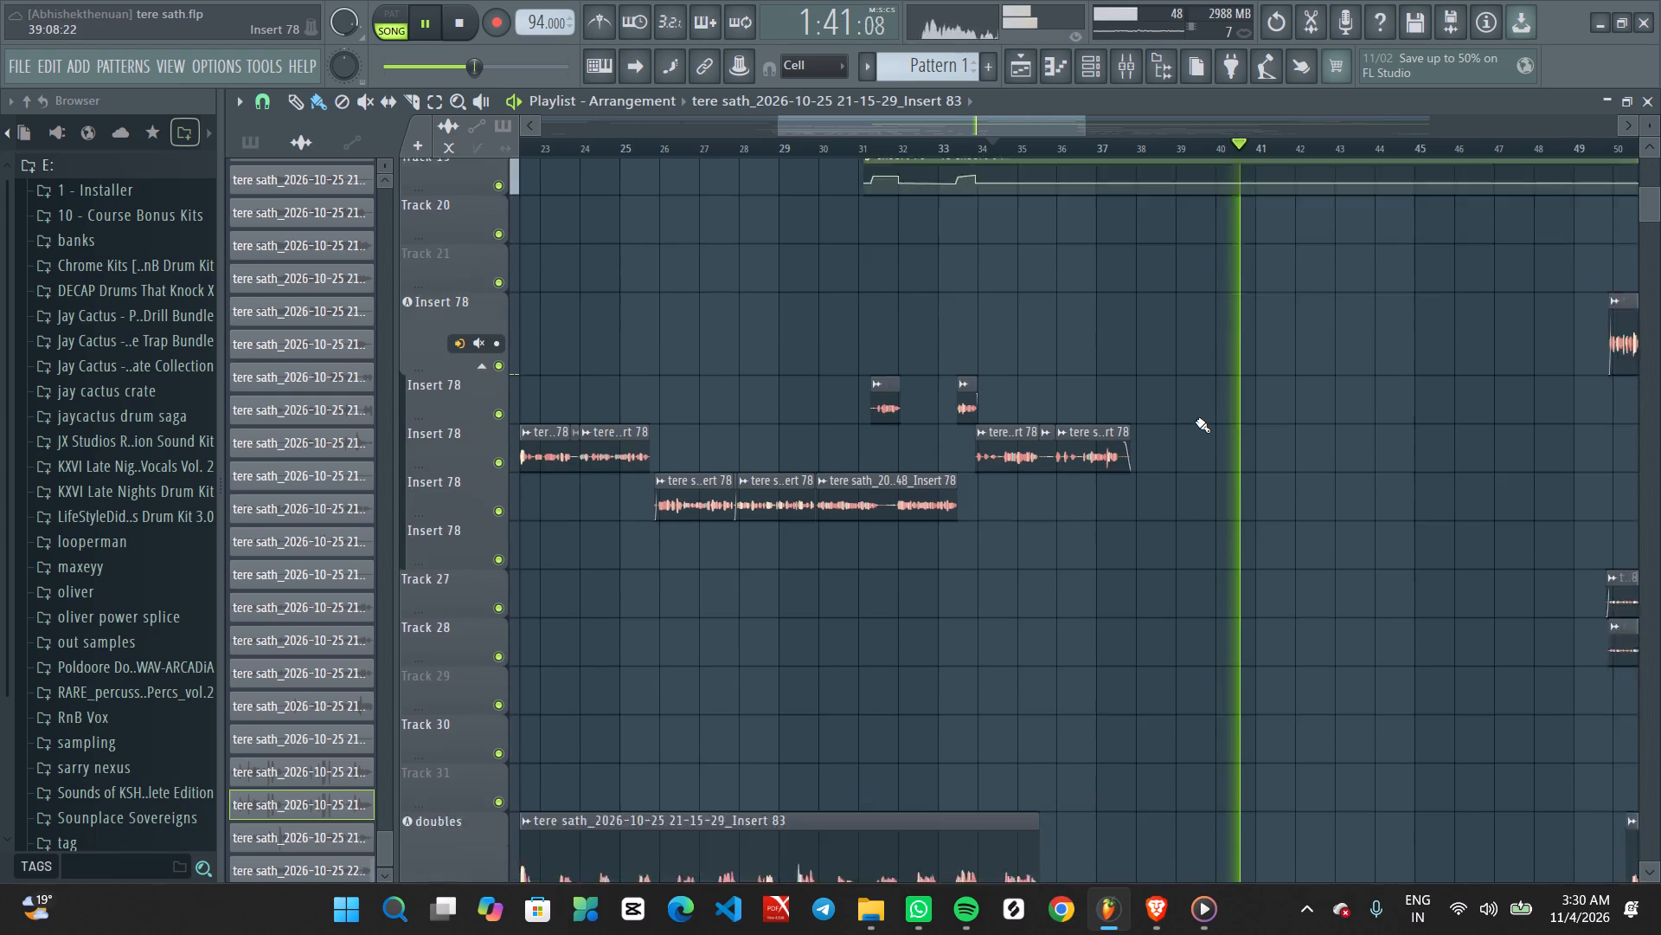
pyautogui.scroll(1, 1045, 140)
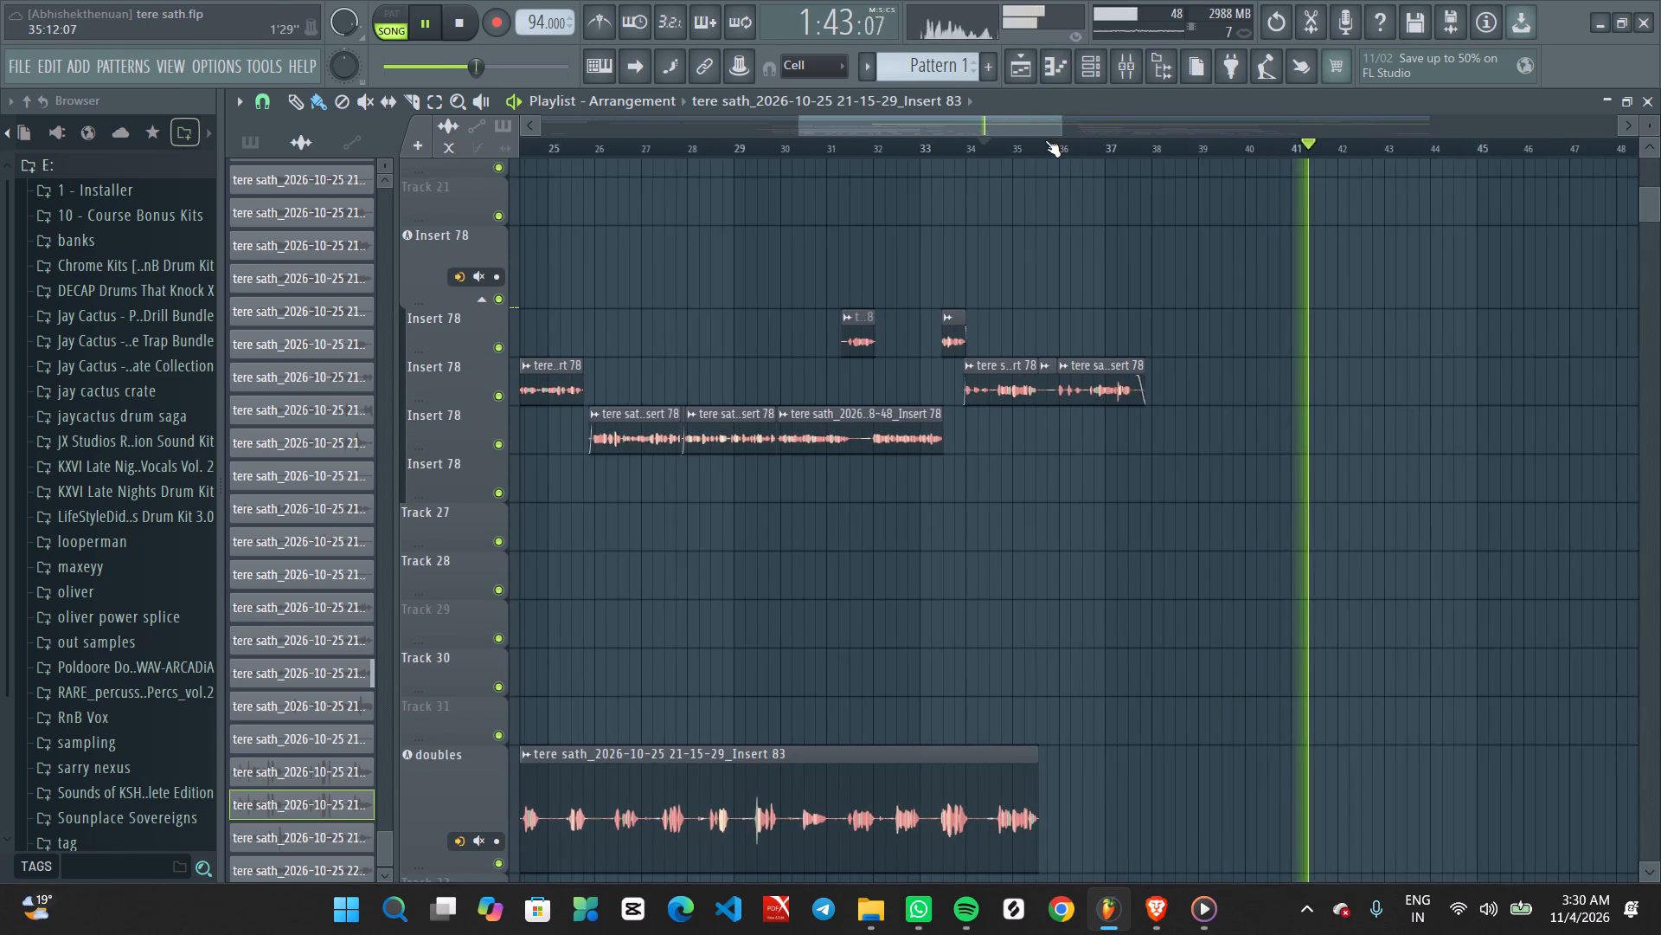
pyautogui.scroll(-3, 1045, 140)
pyautogui.scroll(2, 1045, 139)
pyautogui.scroll(-12, 1045, 139)
pyautogui.scroll(5, 1029, 272)
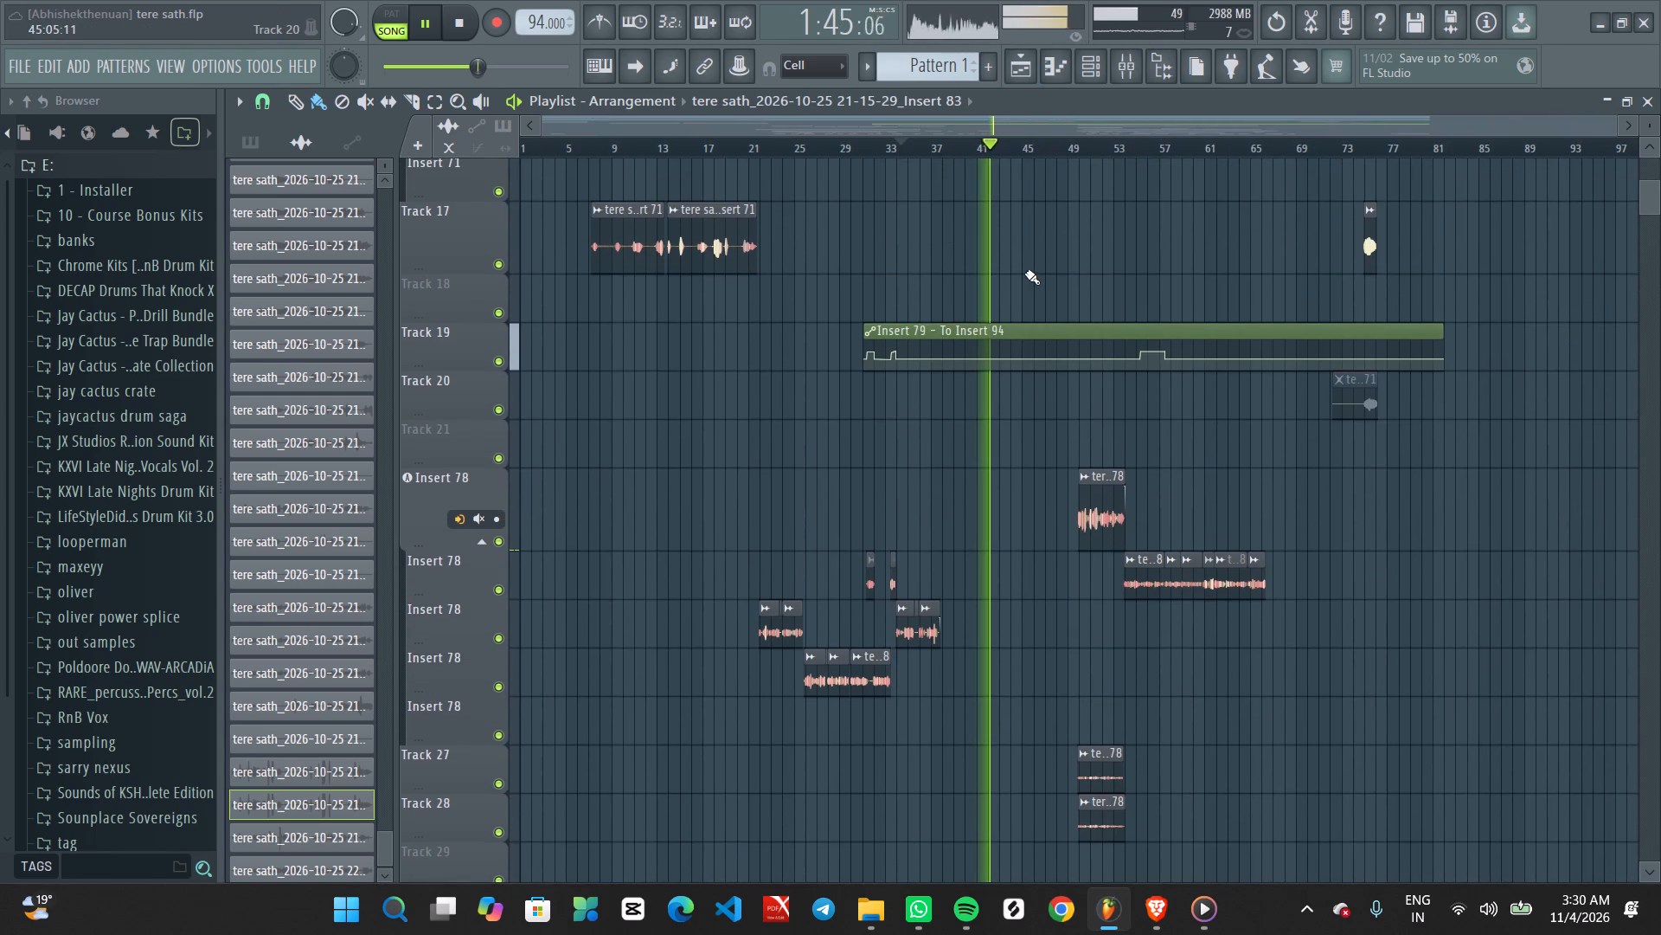
# Skip playback ahead to about bars 46 and 49, and replay the Insert 78 vocals several times from about bar 51.
pyautogui.click(1035, 139)
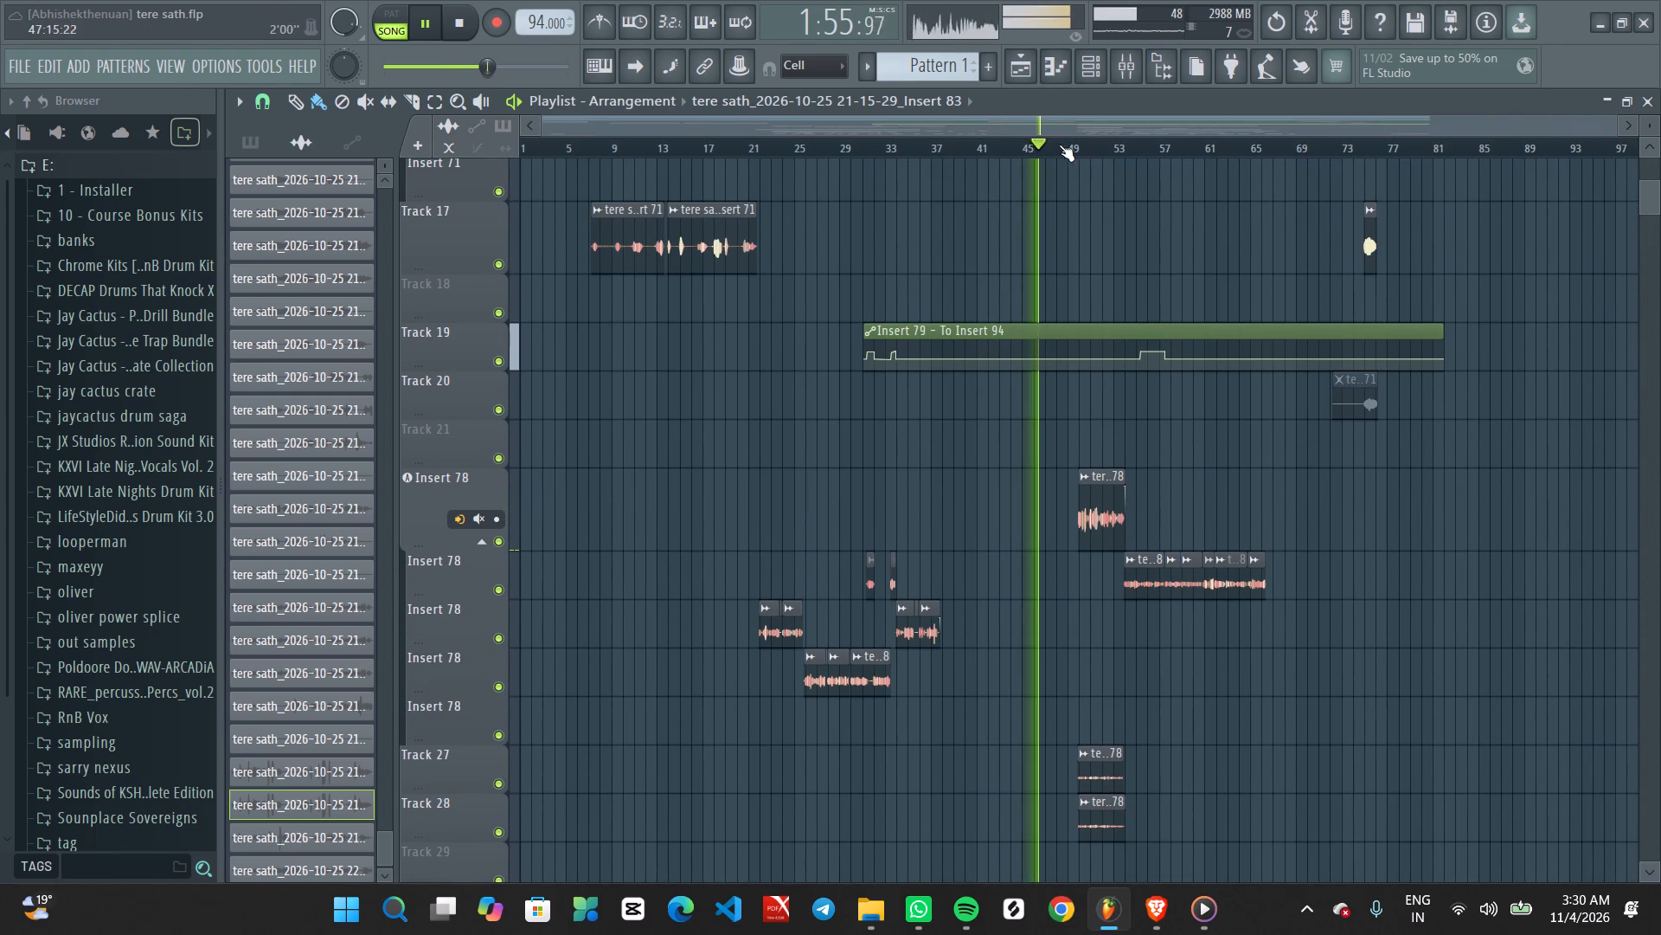
pyautogui.click(1074, 145)
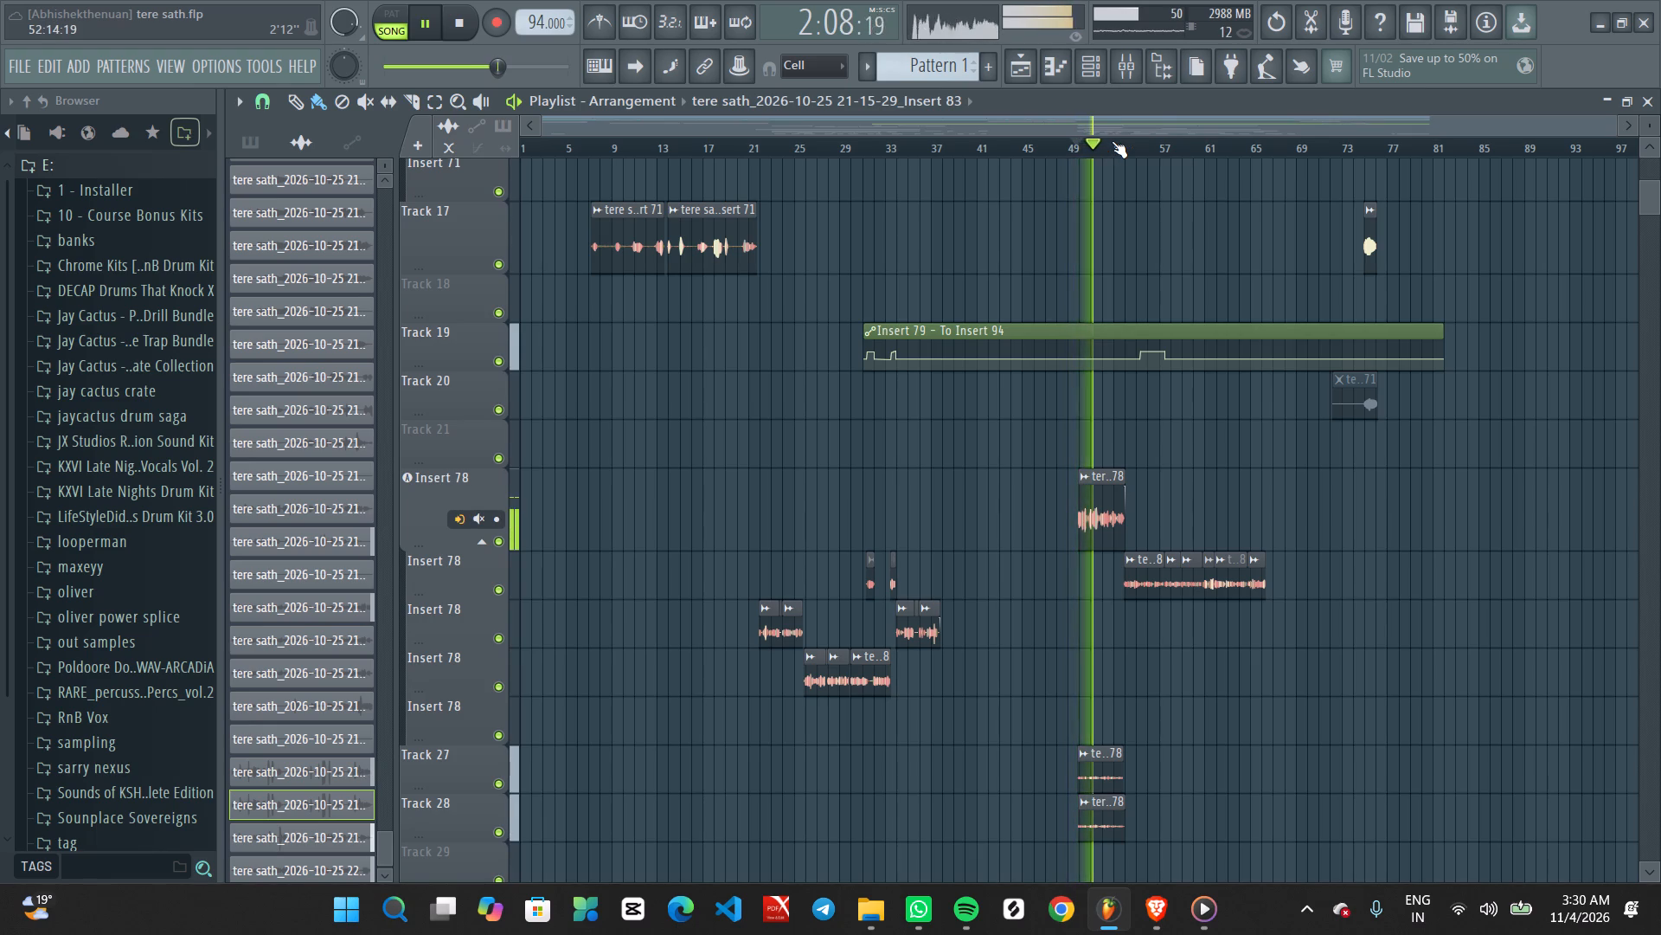
pyautogui.scroll(4, 1112, 141)
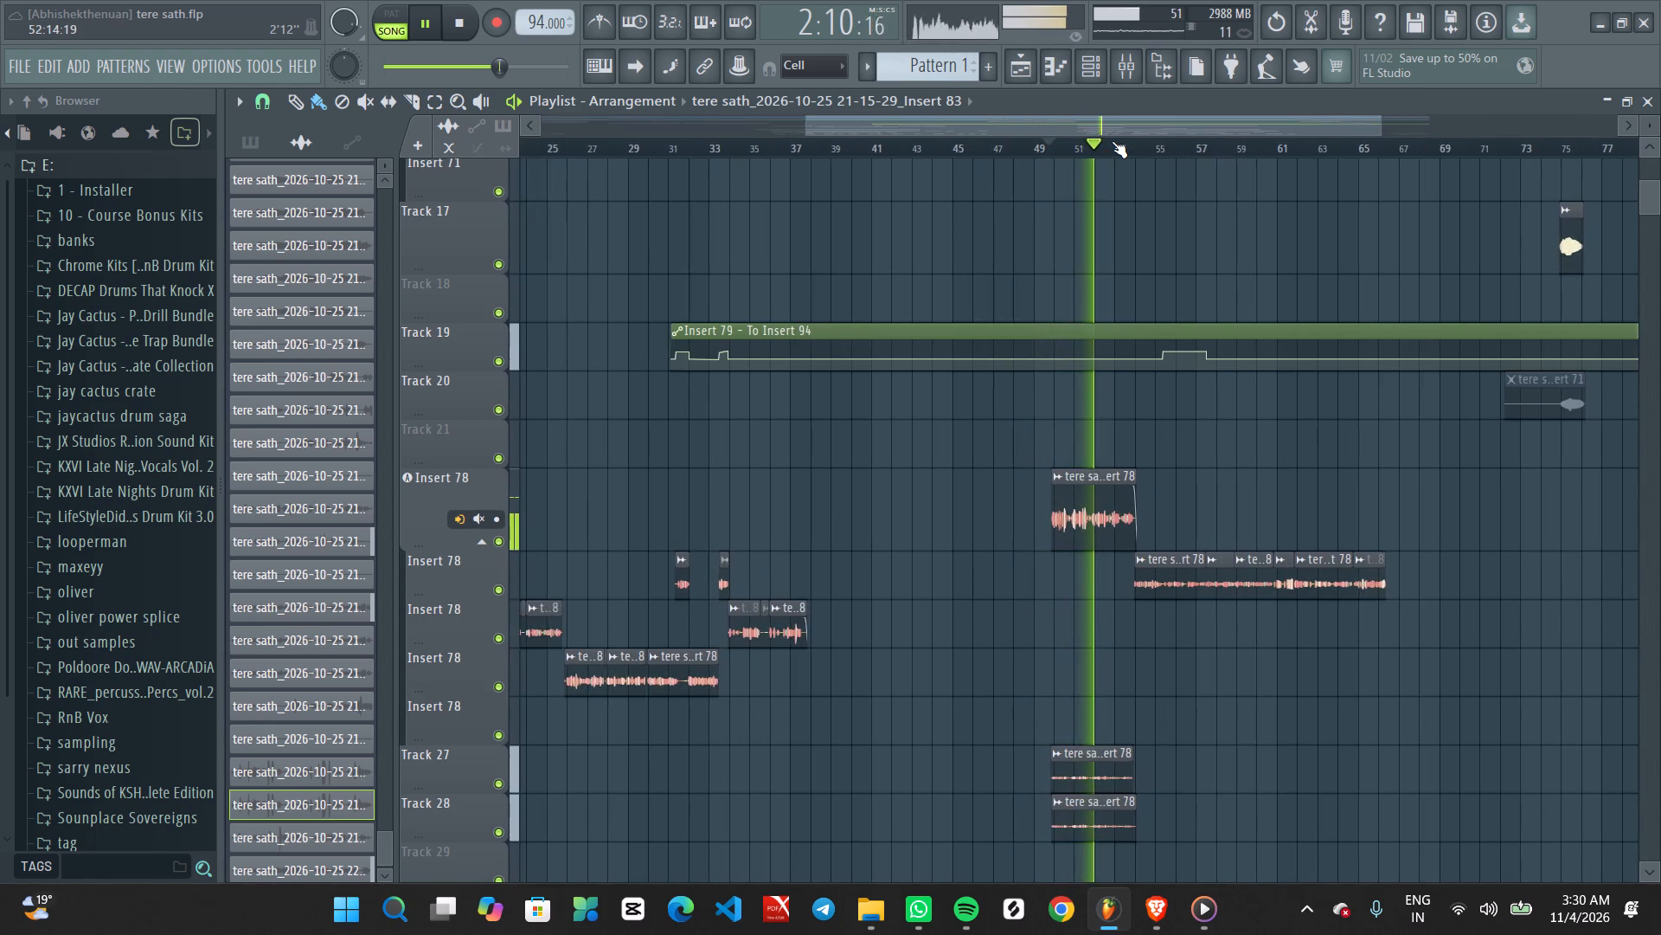
pyautogui.scroll(3, 1112, 141)
pyautogui.click(1074, 138)
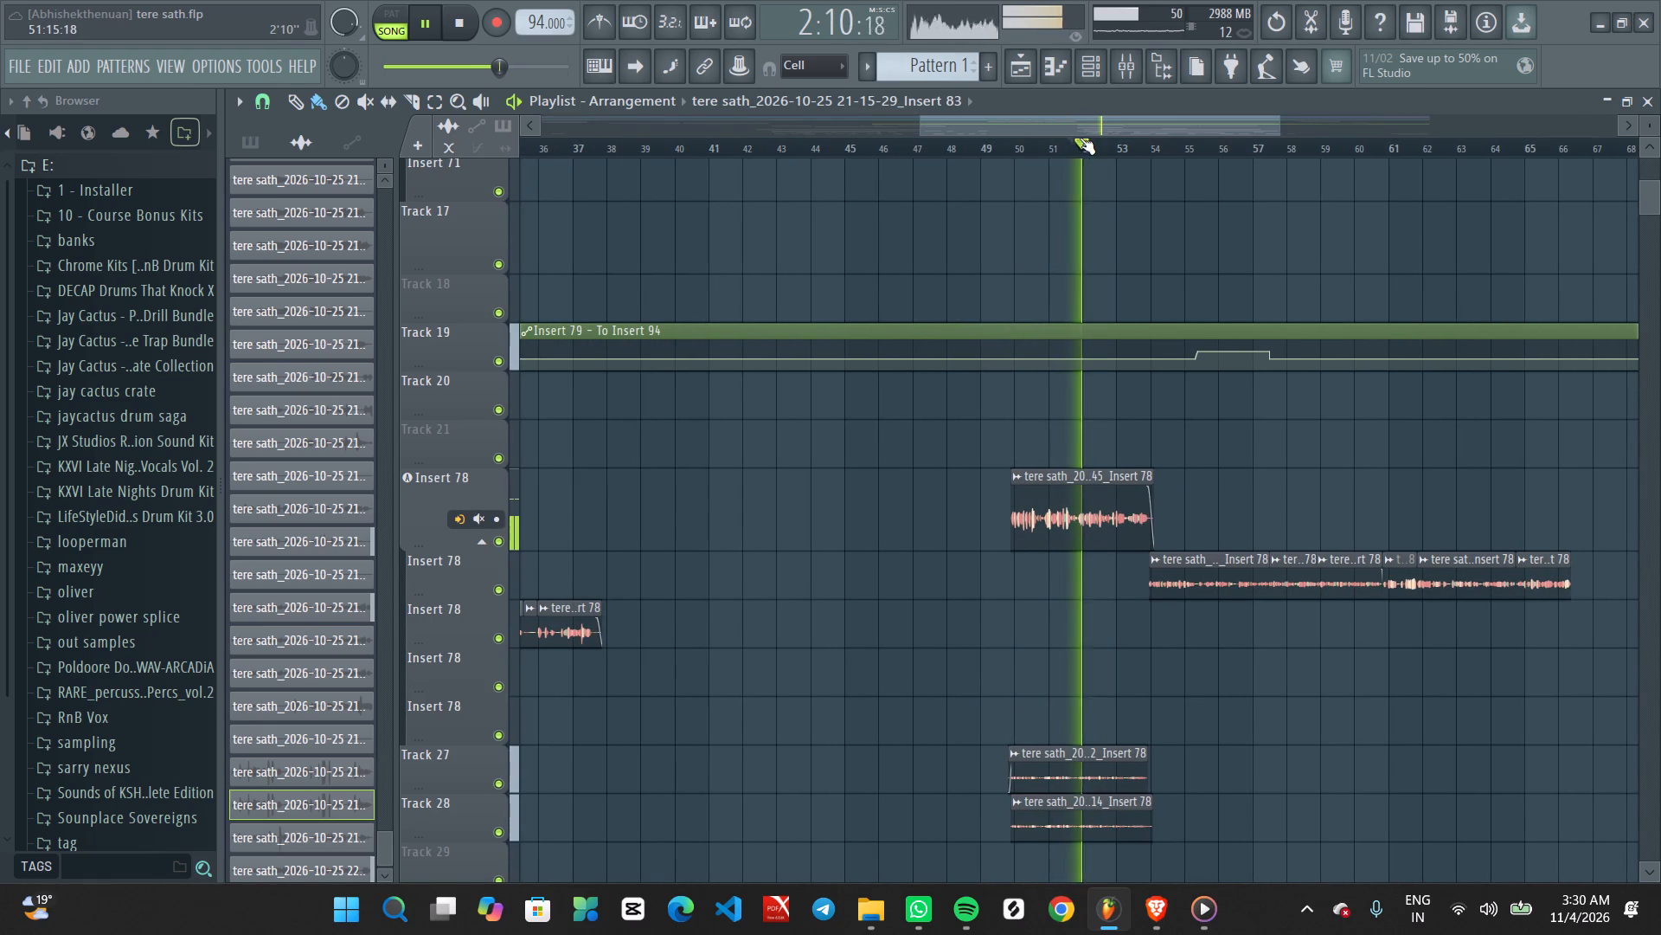
pyautogui.click(1069, 138)
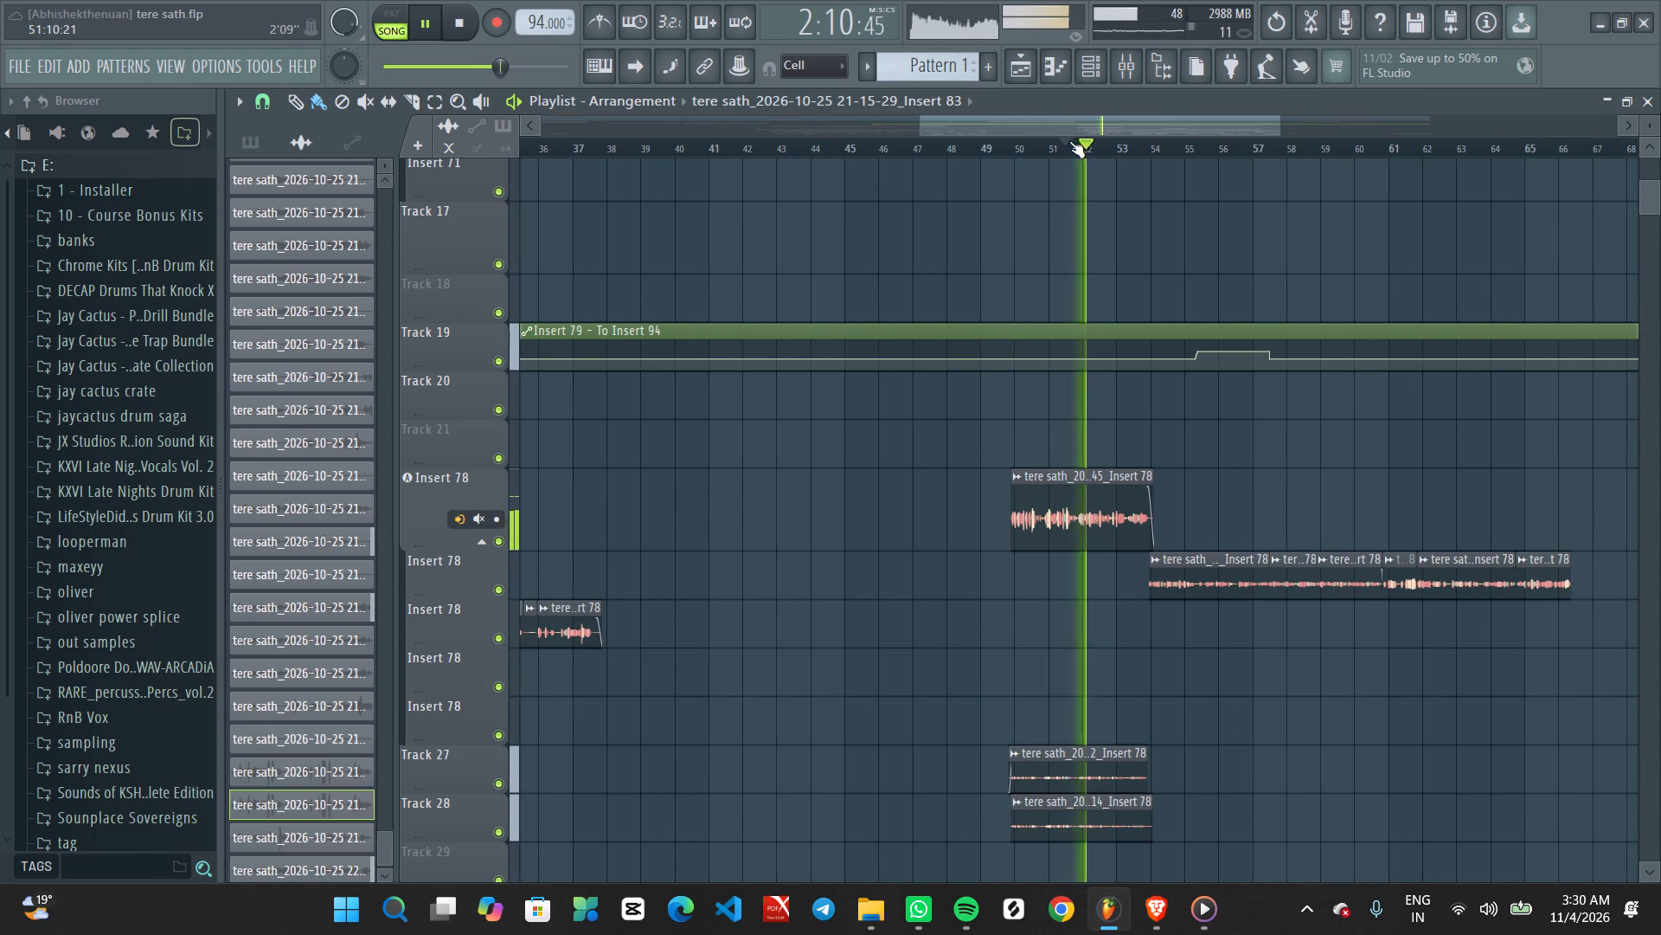
pyautogui.click(1069, 141)
pyautogui.click(1050, 150)
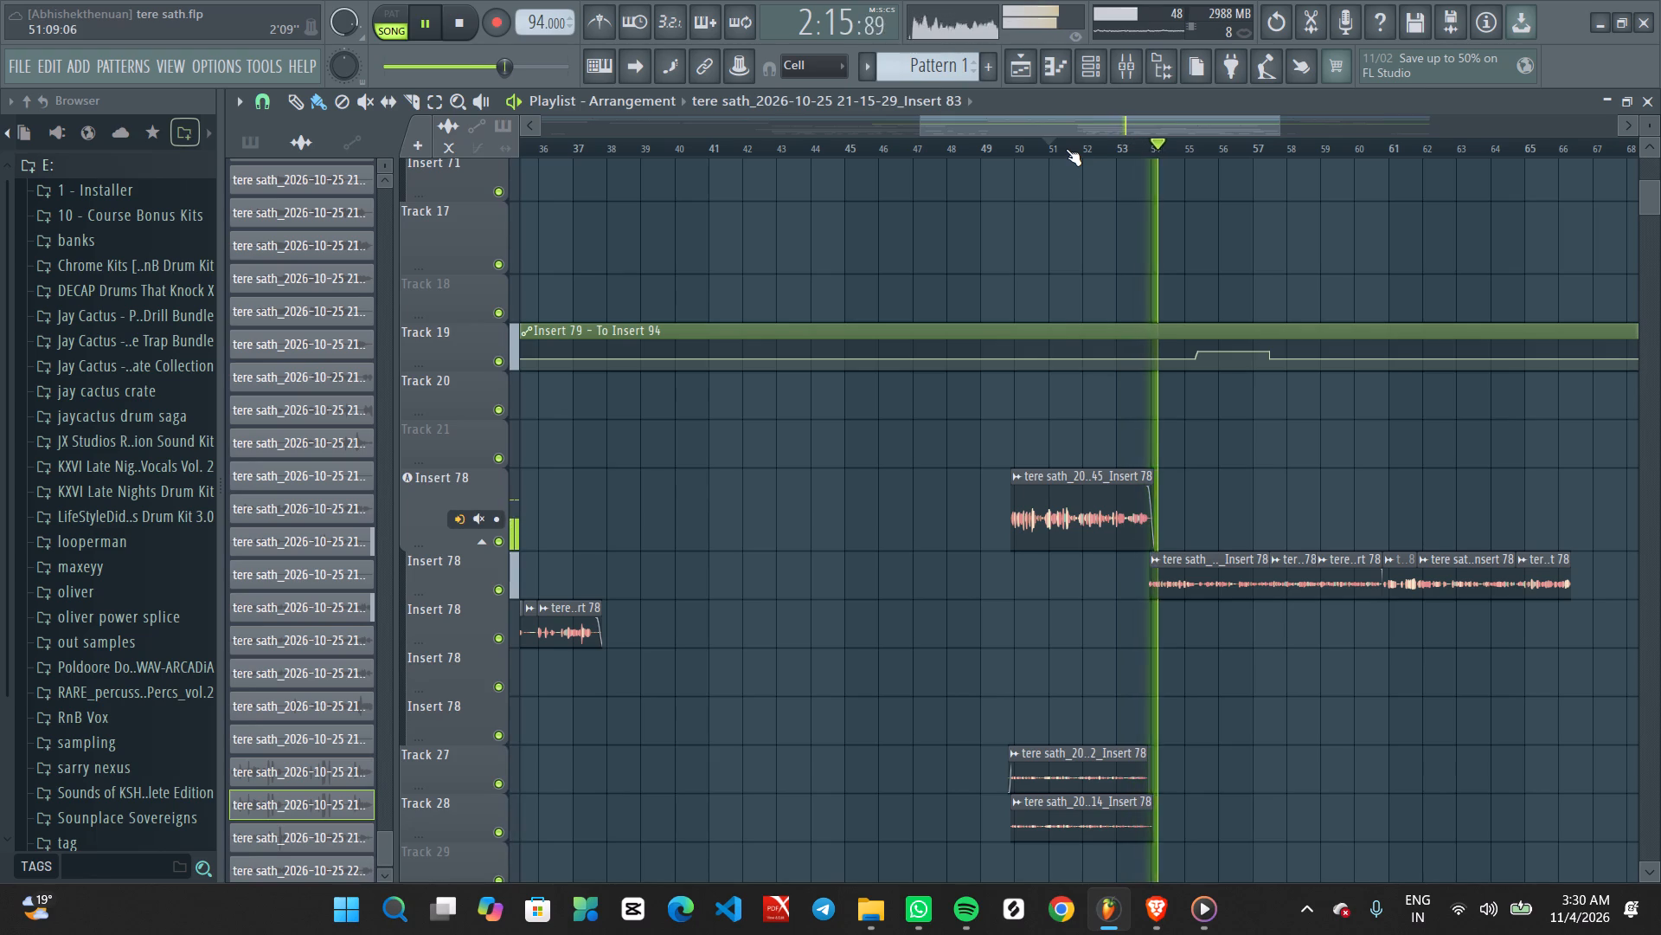
# Replay the full mix several times from around bar 51, examining the 18-48-45 Insert 78 vocal clip.
pyautogui.click(1066, 149)
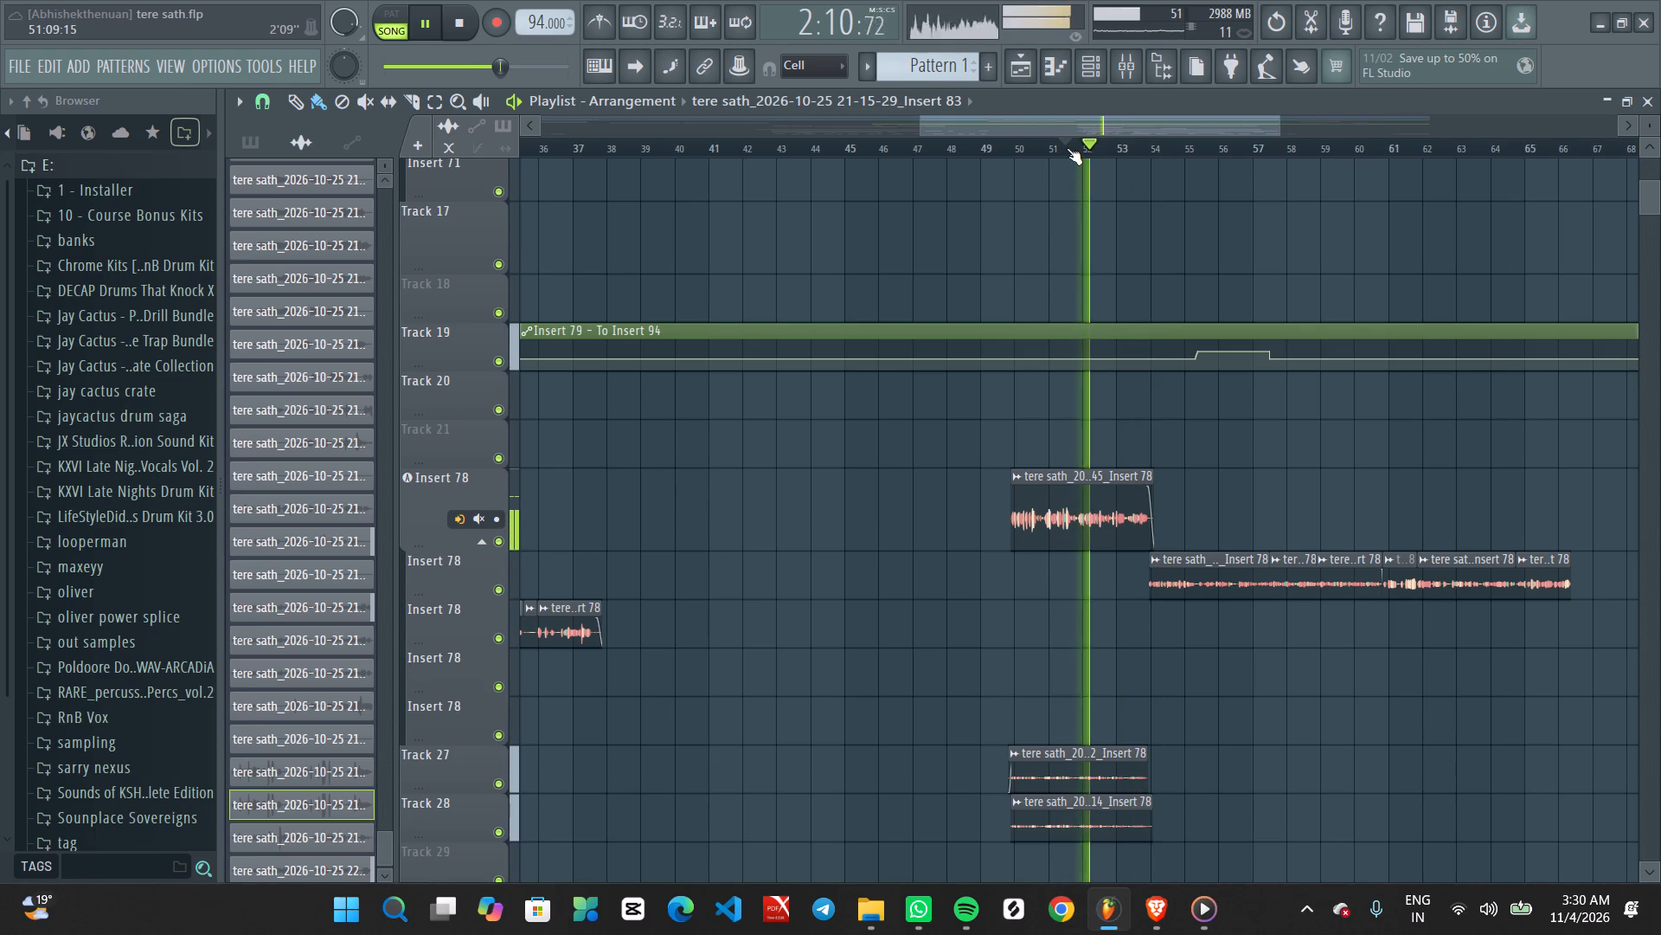
pyautogui.click(1068, 146)
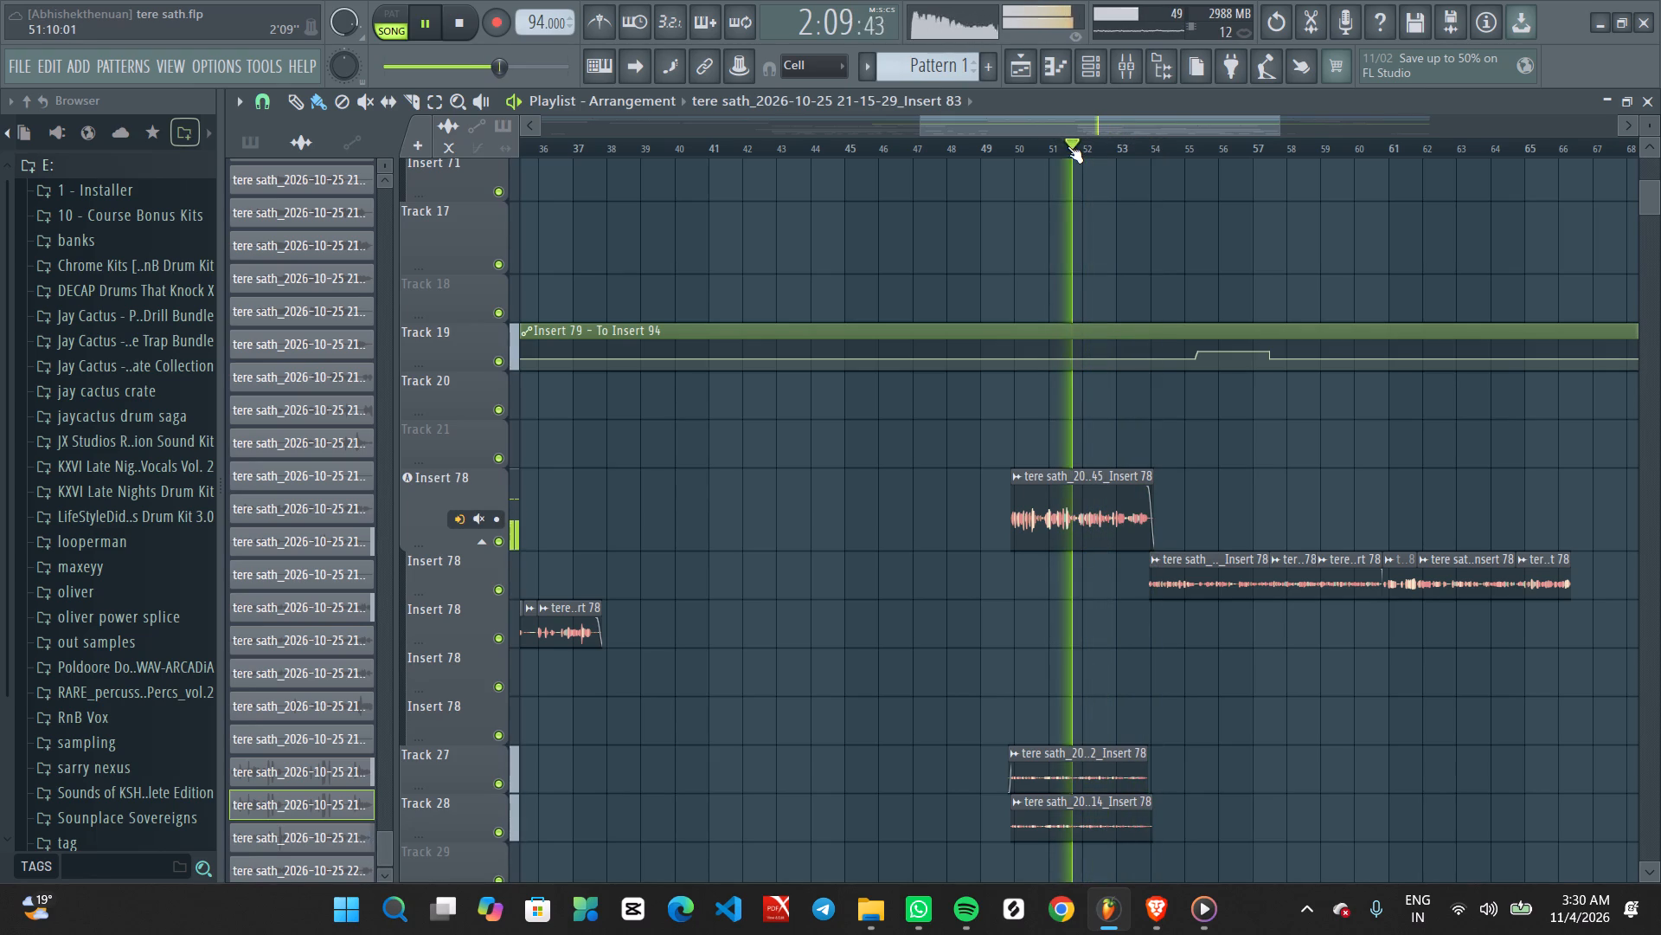
pyautogui.click(1049, 138)
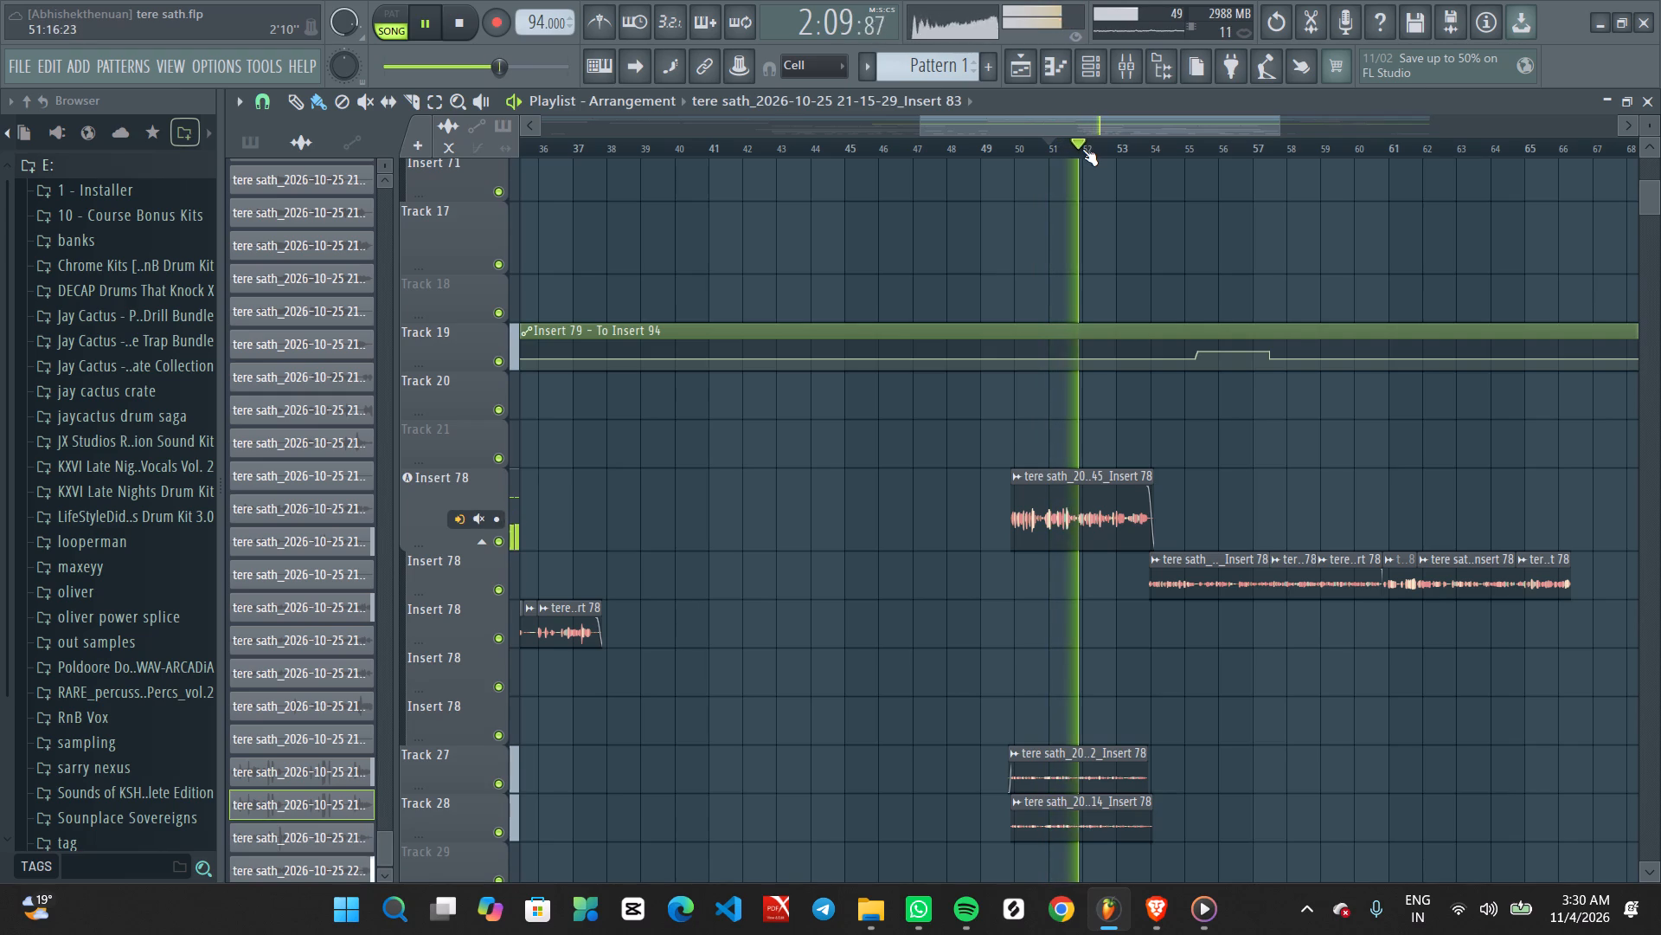
pyautogui.press('space')
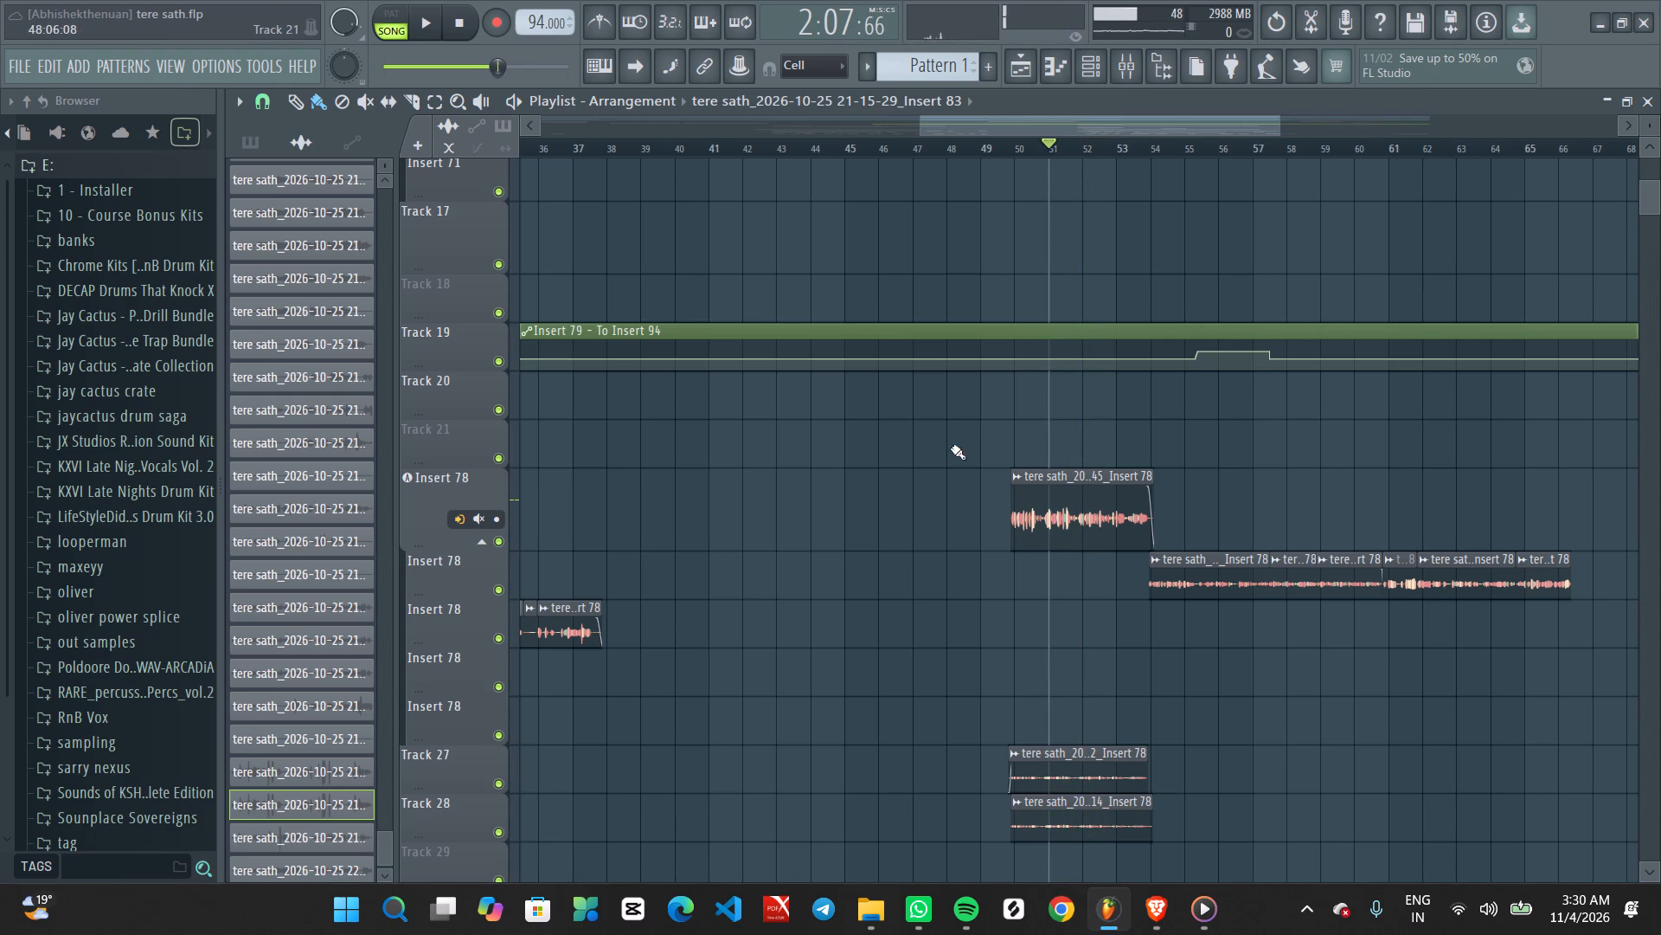
pyautogui.scroll(9, 1106, 569)
pyautogui.keyDown('ctrl'); pyautogui.scroll(10, 993, 674); pyautogui.keyUp('ctrl')
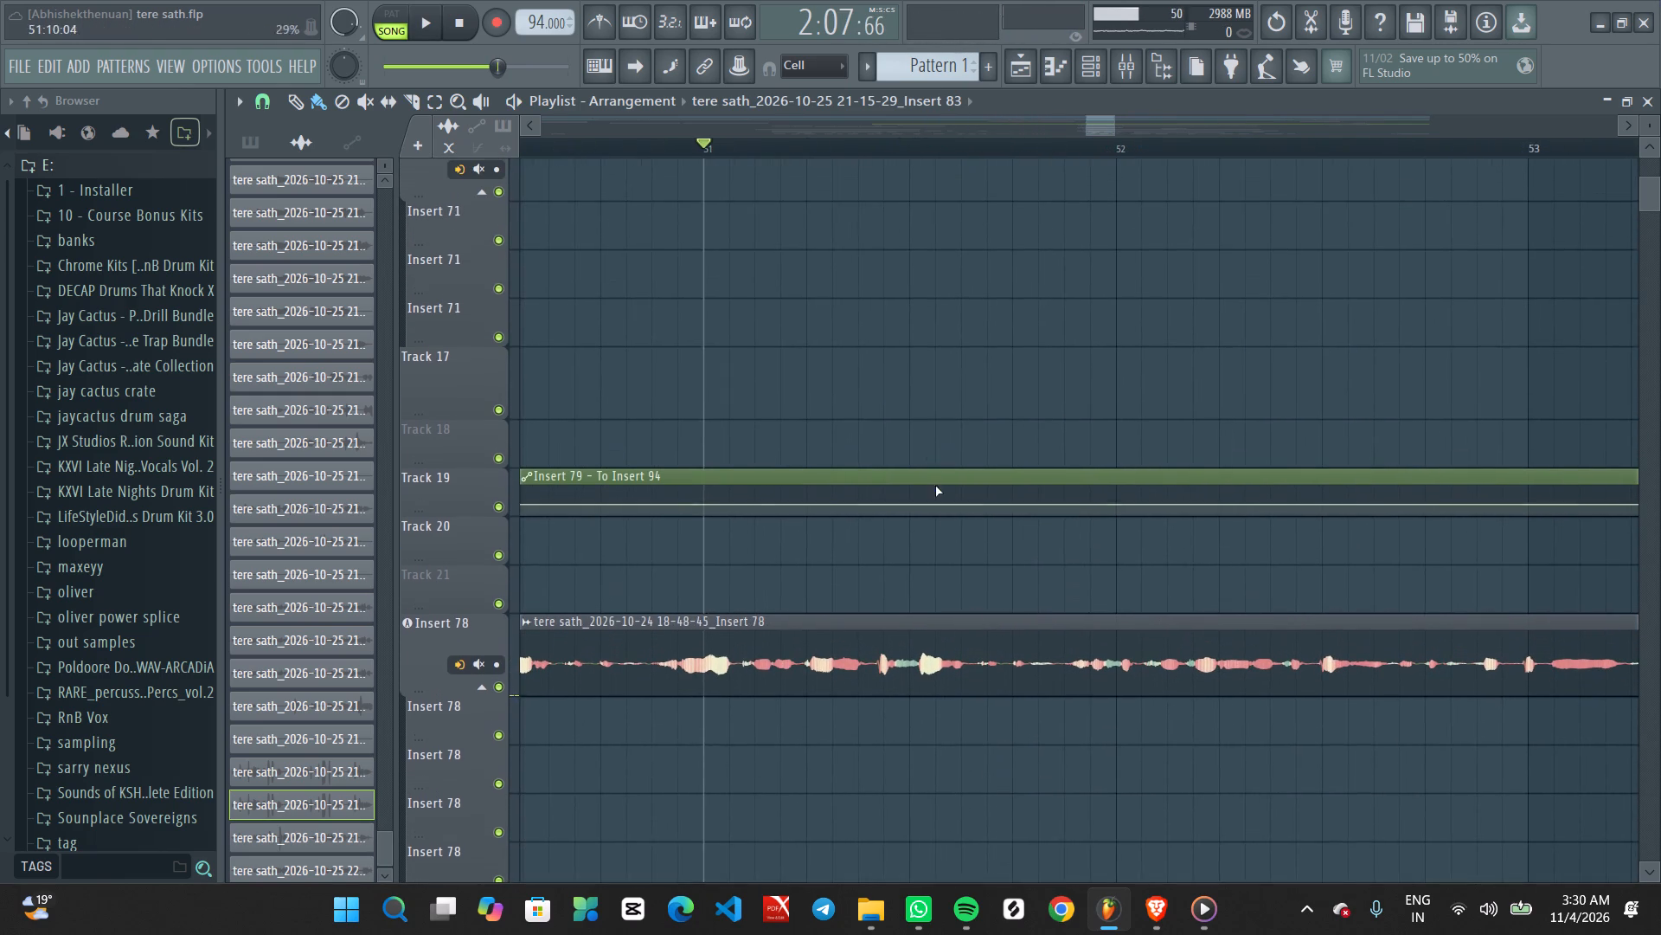
pyautogui.press('space')
pyautogui.press('space')
# Solo the Insert 78 track and replay its 18-48-45 clip several times from bar 51.
pyautogui.keyDown('ctrl'); pyautogui.click(500, 688); pyautogui.keyUp('ctrl')
pyautogui.press('space')
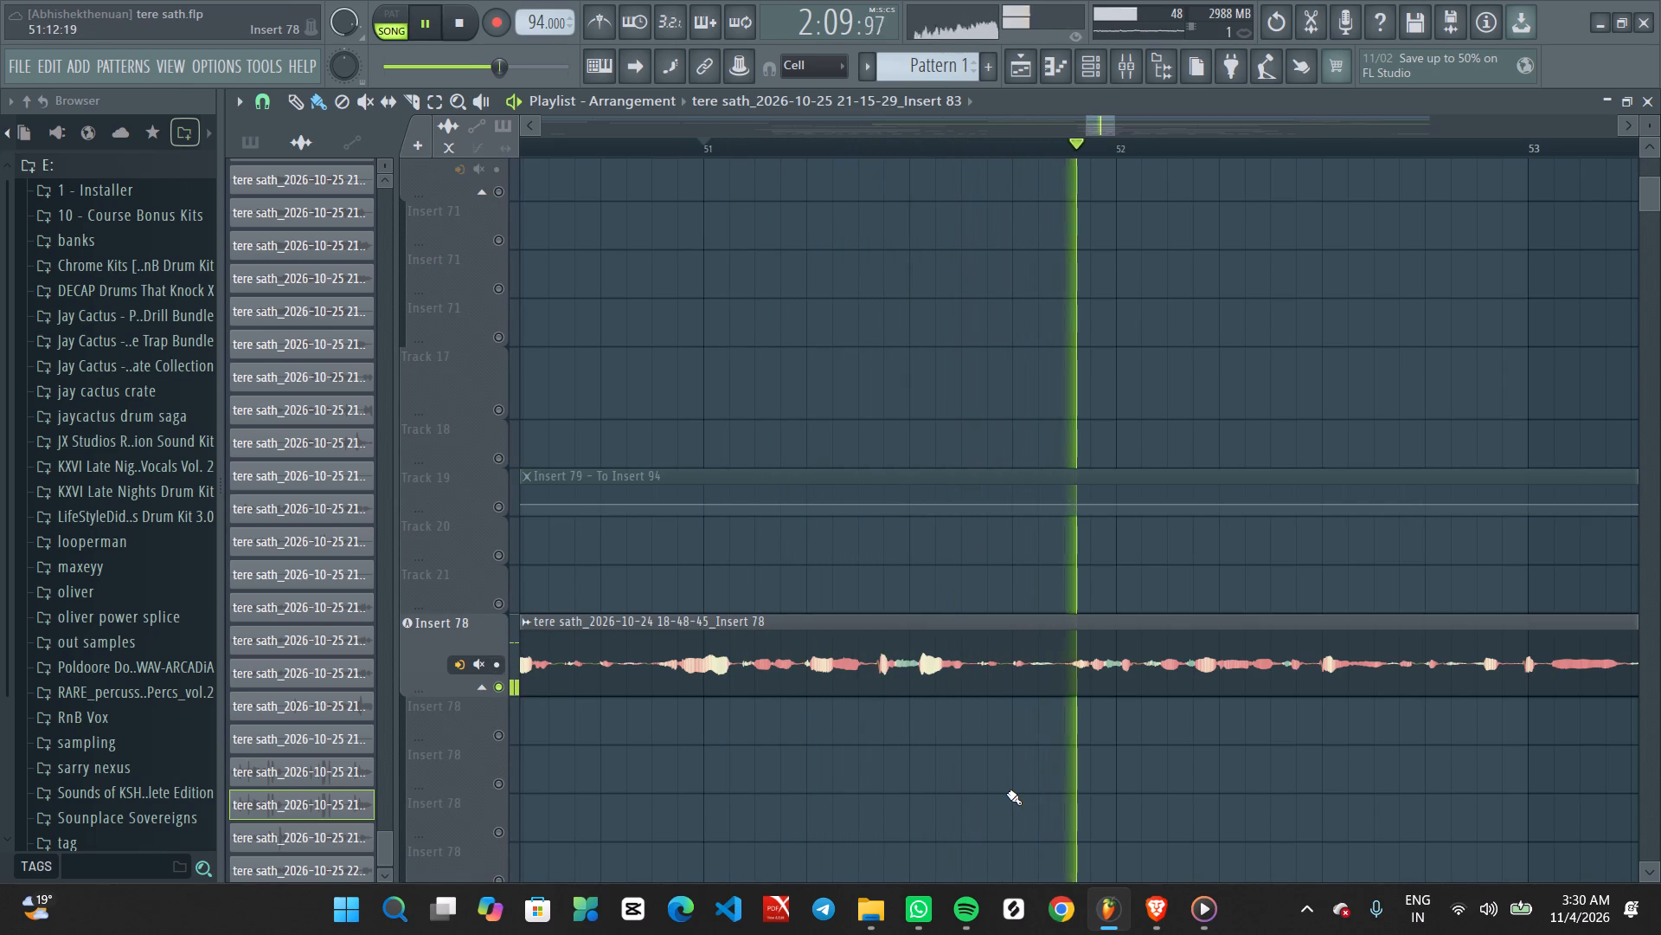
pyautogui.press('space')
pyautogui.press('space')
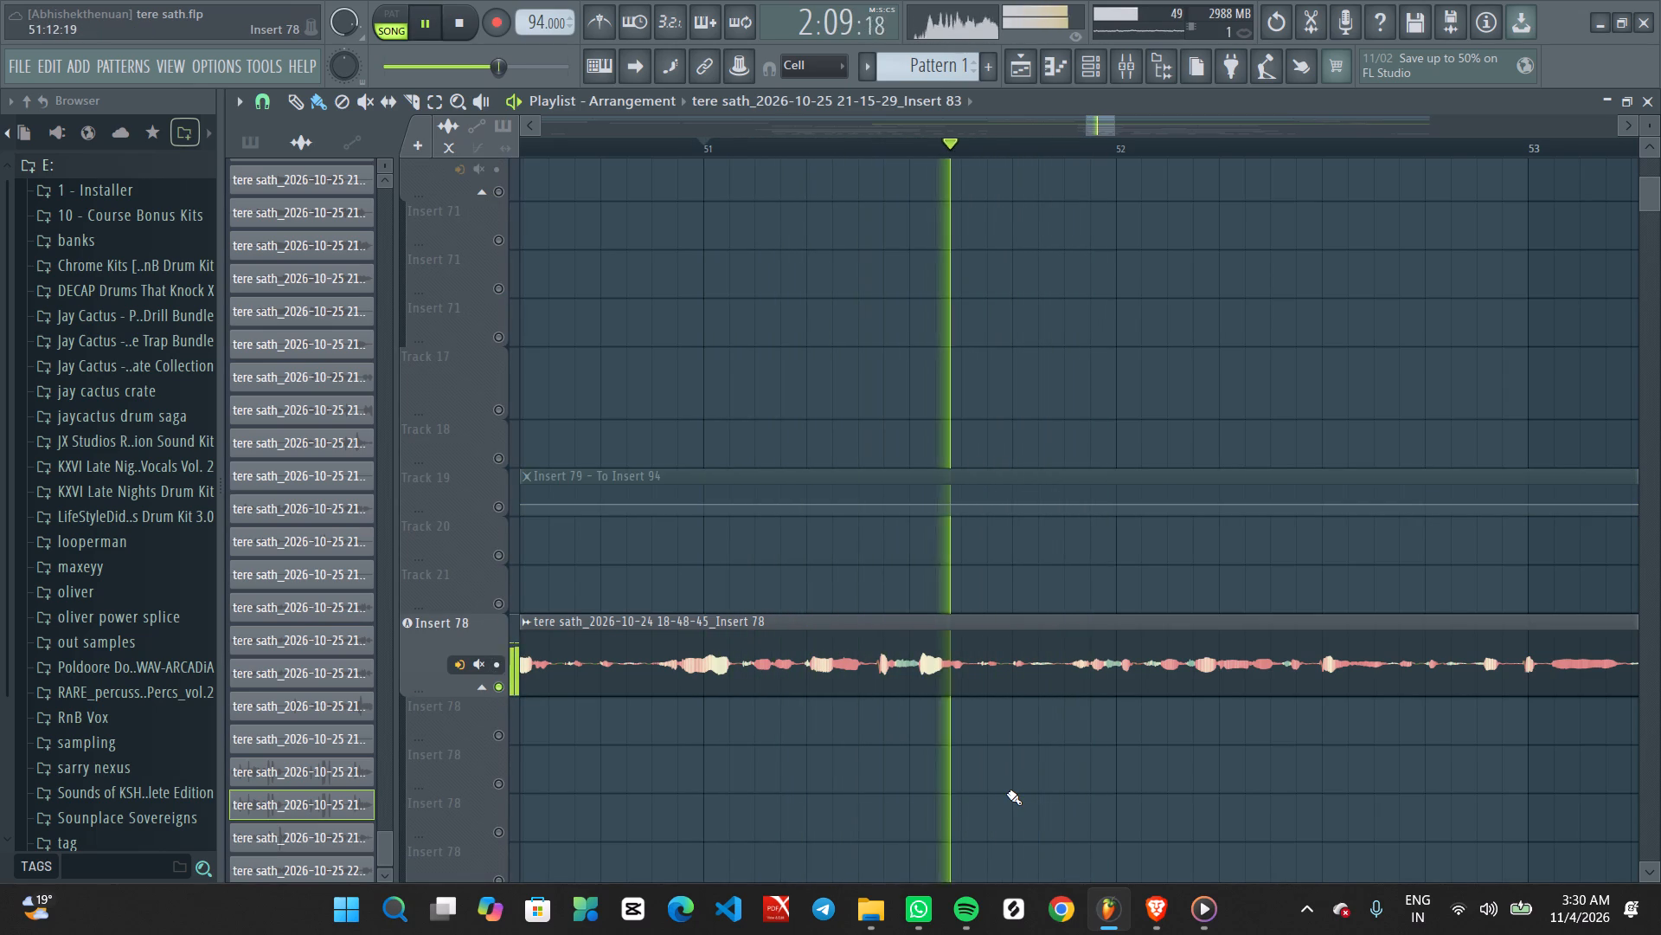
pyautogui.press('space')
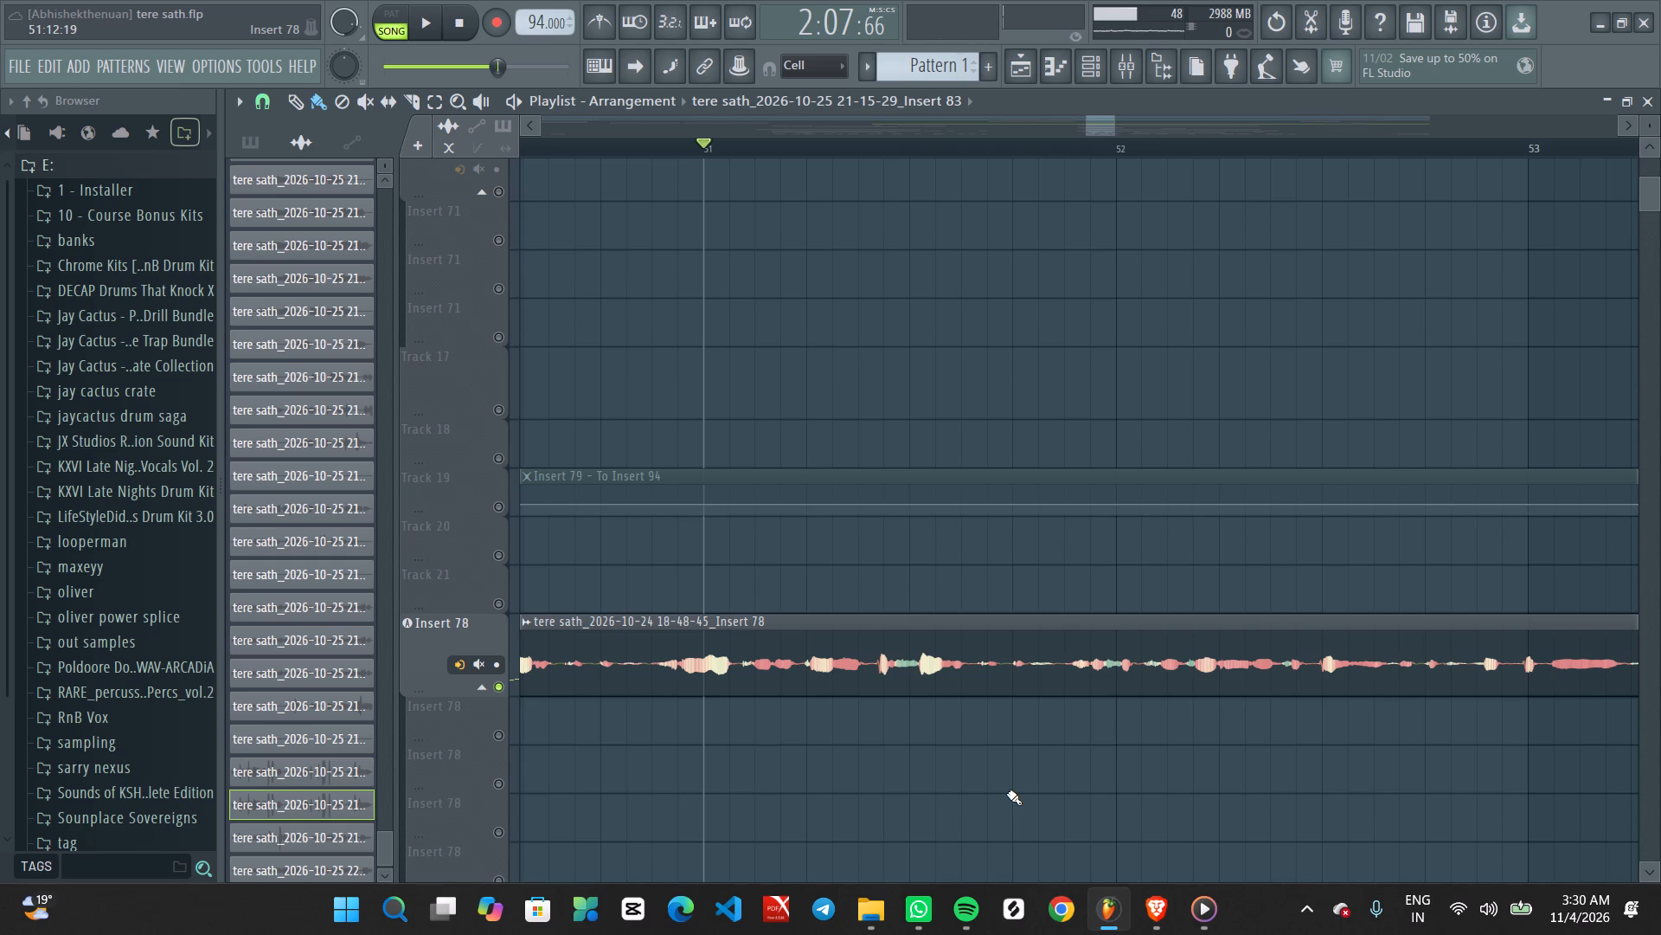
pyautogui.press('space')
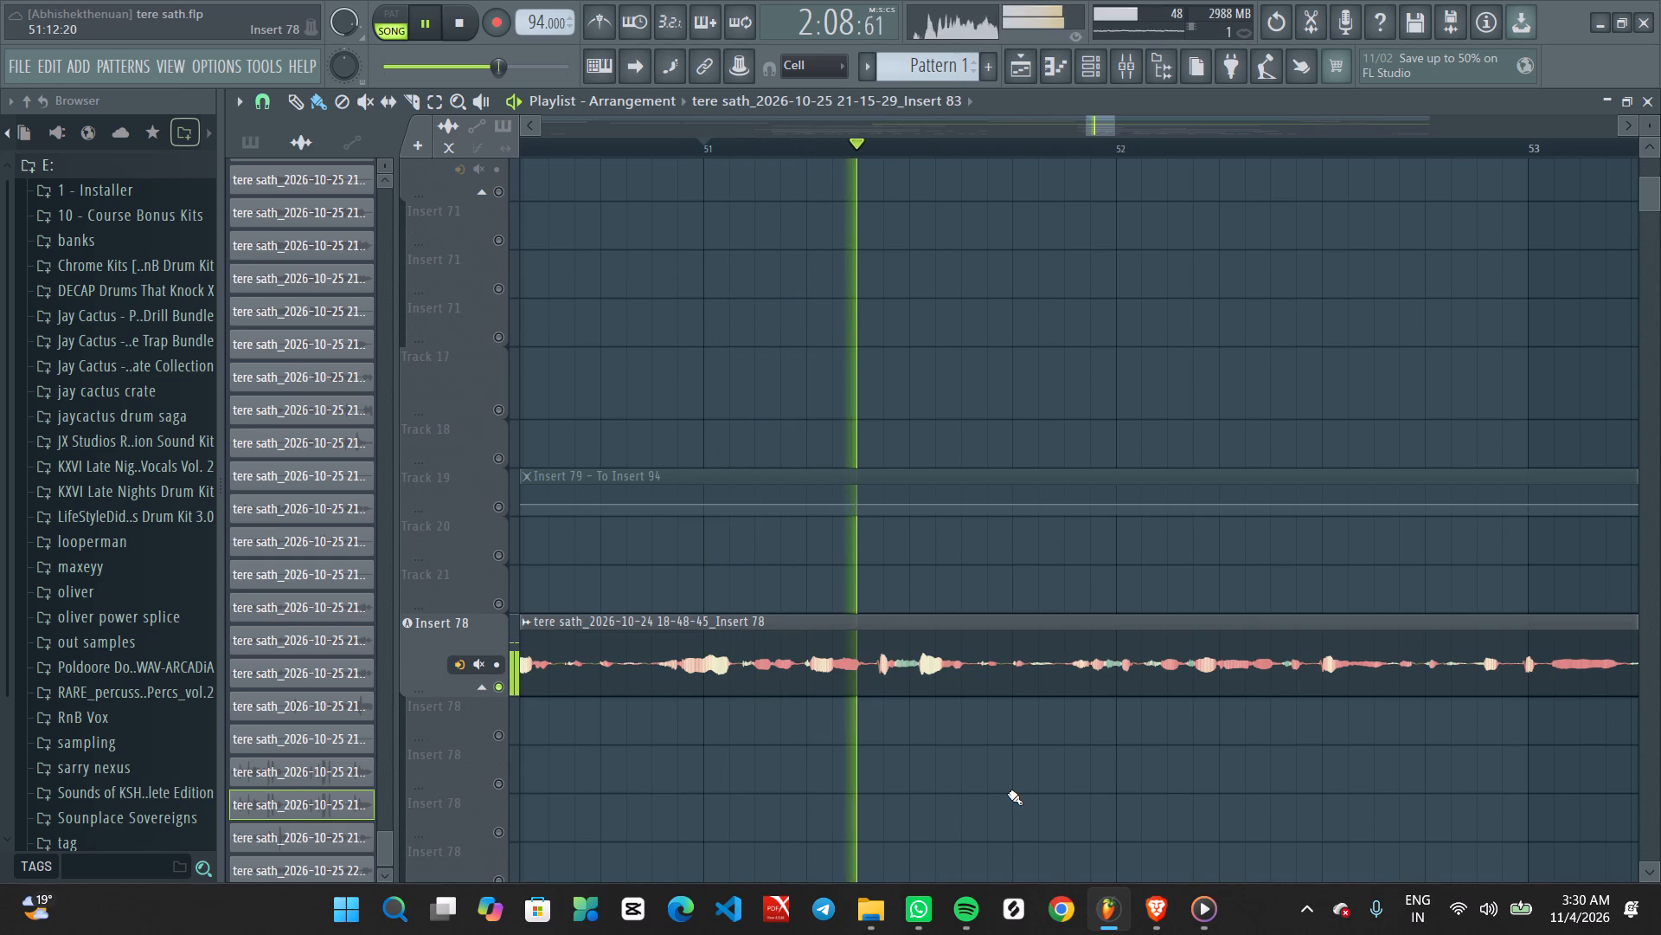
pyautogui.press('space')
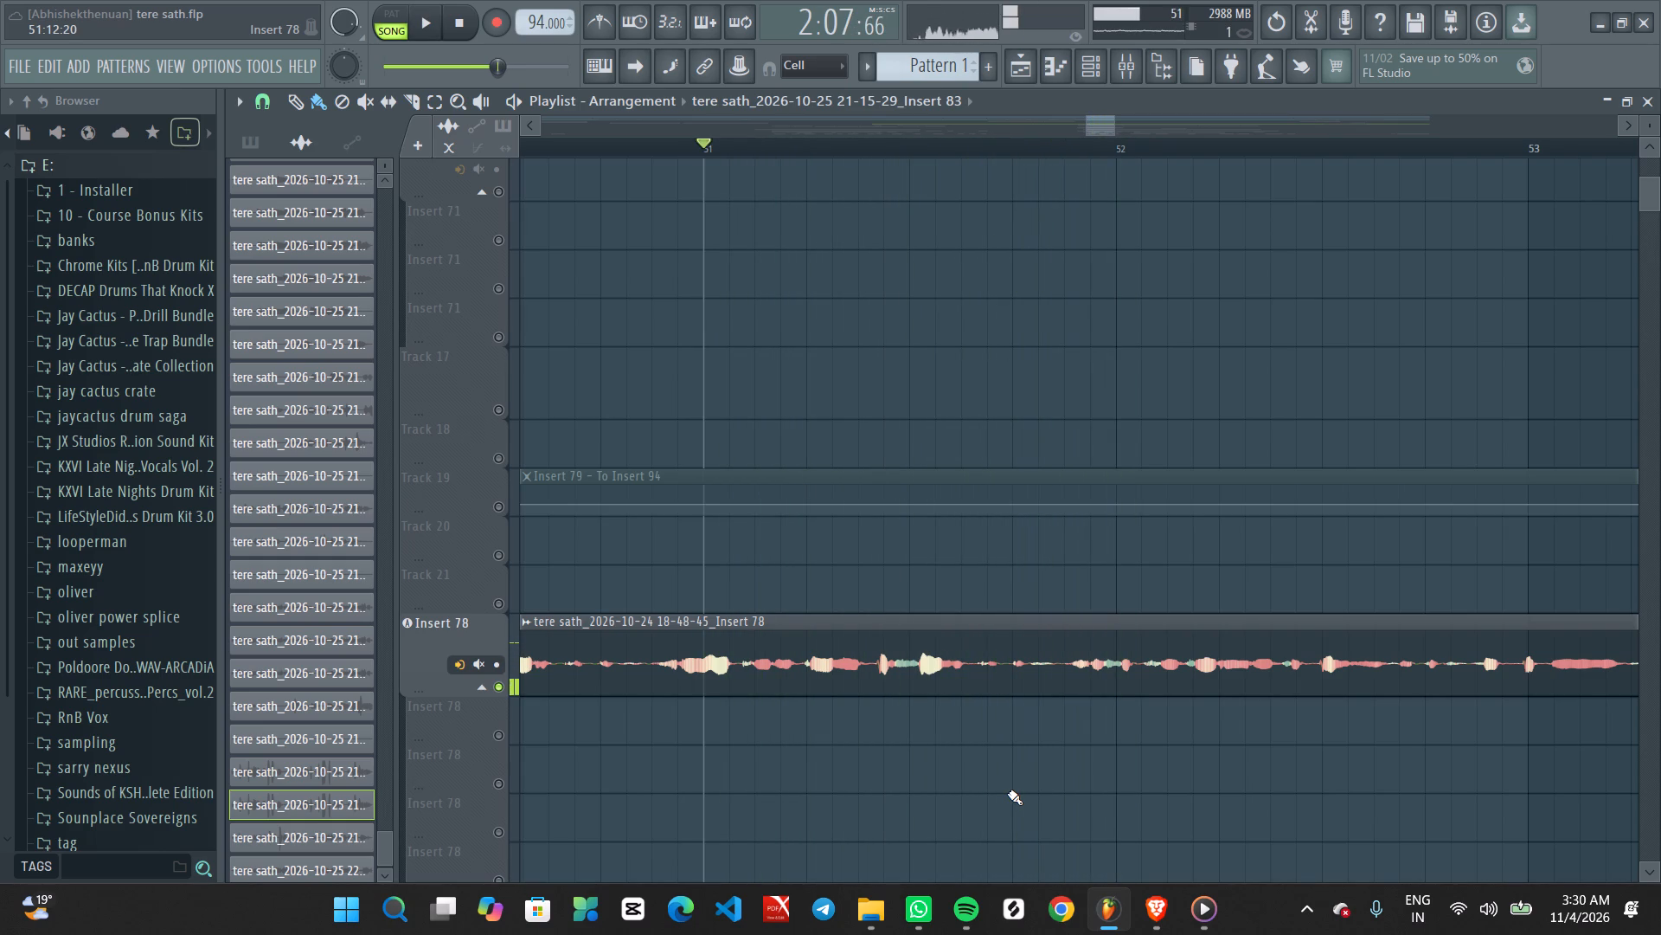
pyautogui.keyDown('ctrl'); pyautogui.scroll(3, 1010, 798); pyautogui.keyUp('ctrl')
pyautogui.moveTo(1037, 802); pyautogui.dragTo(1027, 667, button='middle')
pyautogui.press('space')
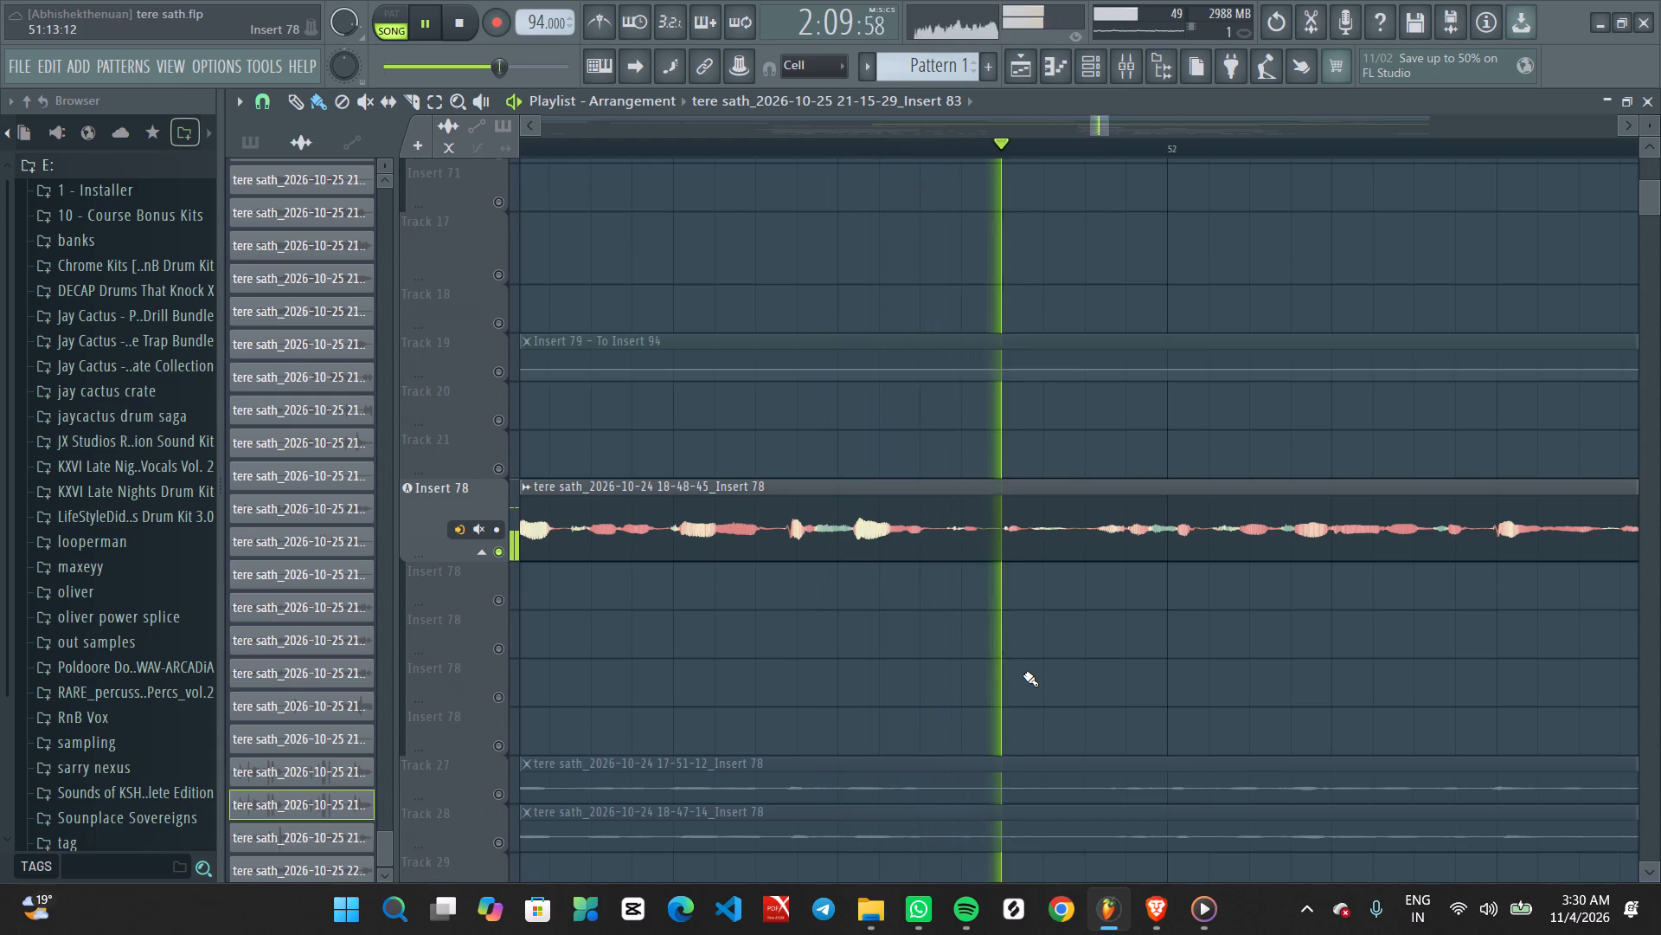
pyautogui.press('space')
pyautogui.keyDown('ctrl'); pyautogui.scroll(-6, 1023, 674); pyautogui.keyUp('ctrl')
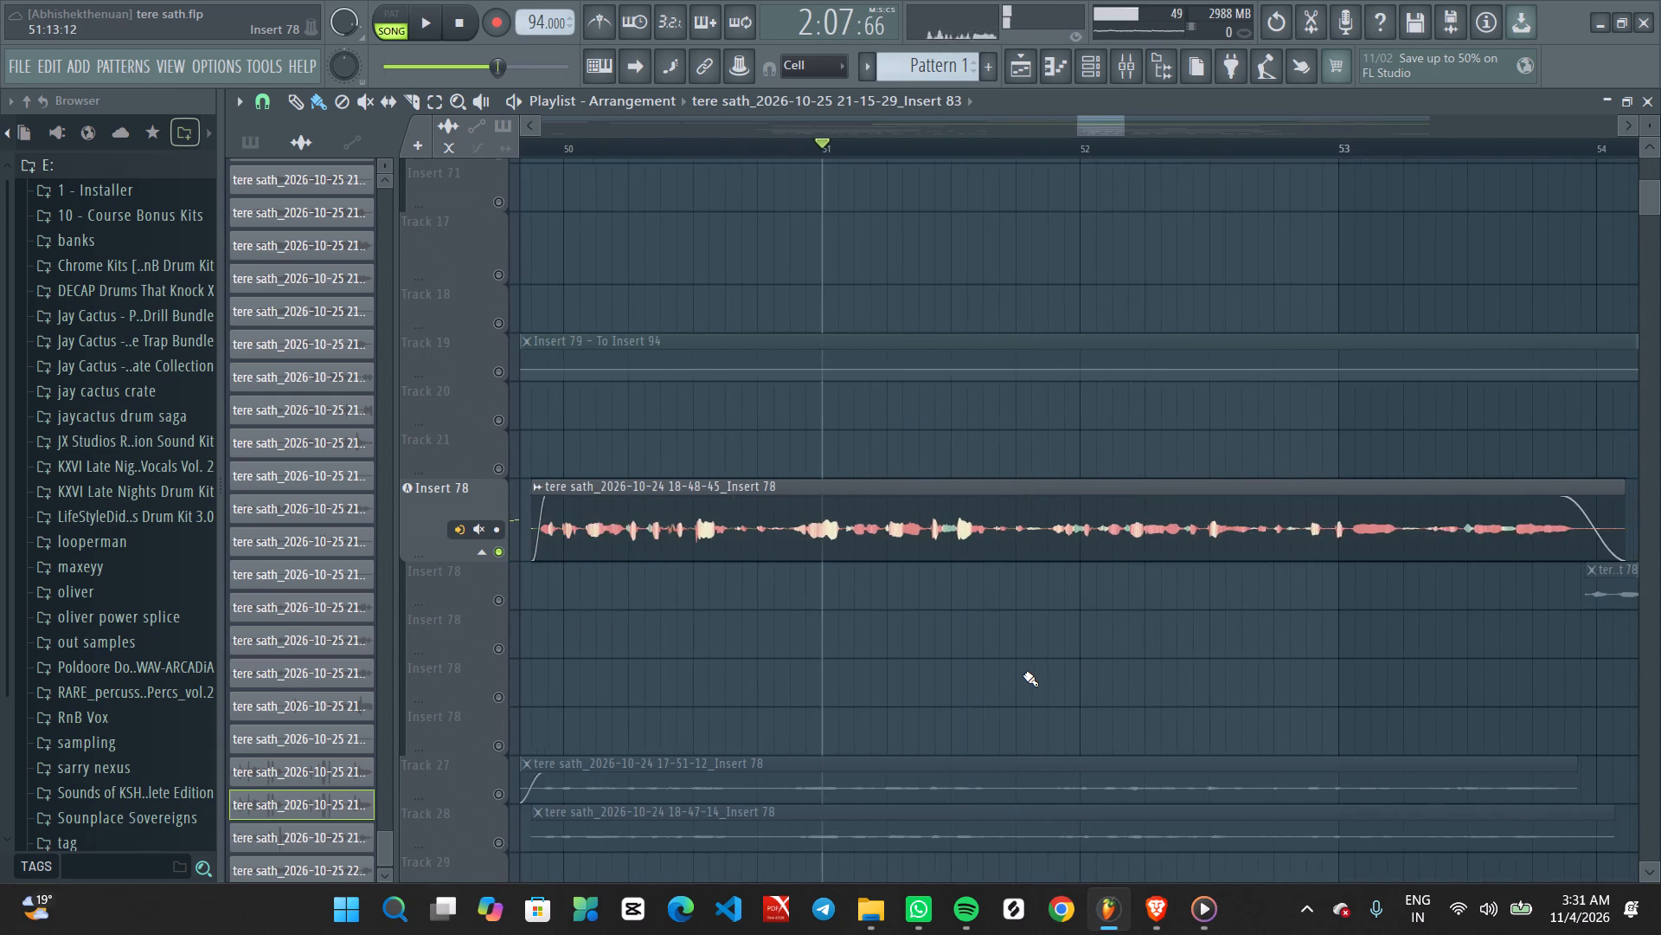
pyautogui.keyDown('ctrl'); pyautogui.scroll(-8, 1023, 674); pyautogui.keyUp('ctrl')
pyautogui.scroll(-7, 1020, 675)
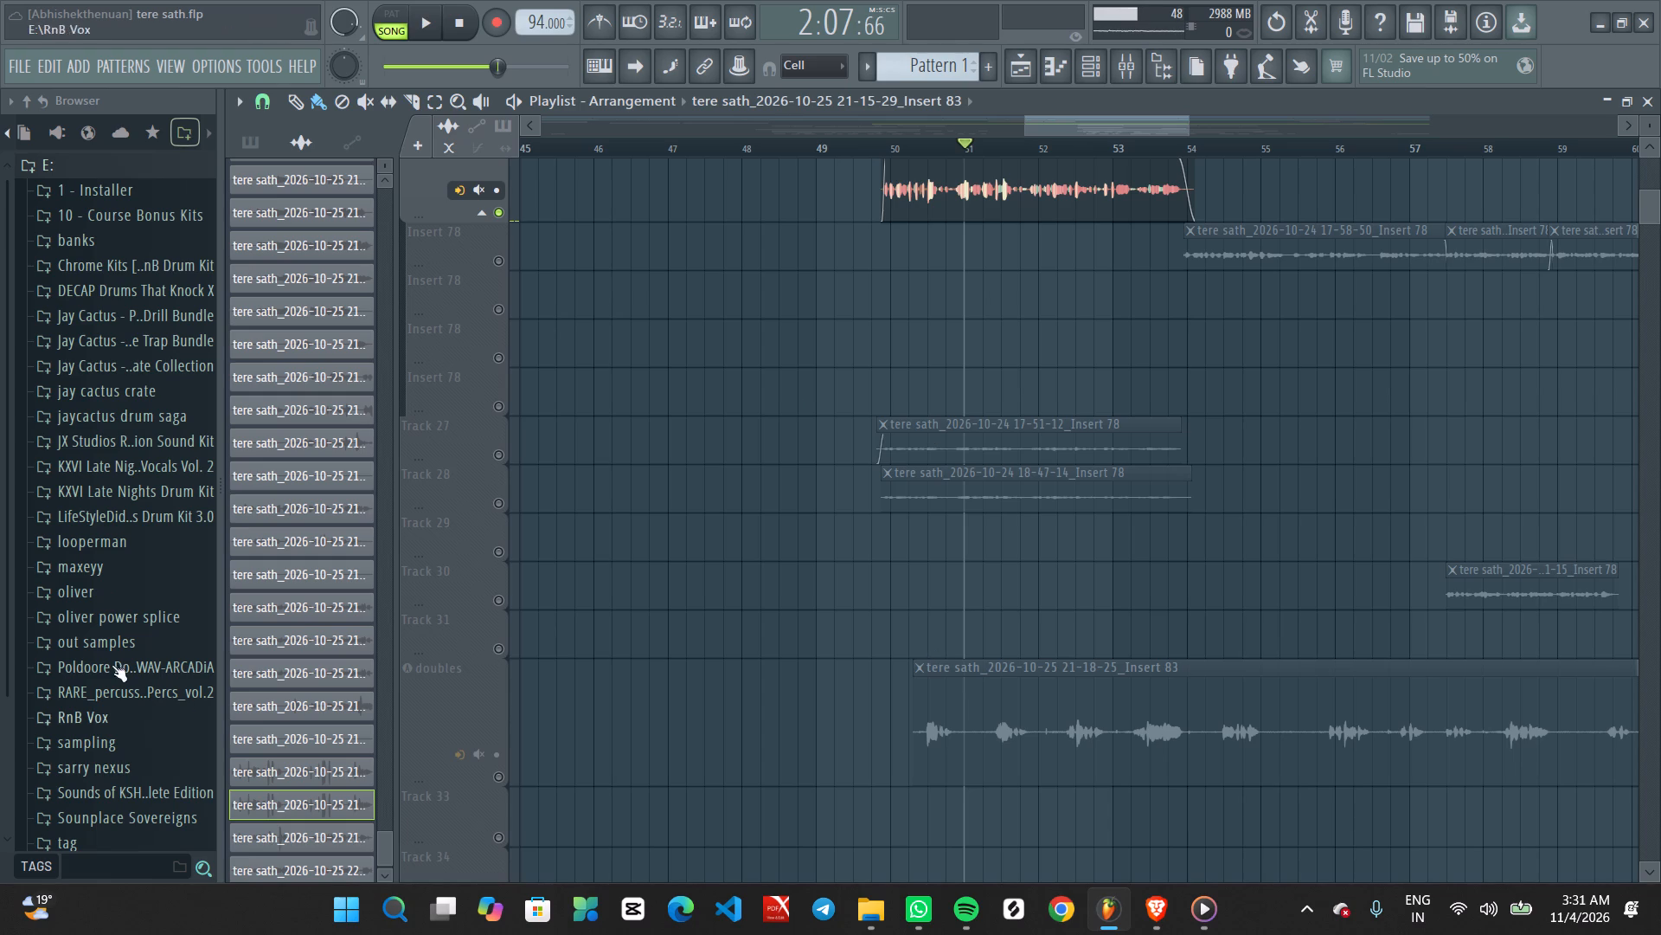
# Restore all tracks from solo and replay bar 51, examining the 21-18-25 Insert 83 clip on the doubles track.
pyautogui.keyDown('ctrl'); pyautogui.click(503, 218); pyautogui.keyUp('ctrl')
pyautogui.press('space')
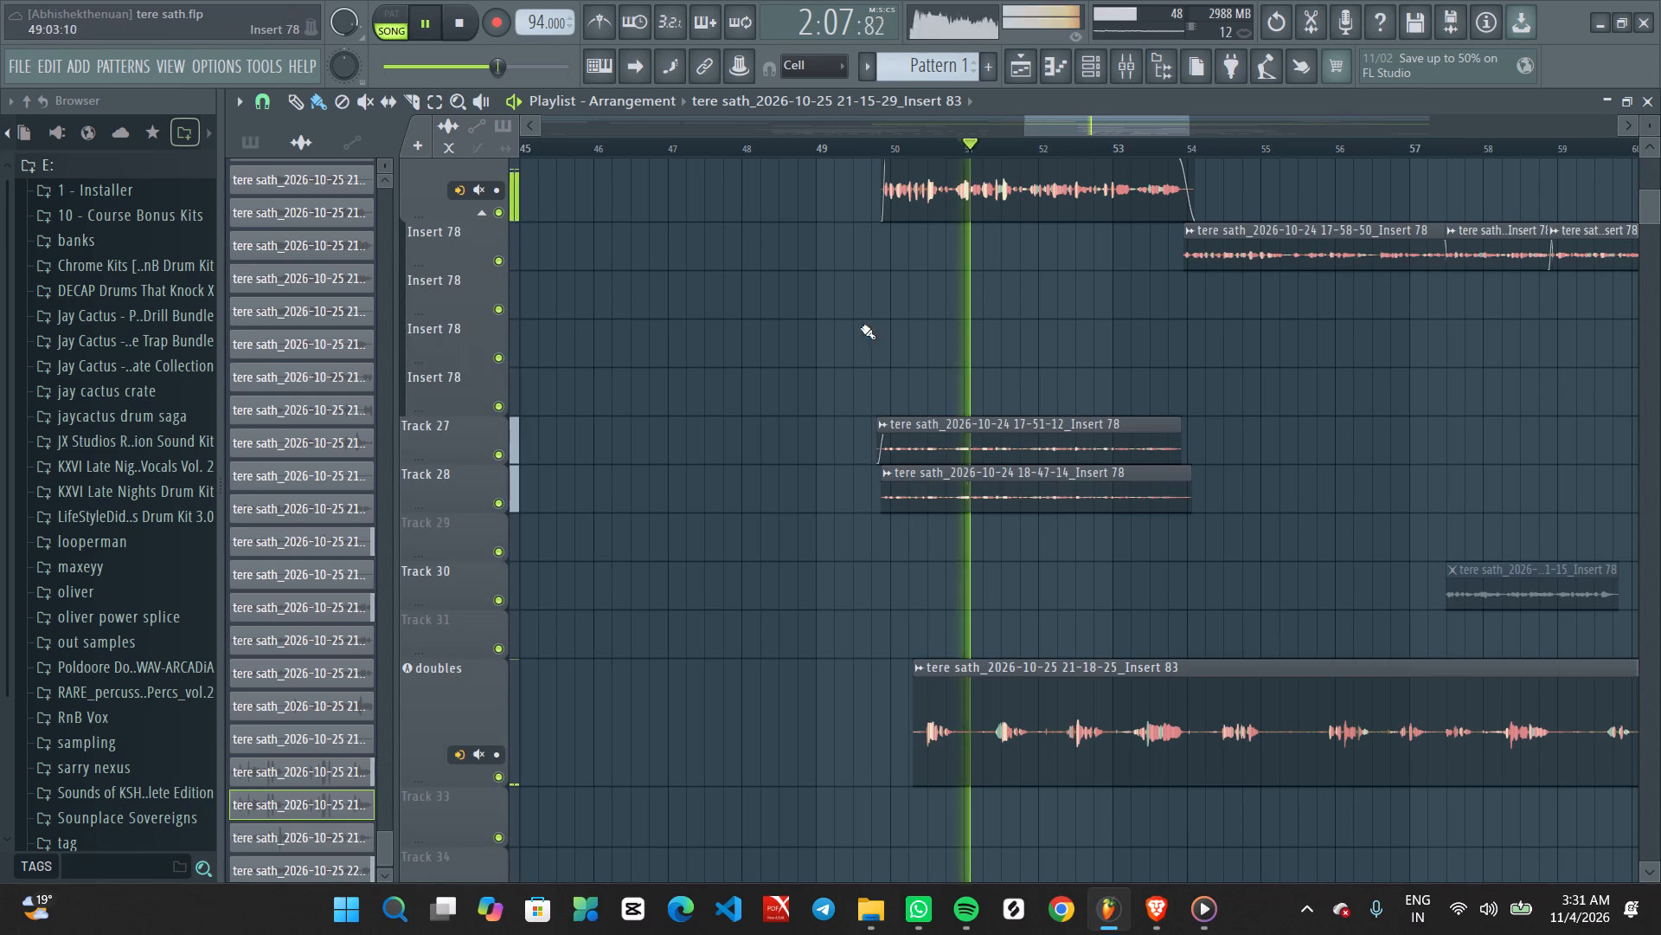
pyautogui.keyDown('ctrl'); pyautogui.scroll(5, 1044, 569); pyautogui.keyUp('ctrl')
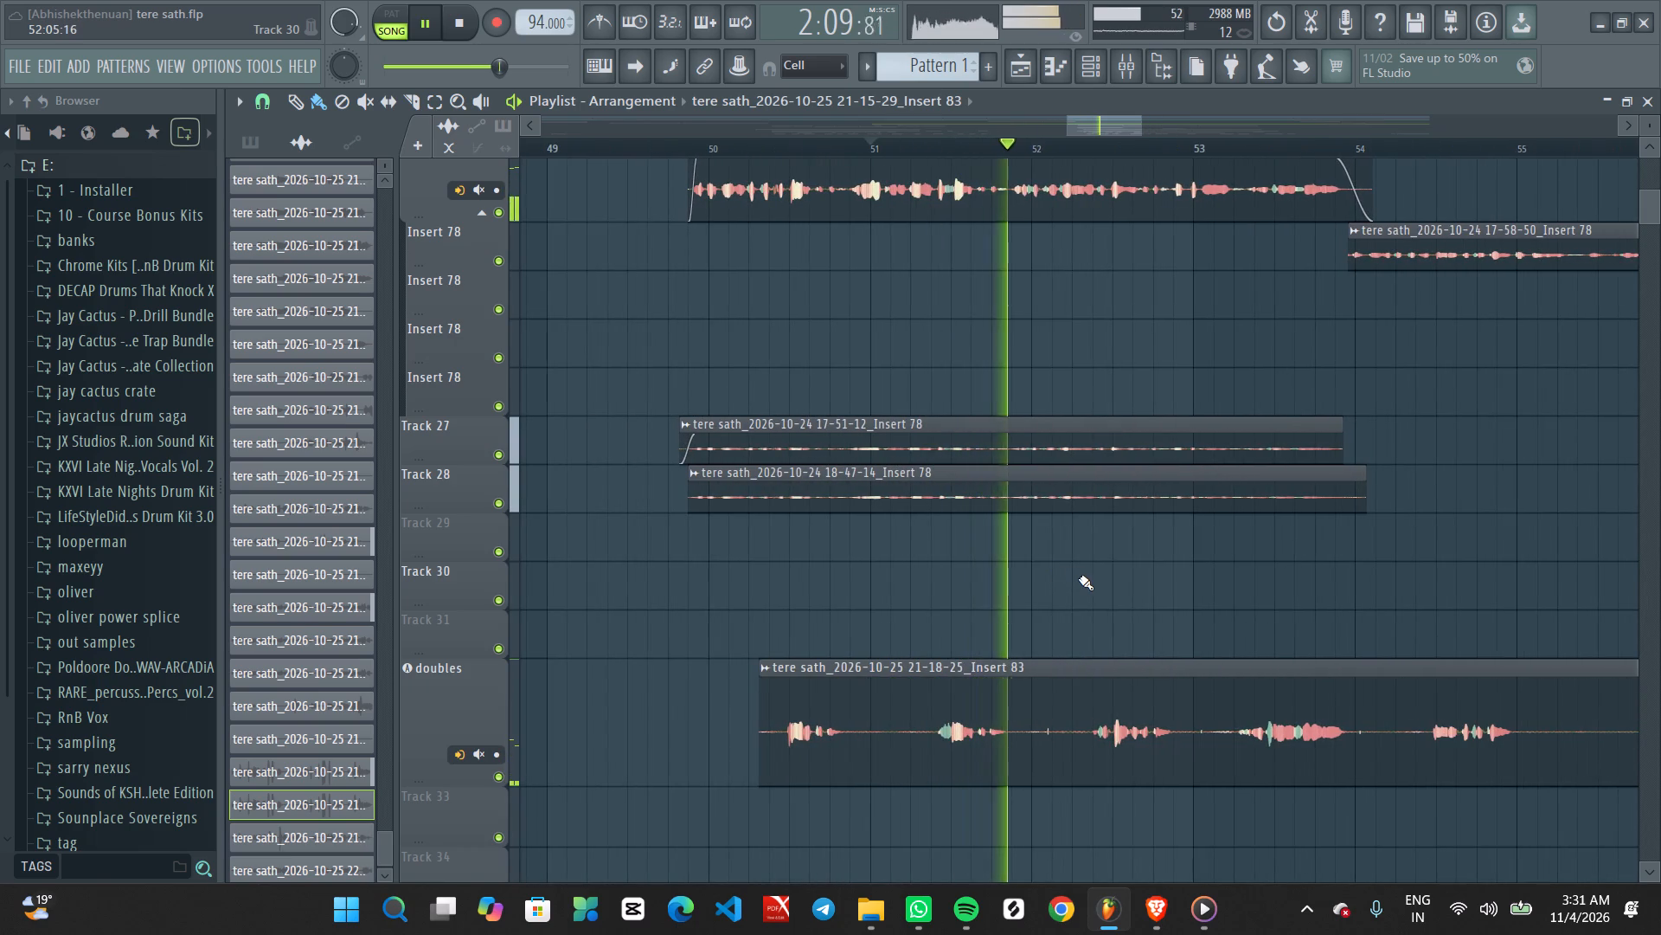
pyautogui.press('space')
pyautogui.keyDown('ctrl'); pyautogui.scroll(7, 1033, 588); pyautogui.keyUp('ctrl')
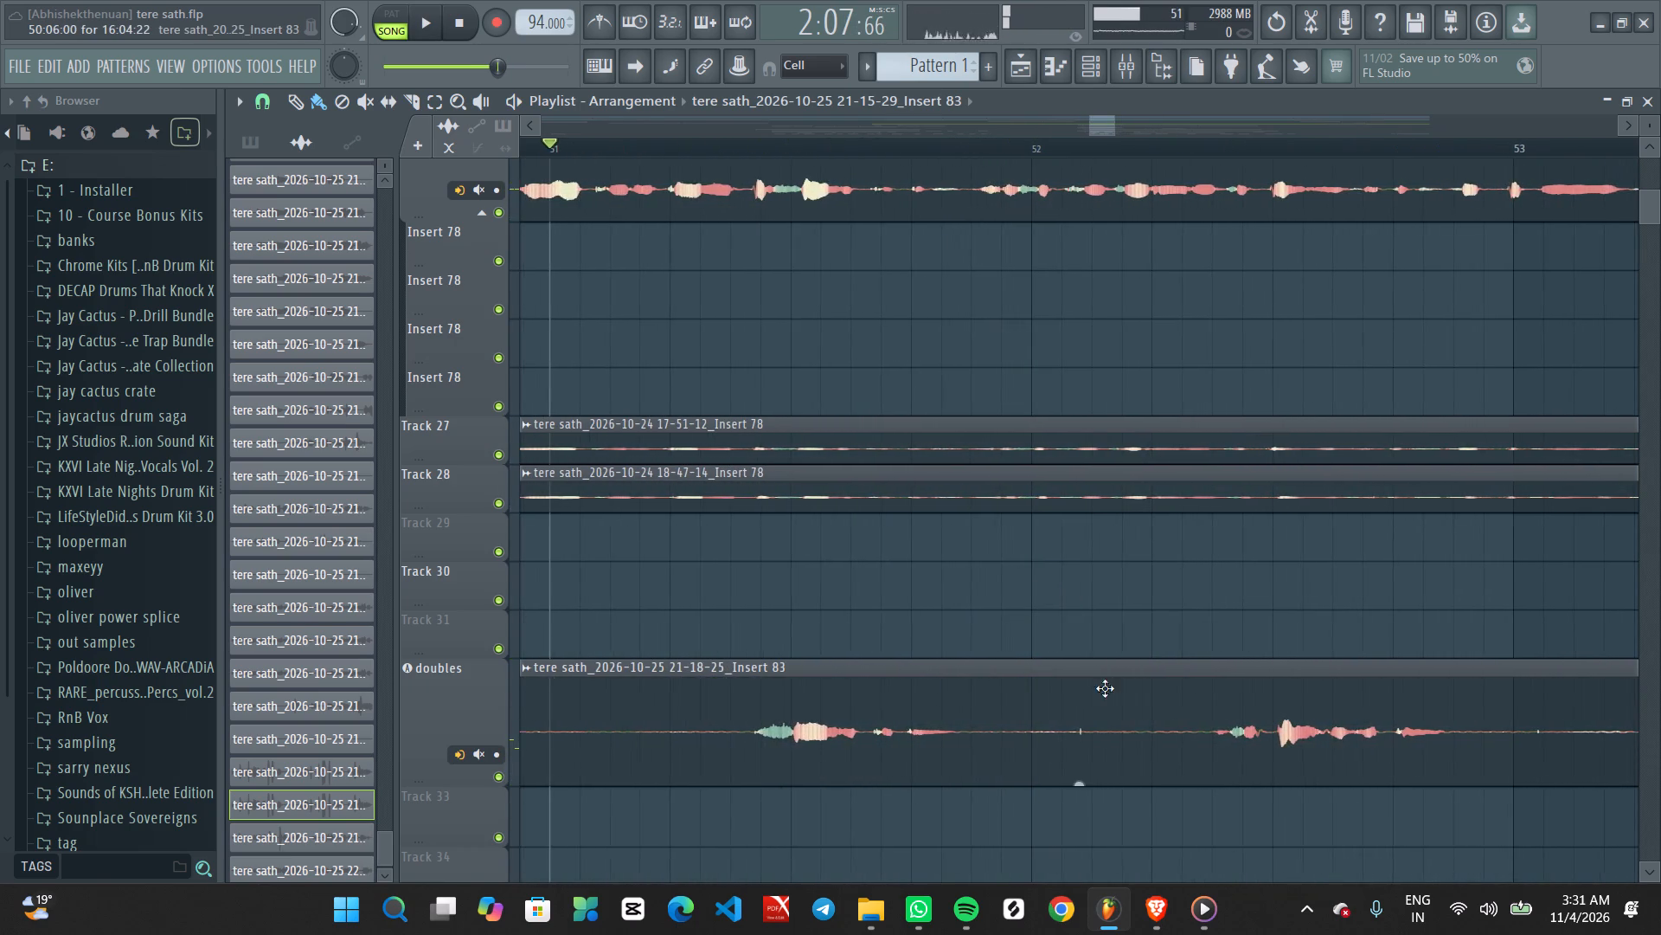
pyautogui.scroll(5, 1103, 753)
pyautogui.scroll(-6, 984, 725)
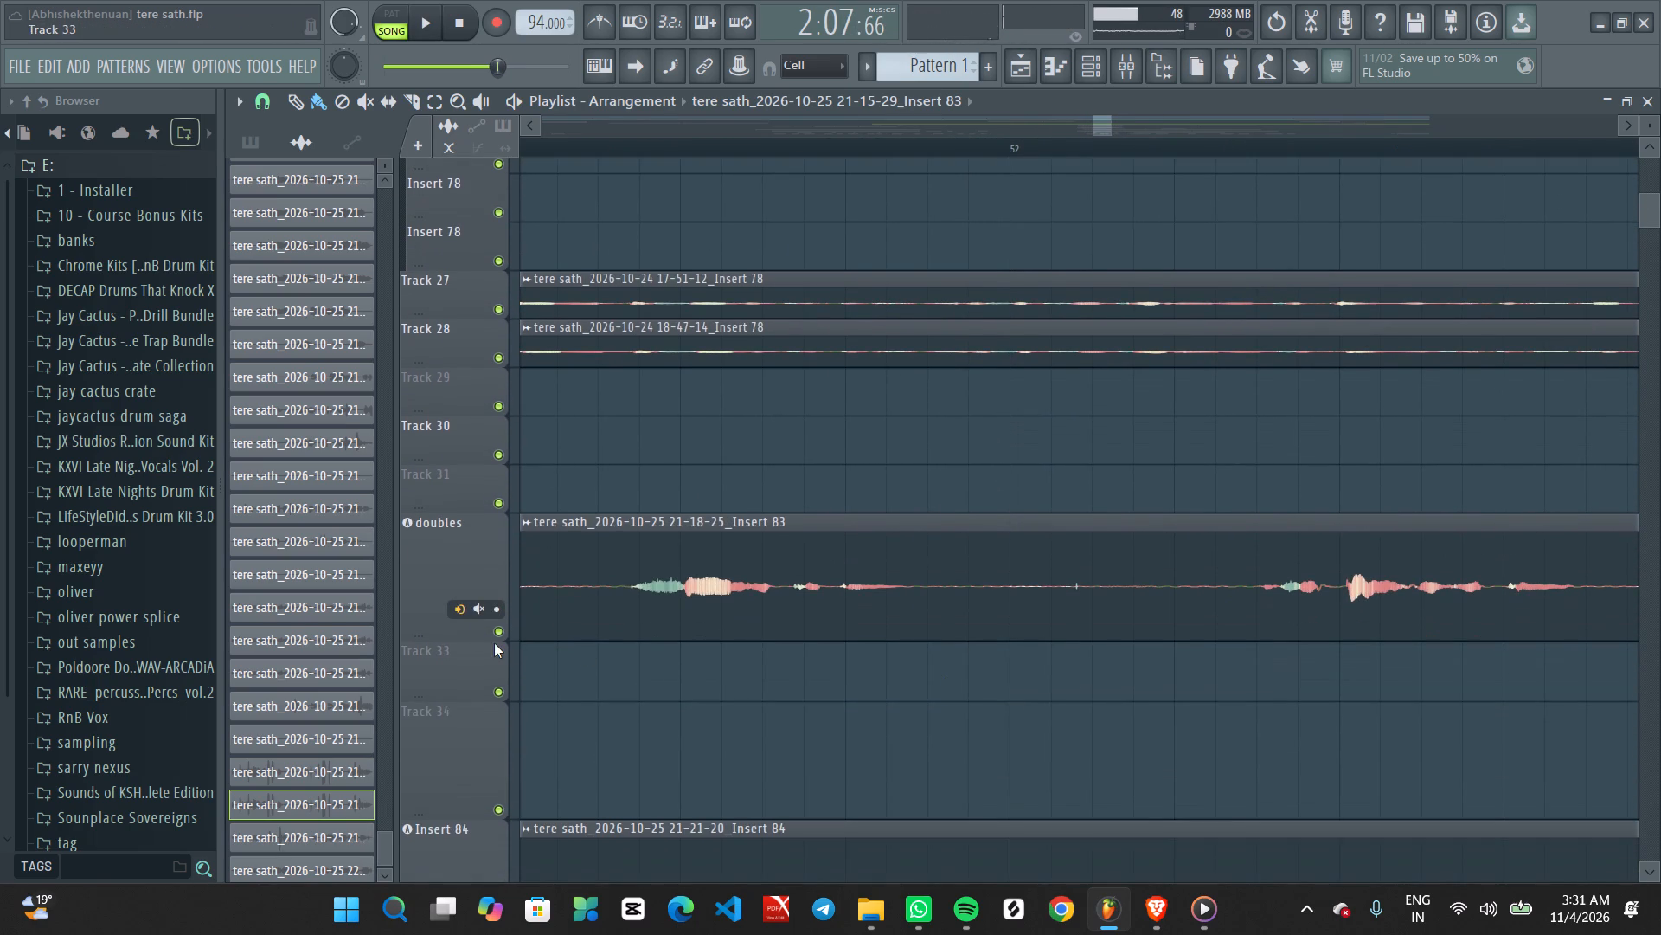
# Solo the doubles track and play its 21-18-25 Insert 83 clip from just before bar 52.
pyautogui.keyDown('ctrl'); pyautogui.click(498, 636); pyautogui.keyUp('ctrl')
pyautogui.press('space')
pyautogui.click(988, 151)
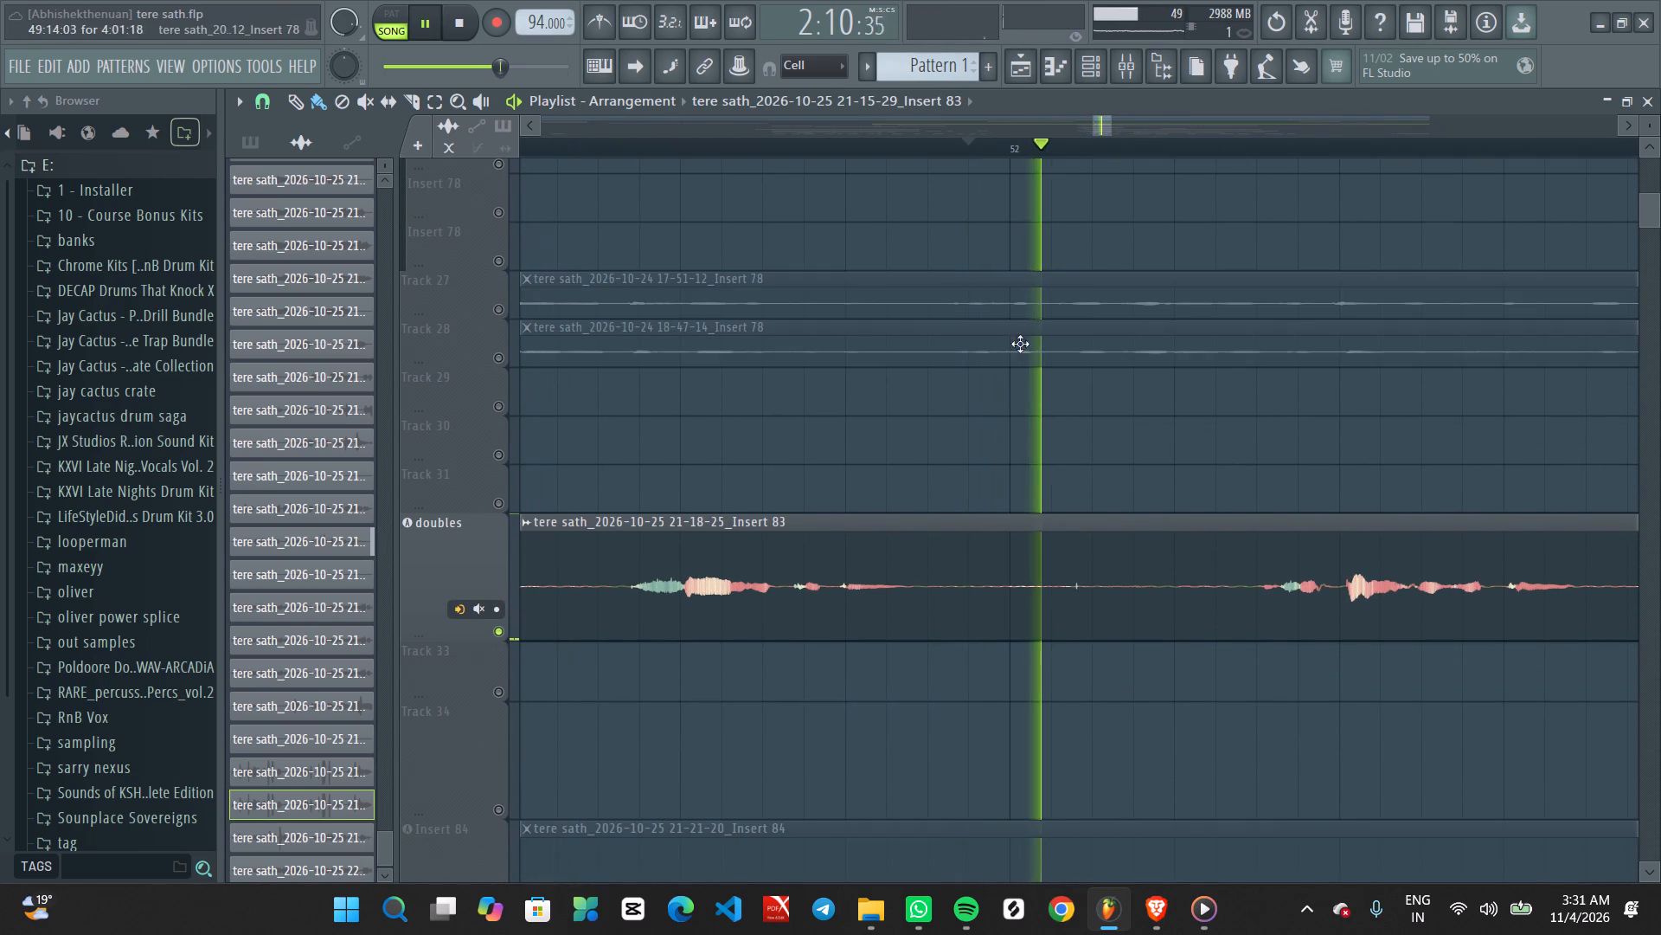
pyautogui.keyDown('ctrl'); pyautogui.scroll(-9, 1074, 416); pyautogui.keyUp('ctrl')
pyautogui.press('space')
pyautogui.keyDown('ctrl'); pyautogui.scroll(8, 1087, 593); pyautogui.keyUp('ctrl')
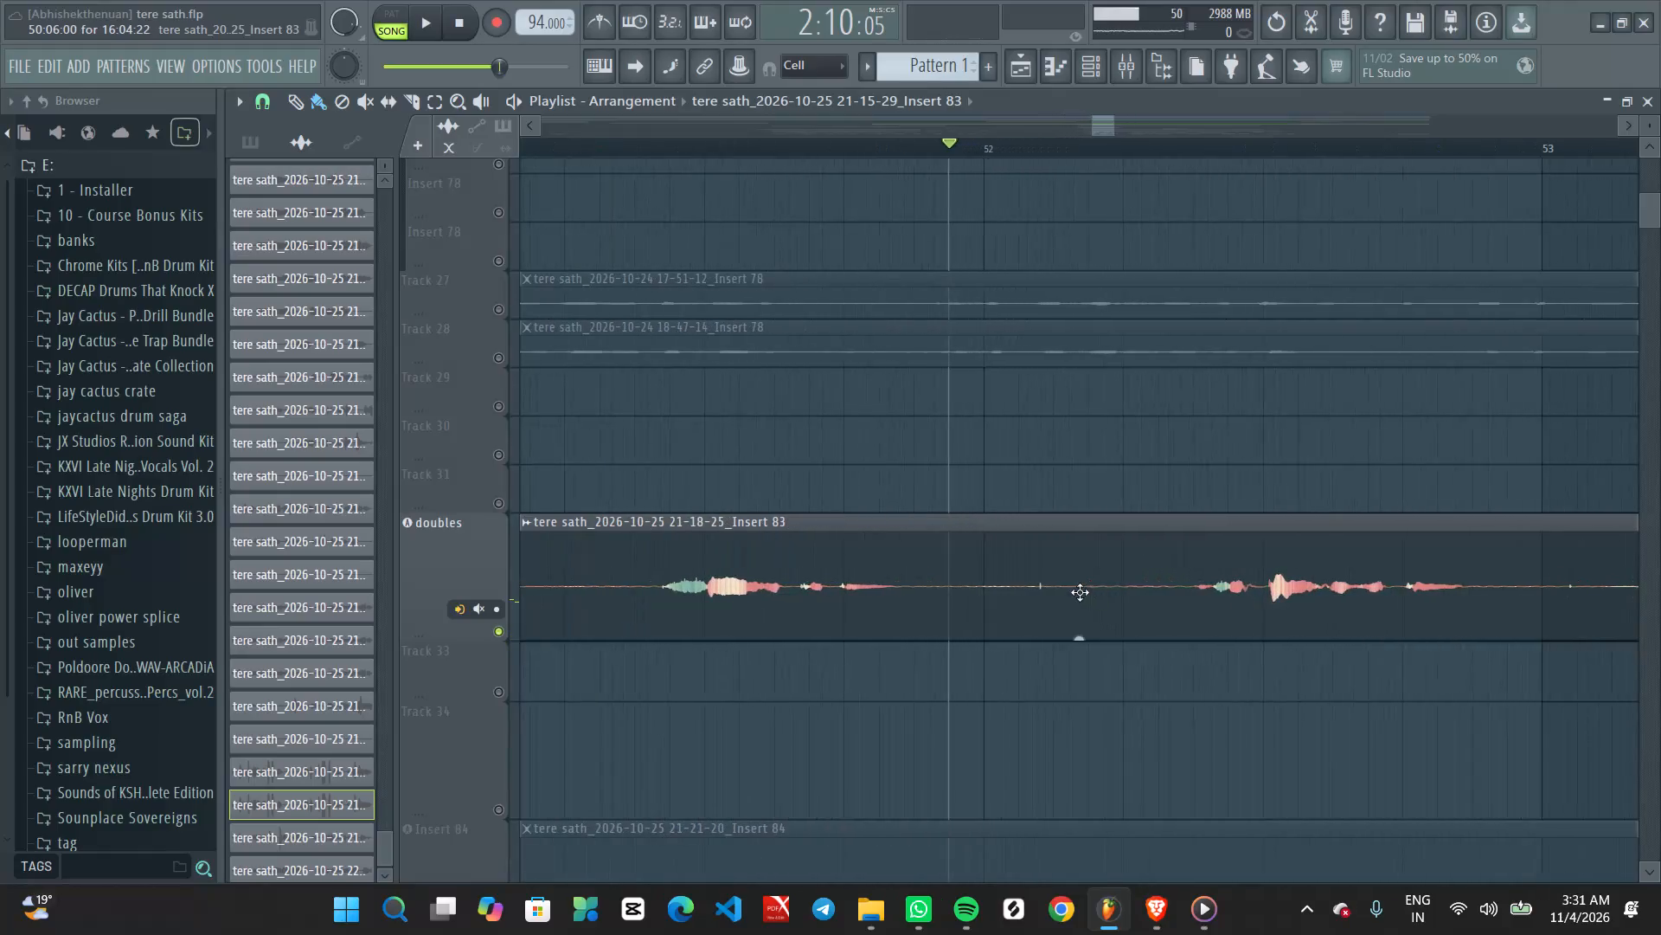
# Slice the 21-18-25 Insert 83 doubles clip at about bars 51.9 and 52.4 and delete the piece between the cuts.
pyautogui.moveTo(1061, 565); pyautogui.dragTo(1061, 382, button='middle')
pyautogui.middleClick(936, 312)
pyautogui.rightClick(936, 312)
pyautogui.click(982, 526)
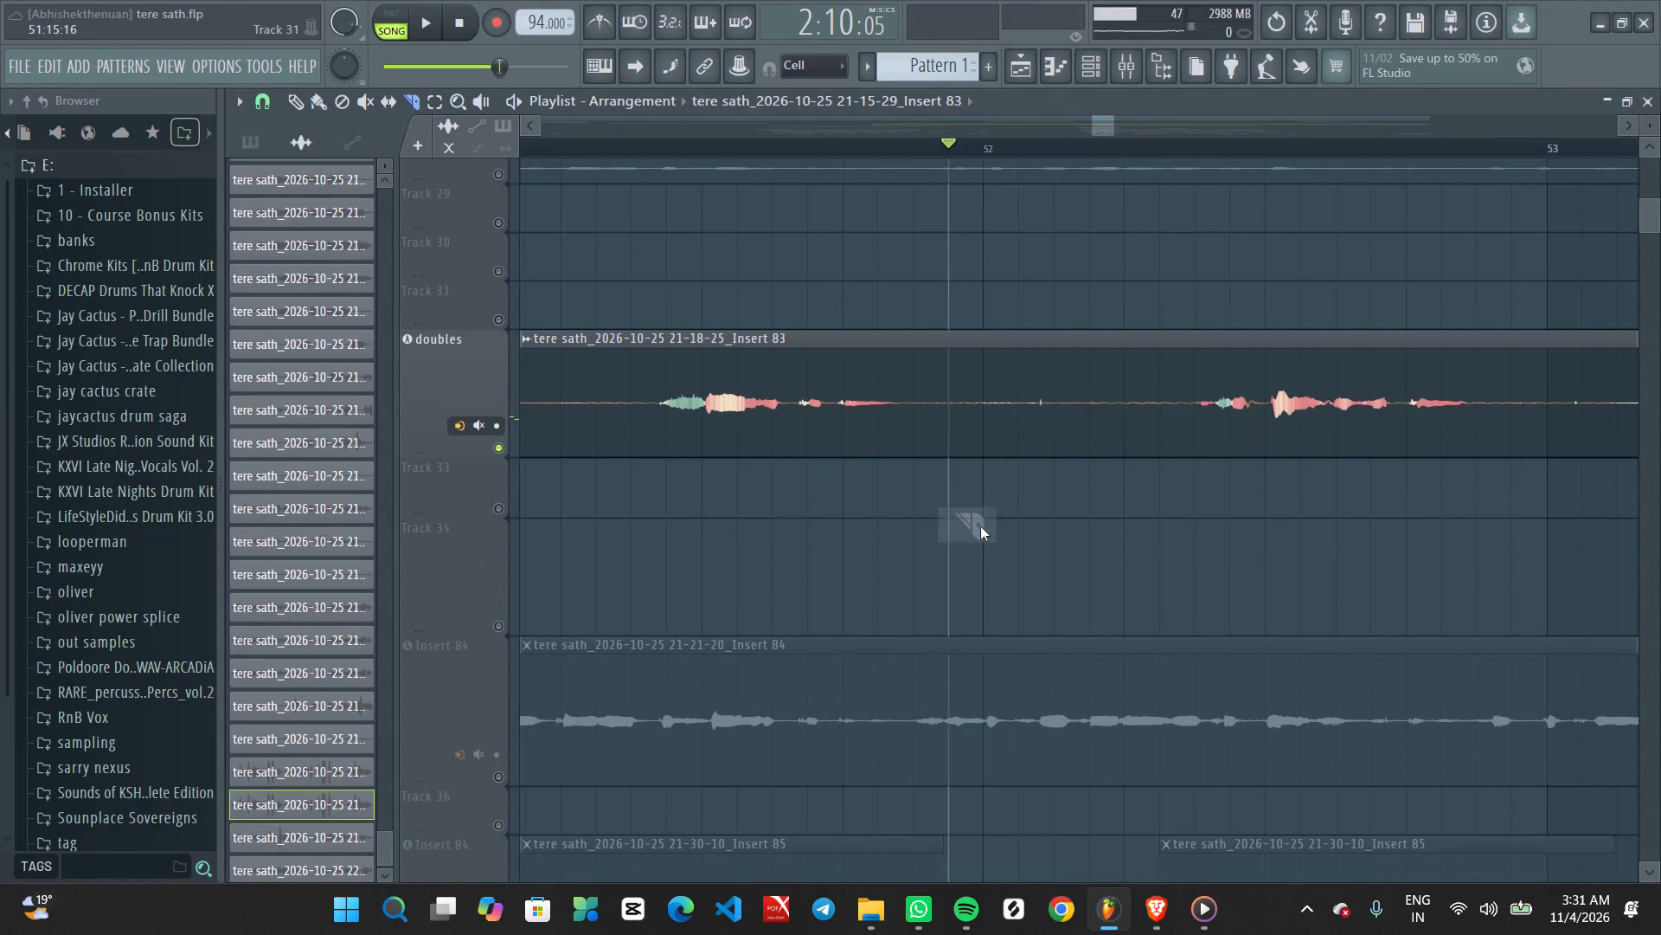
pyautogui.keyDown('alt'); pyautogui.moveTo(943, 526); pyautogui.dragTo(897, 419); pyautogui.keyUp('alt')
pyautogui.keyDown('alt'); pyautogui.moveTo(907, 454); pyautogui.dragTo(912, 441); pyautogui.keyUp('alt')
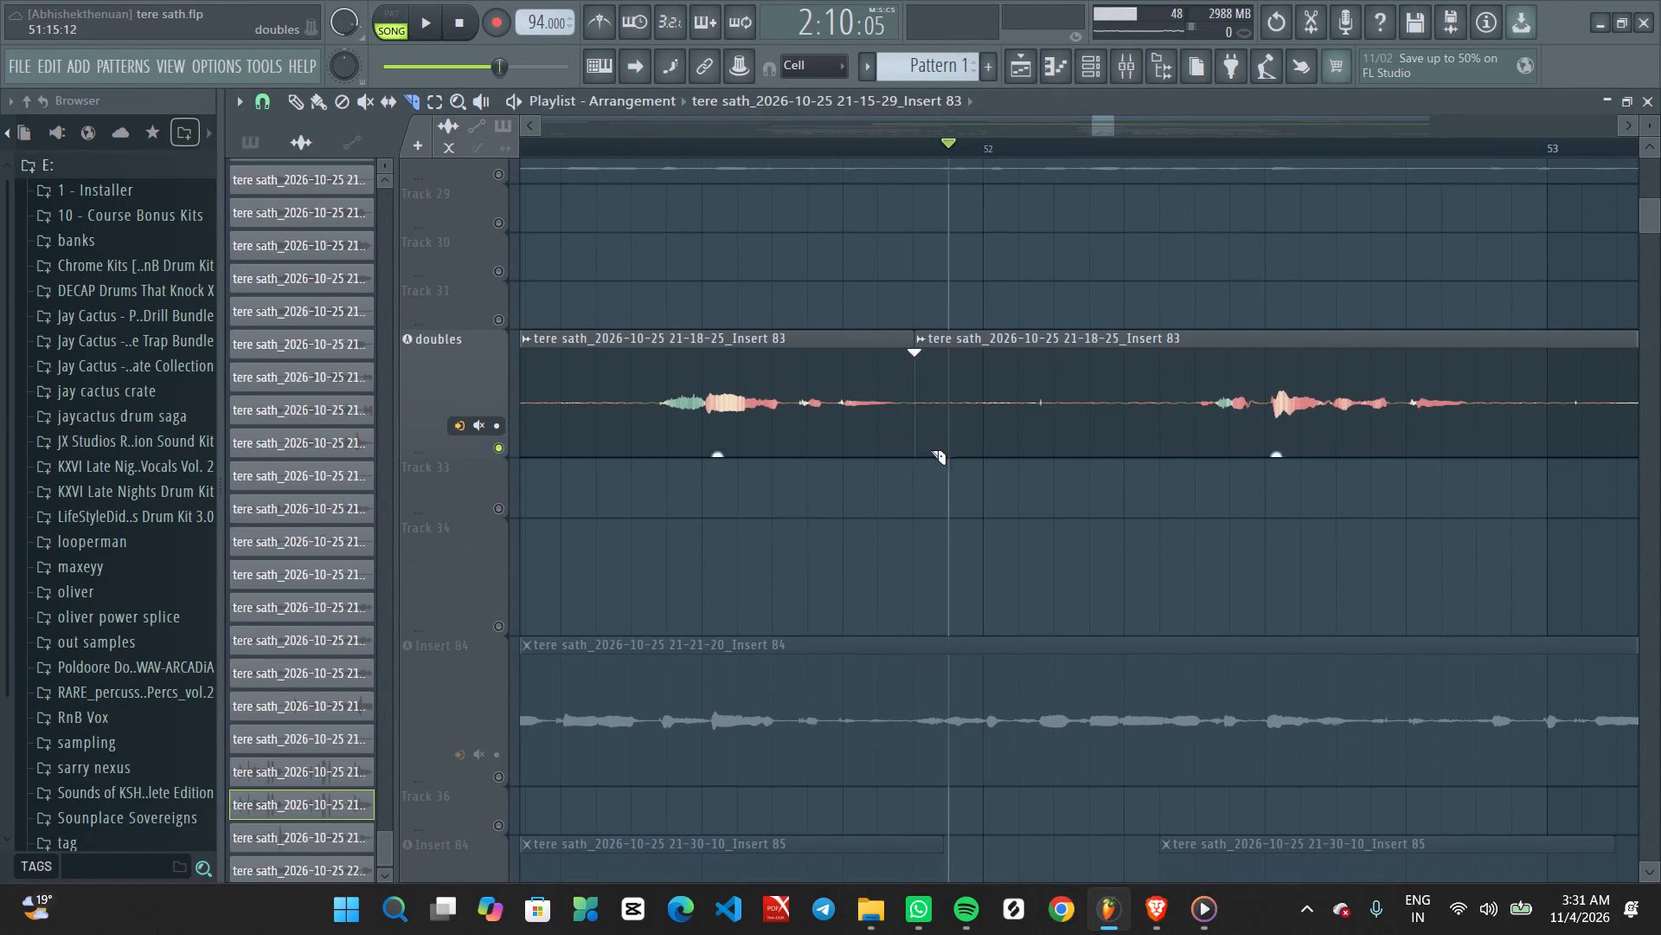
pyautogui.keyDown('alt'); pyautogui.moveTo(1145, 527); pyautogui.dragTo(1194, 320); pyautogui.keyUp('alt')
pyautogui.keyDown('ctrl'); pyautogui.moveTo(985, 299); pyautogui.dragTo(993, 437); pyautogui.keyUp('ctrl')
pyautogui.press('Delete')
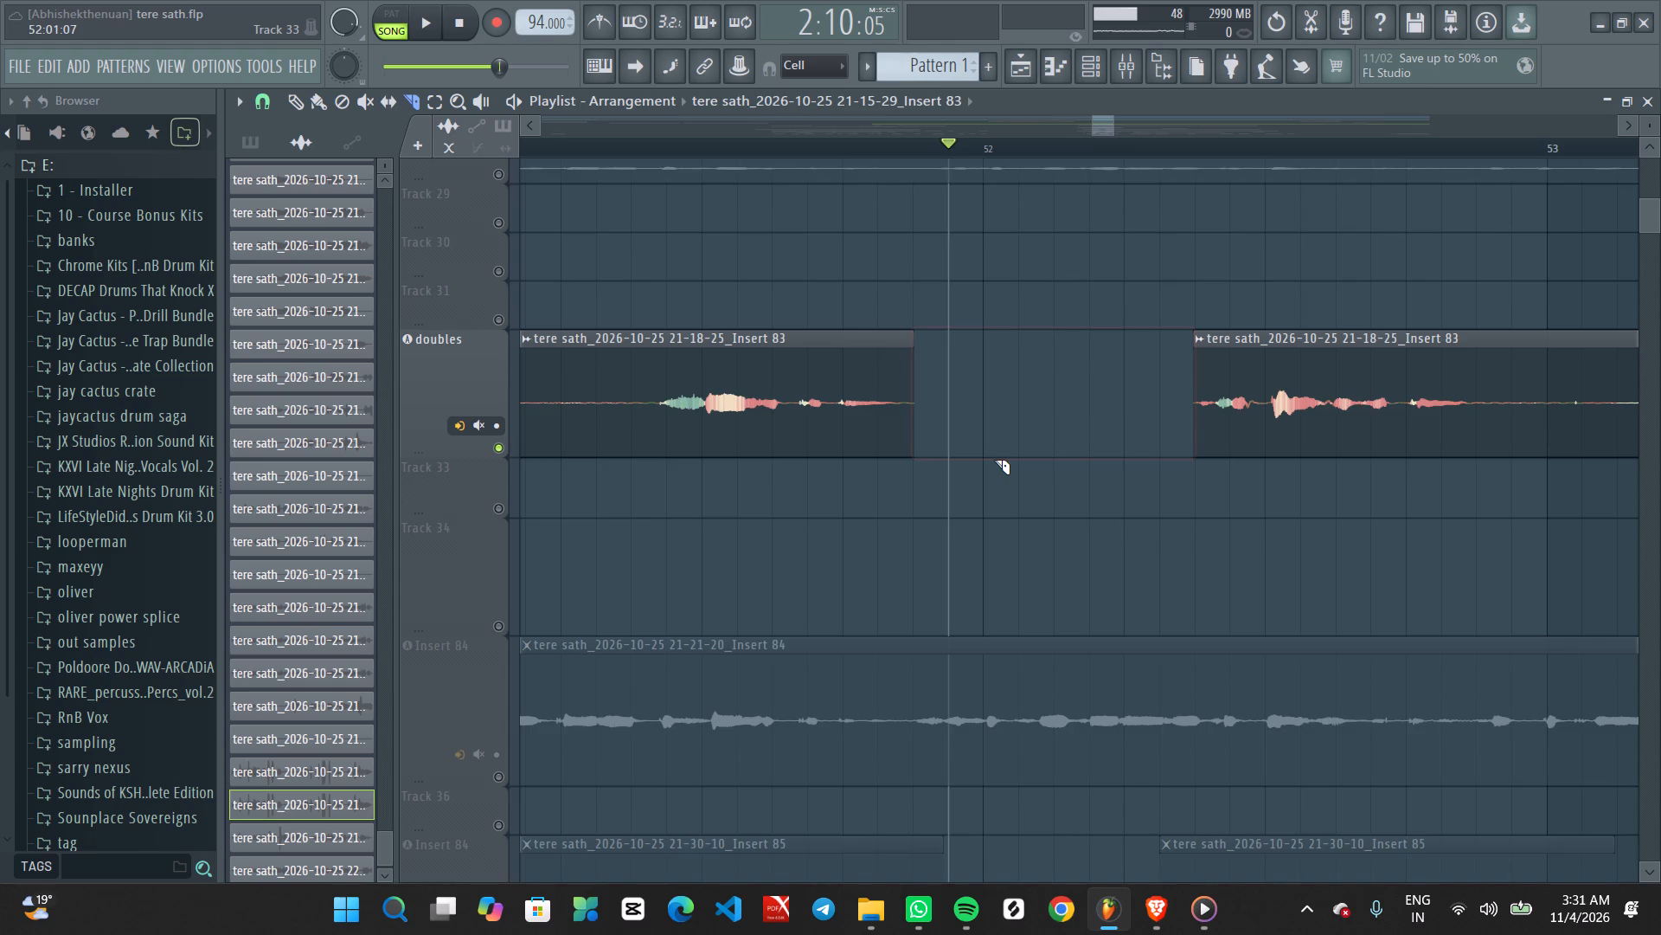
# Enable the Insert 84 track holding the 21-21-20 clips alongside doubles and play both from just before bar 52.
pyautogui.keyDown('ctrl'); pyautogui.scroll(-10, 1020, 434); pyautogui.keyUp('ctrl')
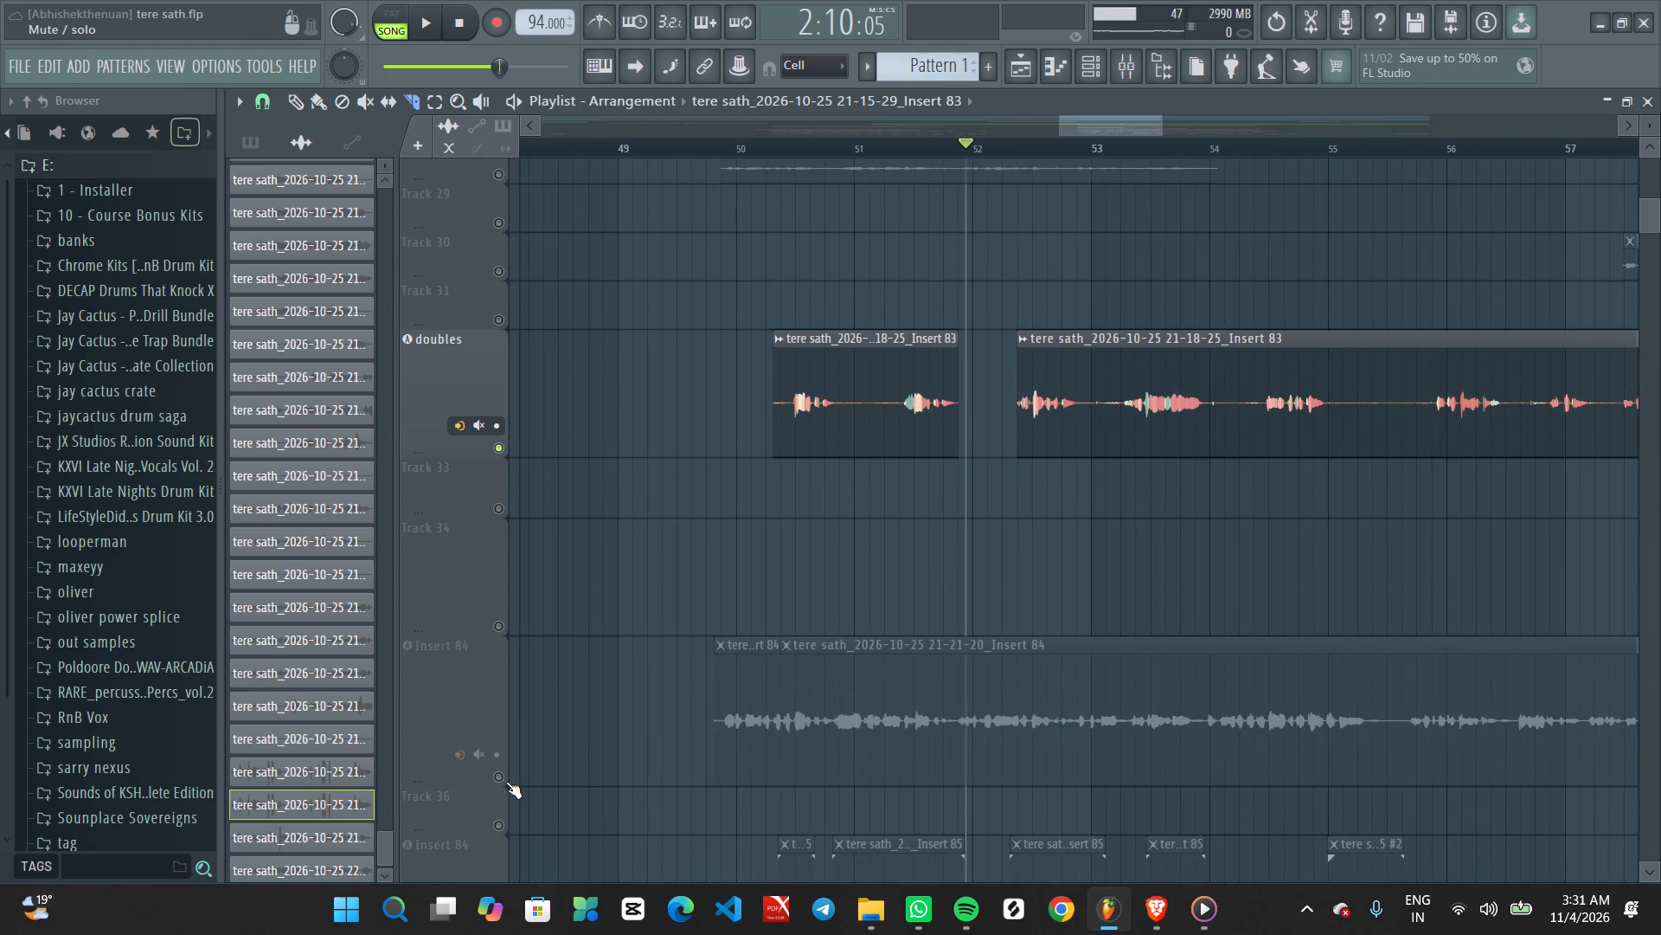
pyautogui.click(504, 782)
pyautogui.press('space')
pyautogui.keyDown('ctrl'); pyautogui.scroll(5, 963, 730); pyautogui.keyUp('ctrl')
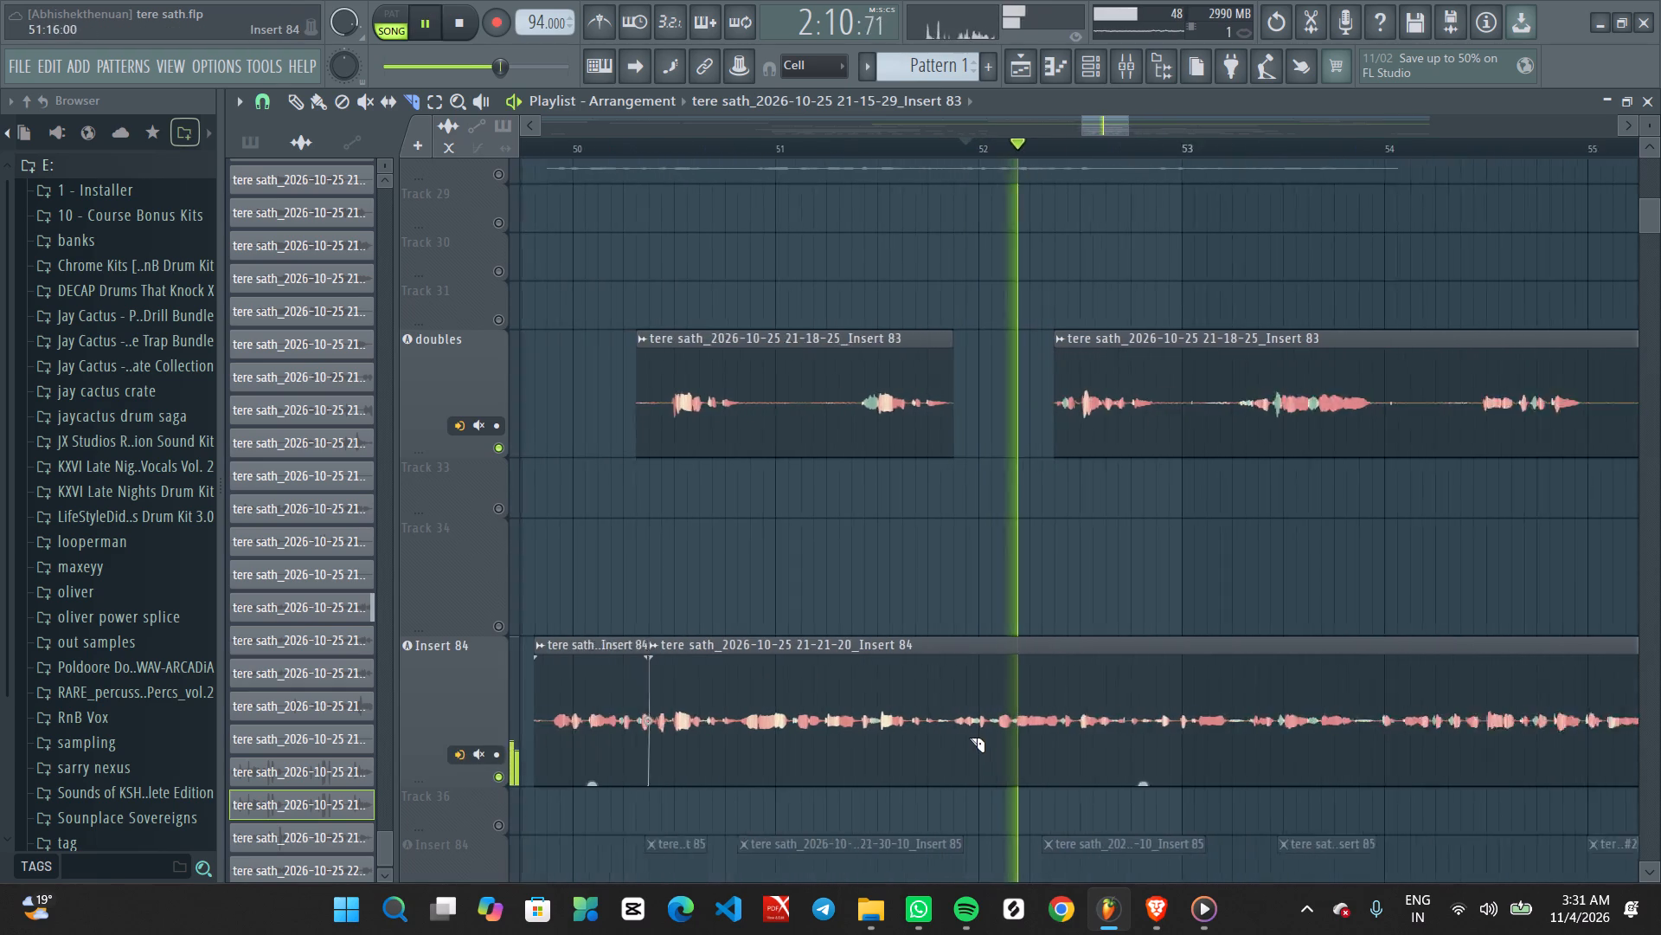
pyautogui.keyDown('ctrl'); pyautogui.scroll(2, 969, 738); pyautogui.keyUp('ctrl')
pyautogui.scroll(-7, 1012, 750)
pyautogui.press('space')
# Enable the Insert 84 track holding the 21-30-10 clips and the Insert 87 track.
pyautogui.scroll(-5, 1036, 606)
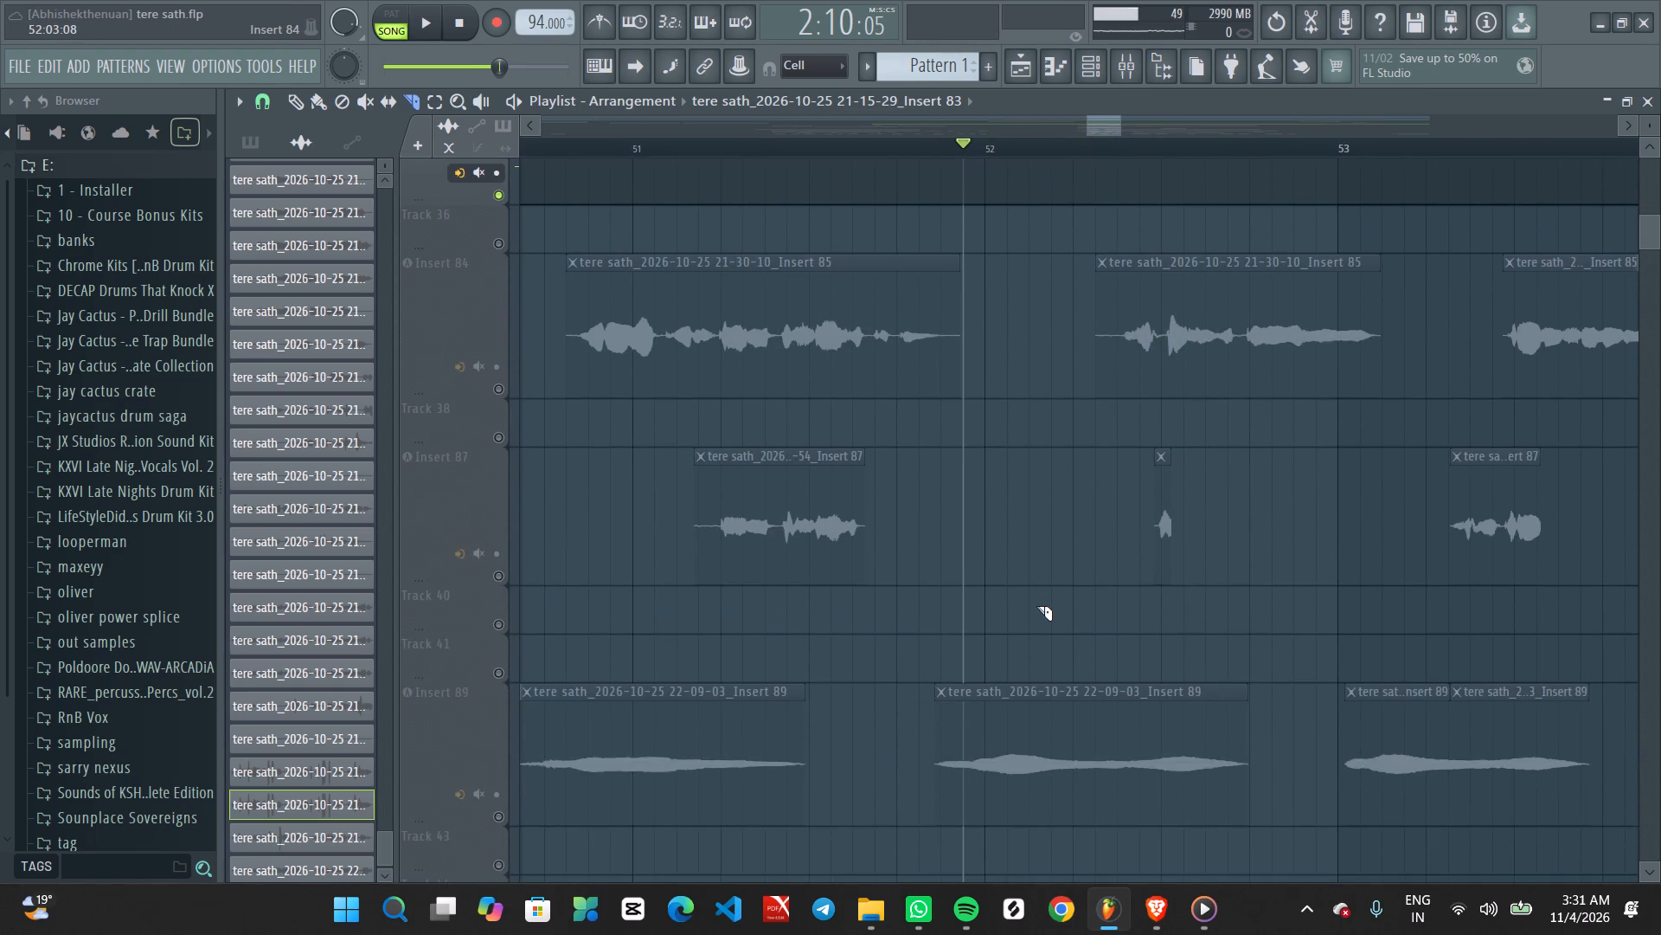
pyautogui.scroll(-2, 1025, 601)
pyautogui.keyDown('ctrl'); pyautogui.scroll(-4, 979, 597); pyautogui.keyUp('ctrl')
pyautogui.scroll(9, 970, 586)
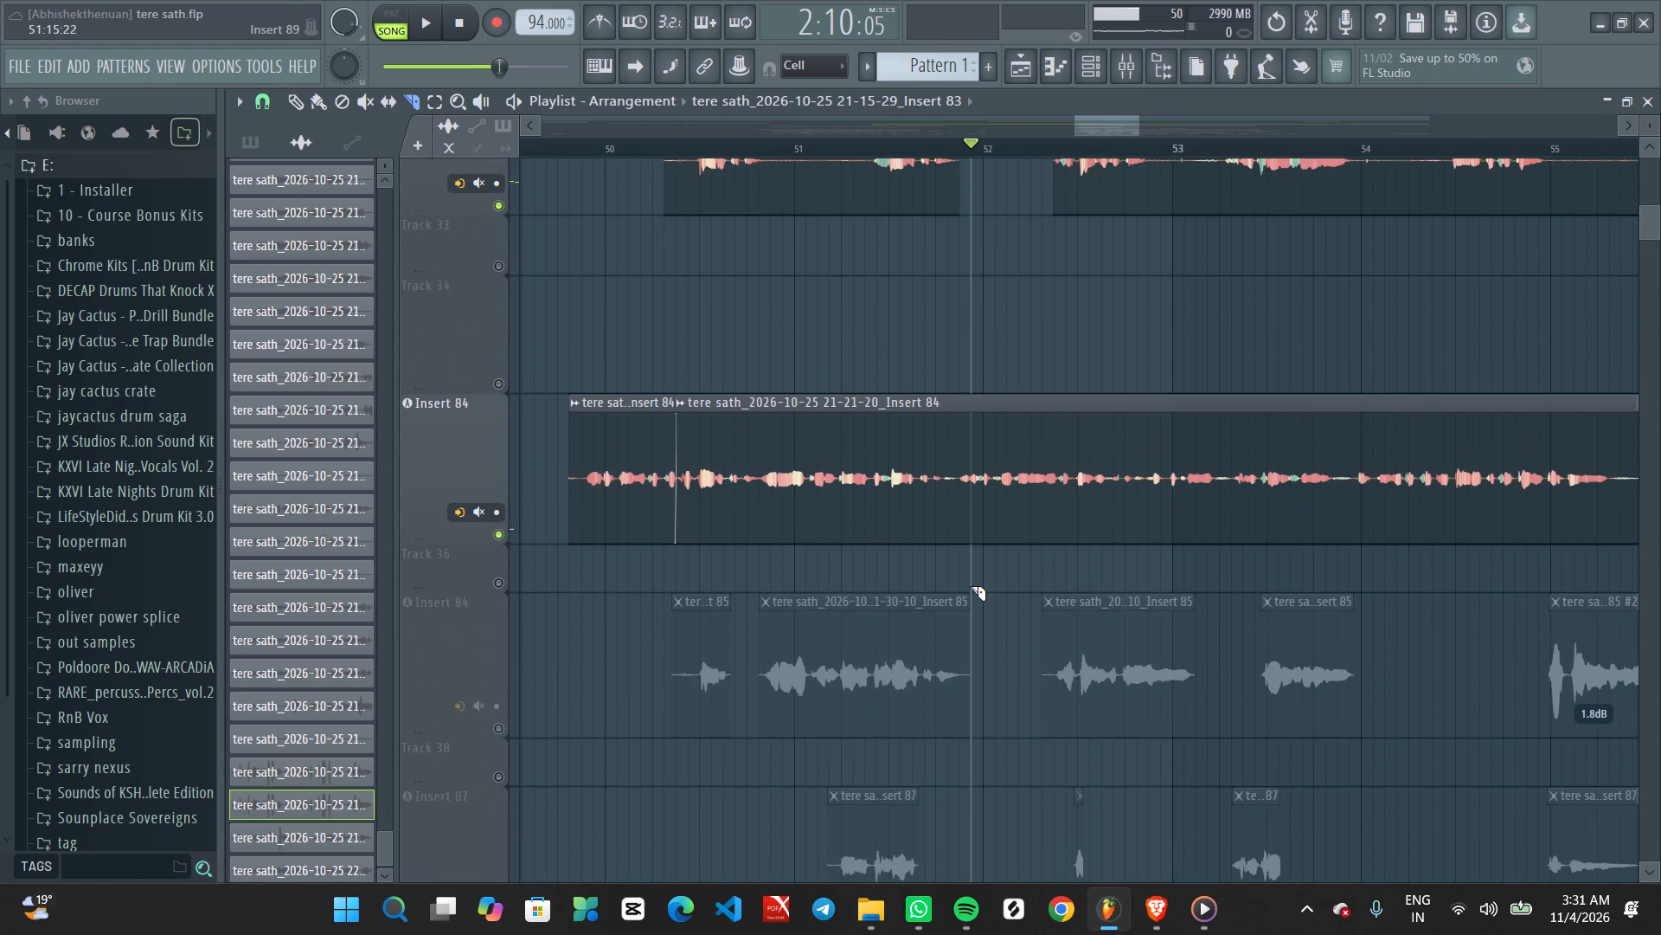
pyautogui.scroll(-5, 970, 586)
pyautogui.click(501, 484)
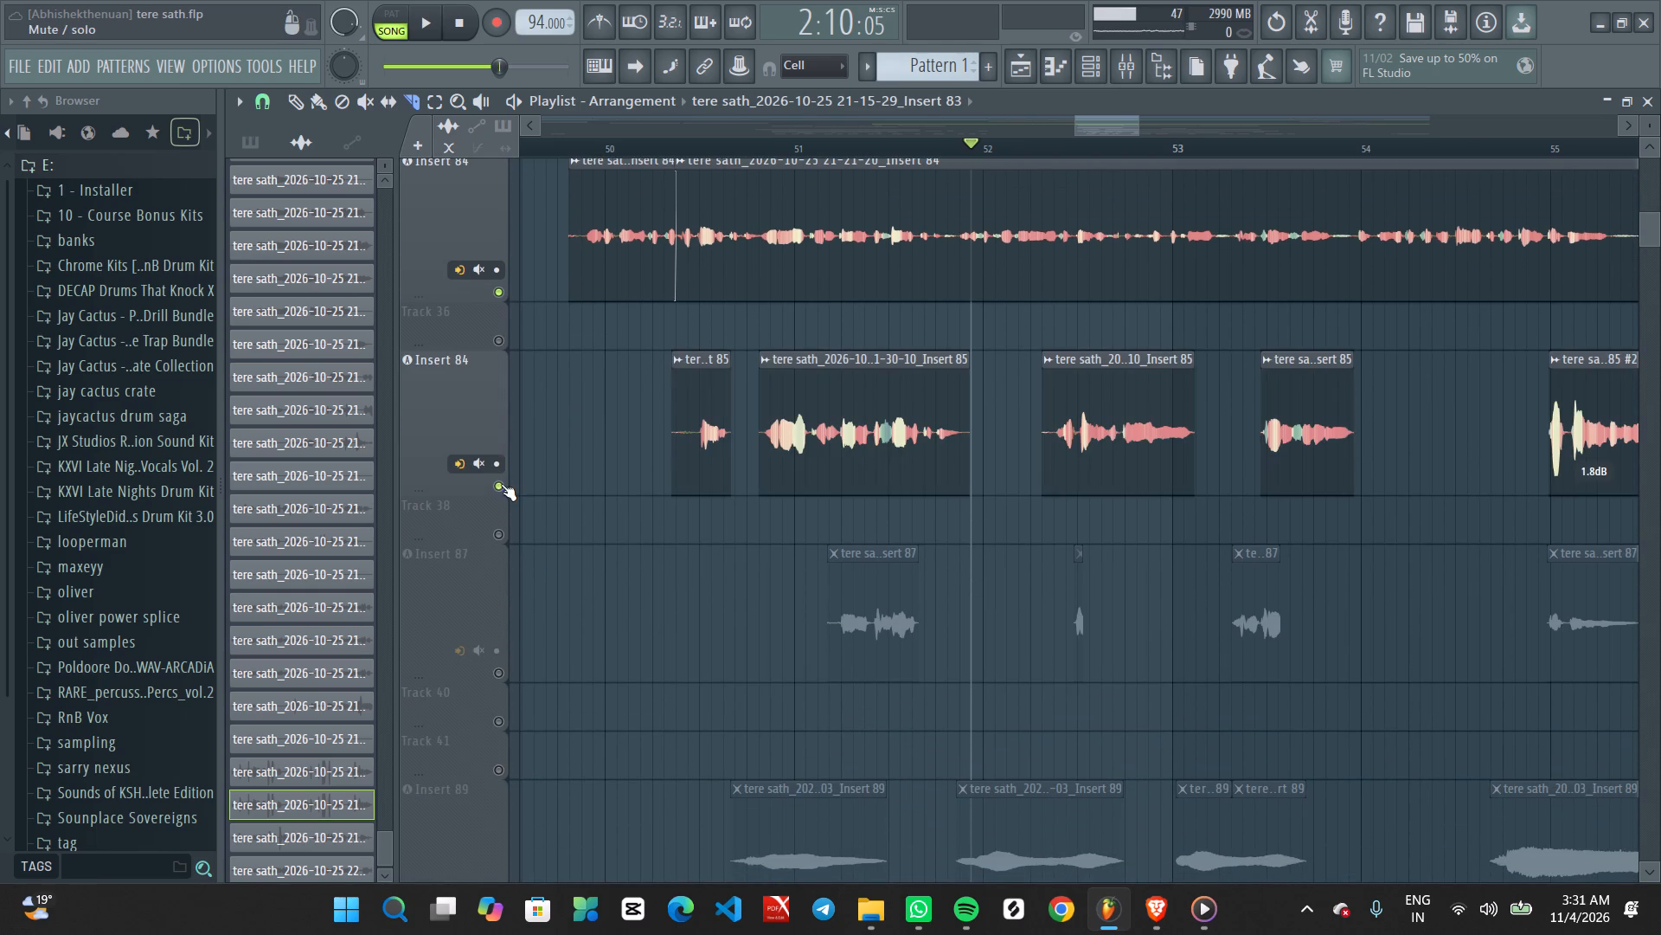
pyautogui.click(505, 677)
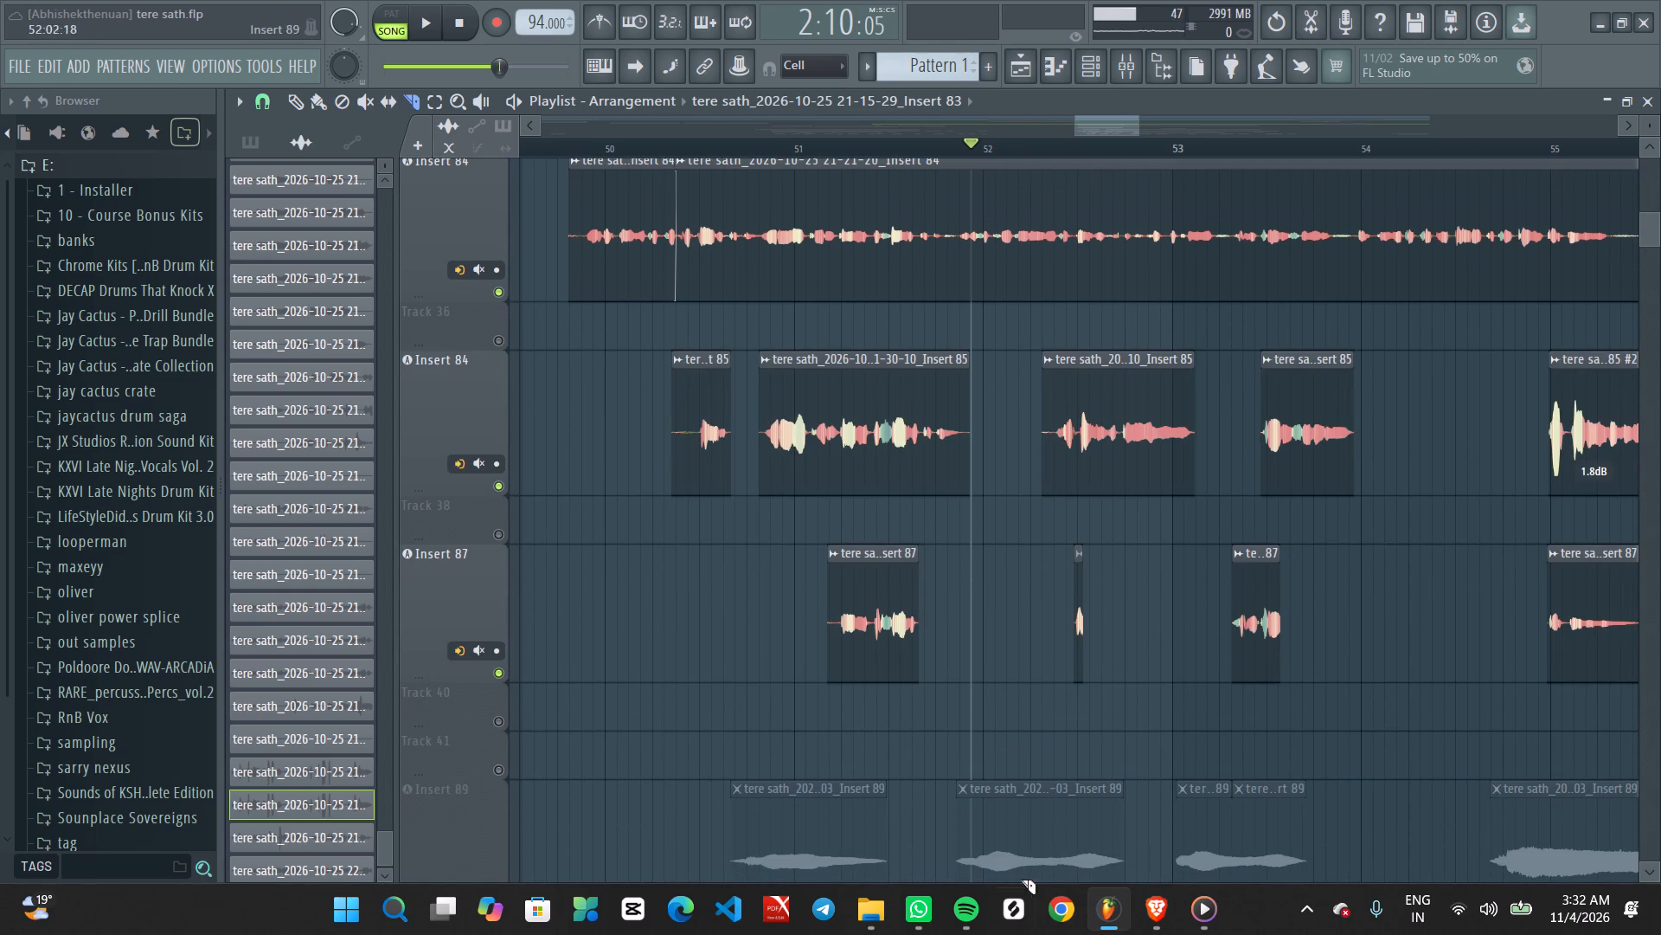
# Trim the start of the first 21-30-10 Insert 85 clip forward to about bar 50.5, where the vocal begins.
pyautogui.keyDown('ctrl'); pyautogui.scroll(4, 633, 556); pyautogui.keyUp('ctrl')
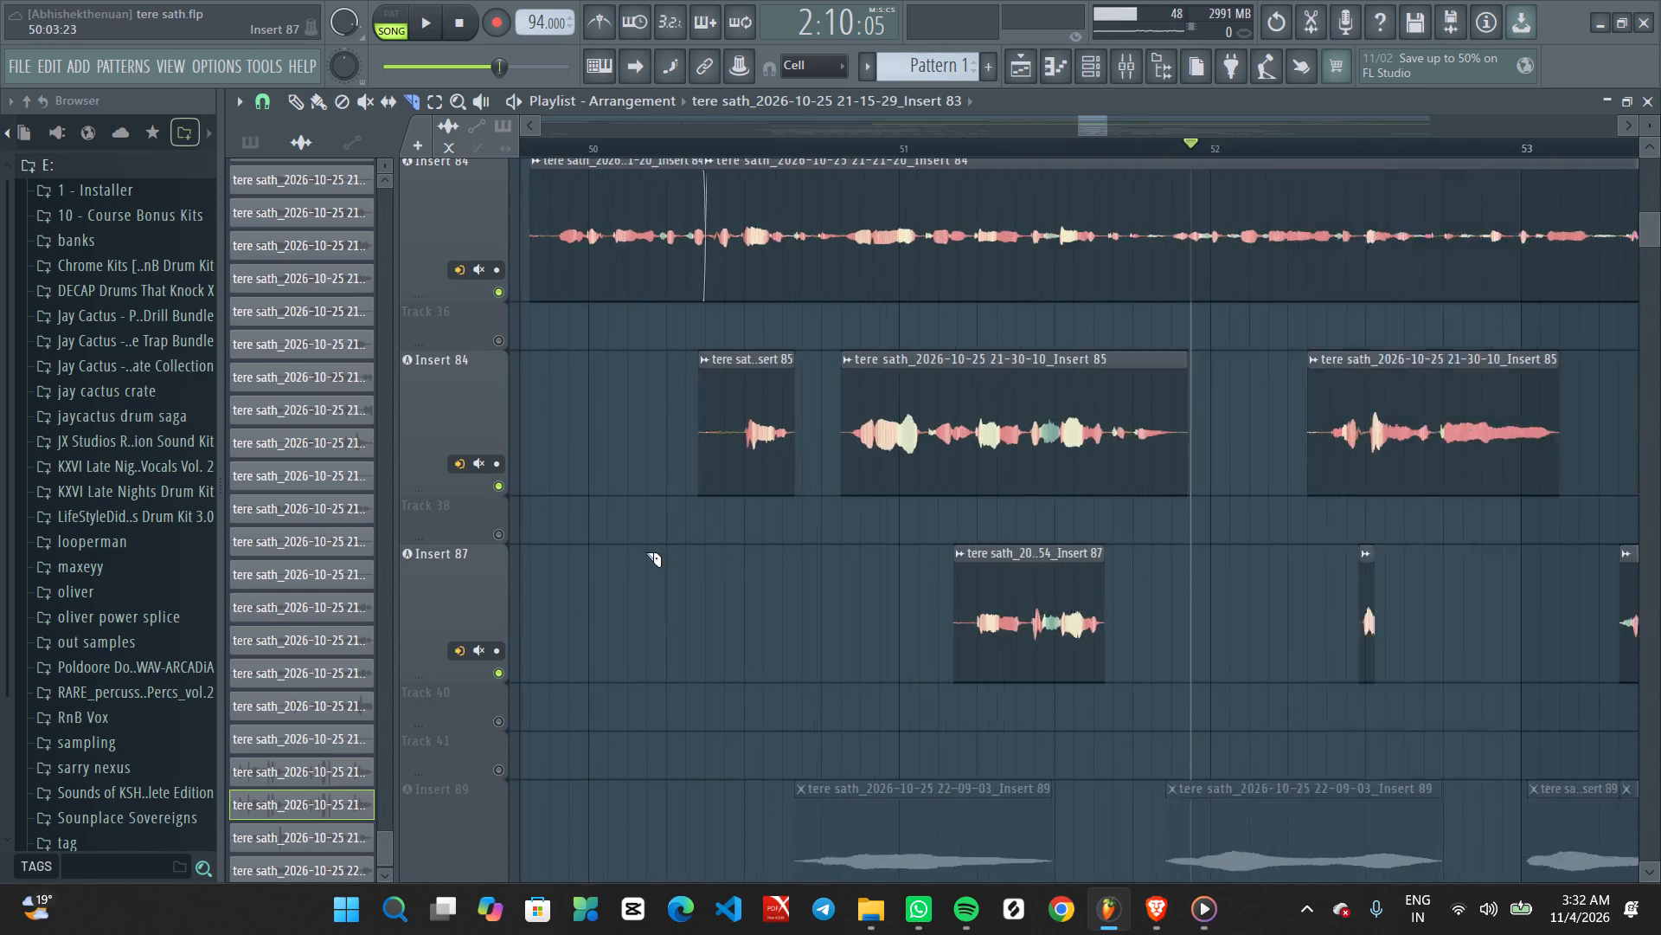
pyautogui.keyDown('ctrl'); pyautogui.scroll(3, 645, 552); pyautogui.keyUp('ctrl')
pyautogui.keyDown('ctrl'); pyautogui.scroll(3, 735, 500); pyautogui.keyUp('ctrl')
pyautogui.moveTo(626, 328); pyautogui.dragTo(637, 338, button='middle')
pyautogui.moveTo(632, 330); pyautogui.dragTo(637, 338, button='right')
pyautogui.click(651, 364)
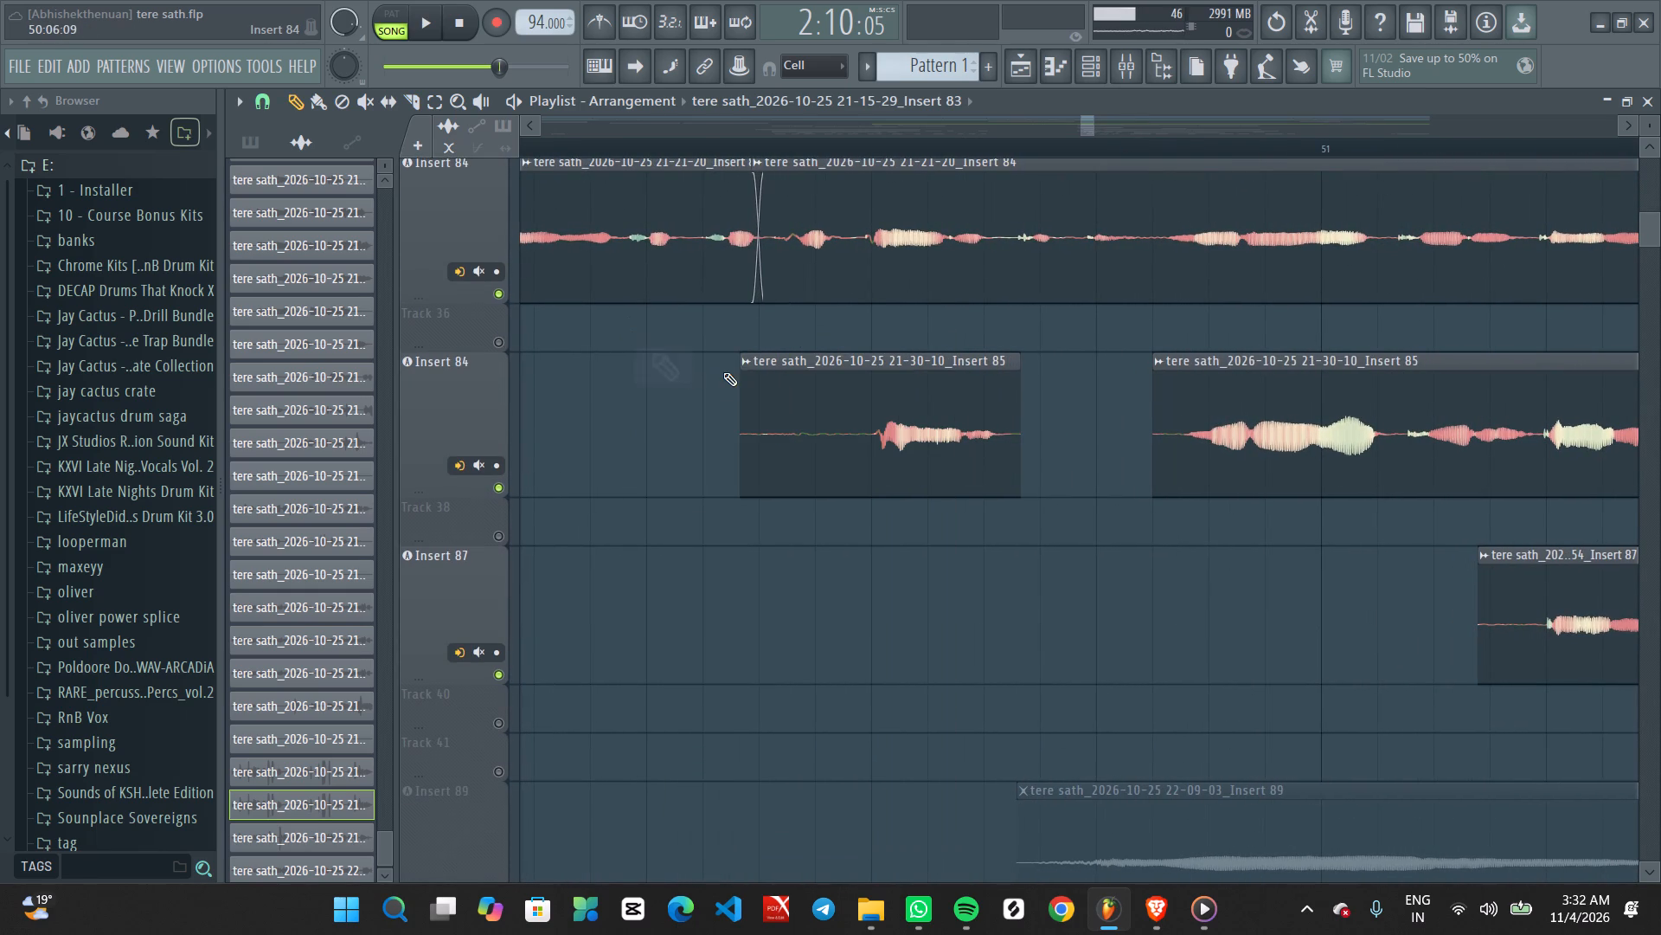
pyautogui.keyDown('alt'); pyautogui.moveTo(739, 359); pyautogui.dragTo(869, 359); pyautogui.keyUp('alt')
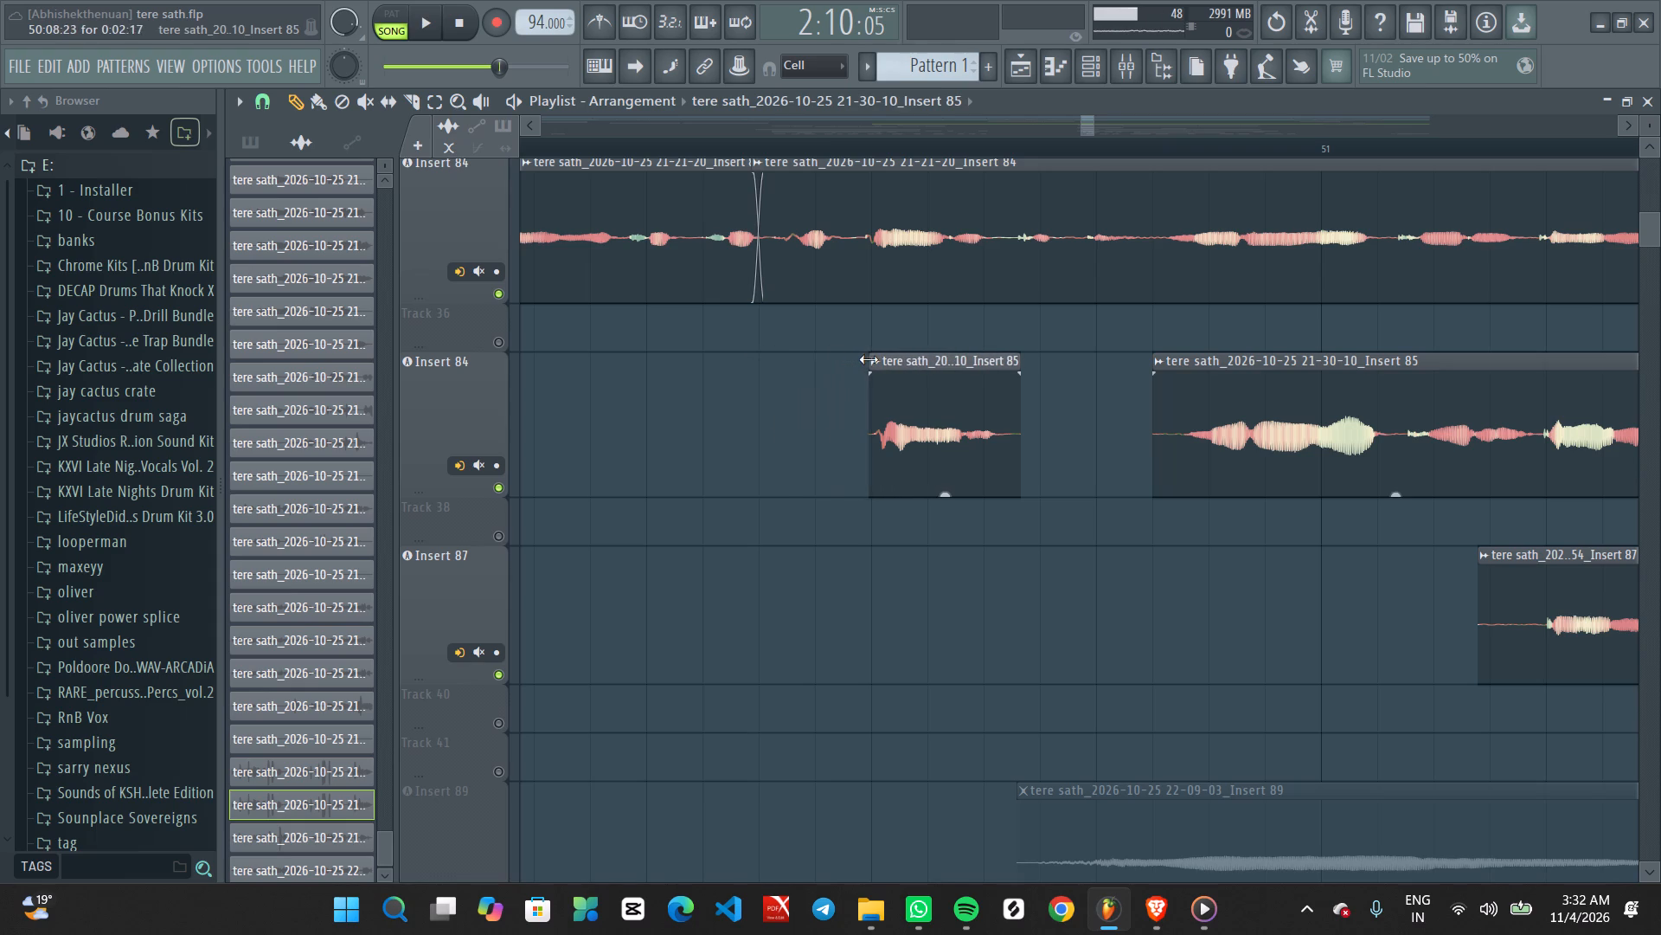
pyautogui.keyDown('alt'); pyautogui.moveTo(869, 359); pyautogui.dragTo(870, 359); pyautogui.keyUp('alt')
# Mute the Insert 87 track and the 21-30-10 clips' track, and play doubles with the 21-21-20 vocals from just before bar 52.
pyautogui.keyDown('ctrl'); pyautogui.scroll(-7, 869, 417); pyautogui.keyUp('ctrl')
pyautogui.keyDown('ctrl'); pyautogui.scroll(-8, 738, 515); pyautogui.keyUp('ctrl')
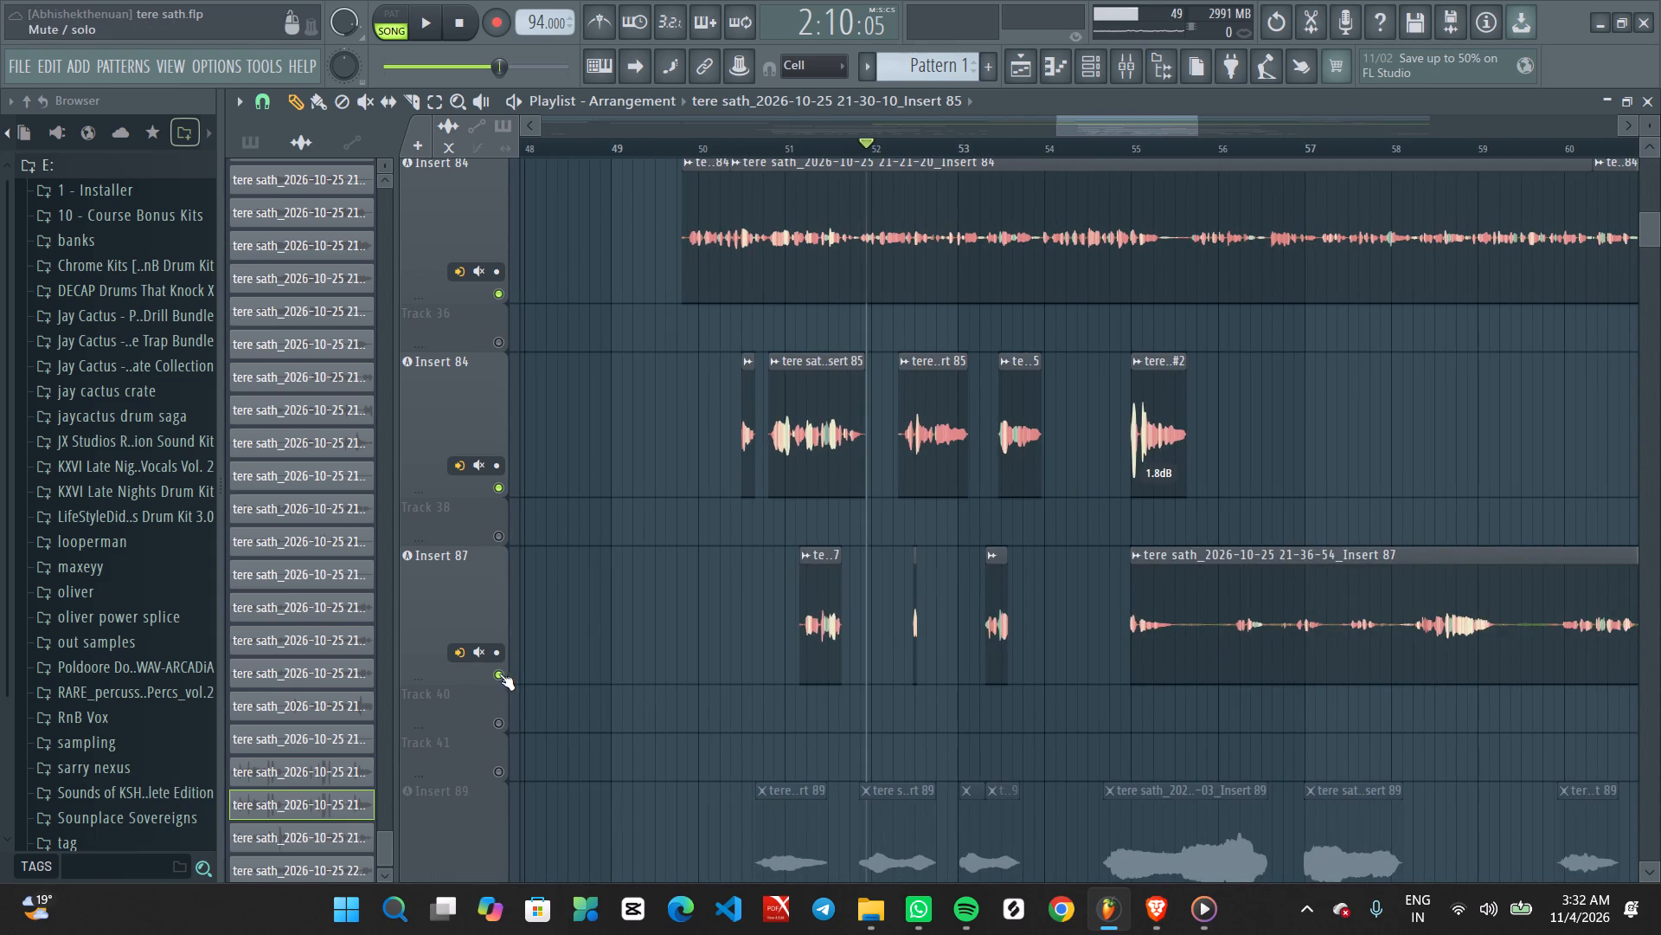
pyautogui.click(499, 674)
pyautogui.click(505, 490)
pyautogui.scroll(6, 700, 457)
pyautogui.press('space')
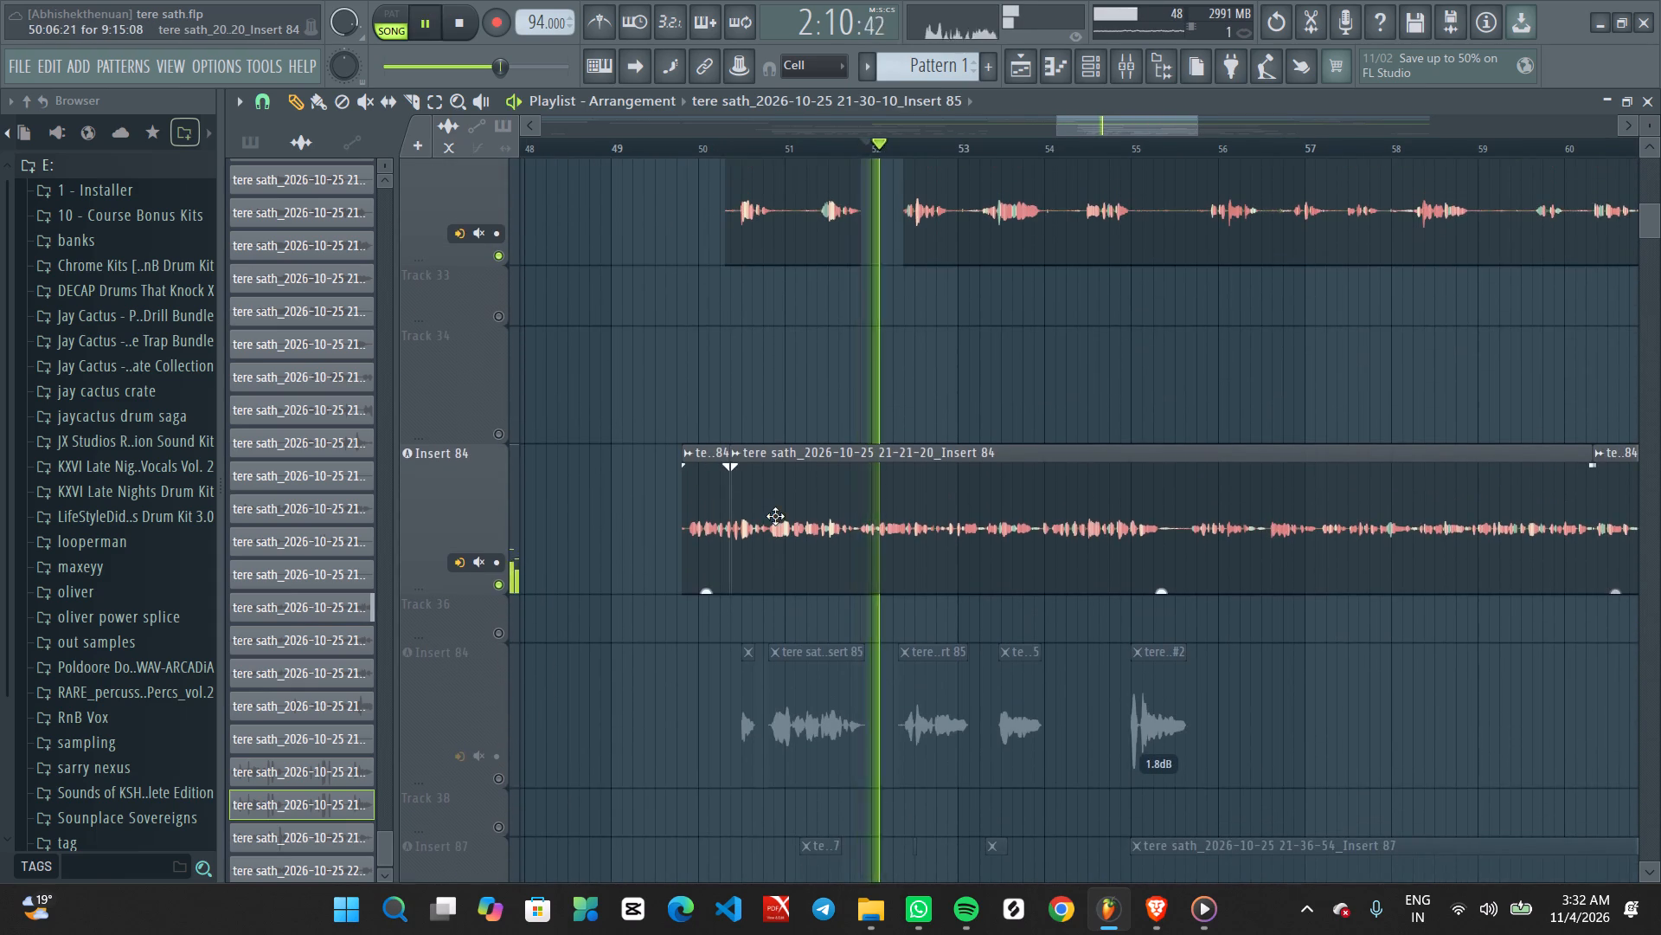
pyautogui.keyDown('ctrl'); pyautogui.scroll(5, 779, 516); pyautogui.keyUp('ctrl')
pyautogui.moveTo(860, 441); pyautogui.dragTo(846, 934, button='middle')
pyautogui.keyDown('ctrl'); pyautogui.scroll(-5, 914, 648); pyautogui.keyUp('ctrl')
pyautogui.scroll(4, 917, 643)
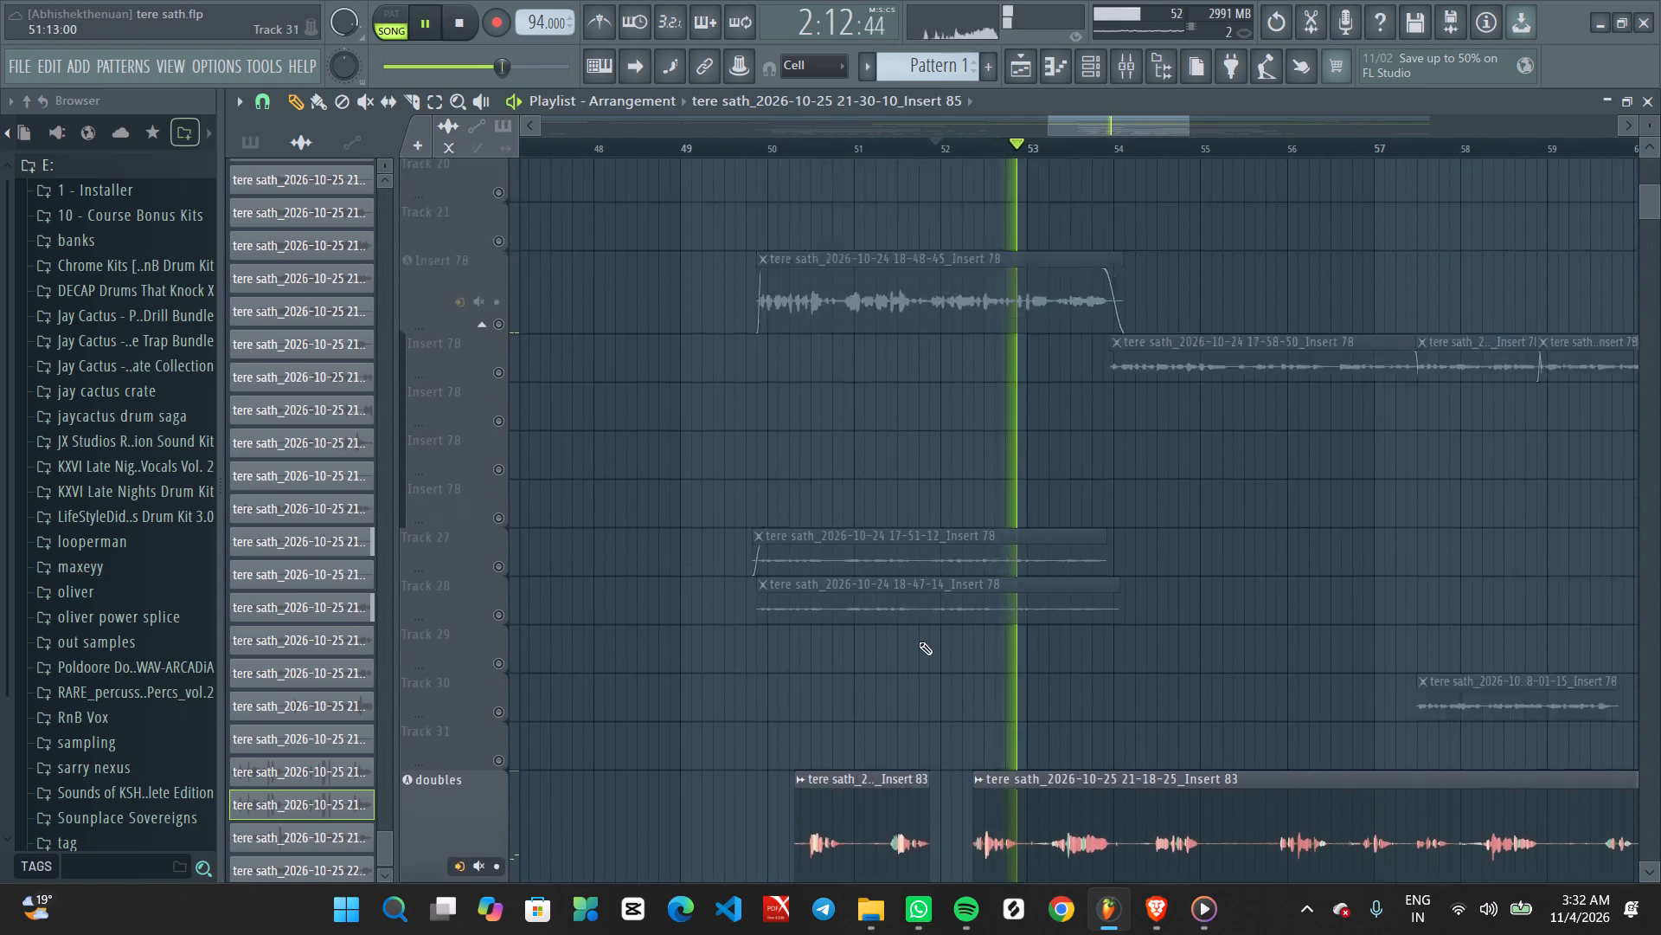
pyautogui.scroll(4, 919, 642)
pyautogui.press('space')
pyautogui.scroll(-9, 745, 627)
pyautogui.scroll(9, 538, 607)
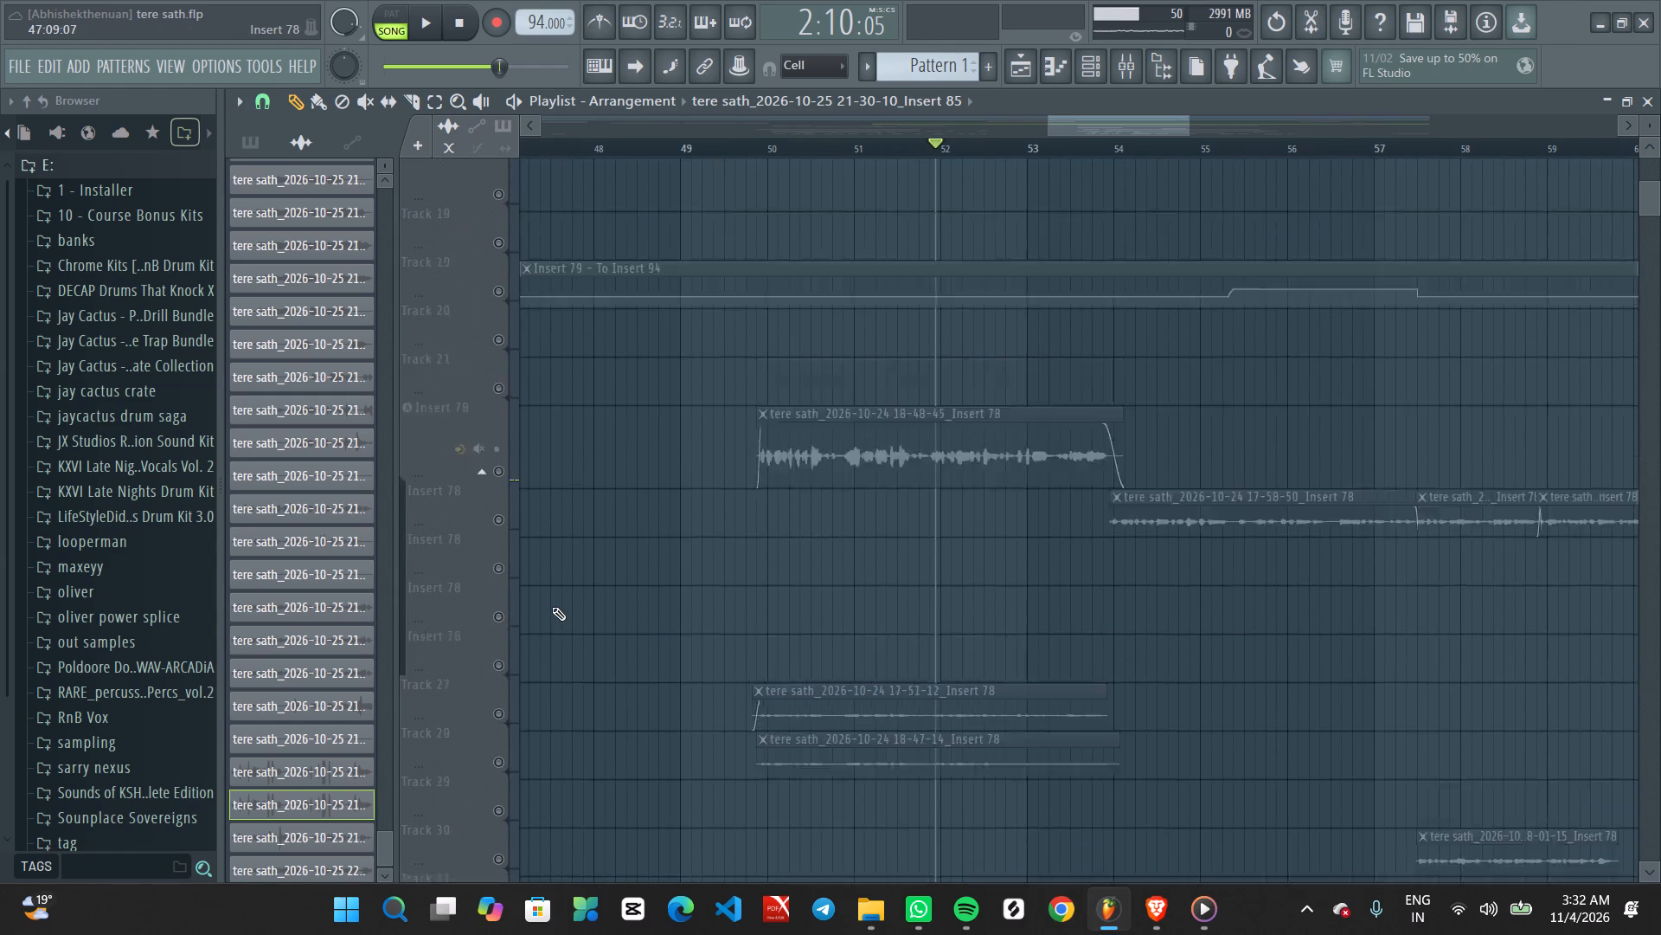
# Enable the Insert 78 track holding the 18-48-45 clip and play it from just before bar 52.
pyautogui.scroll(2, 552, 607)
pyautogui.click(503, 669)
pyautogui.keyDown('ctrl'); pyautogui.scroll(10, 950, 744); pyautogui.keyUp('ctrl')
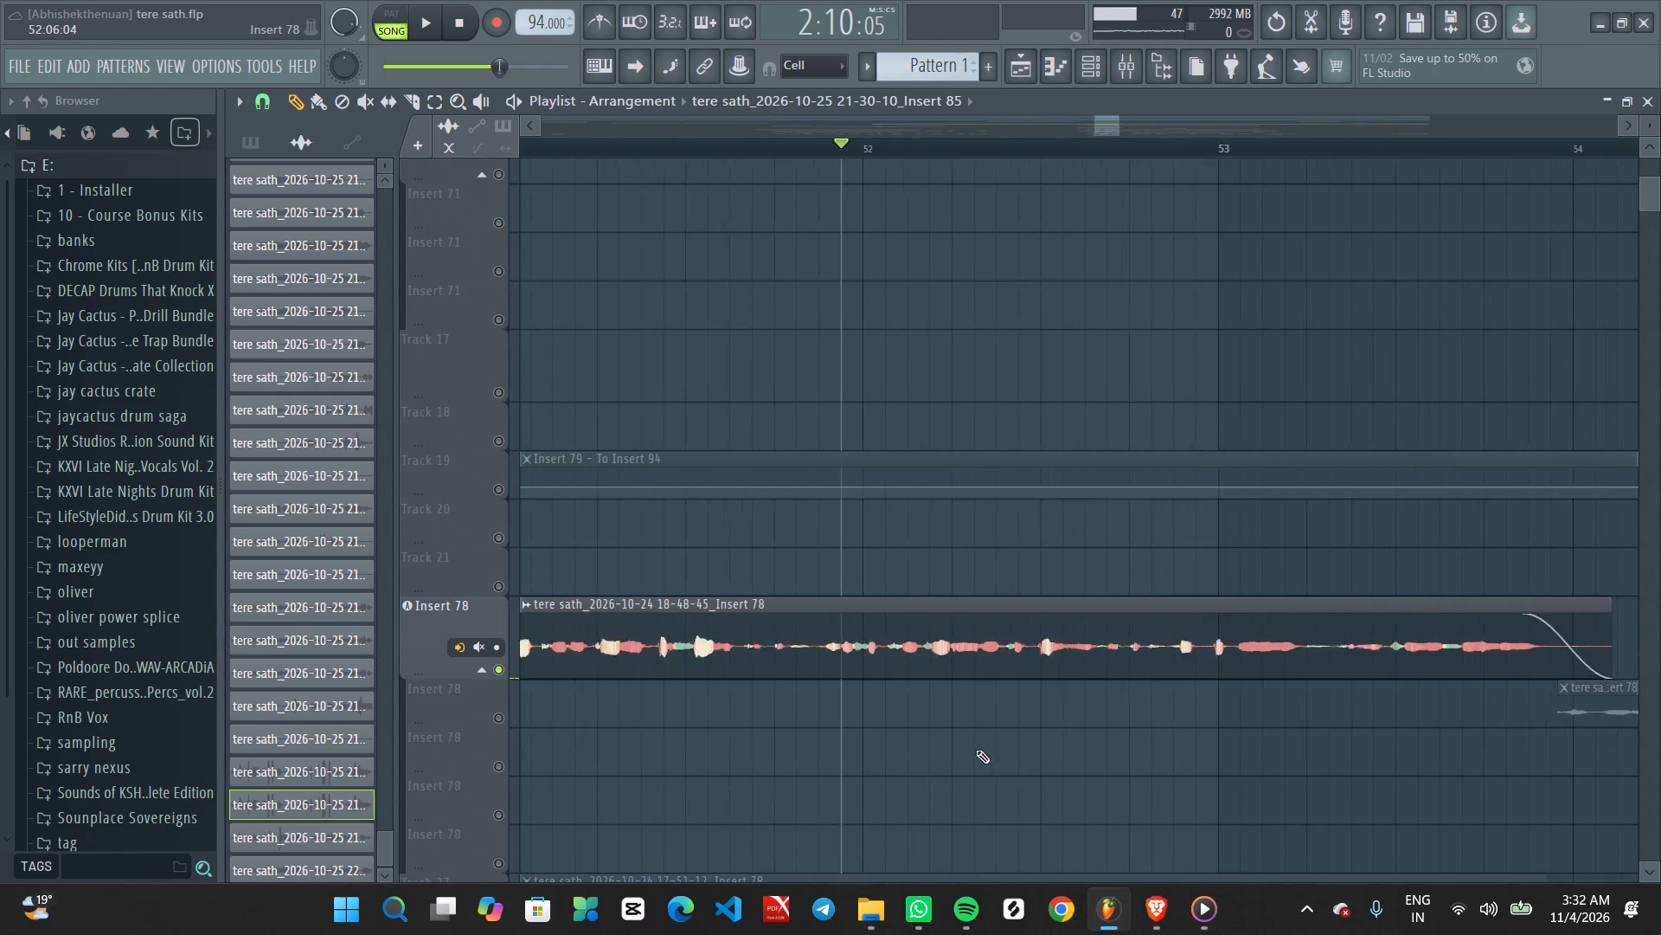
pyautogui.keyDown('ctrl'); pyautogui.scroll(5, 976, 750); pyautogui.keyUp('ctrl')
pyautogui.press('space')
pyautogui.keyDown('ctrl'); pyautogui.scroll(-9, 952, 748); pyautogui.keyUp('ctrl')
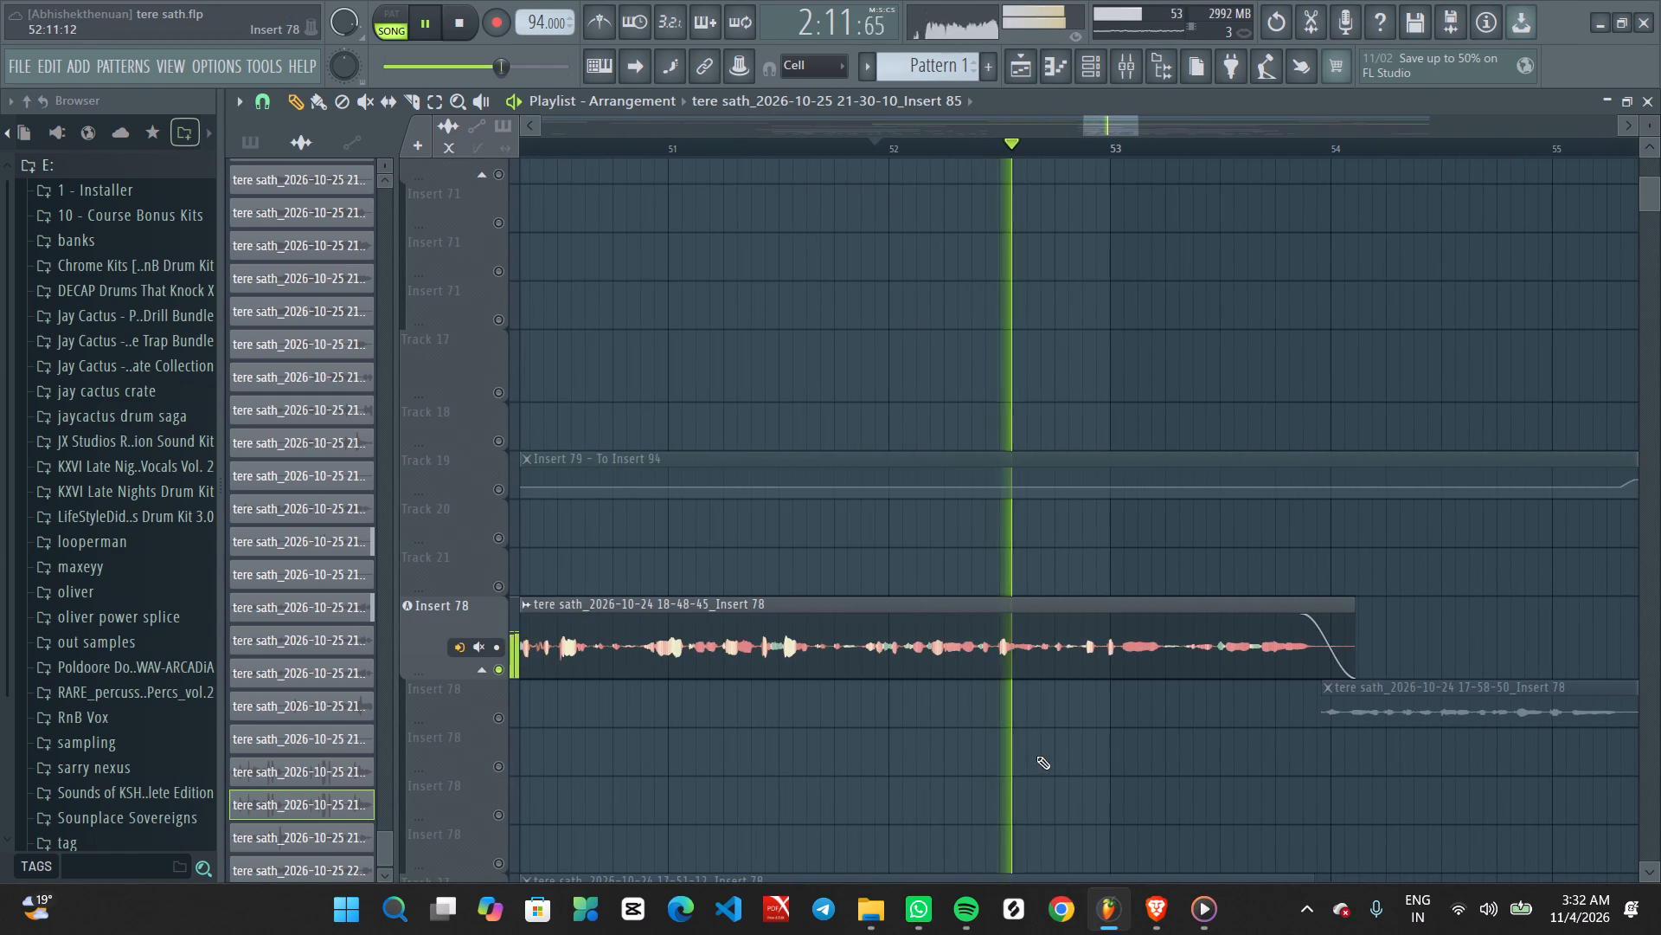
pyautogui.press('space')
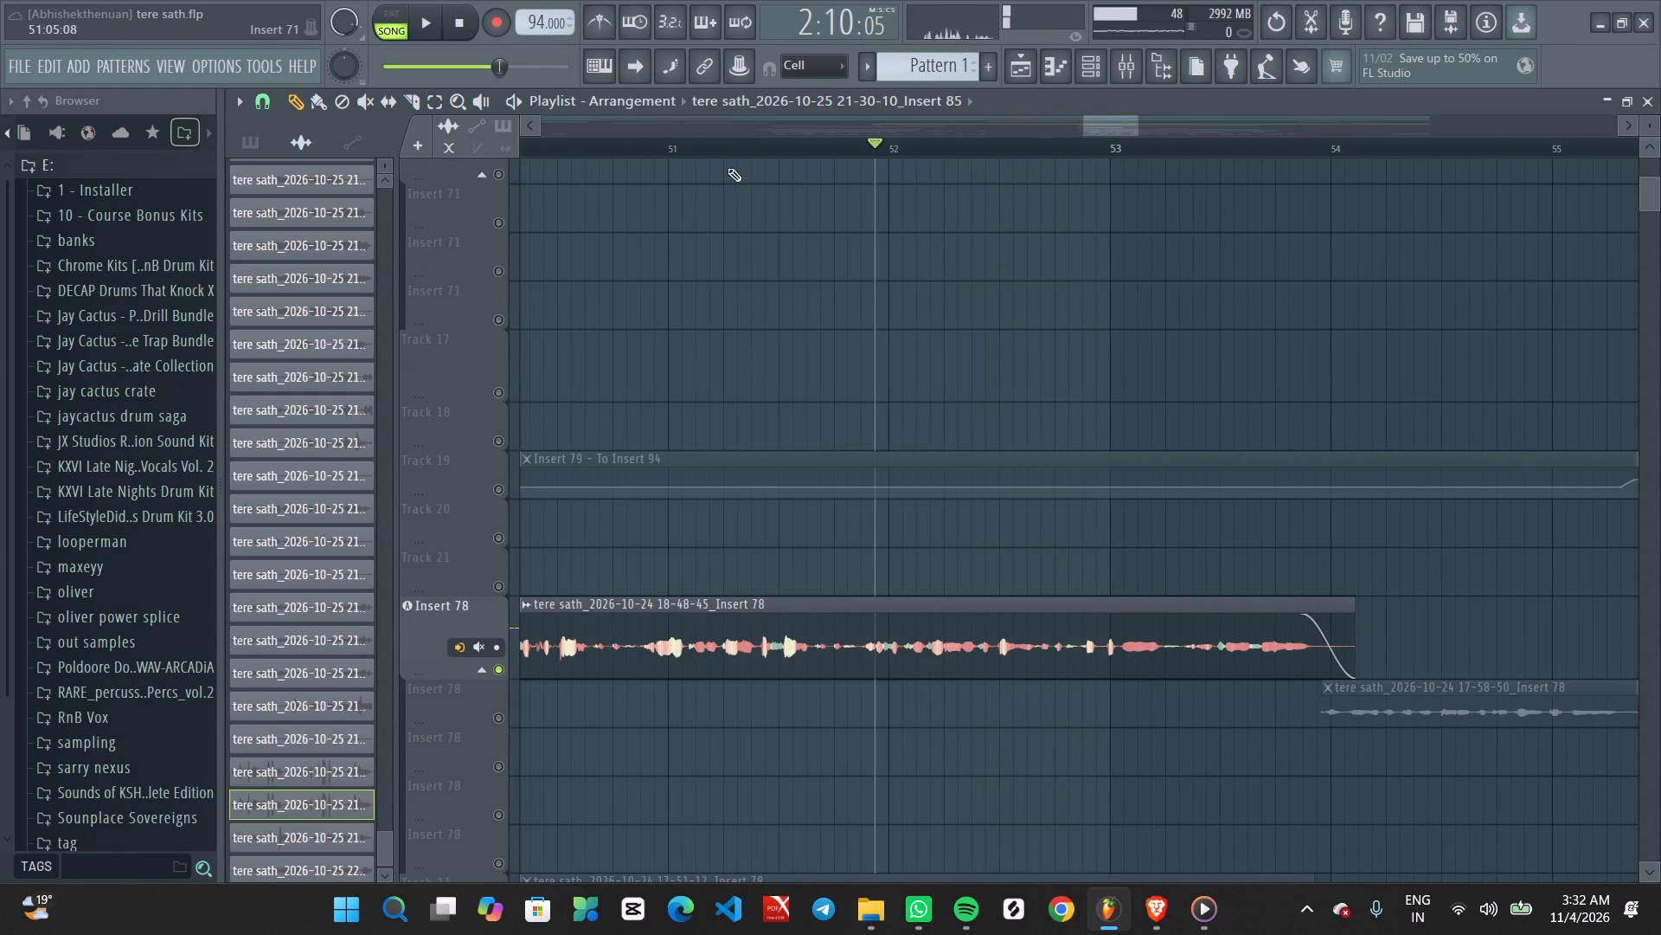
# Play the 18-48-45 vocal from about bar 51.2 and check the gaps between phrases up to bar 53.
pyautogui.click(721, 156)
pyautogui.press('space')
pyautogui.keyDown('ctrl'); pyautogui.scroll(7, 762, 668); pyautogui.keyUp('ctrl')
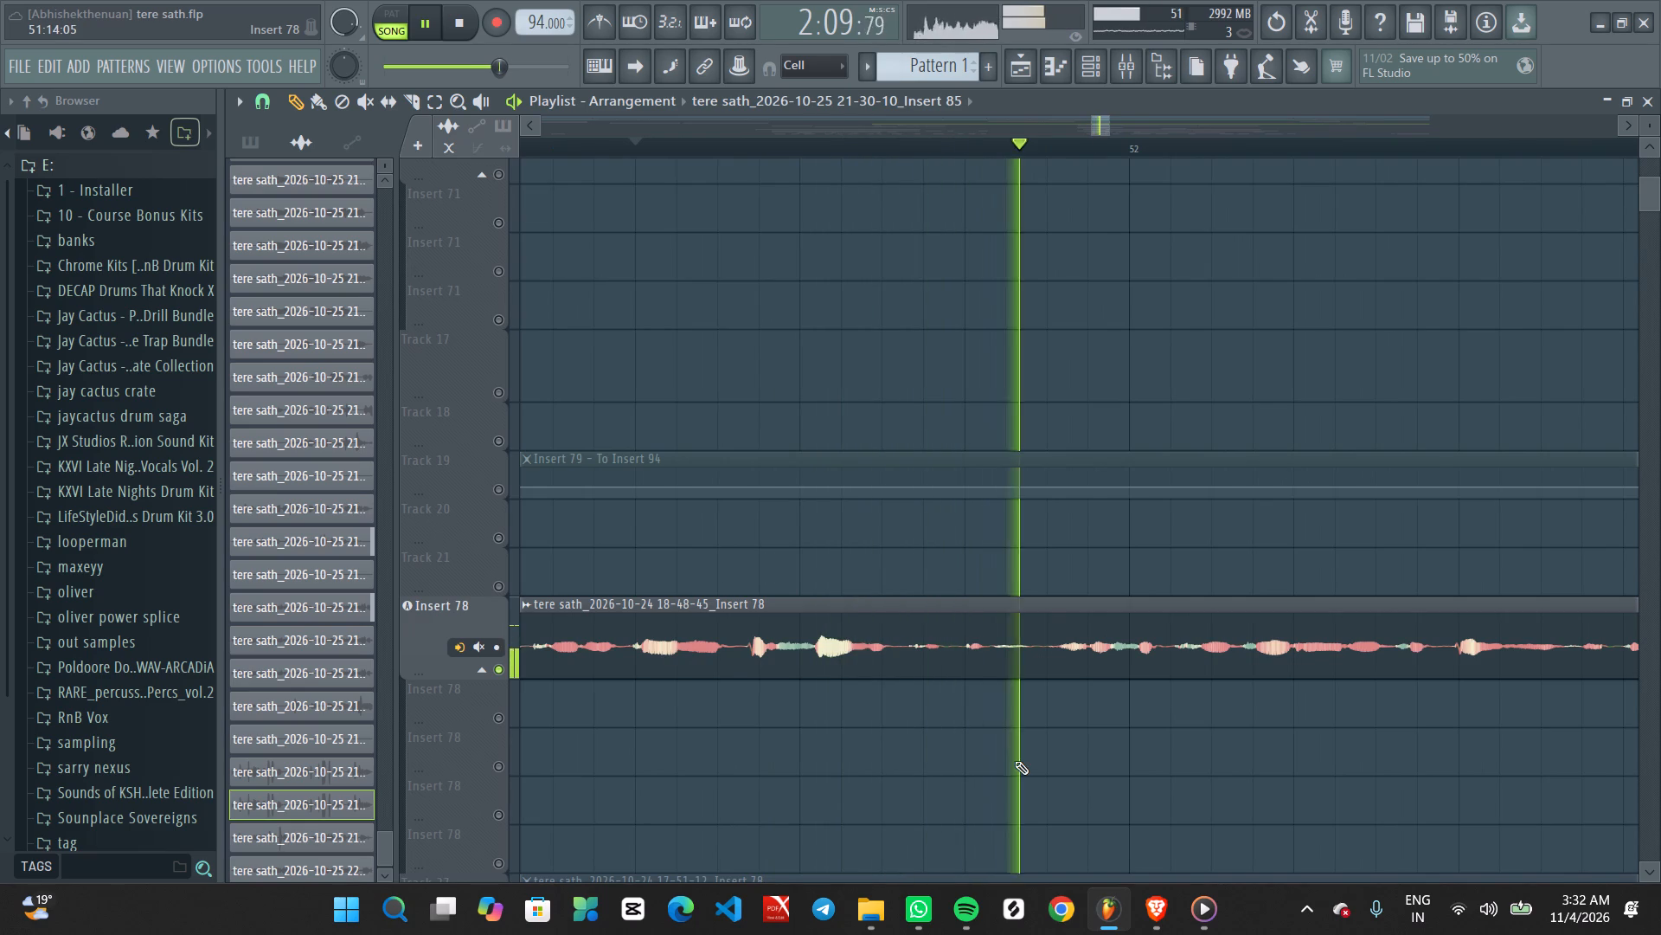
pyautogui.keyDown('ctrl'); pyautogui.scroll(-4, 1017, 758); pyautogui.keyUp('ctrl')
pyautogui.keyDown('ctrl'); pyautogui.scroll(1, 1017, 758); pyautogui.keyUp('ctrl')
pyautogui.keyDown('ctrl'); pyautogui.scroll(-9, 1017, 758); pyautogui.keyUp('ctrl')
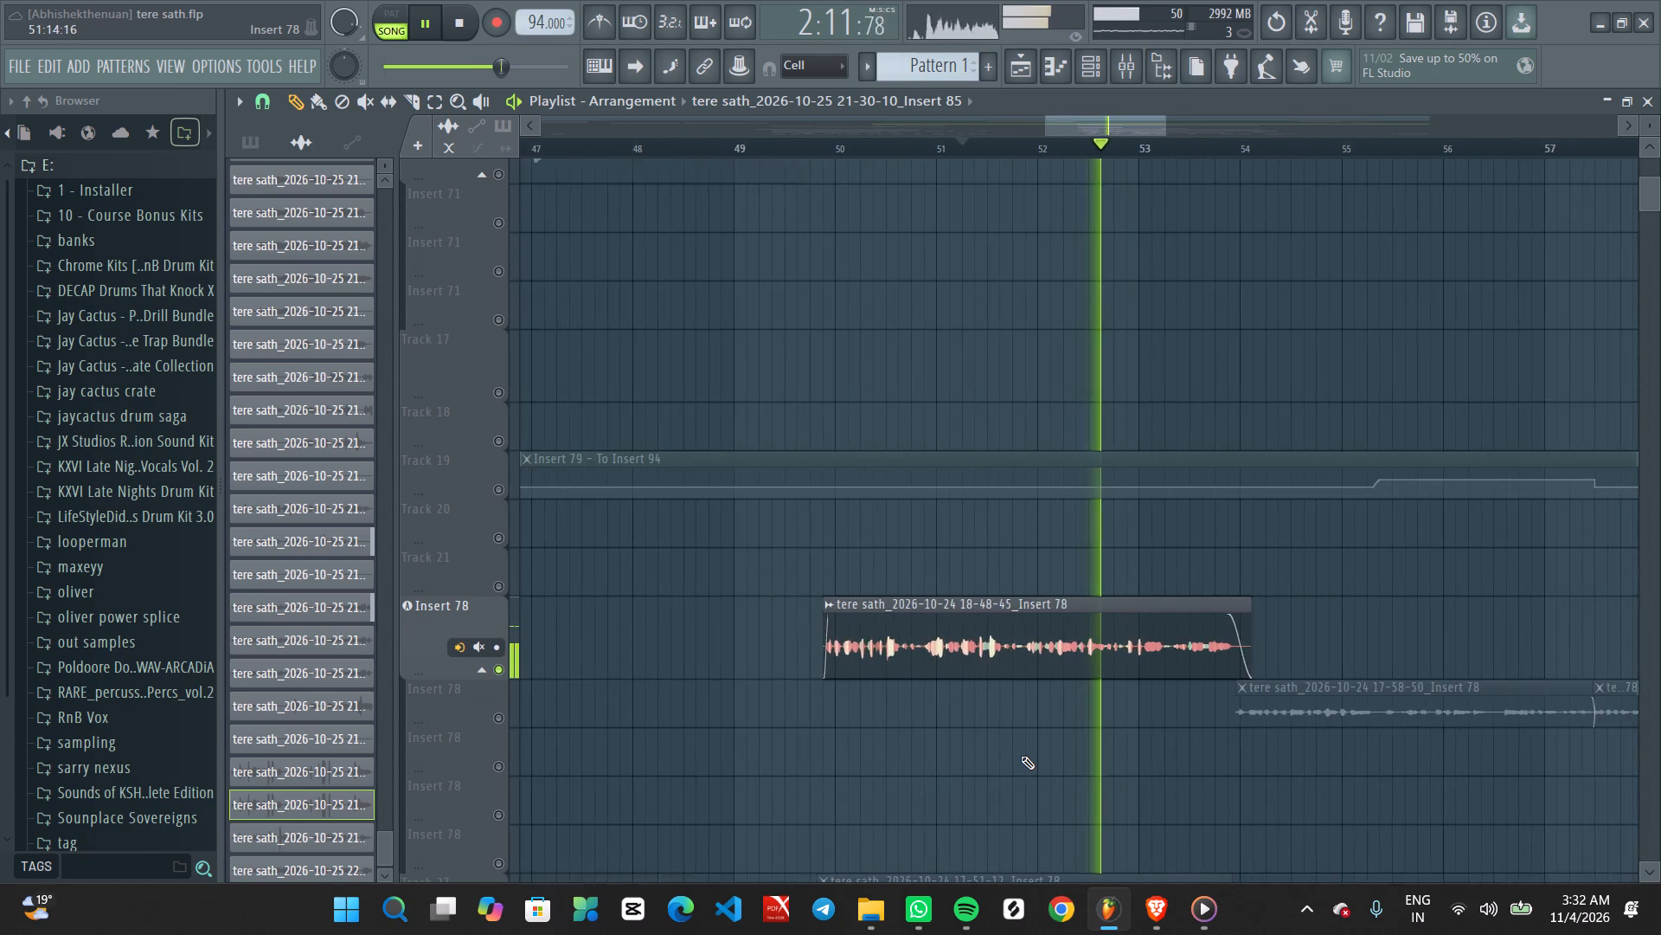
pyautogui.keyDown('ctrl'); pyautogui.scroll(-4, 1021, 756); pyautogui.keyUp('ctrl')
pyautogui.keyDown('ctrl'); pyautogui.scroll(15, 1096, 764); pyautogui.keyUp('ctrl')
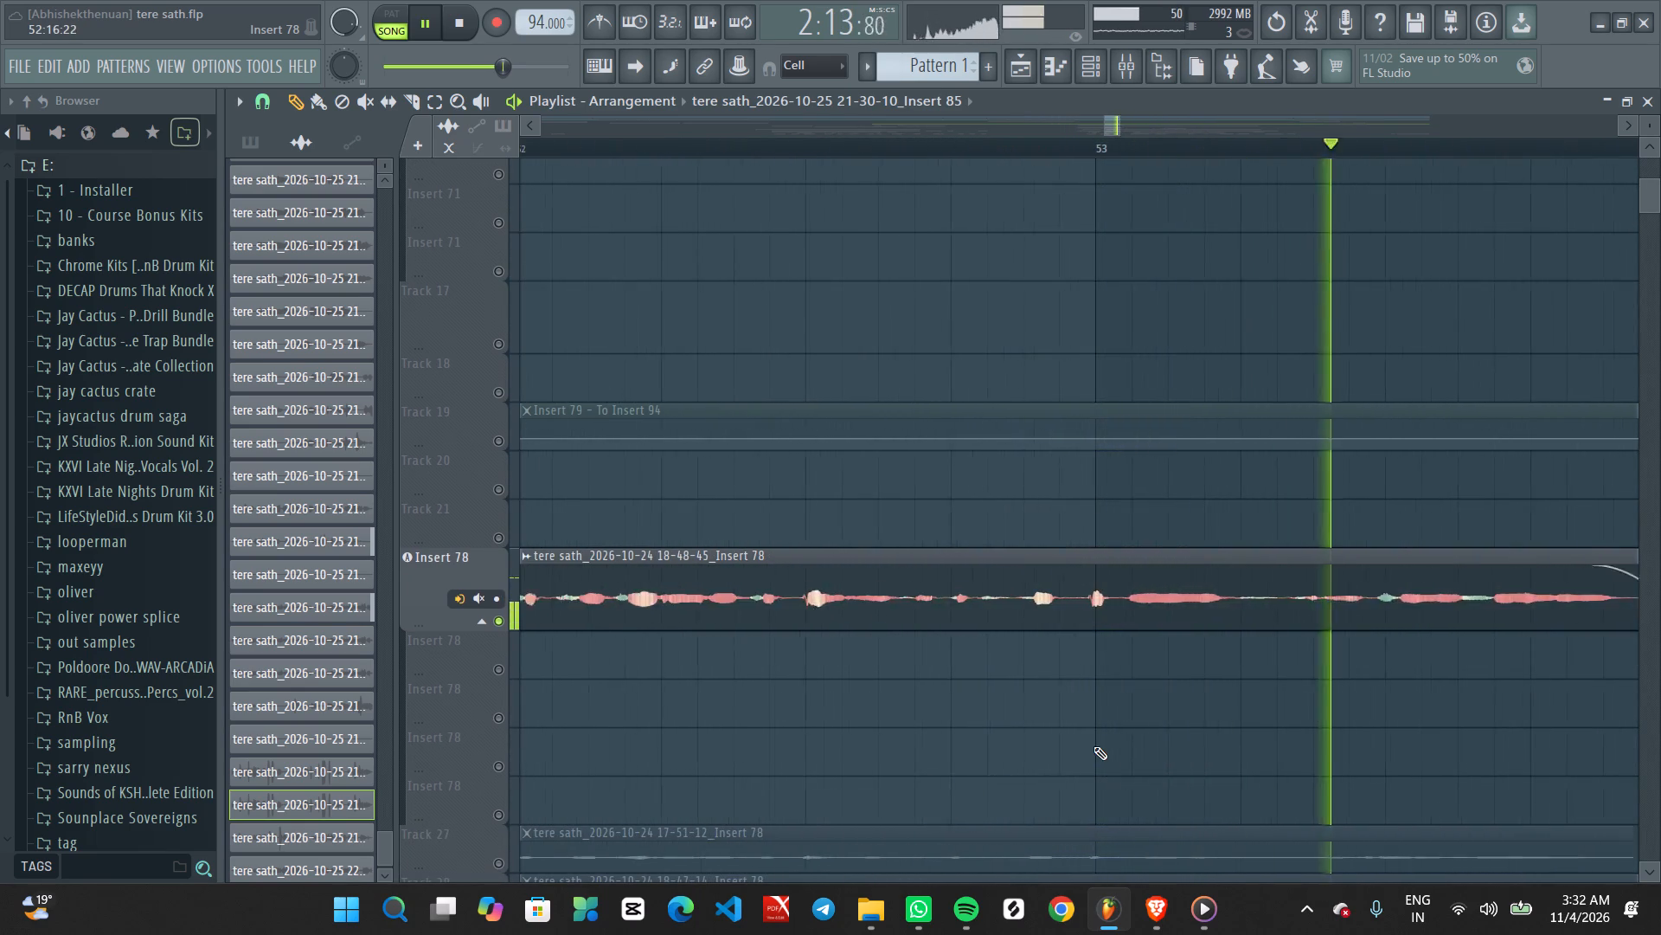
pyautogui.keyDown('ctrl'); pyautogui.scroll(1, 1093, 746); pyautogui.keyUp('ctrl')
# Replay the 18-48-45 vocal from about bar 51.2 and examine the gap just before bar 53 for noise.
pyautogui.press('space')
pyautogui.press('space')
pyautogui.keyDown('ctrl'); pyautogui.scroll(2, 978, 700); pyautogui.keyUp('ctrl')
pyautogui.moveTo(940, 705); pyautogui.dragTo(1074, 639, button='middle')
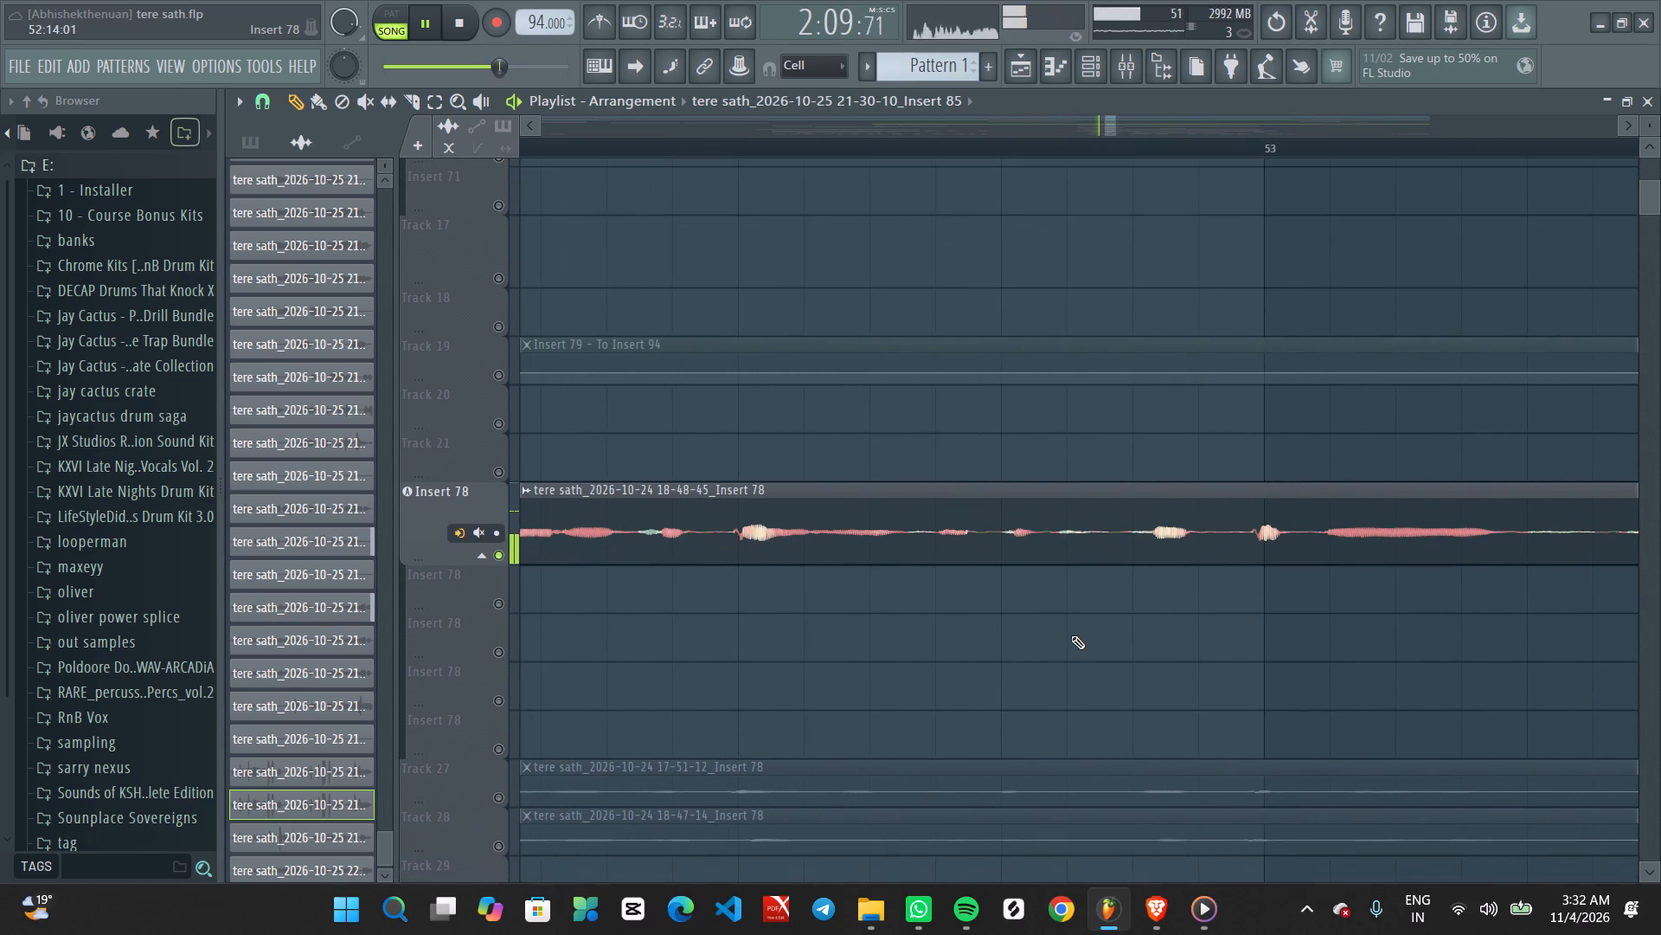
pyautogui.keyDown('ctrl'); pyautogui.scroll(-1, 1071, 635); pyautogui.keyUp('ctrl')
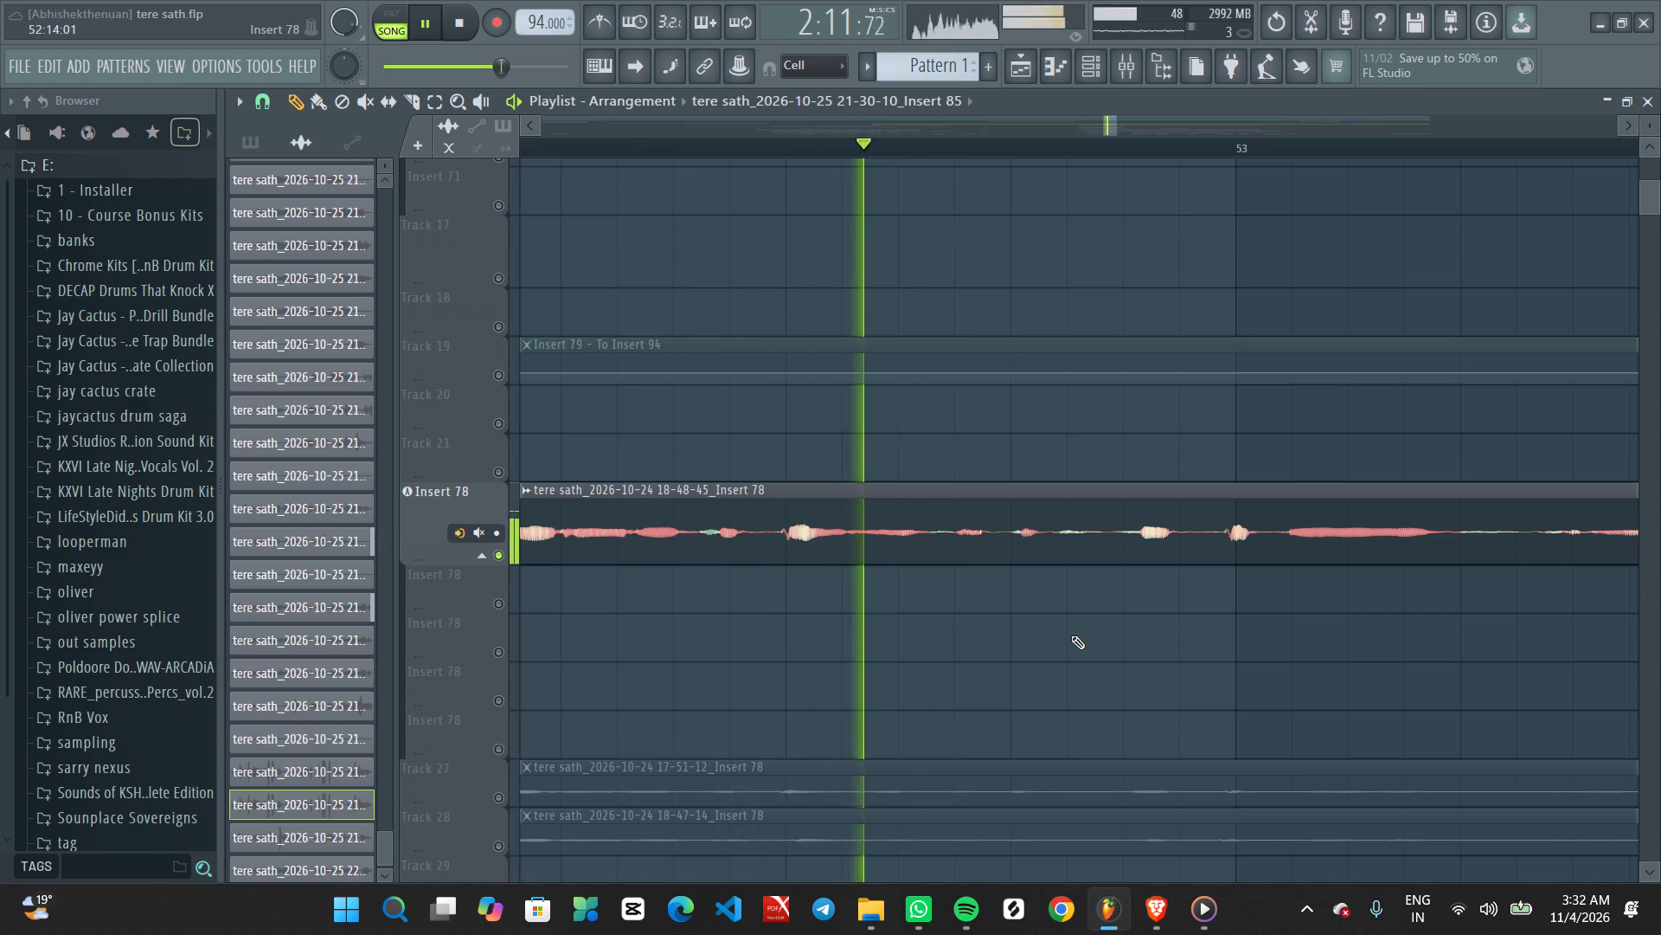
pyautogui.press('space')
pyautogui.press('space')
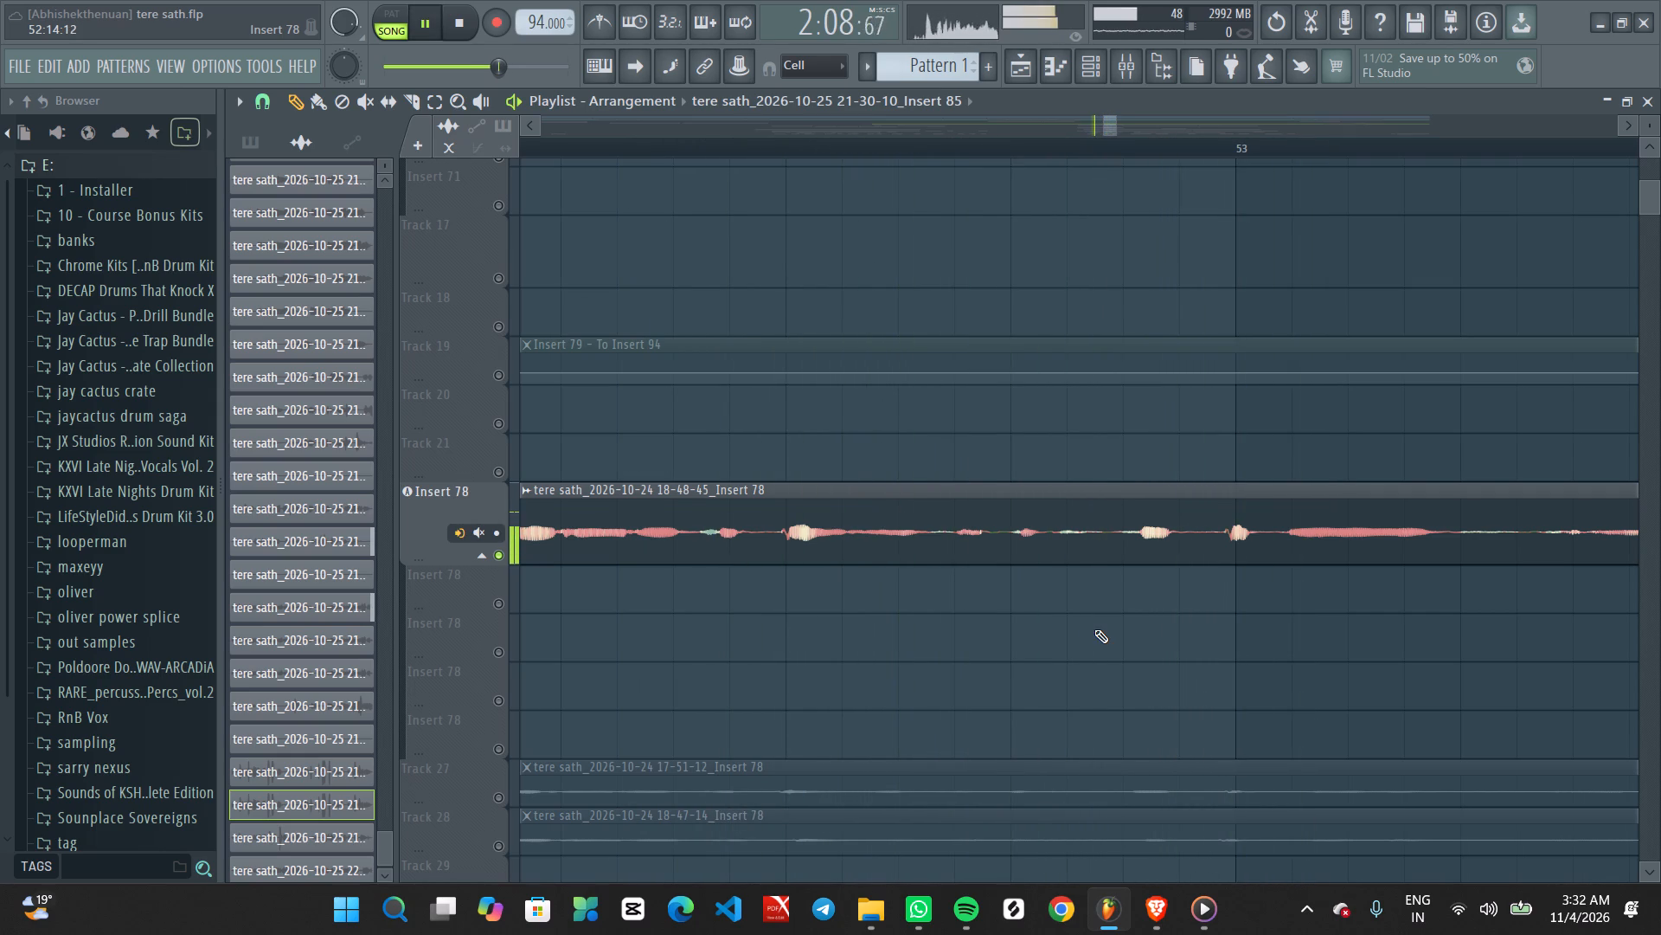
# Slice the 18-48-45 clip at about bars 52.8 and 52.9 to isolate the short gap before bar 53.
pyautogui.keyDown('ctrl'); pyautogui.scroll(2, 1094, 629); pyautogui.keyUp('ctrl')
pyautogui.moveTo(992, 448); pyautogui.dragTo(1007, 448, button='middle')
pyautogui.moveTo(998, 448); pyautogui.dragTo(1007, 448, button='right')
pyautogui.click(1036, 553)
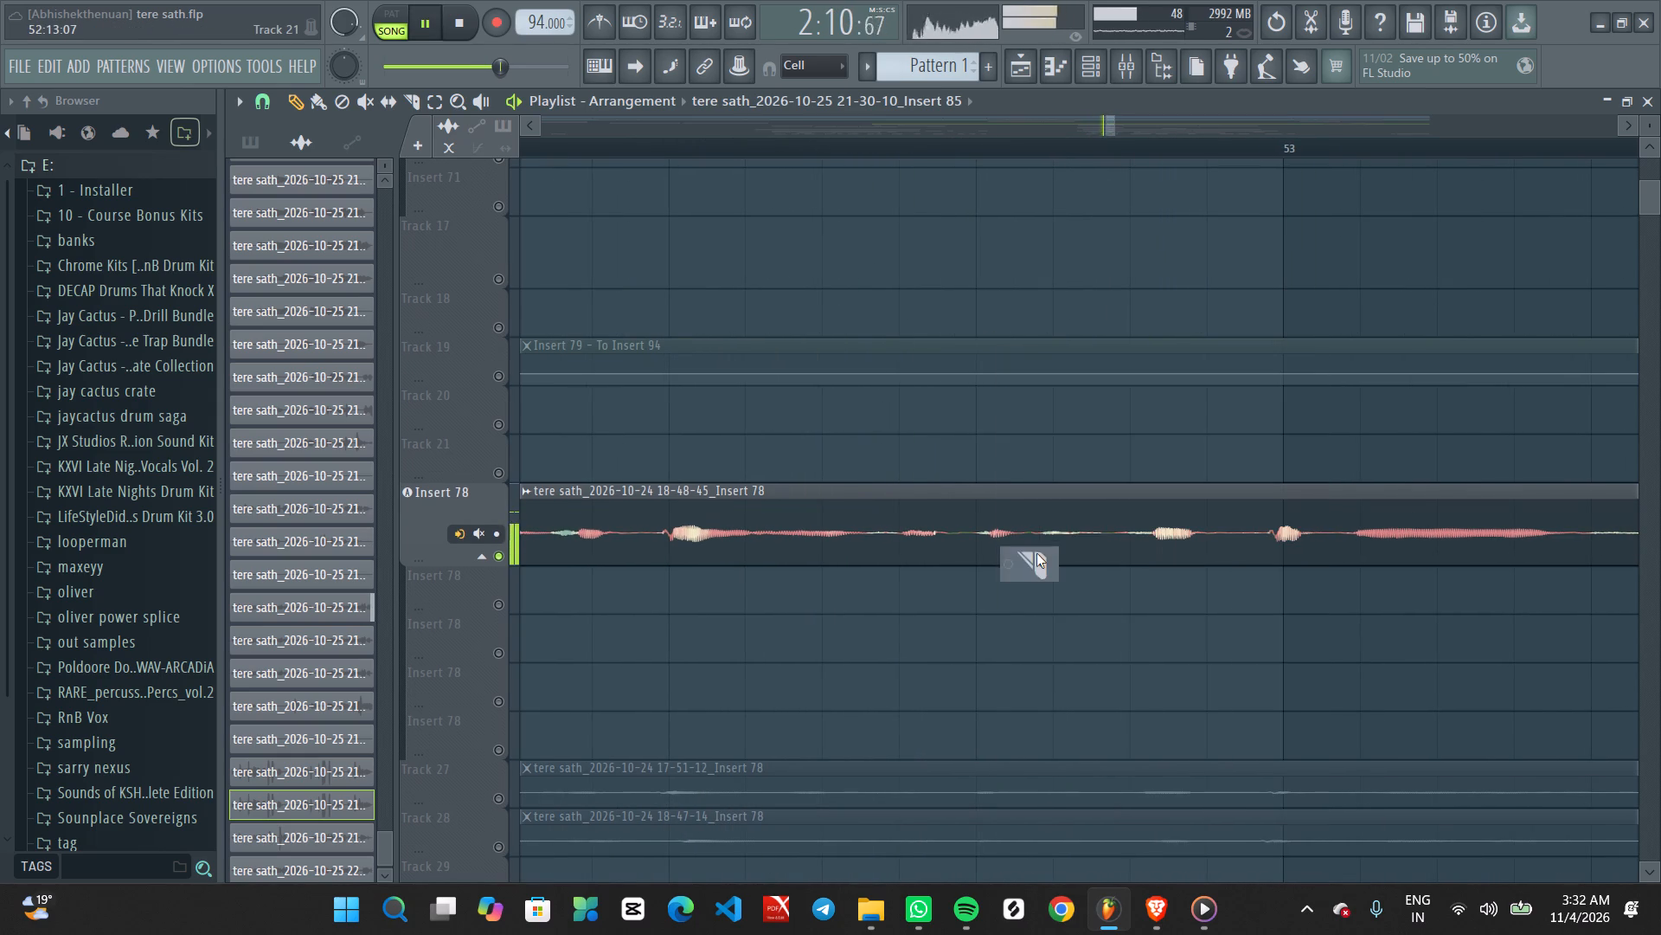
pyautogui.keyDown('alt'); pyautogui.moveTo(1041, 556); pyautogui.dragTo(1051, 553); pyautogui.keyUp('alt')
pyautogui.keyDown('alt'); pyautogui.click(1038, 539); pyautogui.keyUp('alt')
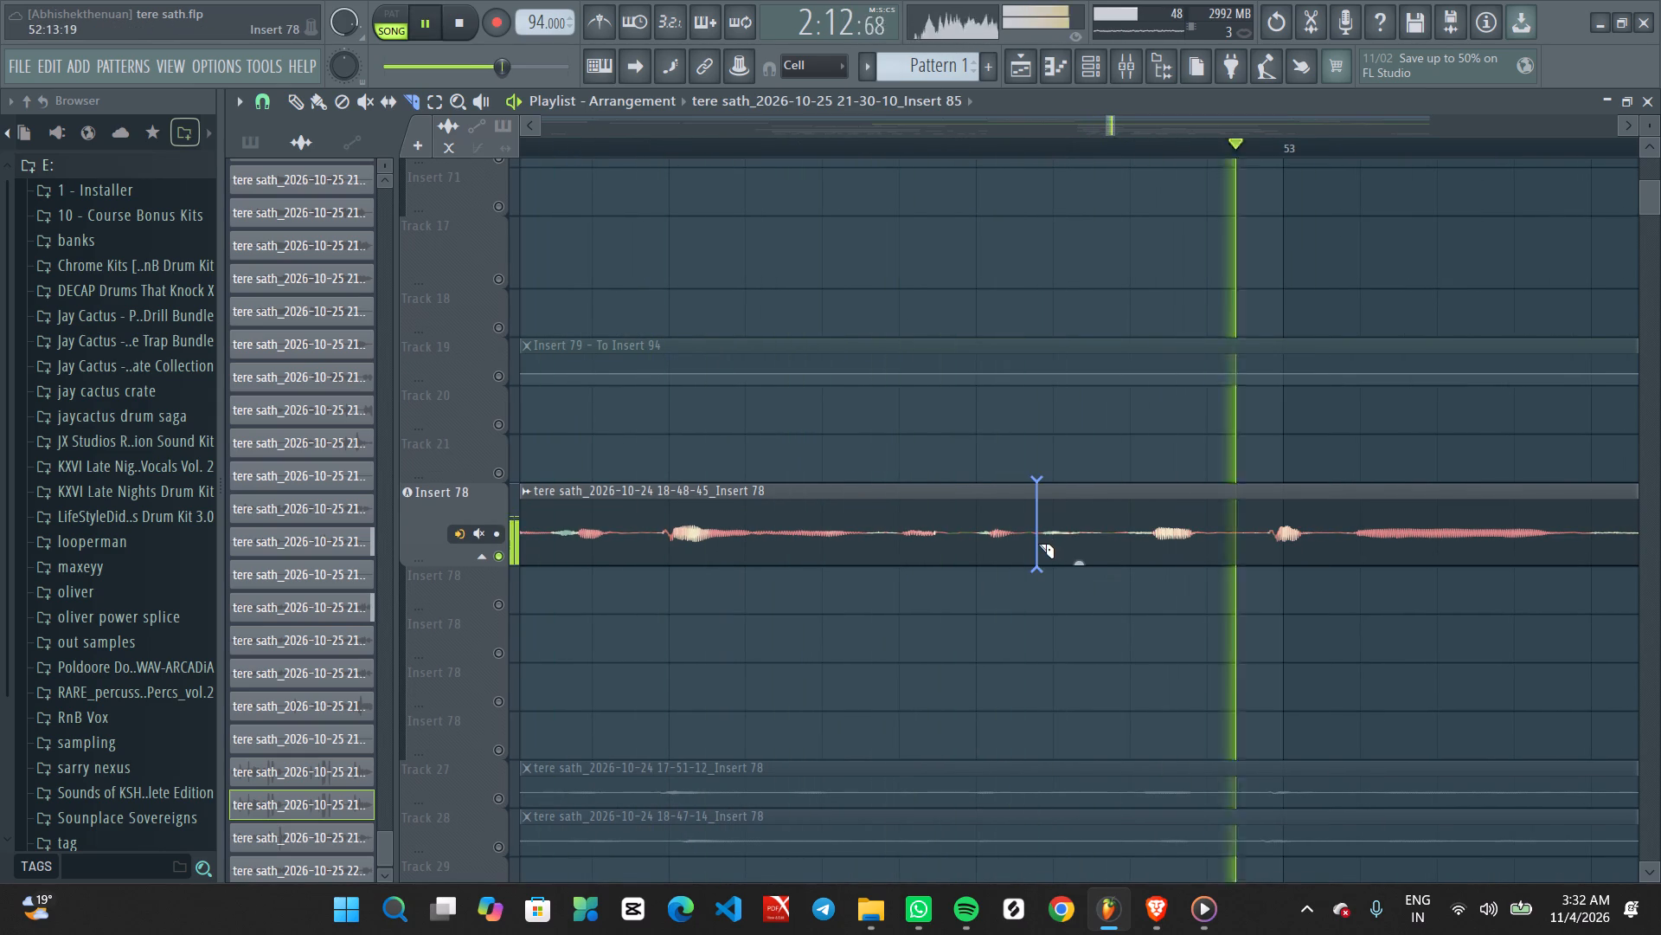
pyautogui.keyDown('alt'); pyautogui.moveTo(1089, 566); pyautogui.dragTo(1124, 547); pyautogui.keyUp('alt')
pyautogui.press('space')
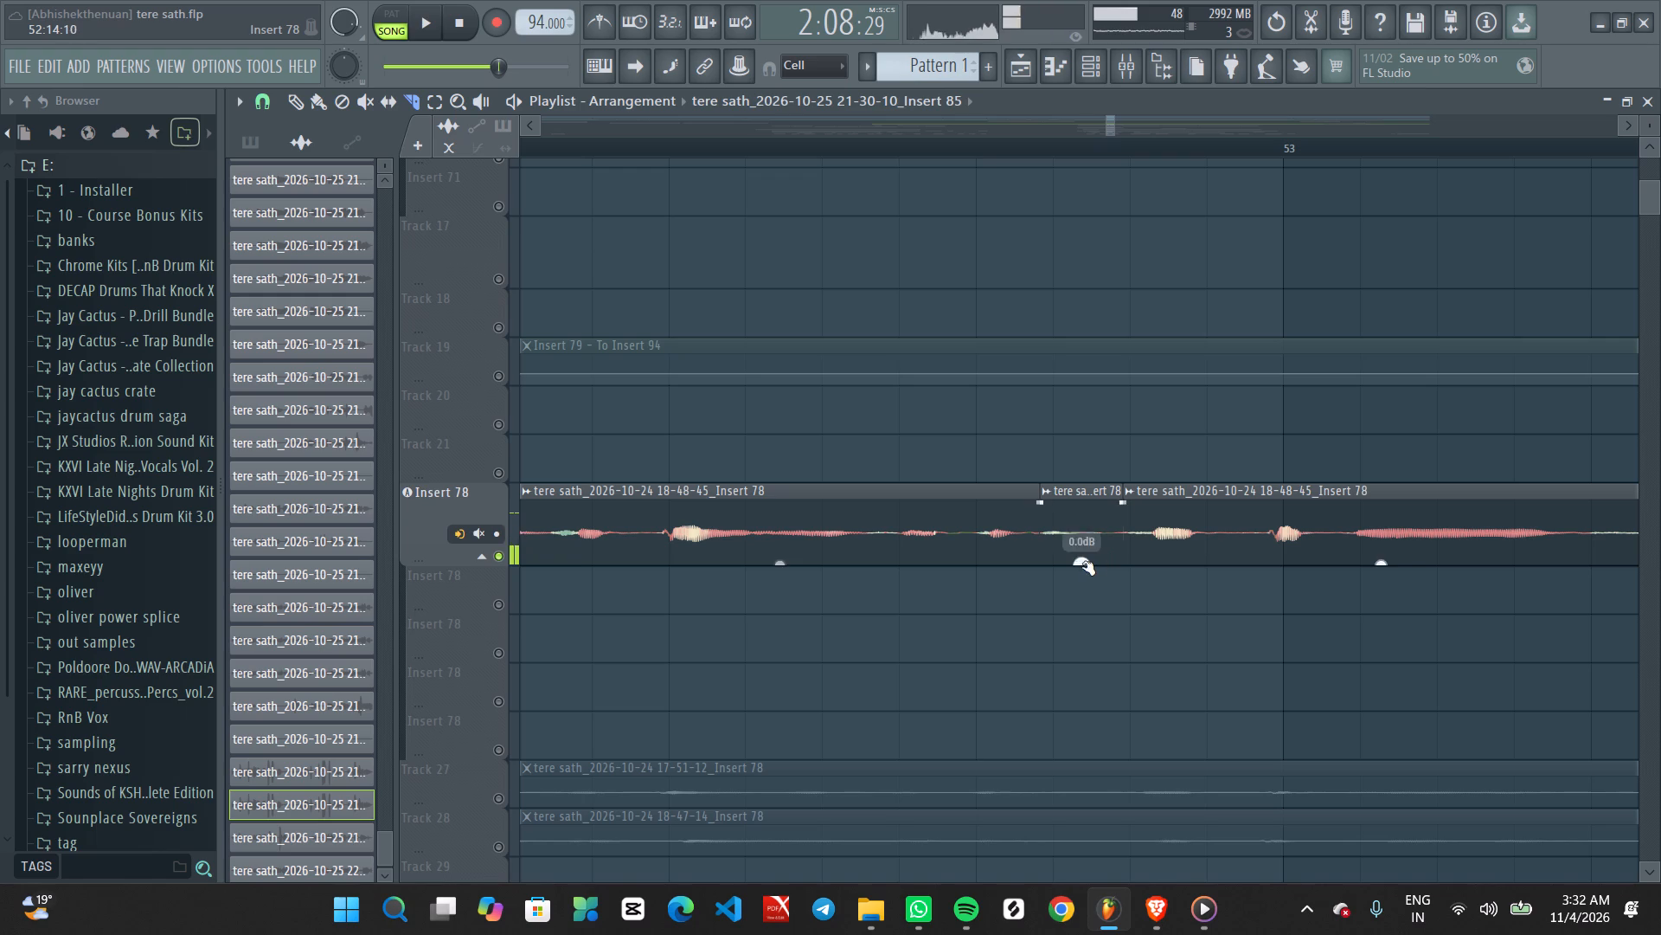
# Lower the gain of the short slice before bar 53 to about -7.4 dB, auditioning it in playback.
pyautogui.moveTo(1081, 561); pyautogui.dragTo(1098, 675)
pyautogui.press('space')
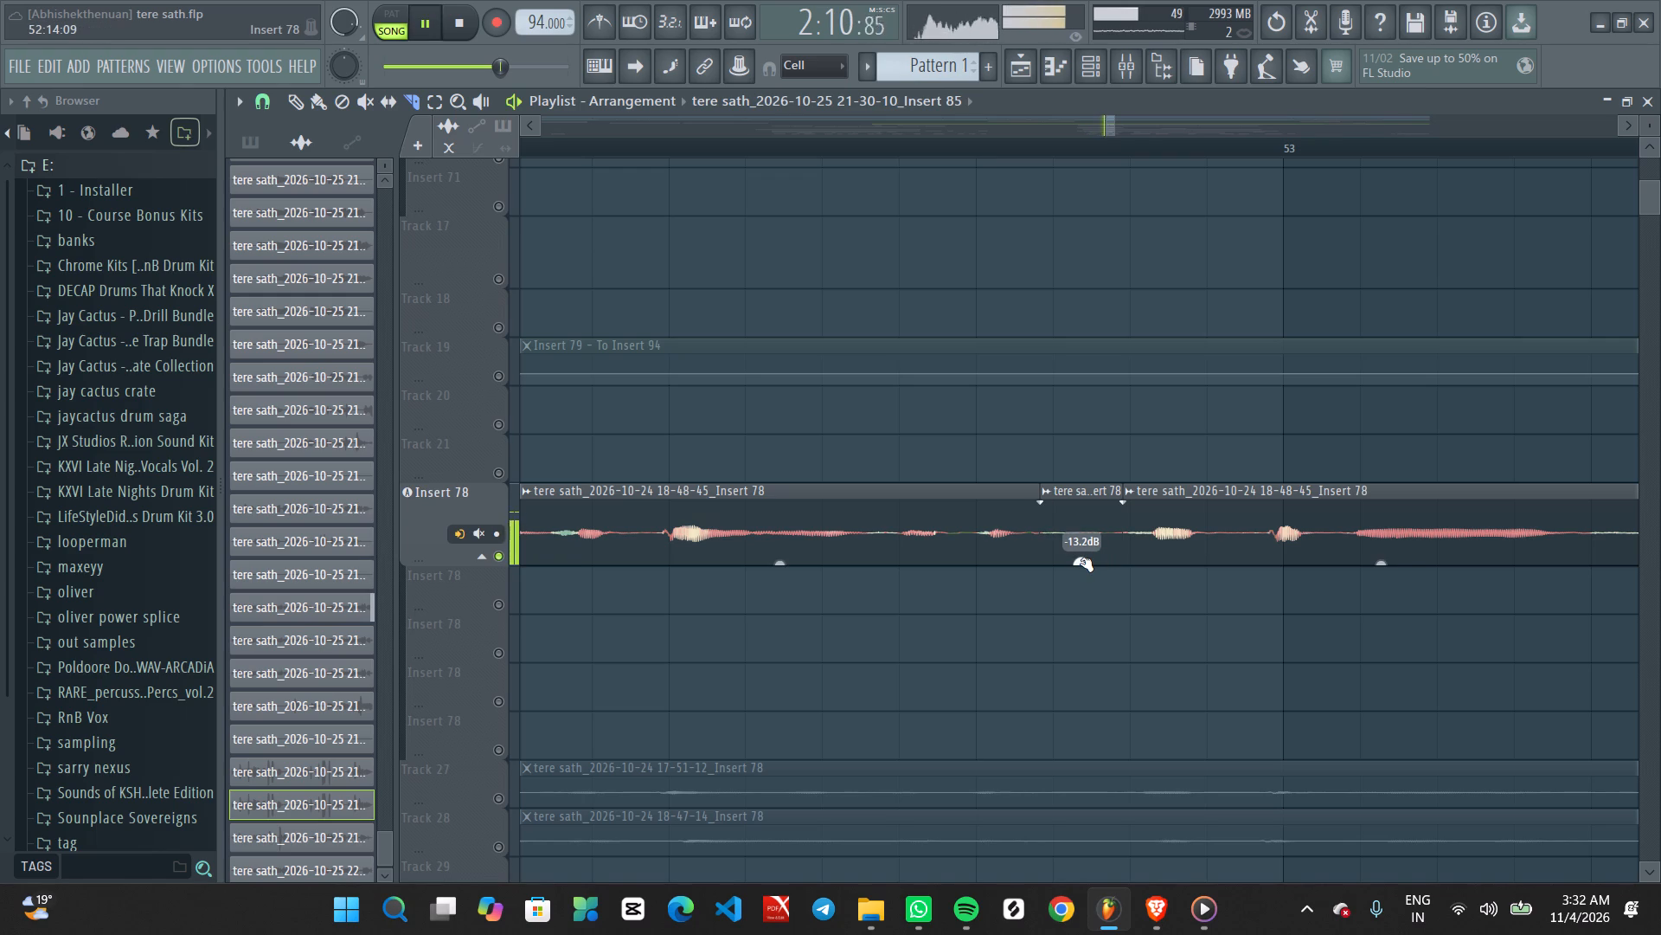
pyautogui.moveTo(1081, 562); pyautogui.dragTo(1087, 578)
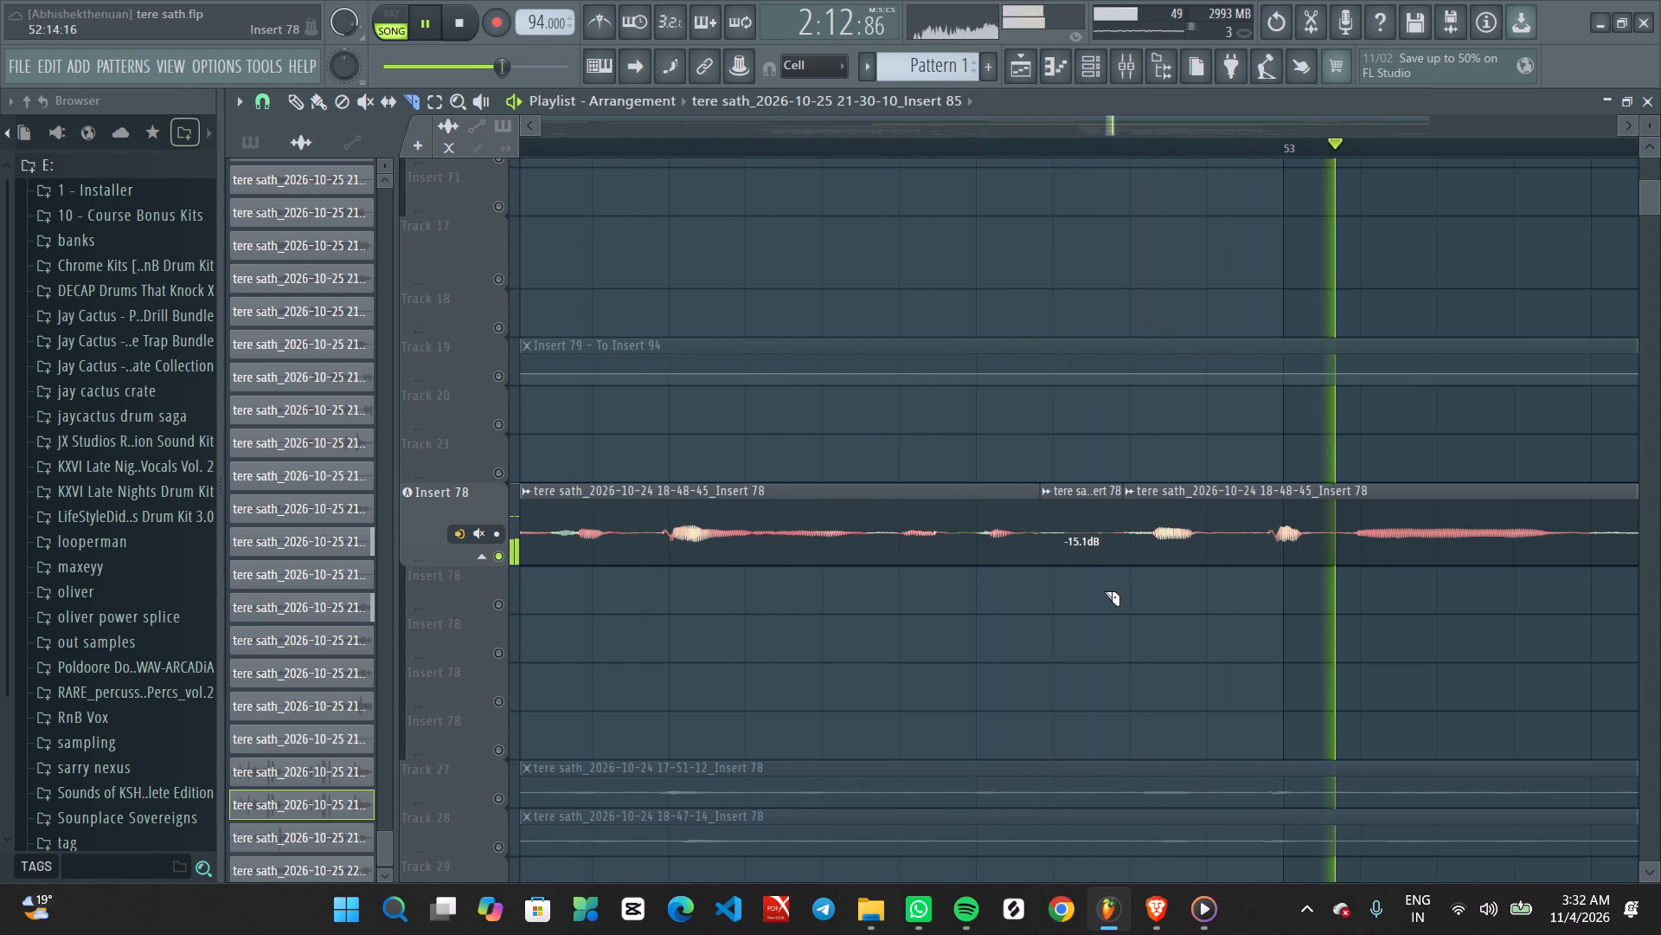
pyautogui.press('space')
pyautogui.moveTo(1087, 561); pyautogui.dragTo(1092, 494)
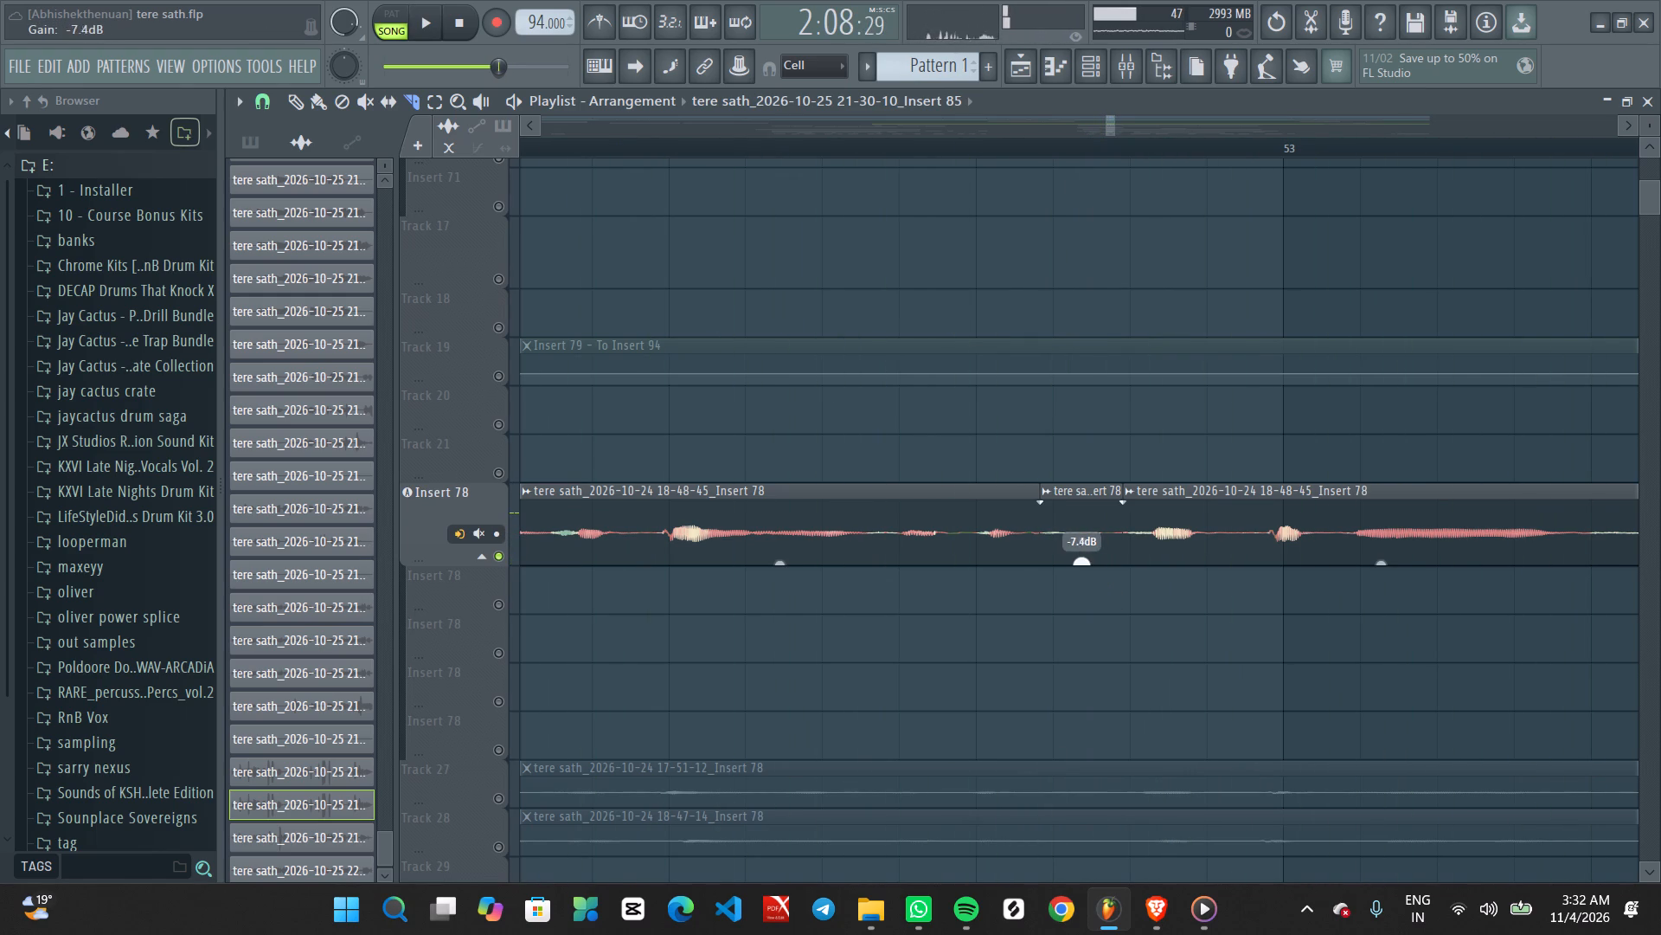
pyautogui.moveTo(1092, 494); pyautogui.dragTo(1092, 491)
# Play the sliced Insert 78 vocal from about bar 50.4 and listen to its opening phrases.
pyautogui.keyDown('ctrl'); pyautogui.scroll(-7, 937, 586); pyautogui.keyUp('ctrl')
pyautogui.moveTo(894, 588); pyautogui.dragTo(1514, 588, button='middle')
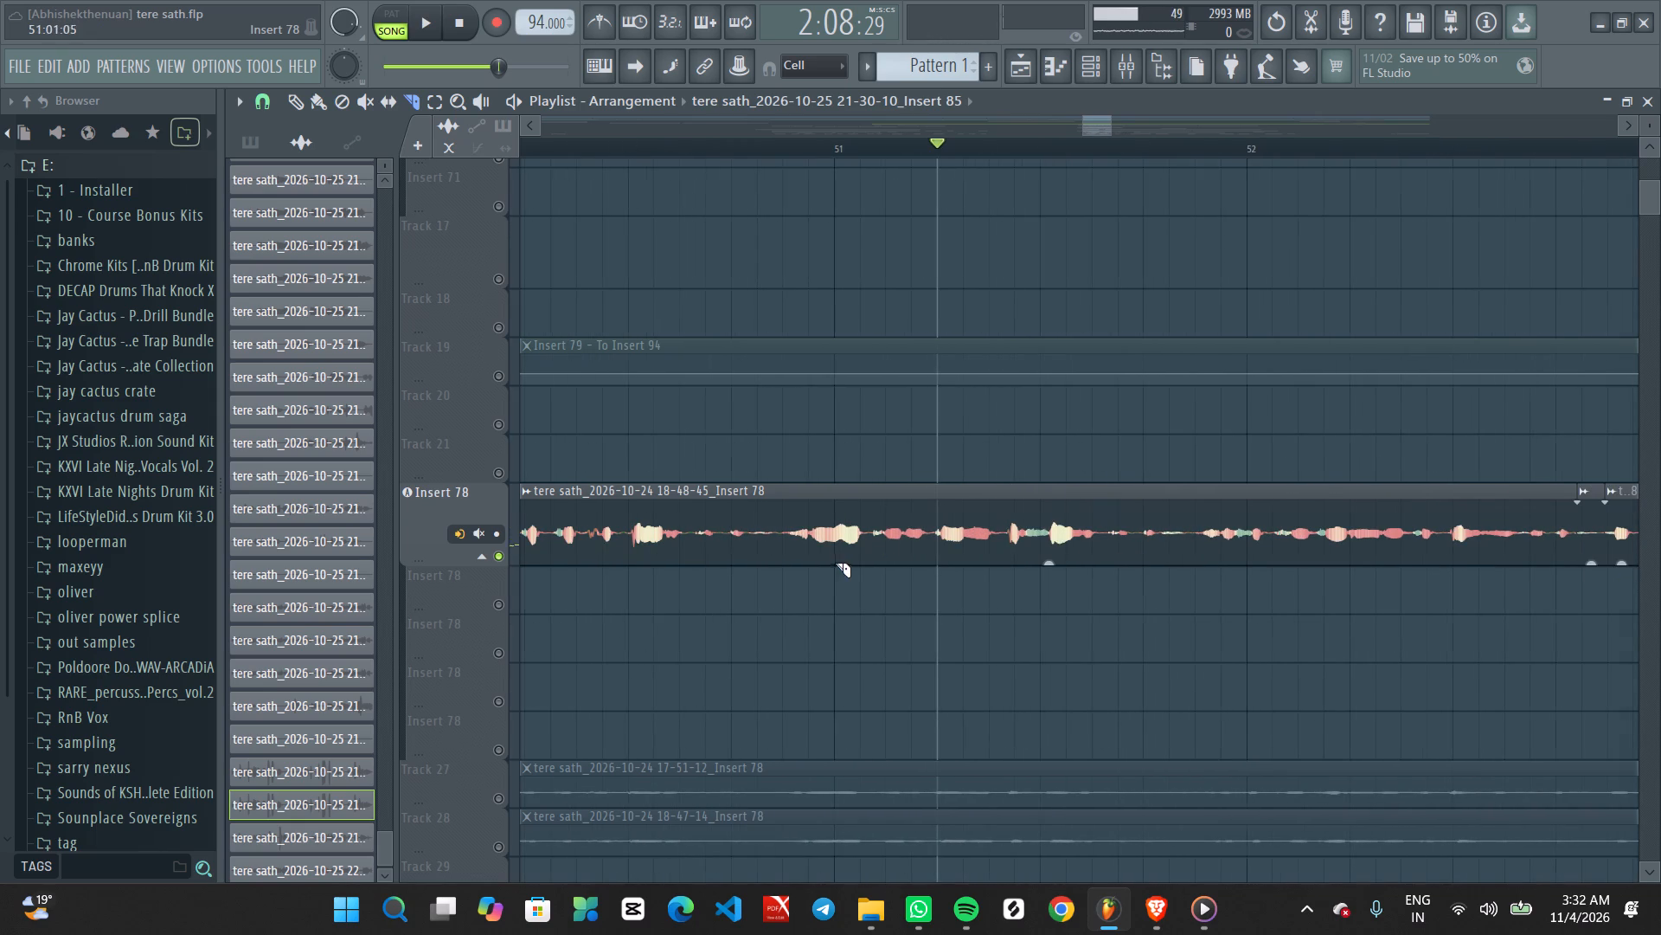
pyautogui.keyDown('ctrl'); pyautogui.scroll(-2, 834, 564); pyautogui.keyUp('ctrl')
pyautogui.click(645, 149)
pyautogui.press('space')
pyautogui.keyDown('ctrl'); pyautogui.scroll(4, 767, 565); pyautogui.keyUp('ctrl')
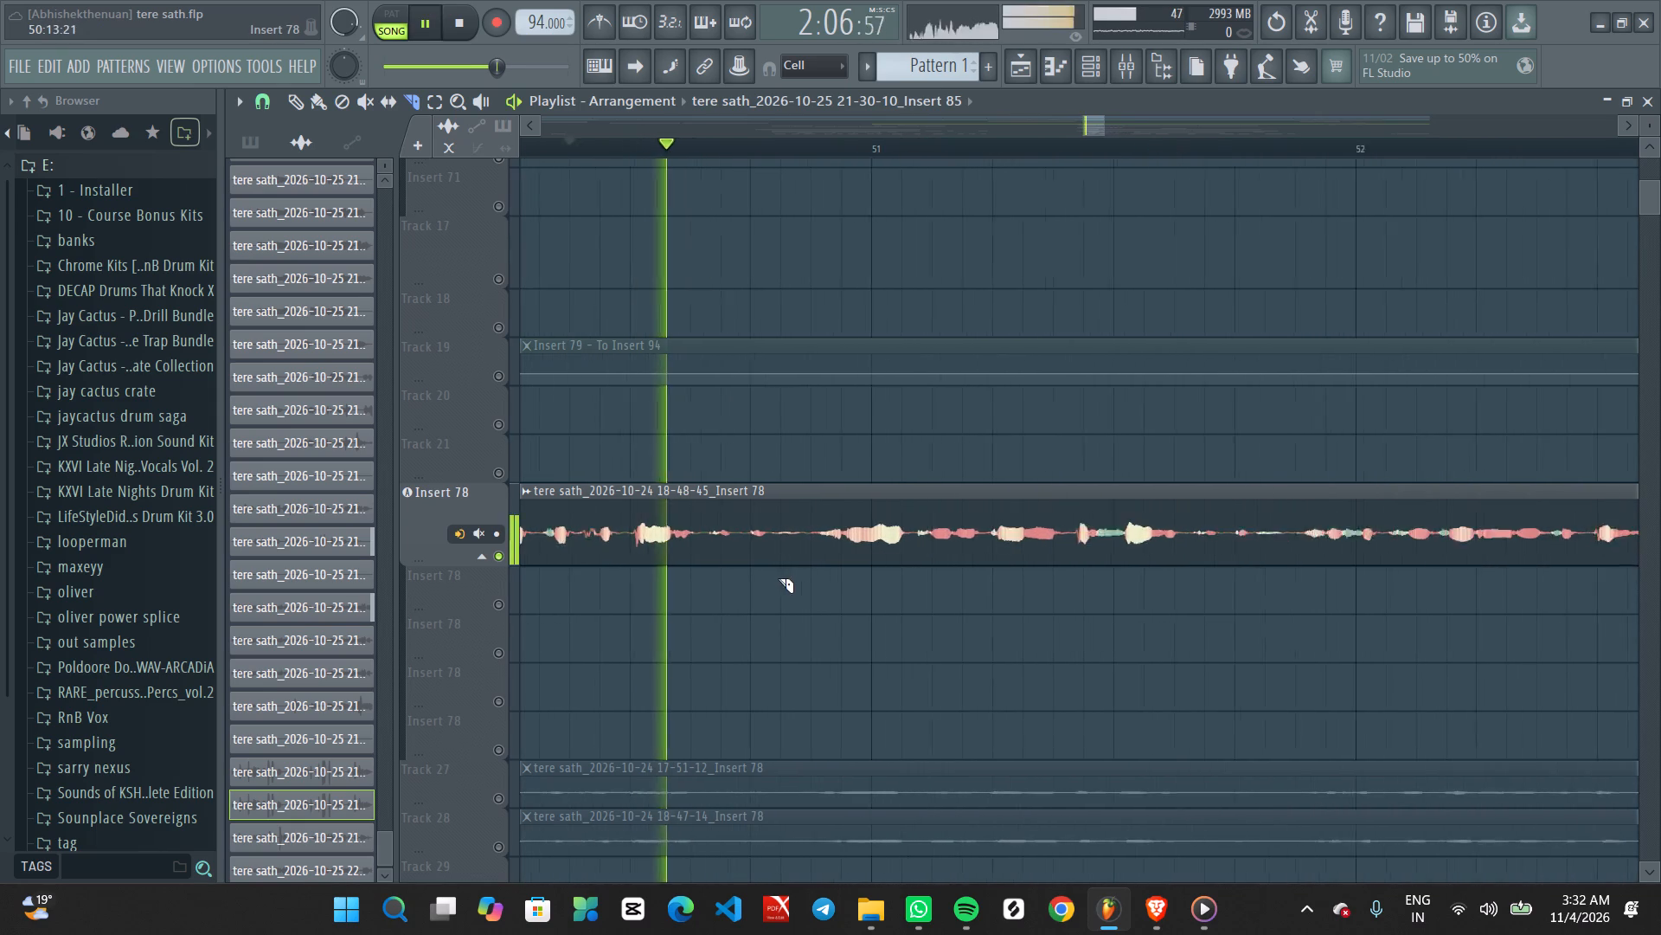
pyautogui.moveTo(781, 618); pyautogui.dragTo(957, 585, button='middle')
# Replay the Insert 78 vocal from about bar 50.4 through bar 53, checking the phrase gaps and the lowered slice.
pyautogui.press('space')
pyautogui.press('space')
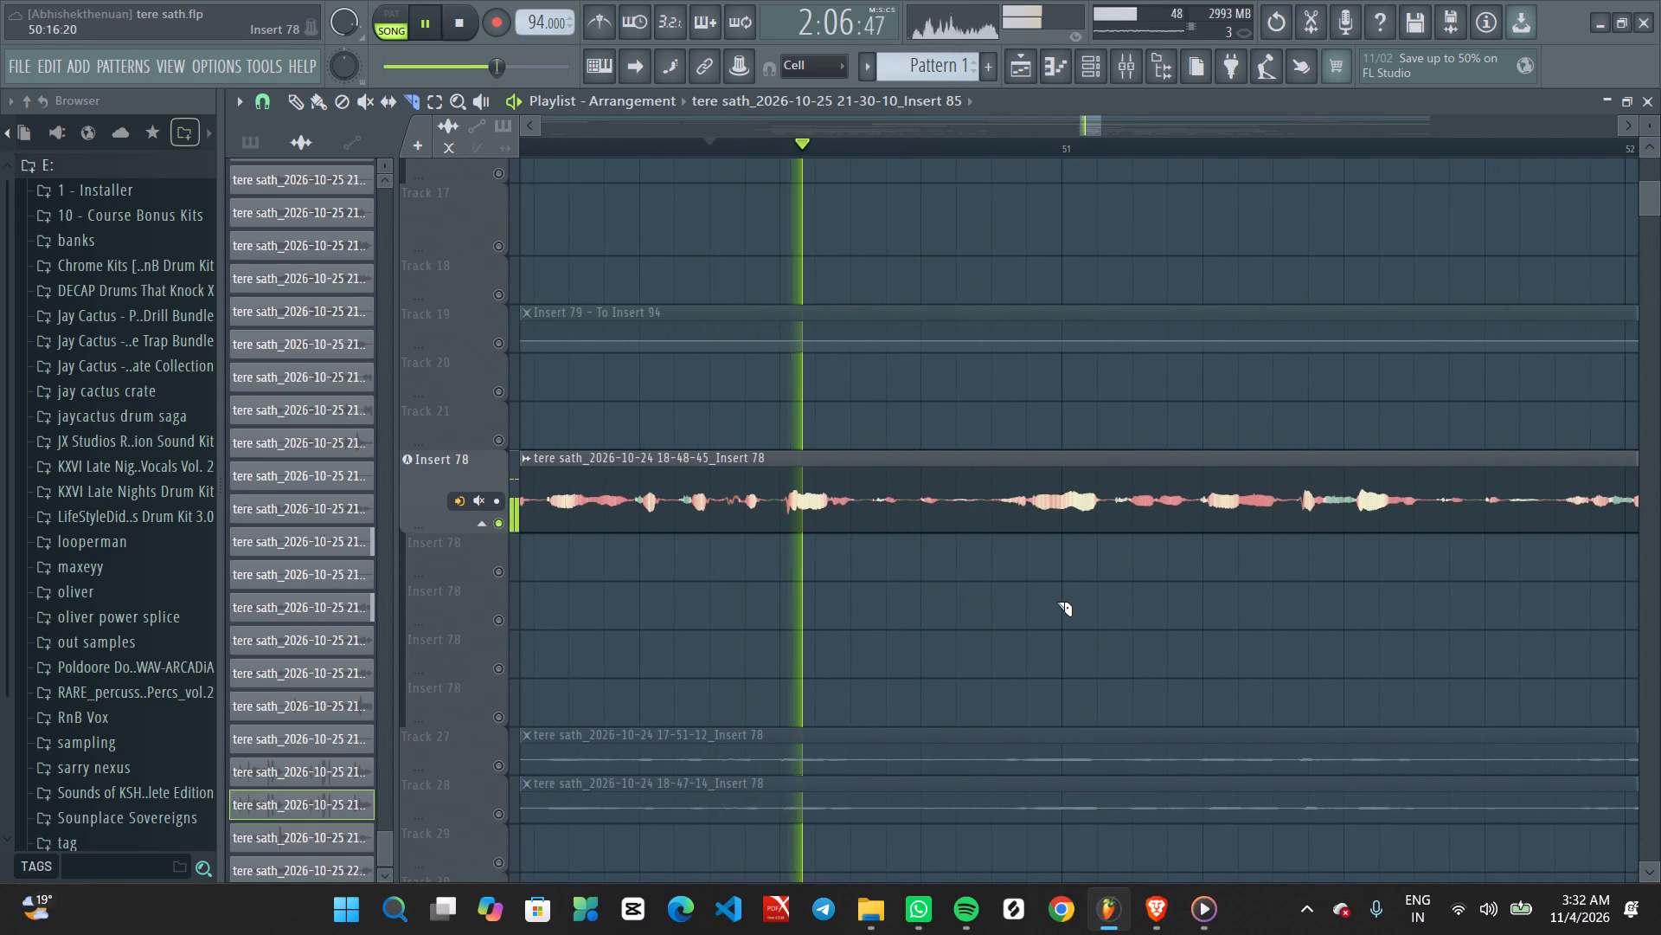
pyautogui.keyDown('ctrl'); pyautogui.scroll(-6, 1056, 602); pyautogui.keyUp('ctrl')
pyautogui.keyDown('ctrl'); pyautogui.scroll(3, 1114, 623); pyautogui.keyUp('ctrl')
pyautogui.moveTo(1259, 648); pyautogui.dragTo(1106, 592, button='middle')
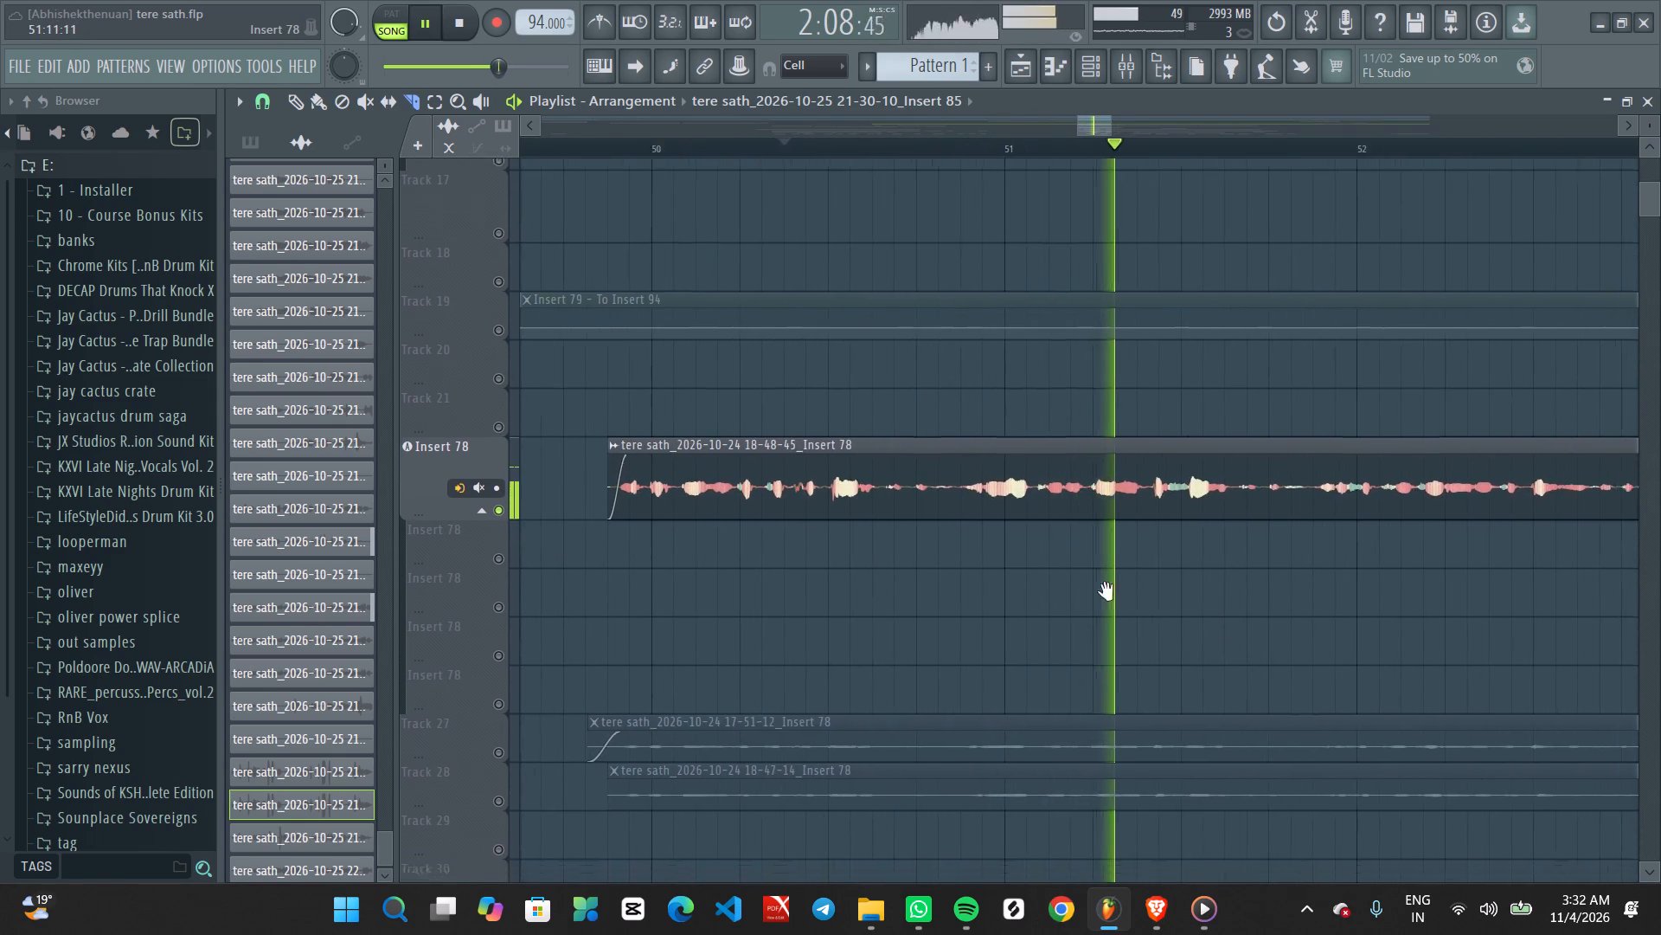
pyautogui.moveTo(1106, 592); pyautogui.dragTo(1001, 589, button='middle')
pyautogui.keyDown('ctrl'); pyautogui.scroll(6, 1098, 614); pyautogui.keyUp('ctrl')
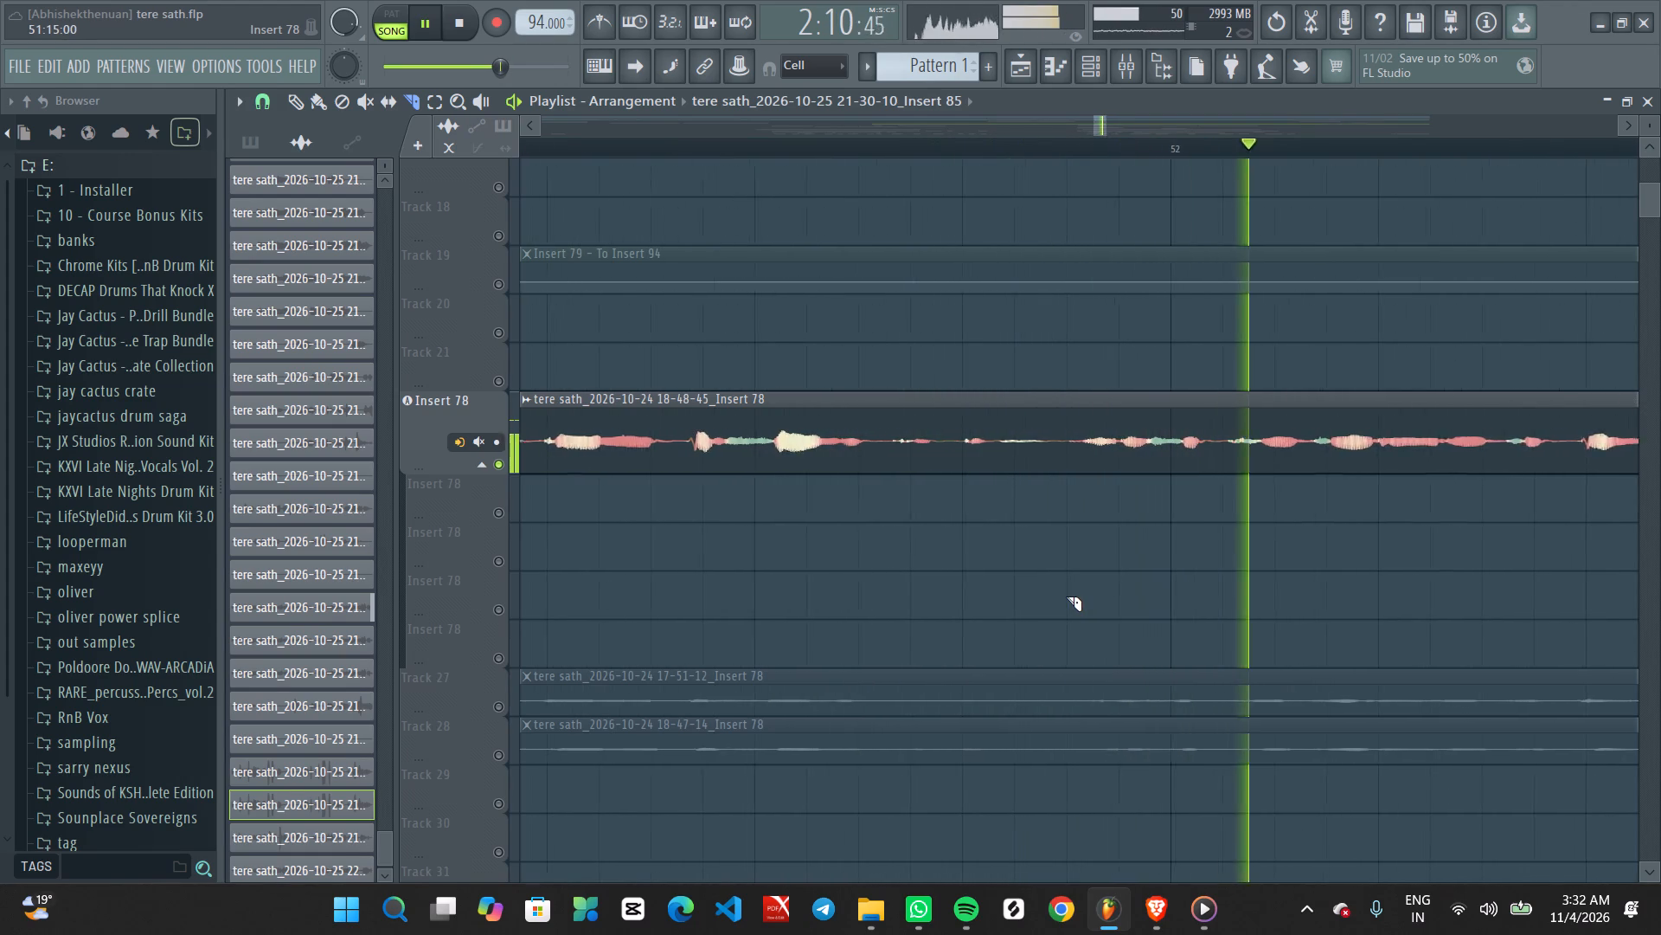
pyautogui.keyDown('ctrl'); pyautogui.scroll(2, 1066, 596); pyautogui.keyUp('ctrl')
pyautogui.keyDown('ctrl'); pyautogui.scroll(-3, 1066, 596); pyautogui.keyUp('ctrl')
pyautogui.keyDown('ctrl'); pyautogui.scroll(1, 1066, 596); pyautogui.keyUp('ctrl')
pyautogui.keyDown('ctrl'); pyautogui.scroll(-10, 1066, 596); pyautogui.keyUp('ctrl')
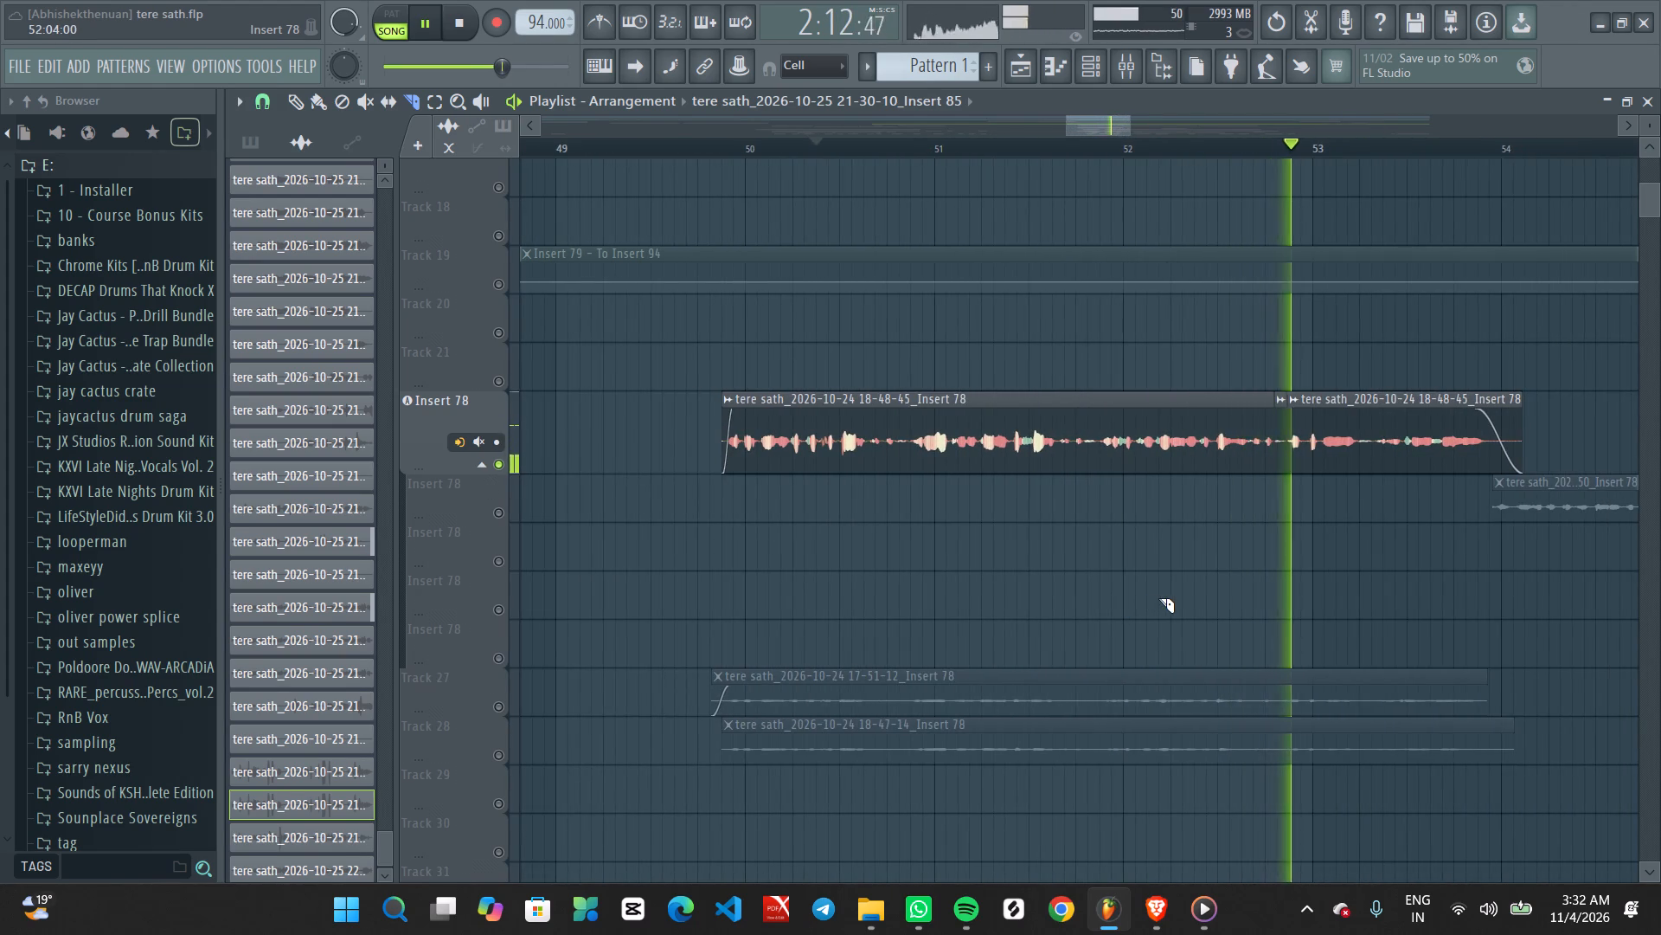
pyautogui.keyDown('ctrl'); pyautogui.scroll(-8, 1158, 598); pyautogui.keyUp('ctrl')
pyautogui.press('space')
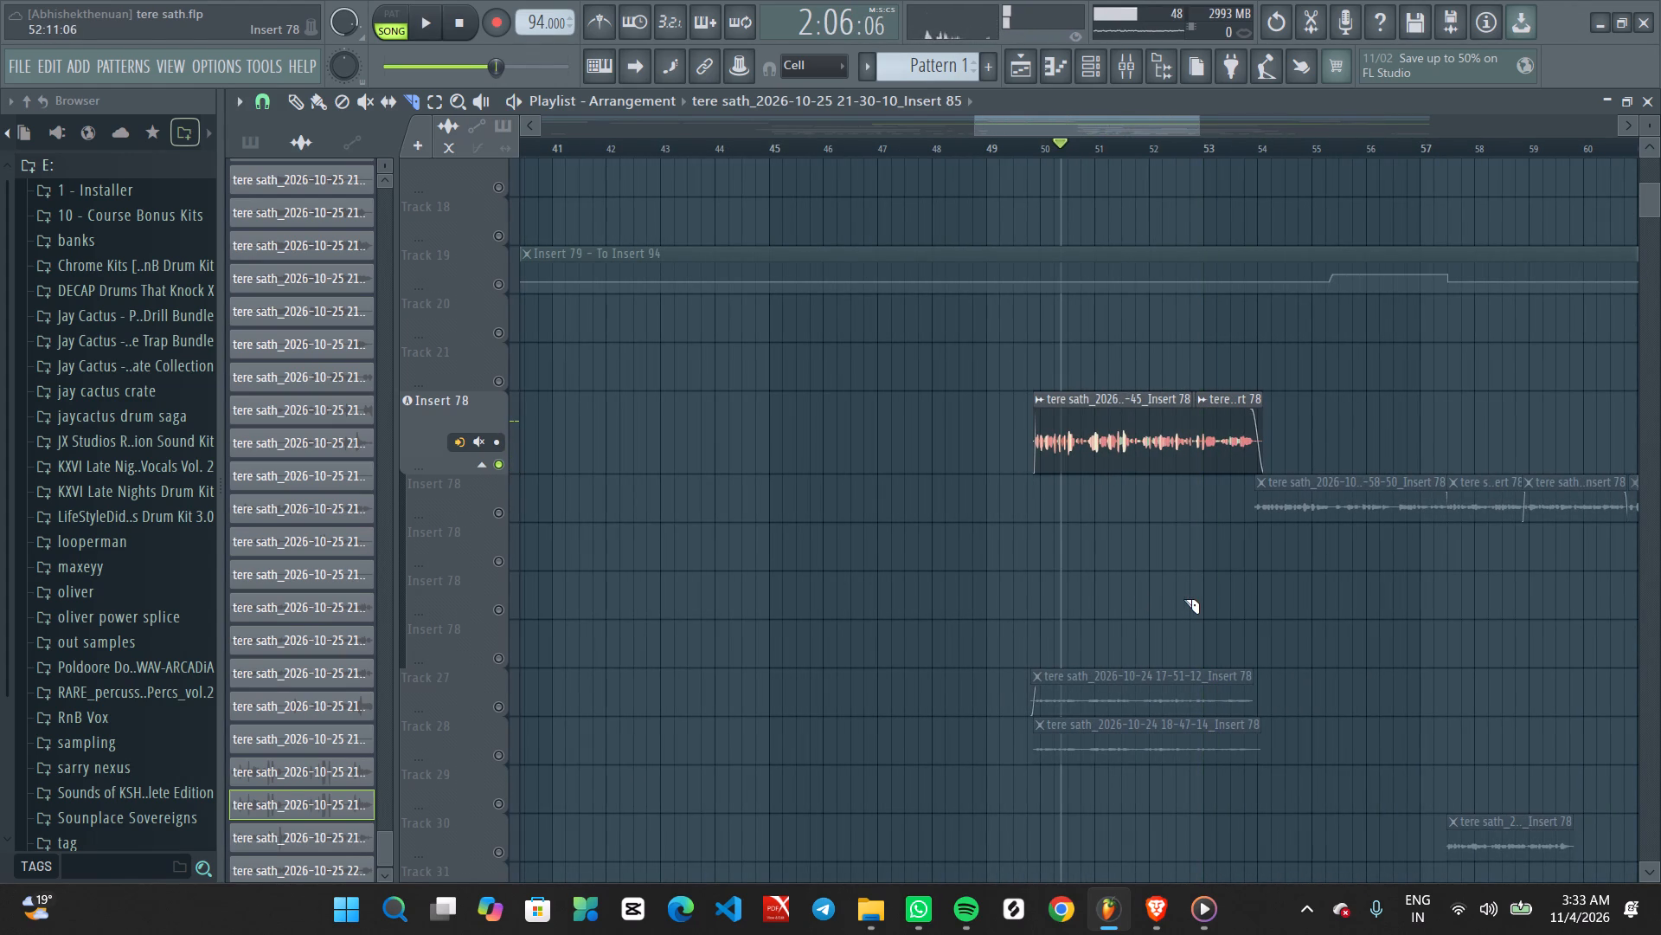
# Enable all tracks again and play the full arrangement from about bar 50.4.
pyautogui.keyDown('ctrl'); pyautogui.doubleClick(502, 467); pyautogui.keyUp('ctrl')
pyautogui.press('space')
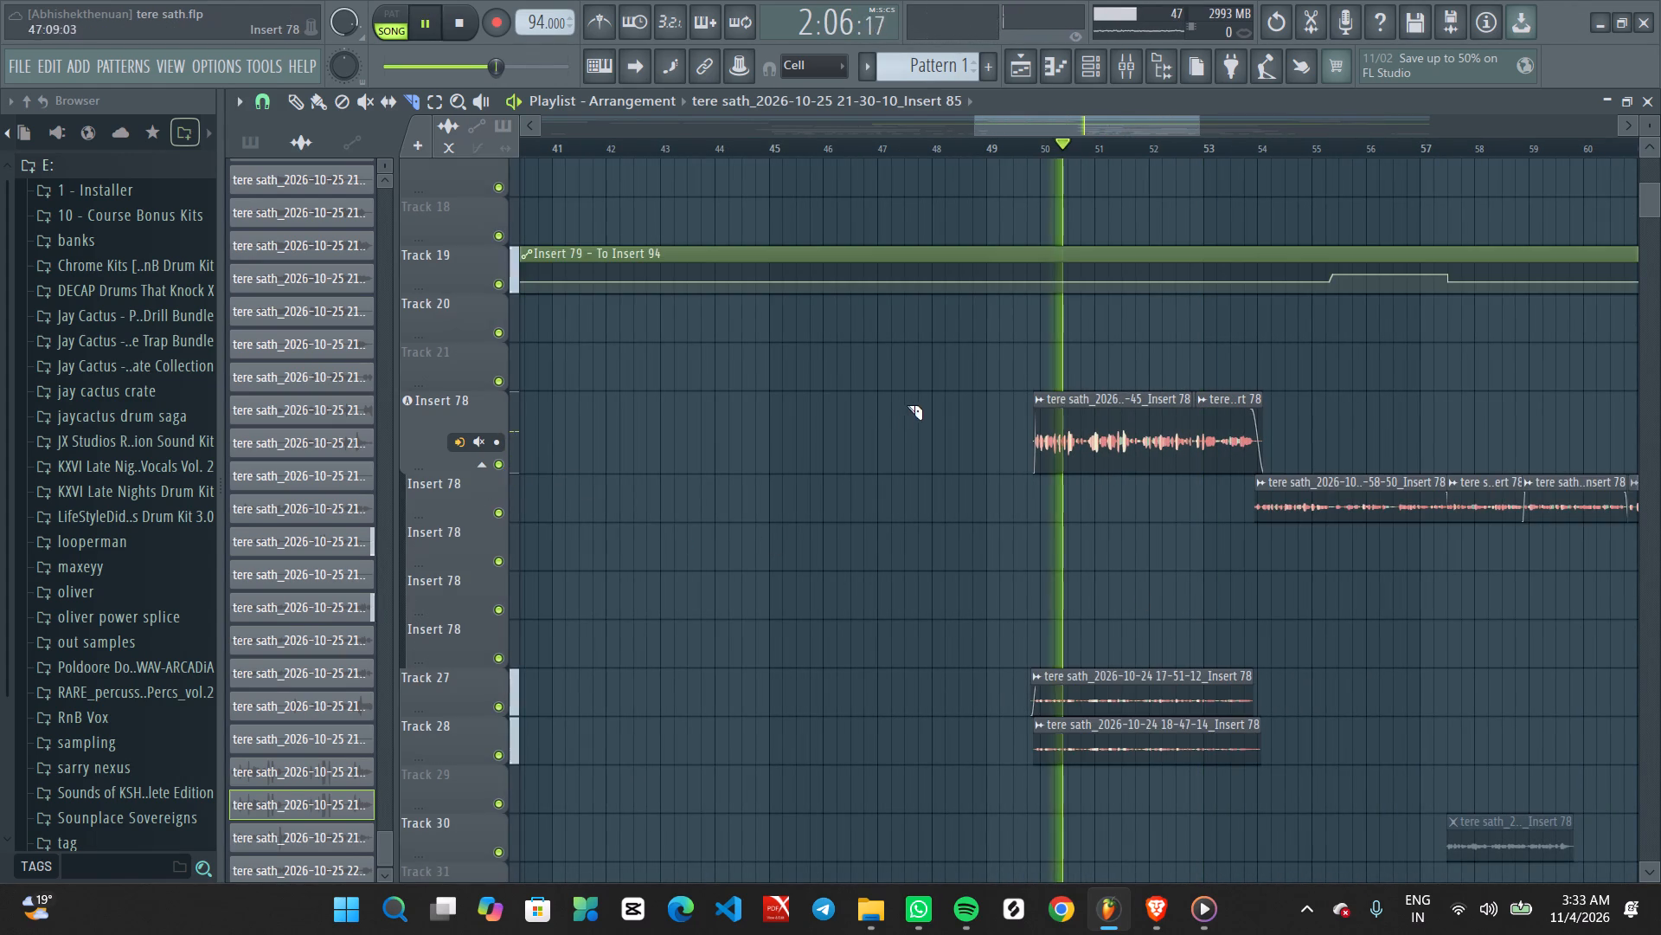
pyautogui.keyDown('ctrl'); pyautogui.scroll(5, 1122, 558); pyautogui.keyUp('ctrl')
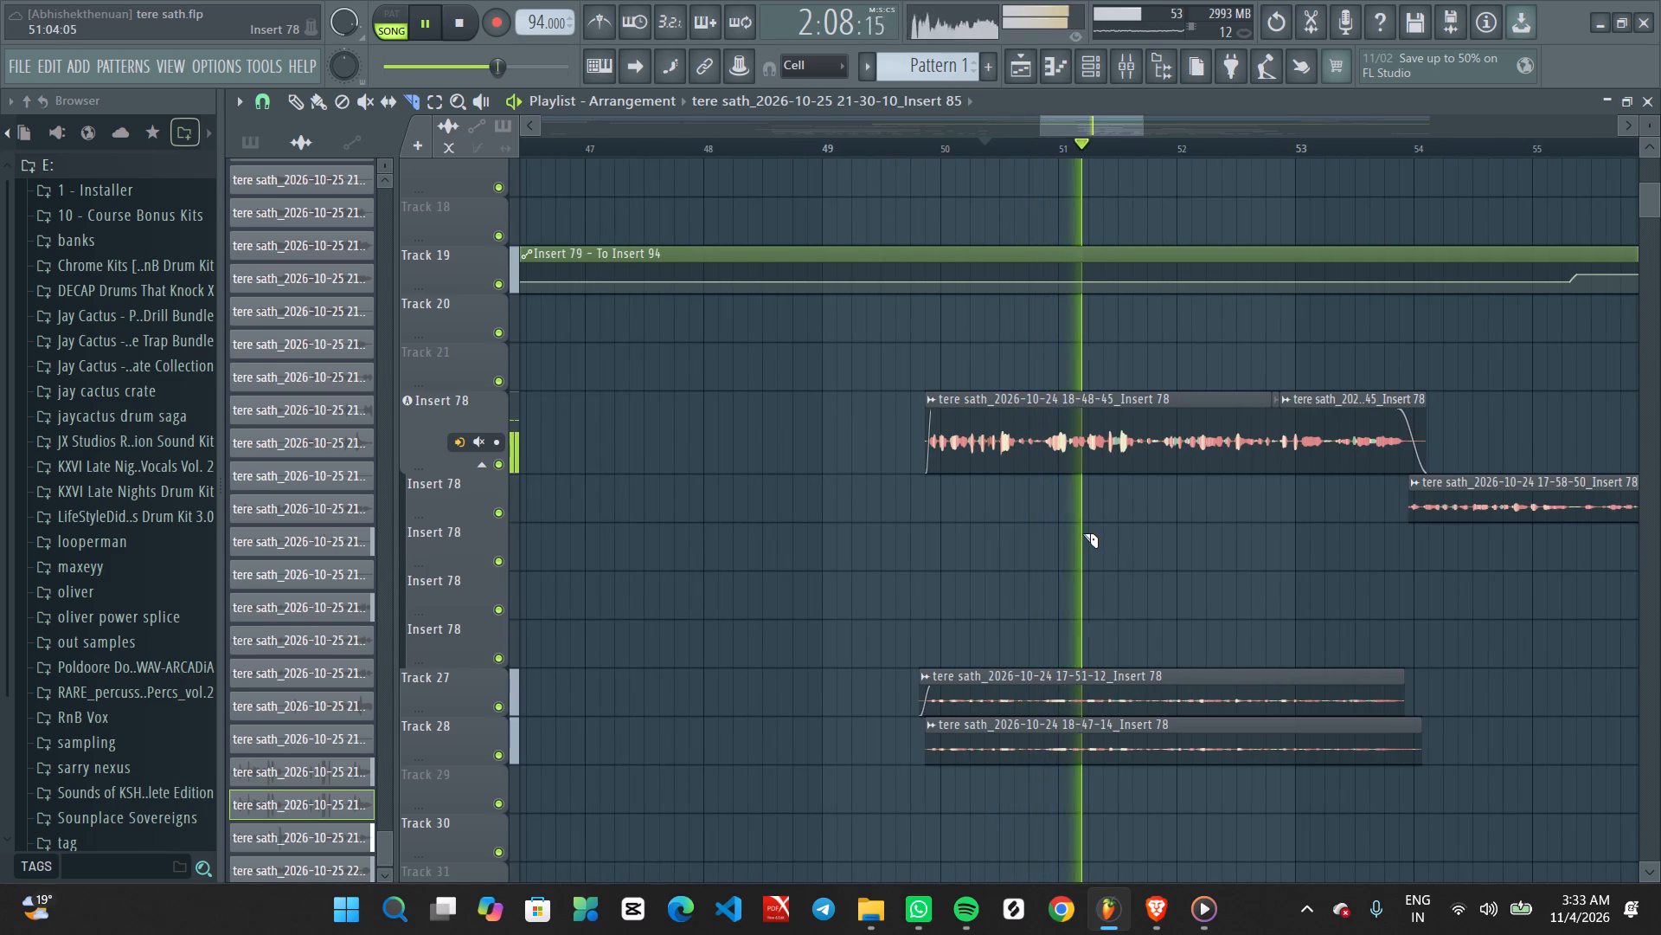
pyautogui.scroll(4, 1143, 526)
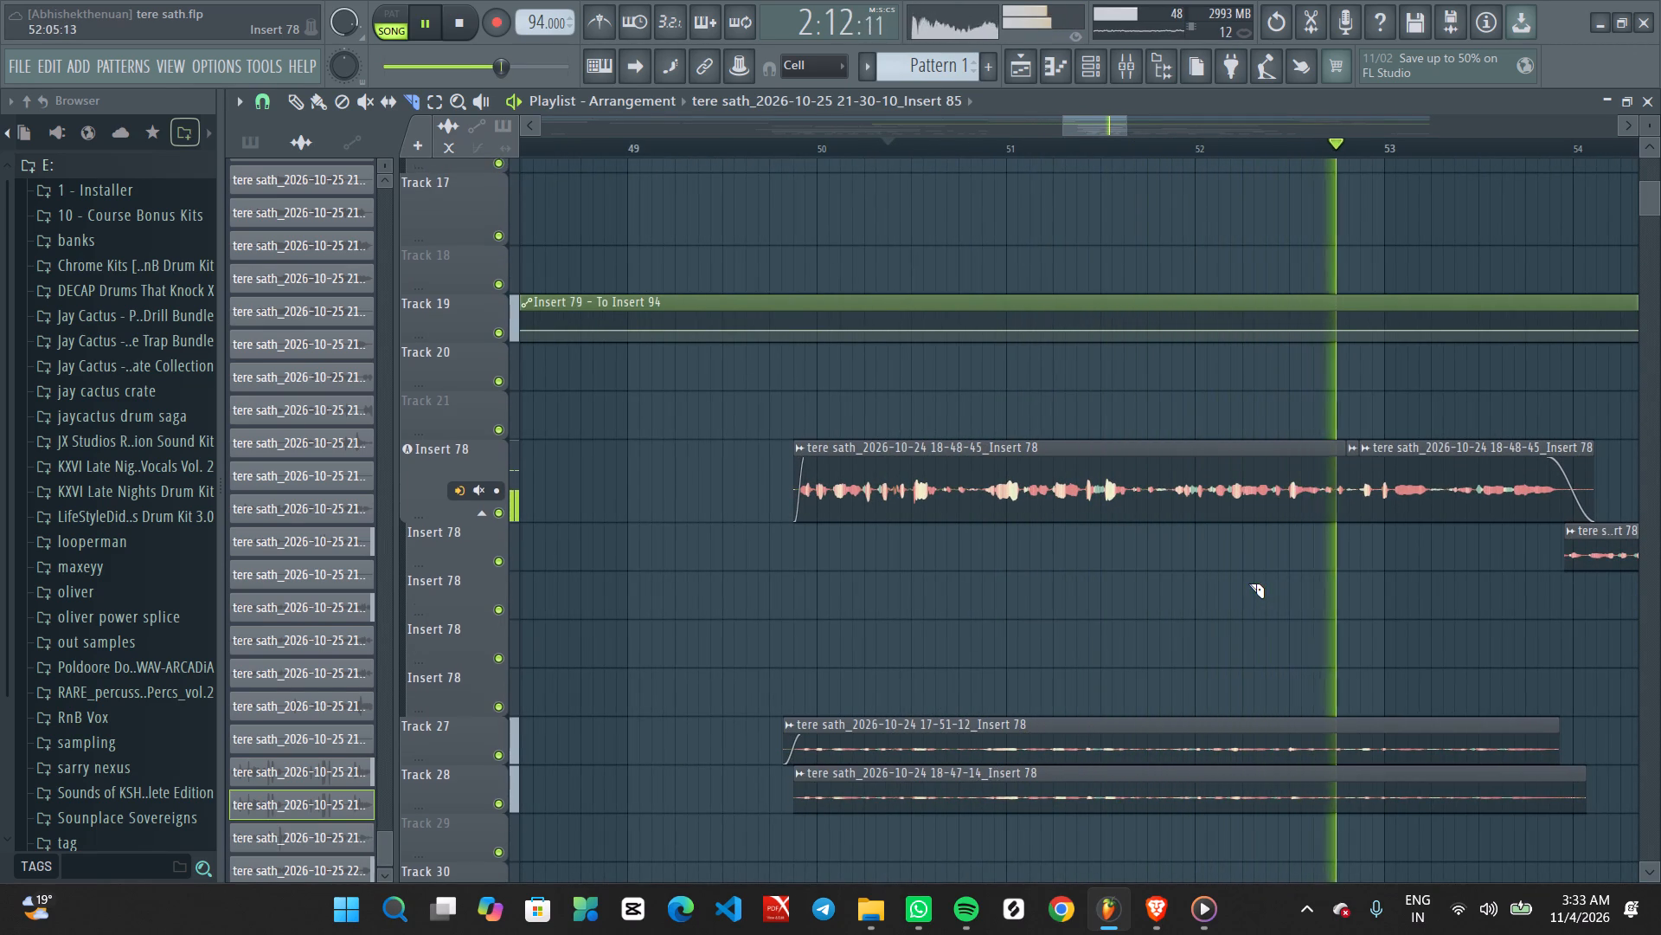
pyautogui.keyDown('ctrl'); pyautogui.scroll(-3, 1248, 584); pyautogui.keyUp('ctrl')
# Replay the full arrangement from just before bar 50 and check how the Insert 78 vocal sits in it.
pyautogui.press('space')
pyautogui.press('space')
pyautogui.click(948, 148)
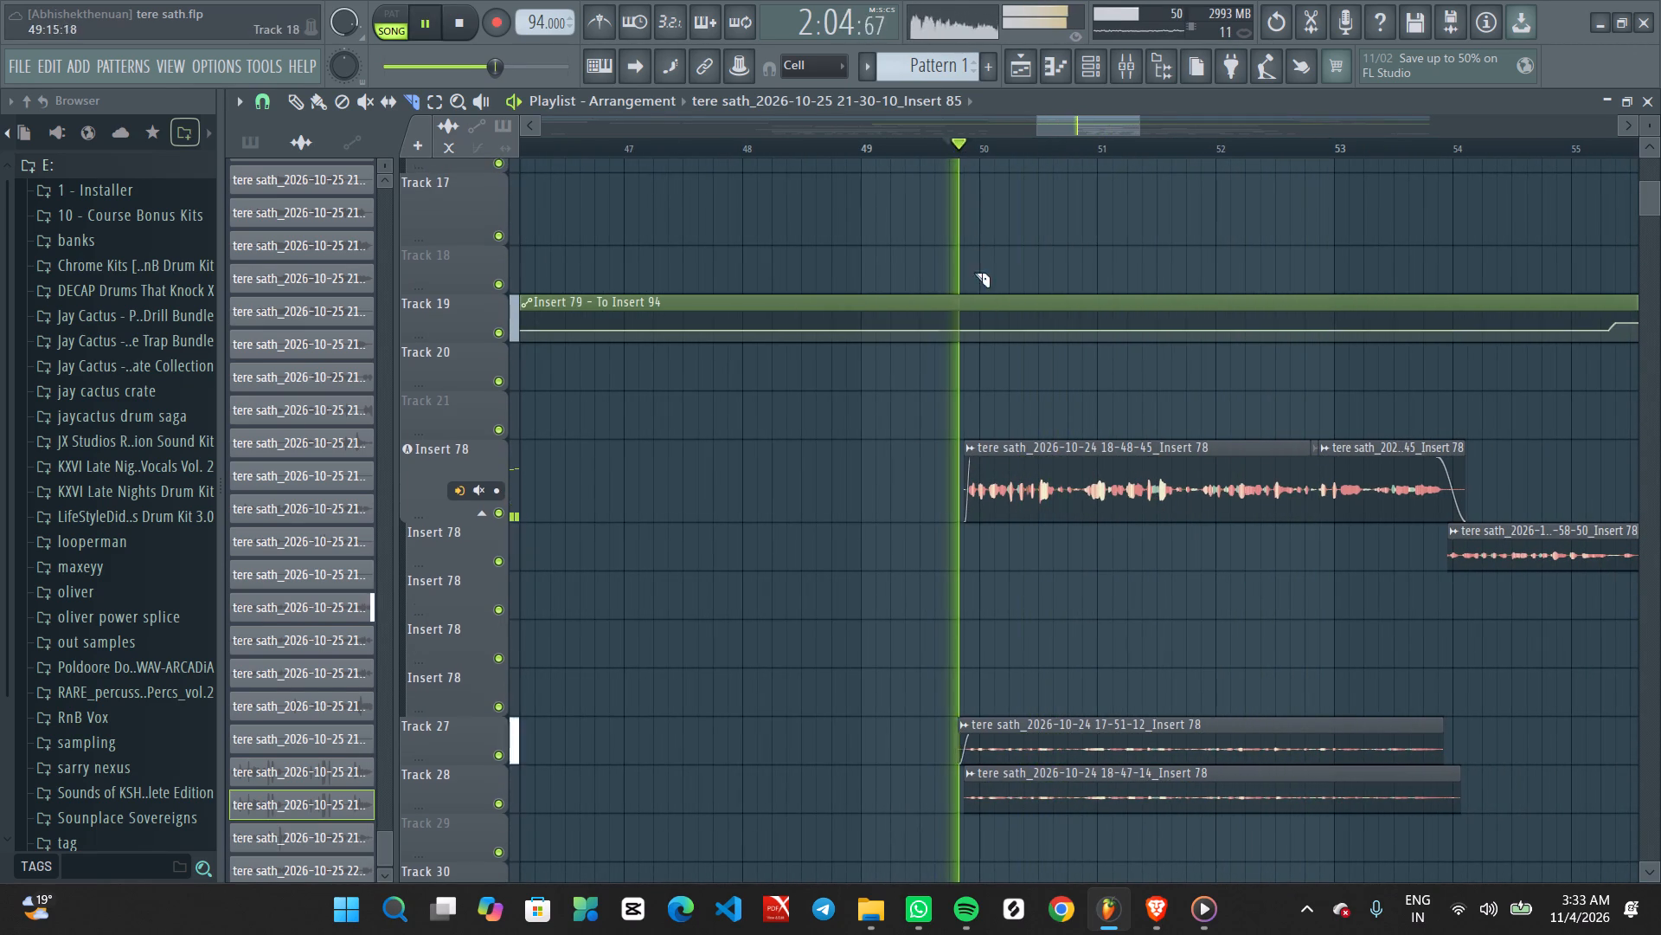
pyautogui.keyDown('ctrl'); pyautogui.scroll(3, 1090, 606); pyautogui.keyUp('ctrl')
pyautogui.moveTo(1176, 612); pyautogui.dragTo(1105, 551, button='middle')
pyautogui.keyDown('ctrl'); pyautogui.scroll(2, 1120, 564); pyautogui.keyUp('ctrl')
pyautogui.moveTo(1217, 576); pyautogui.dragTo(1202, 569, button='middle')
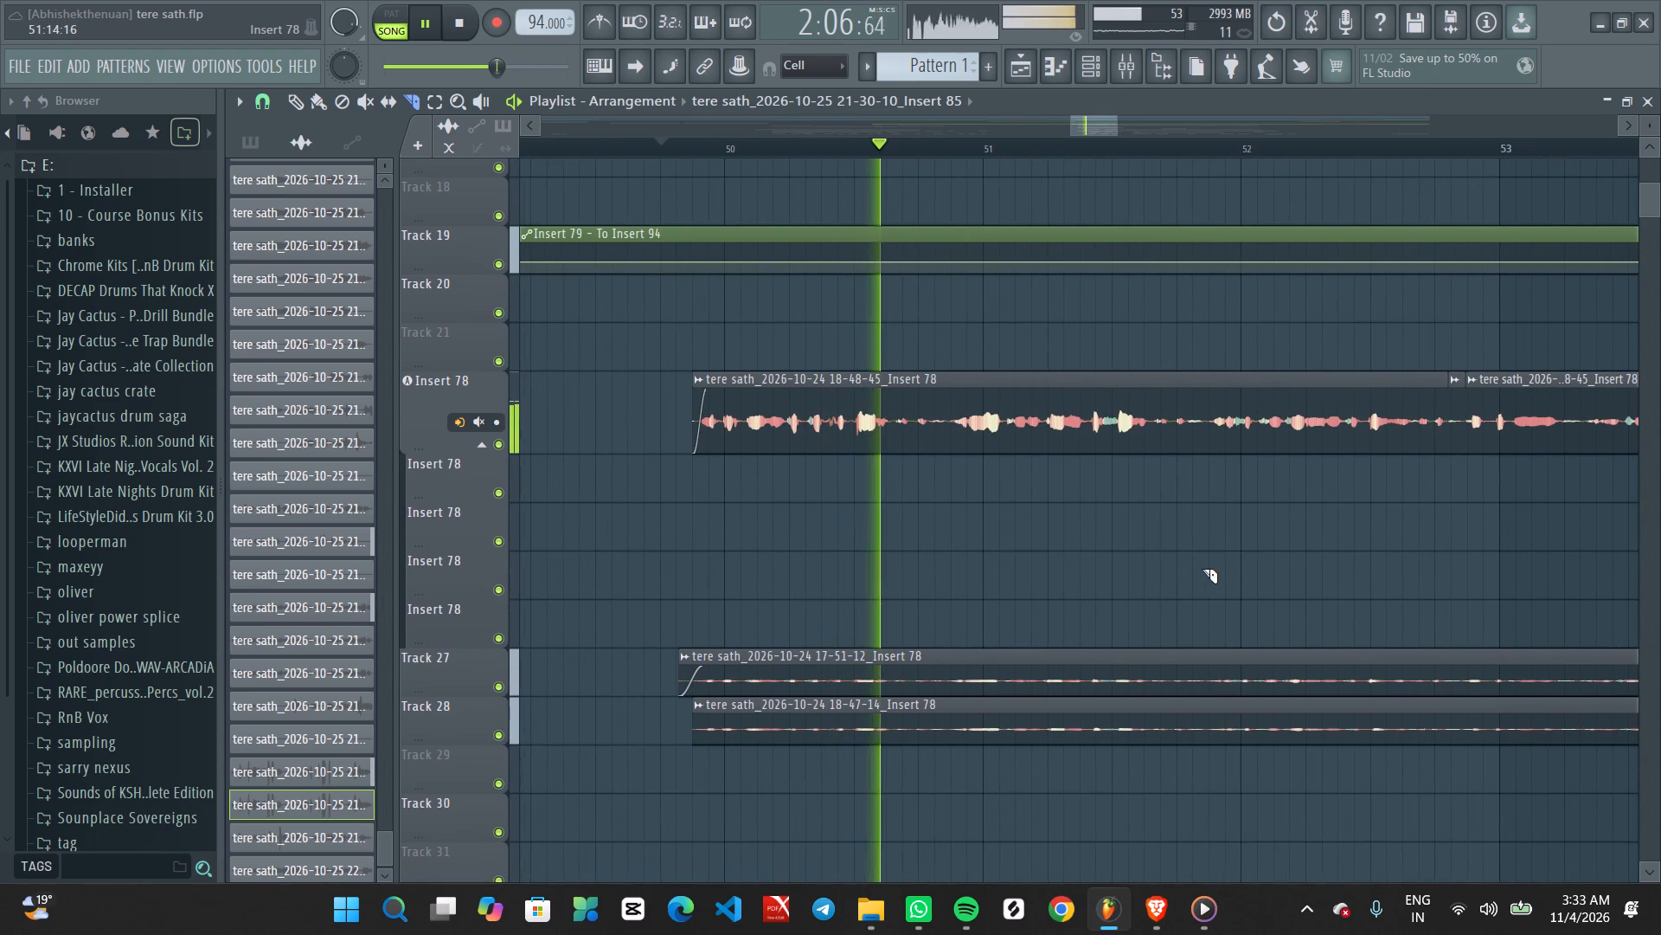
# Save the project and stop playback.
pyautogui.hotkey('ctrl', 's')
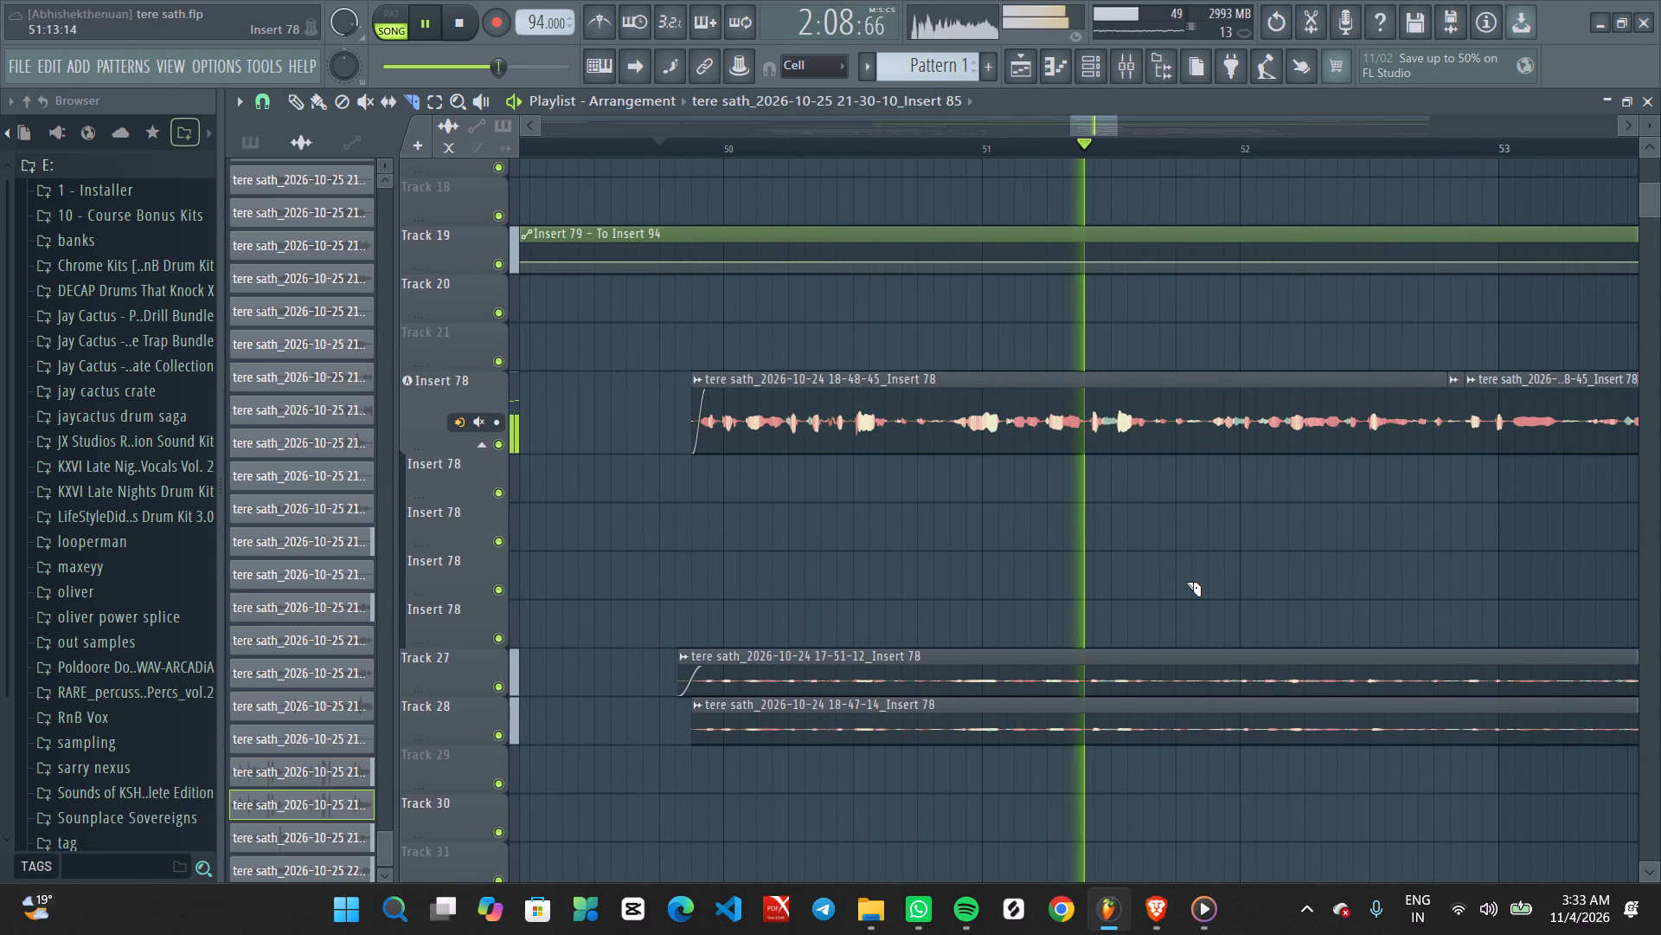
pyautogui.press('space')
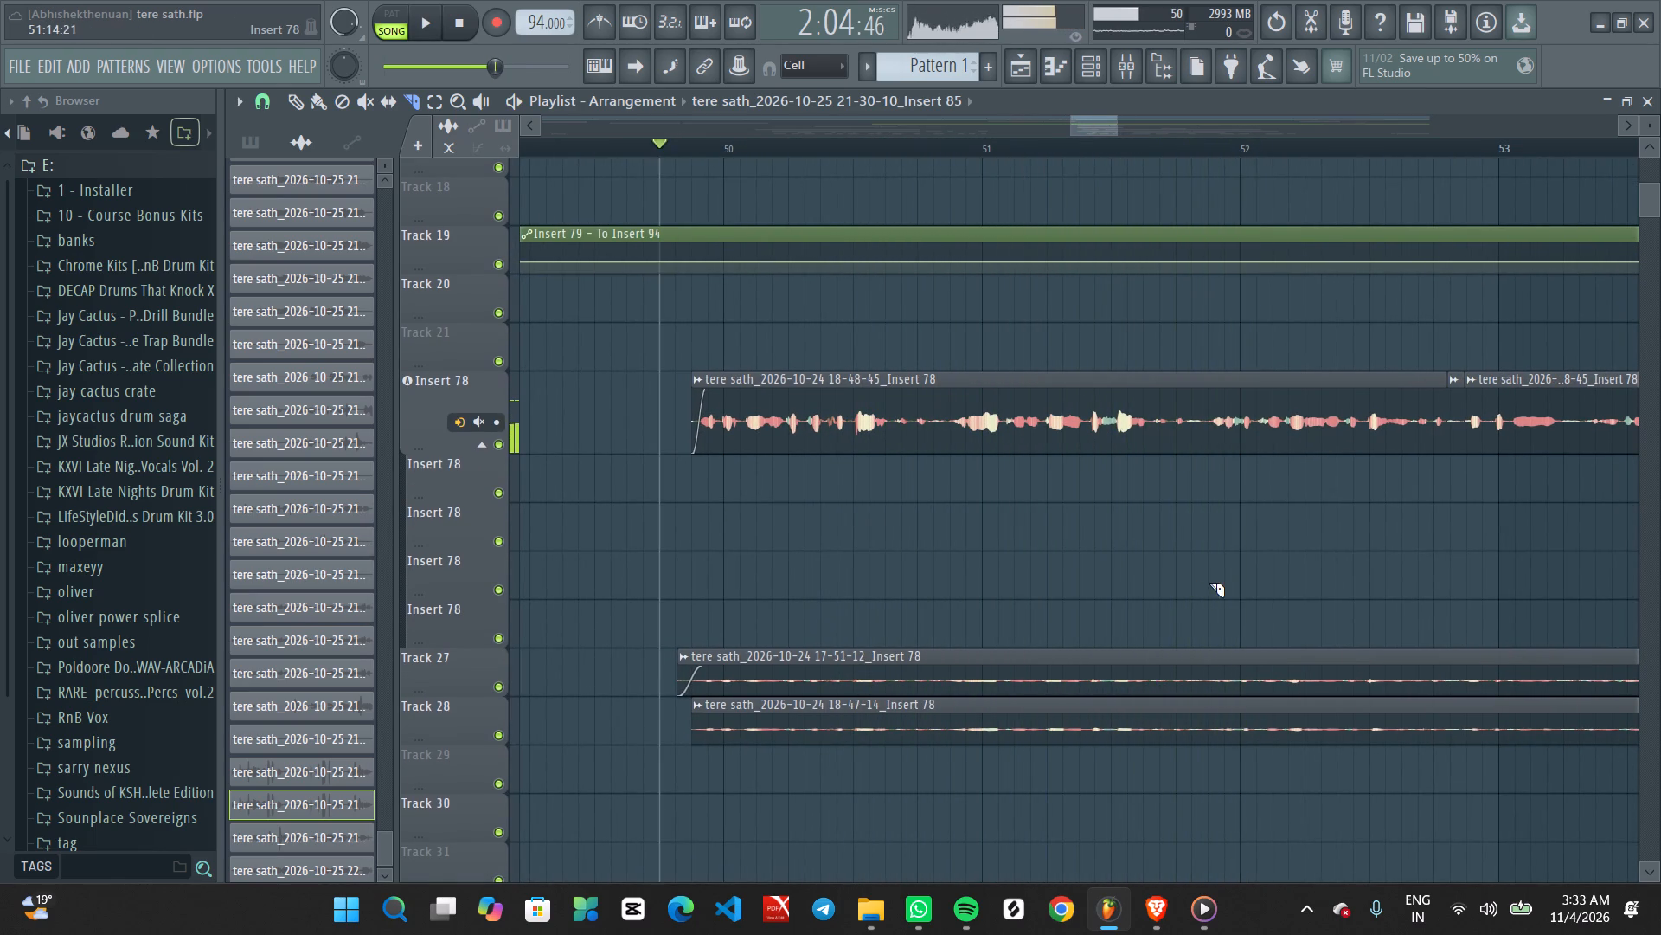
# Slice the 18-48-45 clip at about bars 51.8 and 51.9 to isolate the quiet gap before bar 52.
pyautogui.keyDown('ctrl'); pyautogui.scroll(12, 1216, 583); pyautogui.keyUp('ctrl')
pyautogui.keyDown('alt'); pyautogui.click(1037, 442); pyautogui.keyUp('alt')
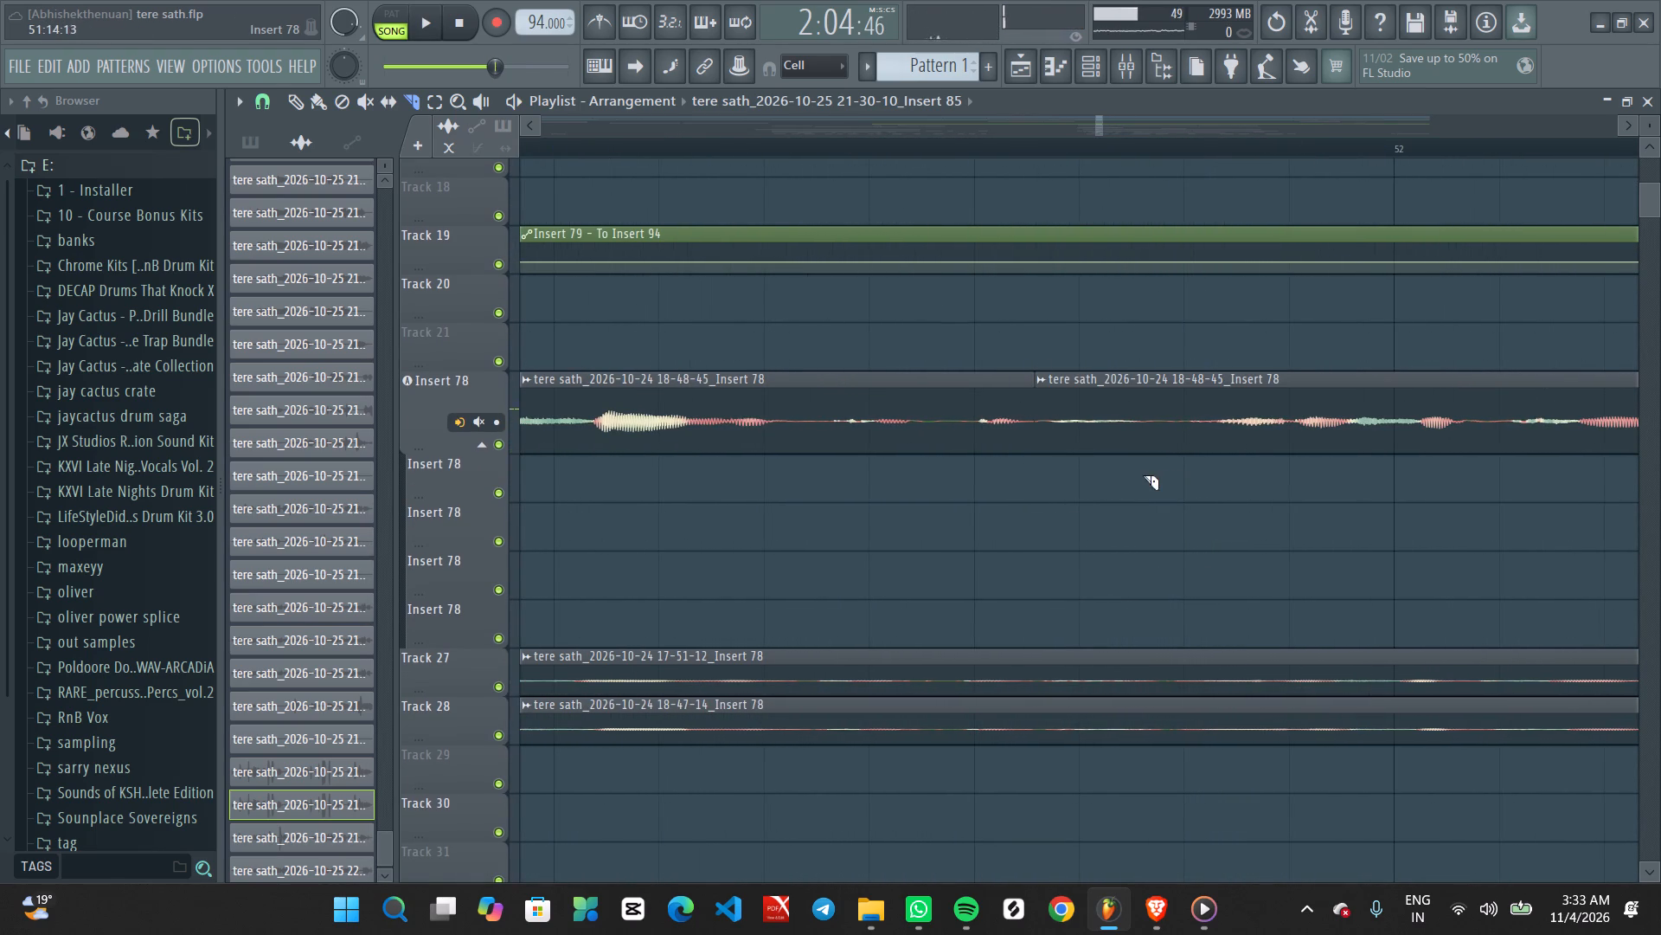
pyautogui.keyDown('alt'); pyautogui.click(1178, 446); pyautogui.keyUp('alt')
# Lower the gain of the short slice before bar 52 to -12.4 dB and play the arrangement over it.
pyautogui.moveTo(1112, 448); pyautogui.dragTo(1122, 536)
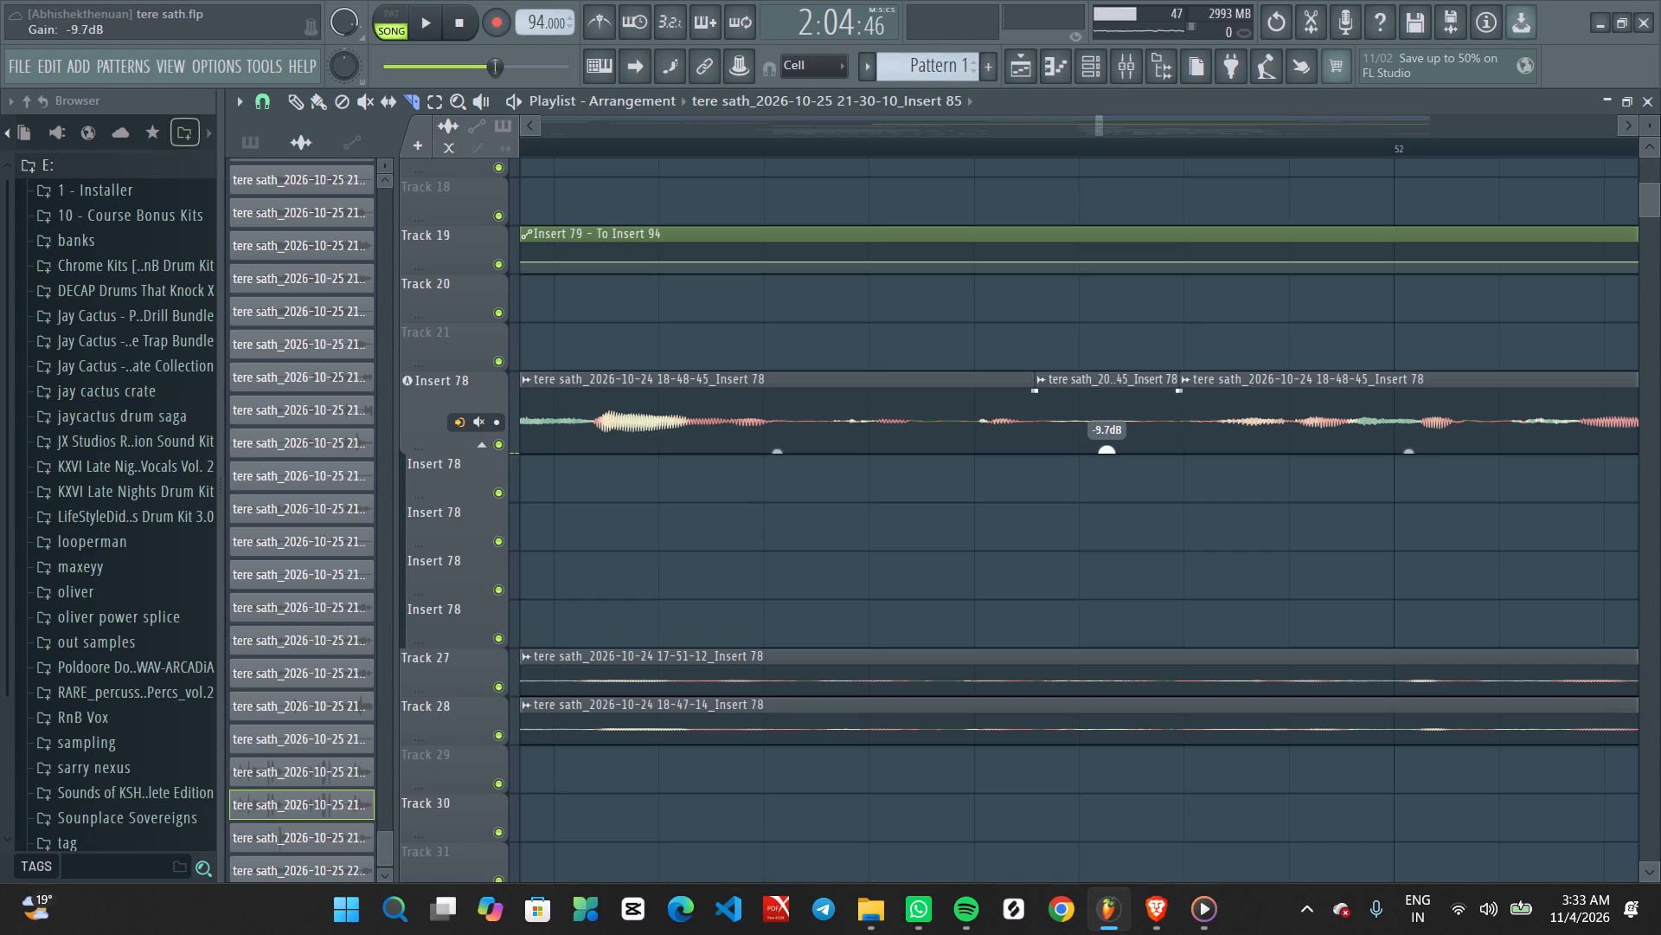
pyautogui.moveTo(1122, 536); pyautogui.dragTo(1127, 556)
pyautogui.press('space')
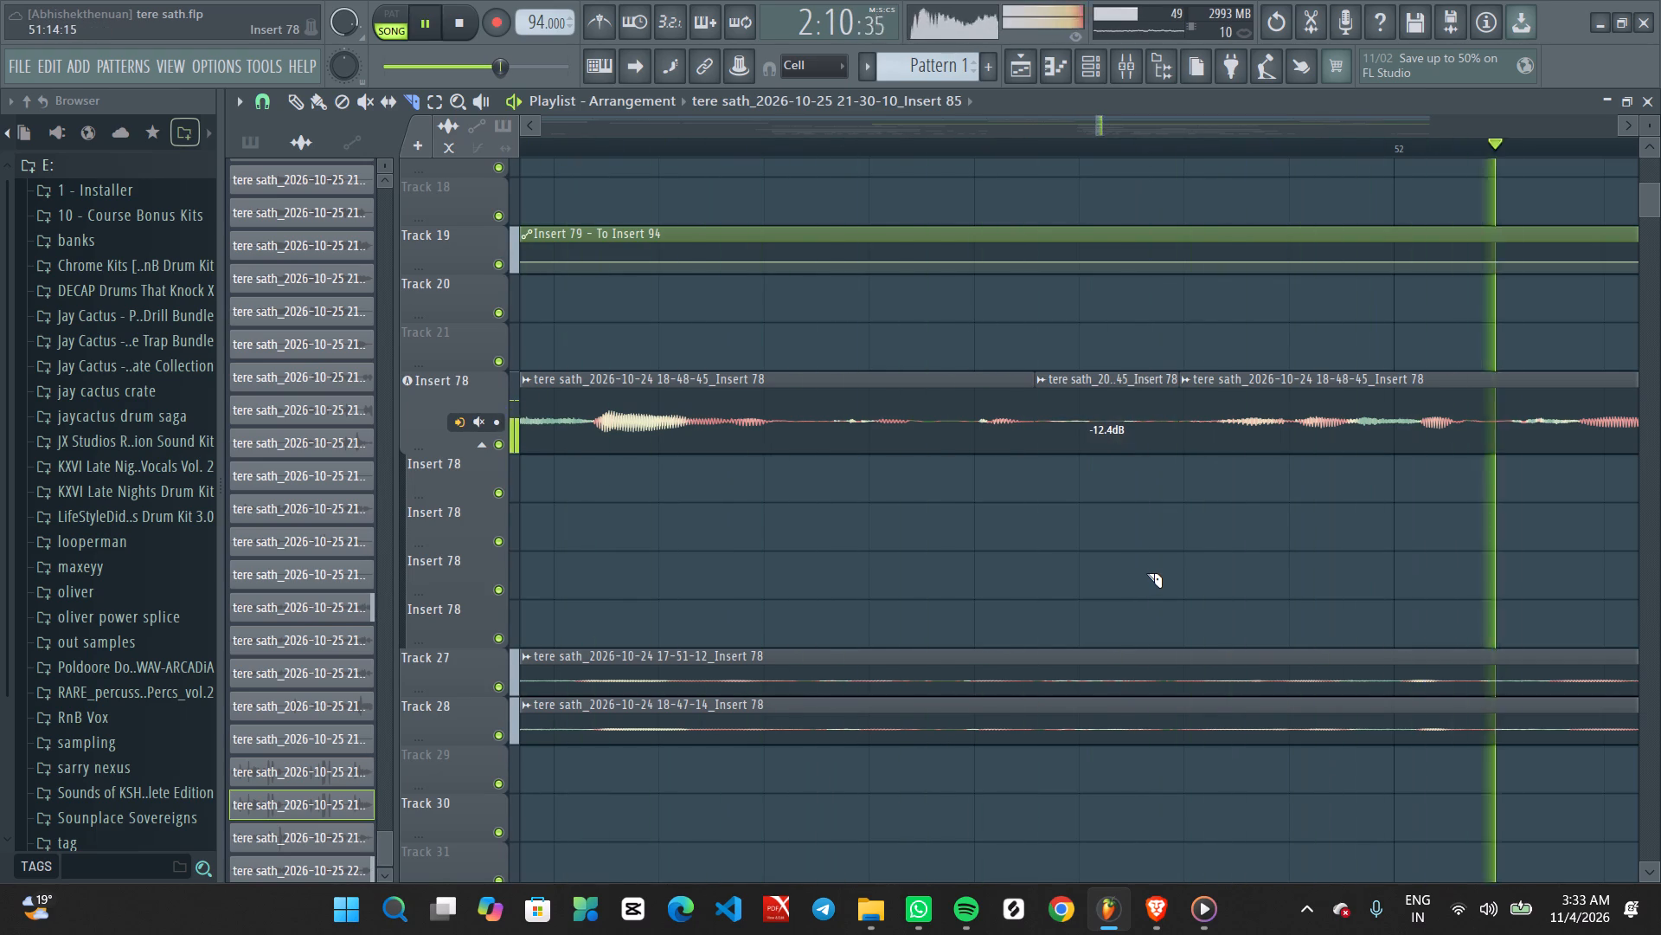
pyautogui.keyDown('ctrl'); pyautogui.scroll(-17, 1146, 573); pyautogui.keyUp('ctrl')
# Save the project with the lowered vocal slices.
pyautogui.hotkey('ctrl', 's')
pyautogui.hotkey('ctrl', 's')
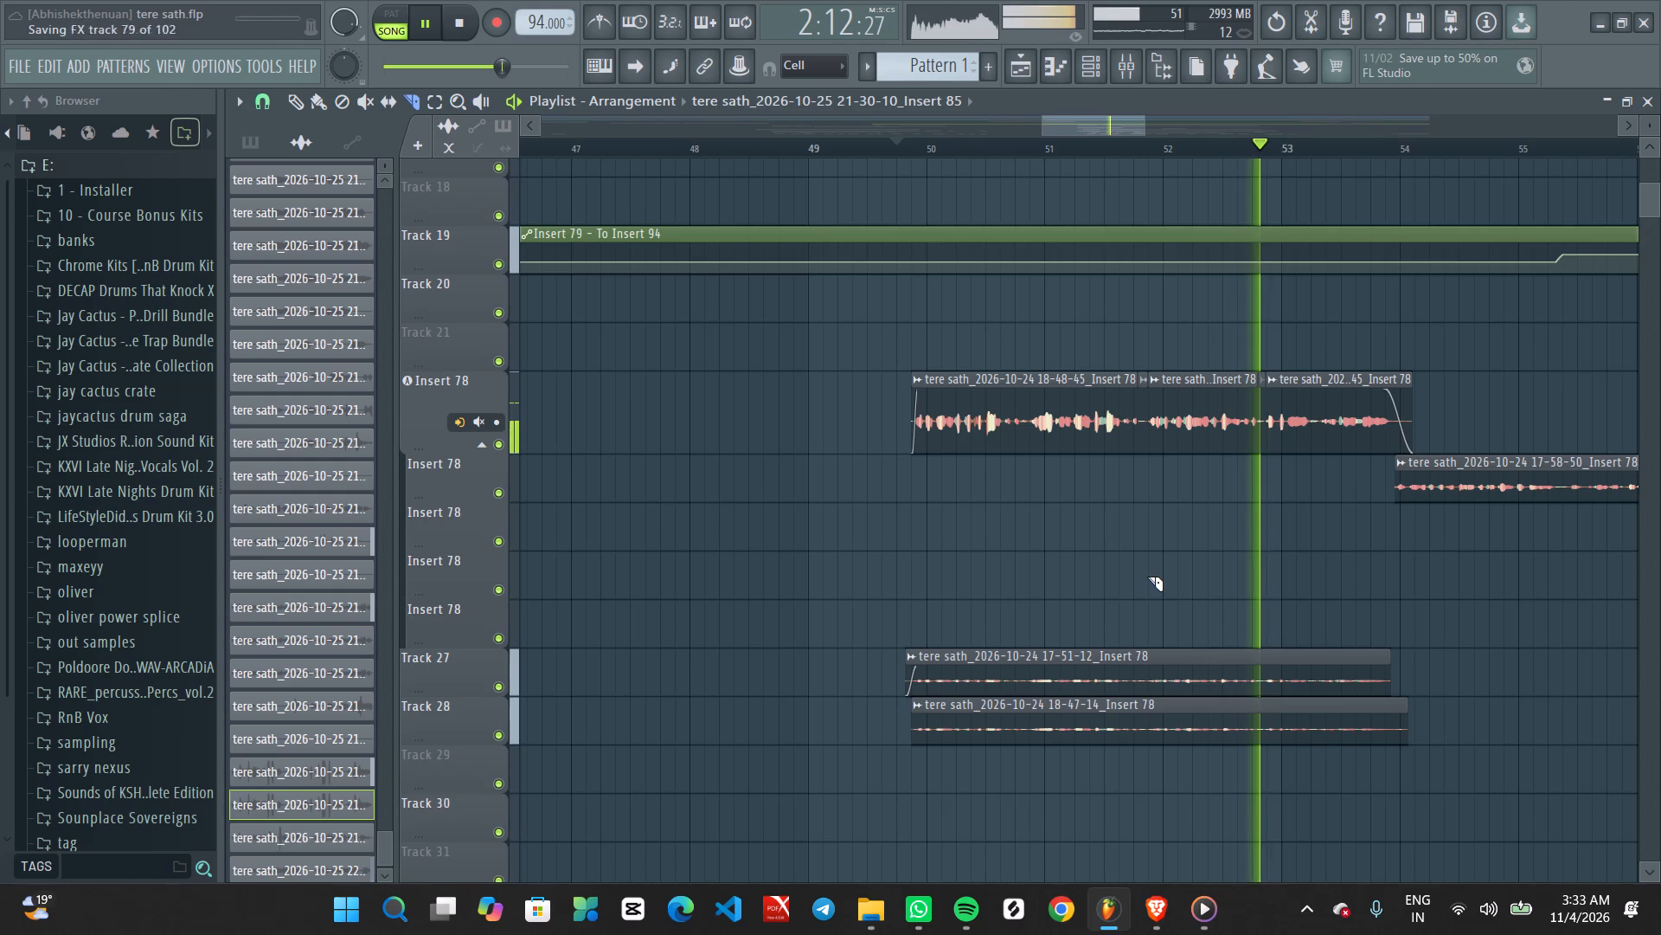
# Switch the playlist from the Slice tool back to the Draw tool while the arrangement plays on past bar 53.
pyautogui.scroll(-1, 1146, 577)
pyautogui.scroll(-15, 1182, 151)
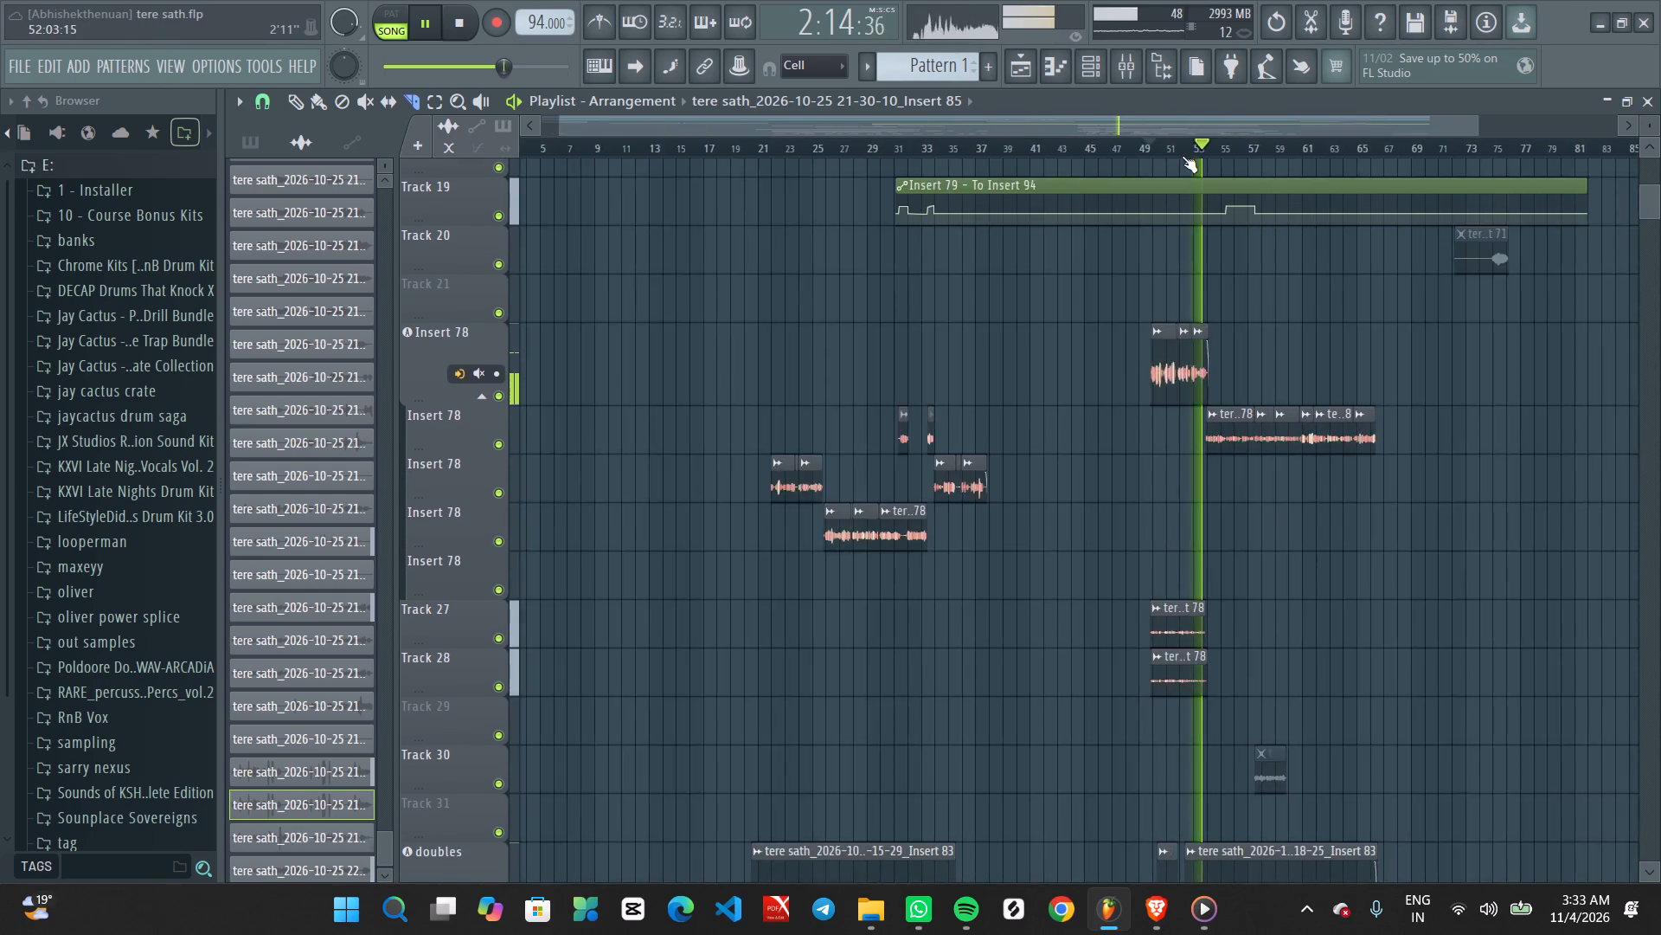
pyautogui.scroll(-6, 1182, 156)
pyautogui.middleClick(1024, 305)
pyautogui.rightClick(1023, 305)
pyautogui.click(1032, 328)
pyautogui.scroll(-4, 1105, 387)
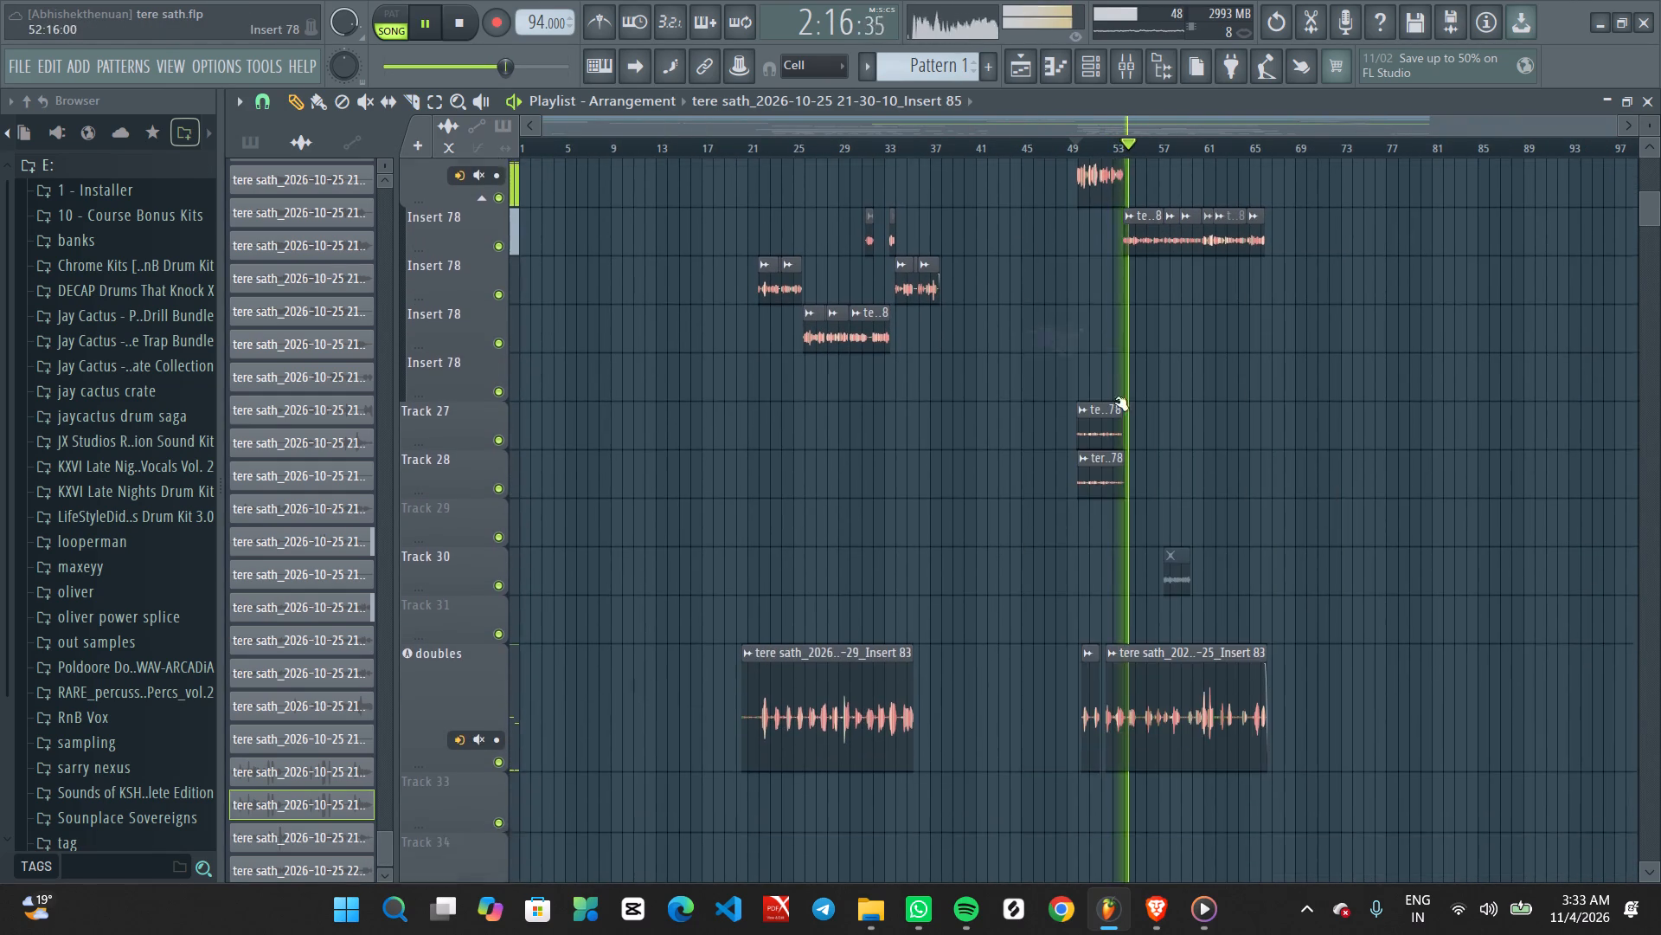
# Play on towards bar 59, replay from about bar 55, and examine the vocal clips between bars 57 and 62.
pyautogui.scroll(-3, 1116, 401)
pyautogui.scroll(13, 1138, 426)
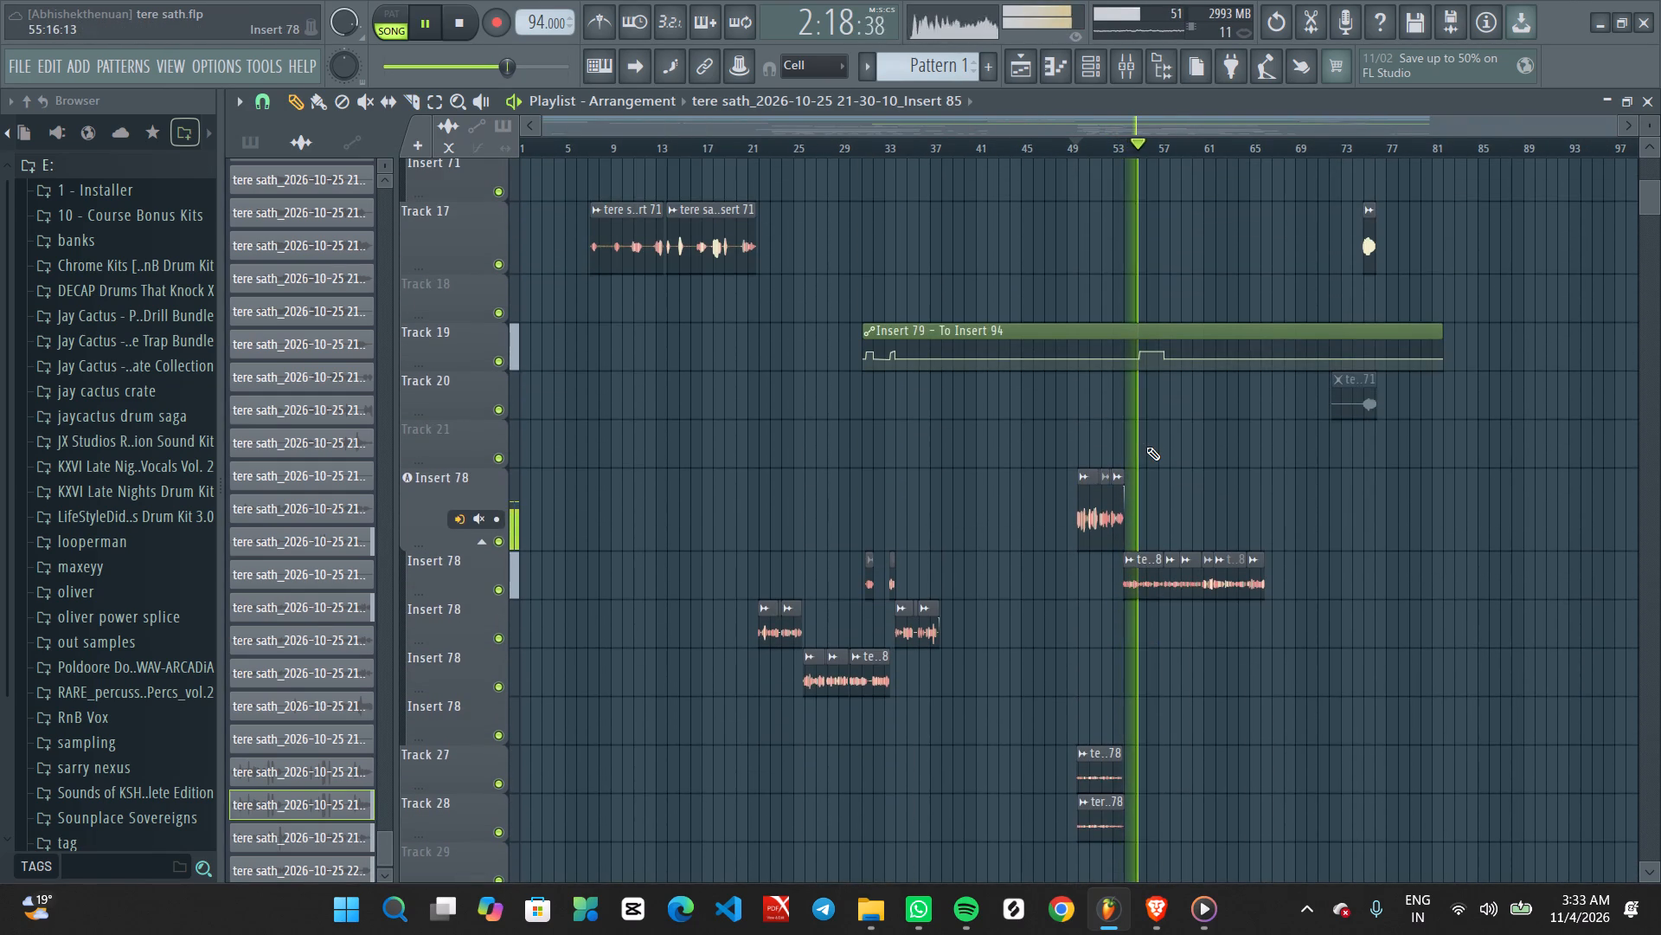
pyautogui.scroll(6, 1146, 448)
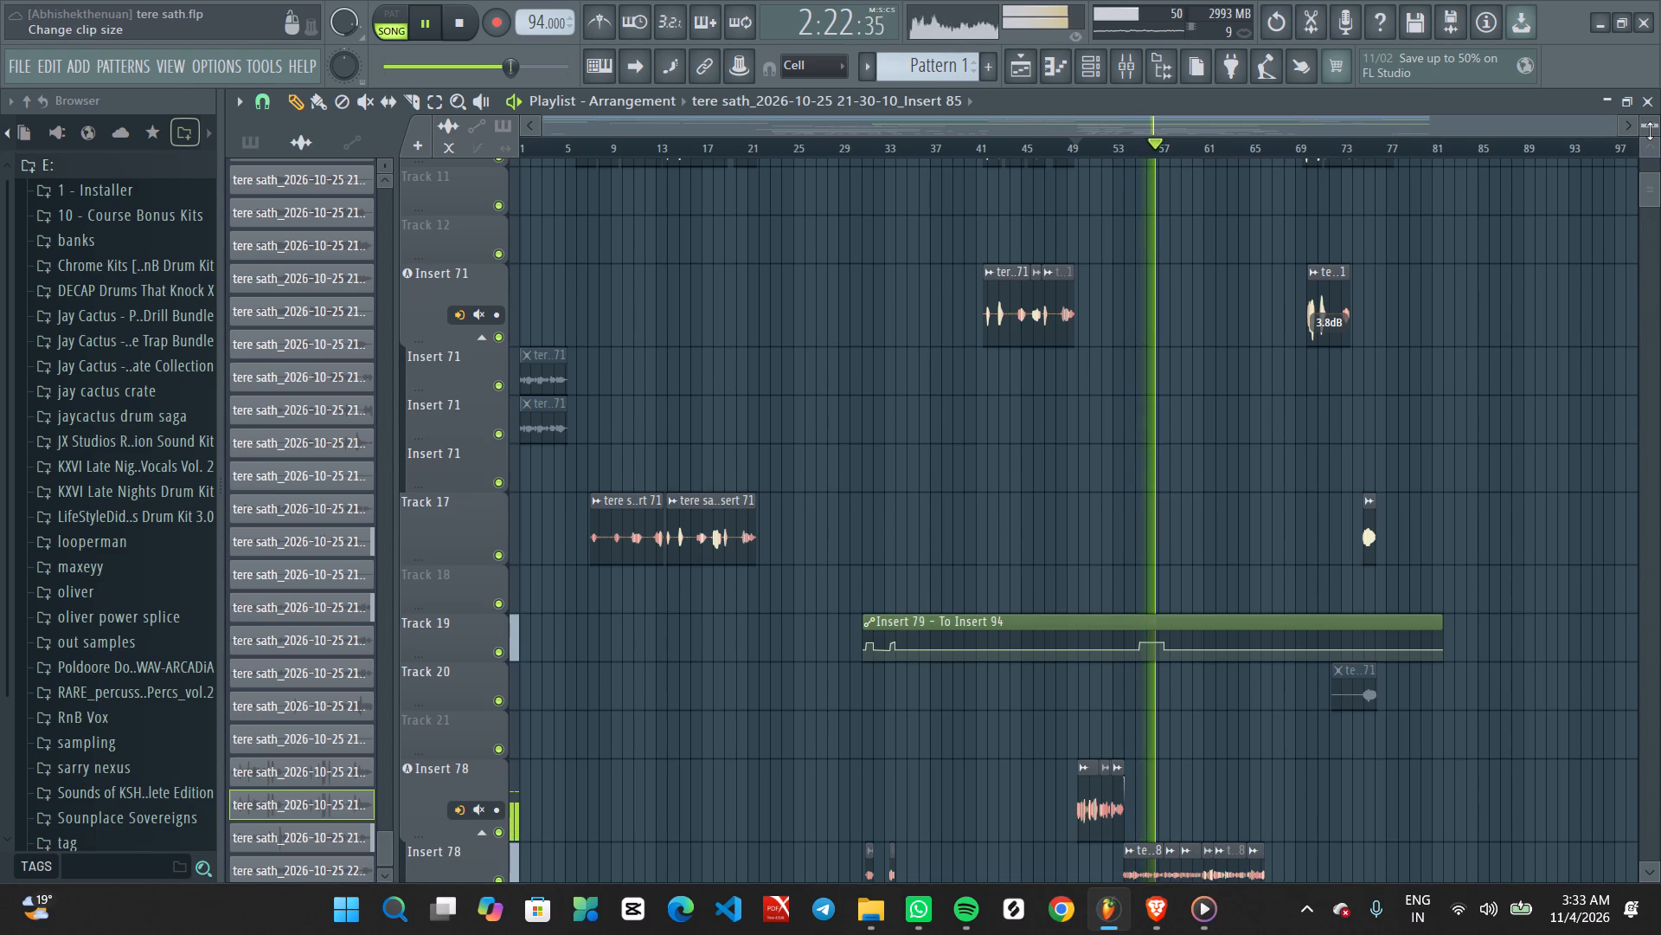
pyautogui.scroll(-9, 1650, 131)
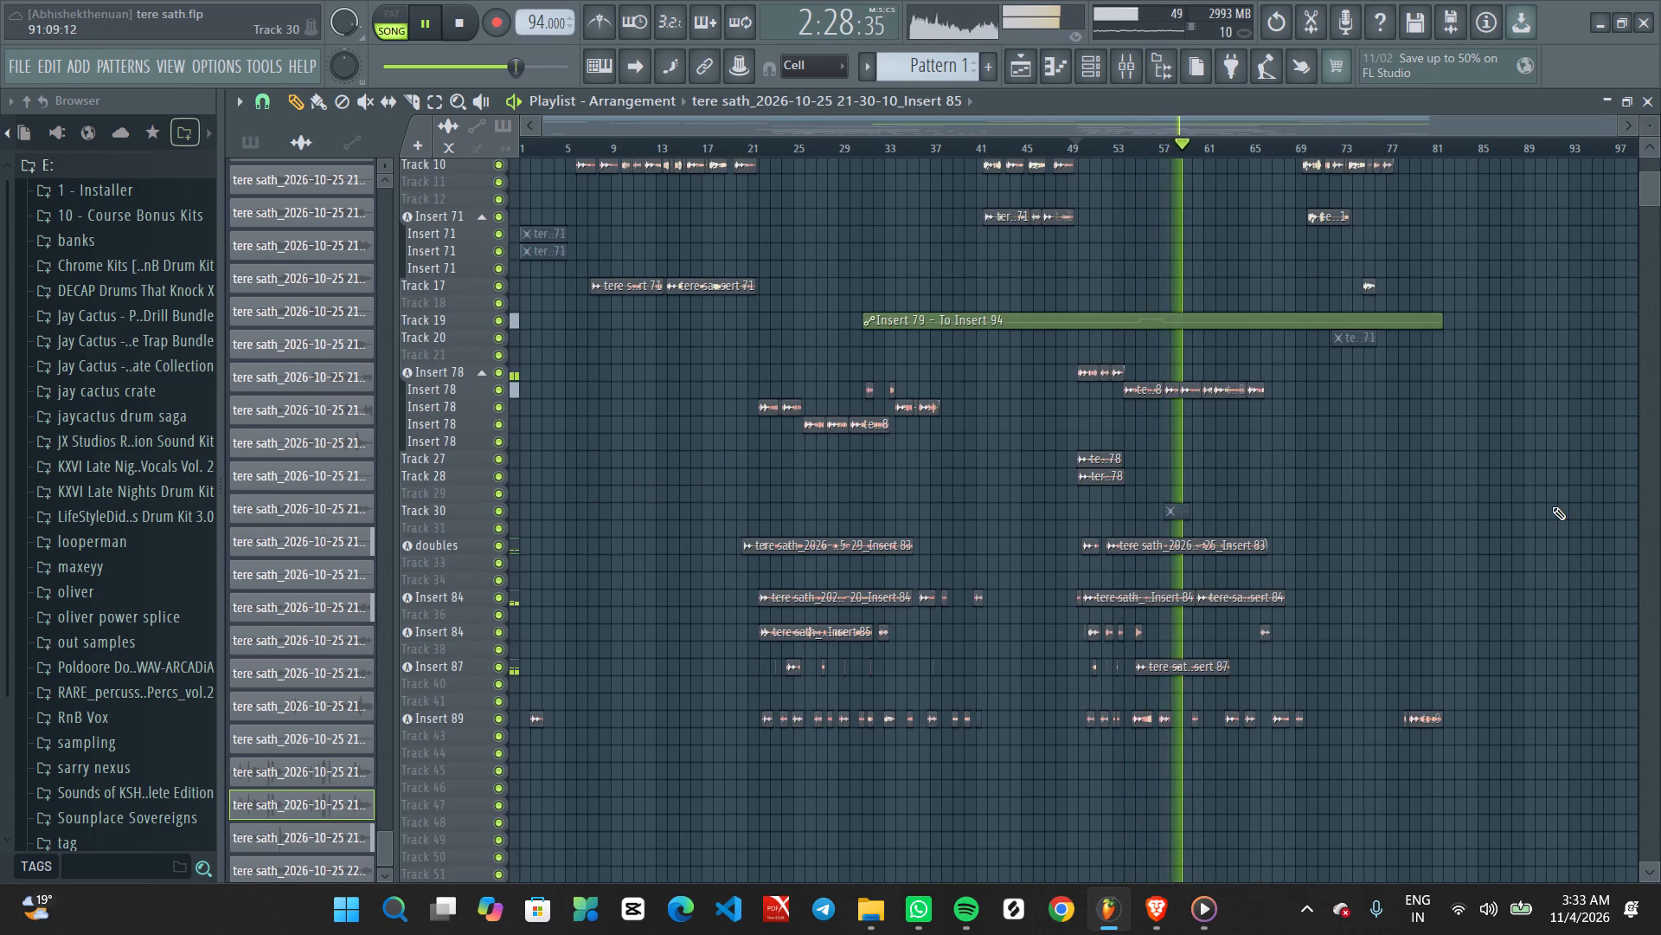
pyautogui.press('space')
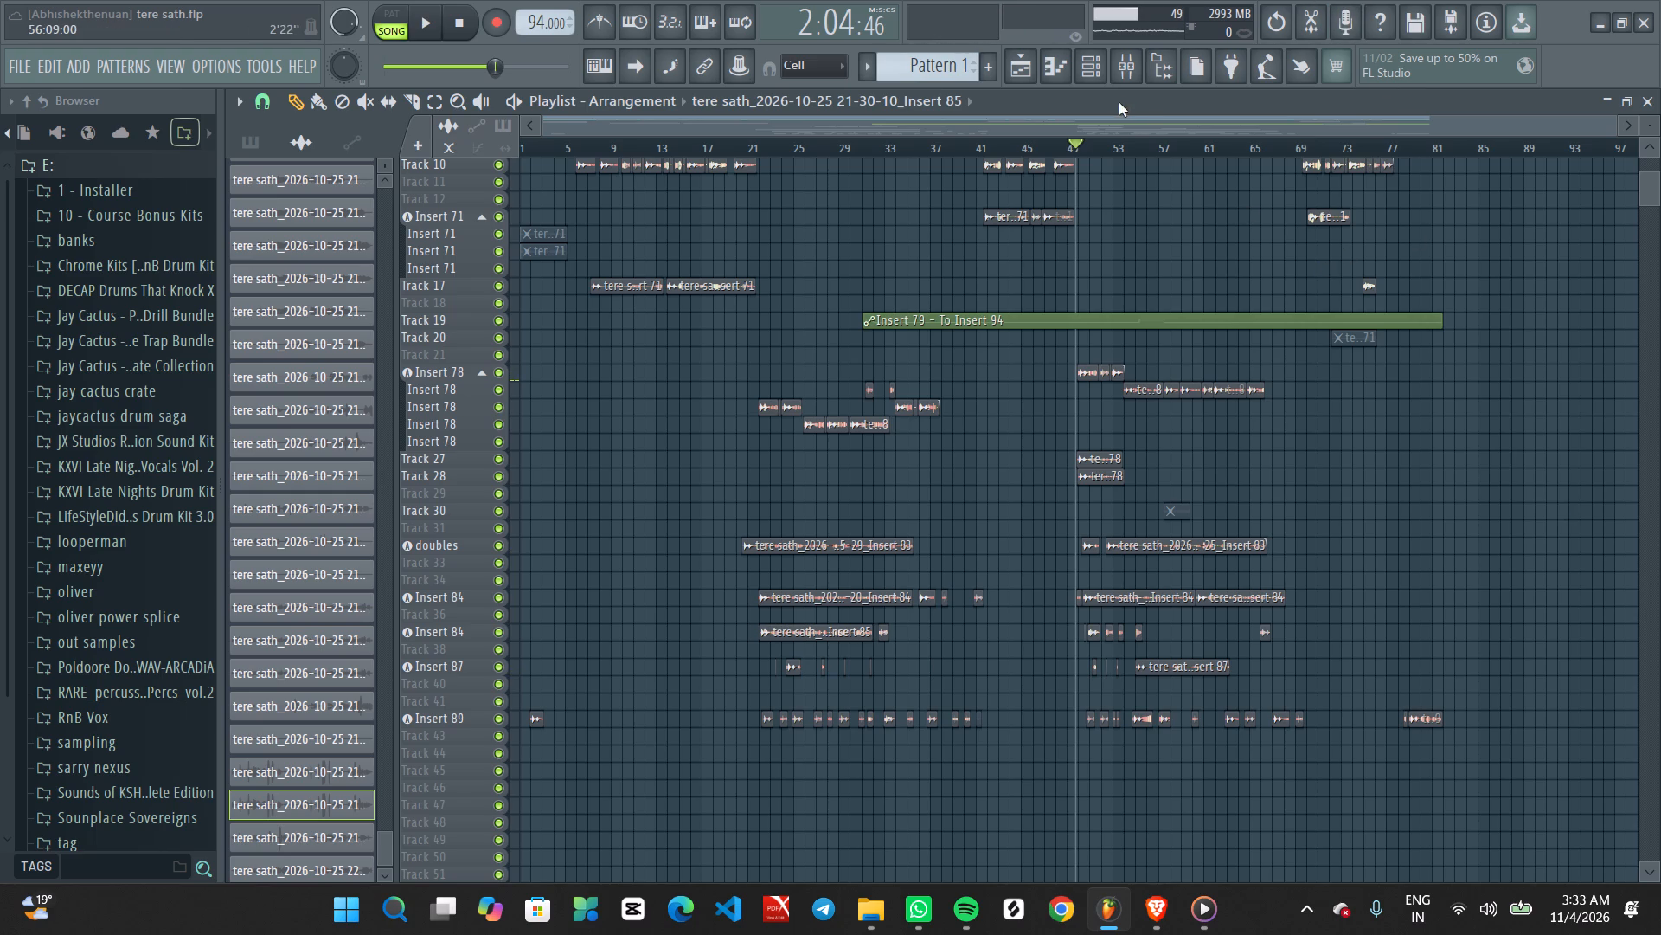
pyautogui.click(1143, 147)
pyautogui.press('space')
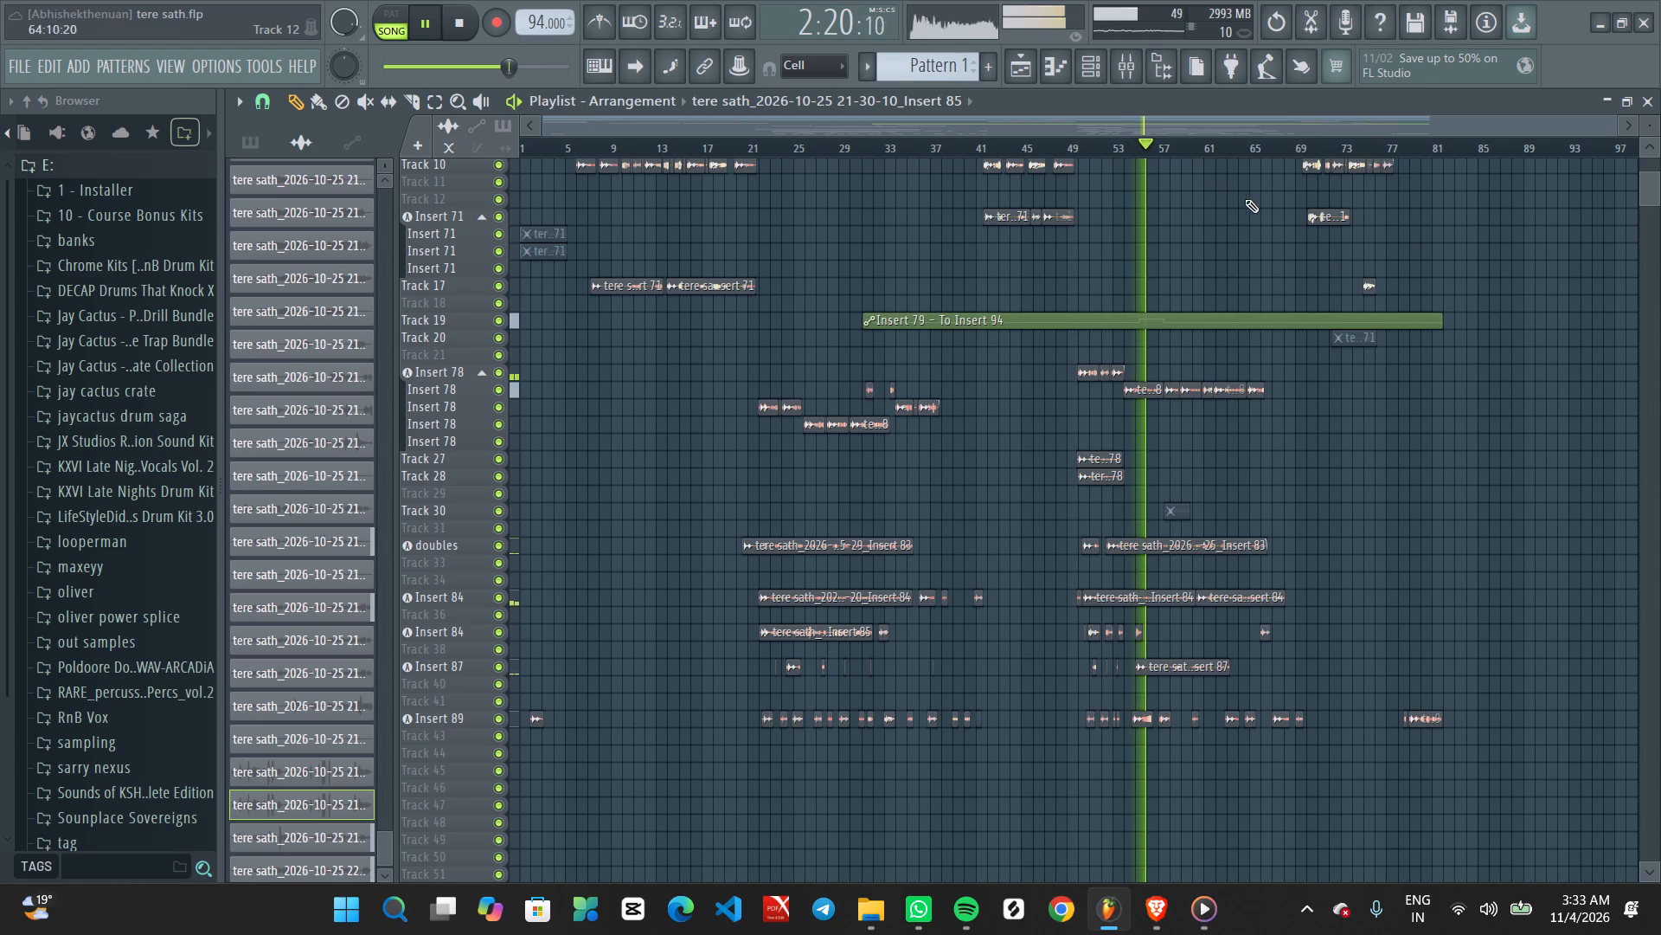
pyautogui.scroll(3, 1209, 139)
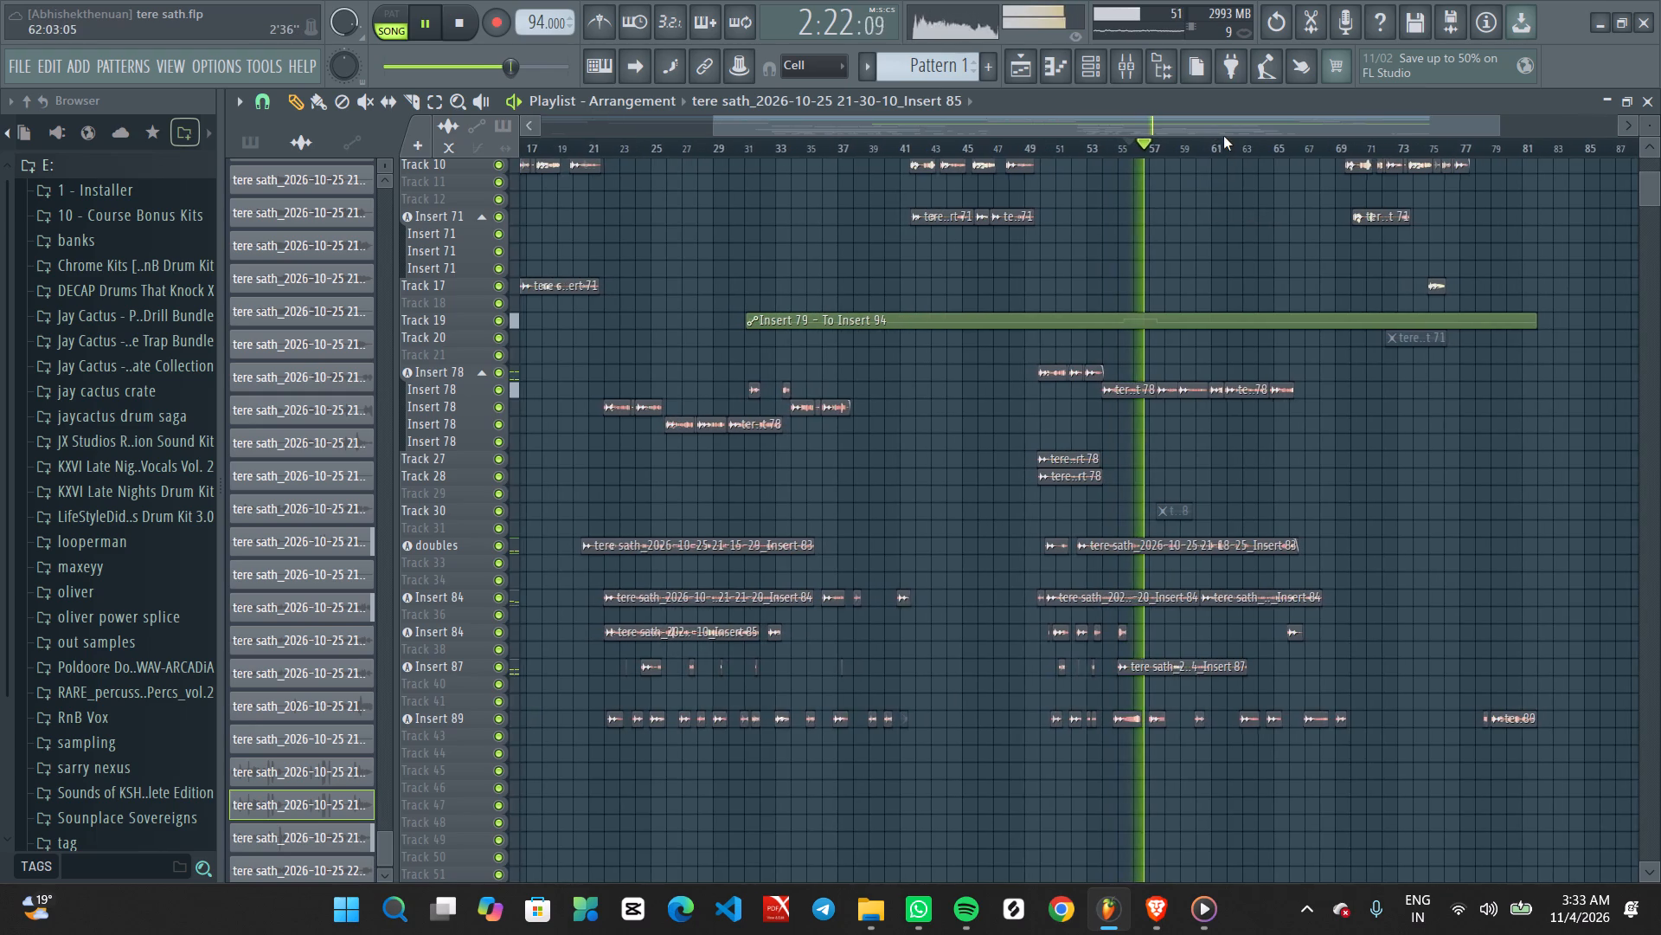
pyautogui.scroll(12, 1223, 136)
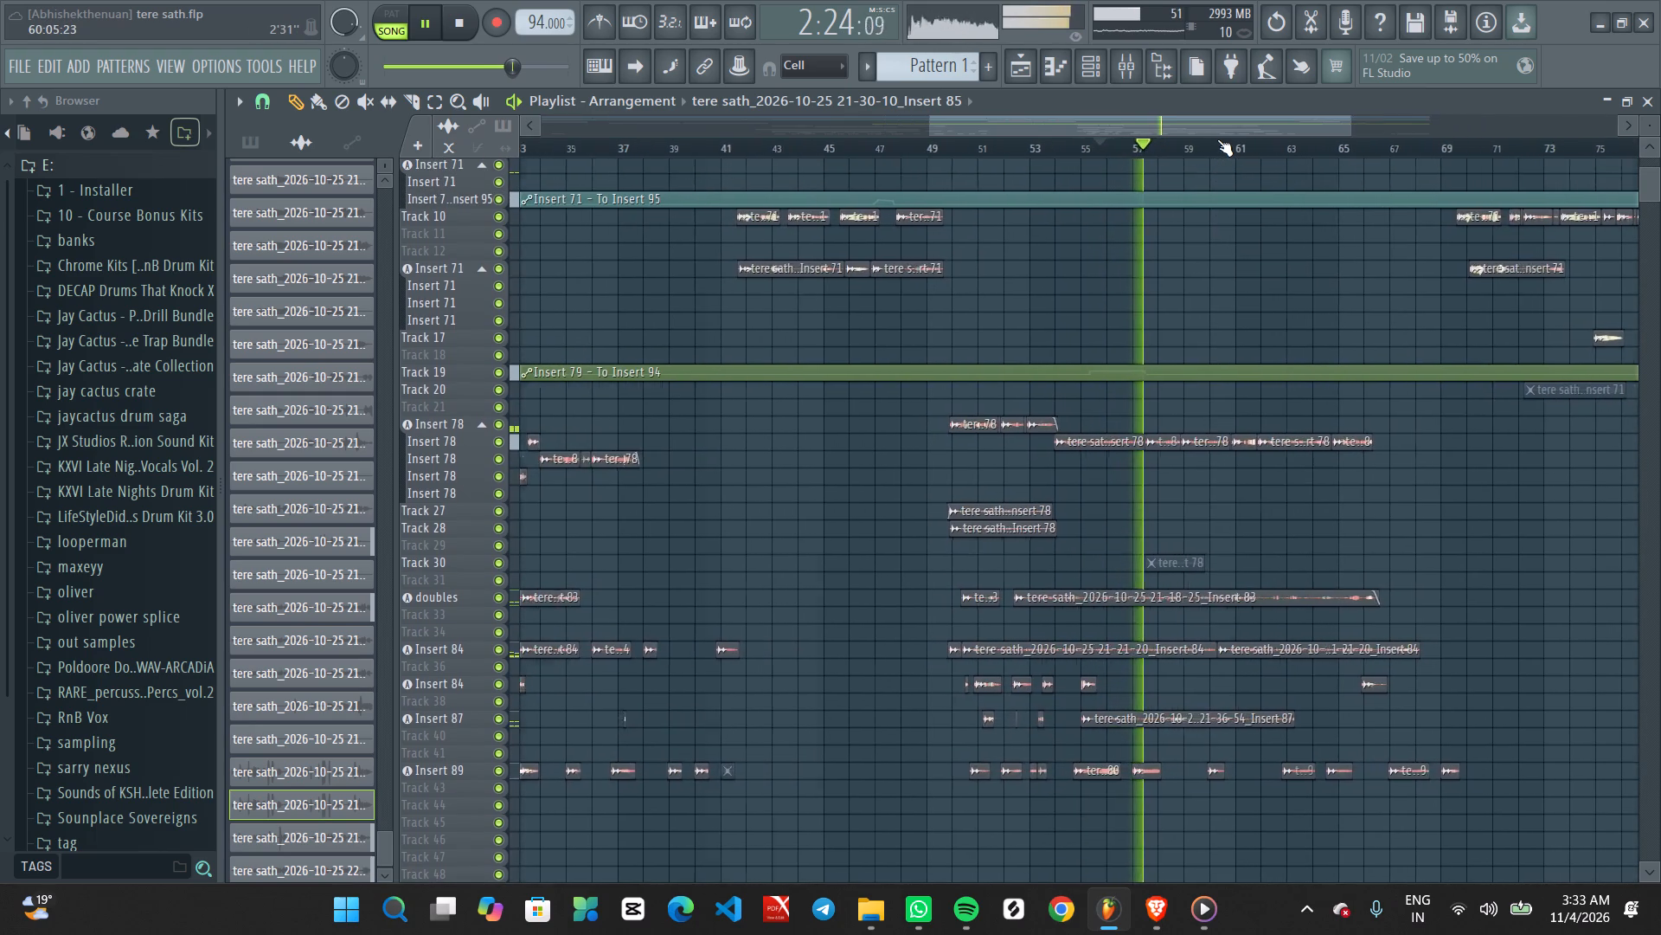
pyautogui.scroll(15, 1217, 139)
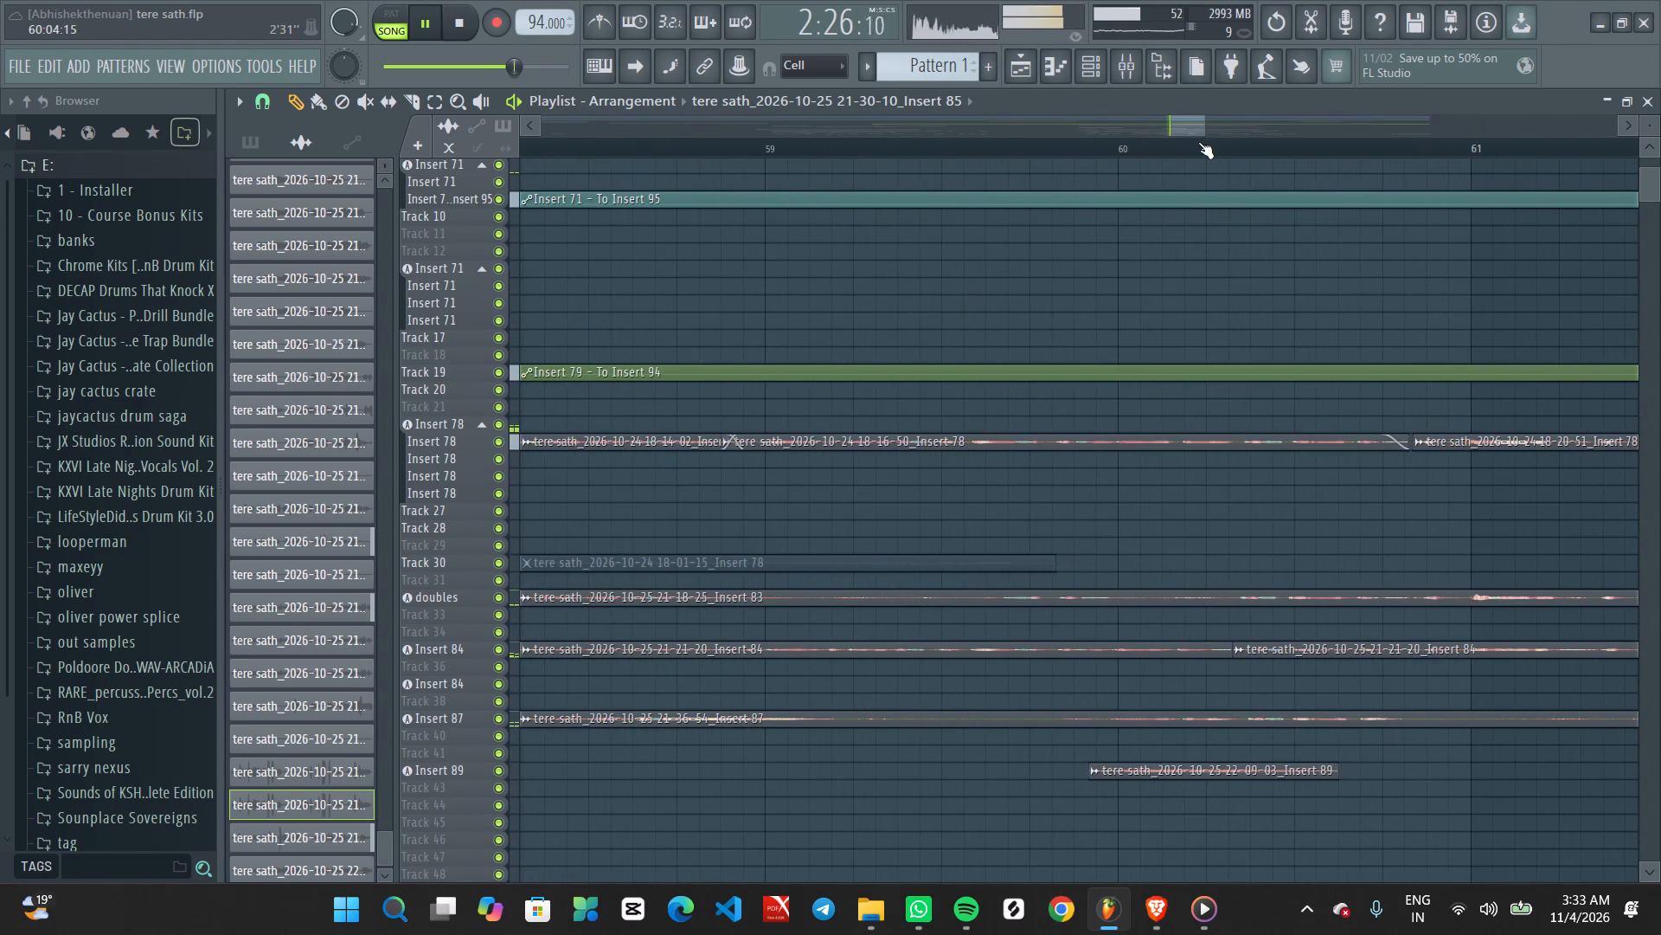
pyautogui.scroll(-3, 1196, 144)
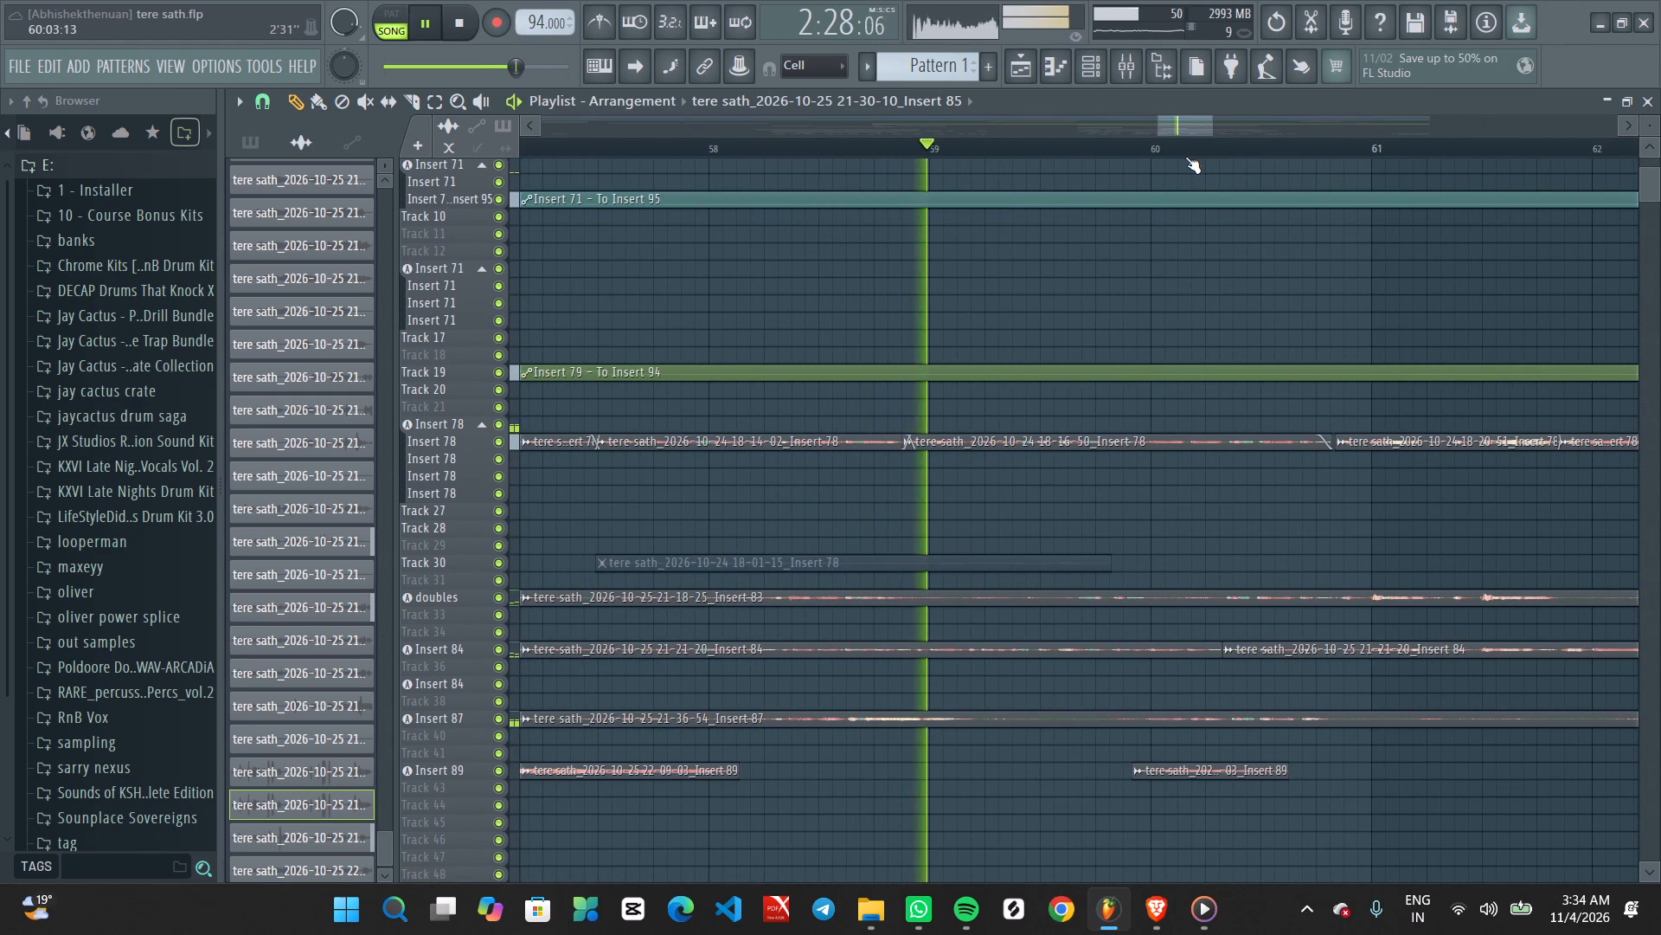
pyautogui.press('space')
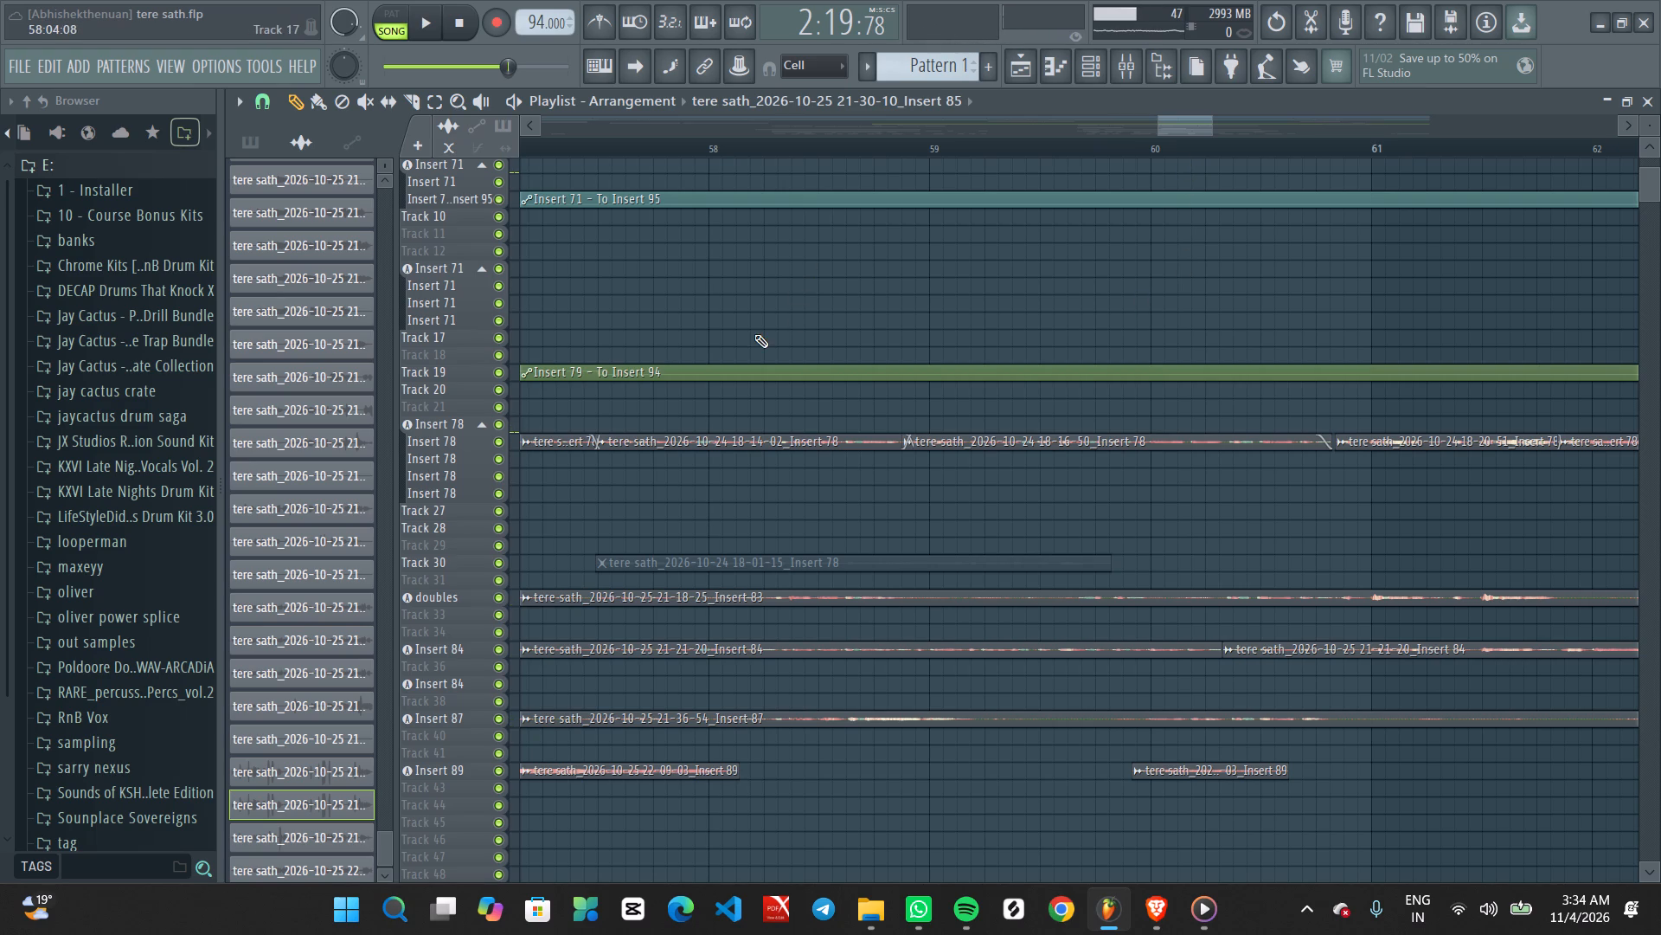
# Replay the passage from about bar 55 and examine the Insert 78 to Insert 89 vocal tracks around bars 57 to 59.
pyautogui.scroll(8, 1255, 662)
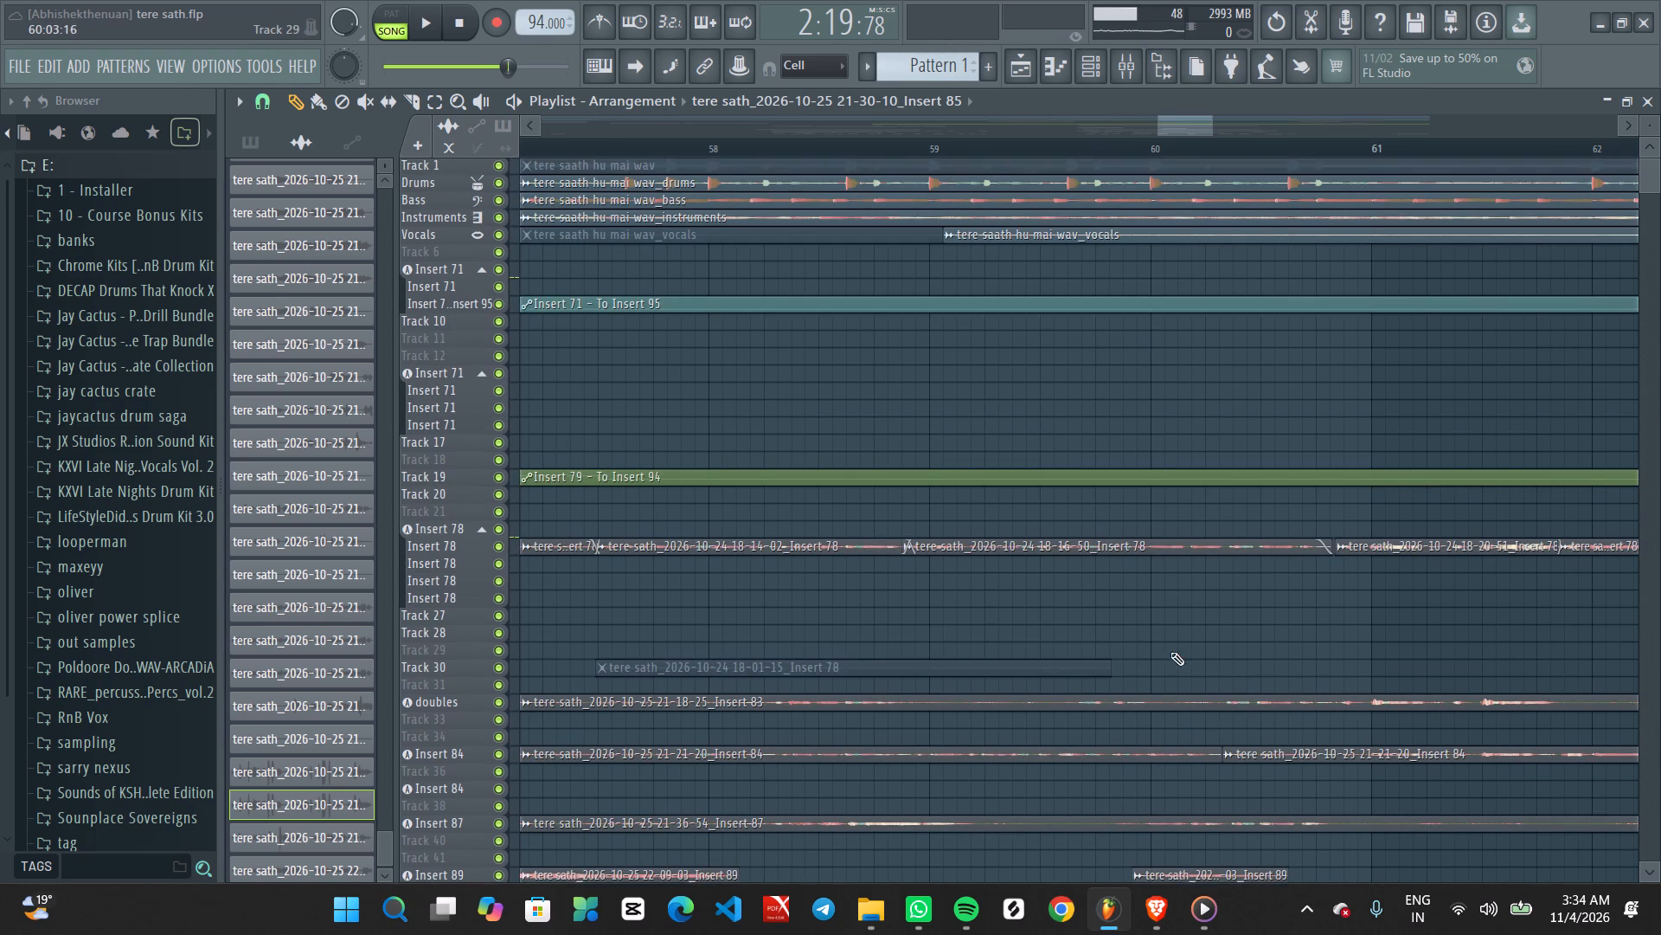
pyautogui.press('space')
pyautogui.keyDown('ctrl'); pyautogui.scroll(-8, 1006, 294); pyautogui.keyUp('ctrl')
pyautogui.keyDown('ctrl'); pyautogui.scroll(-3, 1042, 479); pyautogui.keyUp('ctrl')
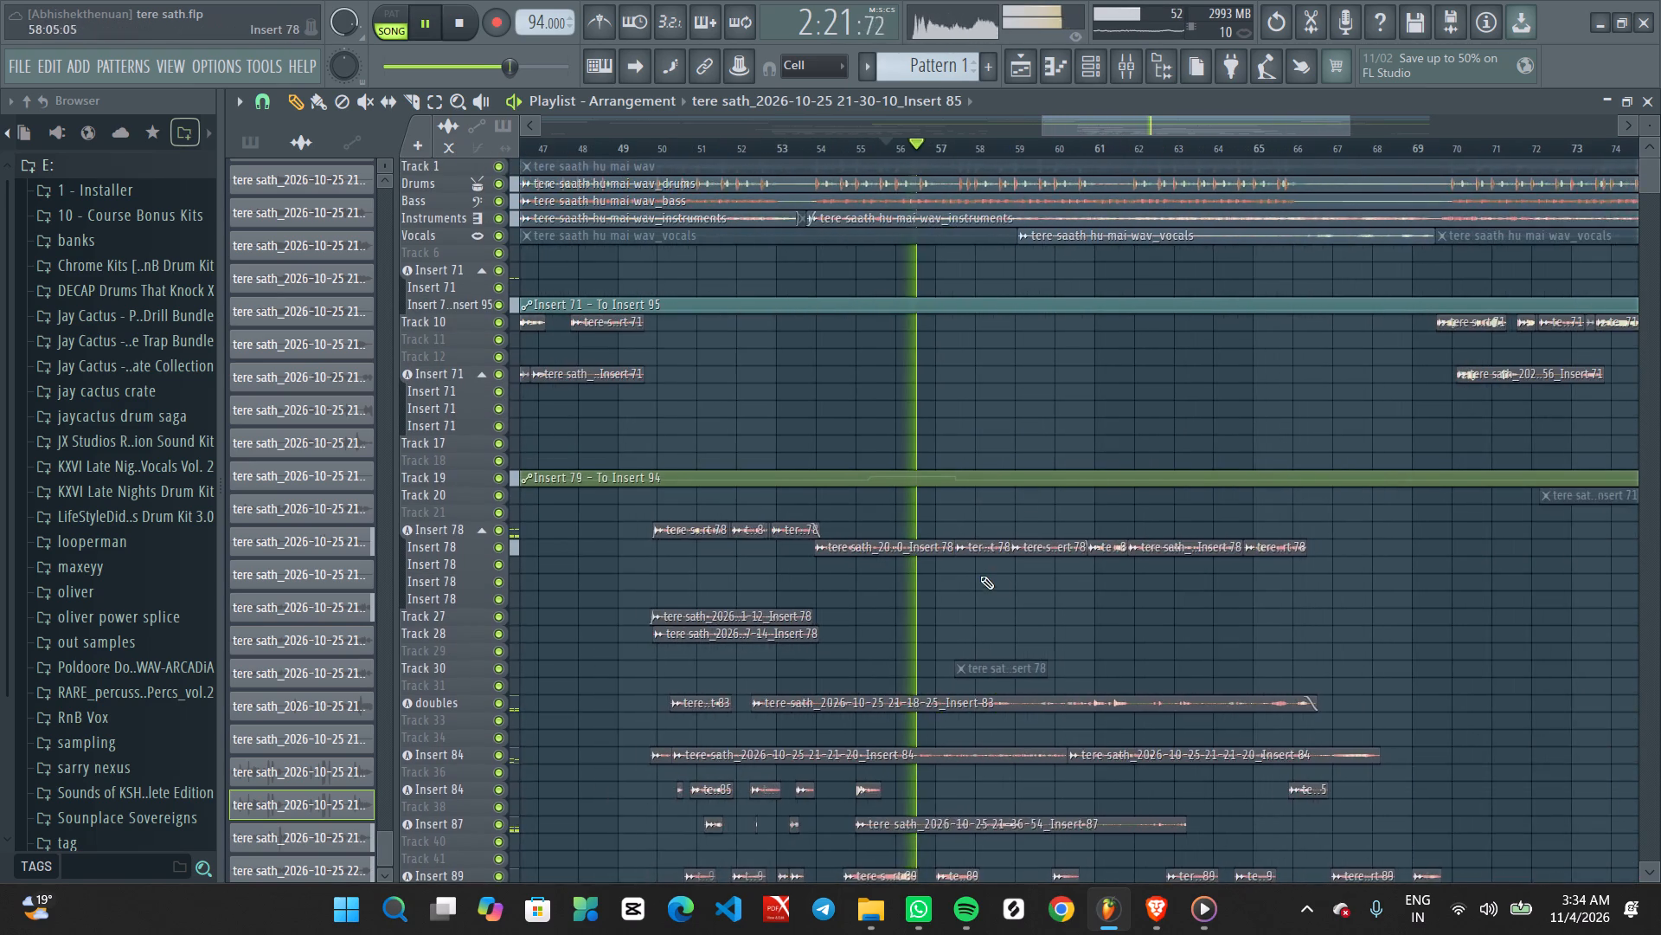
pyautogui.scroll(-8, 978, 577)
pyautogui.keyDown('ctrl'); pyautogui.scroll(4, 956, 693); pyautogui.keyUp('ctrl')
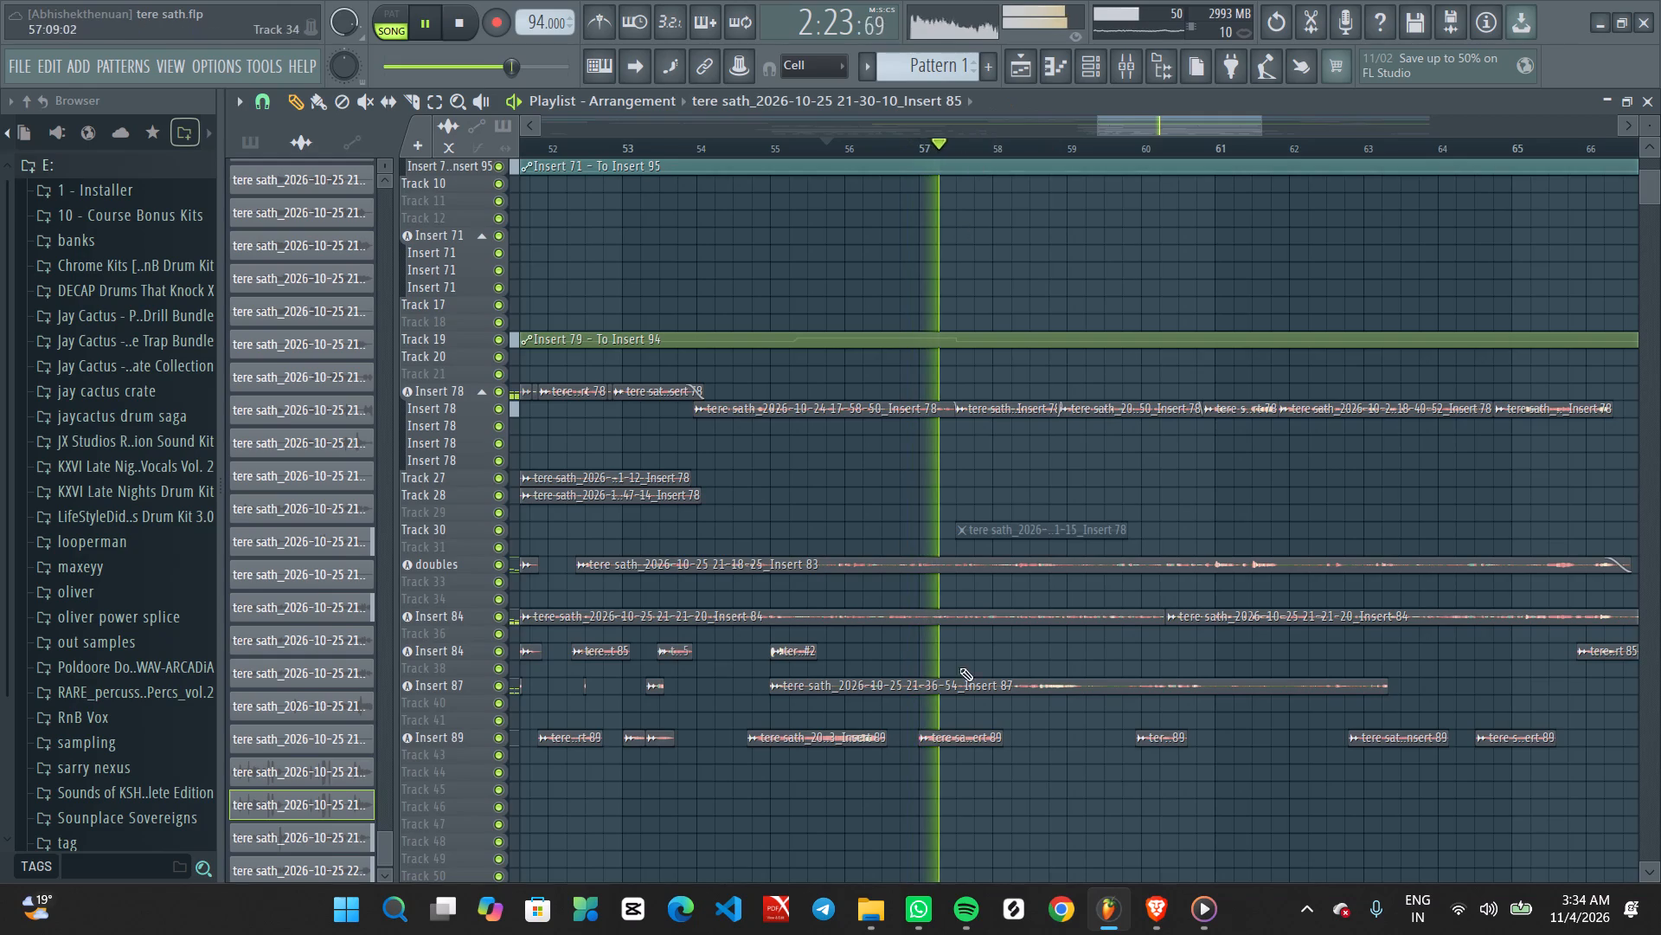
pyautogui.keyDown('ctrl'); pyautogui.scroll(6, 978, 693); pyautogui.keyUp('ctrl')
pyautogui.scroll(3, 1043, 835)
pyautogui.scroll(-6, 1042, 784)
pyautogui.scroll(-7, 1054, 678)
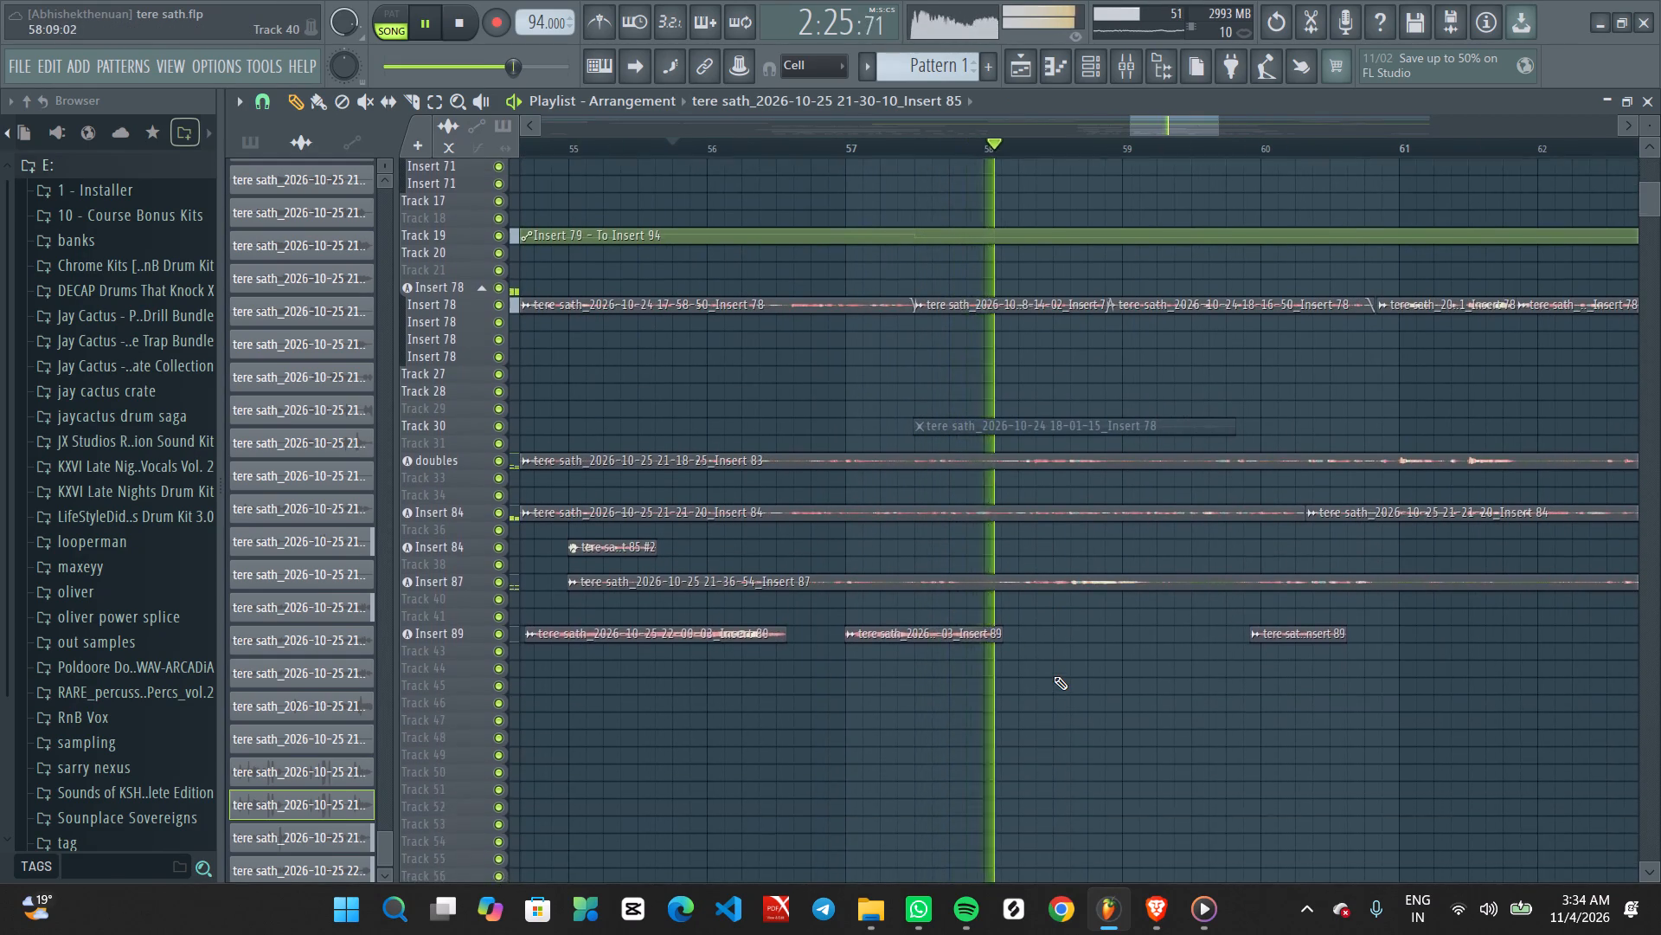
pyautogui.scroll(-6, 1055, 674)
pyautogui.scroll(1, 1055, 674)
pyautogui.scroll(-18, 1055, 674)
pyautogui.scroll(7, 1063, 659)
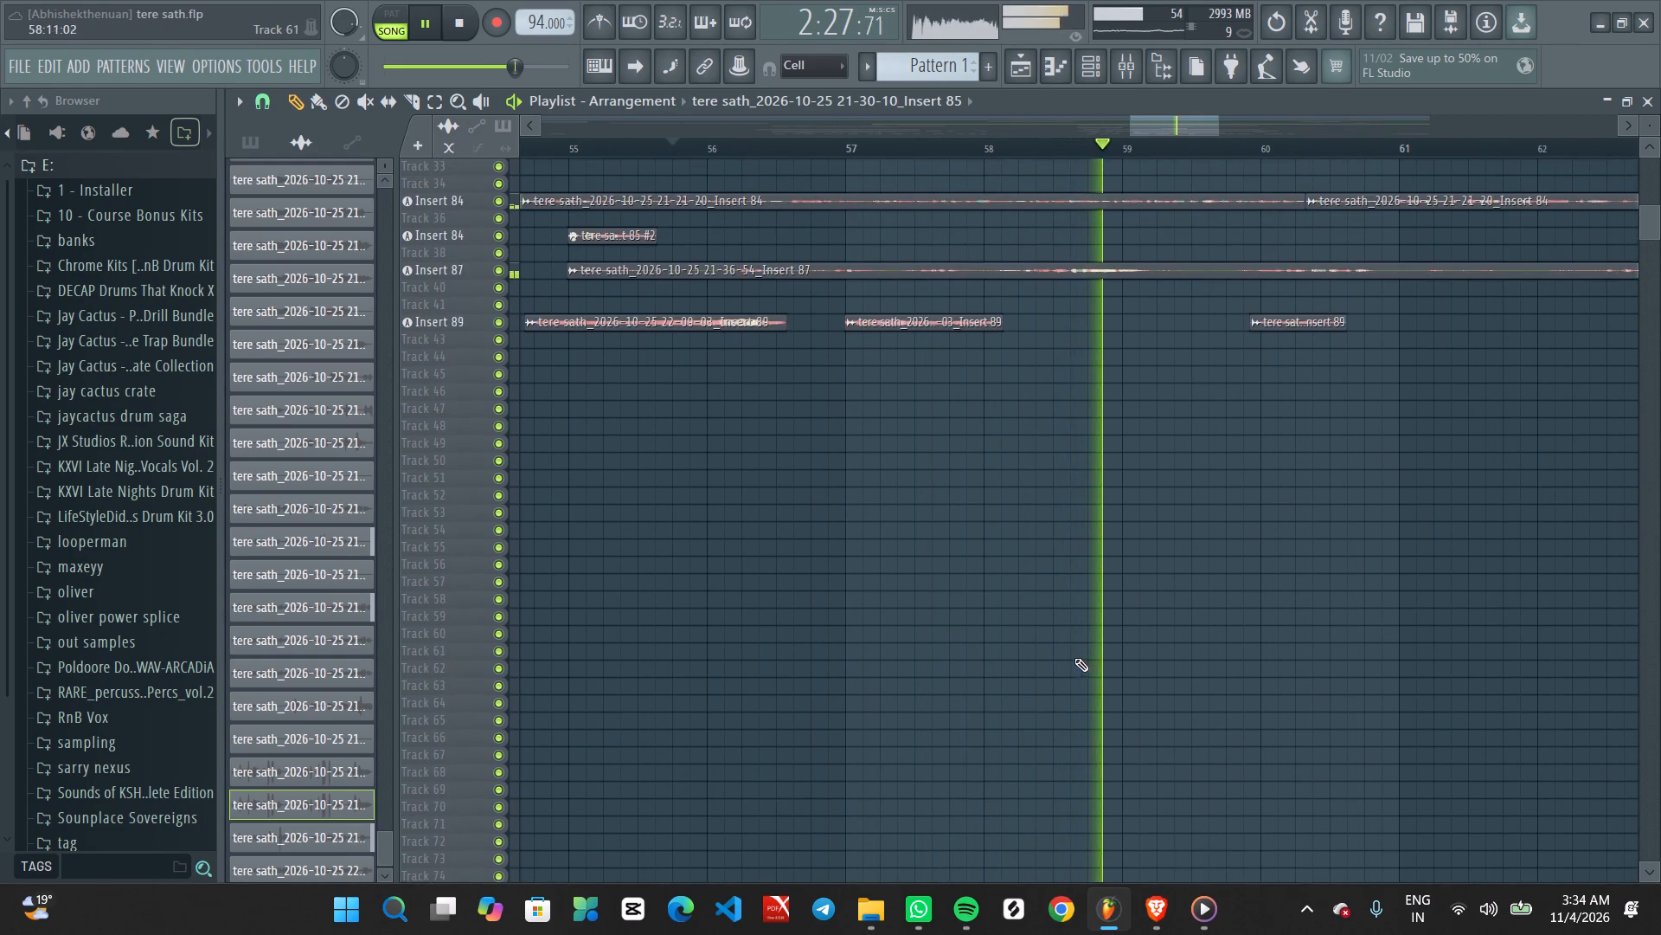
pyautogui.scroll(7, 1083, 658)
# Solo the Insert 87 track and audition its 21-36-54 clip from about bar 58.4.
pyautogui.press('space')
pyautogui.press('space')
pyautogui.scroll(8, 1116, 647)
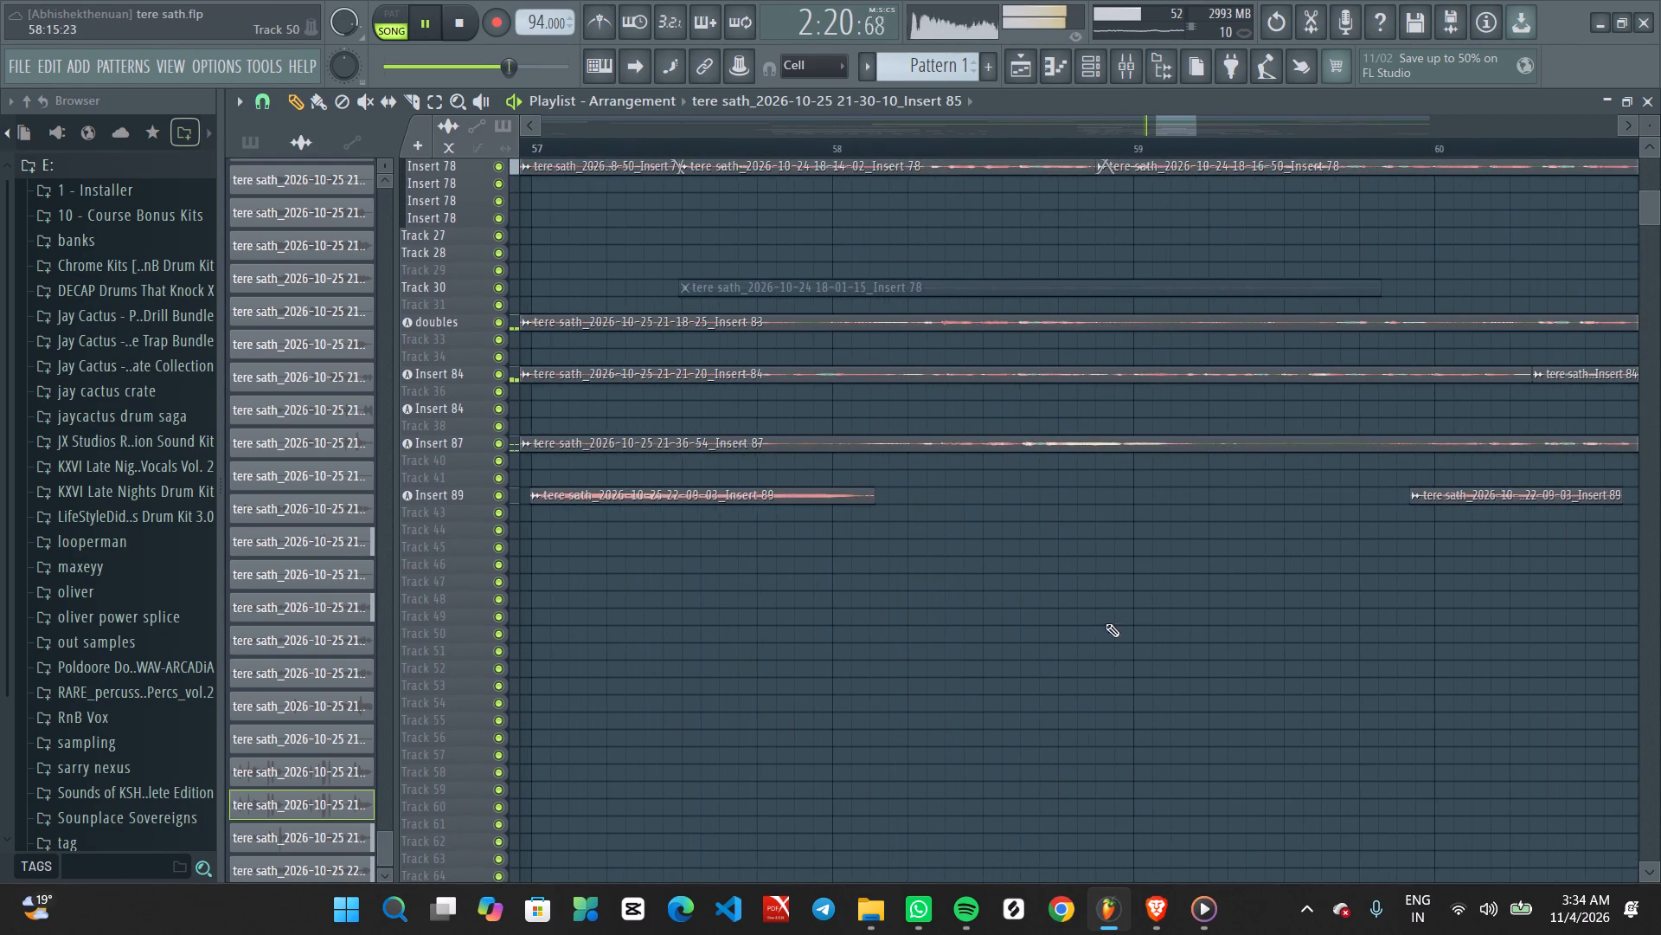
pyautogui.keyDown('alt'); pyautogui.scroll(6, 1093, 572); pyautogui.keyUp('alt')
pyautogui.keyDown('ctrl'); pyautogui.scroll(3, 1093, 572); pyautogui.keyUp('ctrl')
pyautogui.moveTo(1048, 423); pyautogui.dragTo(1023, 835, button='middle')
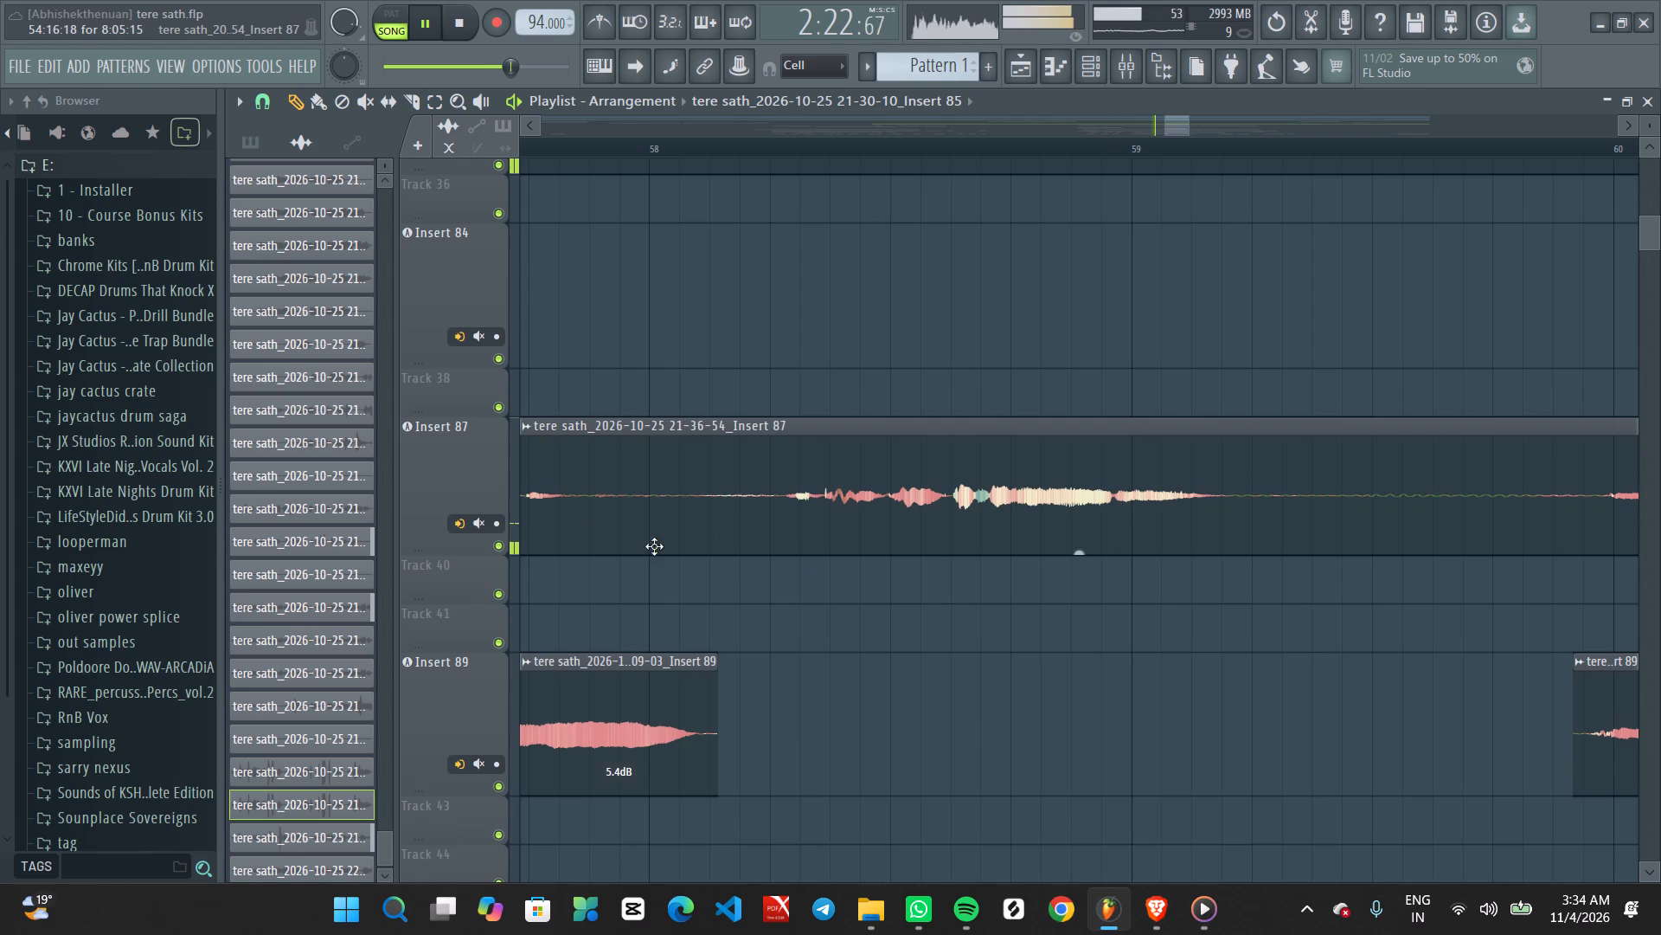
pyautogui.keyDown('ctrl'); pyautogui.click(492, 541); pyautogui.keyUp('ctrl')
pyautogui.click(874, 155)
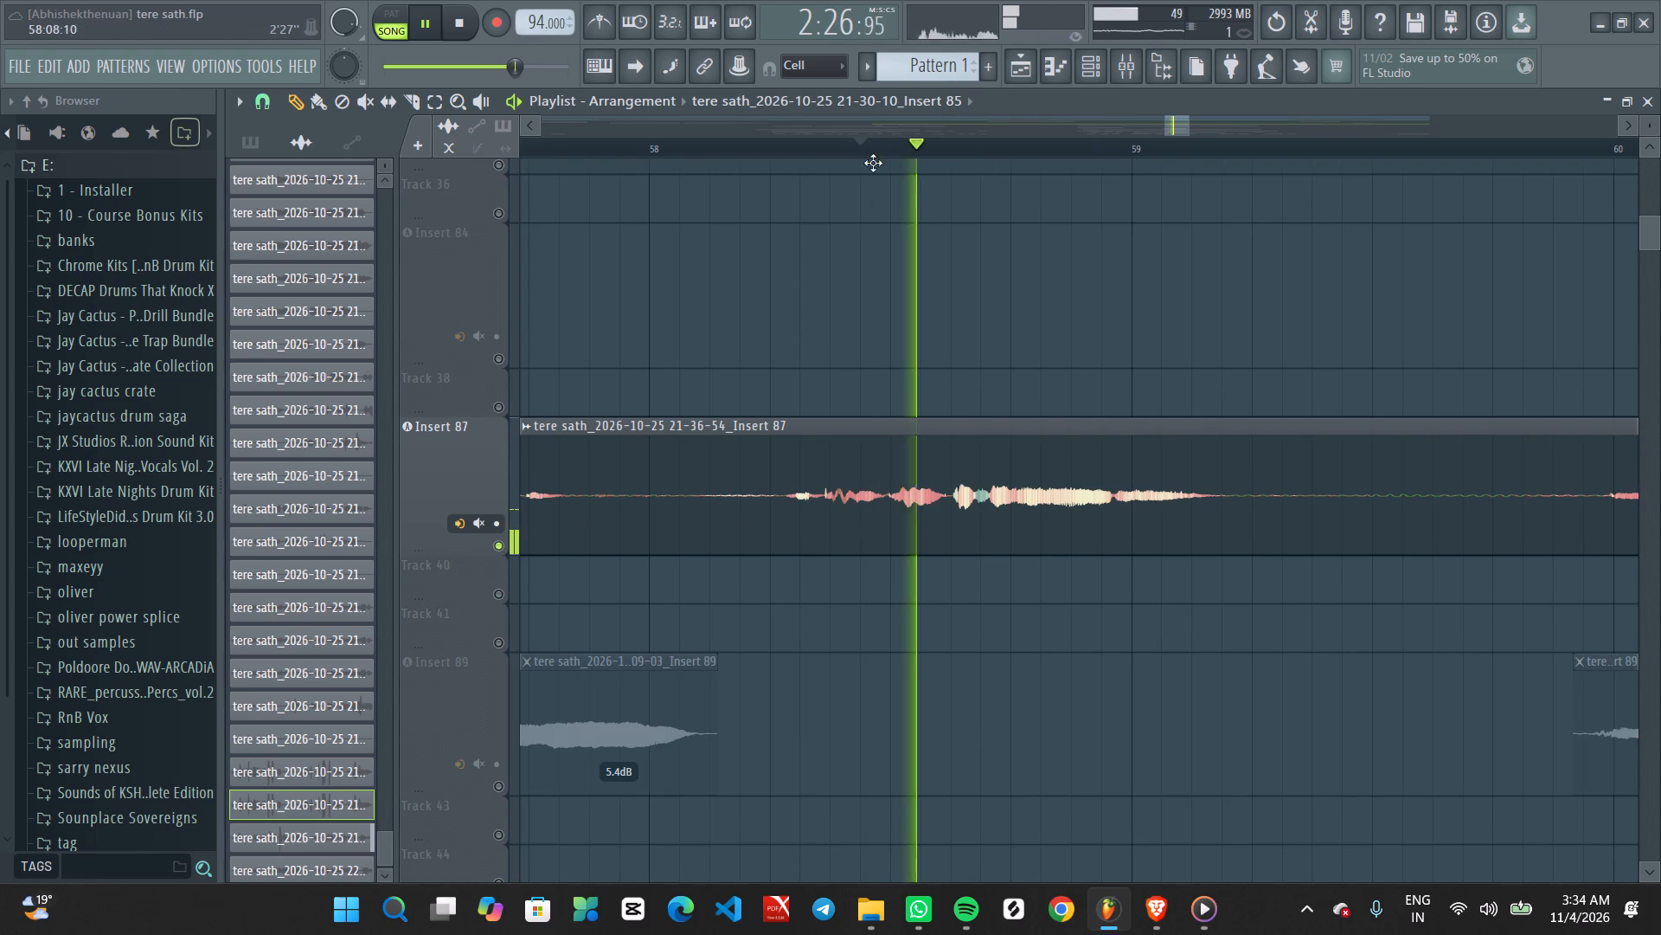
pyautogui.press('space')
# Slice the Insert 87 clip at about bars 58.6 and 59.2, delete the piece between the cuts, and play over the gap.
pyautogui.middleClick(1120, 333)
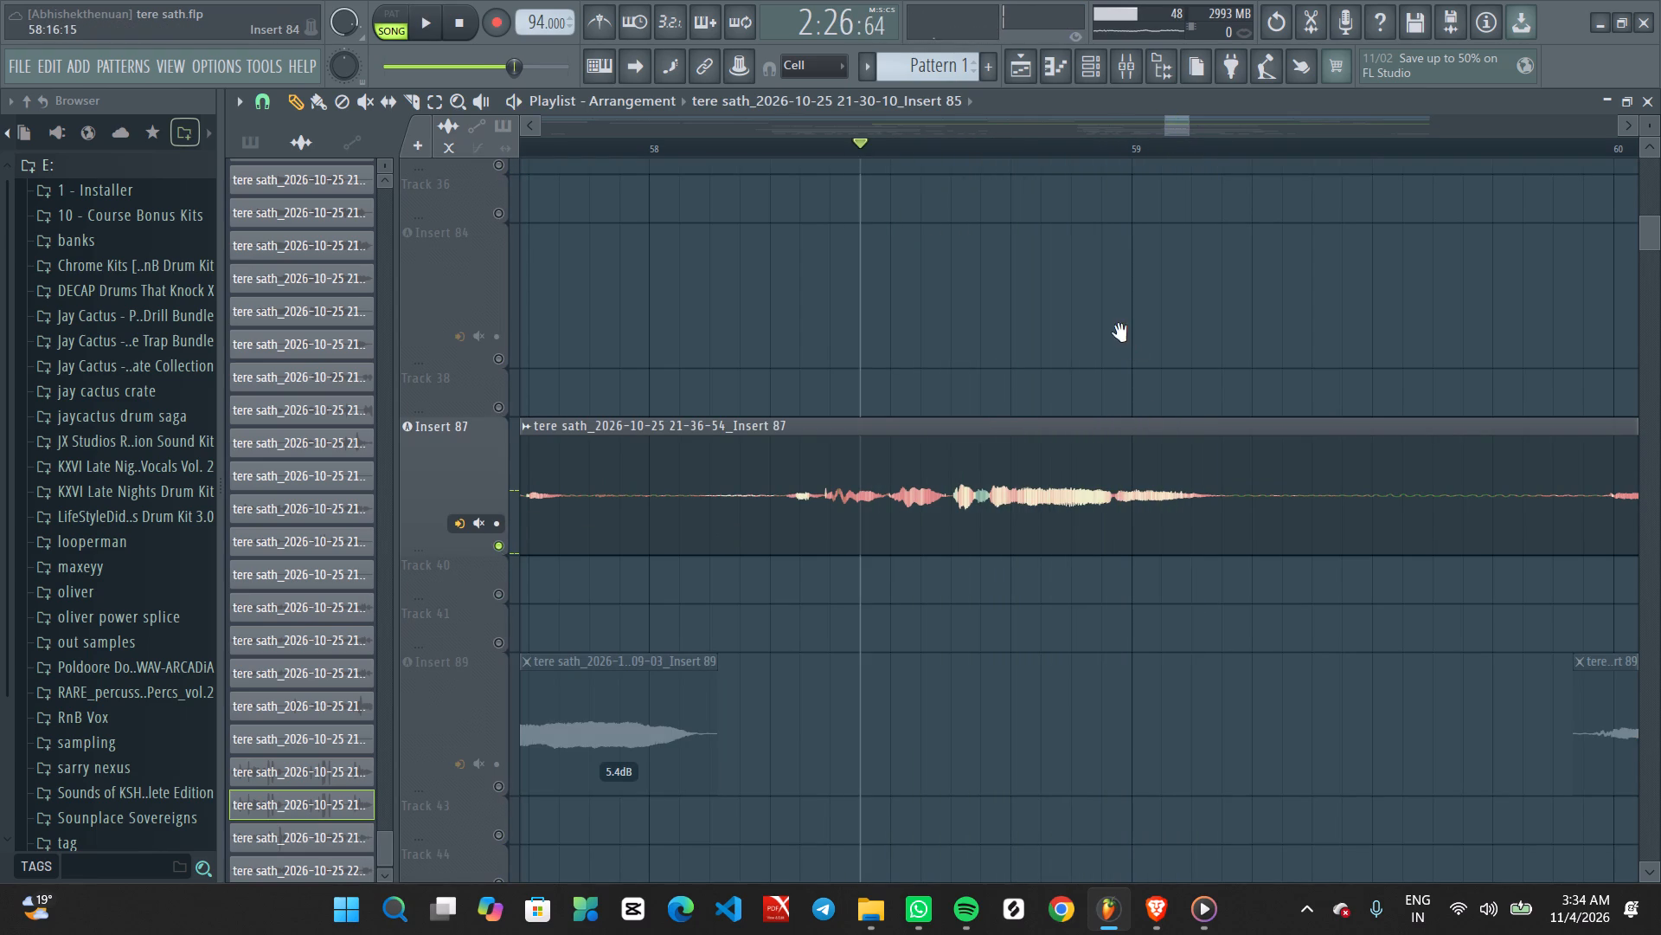
pyautogui.rightClick(1120, 333)
pyautogui.scroll(1, 1120, 333)
pyautogui.click(1169, 549)
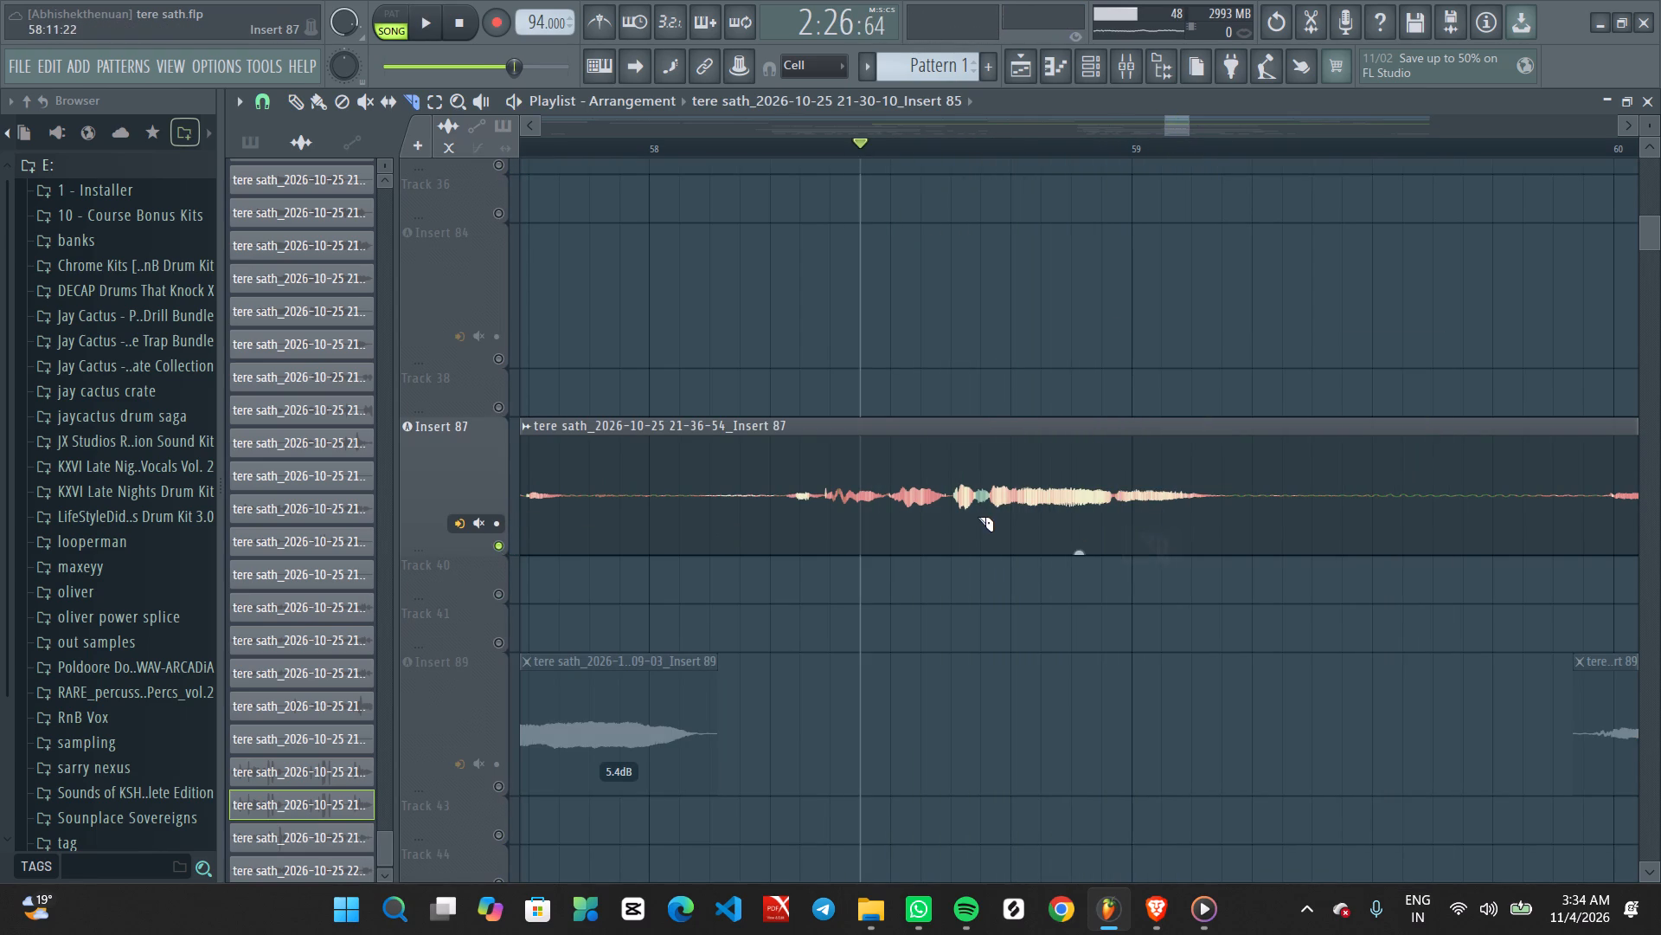
pyautogui.keyDown('alt'); pyautogui.click(956, 517); pyautogui.keyUp('alt')
pyautogui.keyDown('alt'); pyautogui.moveTo(1236, 562); pyautogui.dragTo(1216, 535); pyautogui.keyUp('alt')
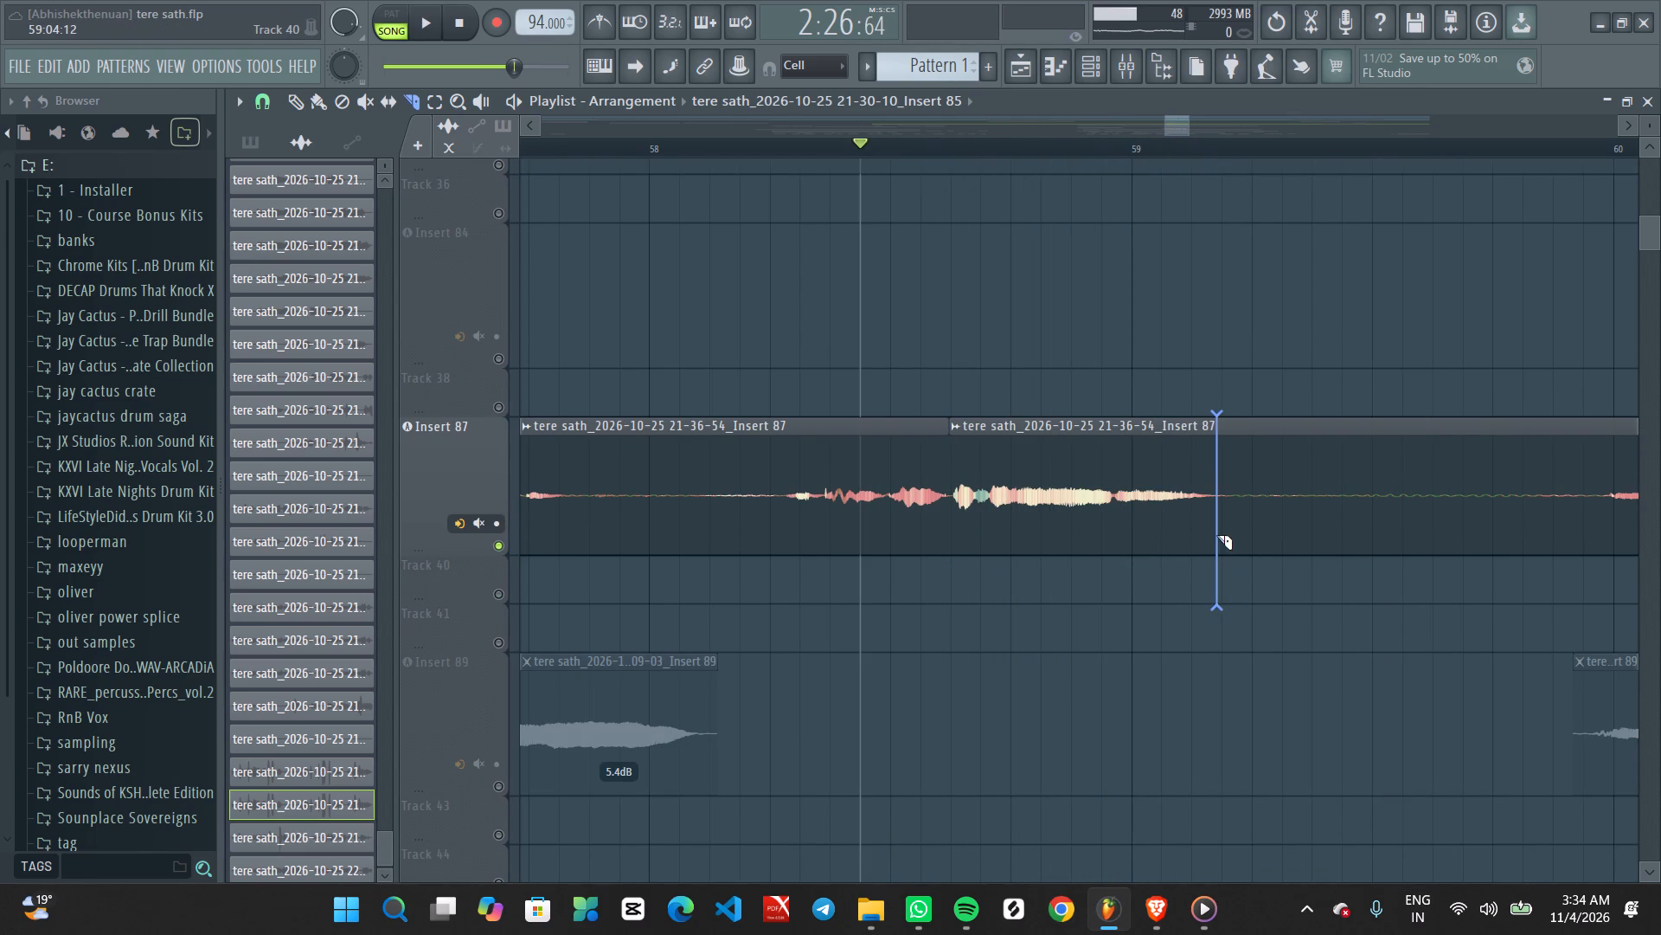
pyautogui.keyDown('alt'); pyautogui.moveTo(1216, 535); pyautogui.dragTo(1238, 532); pyautogui.keyUp('alt')
pyautogui.keyDown('ctrl'); pyautogui.moveTo(1088, 400); pyautogui.dragTo(1119, 554); pyautogui.keyUp('ctrl')
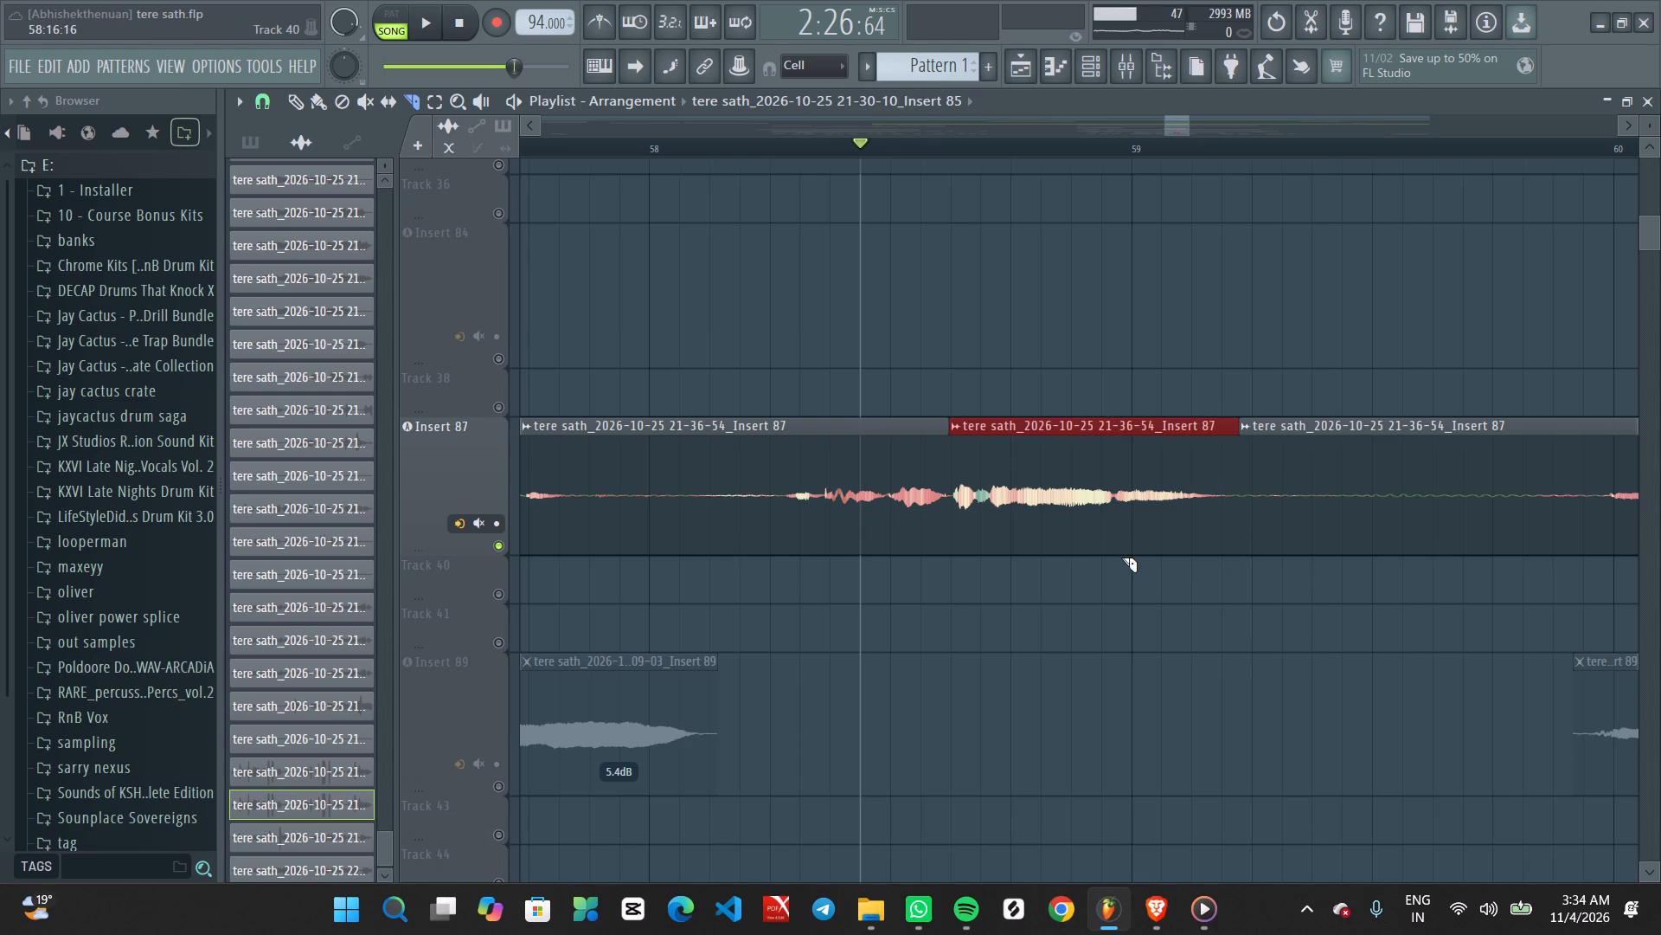
pyautogui.press('Delete')
pyautogui.press('space')
pyautogui.keyDown('ctrl'); pyautogui.scroll(-5, 928, 381); pyautogui.keyUp('ctrl')
pyautogui.keyDown('ctrl'); pyautogui.scroll(2, 949, 319); pyautogui.keyUp('ctrl')
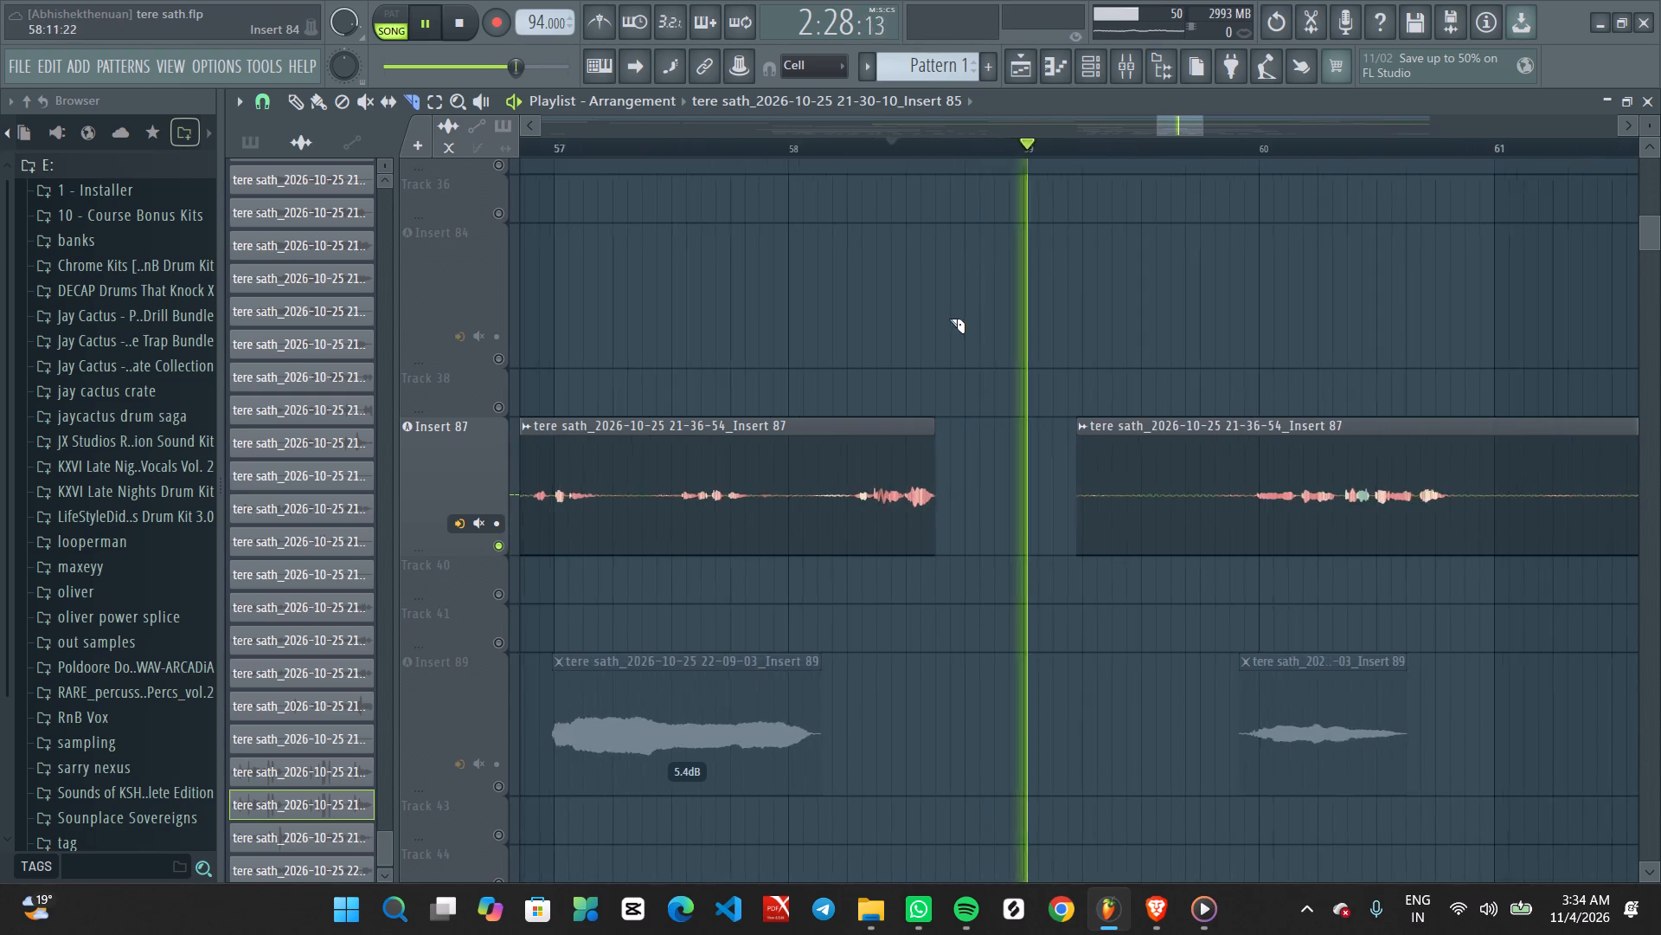
# Switch back to the Draw tool, trim the end of the Insert 87 clip before the gap to about bar 58.2, and play it.
pyautogui.keyDown('ctrl'); pyautogui.scroll(4, 949, 319); pyautogui.keyUp('ctrl')
pyautogui.middleClick(899, 297)
pyautogui.rightClick(899, 297)
pyautogui.click(931, 314)
pyautogui.press('space')
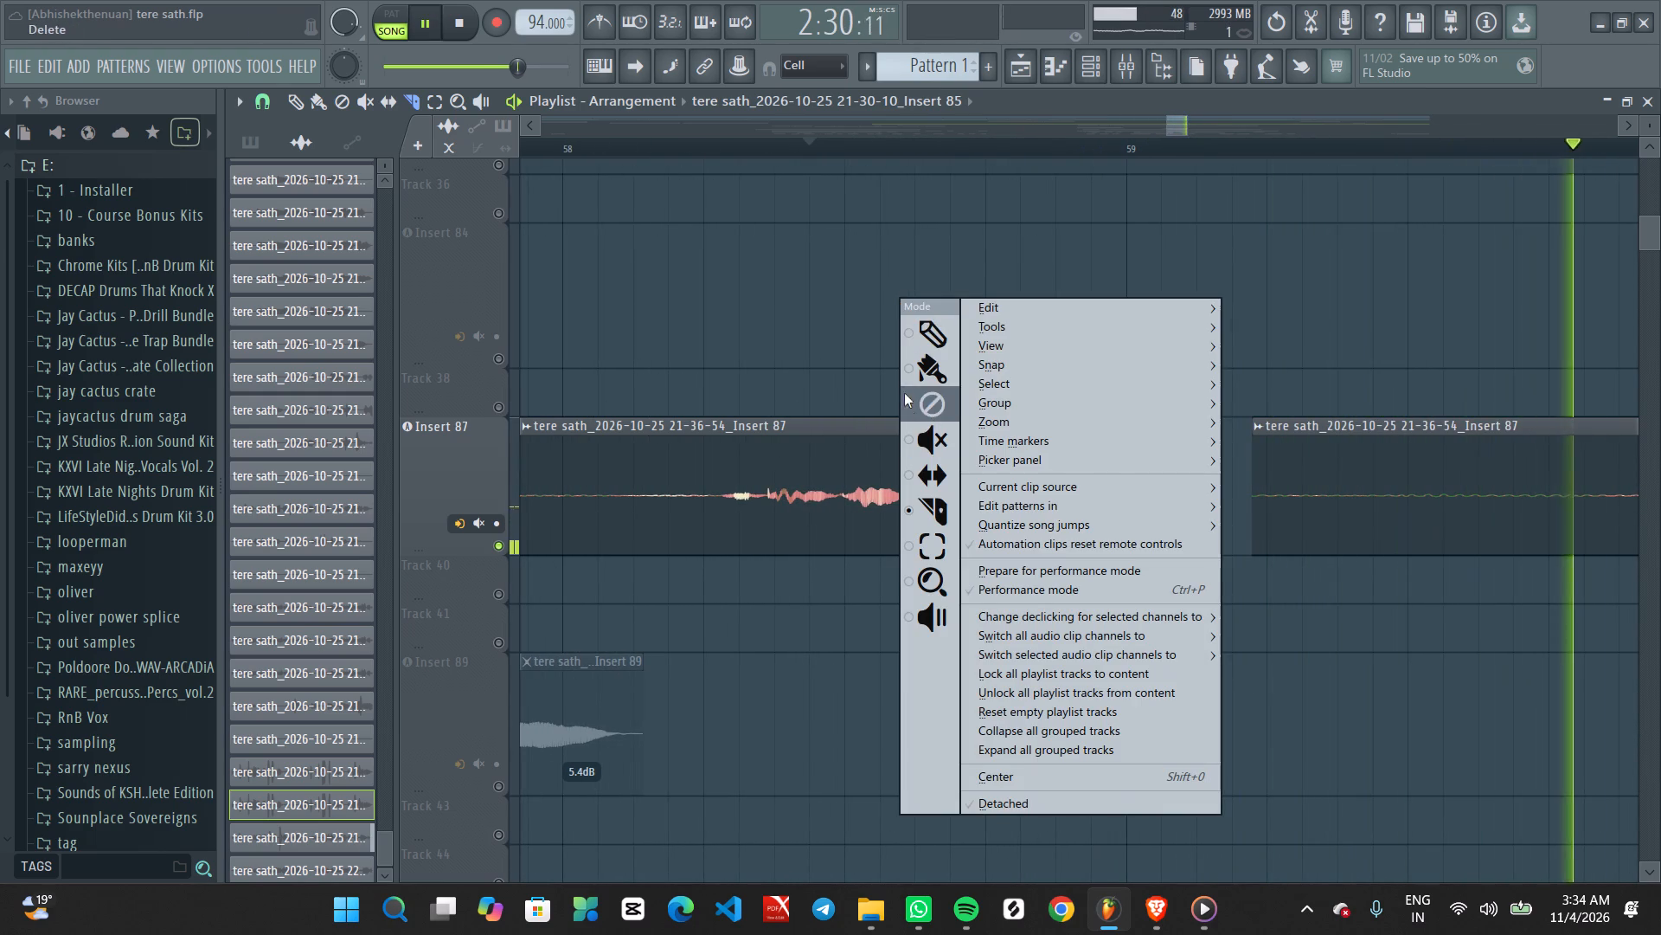
pyautogui.click(908, 339)
pyautogui.keyDown('ctrl'); pyautogui.scroll(2, 909, 369); pyautogui.keyUp('ctrl')
pyautogui.moveTo(927, 385); pyautogui.dragTo(1305, 326, button='middle')
pyautogui.keyDown('ctrl'); pyautogui.scroll(-6, 1213, 315); pyautogui.keyUp('ctrl')
pyautogui.press('space')
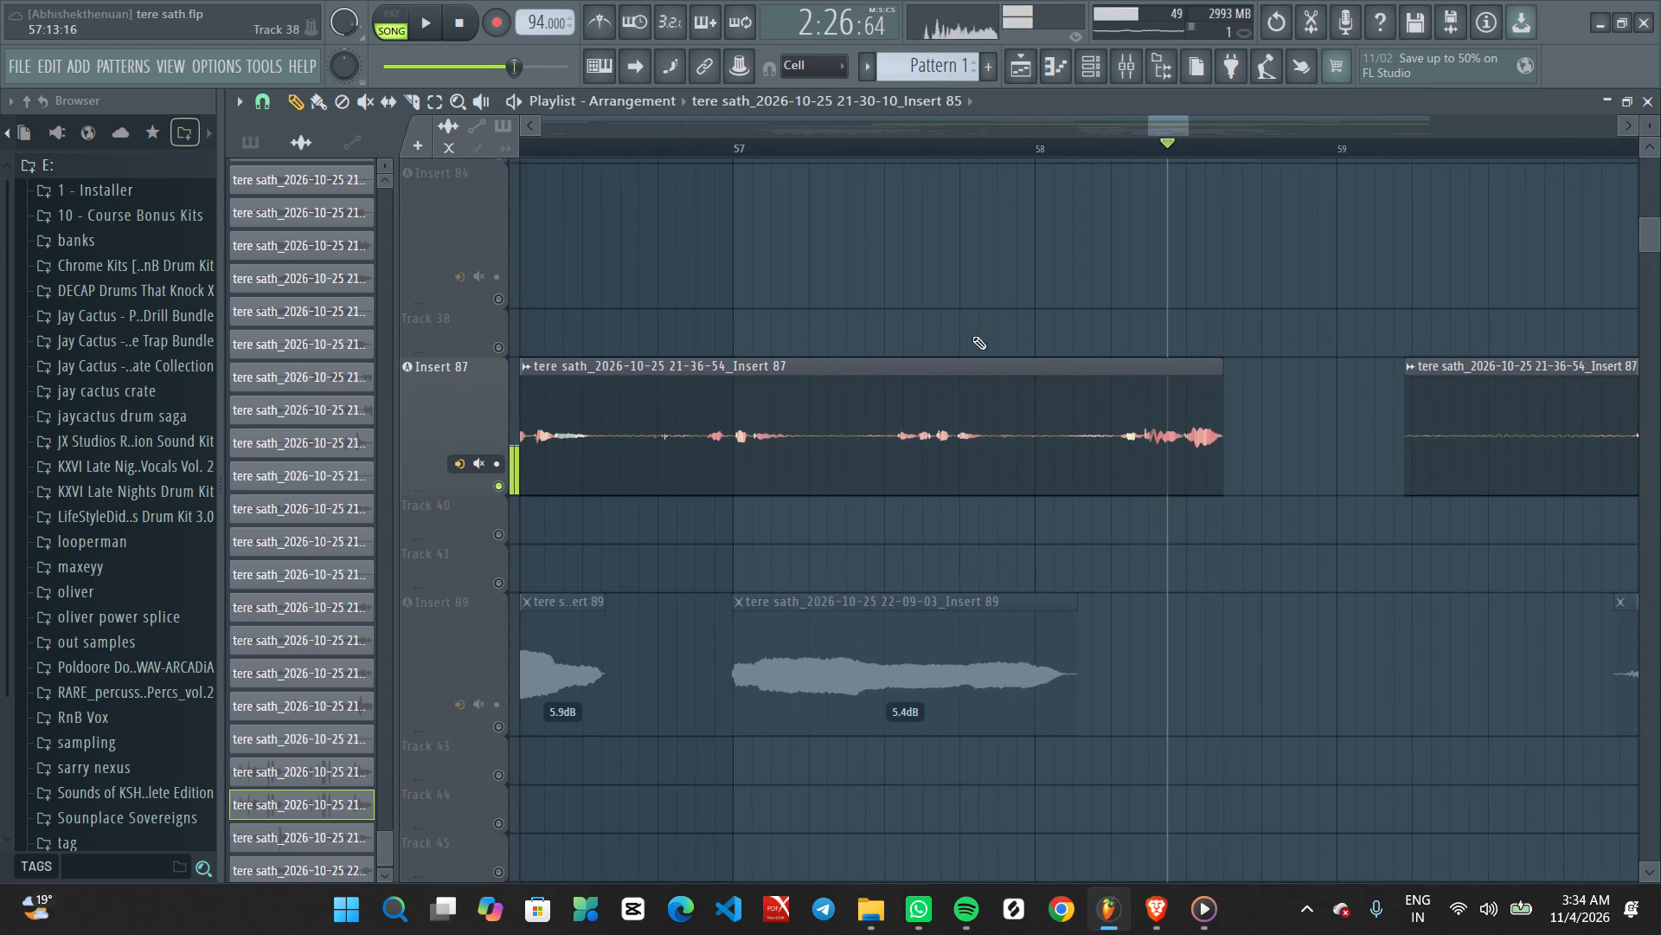
pyautogui.moveTo(1220, 363); pyautogui.dragTo(1100, 363)
pyautogui.press('space')
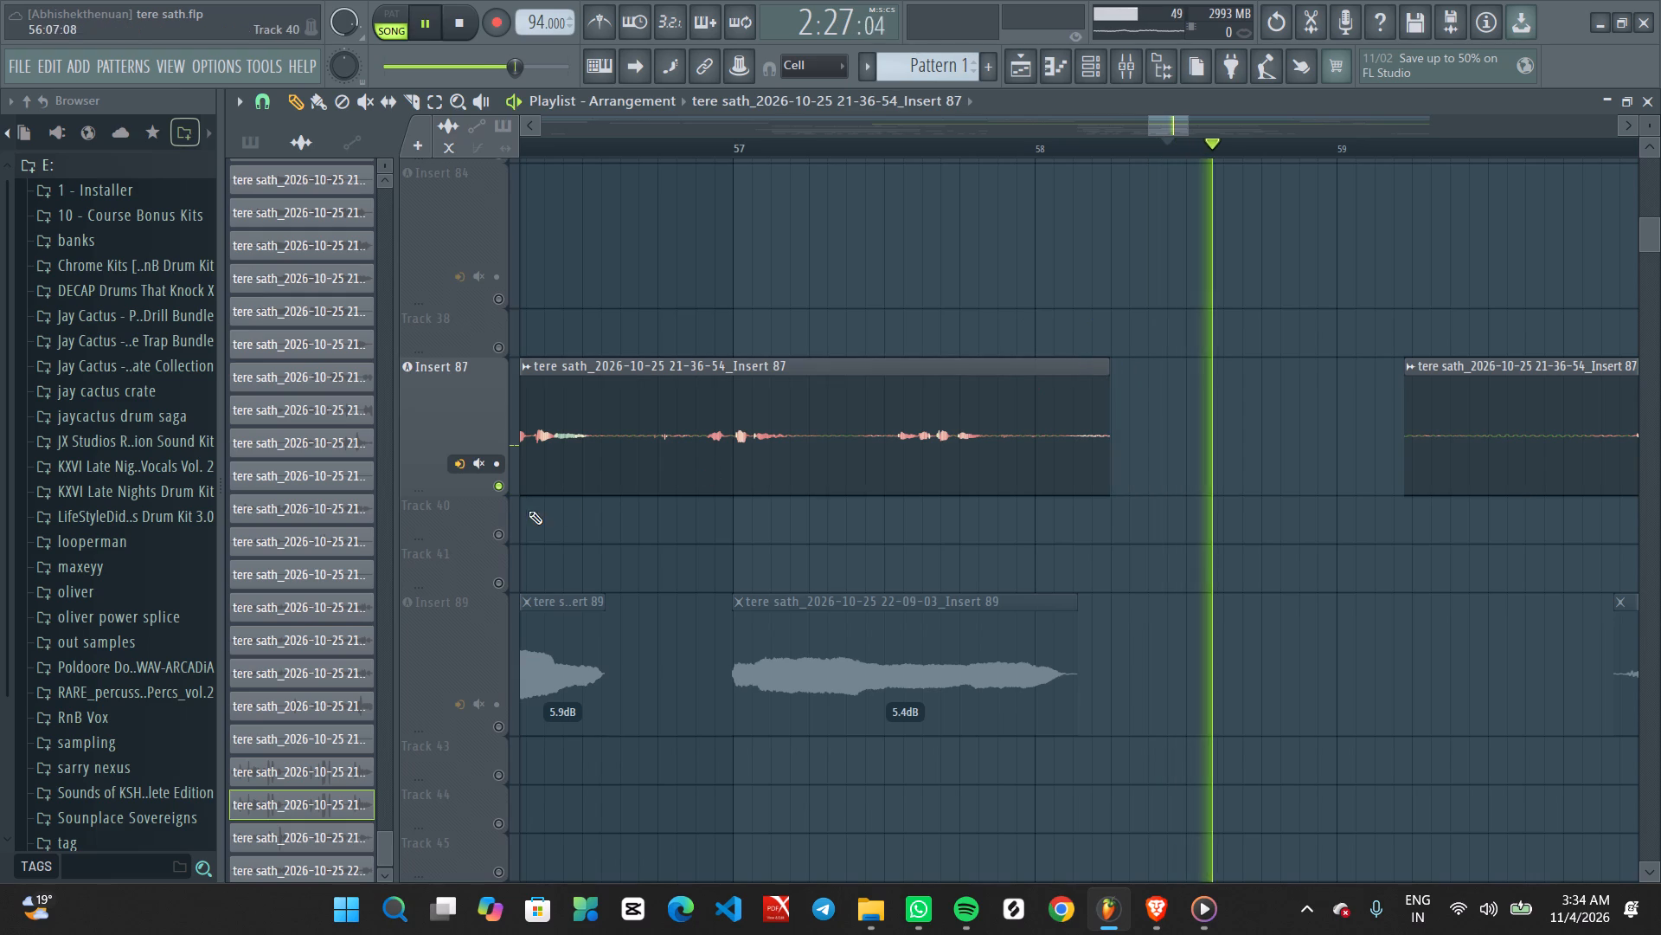
# Unsolo the Insert 87 track and replay the full arrangement from about bar 57.6.
pyautogui.keyDown('ctrl'); pyautogui.doubleClick(496, 488); pyautogui.keyUp('ctrl')
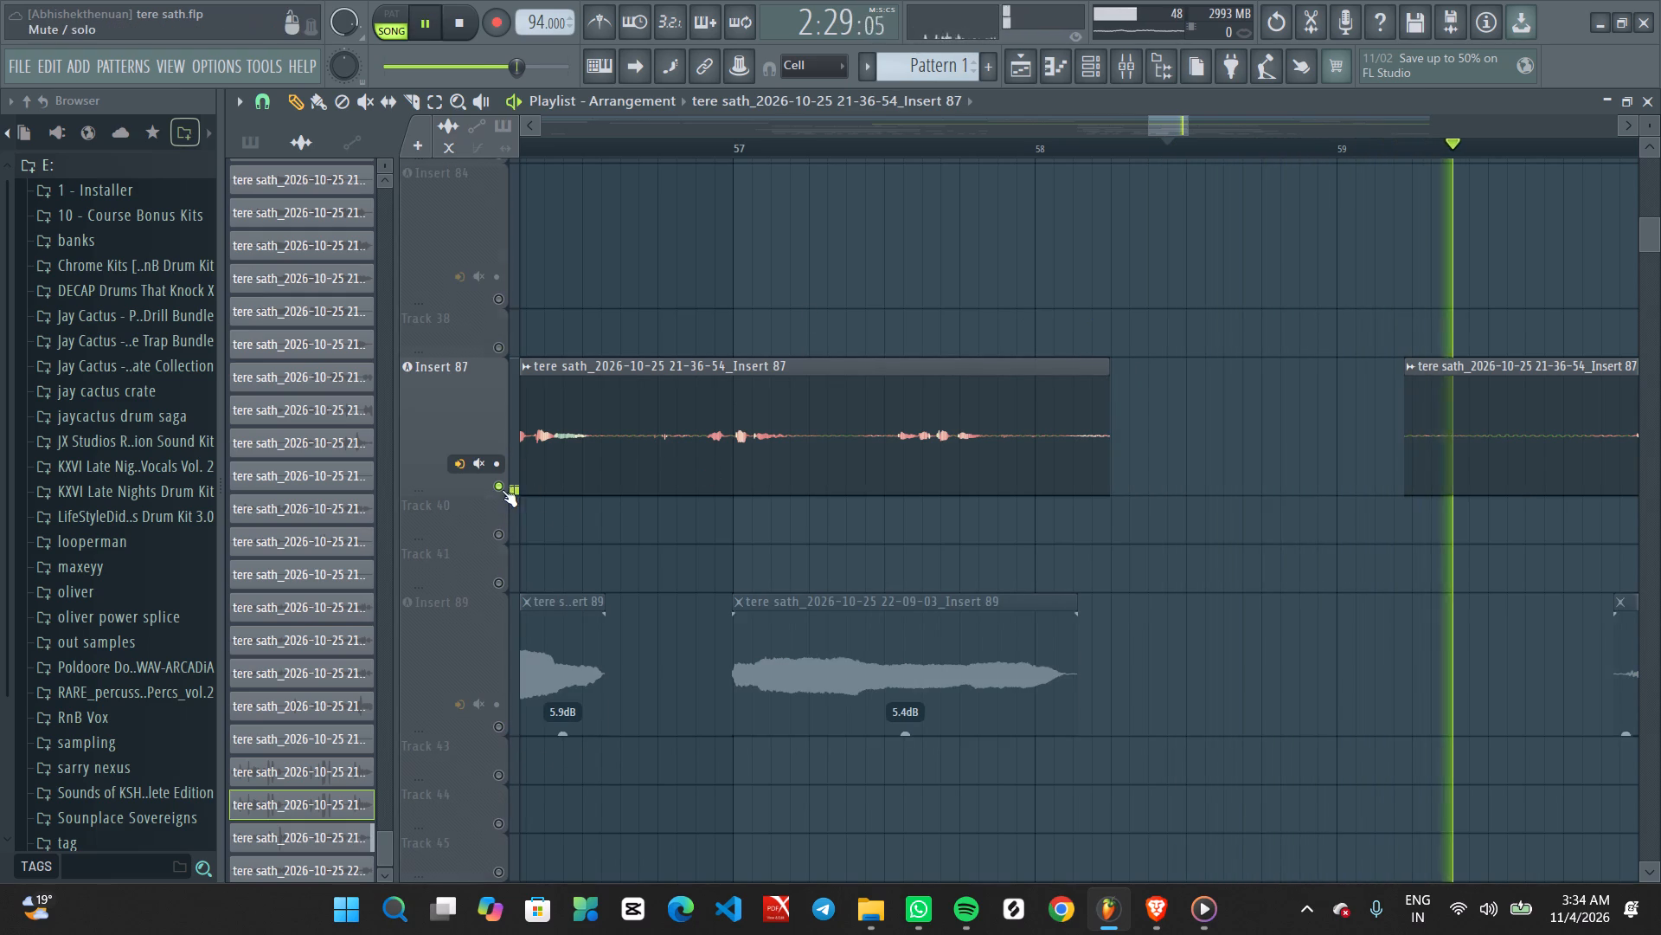
pyautogui.keyDown('ctrl'); pyautogui.click(502, 490); pyautogui.keyUp('ctrl')
pyautogui.click(927, 134)
pyautogui.click(924, 140)
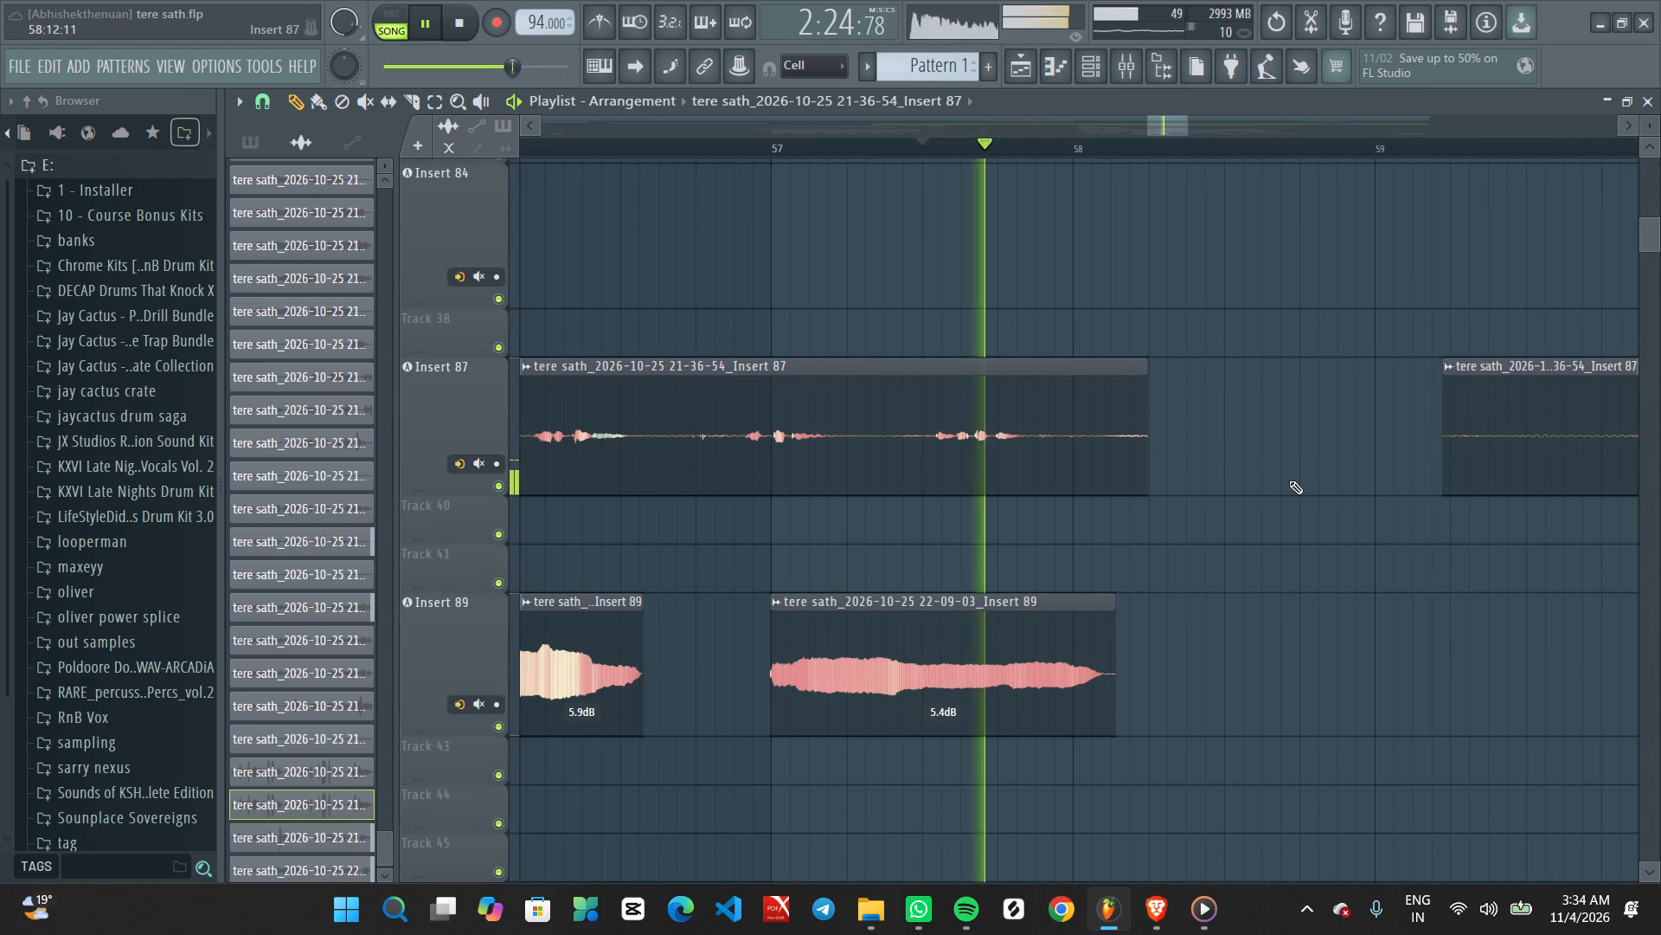
# Play the full arrangement on past bar 65 and look over the vocal tracks across the song.
pyautogui.keyDown('ctrl'); pyautogui.scroll(-4, 1283, 468); pyautogui.keyUp('ctrl')
pyautogui.keyDown('ctrl'); pyautogui.scroll(3, 1271, 475); pyautogui.keyUp('ctrl')
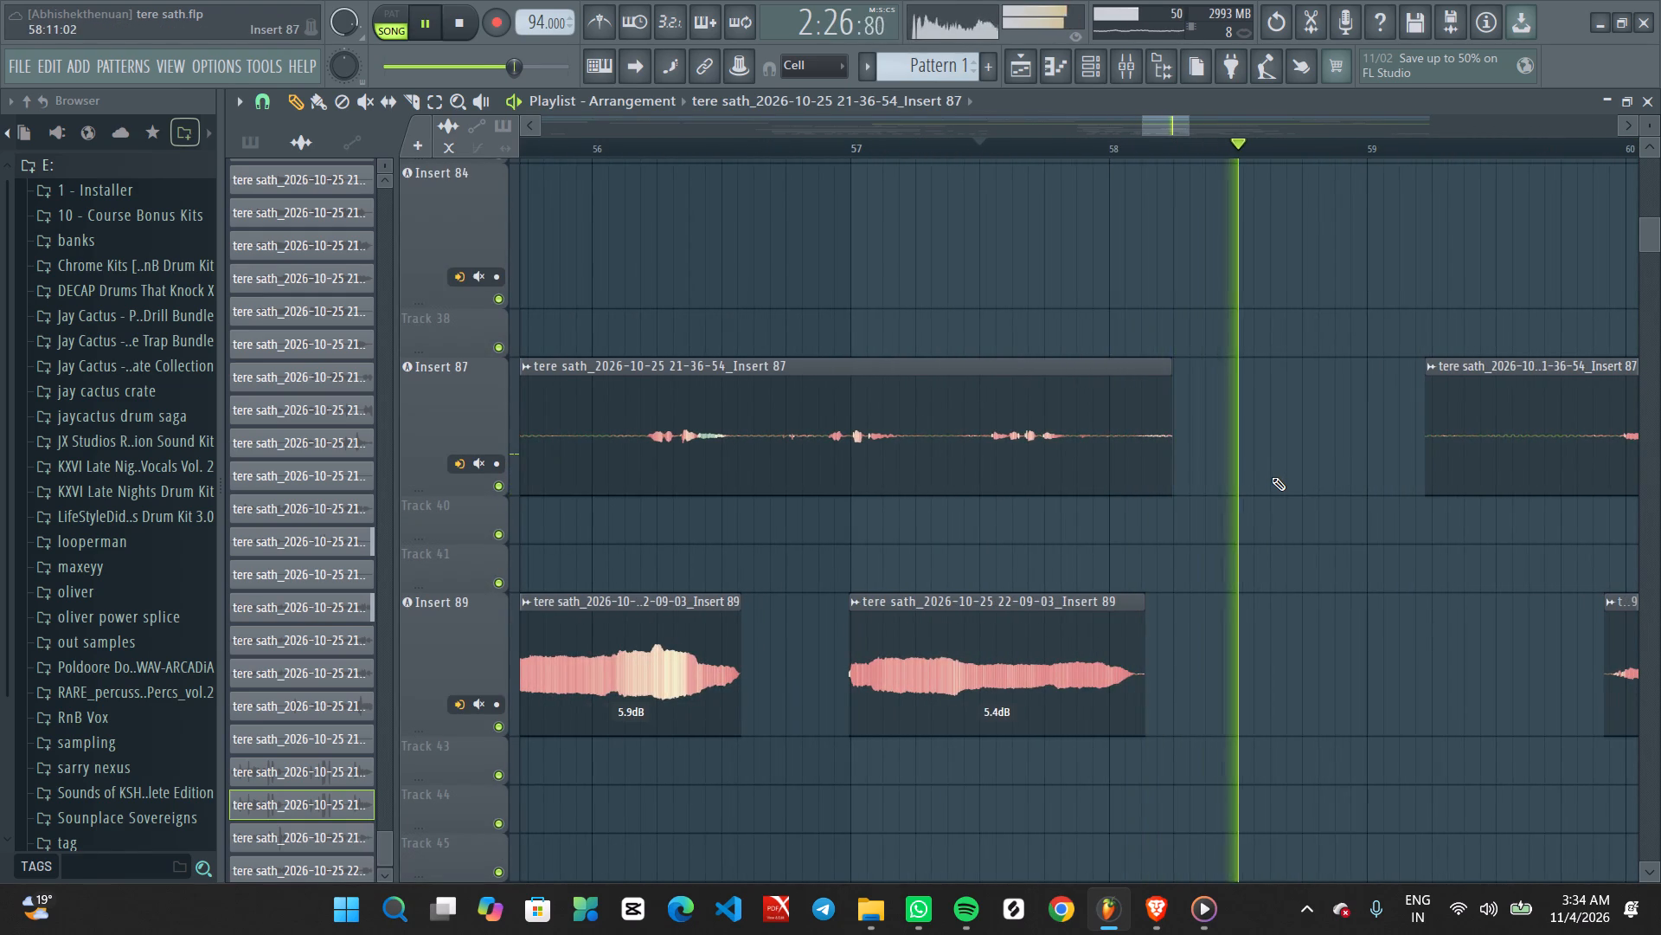
pyautogui.keyDown('alt'); pyautogui.scroll(-10, 1272, 477); pyautogui.keyUp('alt')
pyautogui.keyDown('ctrl'); pyautogui.scroll(-8, 1277, 477); pyautogui.keyUp('ctrl')
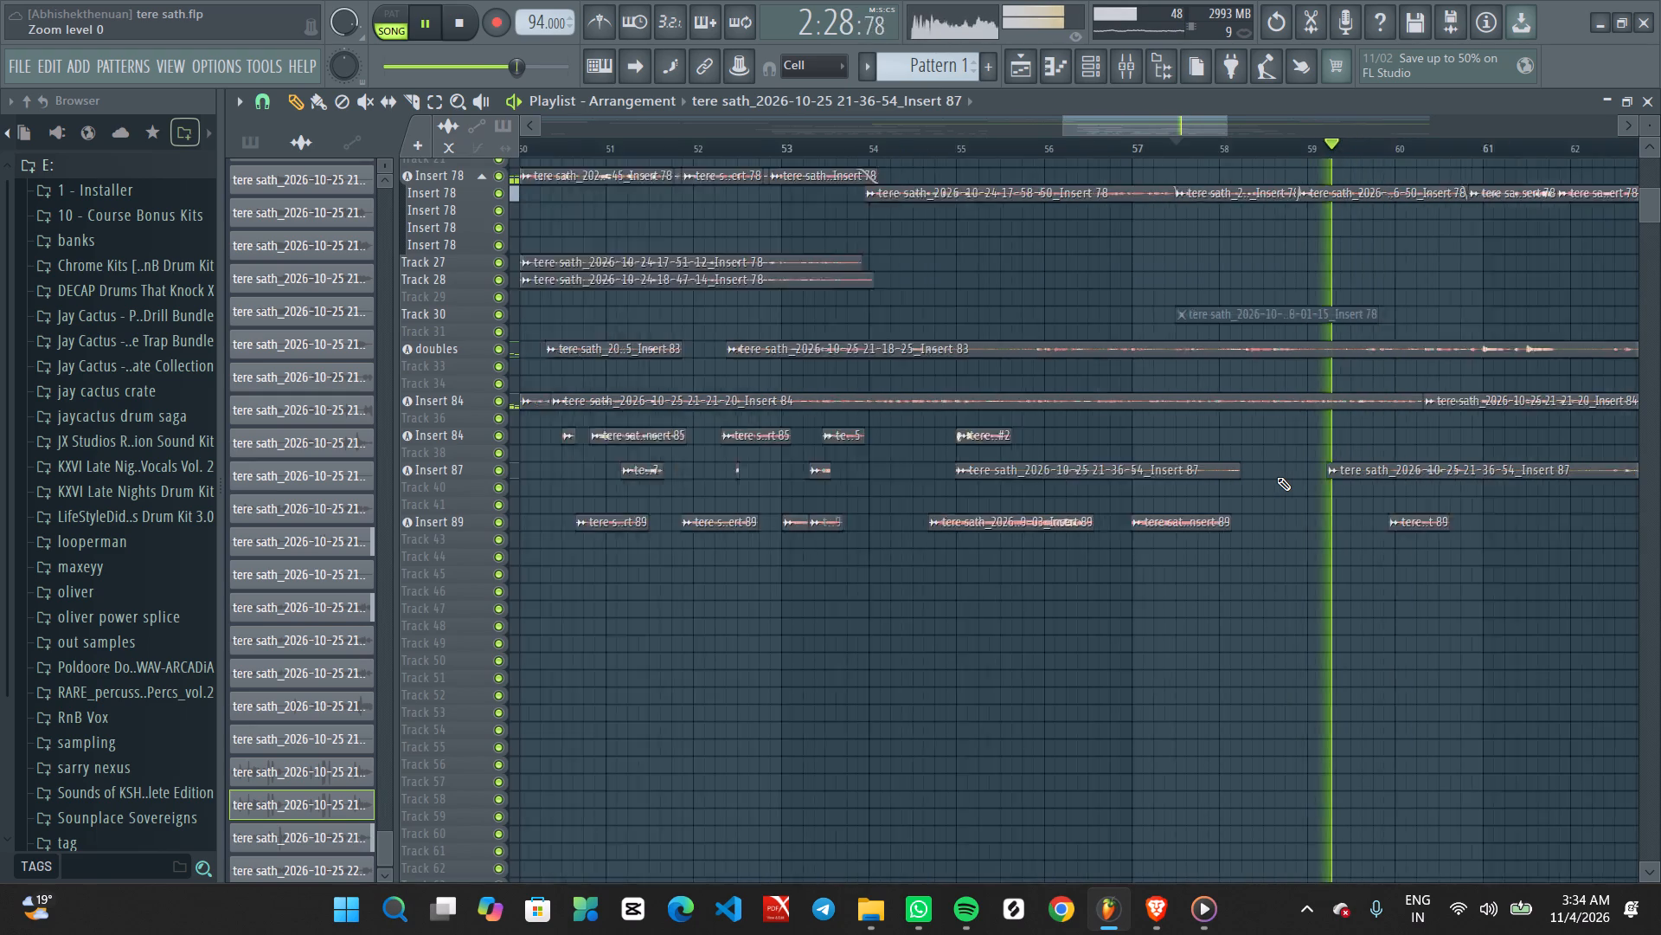
pyautogui.keyDown('ctrl'); pyautogui.scroll(-10, 1277, 477); pyautogui.keyUp('ctrl')
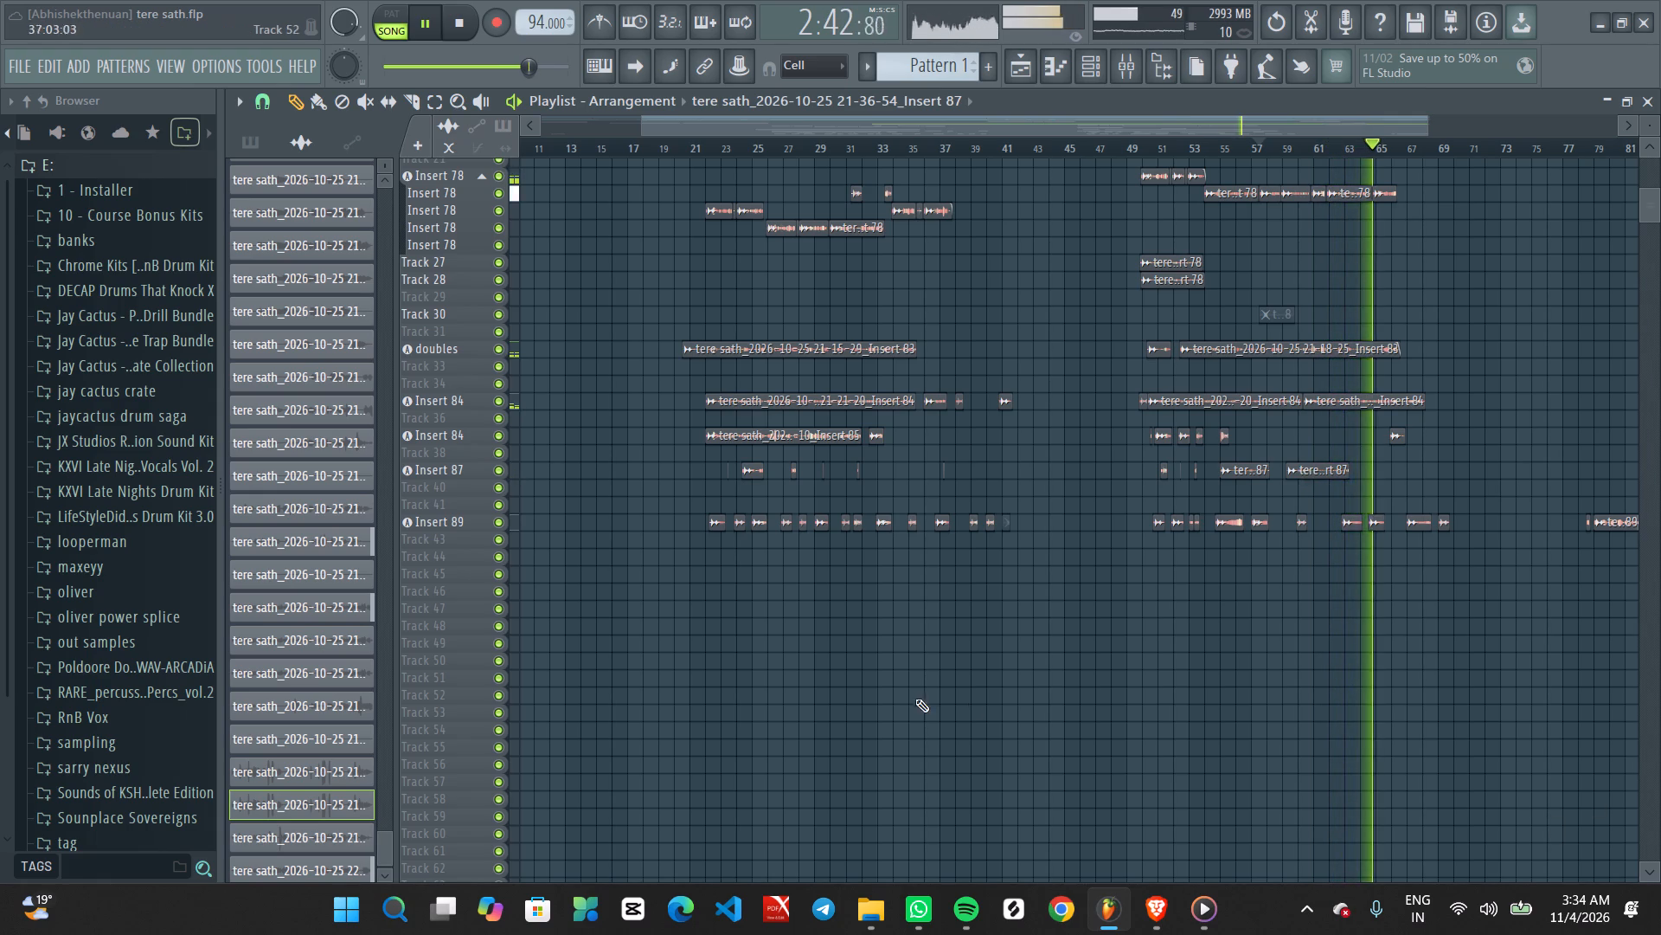
pyautogui.scroll(3, 937, 647)
pyautogui.scroll(-1, 1010, 584)
pyautogui.scroll(5, 1031, 570)
pyautogui.scroll(-16, 1132, 144)
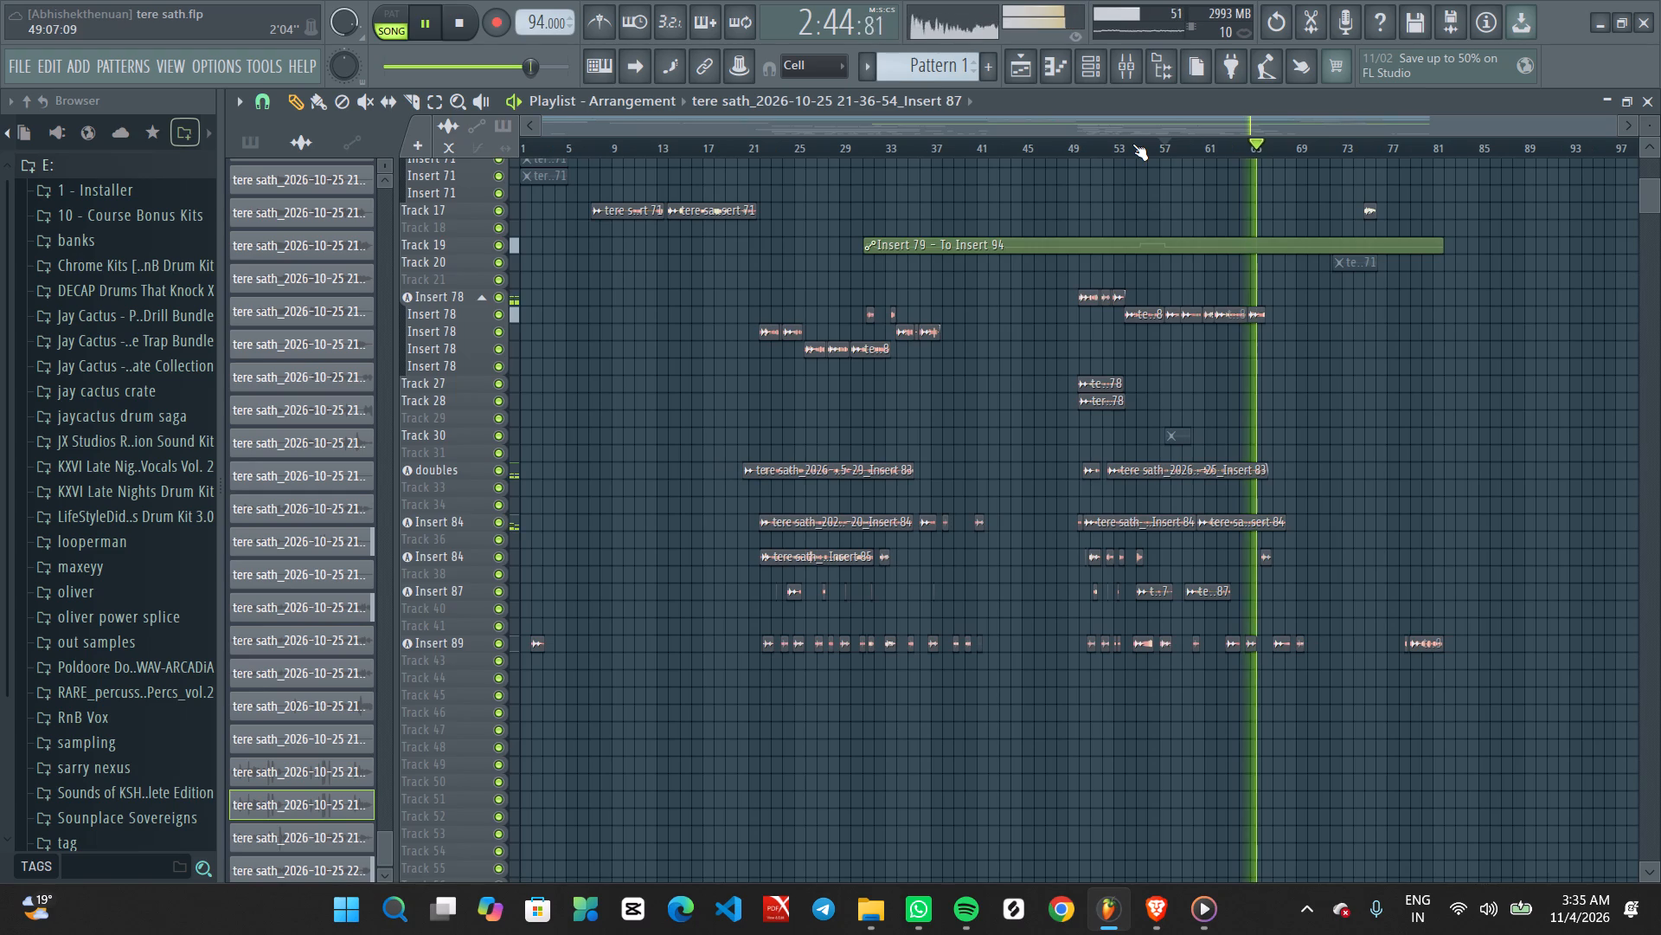
pyautogui.scroll(9, 1218, 409)
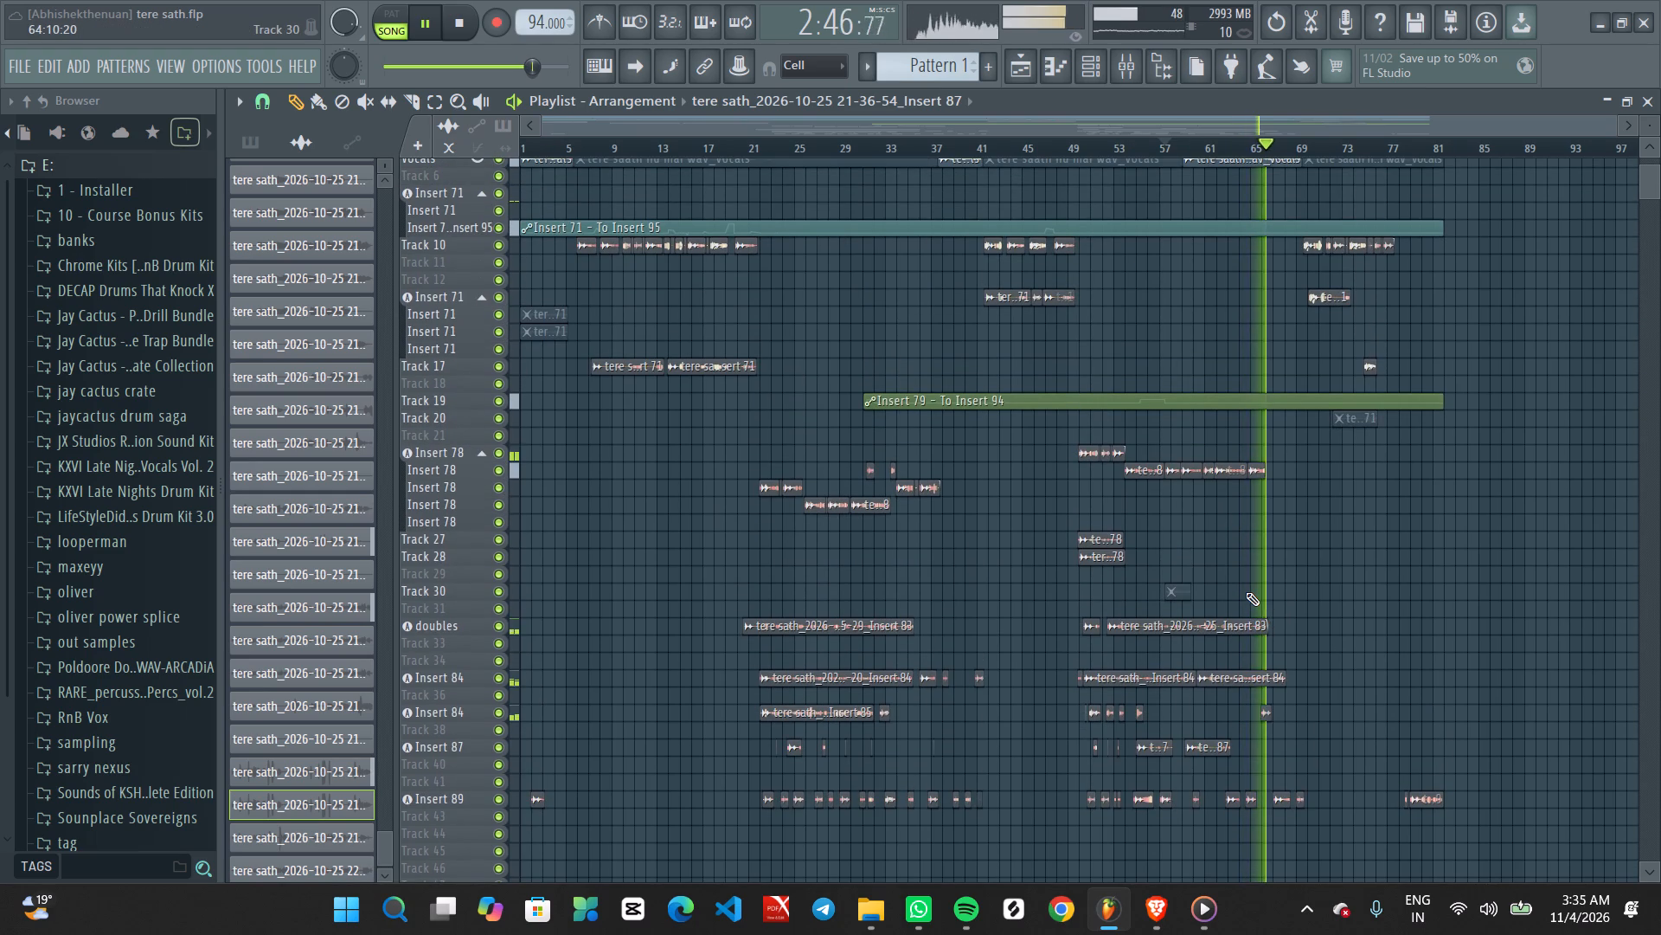
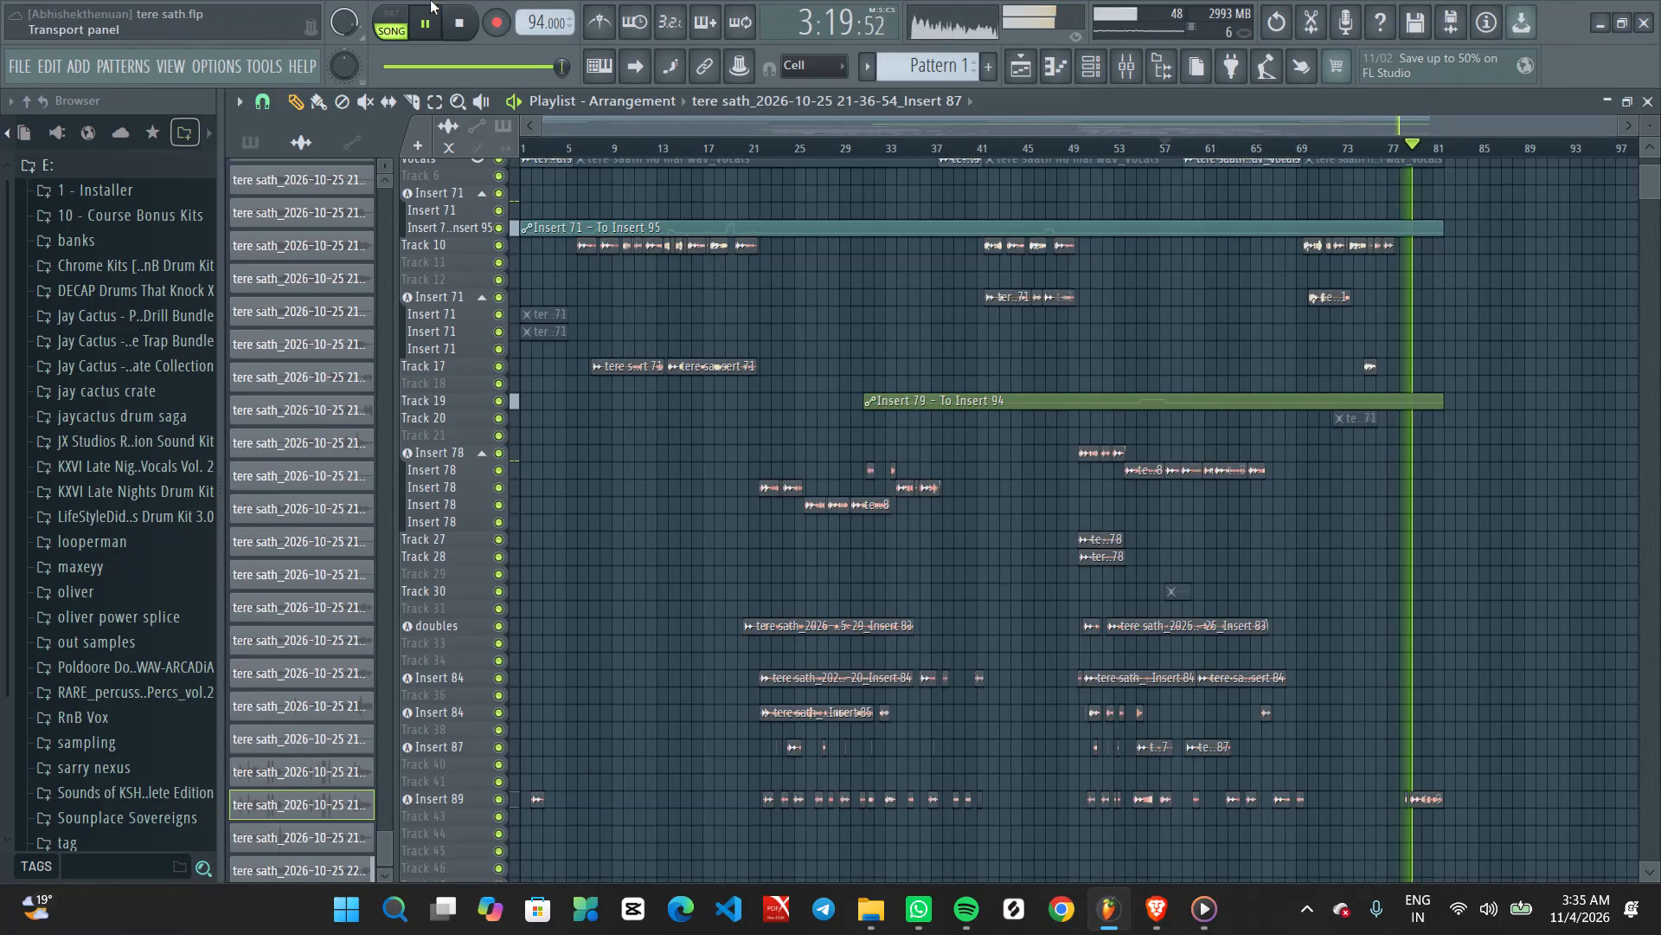
# Replay the full arrangement several times from about bar 76 to 77 and listen to the ending around bar 79.
pyautogui.click(414, 32)
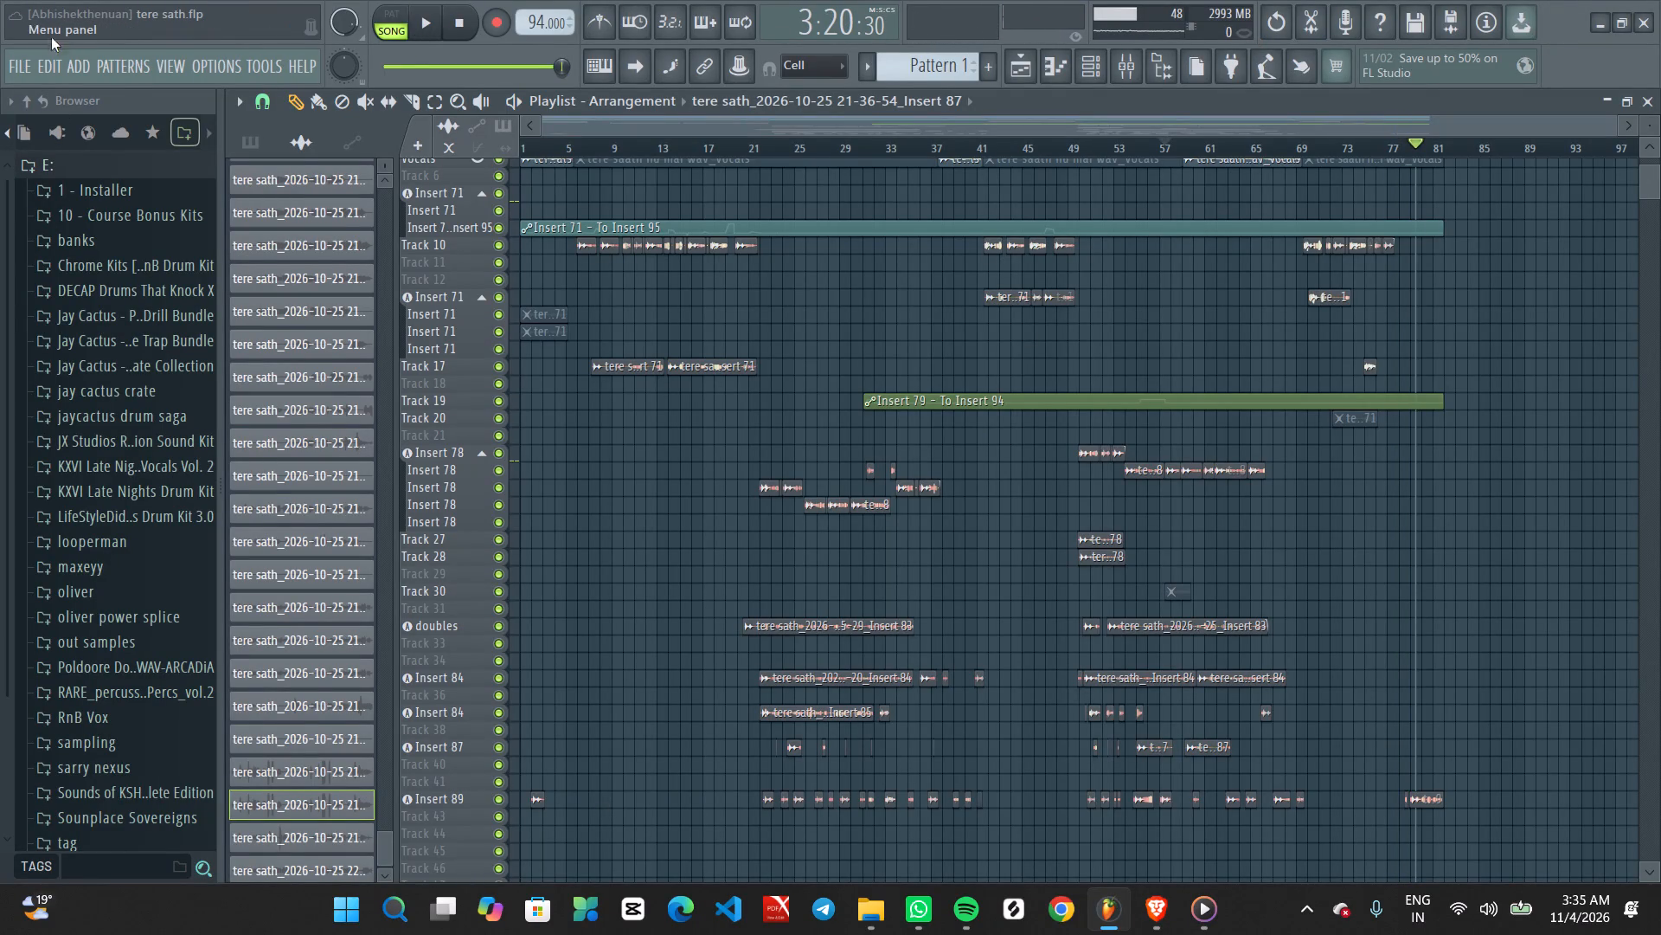
pyautogui.click(1384, 143)
pyautogui.press('space')
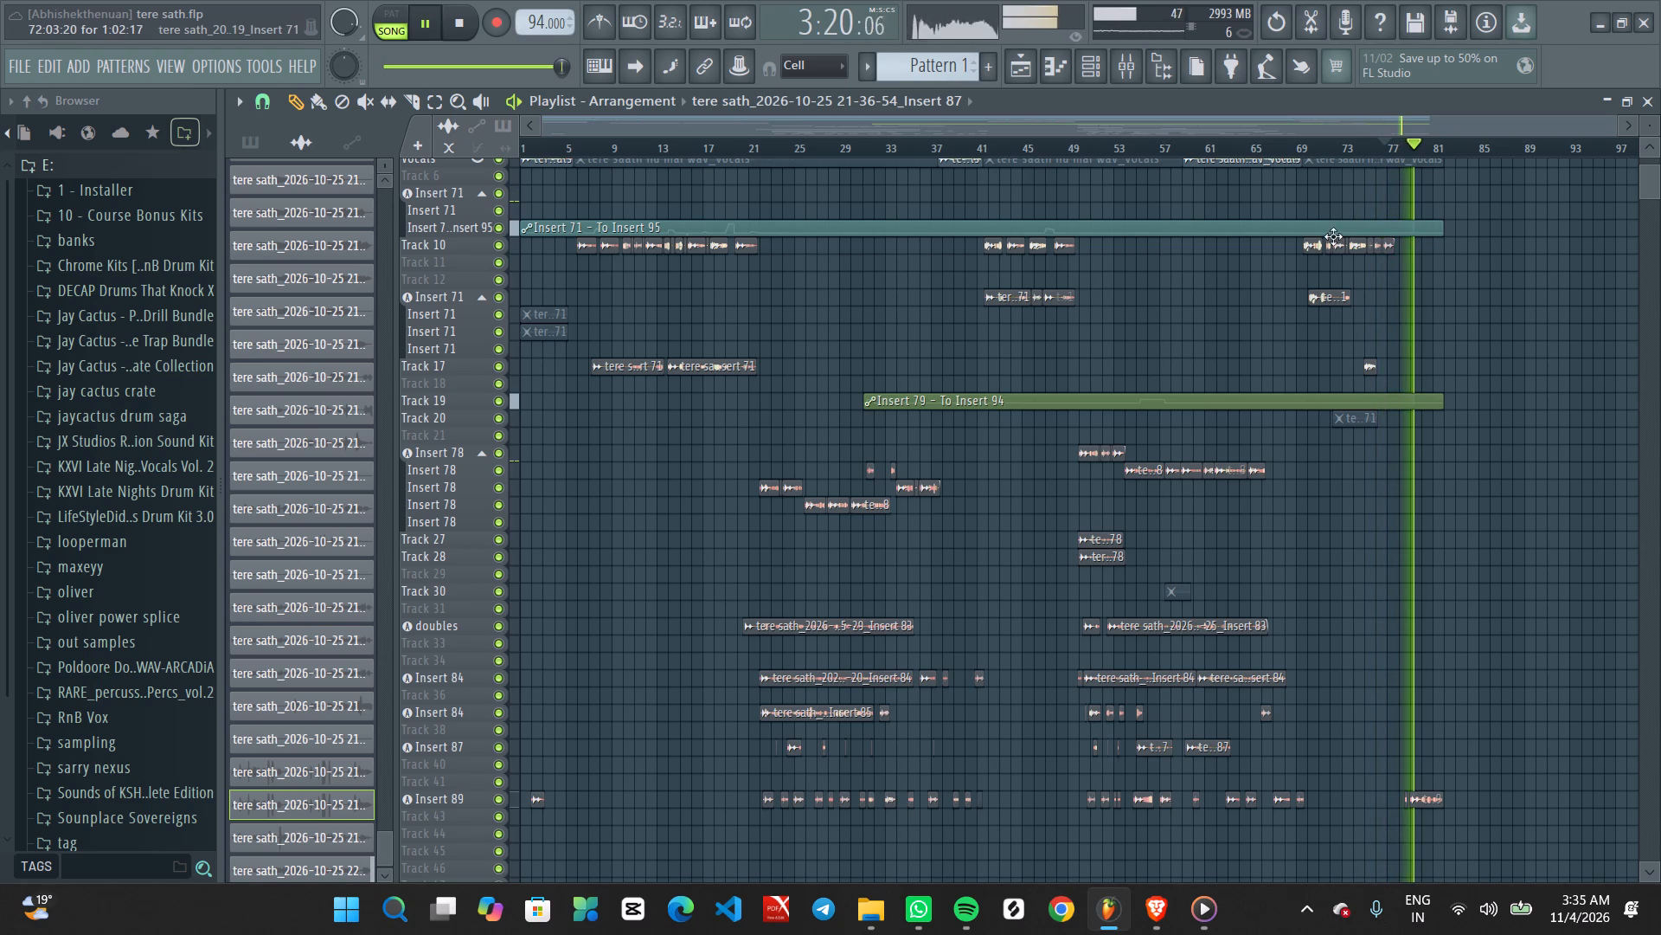
pyautogui.click(1384, 146)
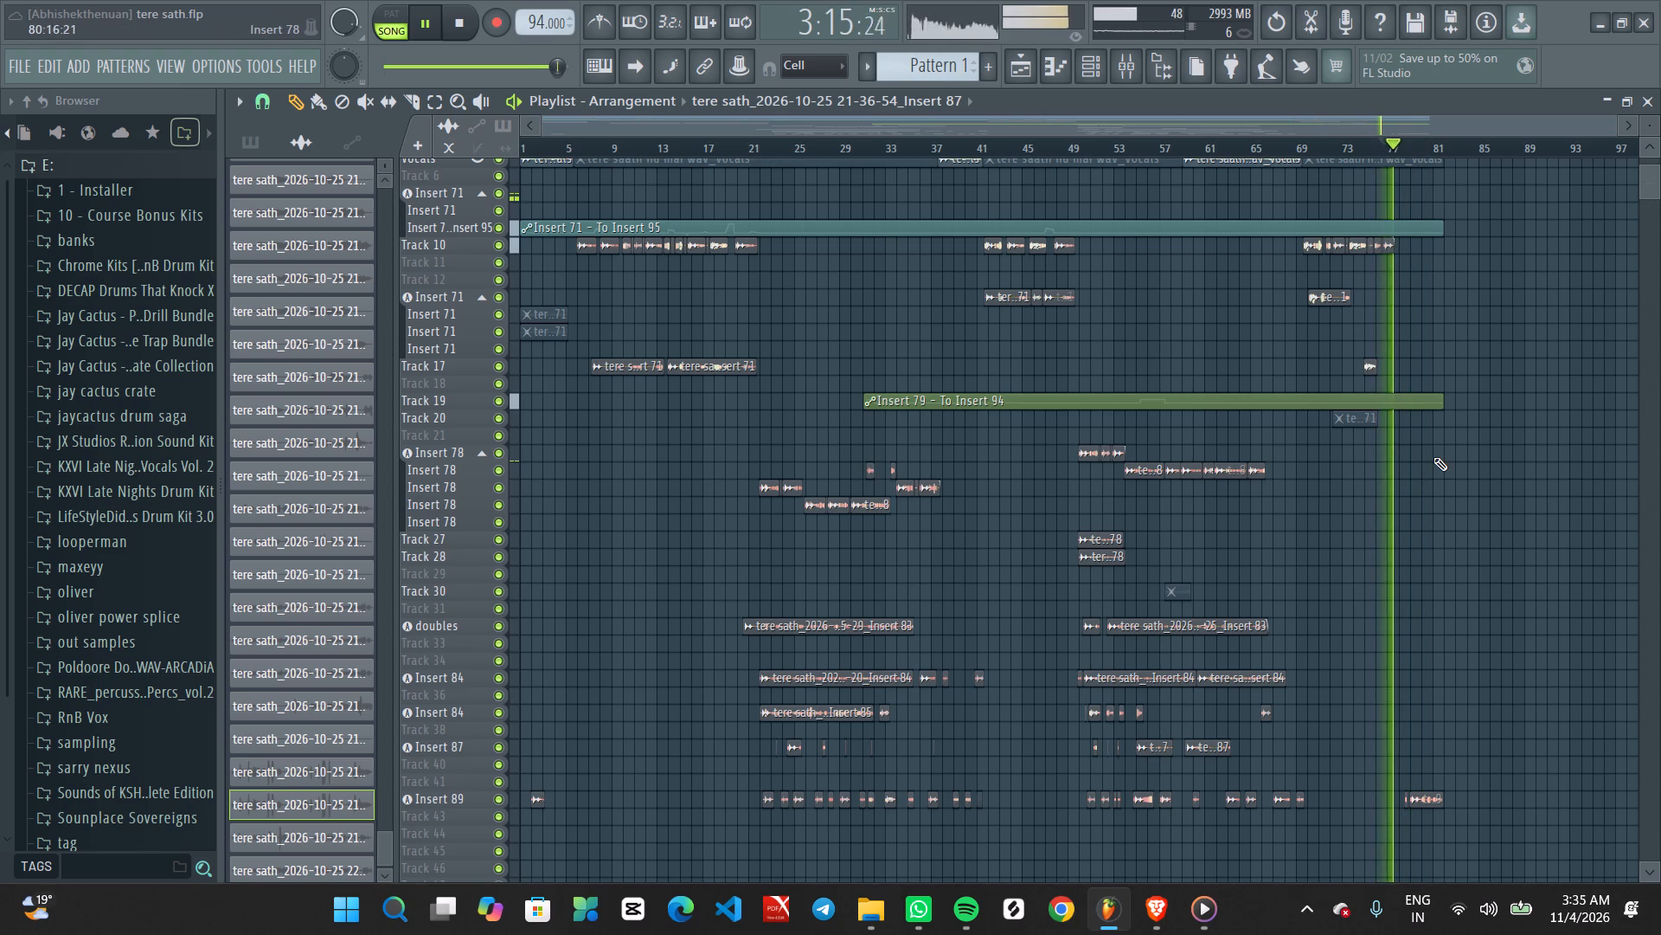
pyautogui.scroll(3, 1433, 457)
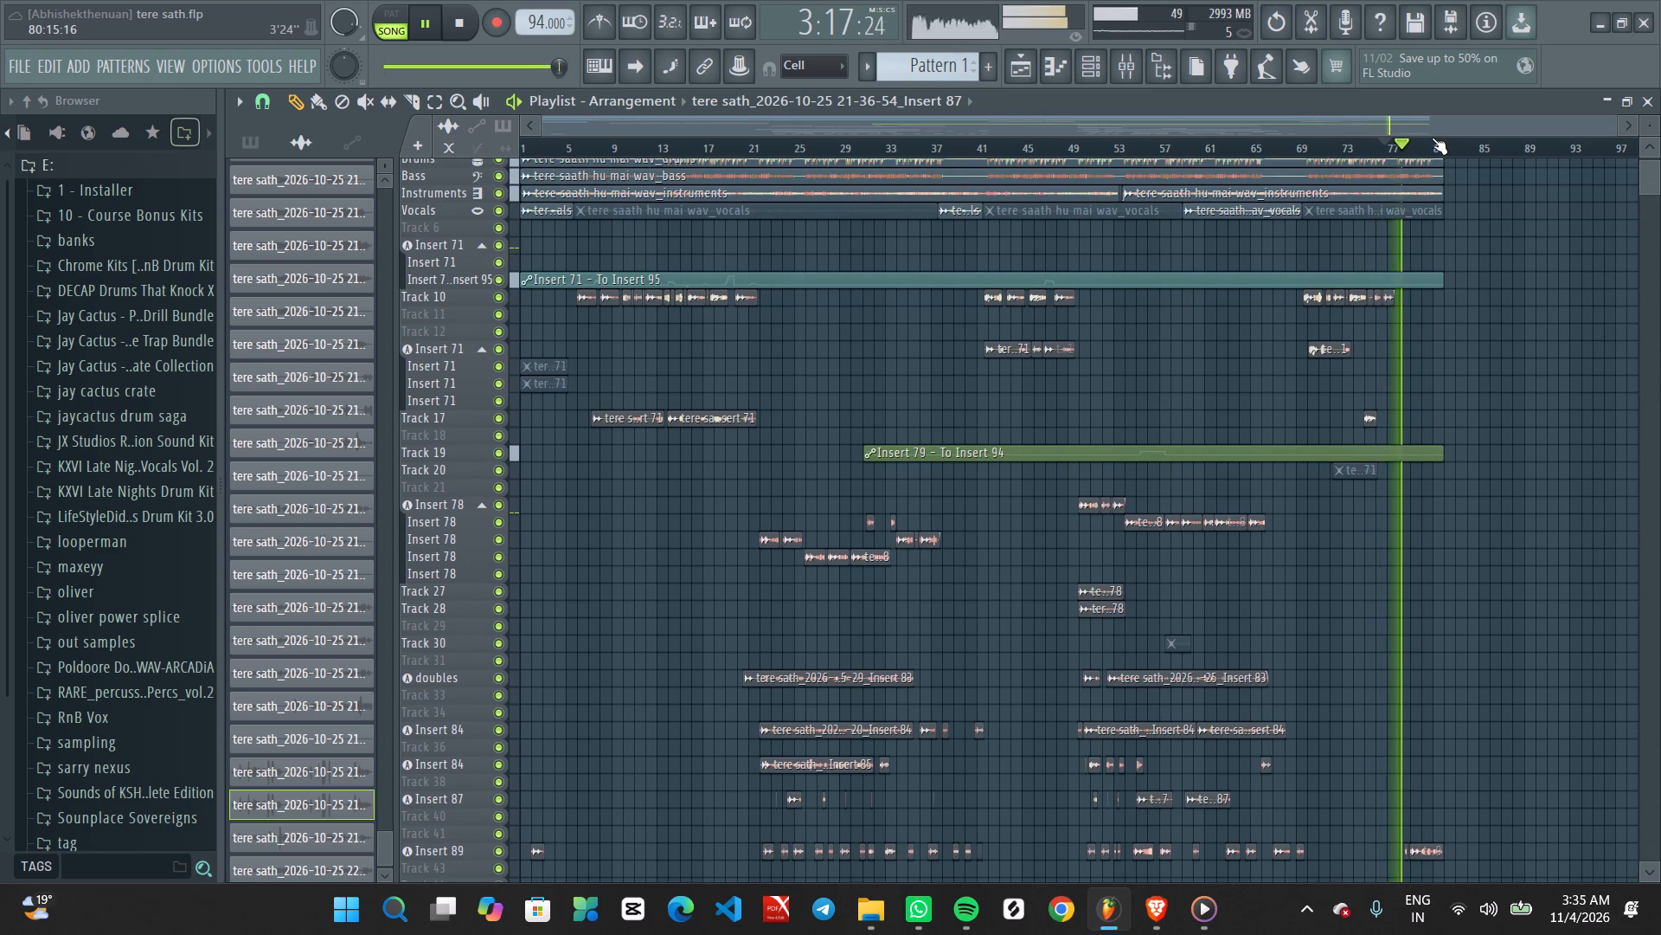
pyautogui.click(1383, 133)
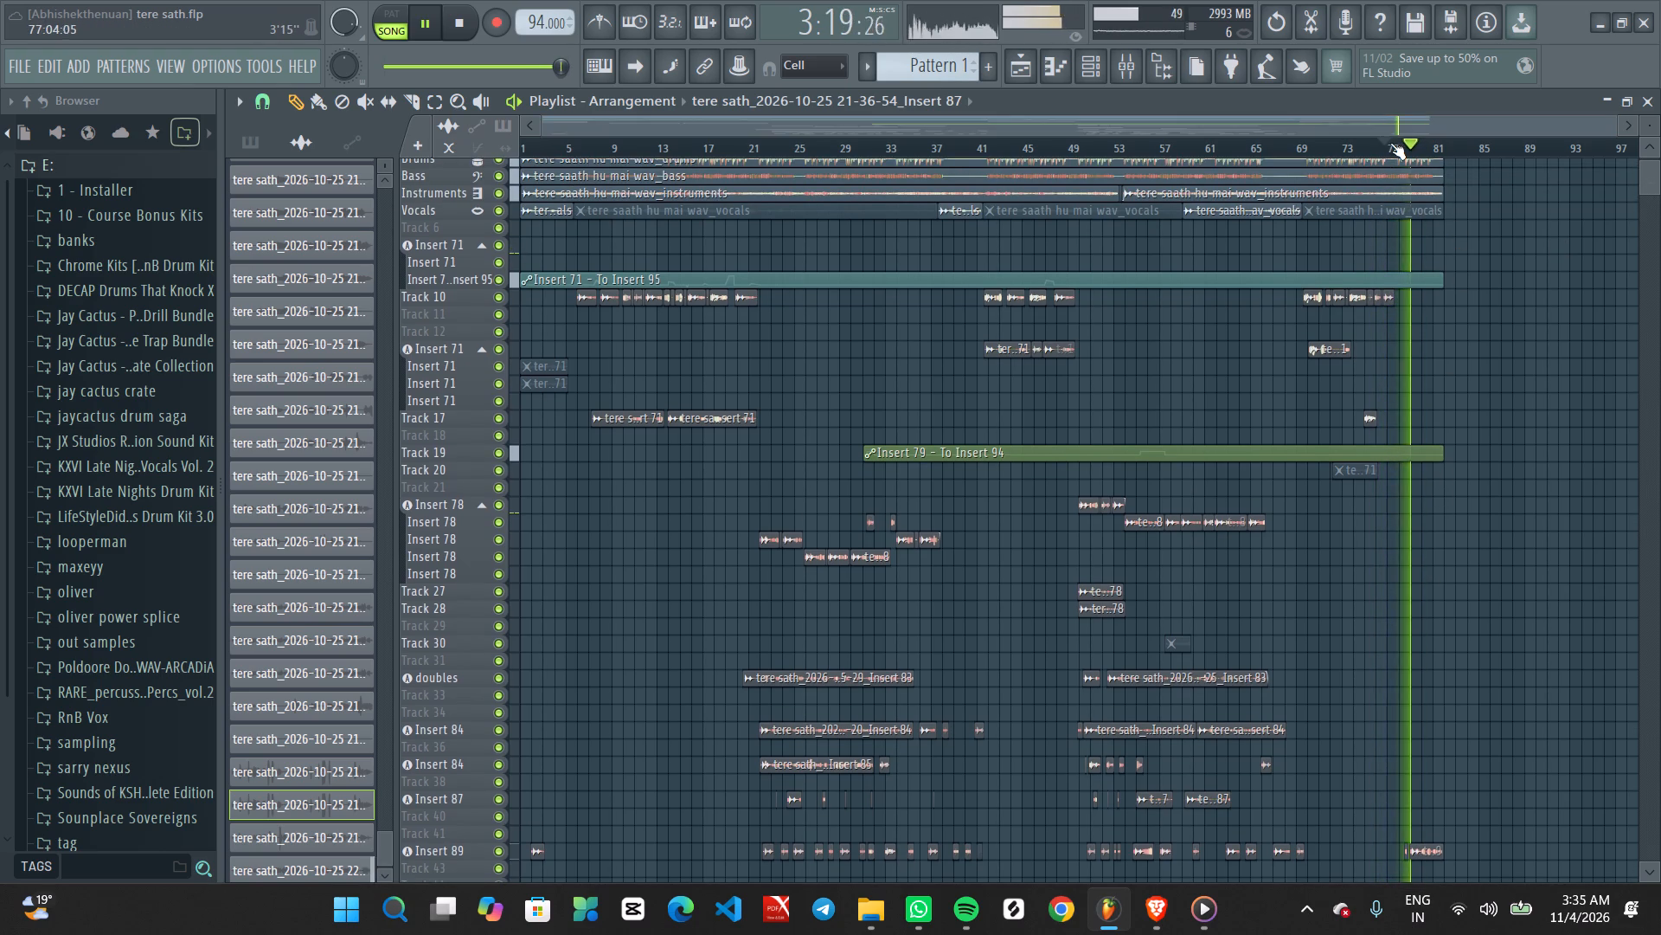
pyautogui.click(1391, 143)
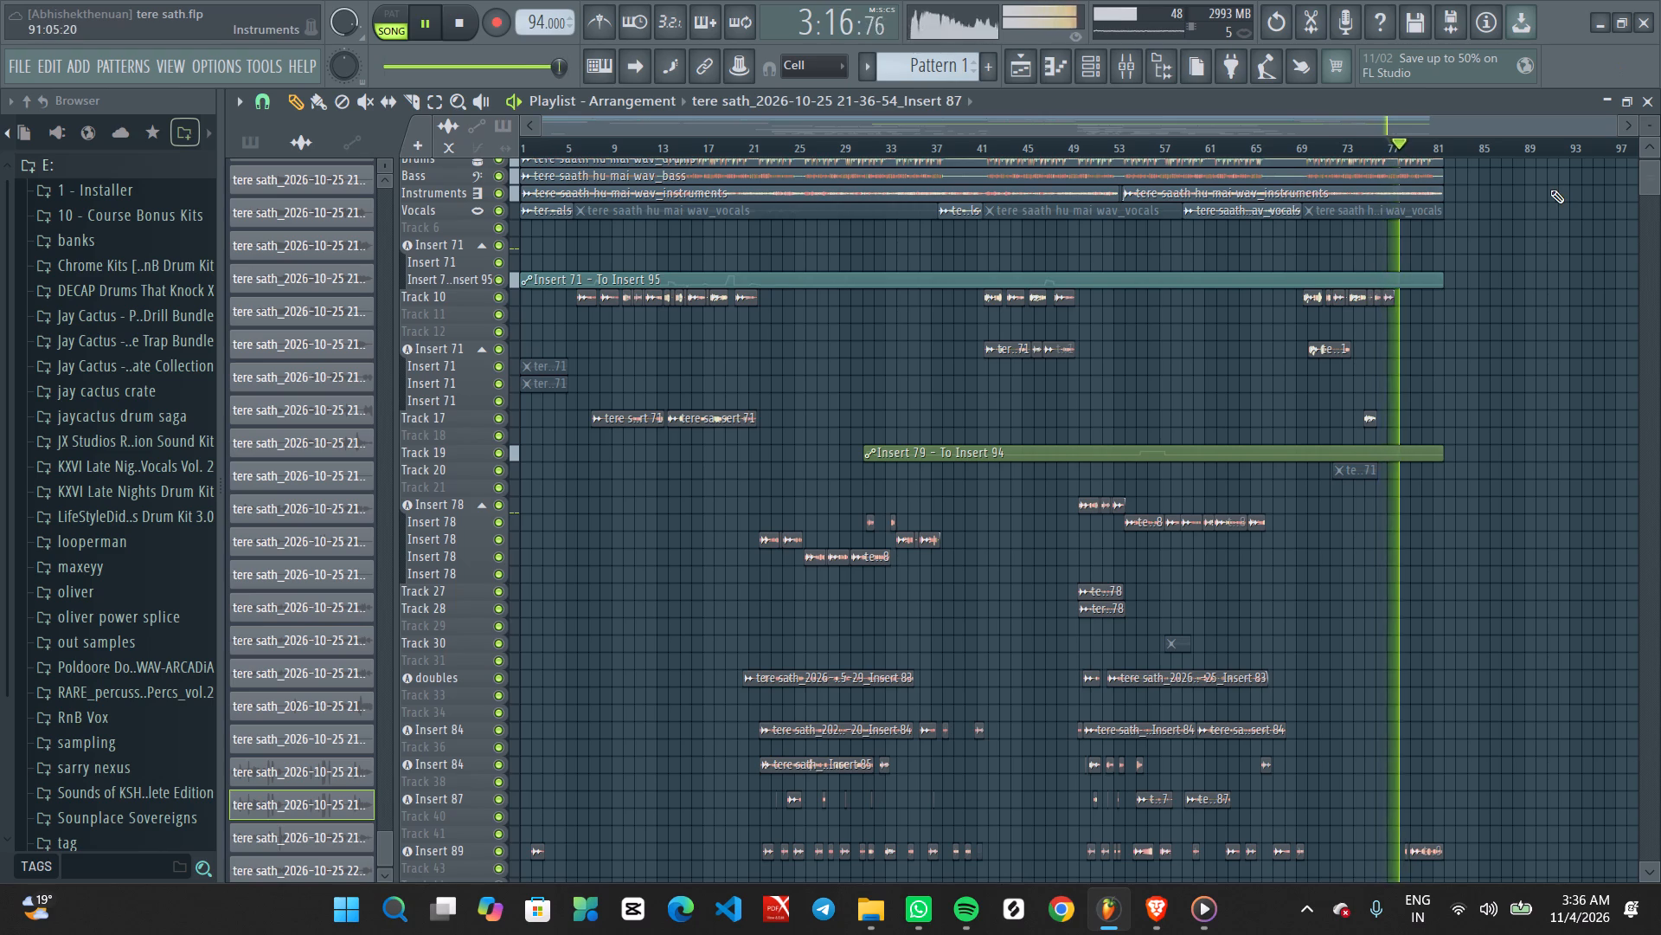
pyautogui.press('space')
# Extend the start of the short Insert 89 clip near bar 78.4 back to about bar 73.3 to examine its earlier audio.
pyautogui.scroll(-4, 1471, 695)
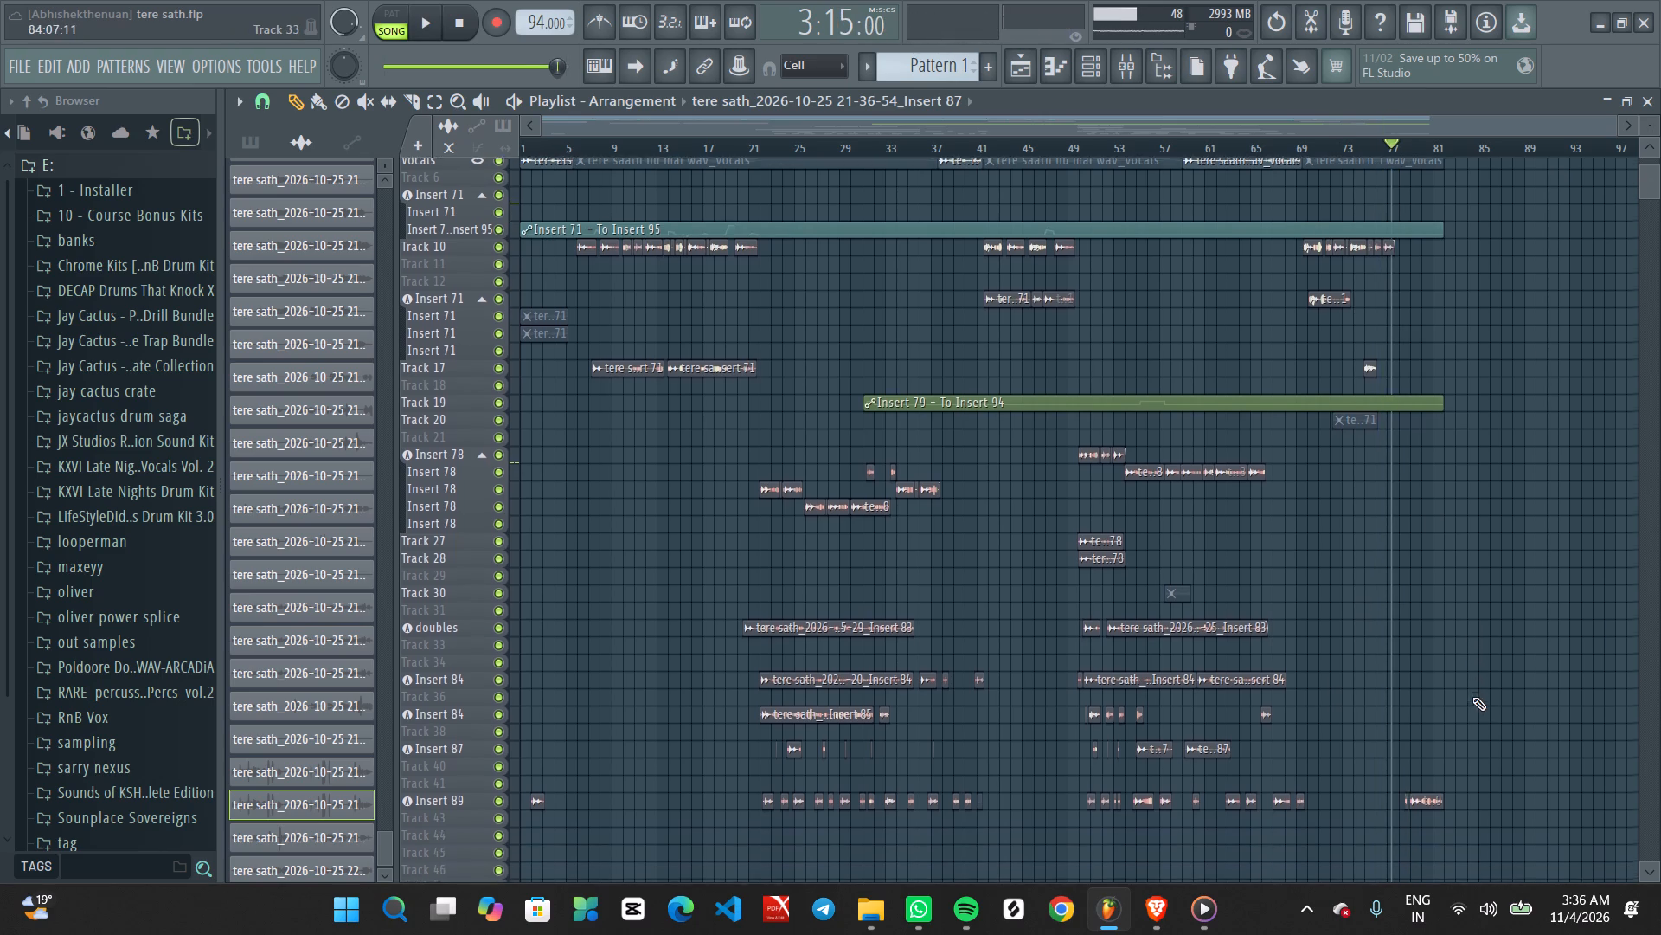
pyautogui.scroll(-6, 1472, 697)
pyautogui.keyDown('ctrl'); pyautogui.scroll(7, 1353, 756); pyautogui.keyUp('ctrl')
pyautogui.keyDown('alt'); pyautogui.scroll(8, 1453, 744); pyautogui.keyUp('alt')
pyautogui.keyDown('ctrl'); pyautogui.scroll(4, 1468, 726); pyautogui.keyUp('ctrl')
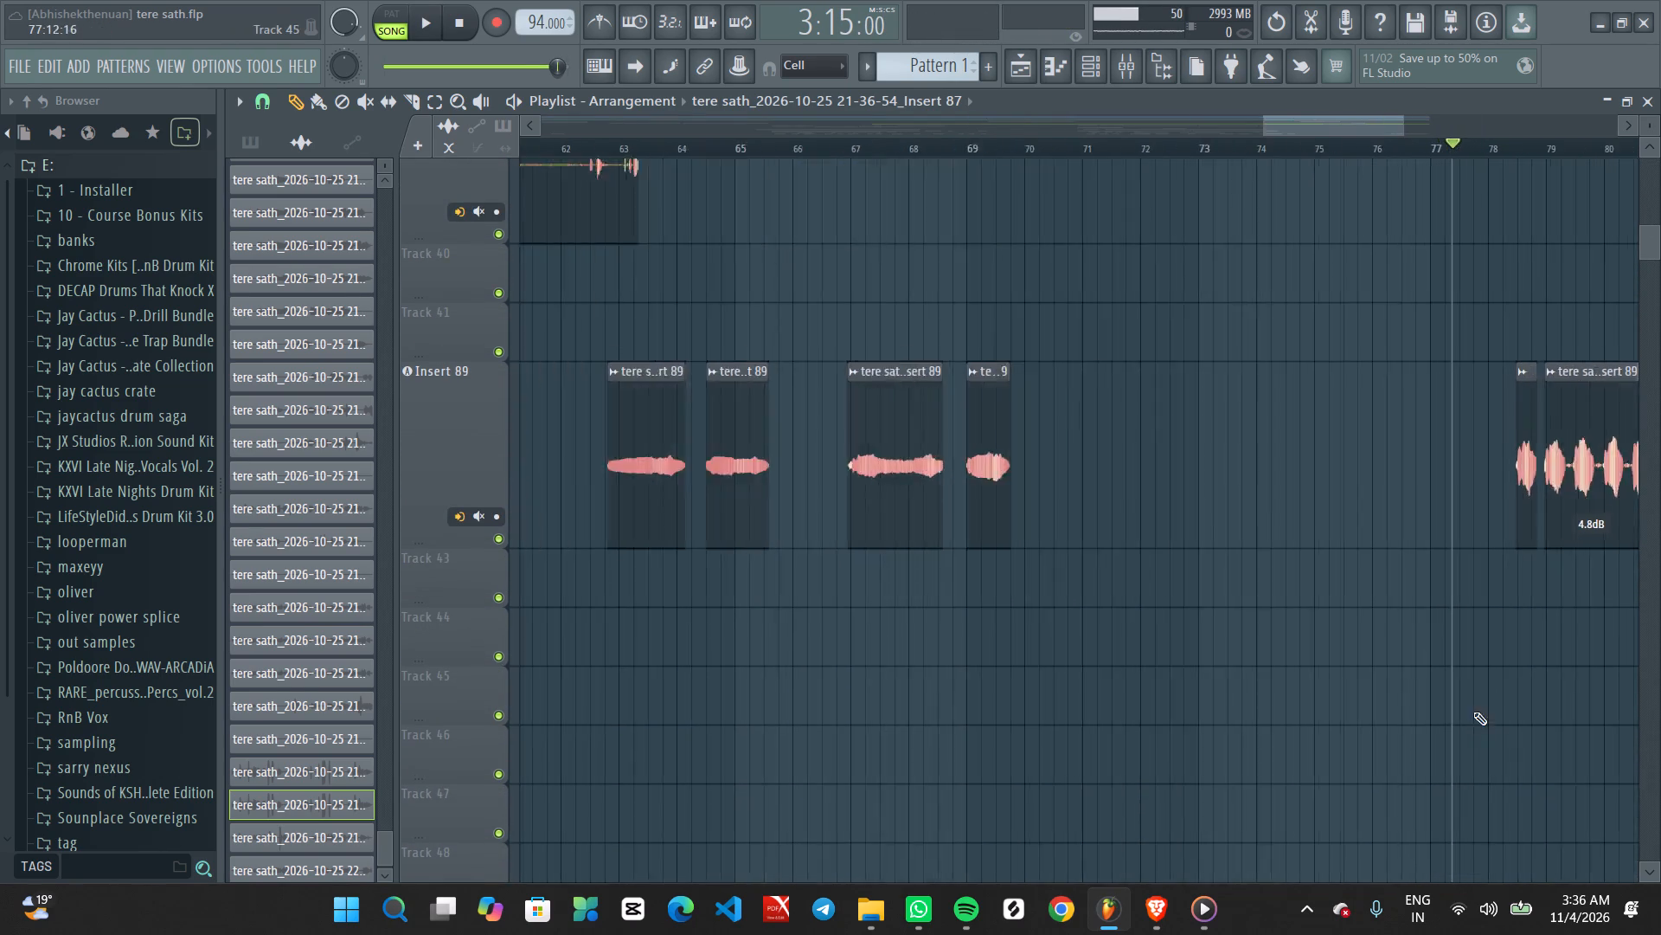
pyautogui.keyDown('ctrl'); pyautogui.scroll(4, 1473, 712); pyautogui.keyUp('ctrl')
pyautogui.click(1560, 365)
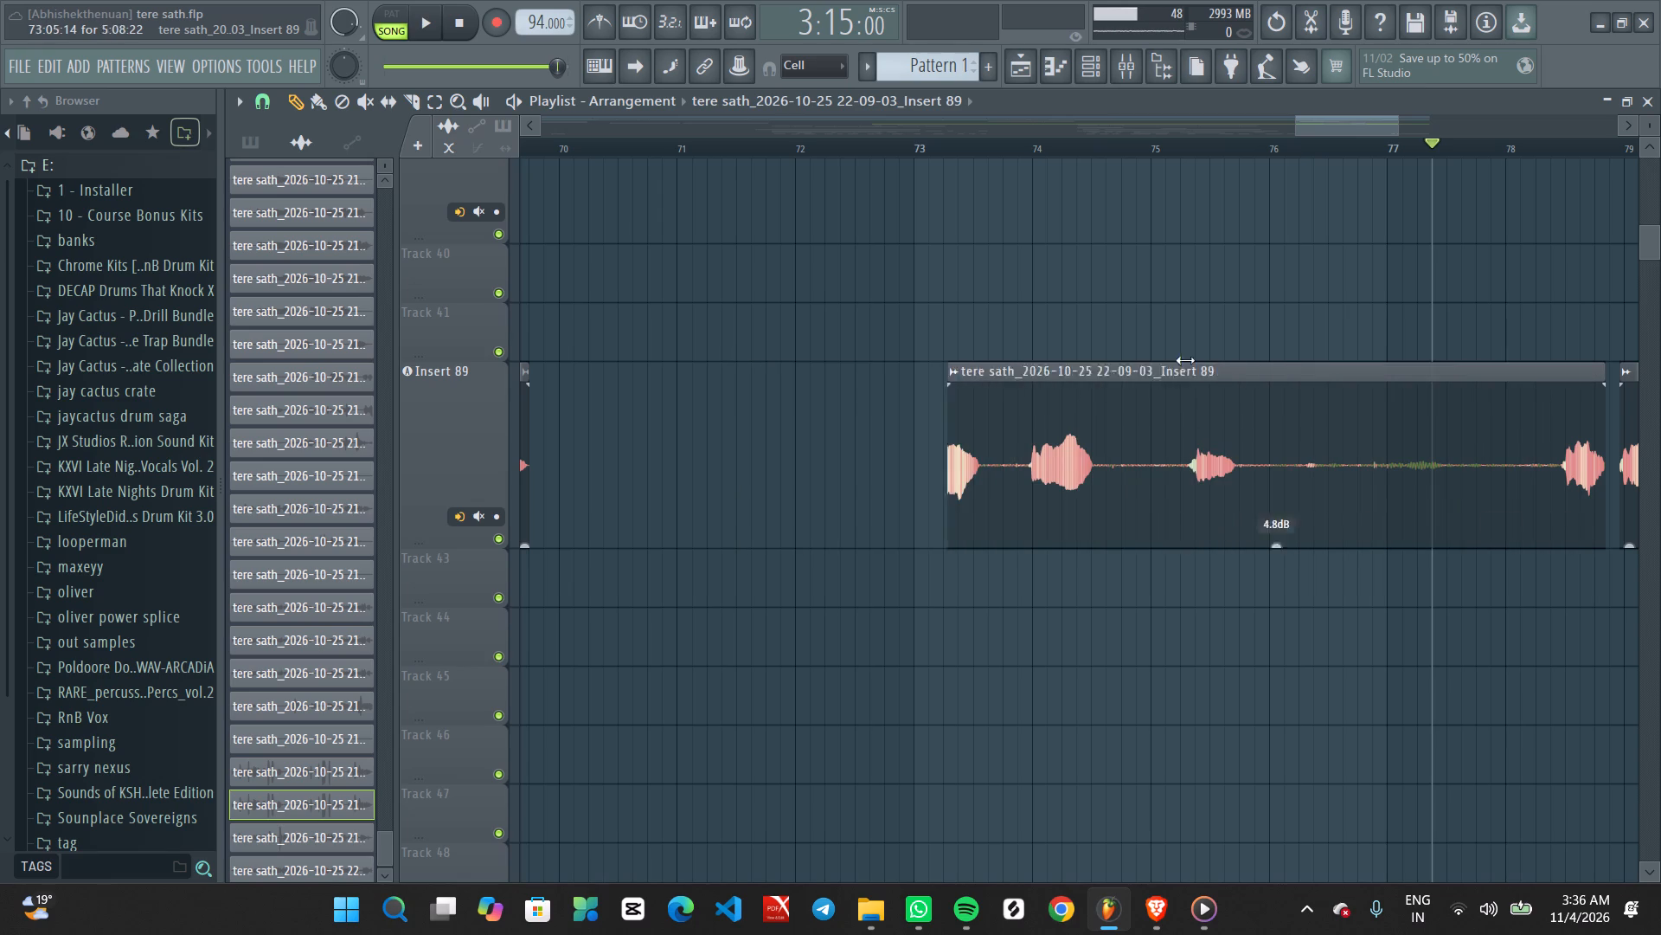
# Play up to the short Insert 89 clip after bar 78 and trim its start to about bar 78.5.
pyautogui.press('space')
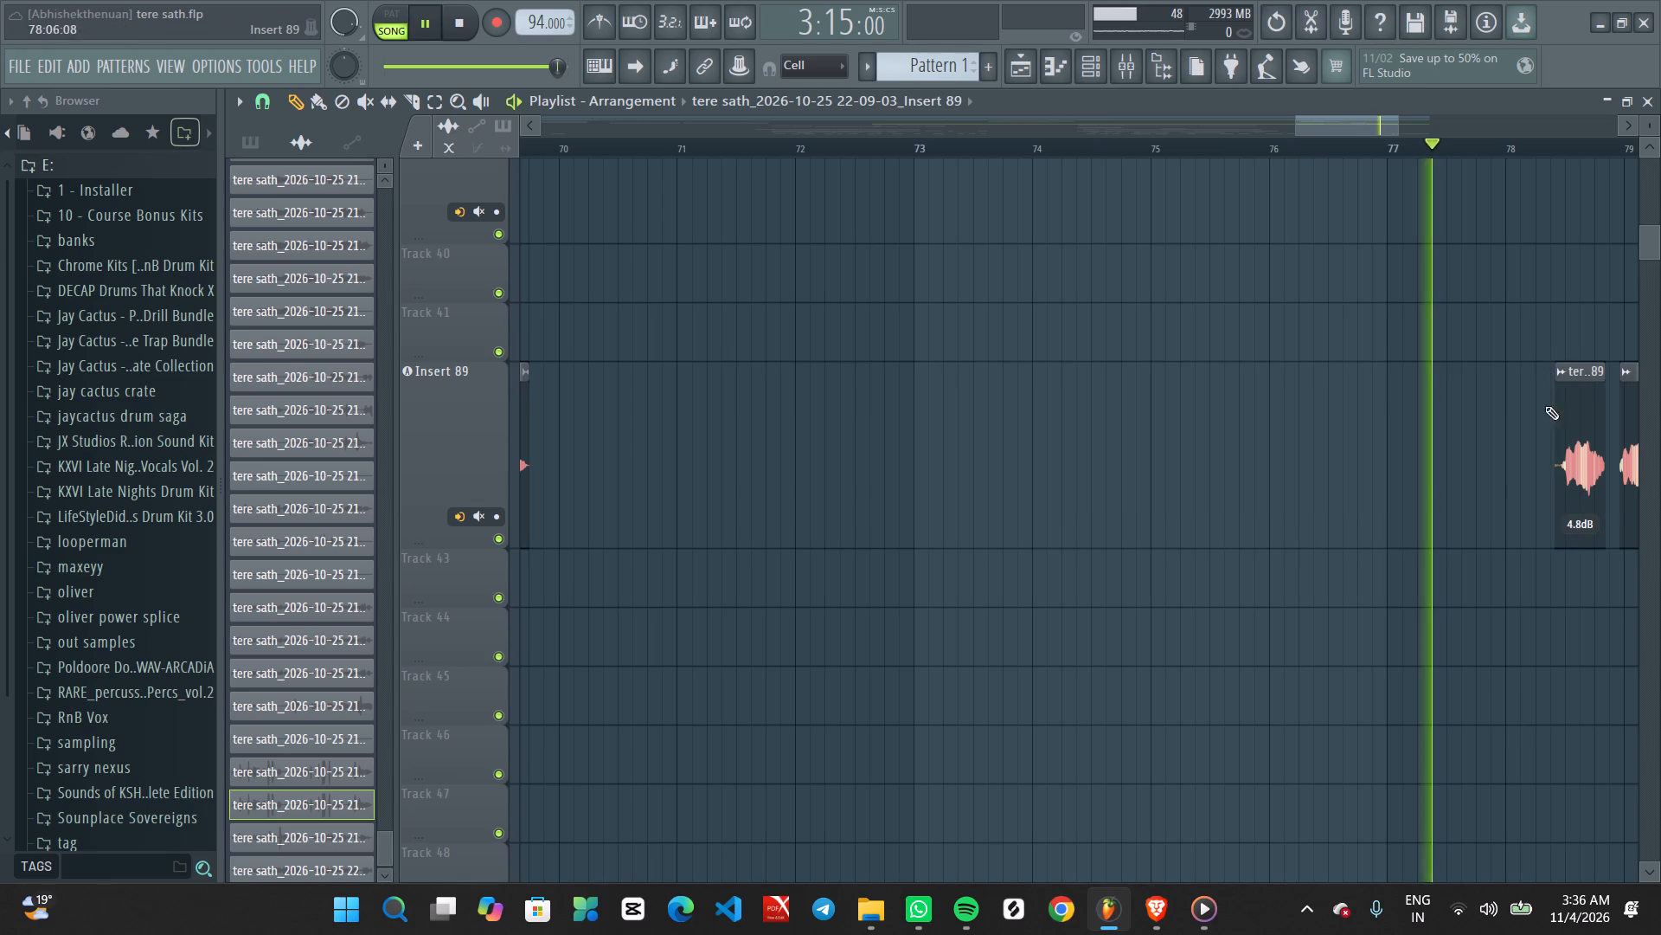
pyautogui.keyDown('ctrl'); pyautogui.scroll(5, 1517, 598); pyautogui.keyUp('ctrl')
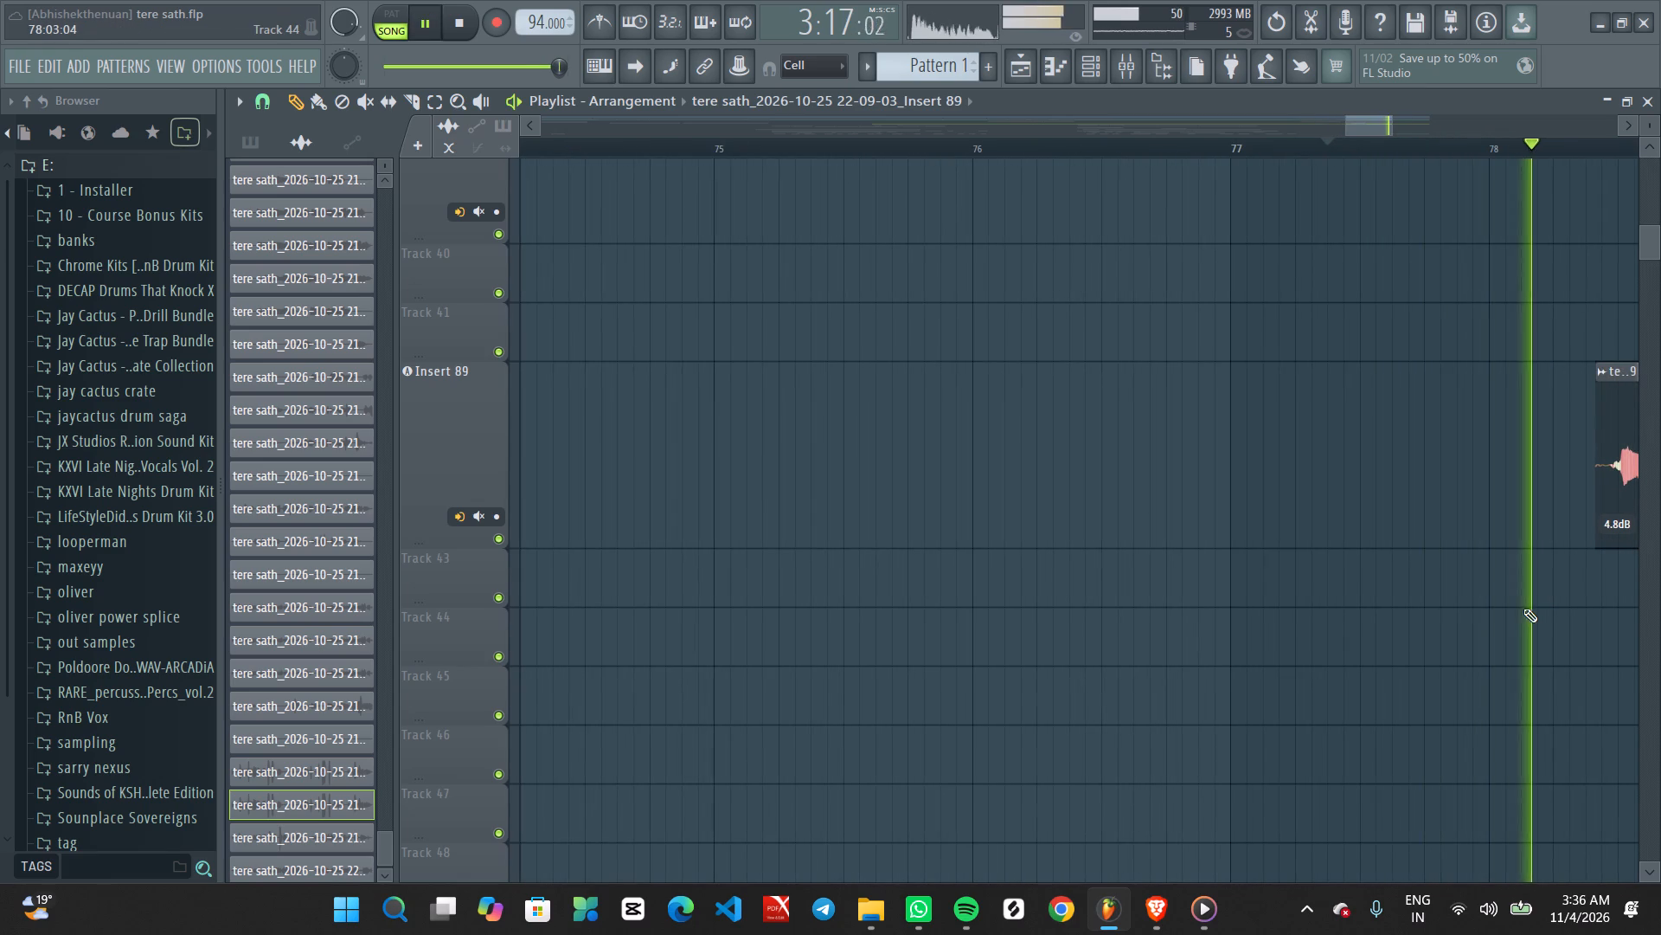
pyautogui.keyDown('ctrl'); pyautogui.scroll(-2, 1523, 609); pyautogui.keyUp('ctrl')
pyautogui.hotkey('ctrl', 'space')
pyautogui.keyDown('ctrl'); pyautogui.scroll(2, 1554, 615); pyautogui.keyUp('ctrl')
pyautogui.moveTo(1548, 616); pyautogui.dragTo(1446, 616, button='middle')
pyautogui.press('space')
pyautogui.keyDown('ctrl'); pyautogui.scroll(2, 1517, 631); pyautogui.keyUp('ctrl')
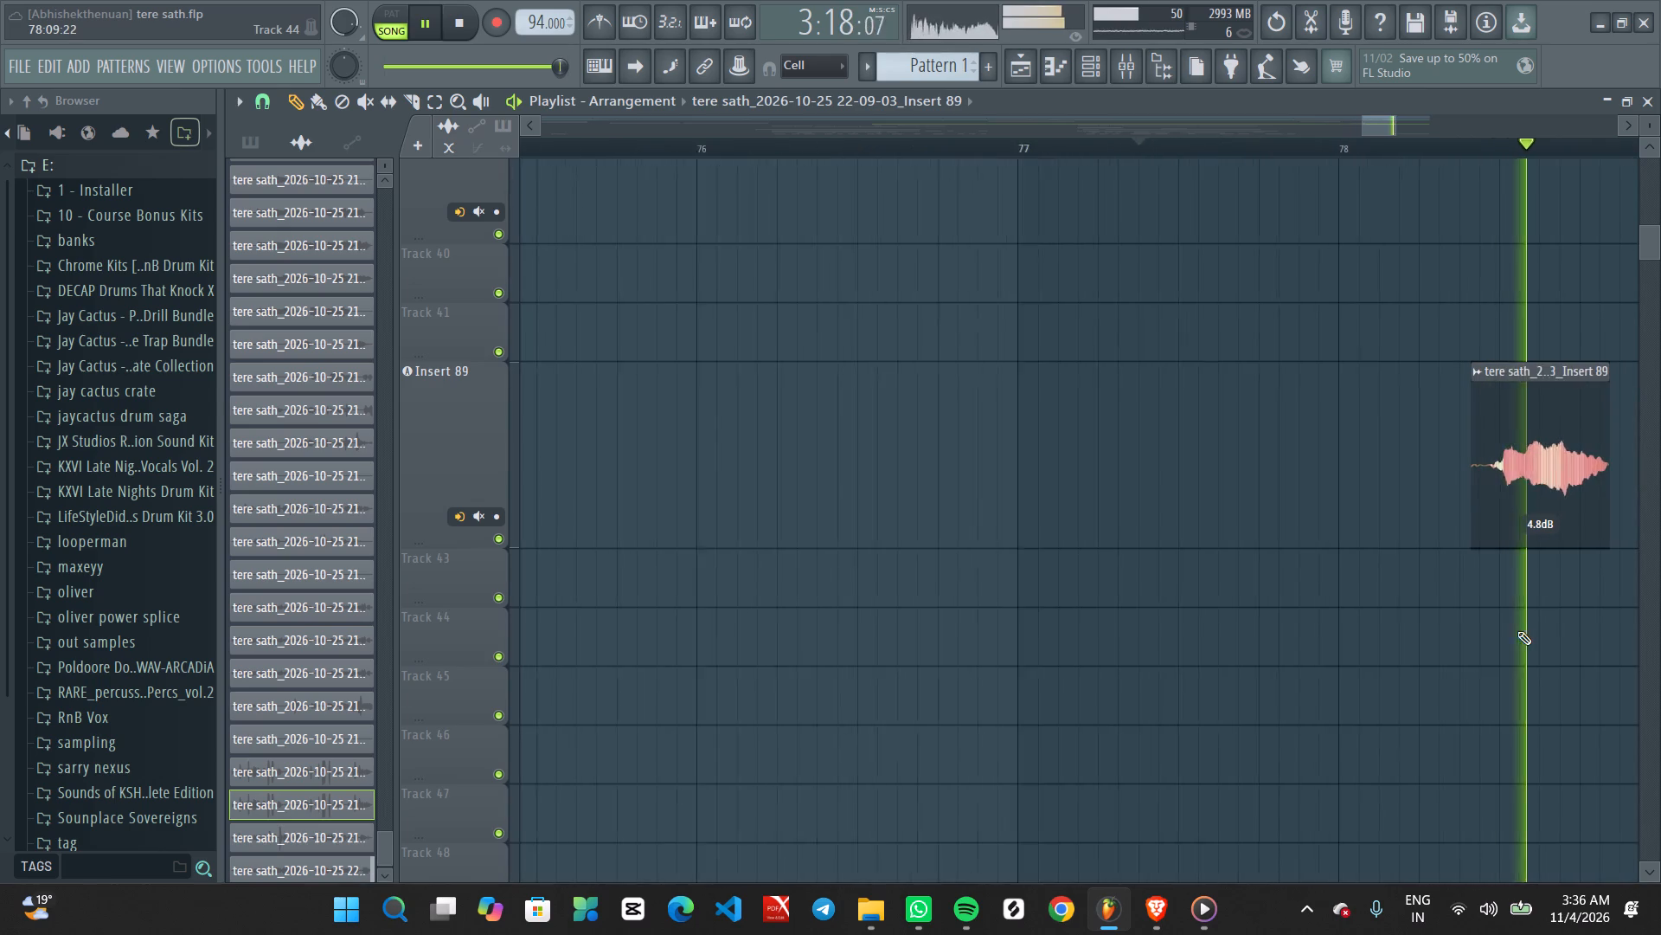
pyautogui.keyDown('ctrl'); pyautogui.scroll(3, 1517, 631); pyautogui.keyUp('ctrl')
pyautogui.press('space')
pyautogui.keyDown('alt'); pyautogui.click(1435, 373); pyautogui.keyUp('alt')
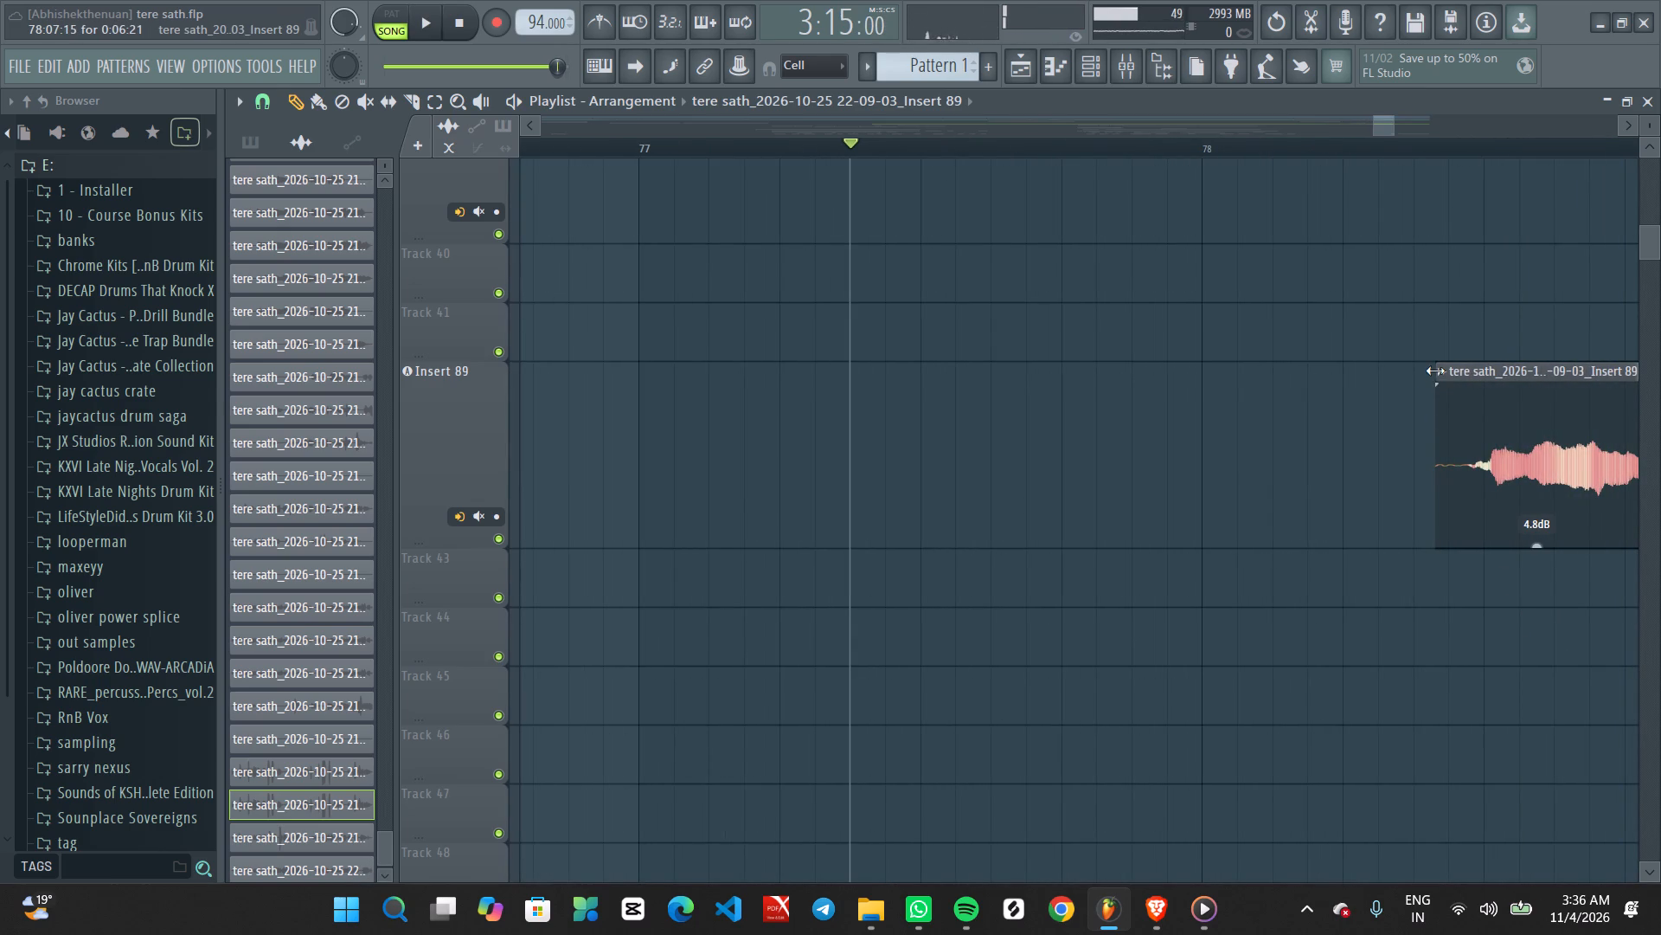
pyautogui.keyDown('alt'); pyautogui.moveTo(1435, 370); pyautogui.dragTo(1465, 371); pyautogui.keyUp('alt')
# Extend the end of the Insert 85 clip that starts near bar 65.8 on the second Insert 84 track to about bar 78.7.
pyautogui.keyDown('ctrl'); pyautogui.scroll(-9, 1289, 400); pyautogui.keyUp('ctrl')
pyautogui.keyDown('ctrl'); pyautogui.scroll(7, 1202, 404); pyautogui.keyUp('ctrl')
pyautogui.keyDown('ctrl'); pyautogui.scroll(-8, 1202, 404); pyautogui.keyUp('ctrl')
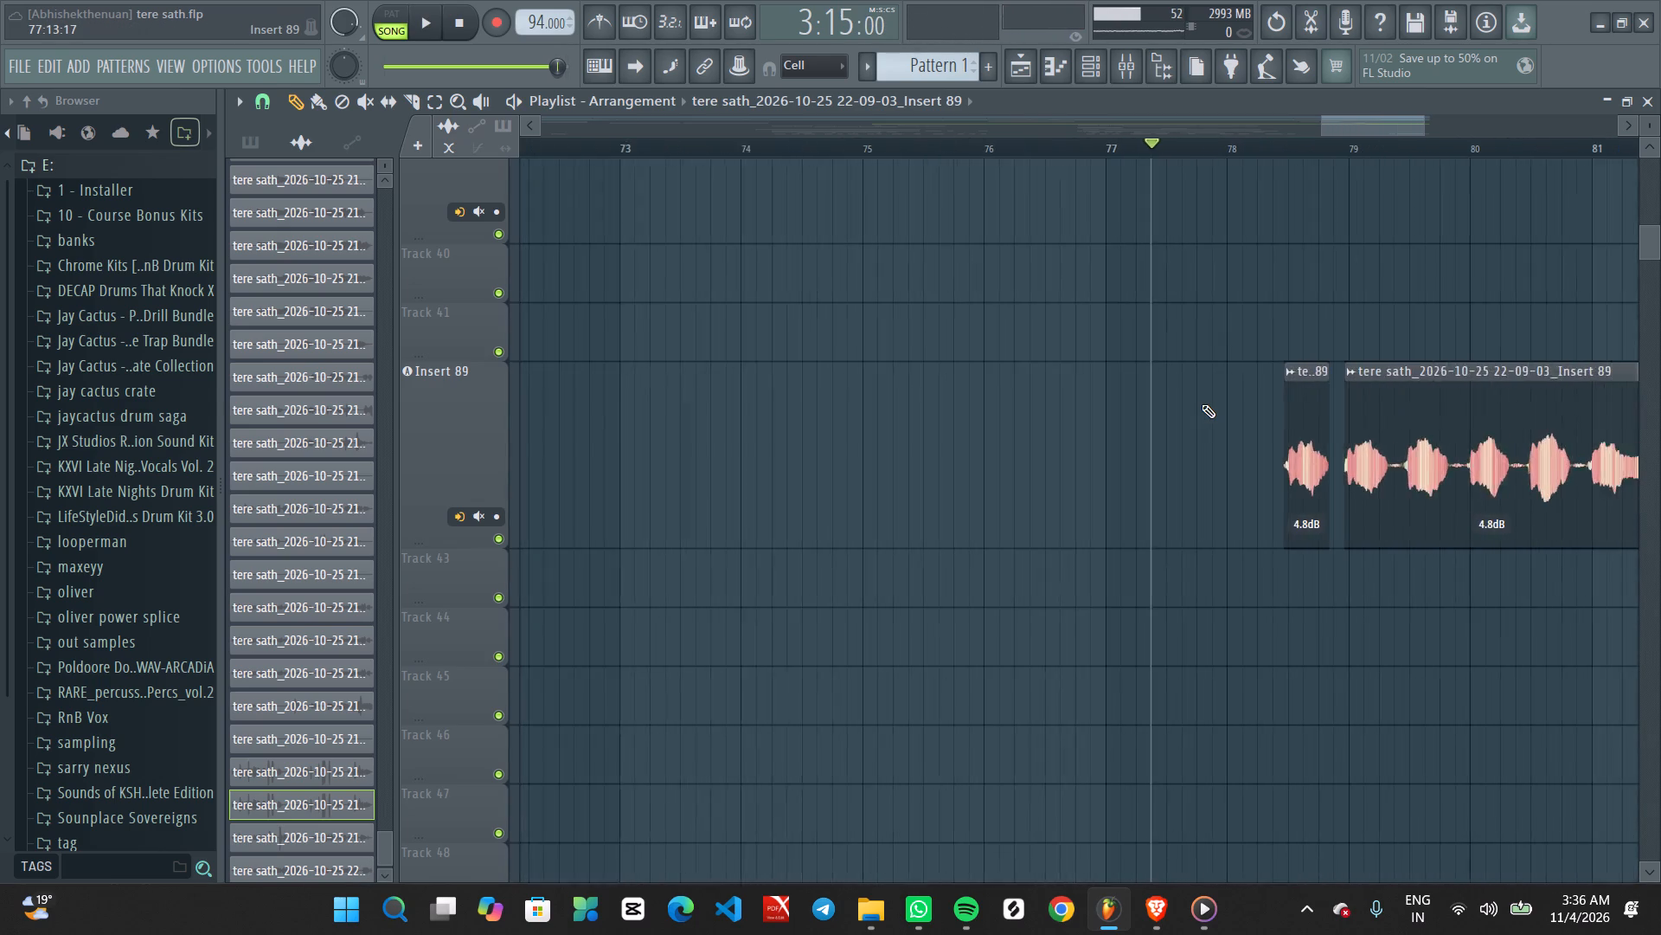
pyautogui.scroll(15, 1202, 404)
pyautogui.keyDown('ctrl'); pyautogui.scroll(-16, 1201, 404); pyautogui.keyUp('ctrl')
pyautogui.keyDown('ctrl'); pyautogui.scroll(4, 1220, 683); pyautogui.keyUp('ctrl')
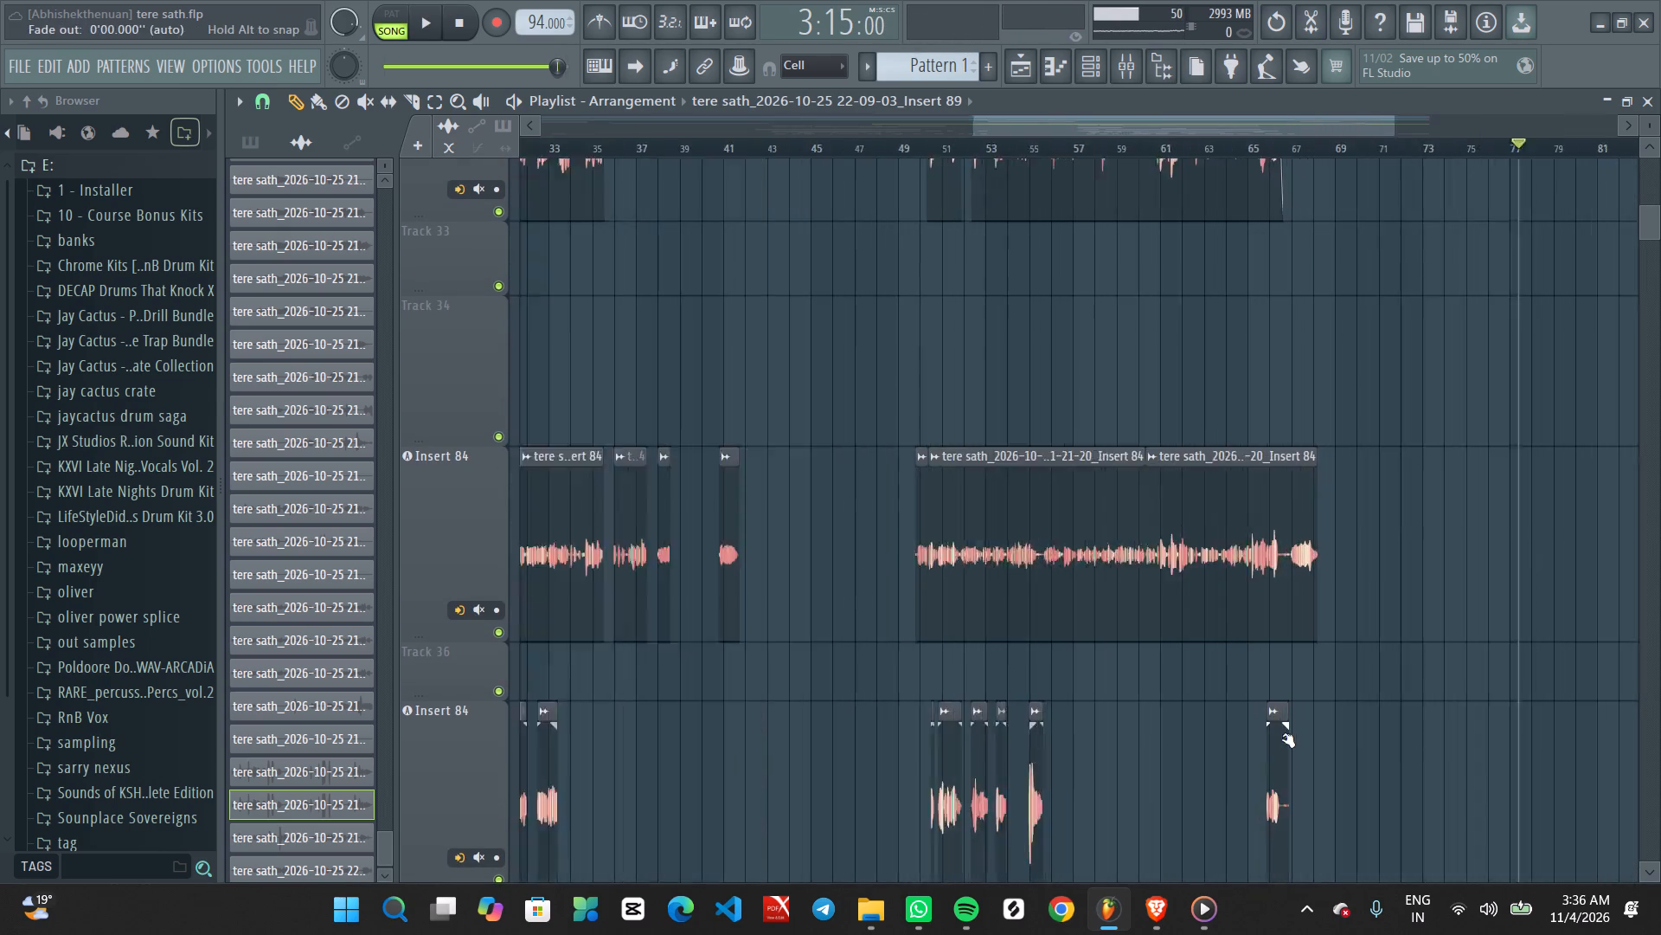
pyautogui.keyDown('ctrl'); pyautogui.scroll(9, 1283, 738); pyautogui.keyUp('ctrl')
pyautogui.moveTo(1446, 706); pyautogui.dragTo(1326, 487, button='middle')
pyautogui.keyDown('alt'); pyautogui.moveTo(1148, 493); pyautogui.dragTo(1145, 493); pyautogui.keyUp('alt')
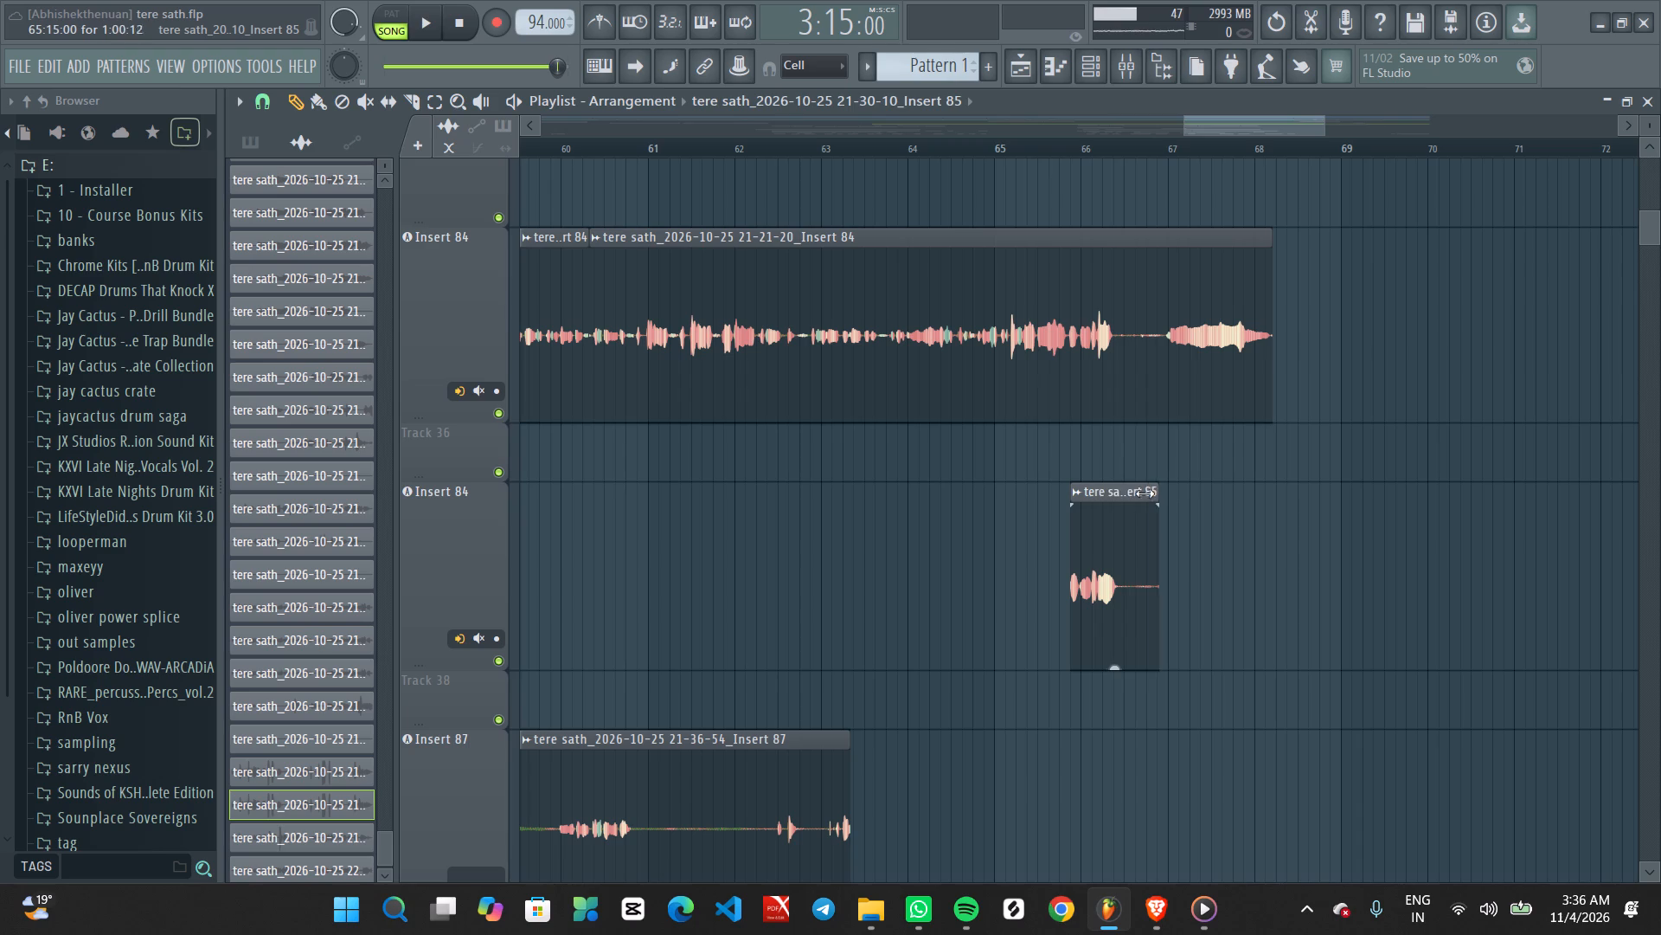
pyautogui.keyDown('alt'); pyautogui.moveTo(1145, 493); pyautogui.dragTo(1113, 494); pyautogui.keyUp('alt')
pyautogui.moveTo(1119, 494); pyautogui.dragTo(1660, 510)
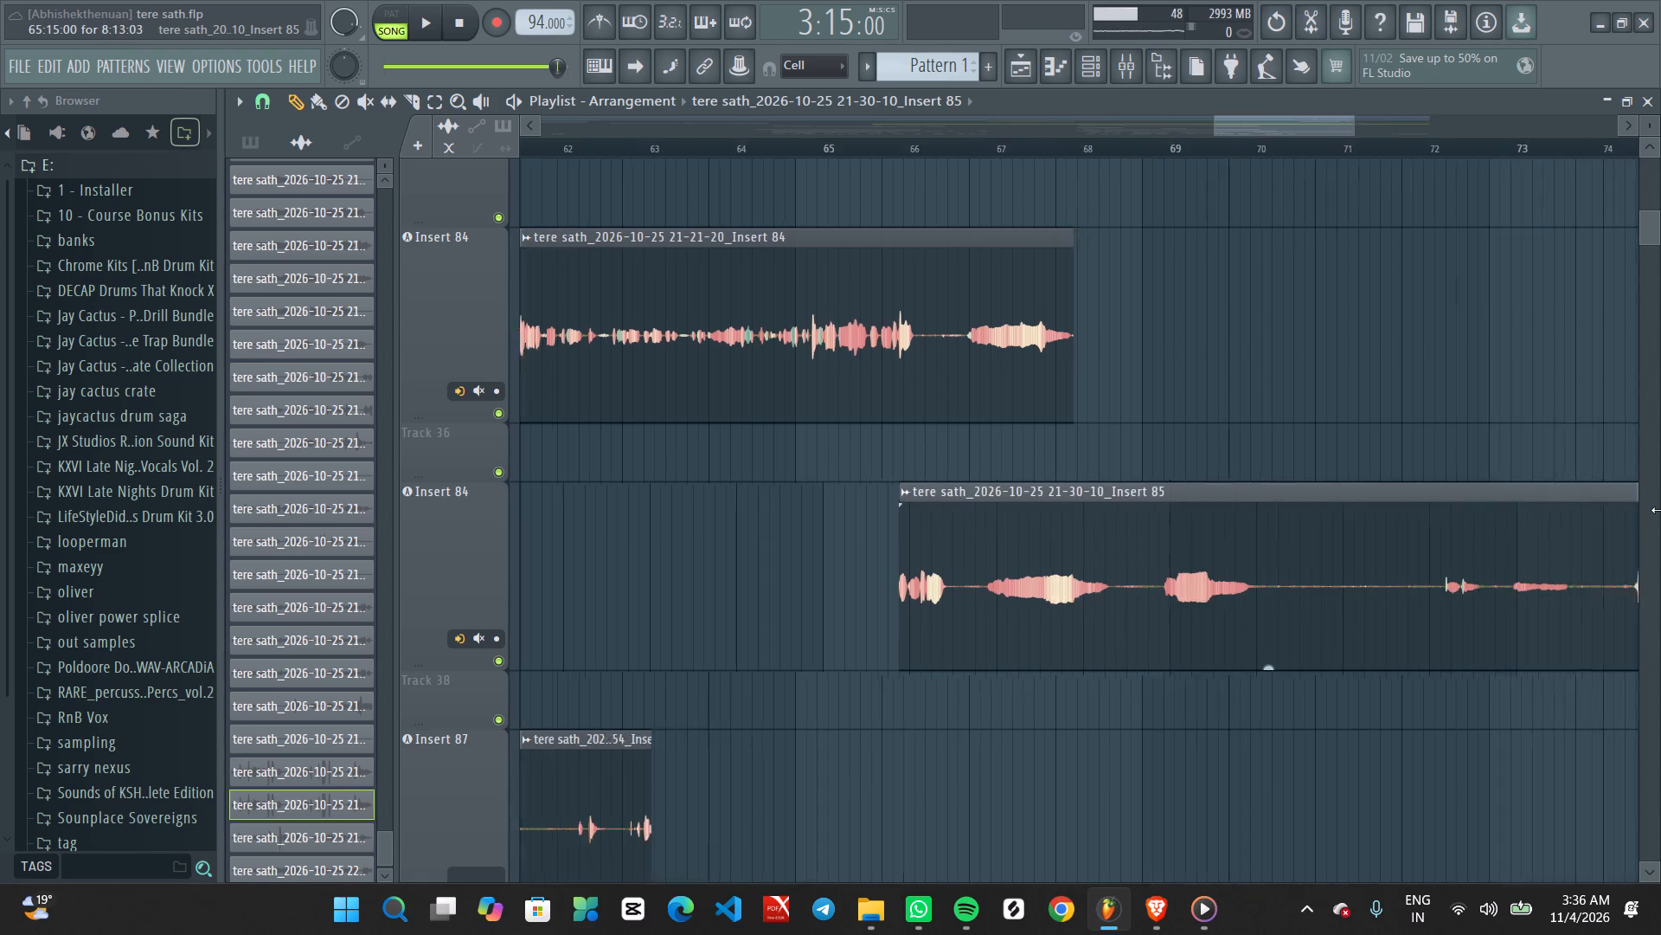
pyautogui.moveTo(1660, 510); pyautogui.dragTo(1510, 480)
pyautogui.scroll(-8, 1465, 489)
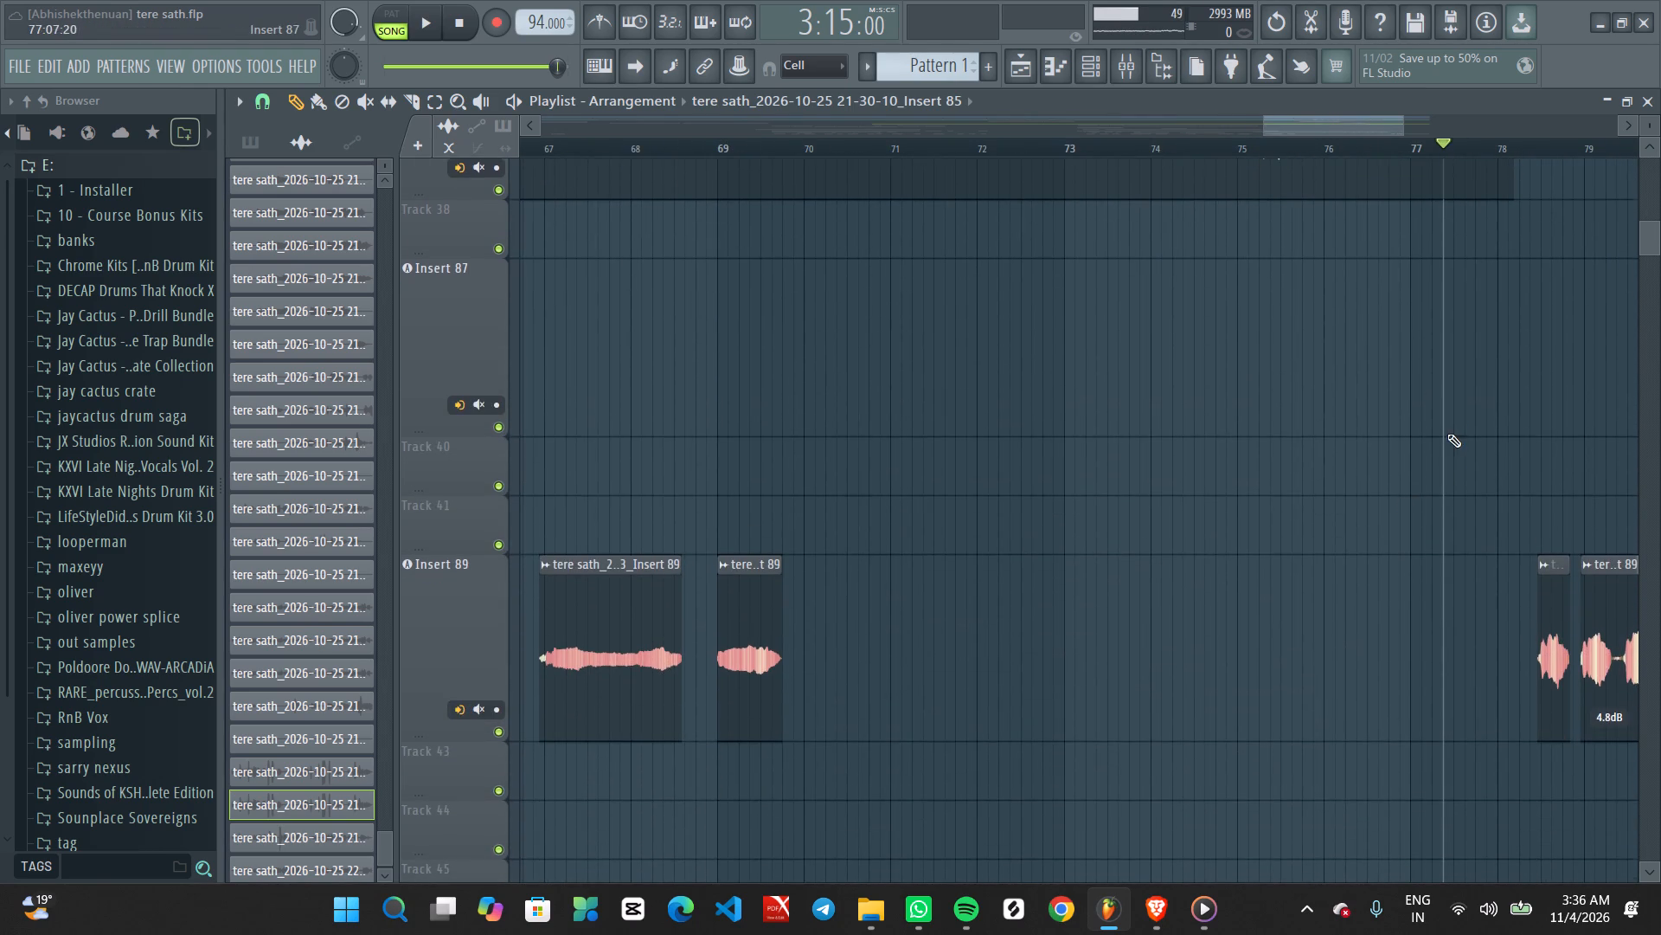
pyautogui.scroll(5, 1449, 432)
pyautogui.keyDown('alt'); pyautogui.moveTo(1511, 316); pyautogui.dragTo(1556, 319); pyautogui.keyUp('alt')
# Play the extended Insert 85 clip from about bar 76.6, lengthen it to about bar 79.1, and add a short fade-out at its end.
pyautogui.press('space')
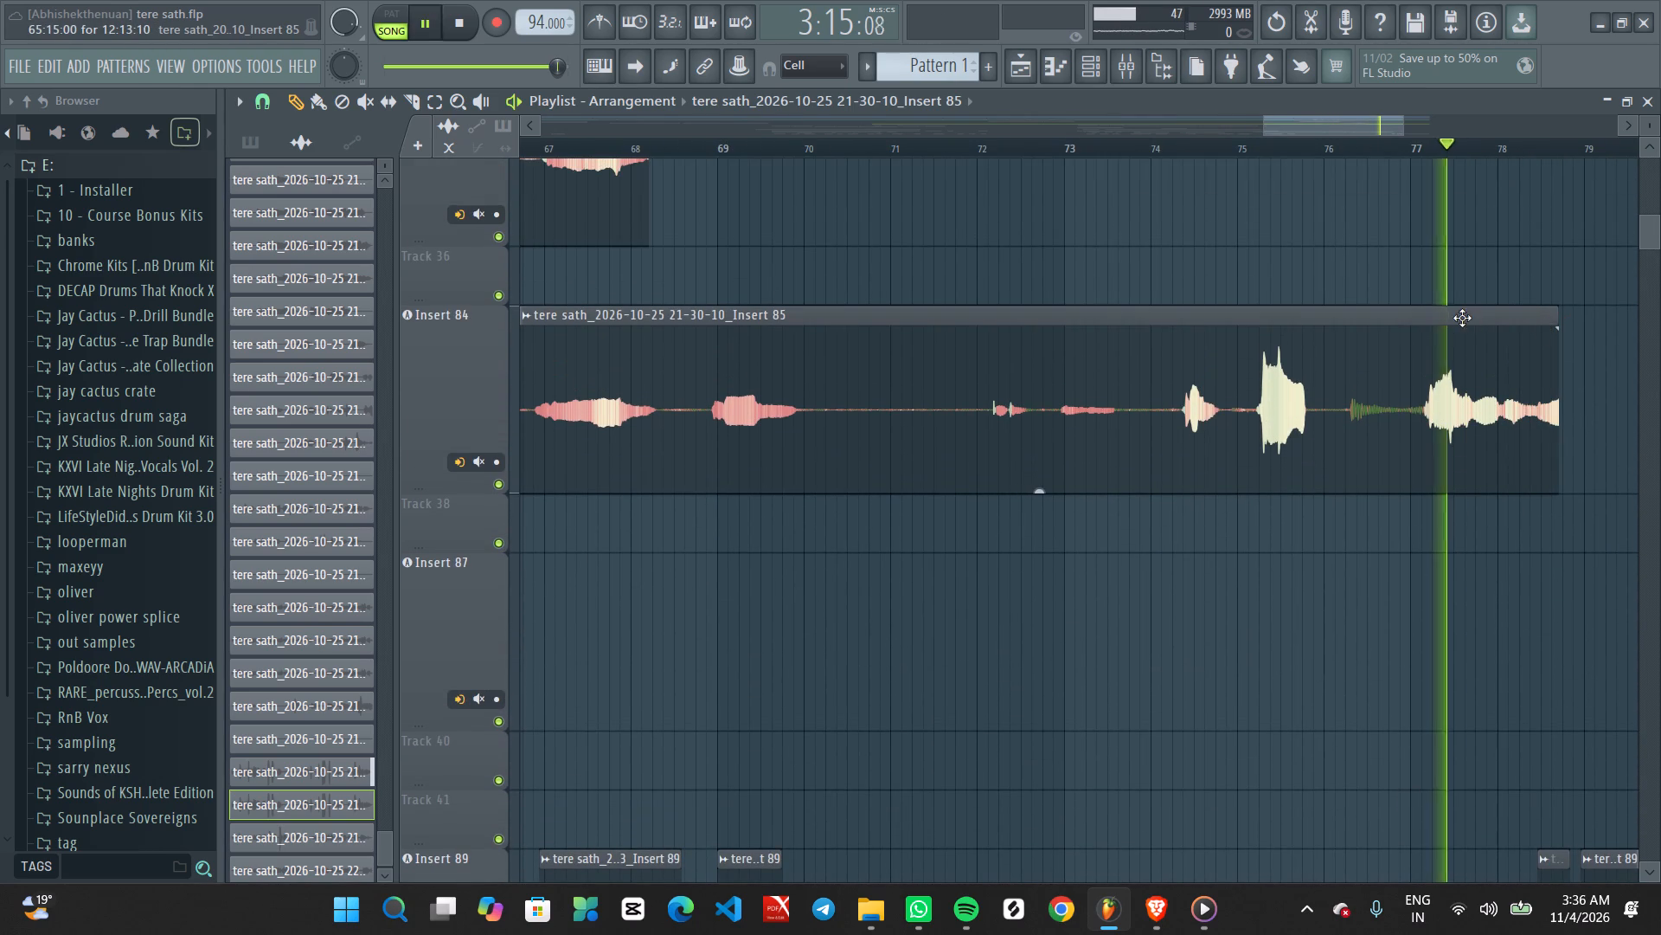
pyautogui.press('space')
pyautogui.click(1380, 142)
pyautogui.press('space')
pyautogui.keyDown('ctrl'); pyautogui.scroll(2, 1485, 506); pyautogui.keyUp('ctrl')
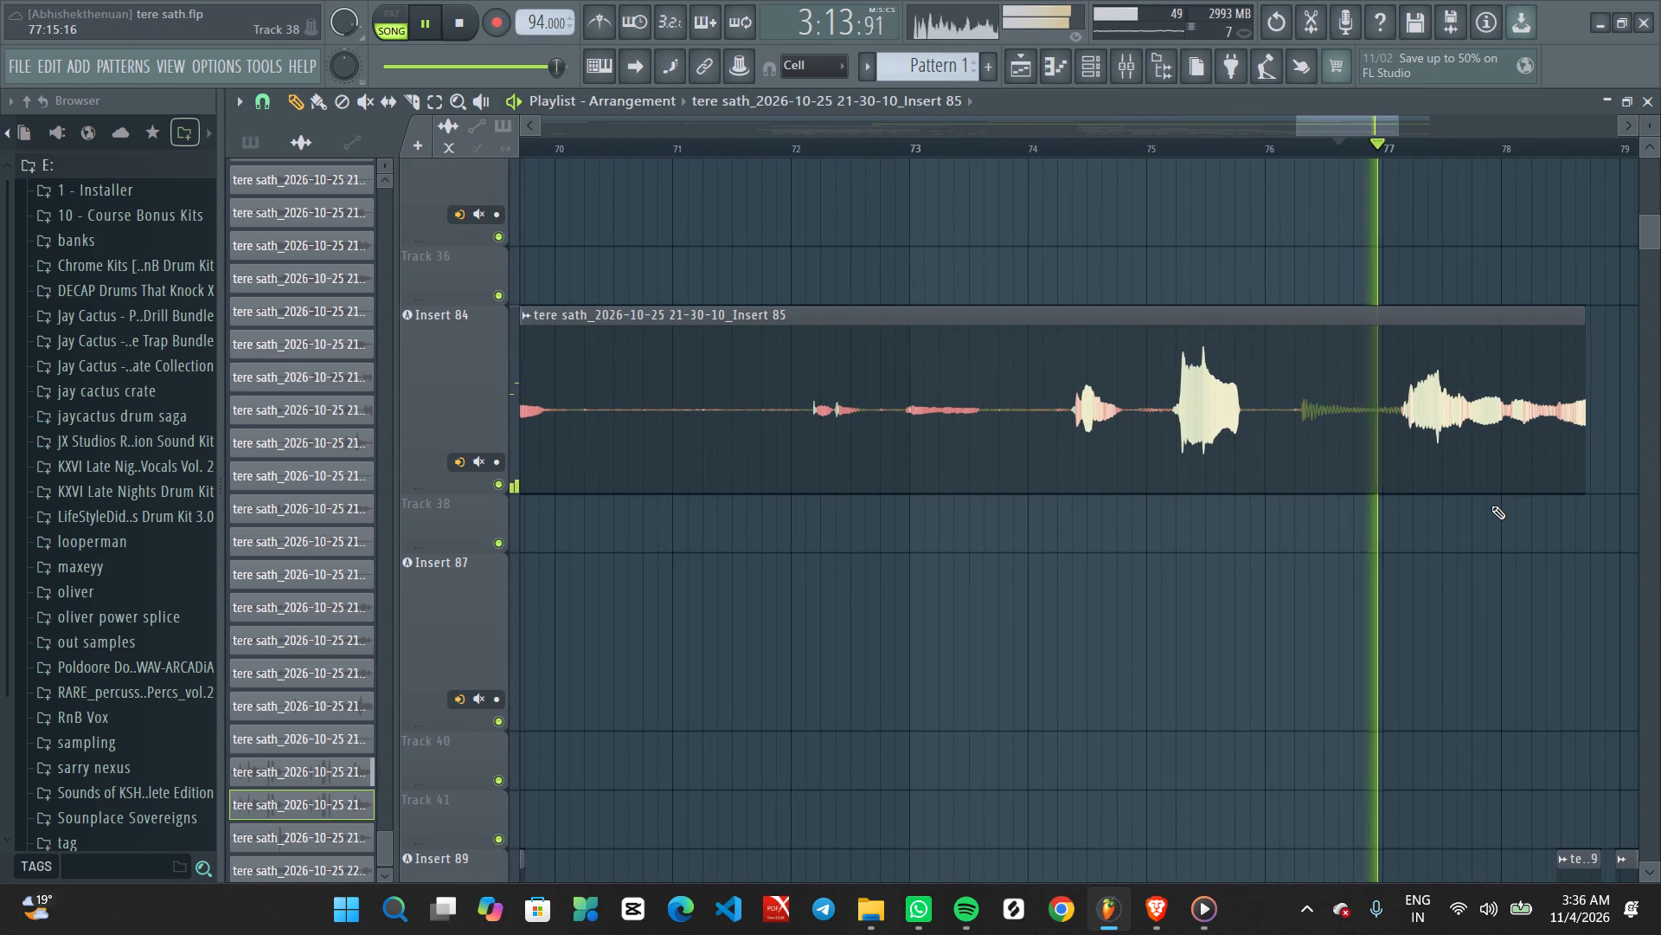
pyautogui.keyDown('ctrl'); pyautogui.scroll(-1, 1522, 511); pyautogui.keyUp('ctrl')
pyautogui.keyDown('ctrl'); pyautogui.scroll(3, 1559, 513); pyautogui.keyUp('ctrl')
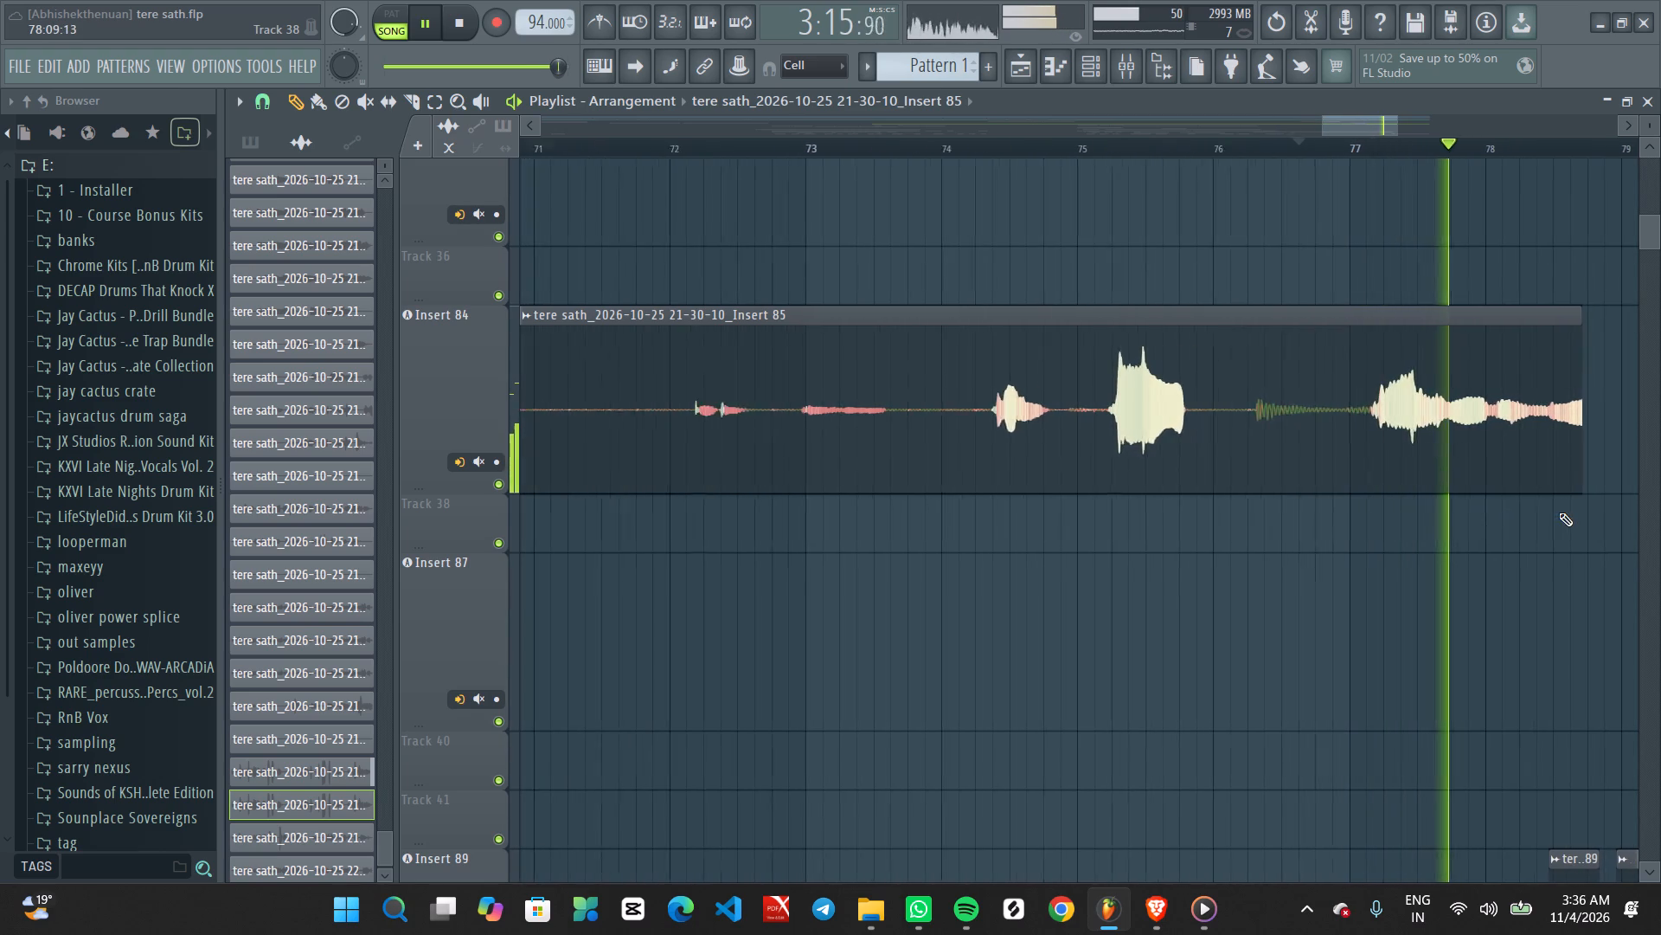
pyautogui.moveTo(1554, 507); pyautogui.dragTo(1286, 507, button='middle')
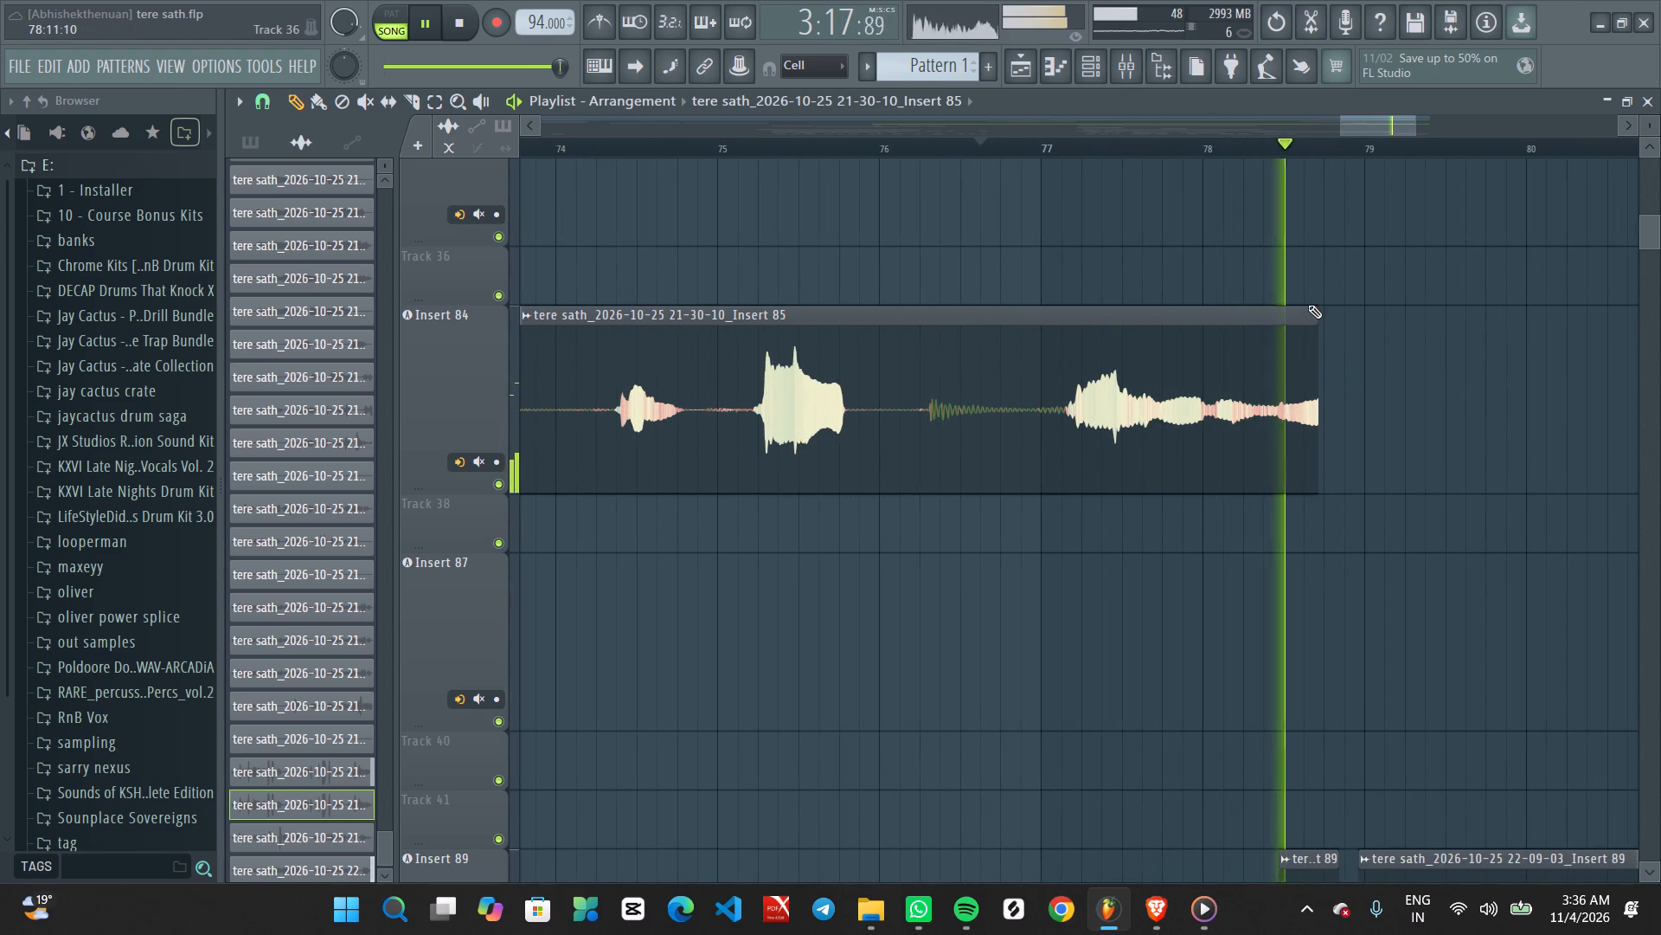
pyautogui.moveTo(1318, 320); pyautogui.dragTo(1386, 311)
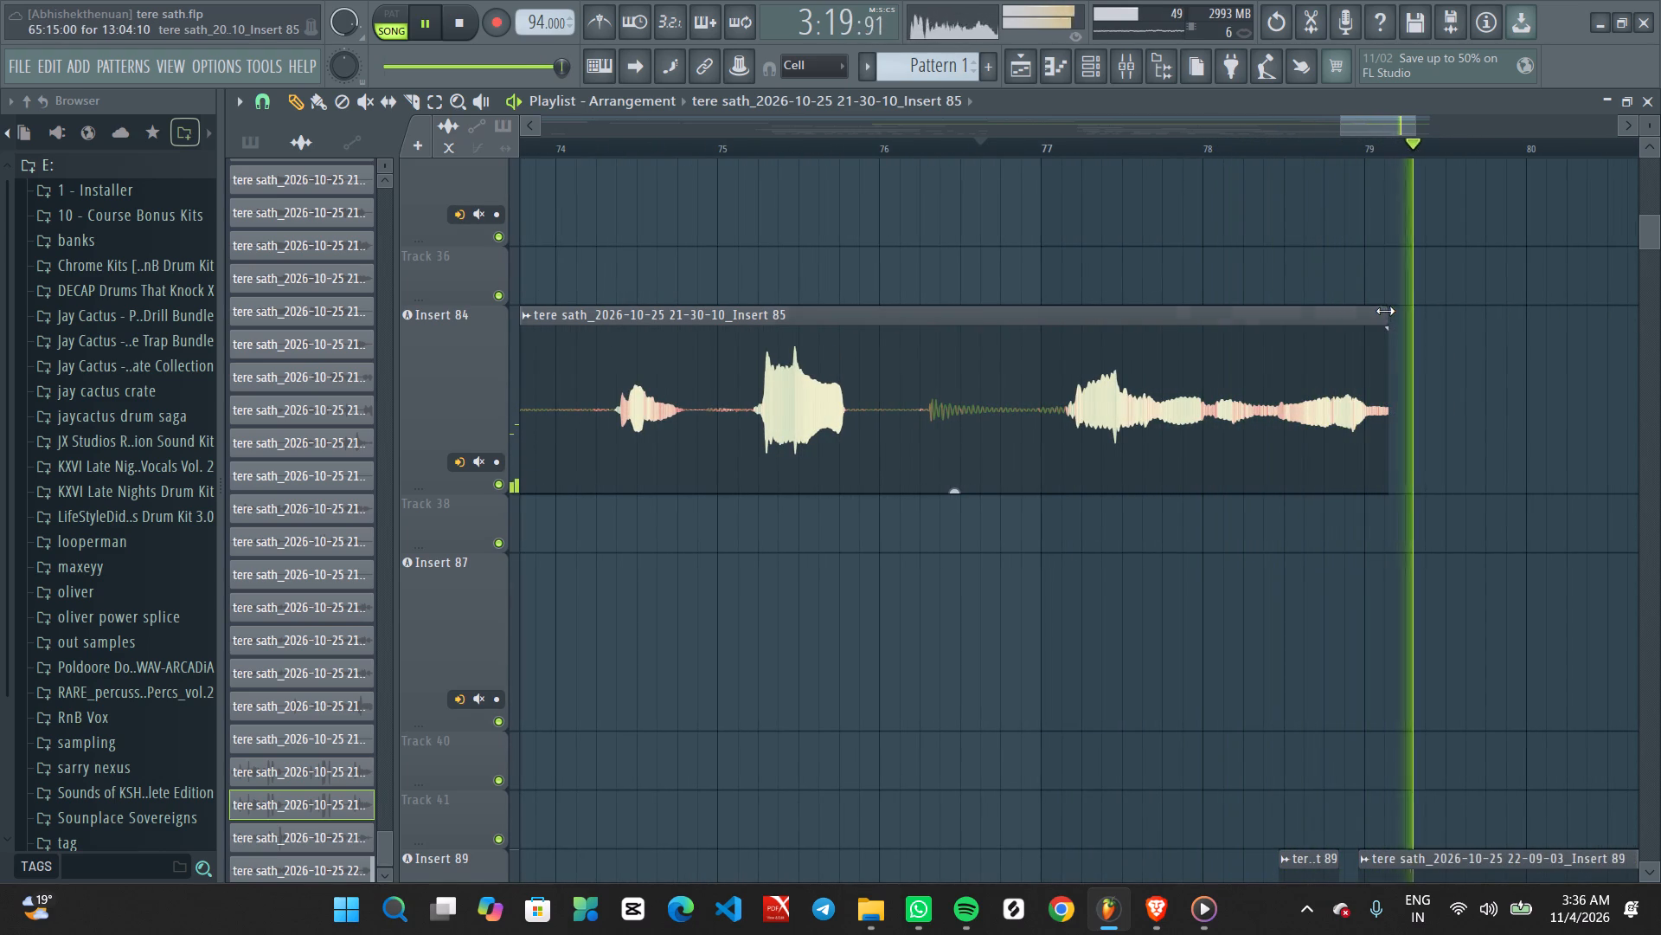
pyautogui.press('space')
pyautogui.moveTo(1386, 329); pyautogui.dragTo(1354, 325)
# Replay the faded end of the Insert 85 clip from about bar 76.6 and look over the neighbouring vocal tracks.
pyautogui.press('space')
pyautogui.keyDown('ctrl'); pyautogui.scroll(2, 1366, 502); pyautogui.keyUp('ctrl')
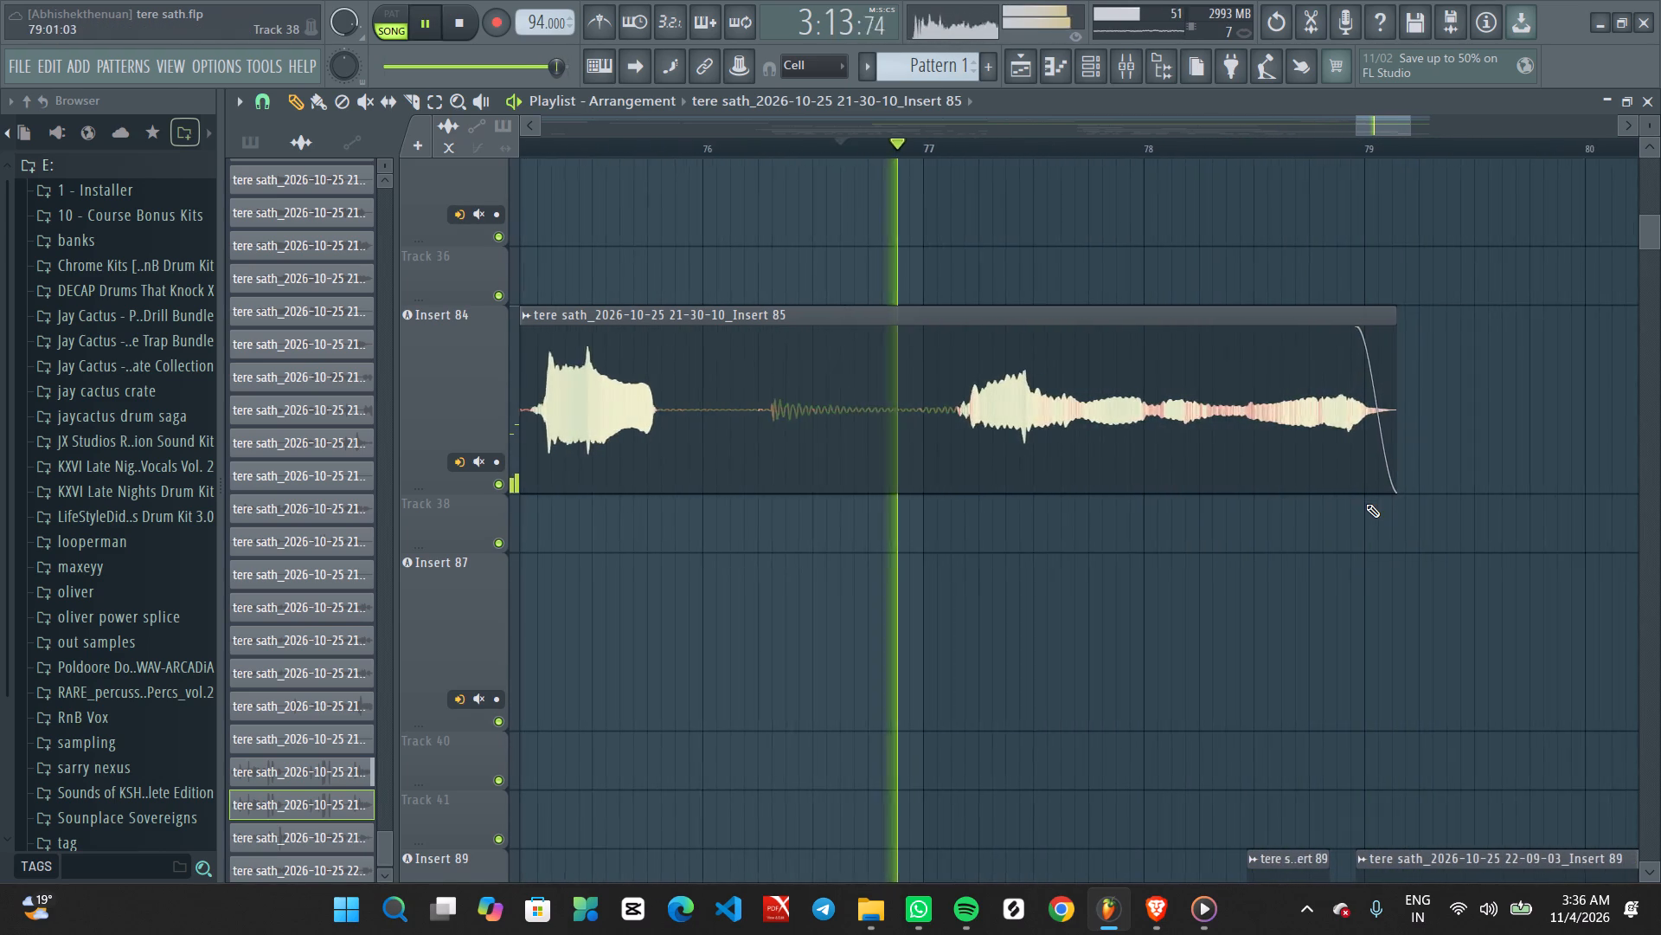
pyautogui.keyDown('ctrl'); pyautogui.scroll(-7, 1366, 504); pyautogui.keyUp('ctrl')
pyautogui.keyDown('ctrl'); pyautogui.scroll(3, 1259, 549); pyautogui.keyUp('ctrl')
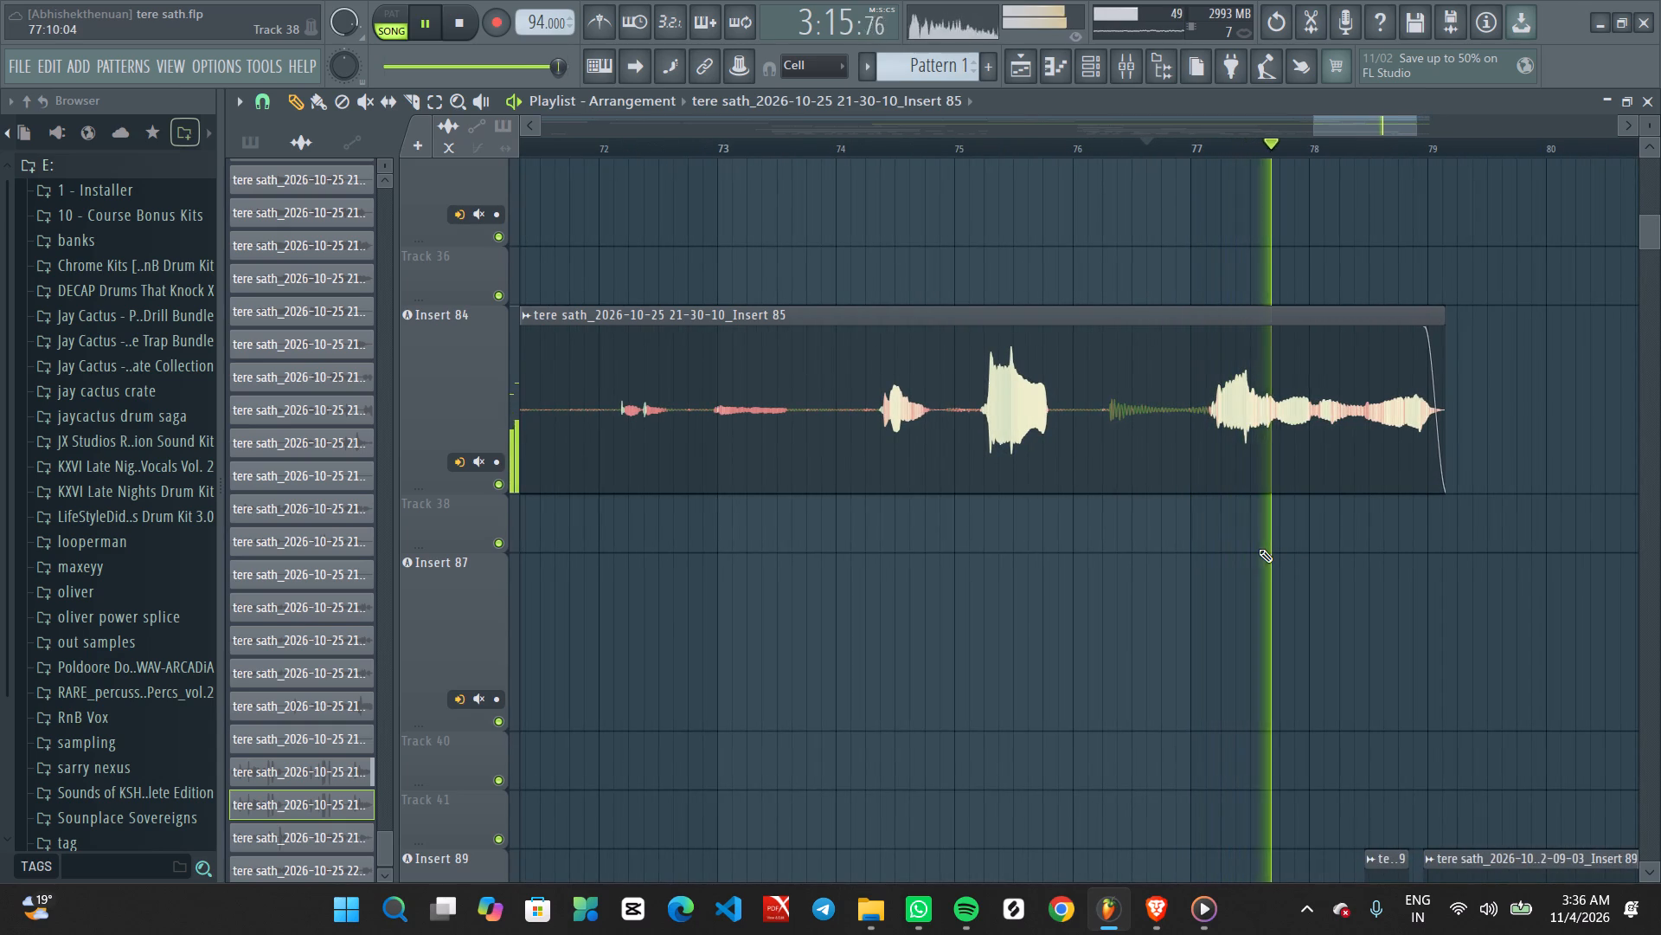
pyautogui.press('space')
pyautogui.press('space')
pyautogui.press('space')
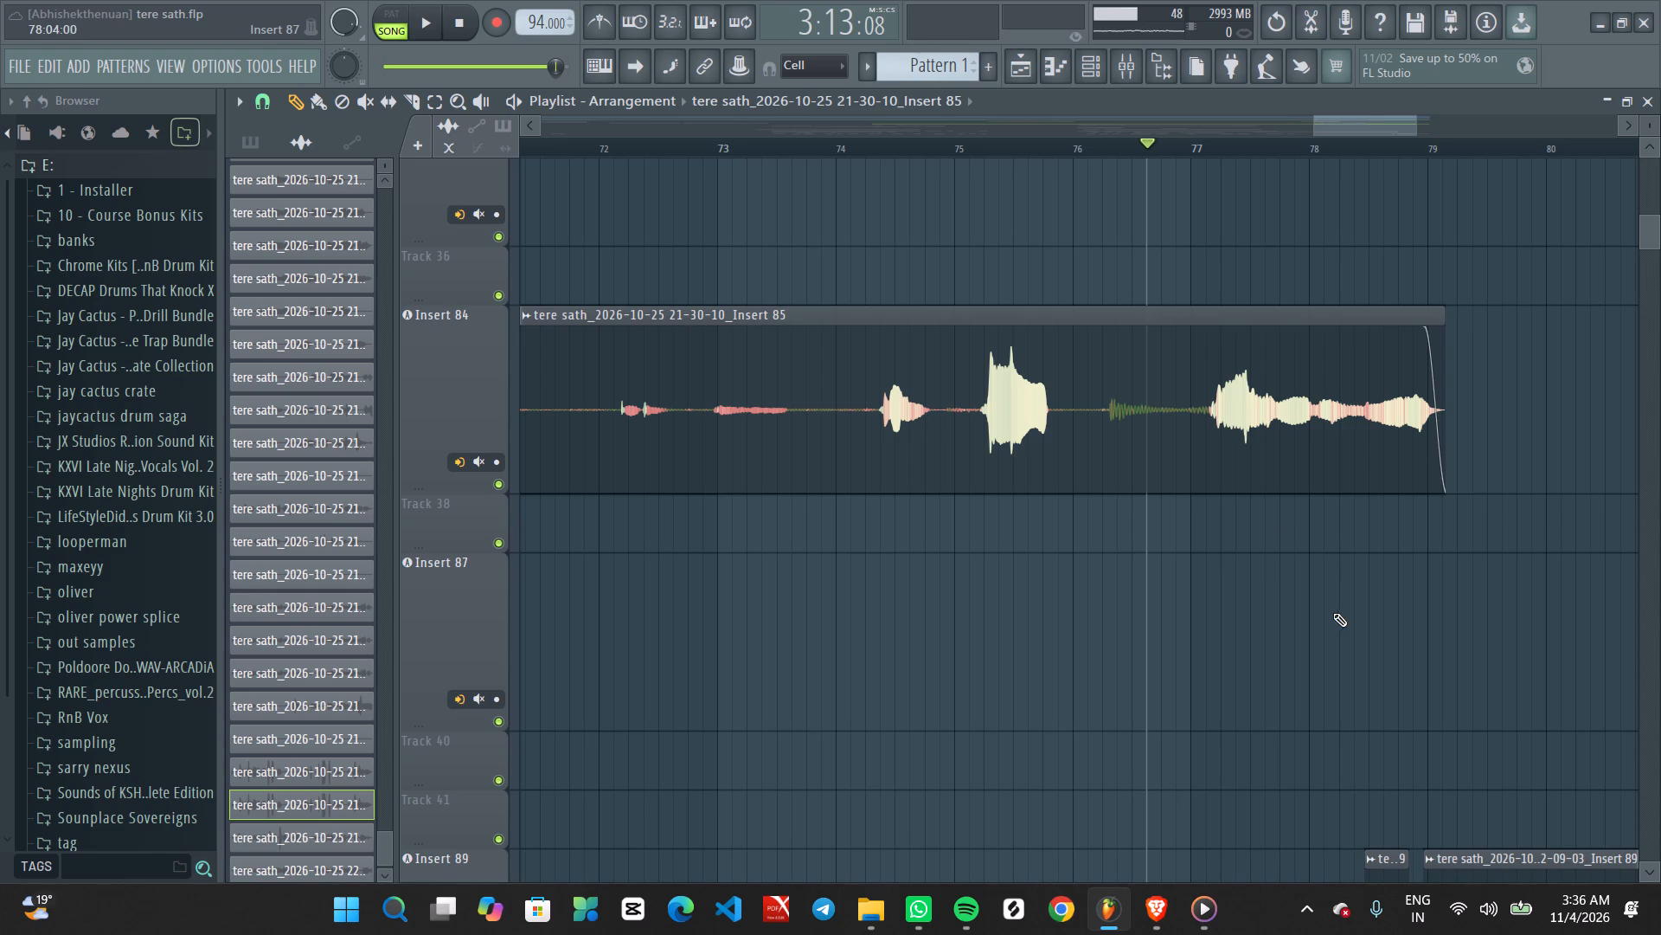
pyautogui.keyDown('ctrl'); pyautogui.scroll(-8, 1347, 561); pyautogui.keyUp('ctrl')
pyautogui.keyDown('ctrl'); pyautogui.scroll(2, 1339, 561); pyautogui.keyUp('ctrl')
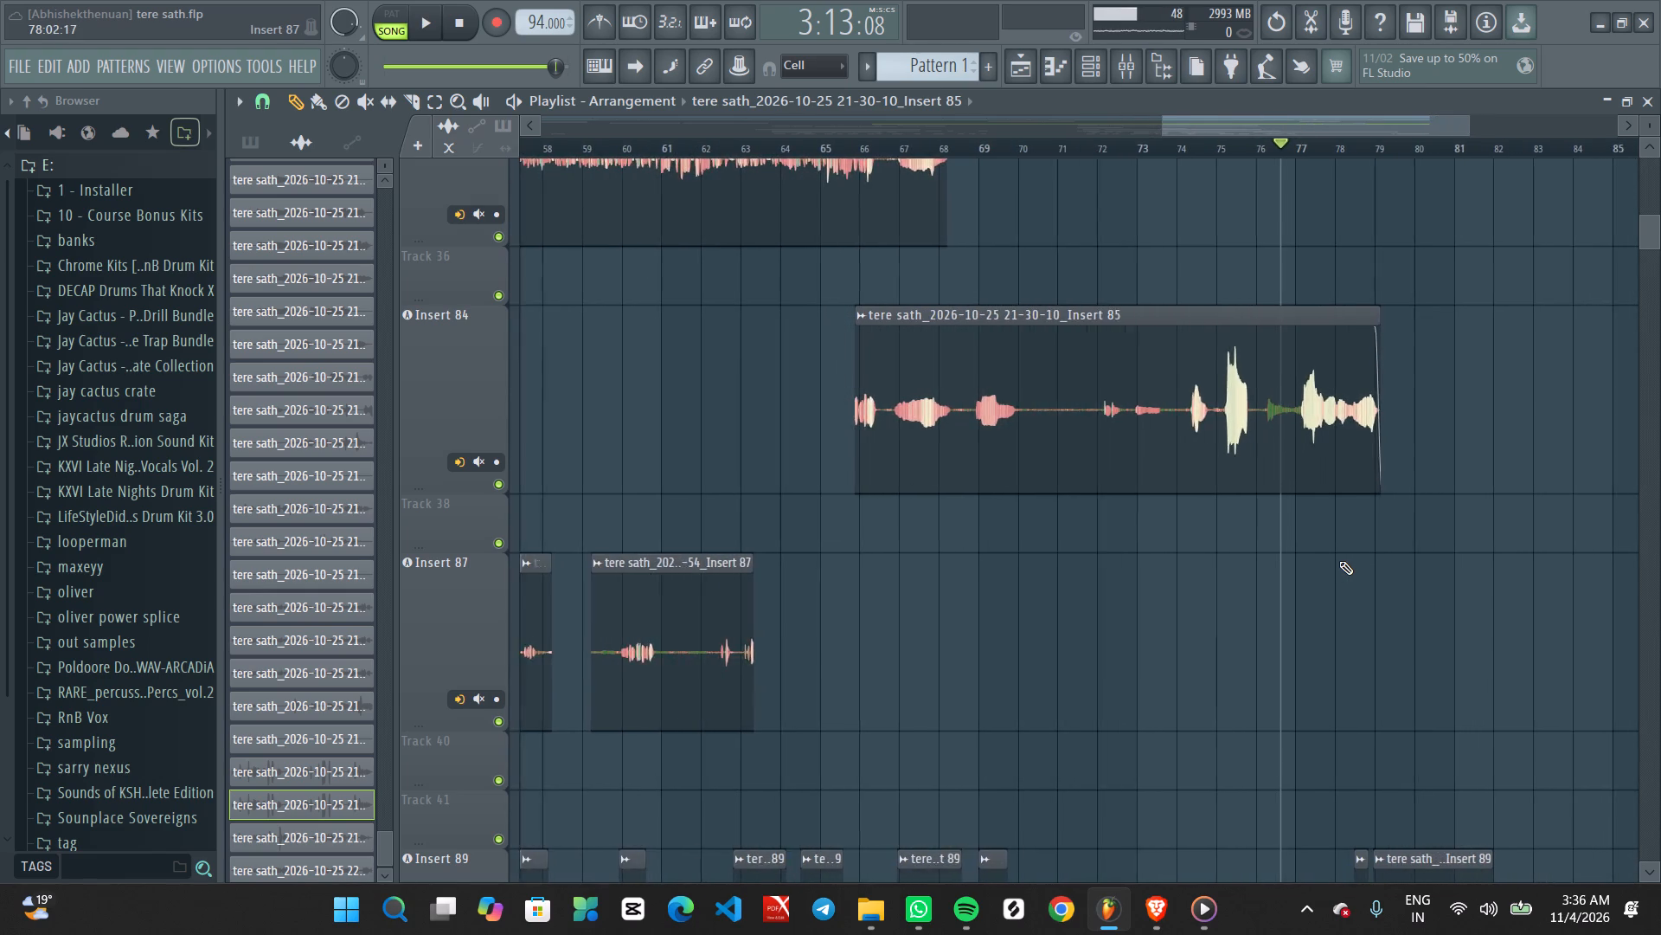
pyautogui.keyDown('ctrl'); pyautogui.scroll(3, 1339, 561); pyautogui.keyUp('ctrl')
pyautogui.scroll(-8, 1339, 561)
pyautogui.press('space')
pyautogui.keyDown('ctrl'); pyautogui.scroll(-8, 1331, 537); pyautogui.keyUp('ctrl')
pyautogui.scroll(7, 1324, 532)
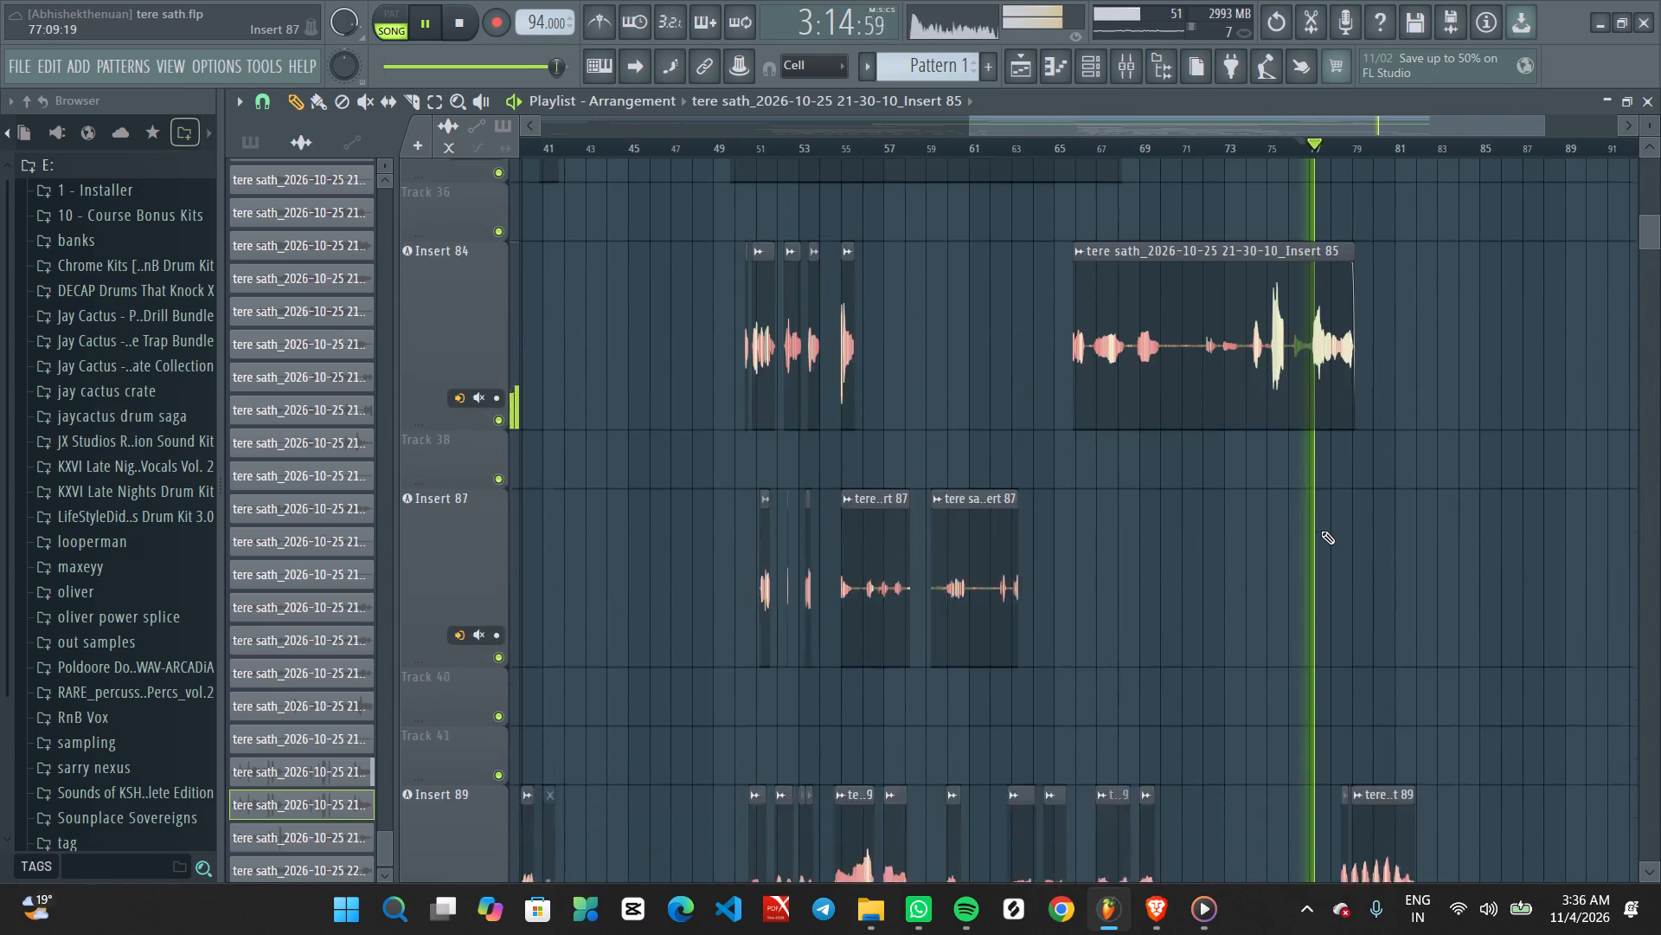
pyautogui.scroll(2, 1321, 531)
pyautogui.press('space')
# Shorten the end of the Insert 85 clip on the second Insert 84 track to about bar 71.
pyautogui.scroll(3, 1322, 532)
pyautogui.scroll(-4, 1334, 562)
pyautogui.keyDown('ctrl'); pyautogui.scroll(1, 1334, 562); pyautogui.keyUp('ctrl')
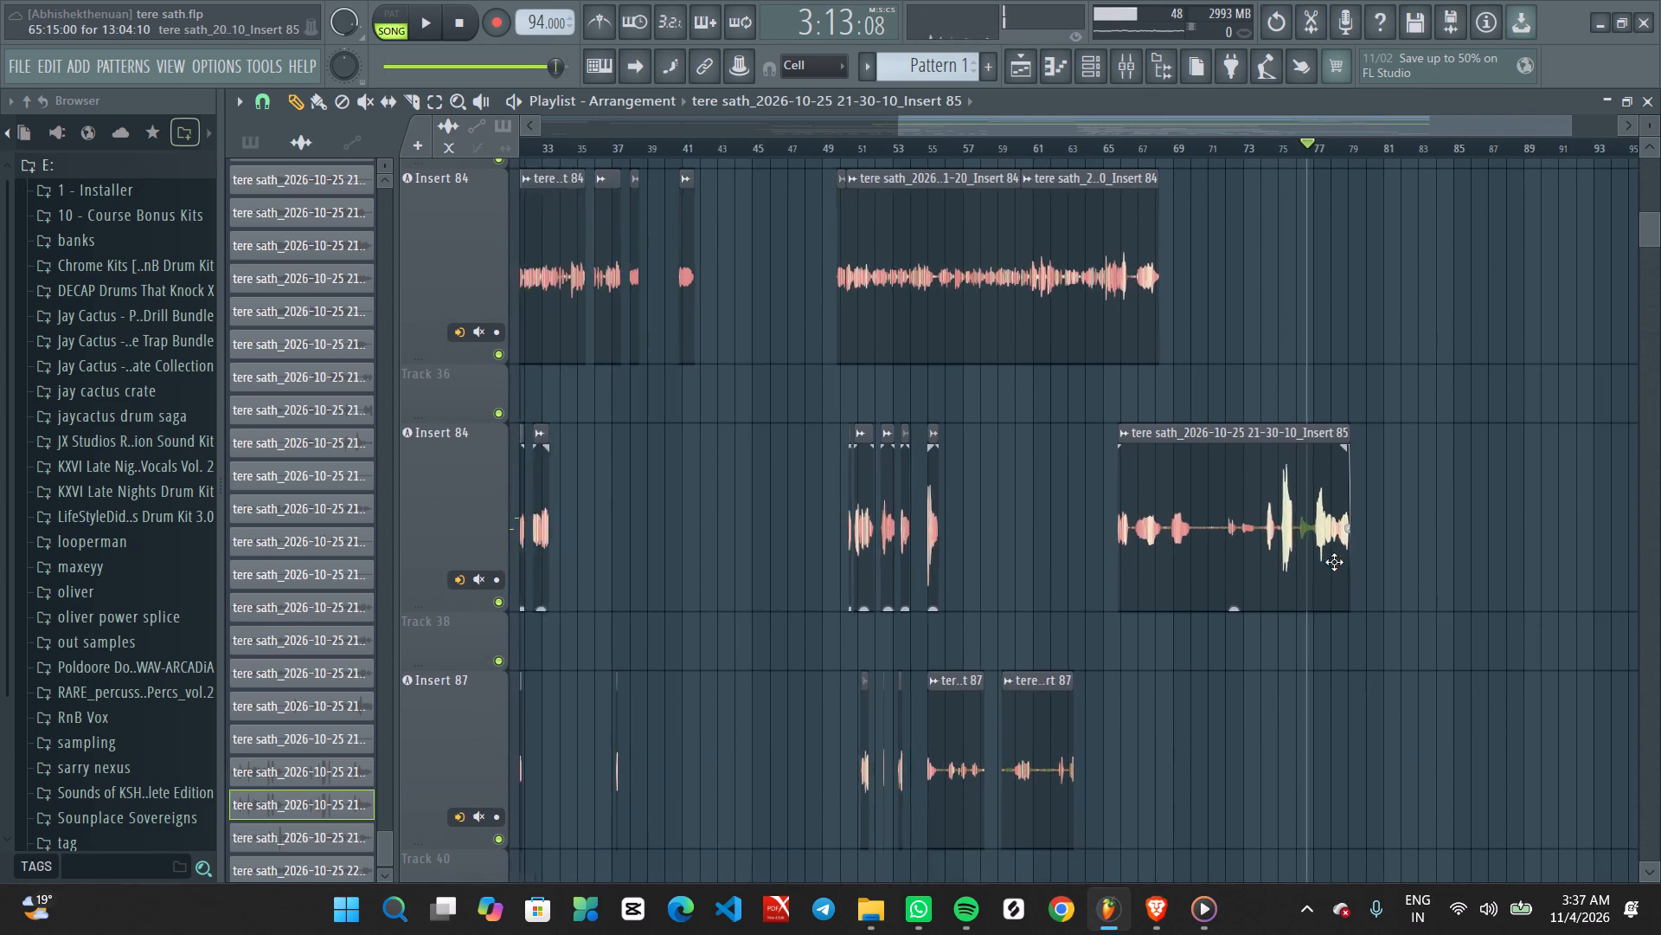
pyautogui.keyDown('ctrl'); pyautogui.scroll(-9, 1252, 548); pyautogui.keyUp('ctrl')
pyautogui.keyDown('ctrl'); pyautogui.scroll(10, 1228, 547); pyautogui.keyUp('ctrl')
pyautogui.moveTo(1315, 664); pyautogui.dragTo(1263, 441, button='middle')
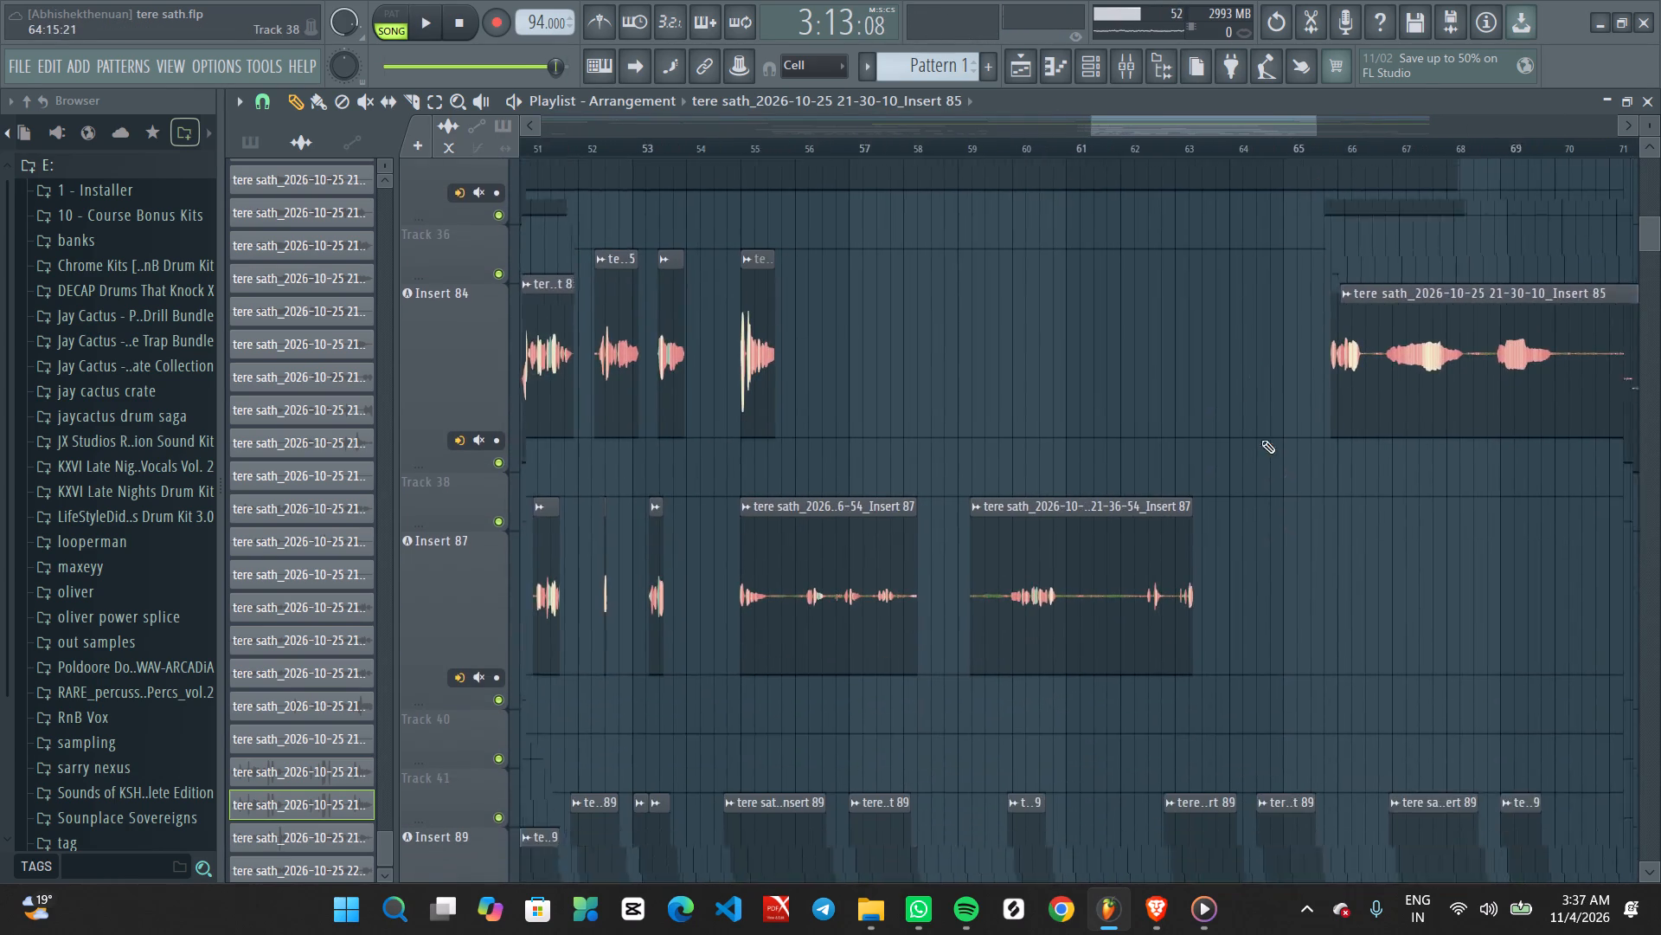
pyautogui.keyDown('ctrl'); pyautogui.scroll(-8, 1214, 501); pyautogui.keyUp('ctrl')
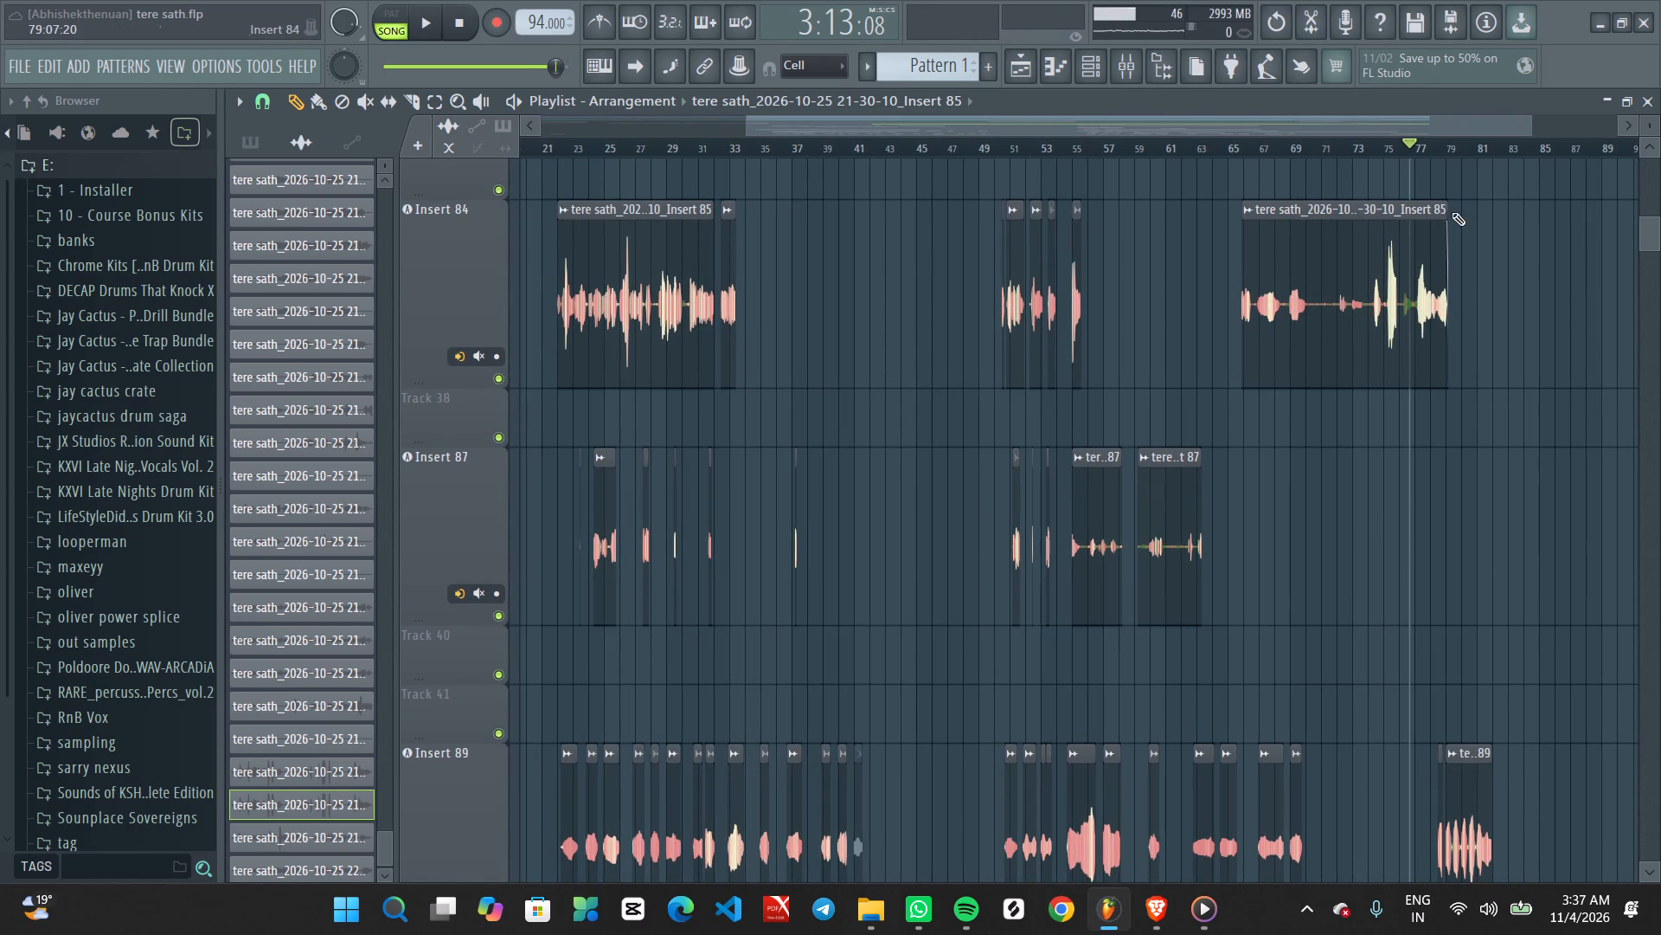
pyautogui.moveTo(1443, 213); pyautogui.dragTo(1318, 217)
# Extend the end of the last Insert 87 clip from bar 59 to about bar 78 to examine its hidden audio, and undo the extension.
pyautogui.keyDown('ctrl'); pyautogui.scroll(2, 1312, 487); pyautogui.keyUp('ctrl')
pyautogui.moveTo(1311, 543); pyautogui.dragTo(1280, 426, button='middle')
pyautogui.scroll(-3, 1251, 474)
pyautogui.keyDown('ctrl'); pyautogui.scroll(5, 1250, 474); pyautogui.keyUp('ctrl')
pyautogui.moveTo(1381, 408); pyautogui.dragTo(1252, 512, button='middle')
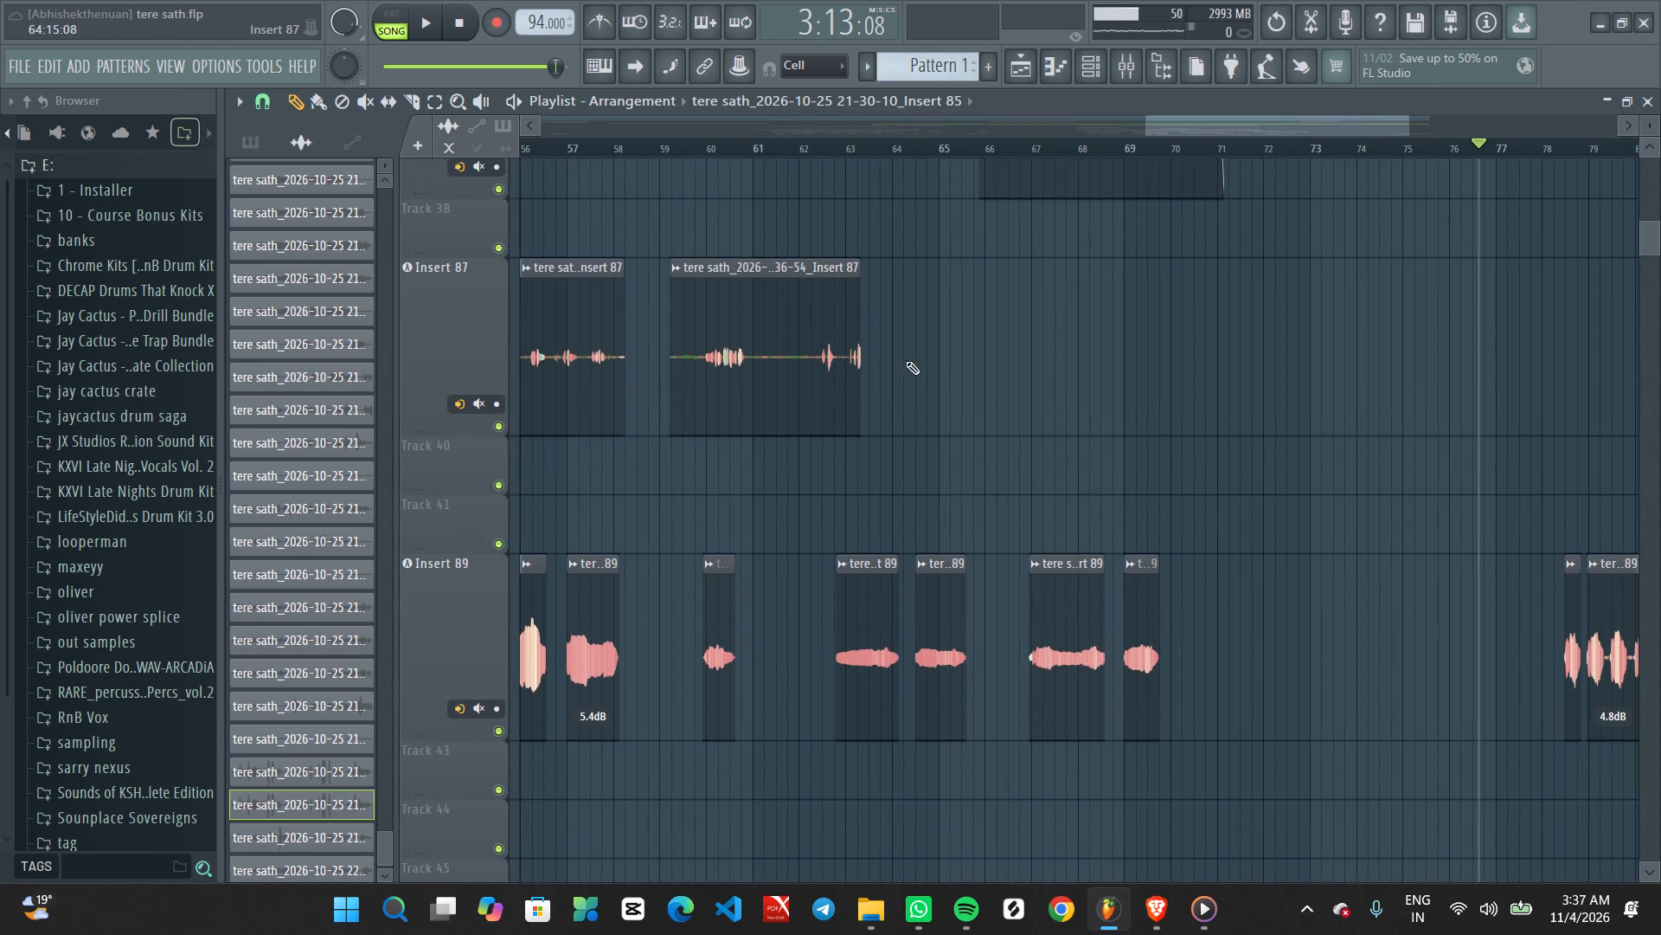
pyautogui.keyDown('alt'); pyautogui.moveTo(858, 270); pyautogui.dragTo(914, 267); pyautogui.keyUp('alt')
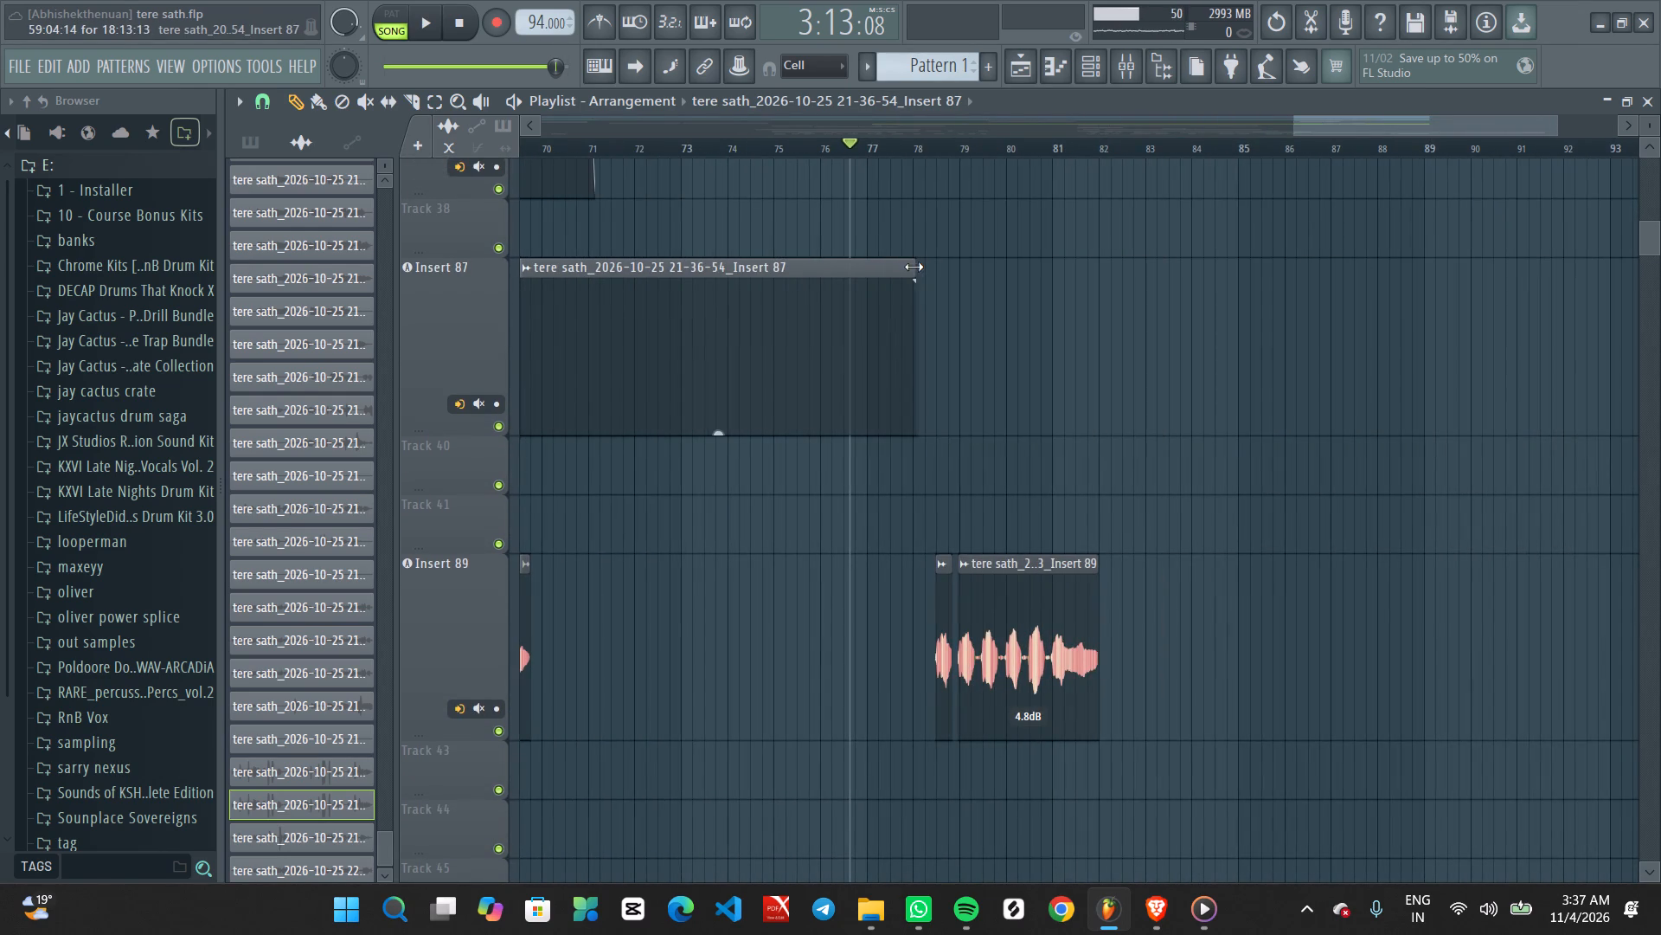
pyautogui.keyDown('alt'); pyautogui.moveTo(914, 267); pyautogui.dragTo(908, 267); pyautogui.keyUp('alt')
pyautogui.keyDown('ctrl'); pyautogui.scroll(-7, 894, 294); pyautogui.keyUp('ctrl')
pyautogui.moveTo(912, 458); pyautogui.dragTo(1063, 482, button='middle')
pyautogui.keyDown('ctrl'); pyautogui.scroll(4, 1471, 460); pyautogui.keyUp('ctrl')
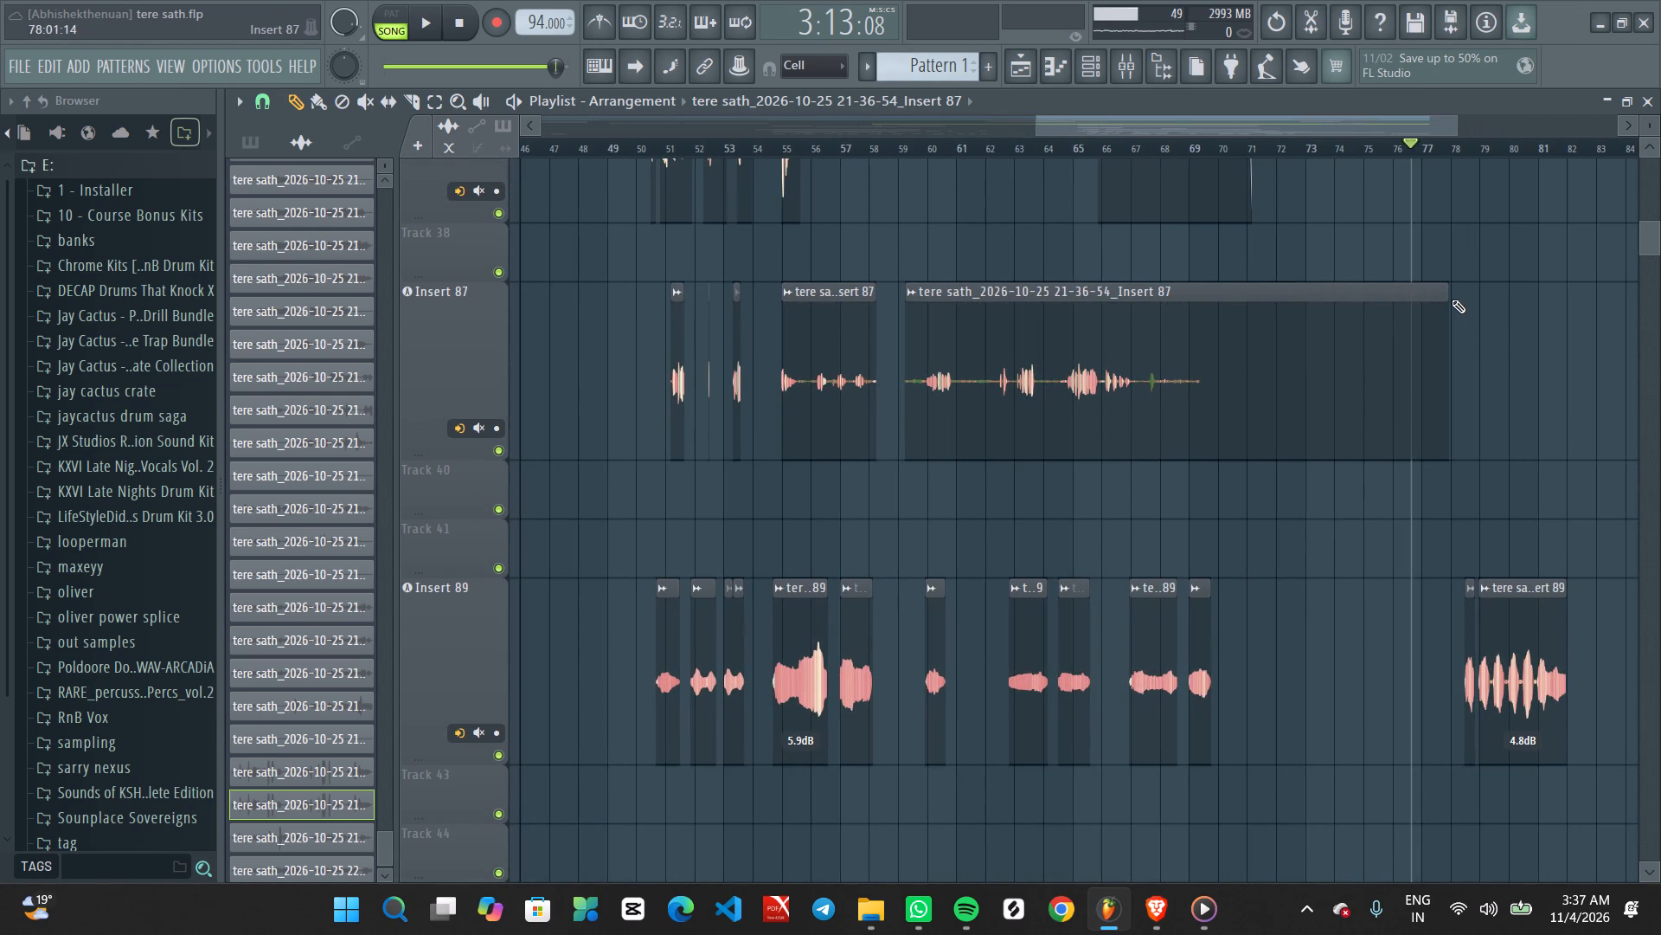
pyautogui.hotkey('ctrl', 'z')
# Play the arrangement from about bar 61 and look over the Insert 84, Insert 87 and Insert 89 vocal clips.
pyautogui.press('space')
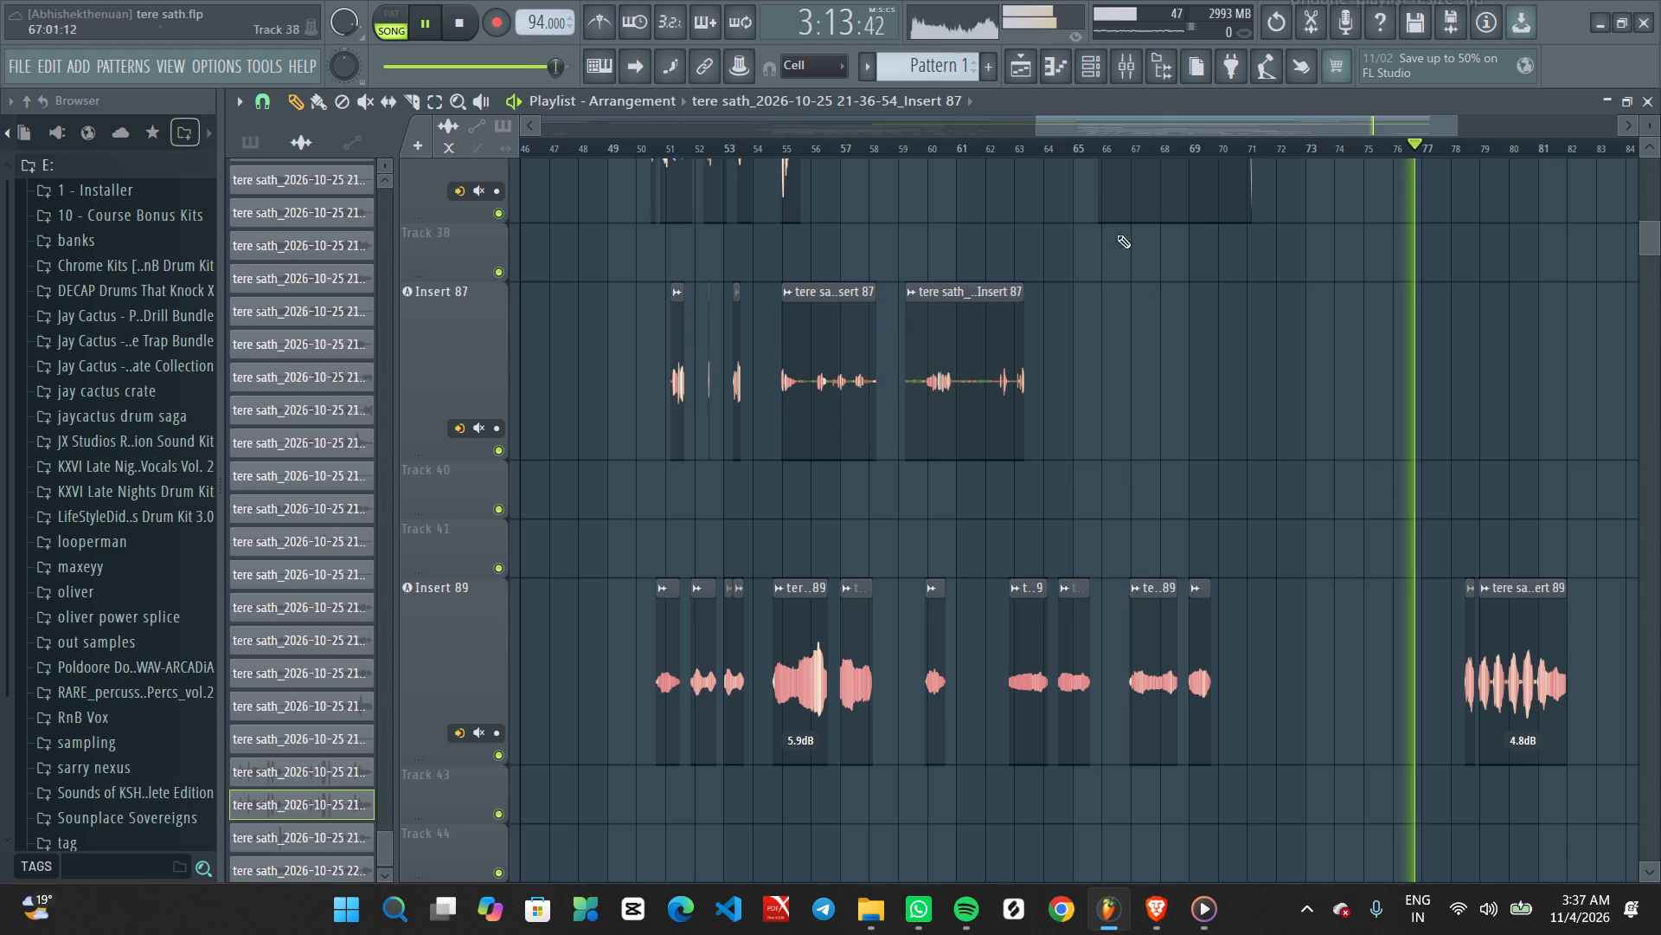
pyautogui.click(967, 153)
pyautogui.scroll(1, 1148, 353)
pyautogui.keyDown('ctrl'); pyautogui.scroll(3, 1195, 427); pyautogui.keyUp('ctrl')
pyautogui.moveTo(1282, 468); pyautogui.dragTo(1189, 514, button='middle')
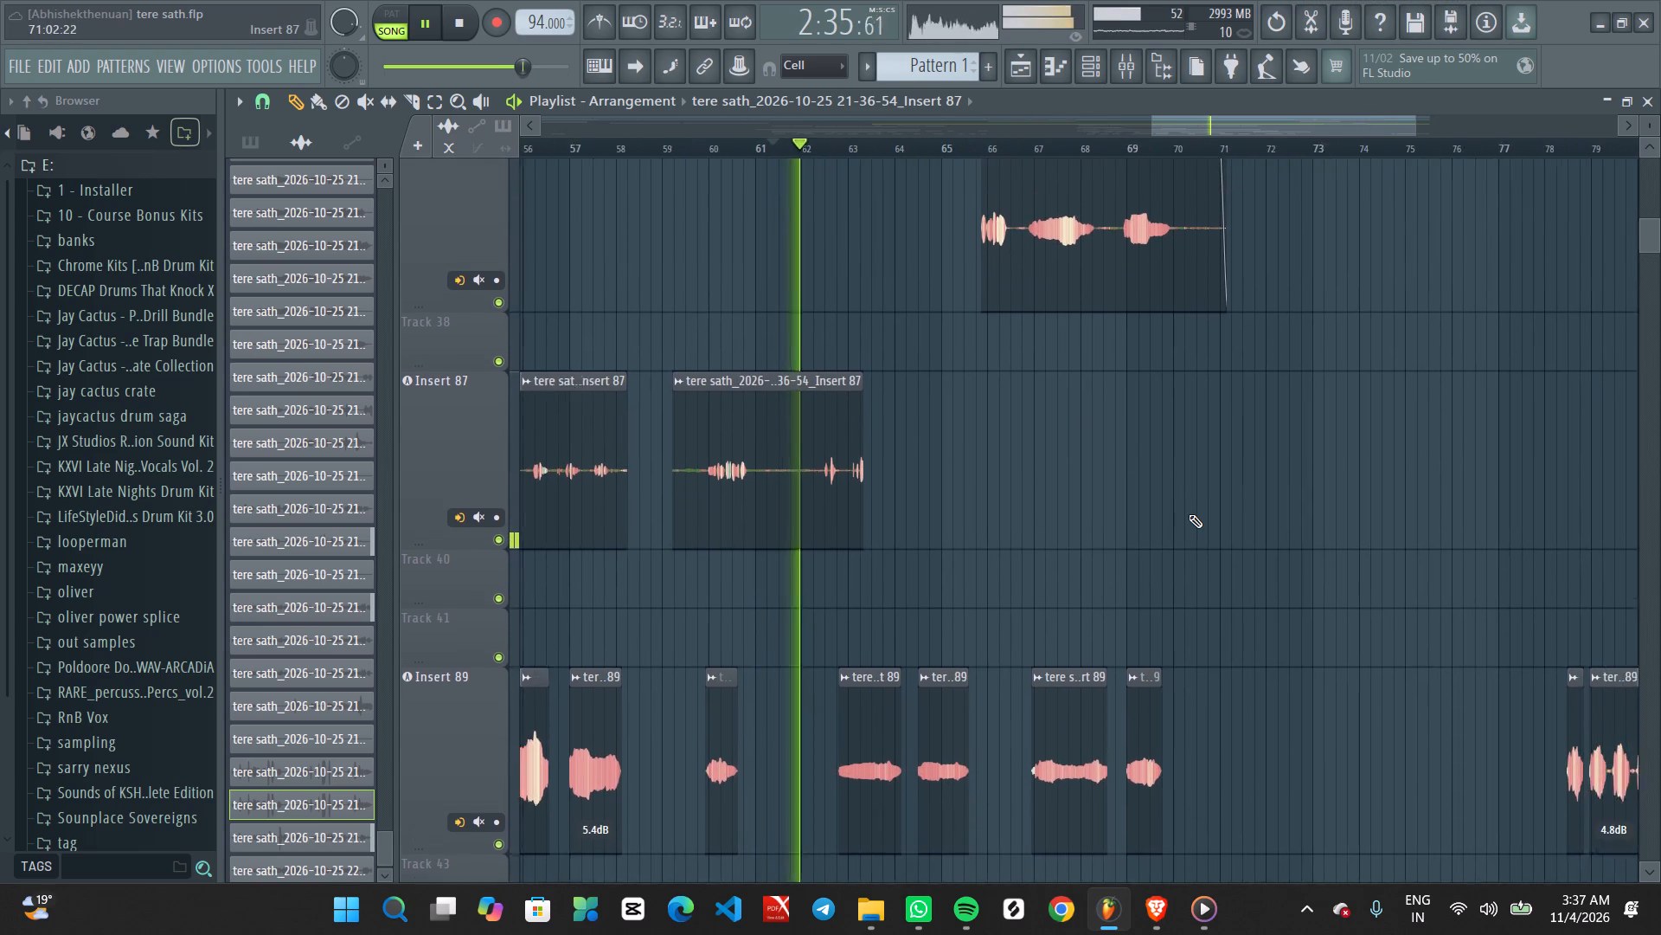
pyautogui.moveTo(1189, 514); pyautogui.dragTo(1190, 513, button='middle')
pyautogui.keyDown('alt'); pyautogui.scroll(-6, 1189, 514); pyautogui.keyUp('alt')
pyautogui.keyDown('ctrl'); pyautogui.scroll(2, 1197, 524); pyautogui.keyUp('ctrl')
pyautogui.moveTo(1356, 532); pyautogui.dragTo(1185, 528, button='middle')
pyautogui.keyDown('ctrl'); pyautogui.scroll(-3, 1023, 556); pyautogui.keyUp('ctrl')
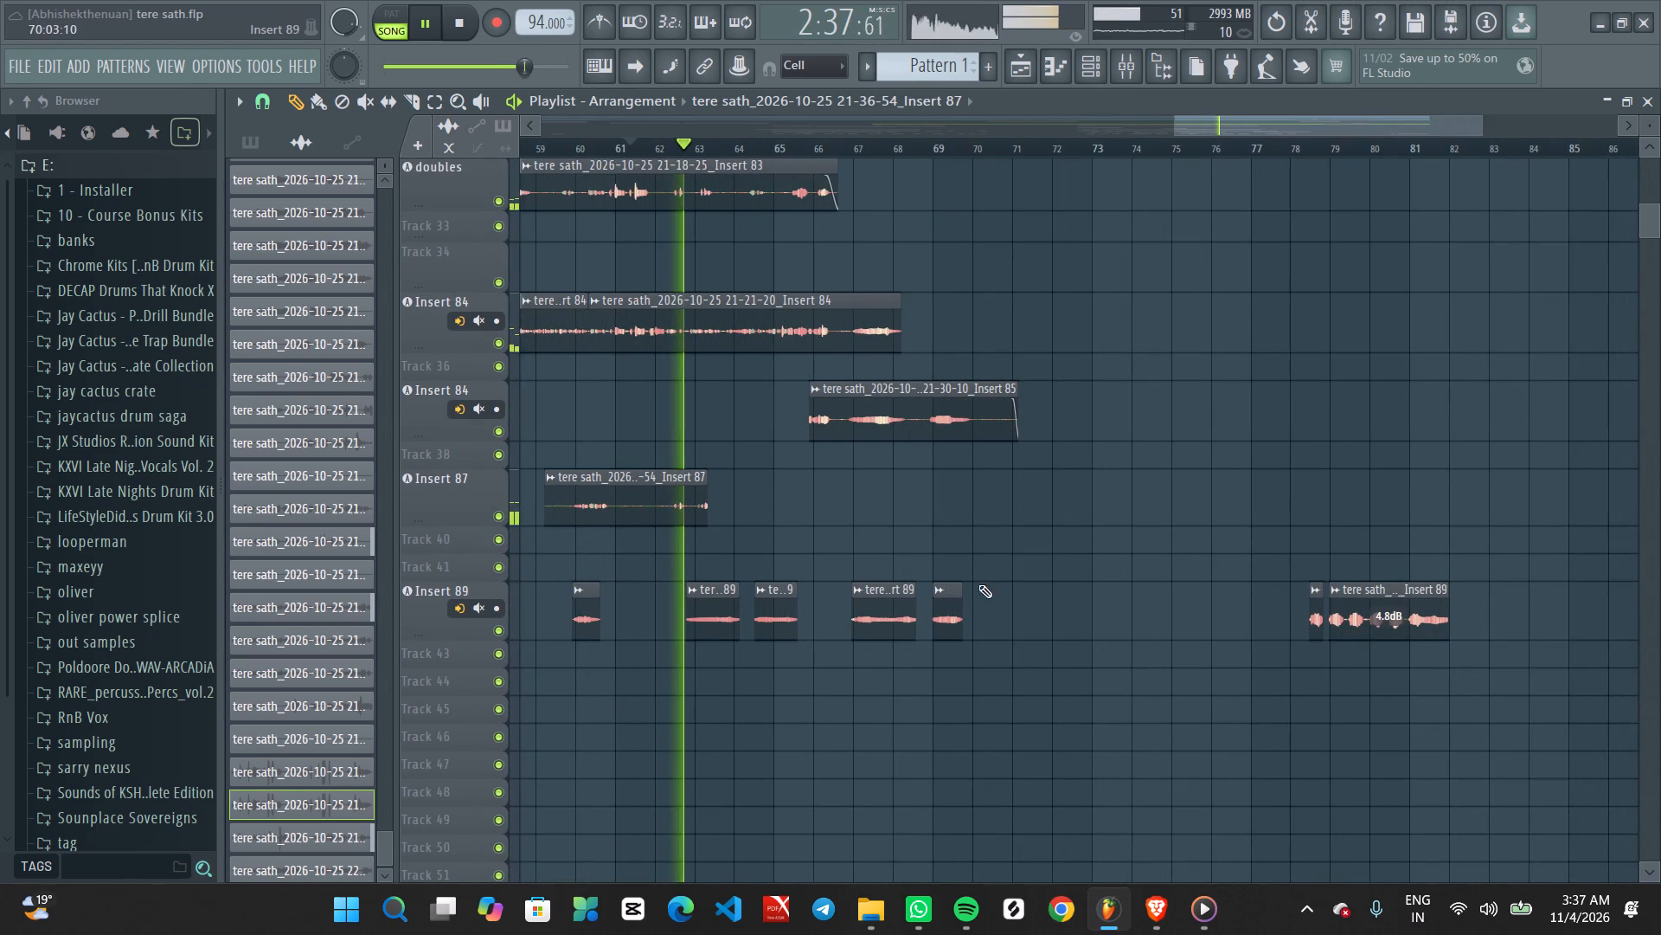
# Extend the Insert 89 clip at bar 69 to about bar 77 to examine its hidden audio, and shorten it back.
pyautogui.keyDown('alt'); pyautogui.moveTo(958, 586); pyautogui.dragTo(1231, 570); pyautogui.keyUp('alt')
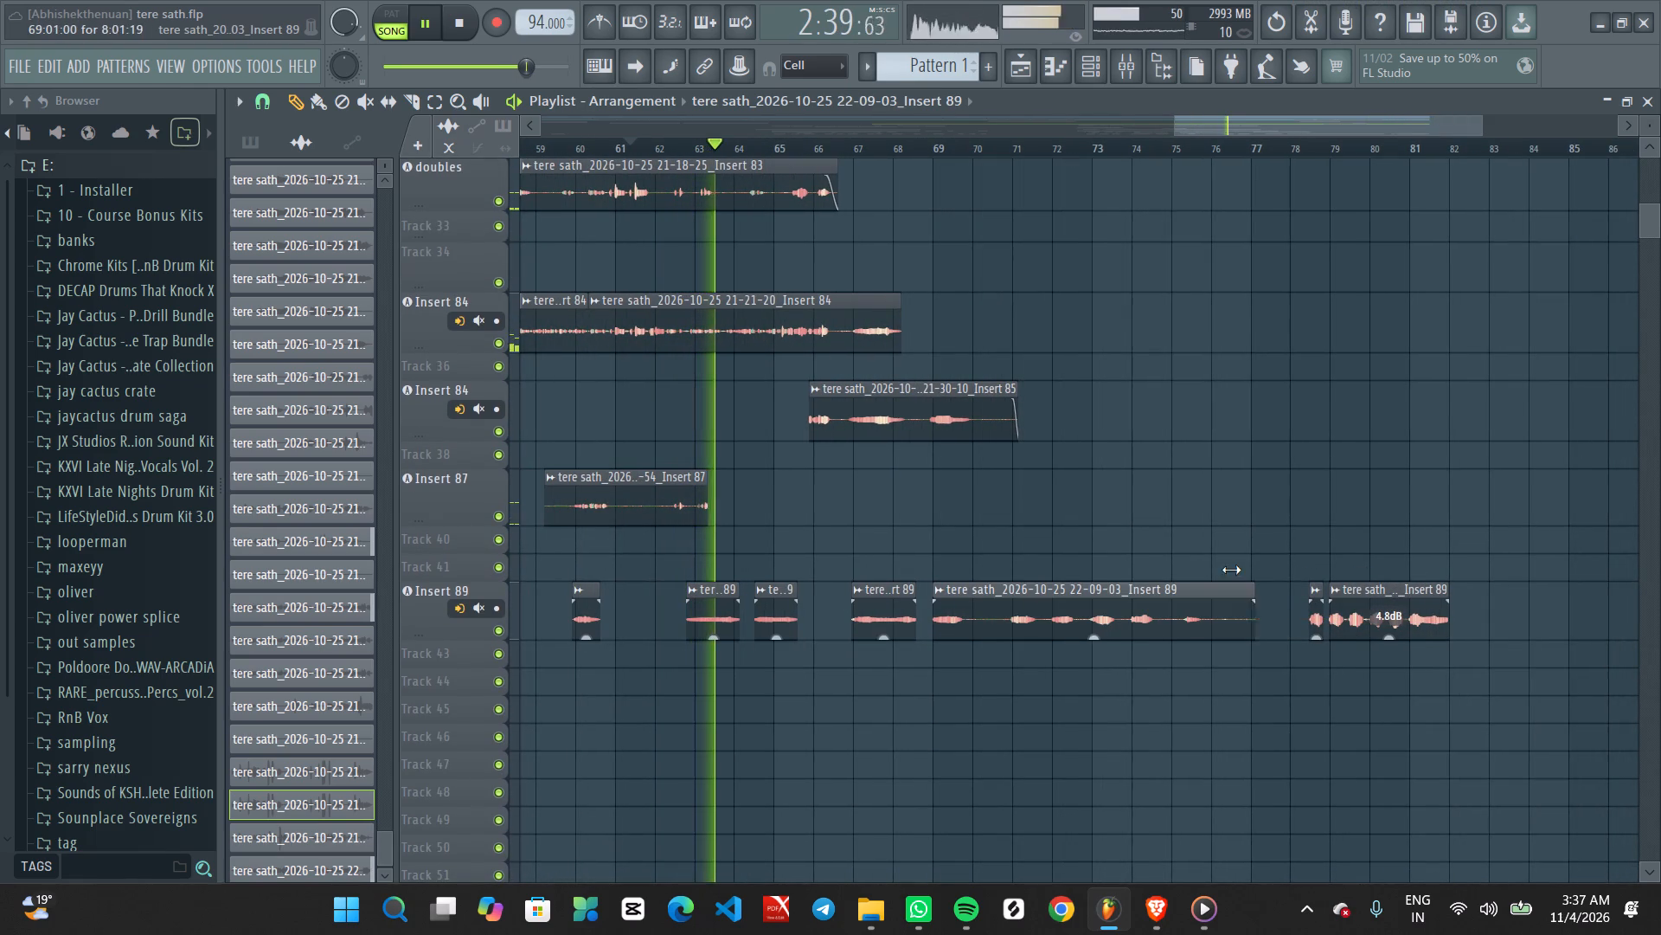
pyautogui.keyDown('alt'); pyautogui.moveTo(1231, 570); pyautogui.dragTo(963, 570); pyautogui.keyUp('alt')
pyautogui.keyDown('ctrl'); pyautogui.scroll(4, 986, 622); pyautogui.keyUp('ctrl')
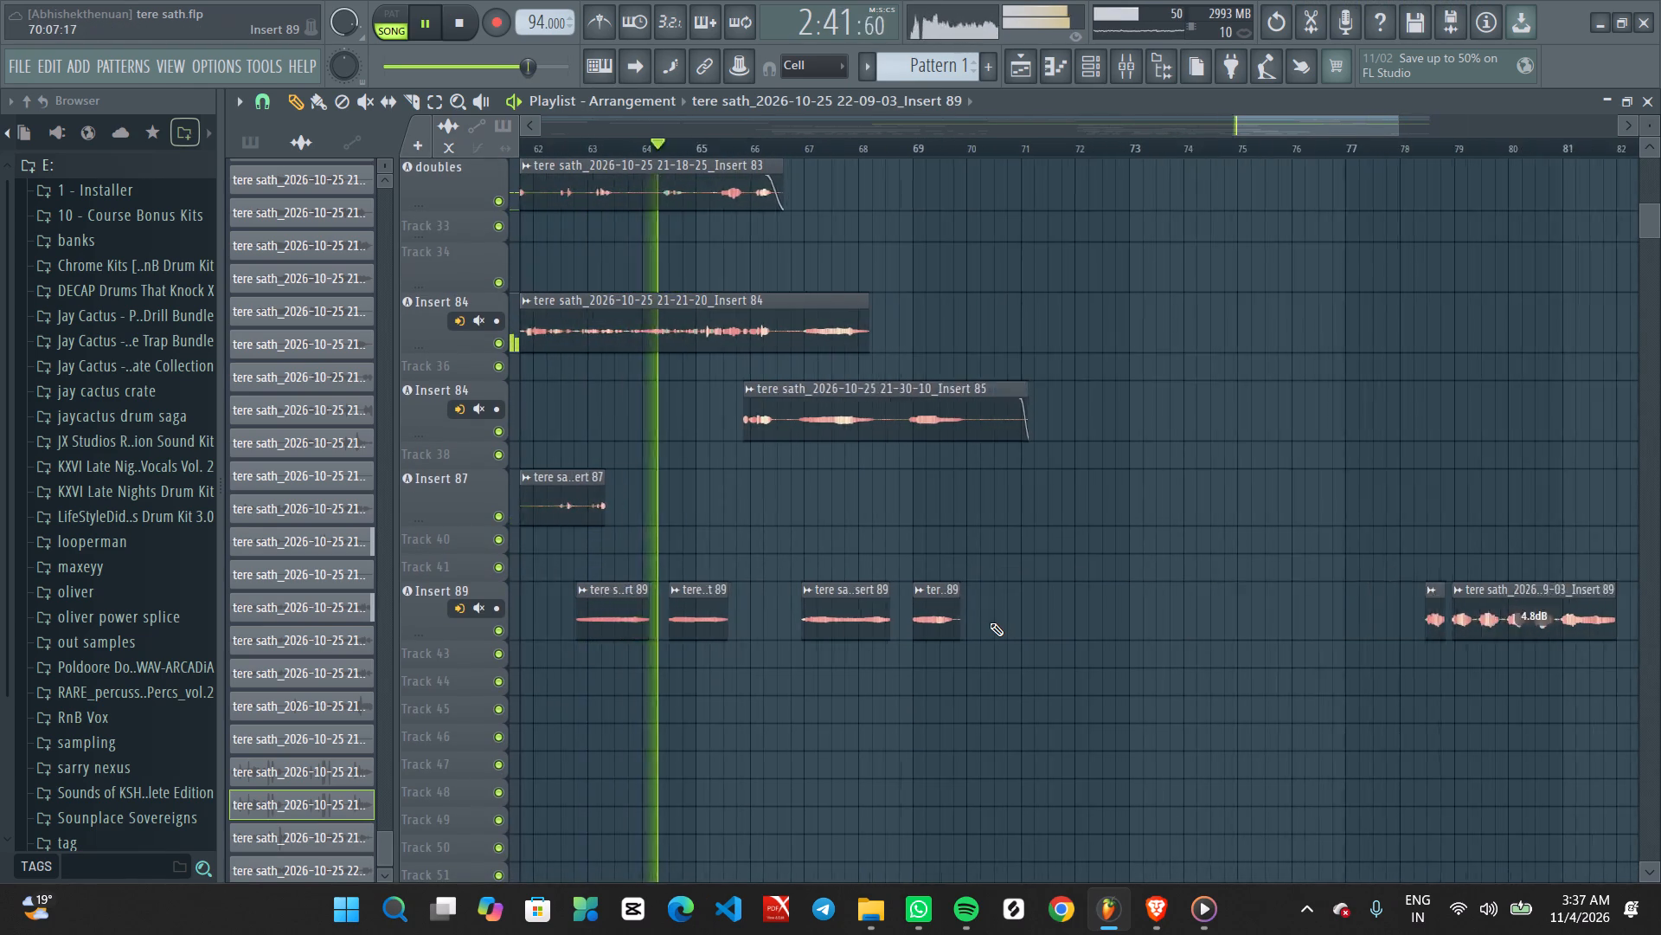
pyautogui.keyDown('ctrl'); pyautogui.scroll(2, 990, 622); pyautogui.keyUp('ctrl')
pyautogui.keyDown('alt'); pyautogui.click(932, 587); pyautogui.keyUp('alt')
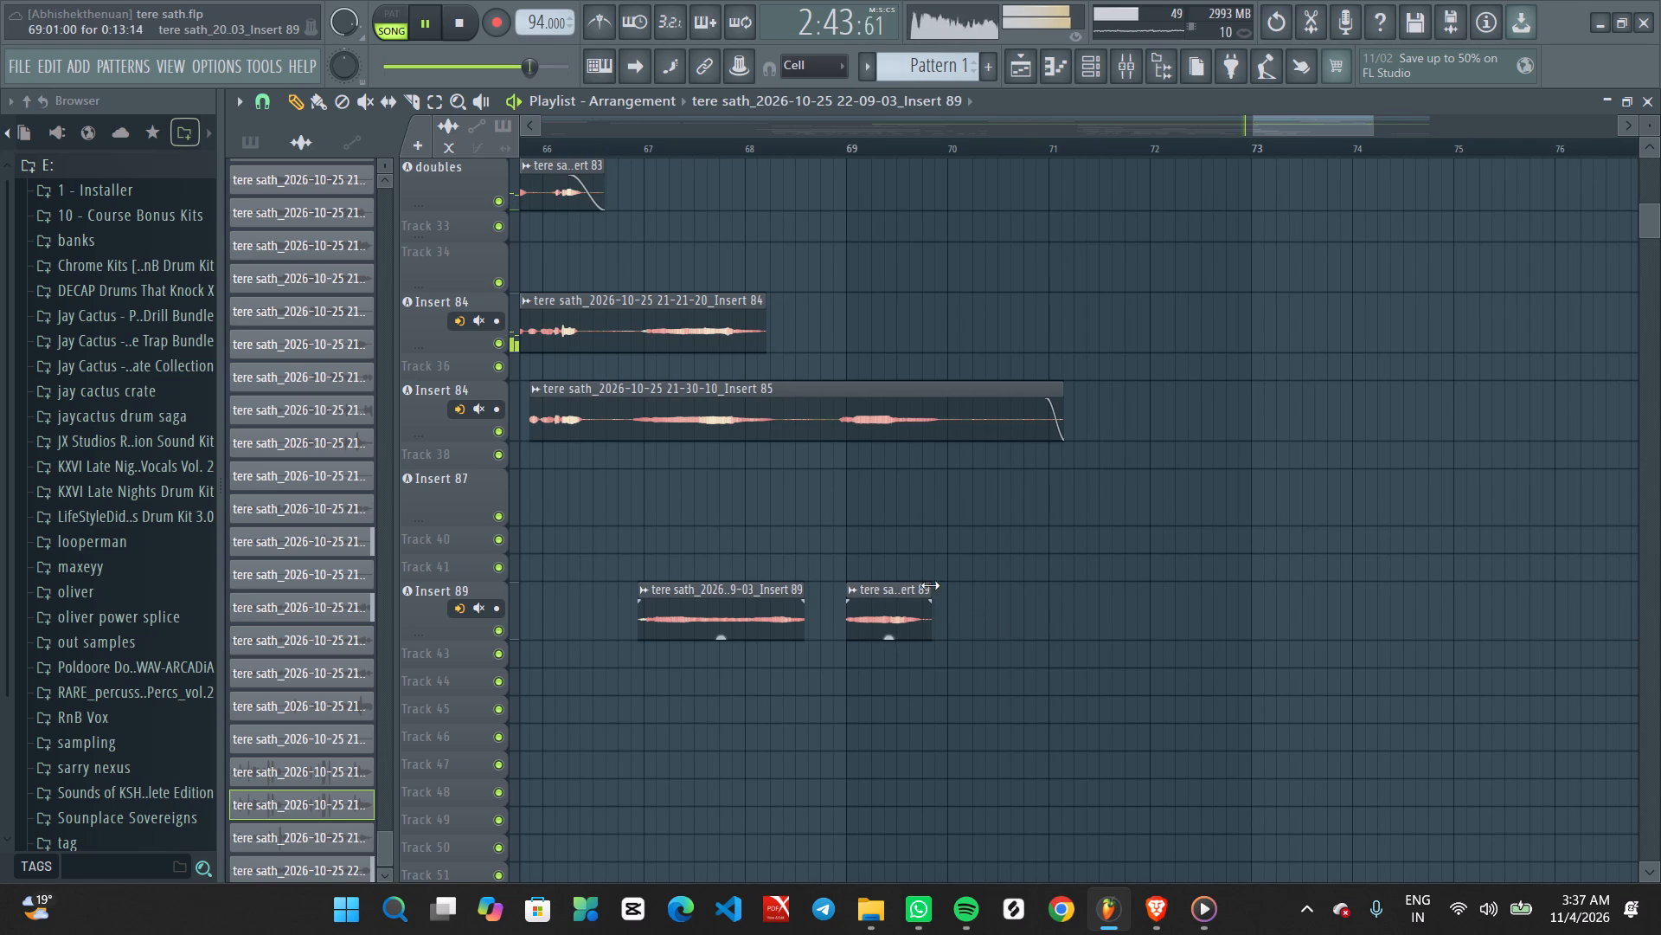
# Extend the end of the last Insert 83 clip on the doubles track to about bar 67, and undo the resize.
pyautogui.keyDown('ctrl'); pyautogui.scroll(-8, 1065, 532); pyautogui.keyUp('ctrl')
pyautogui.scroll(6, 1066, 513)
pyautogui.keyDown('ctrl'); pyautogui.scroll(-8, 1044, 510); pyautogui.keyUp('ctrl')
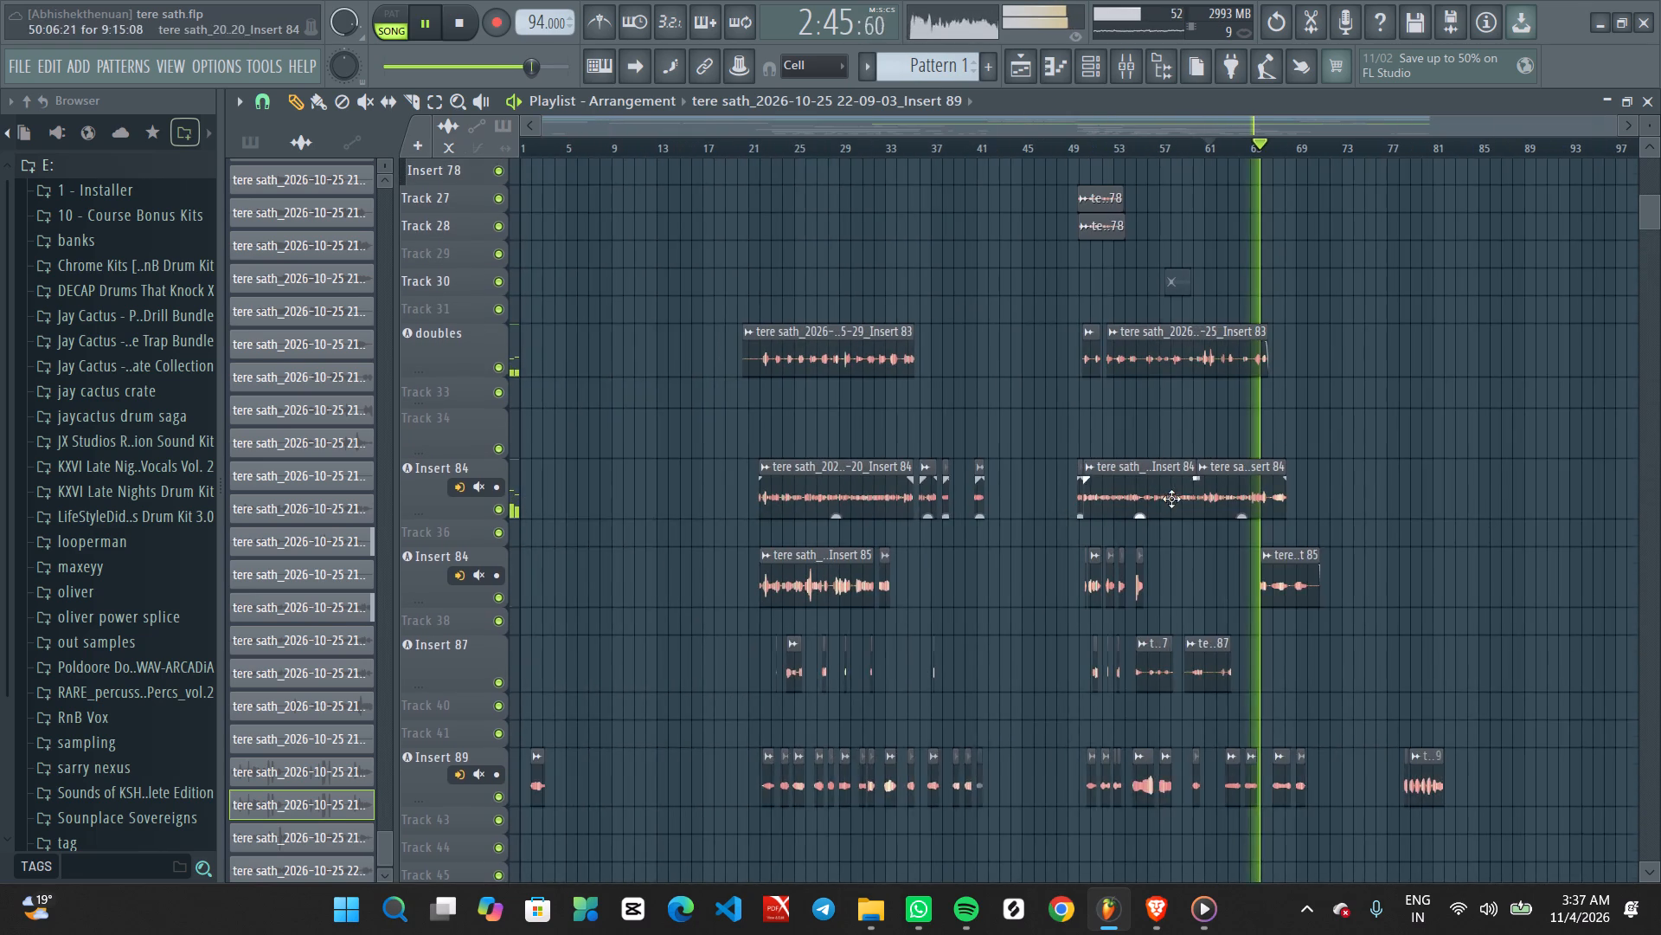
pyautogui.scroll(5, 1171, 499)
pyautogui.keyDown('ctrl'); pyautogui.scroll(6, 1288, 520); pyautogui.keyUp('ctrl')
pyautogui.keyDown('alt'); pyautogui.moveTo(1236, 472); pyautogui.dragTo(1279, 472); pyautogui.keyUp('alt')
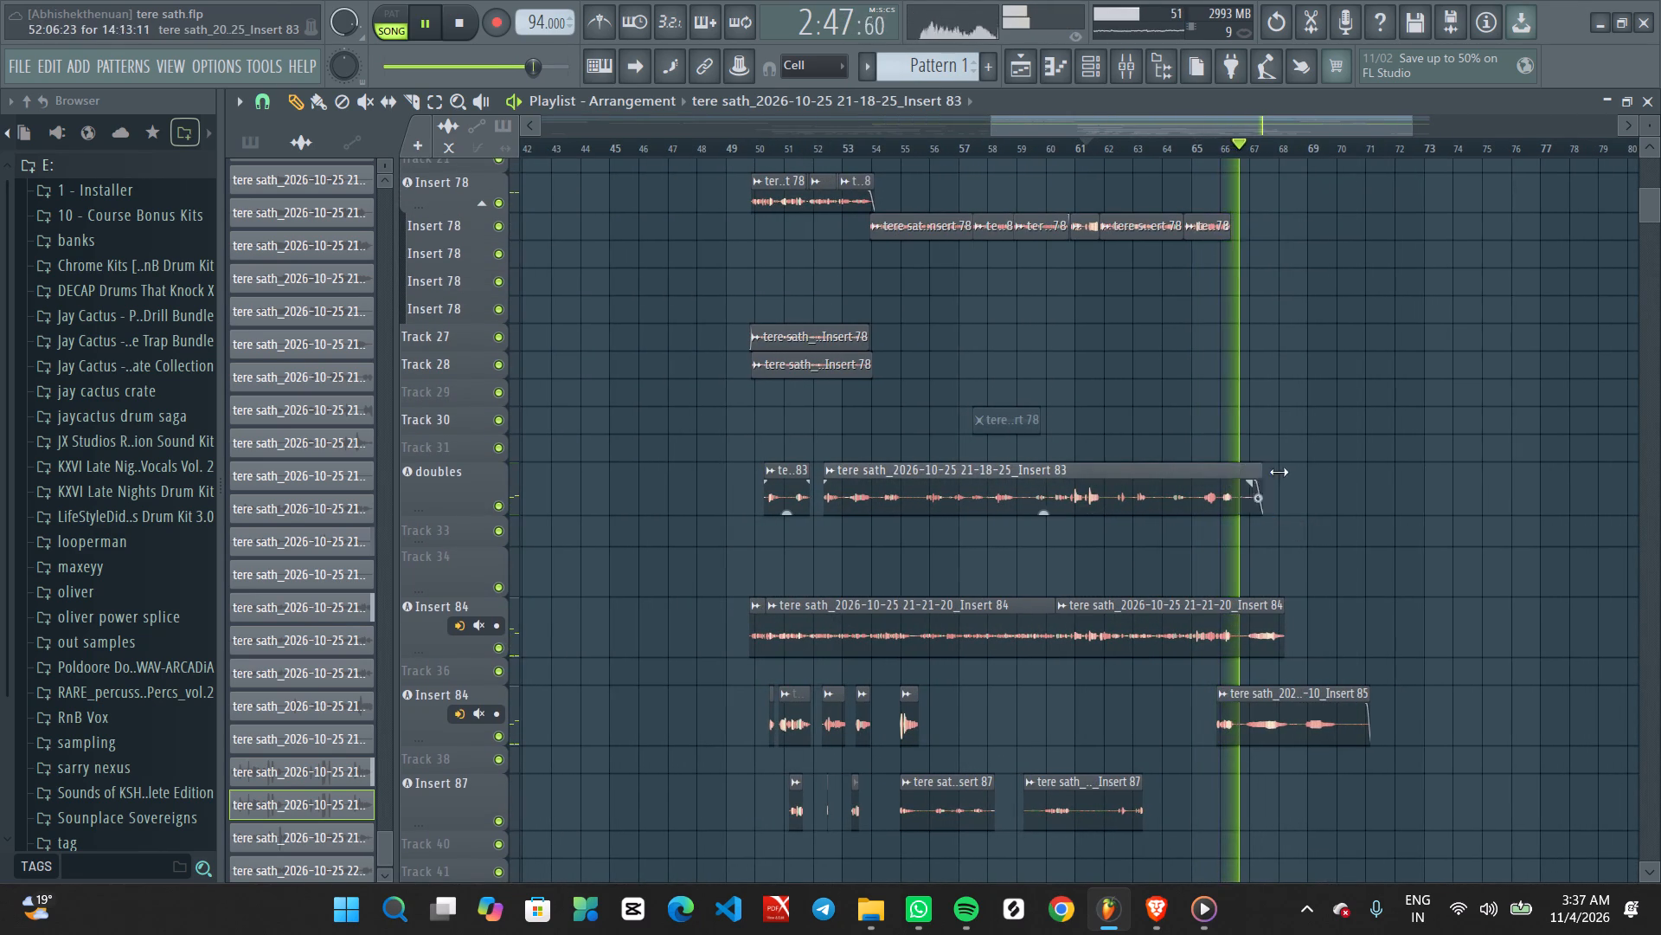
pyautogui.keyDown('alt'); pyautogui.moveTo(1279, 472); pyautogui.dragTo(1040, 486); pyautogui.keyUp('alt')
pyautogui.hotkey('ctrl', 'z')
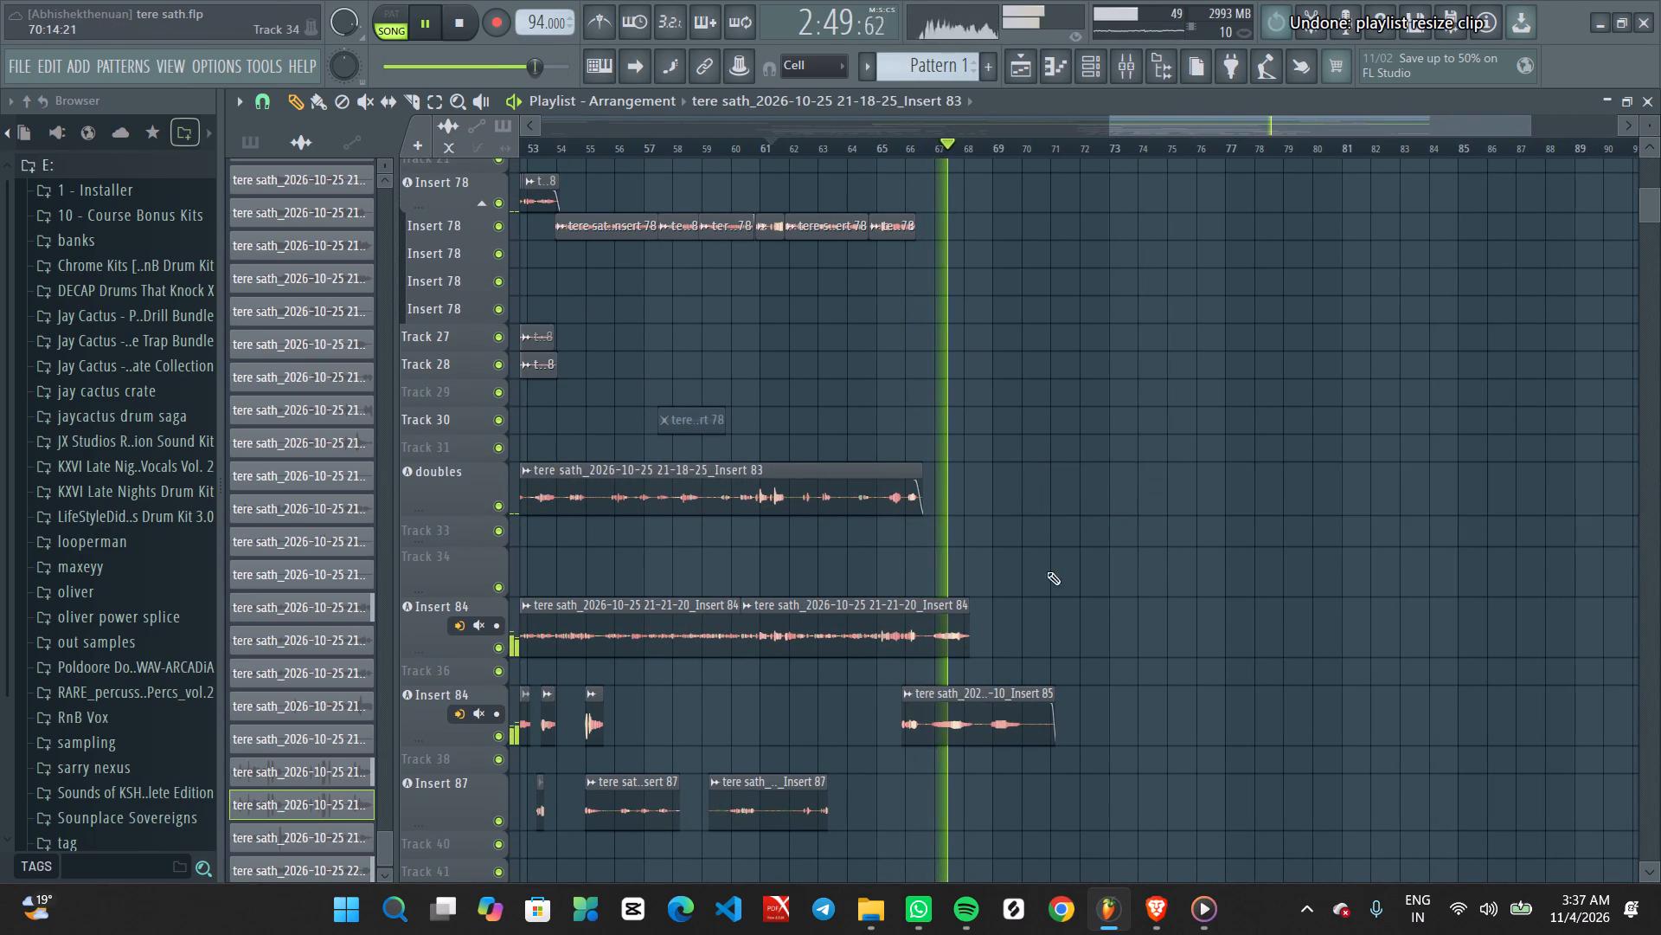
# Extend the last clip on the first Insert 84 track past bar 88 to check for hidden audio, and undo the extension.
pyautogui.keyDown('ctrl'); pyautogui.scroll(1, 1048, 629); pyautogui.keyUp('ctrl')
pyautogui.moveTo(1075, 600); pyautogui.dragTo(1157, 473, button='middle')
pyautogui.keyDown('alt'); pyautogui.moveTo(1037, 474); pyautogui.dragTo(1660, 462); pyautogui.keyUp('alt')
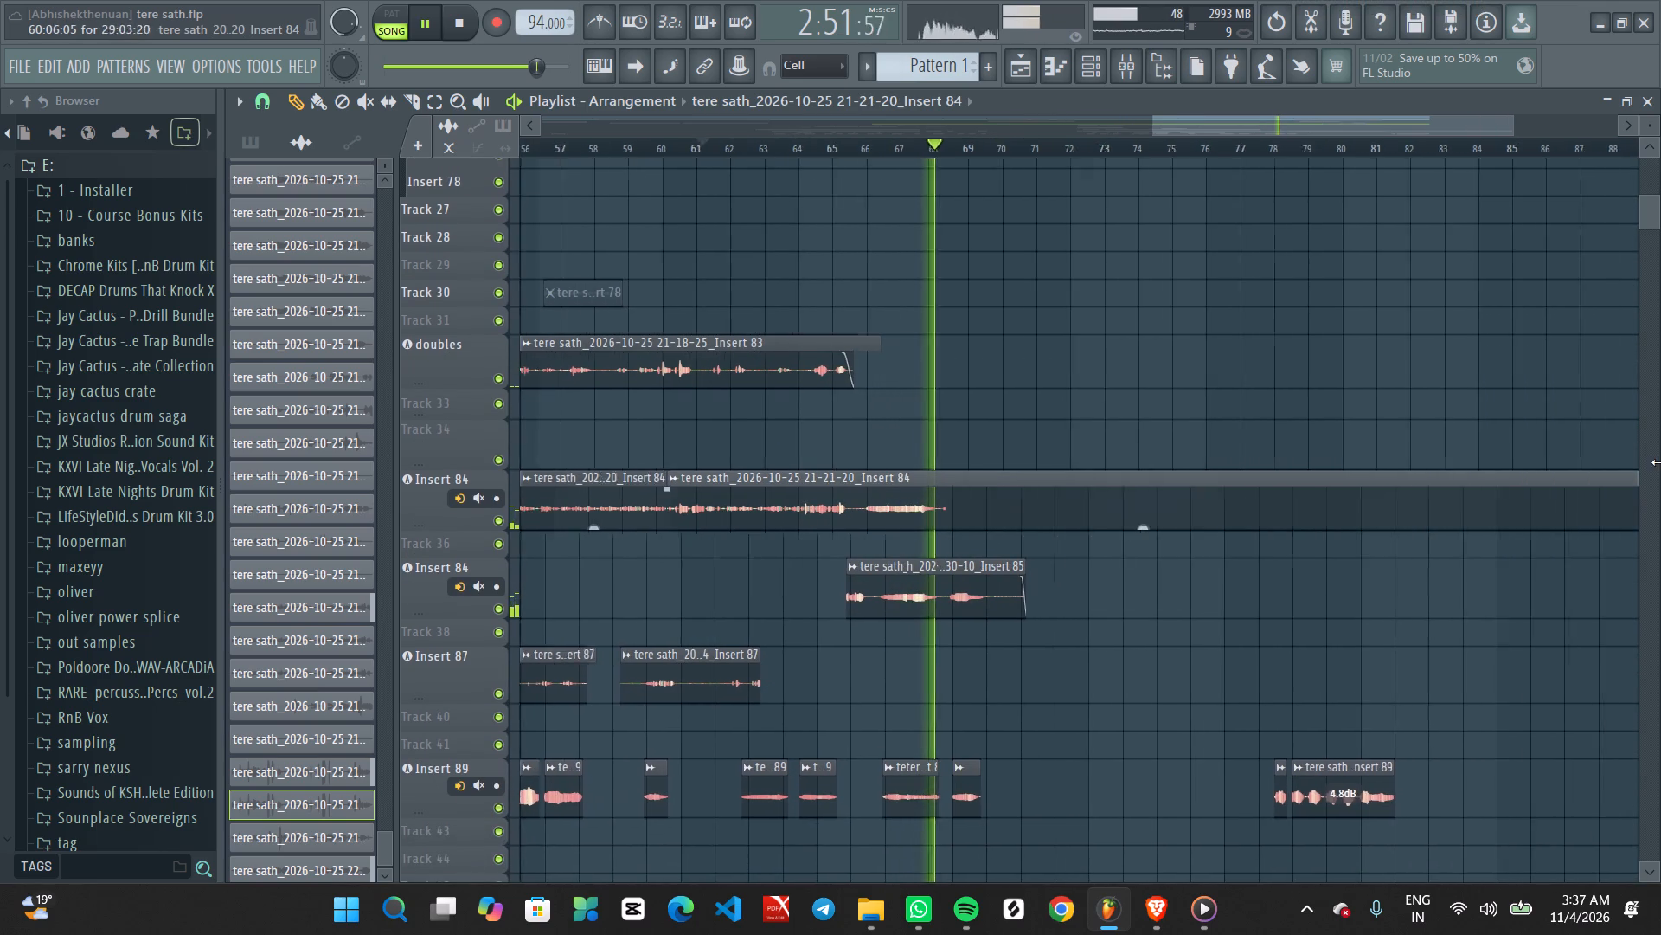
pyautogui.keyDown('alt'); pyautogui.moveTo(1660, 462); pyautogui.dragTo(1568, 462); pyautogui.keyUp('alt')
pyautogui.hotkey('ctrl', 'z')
# Shorten the end of the Insert 85 clip on the second Insert 84 track to about bar 70.
pyautogui.keyDown('ctrl'); pyautogui.scroll(2, 1033, 651); pyautogui.keyUp('ctrl')
pyautogui.moveTo(1049, 633); pyautogui.dragTo(1323, 507, button='middle')
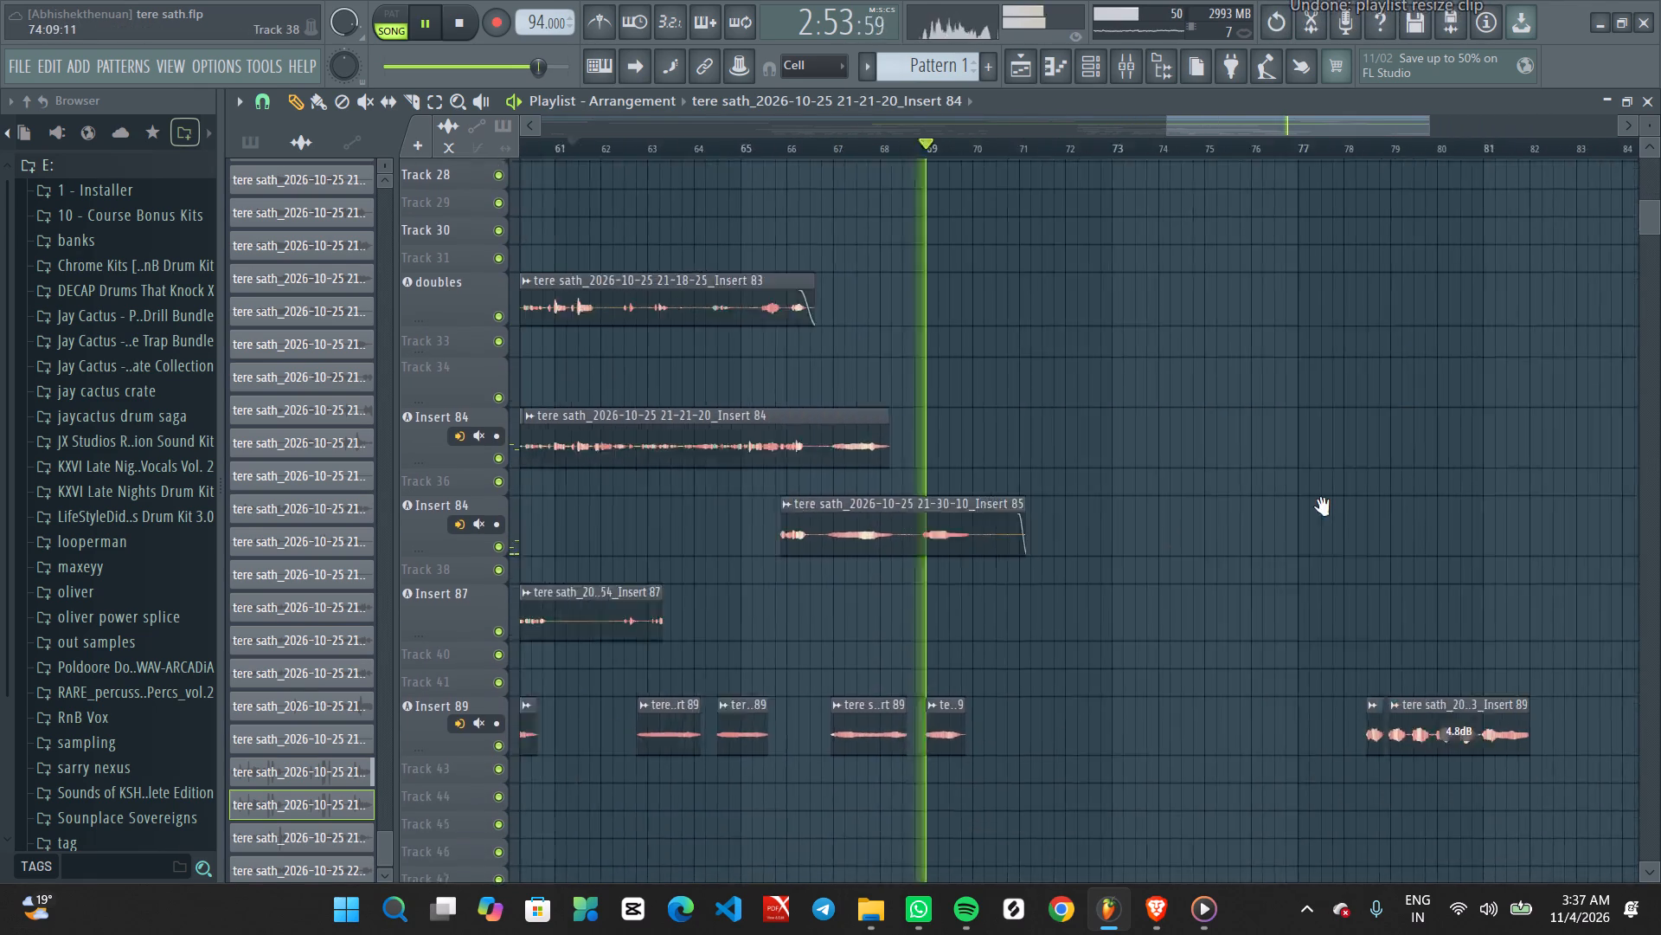
pyautogui.moveTo(1323, 507); pyautogui.dragTo(1324, 506, button='middle')
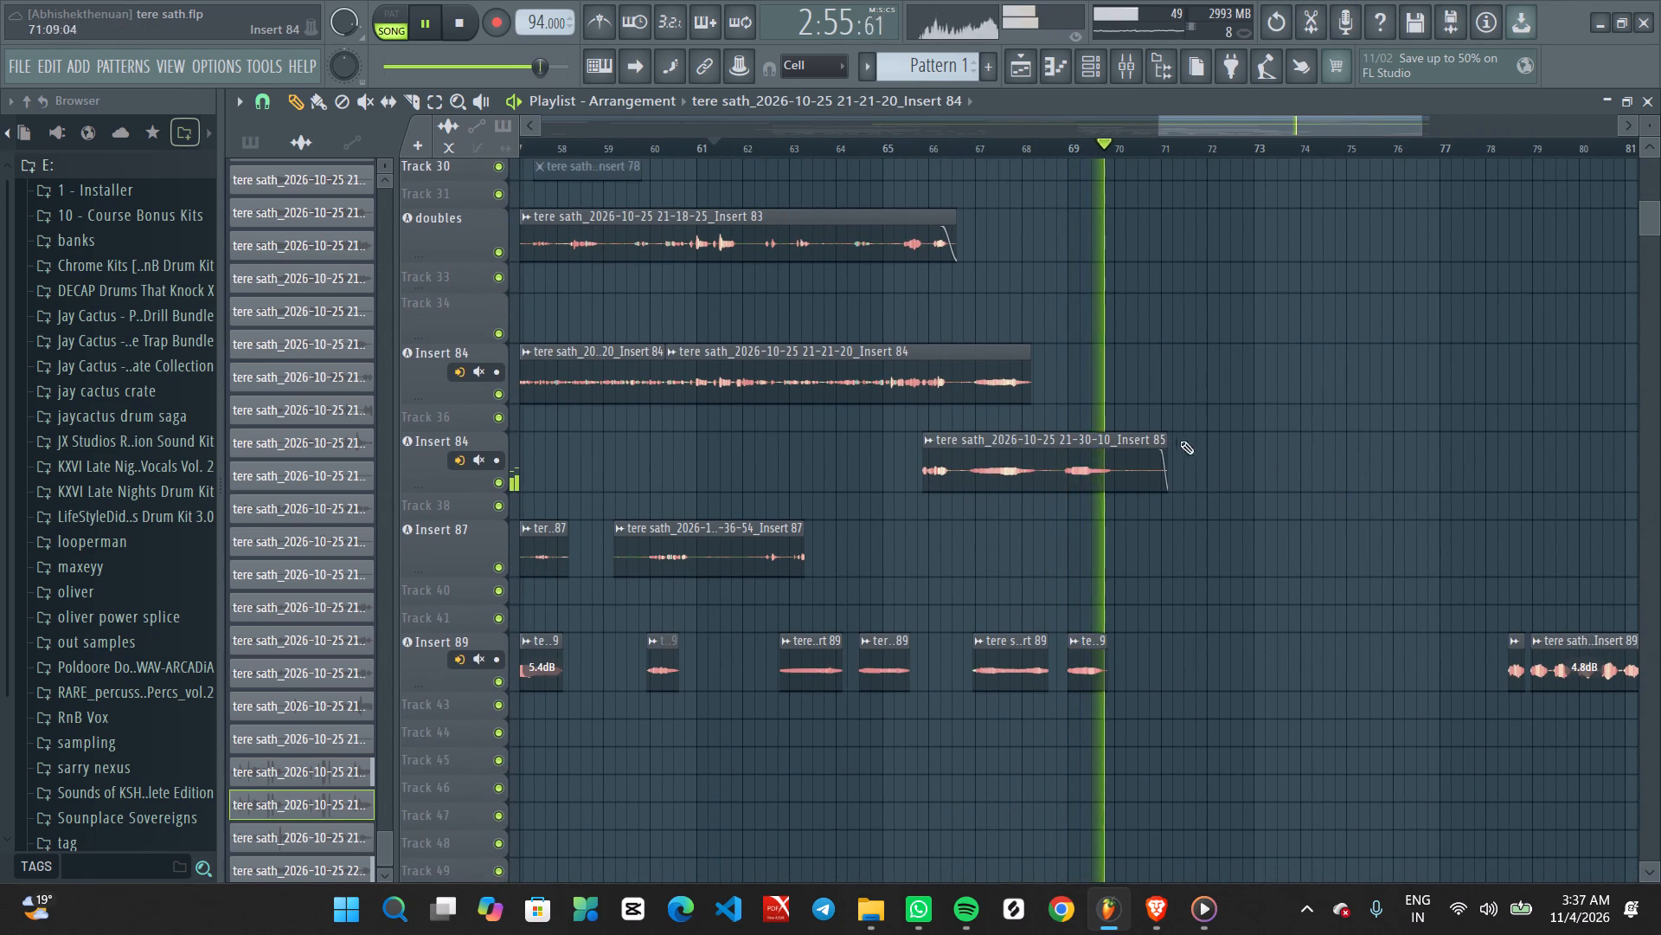
pyautogui.keyDown('alt'); pyautogui.moveTo(1160, 434); pyautogui.dragTo(1121, 434); pyautogui.keyUp('alt')
# Play the Insert 71 vocal clips from about bar 69.3 and listen to the overlapping takes.
pyautogui.keyDown('ctrl'); pyautogui.scroll(-3, 1355, 427); pyautogui.keyUp('ctrl')
pyautogui.moveTo(1472, 428); pyautogui.dragTo(1331, 424, button='middle')
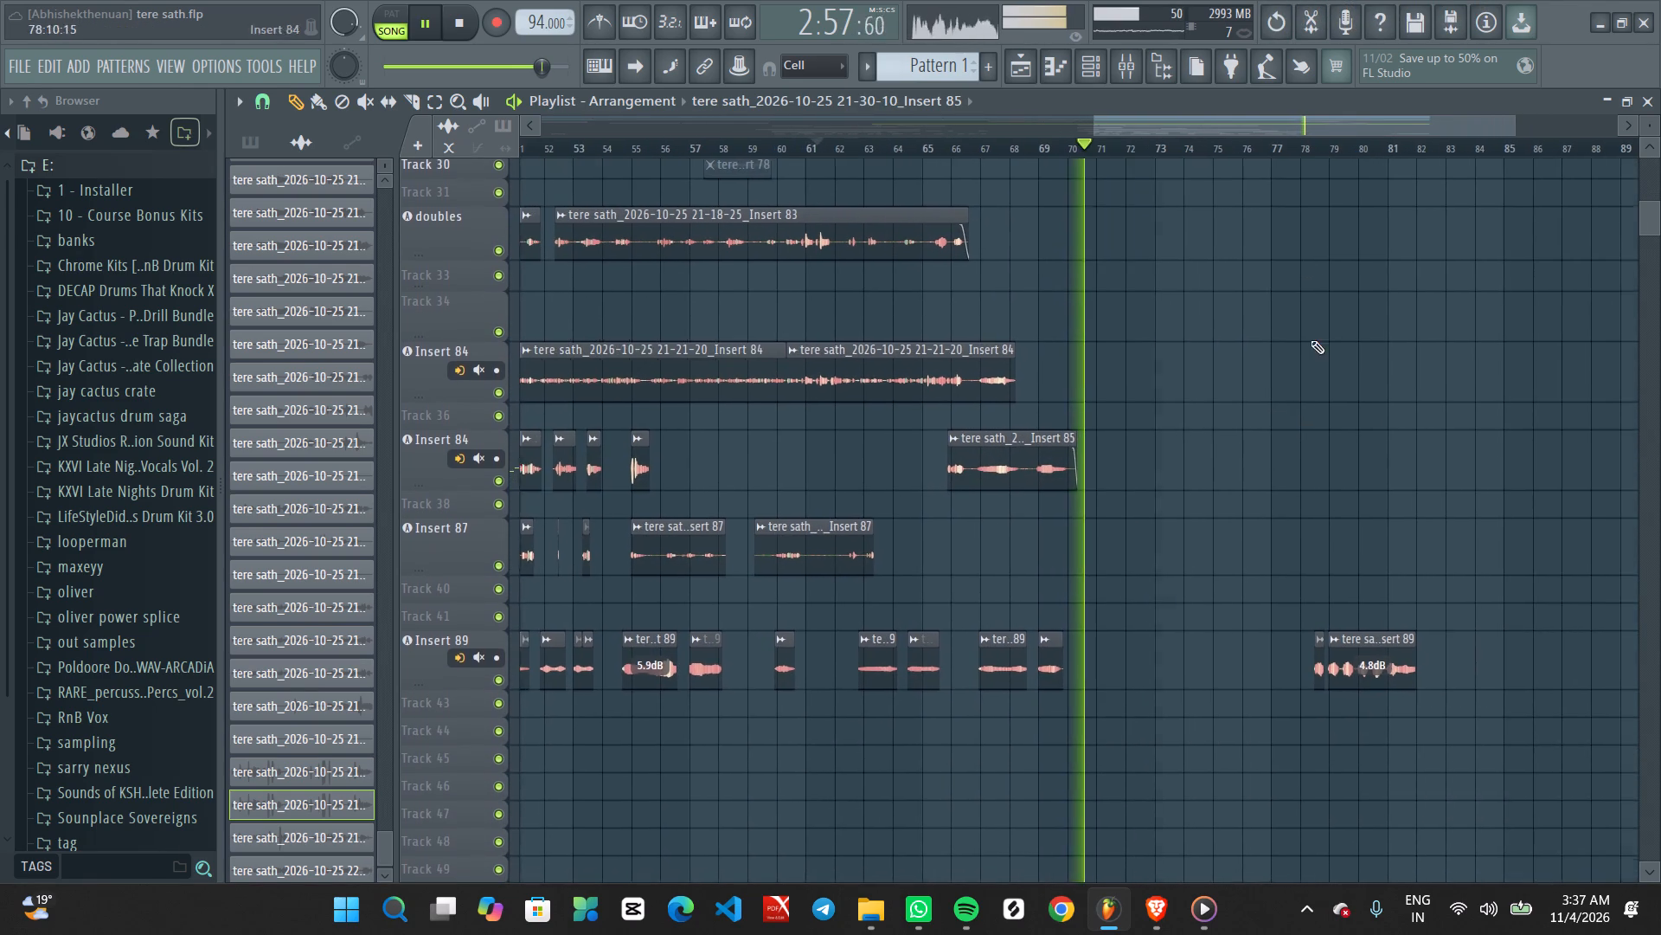
pyautogui.click(1244, 147)
pyautogui.scroll(6, 1241, 450)
pyautogui.press('space')
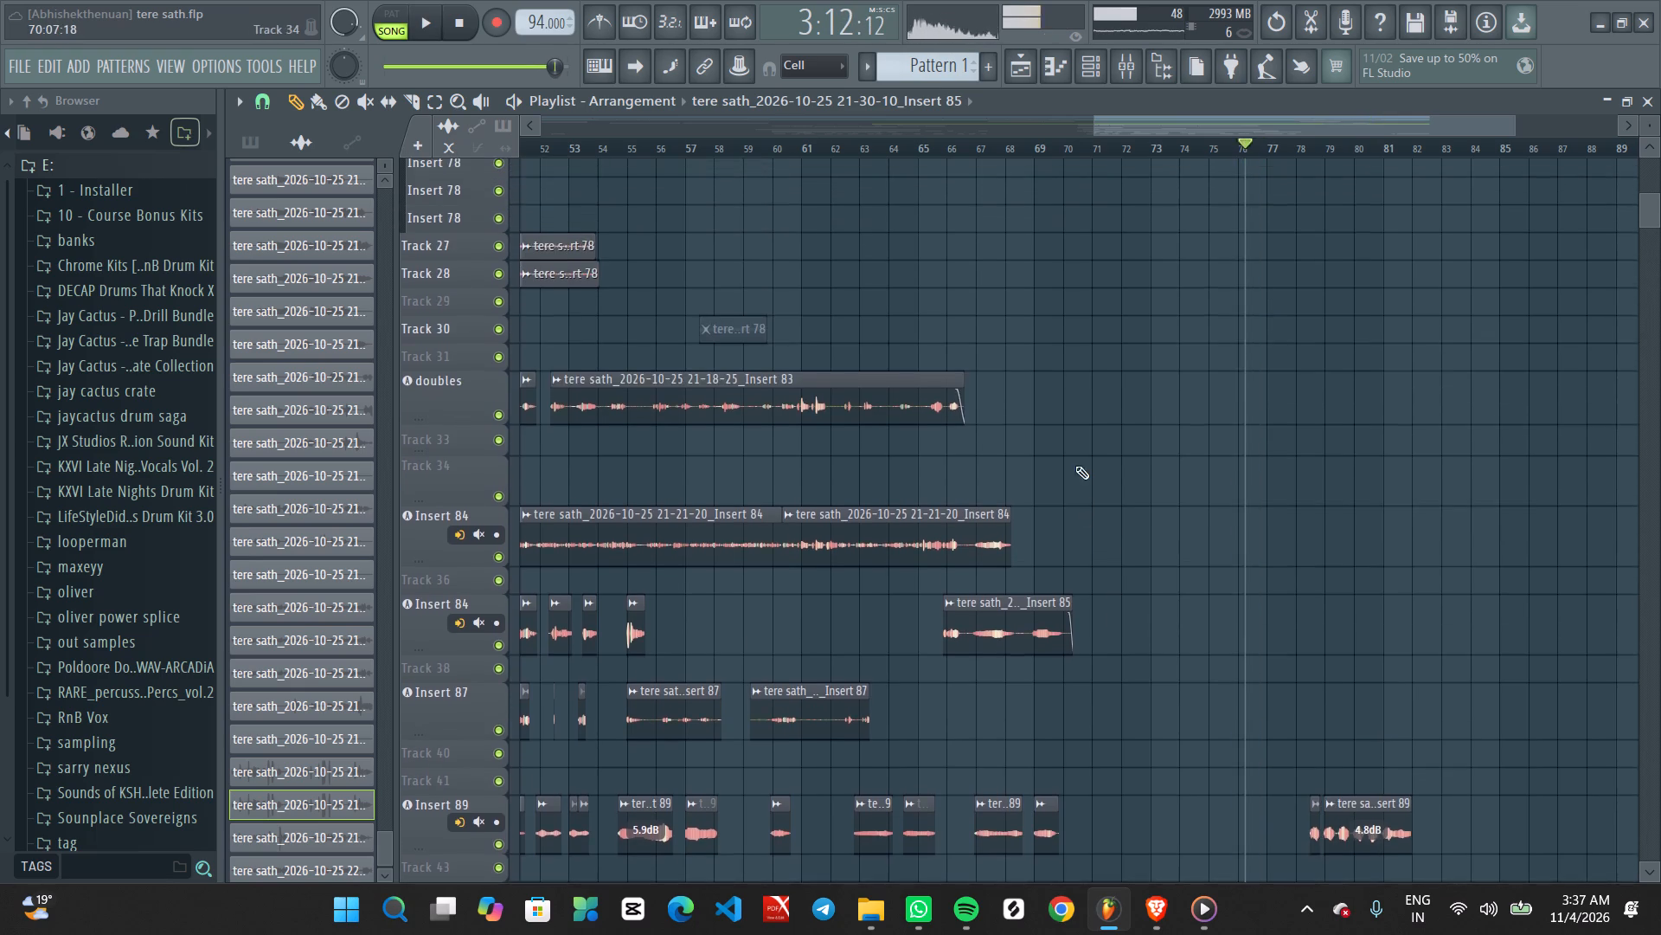
pyautogui.scroll(8, 1075, 463)
pyautogui.moveTo(1074, 431); pyautogui.dragTo(1228, 745, button='middle')
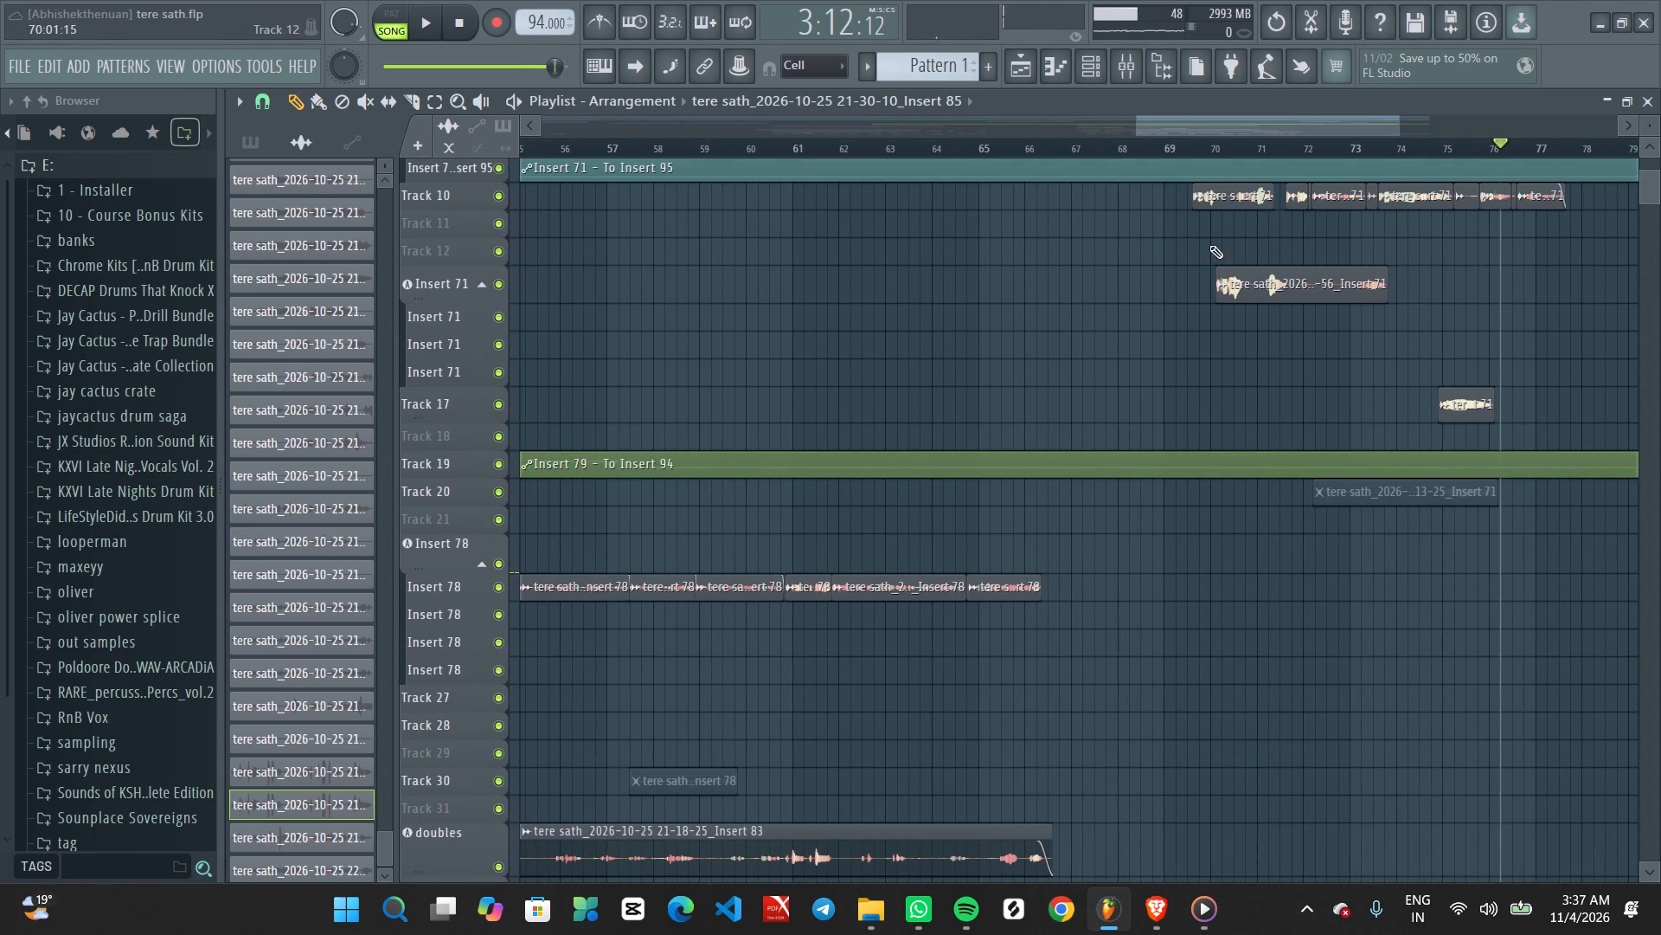
pyautogui.click(1183, 139)
pyautogui.press('space')
pyautogui.scroll(4, 1238, 413)
pyautogui.keyDown('ctrl'); pyautogui.scroll(-1, 1245, 417); pyautogui.keyUp('ctrl')
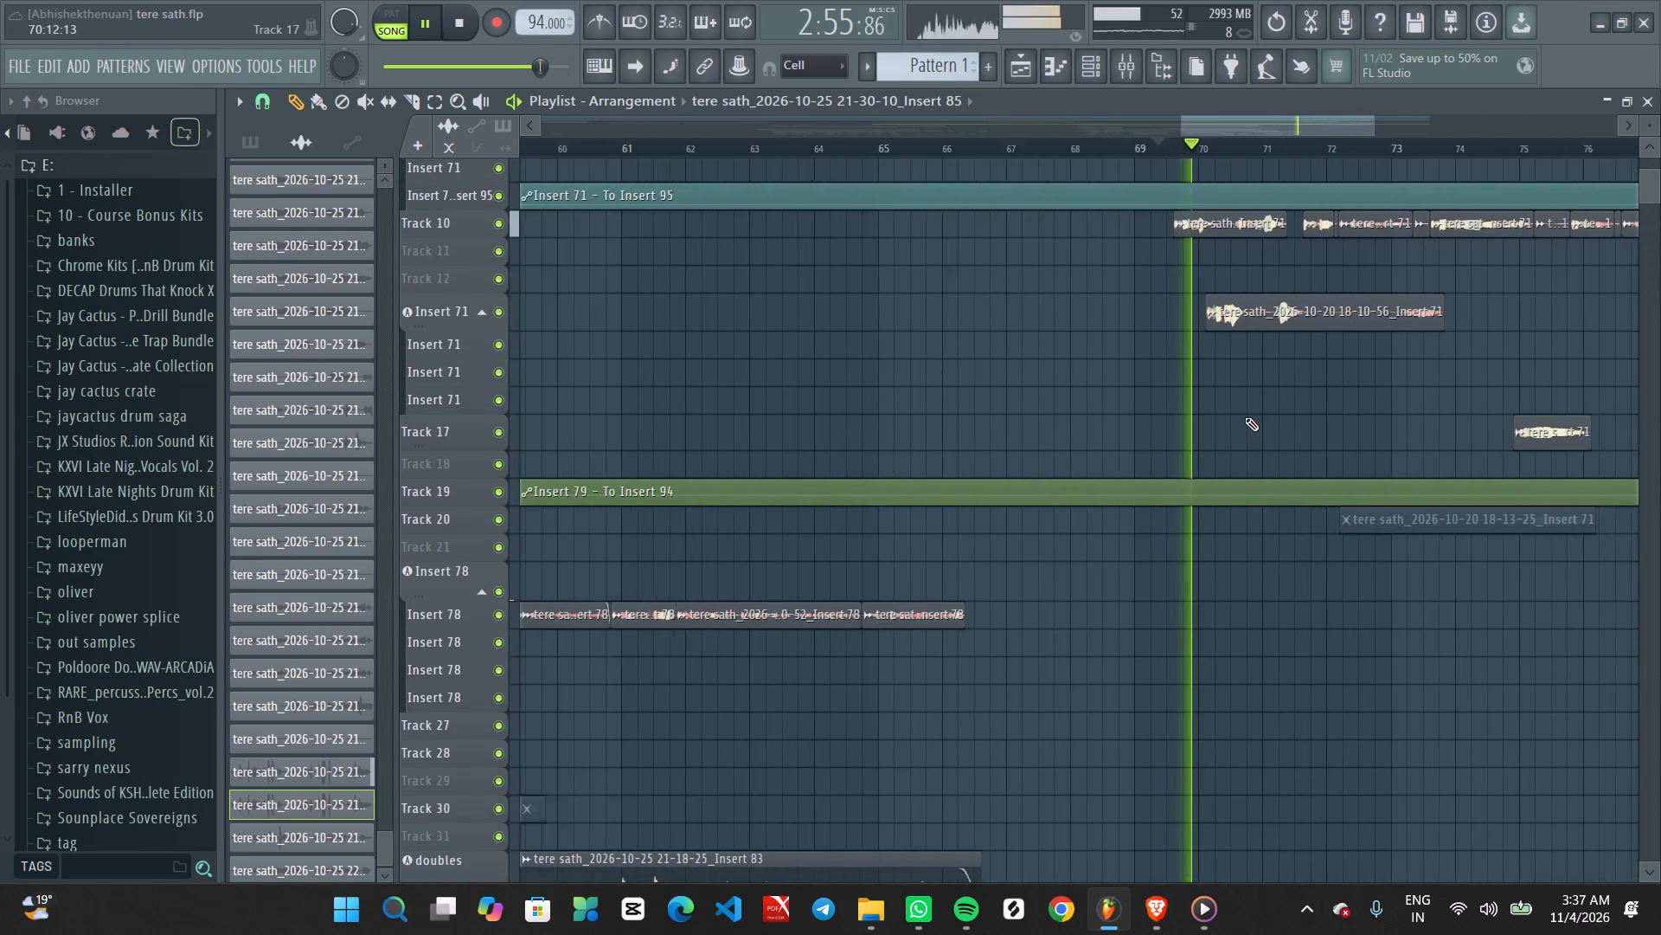
pyautogui.keyDown('ctrl'); pyautogui.scroll(-1, 1245, 417); pyautogui.keyUp('ctrl')
pyautogui.keyDown('ctrl'); pyautogui.scroll(6, 1250, 418); pyautogui.keyUp('ctrl')
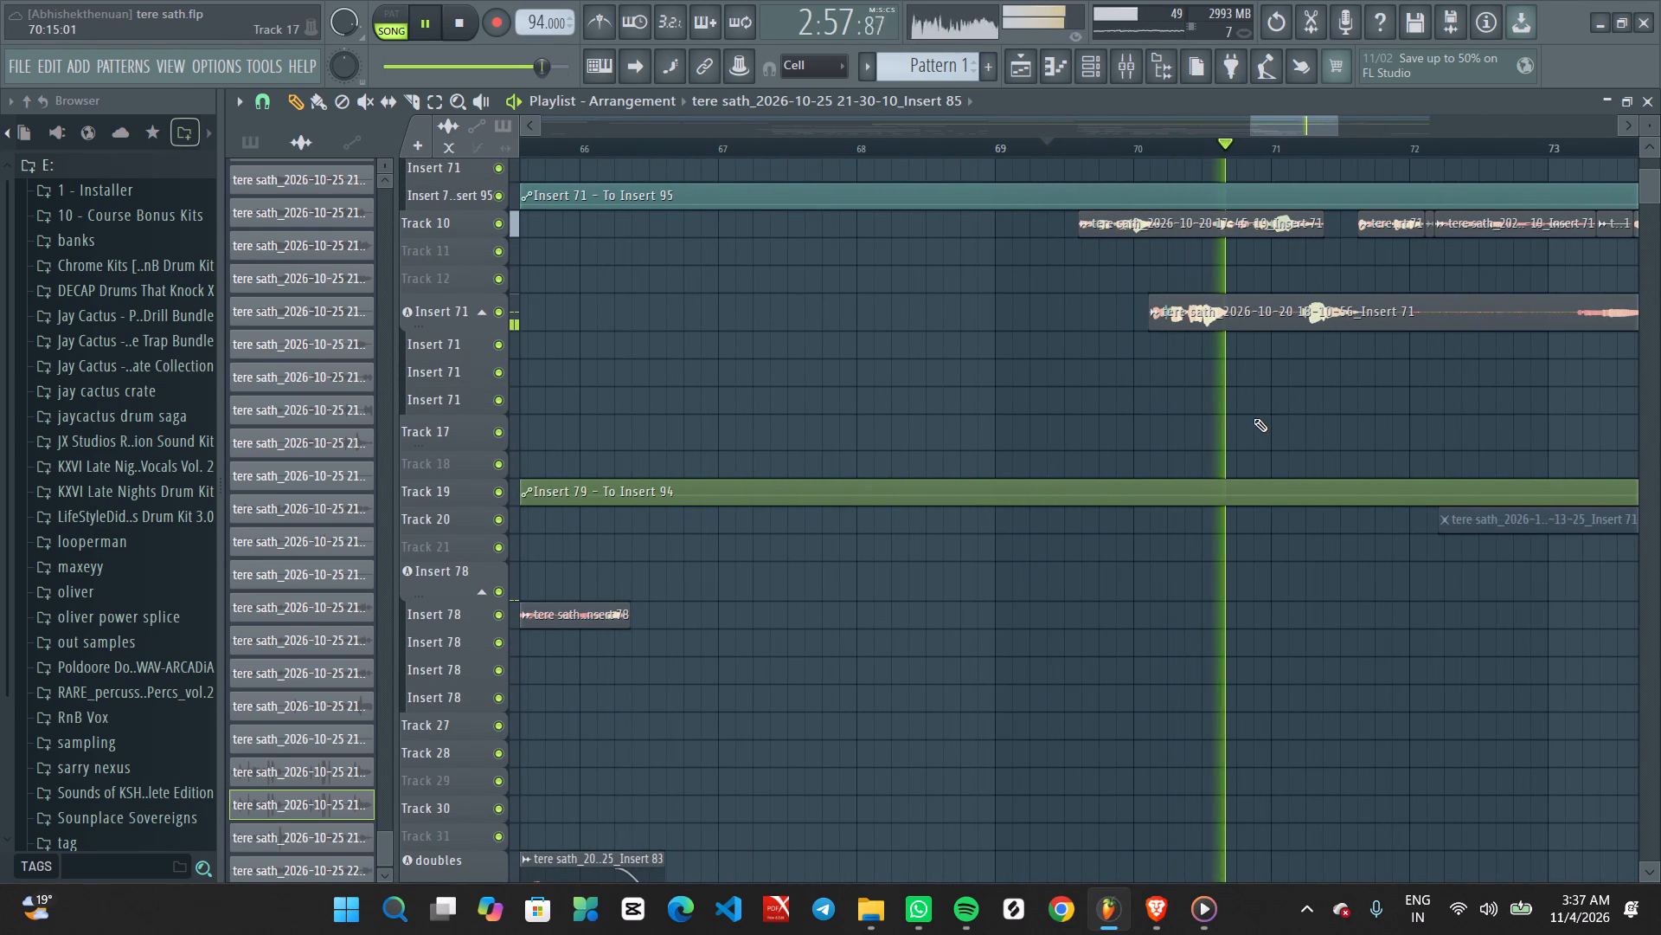
pyautogui.press('space')
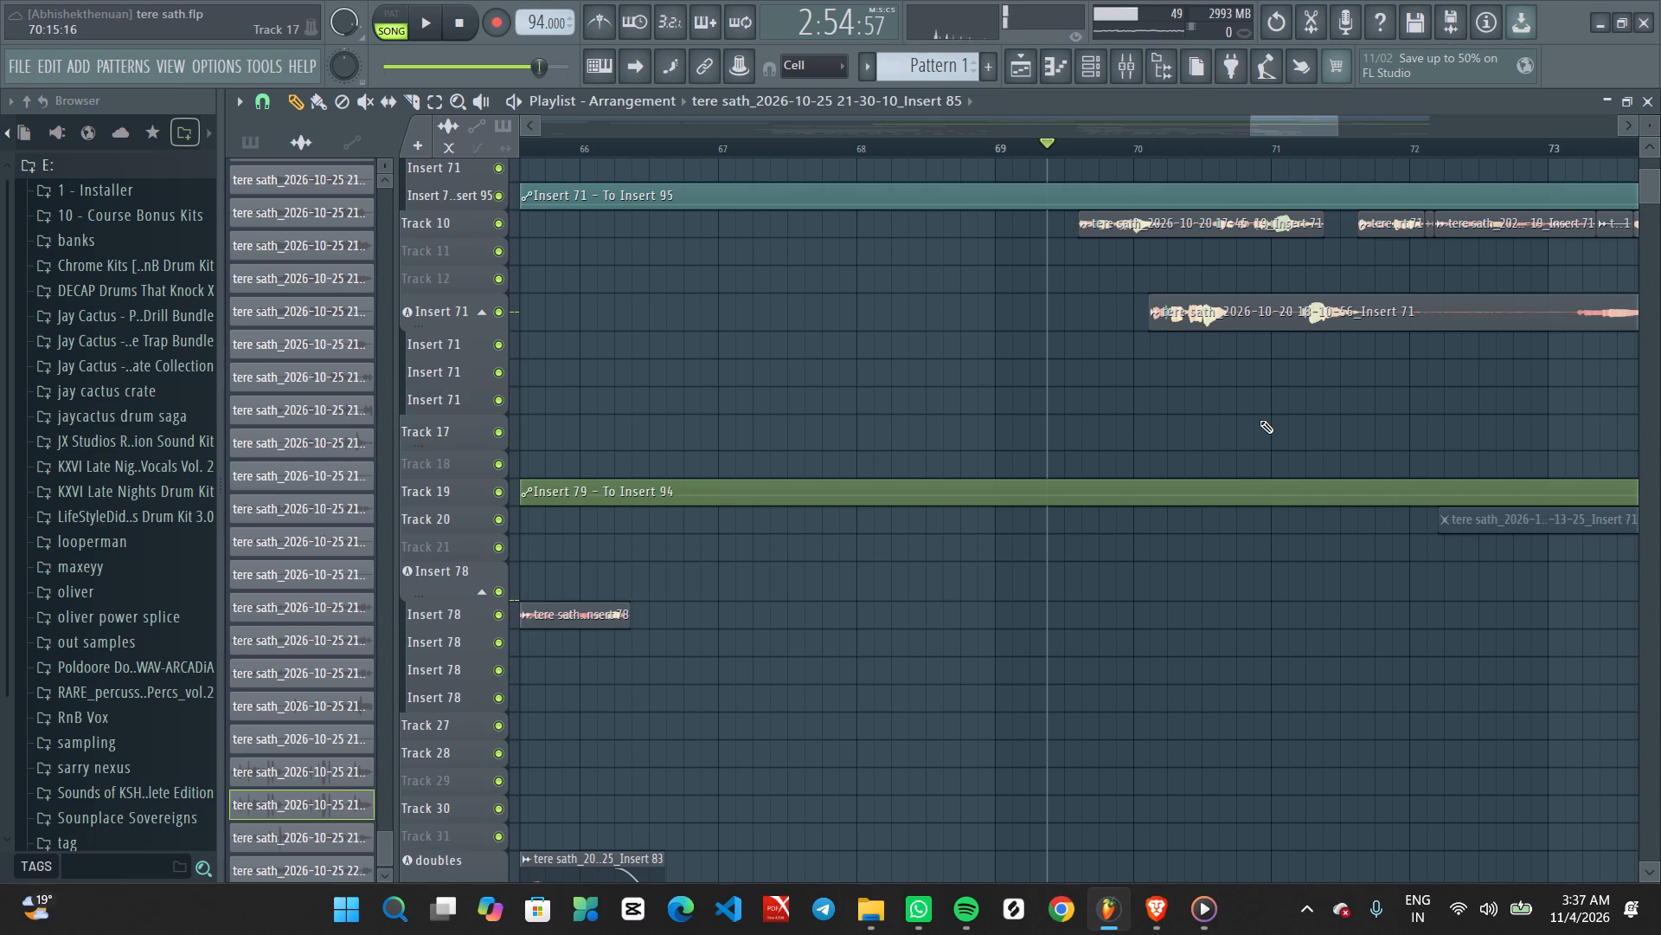
# Set Note Transition to 19.2 ms in Waves Tune Real-Time on the 18-10-56 Insert 71 clip's mixer track, and audition it.
pyautogui.keyDown('ctrl'); pyautogui.scroll(-2, 1279, 413); pyautogui.keyUp('ctrl')
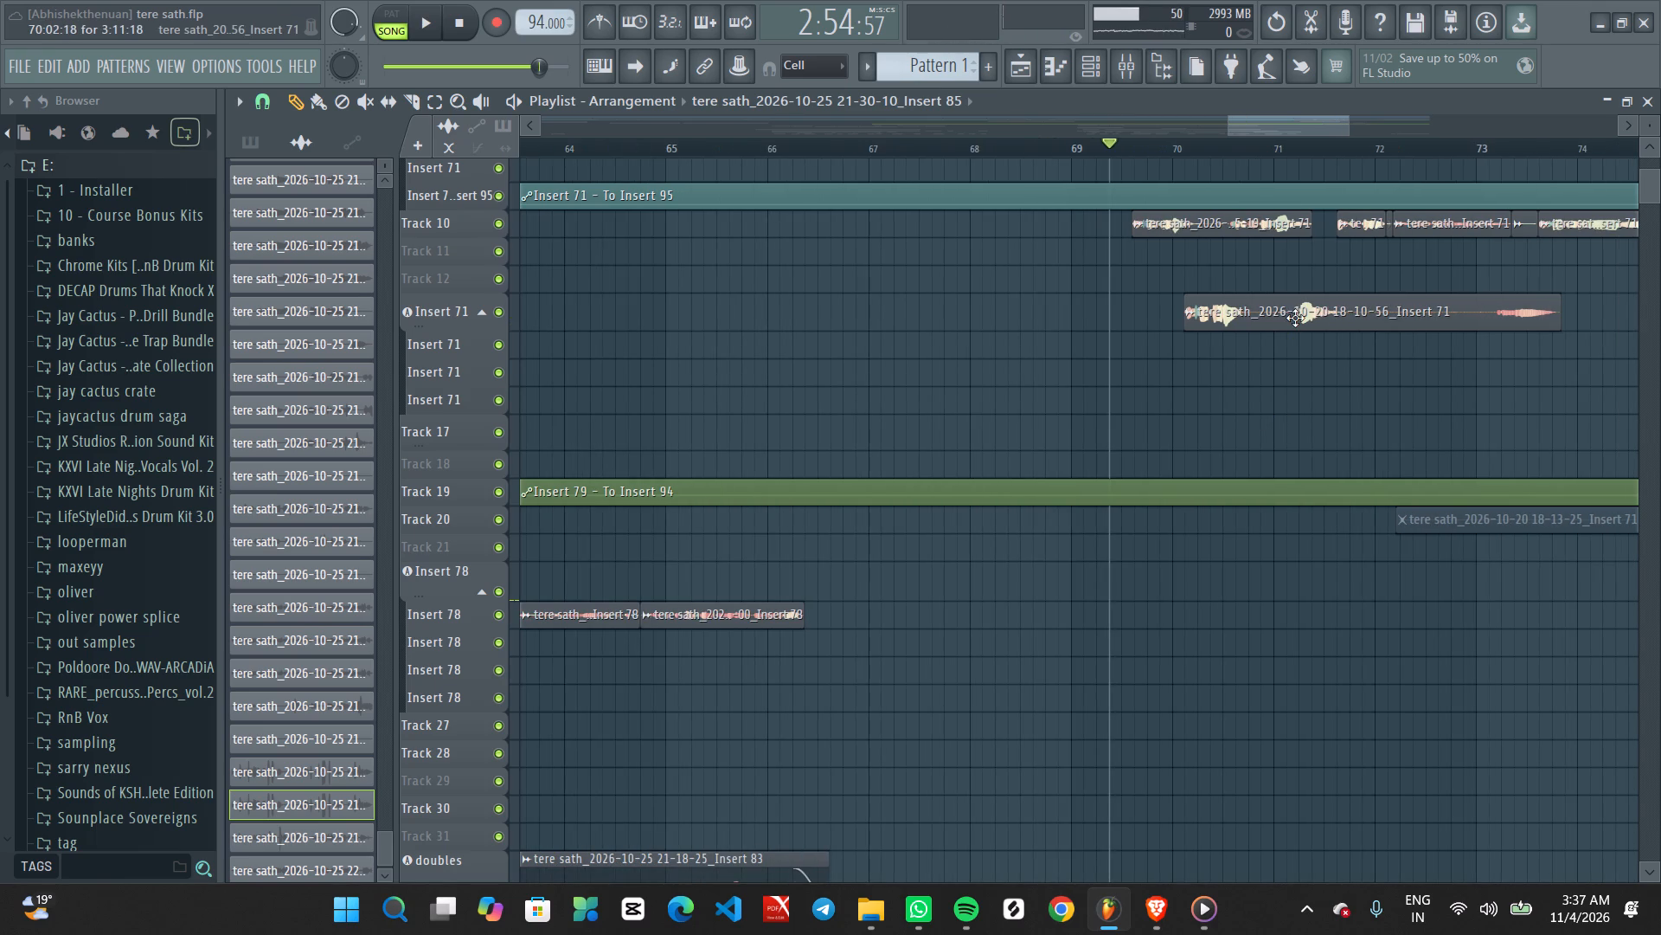
pyautogui.doubleClick(1294, 319)
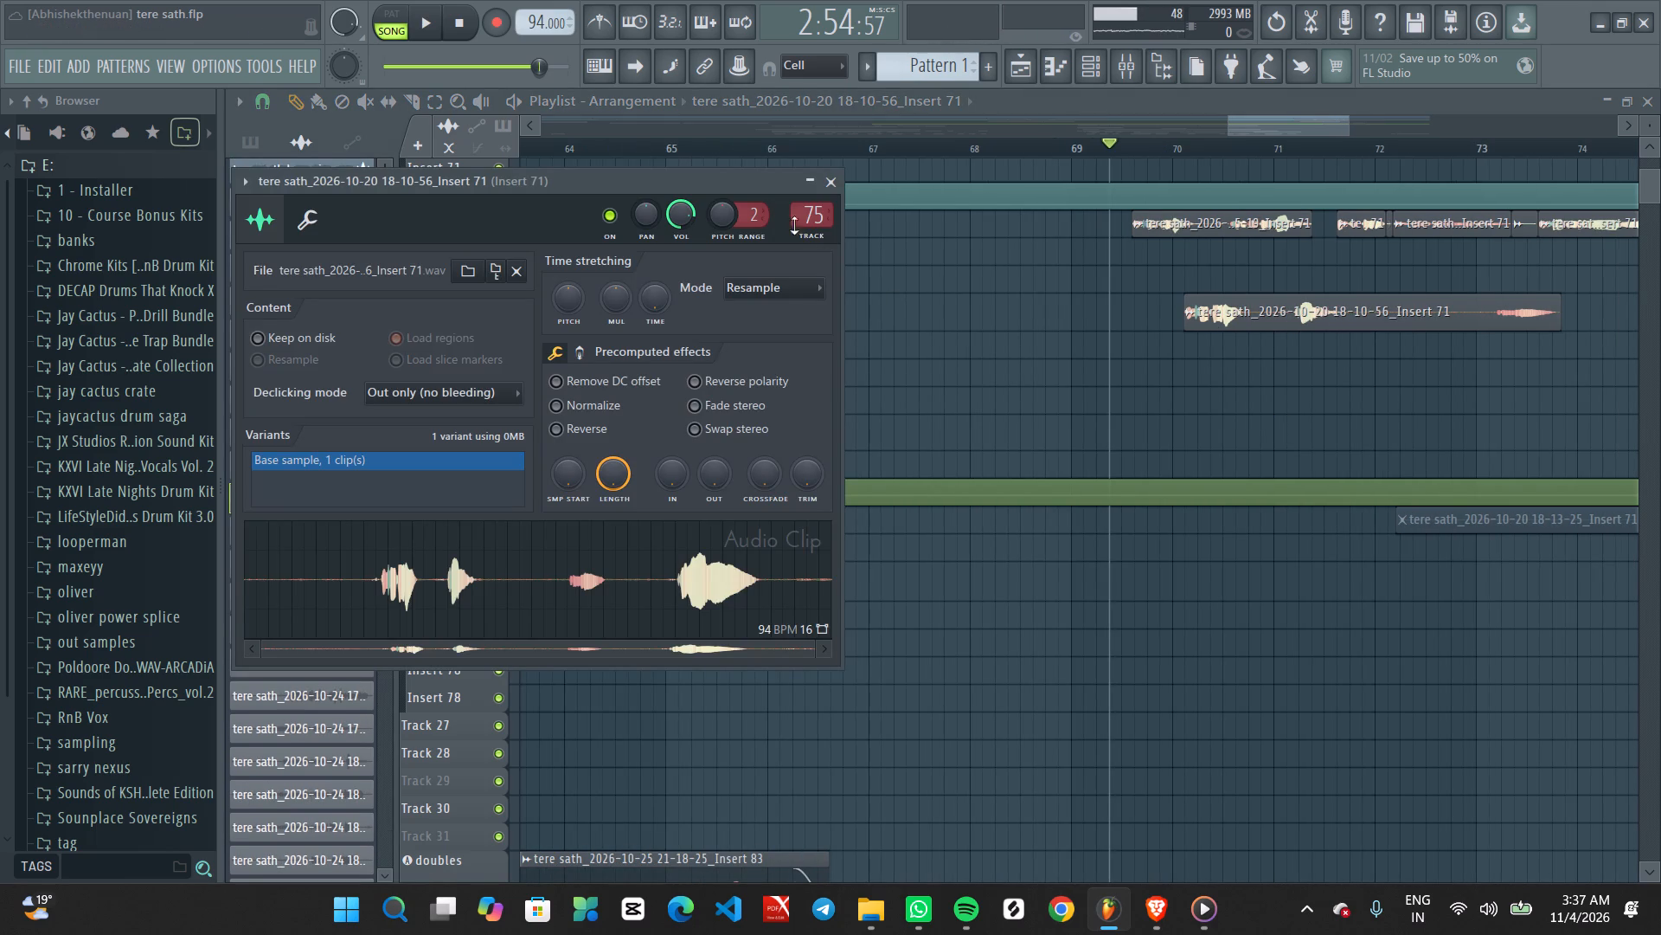
pyautogui.doubleClick(812, 219)
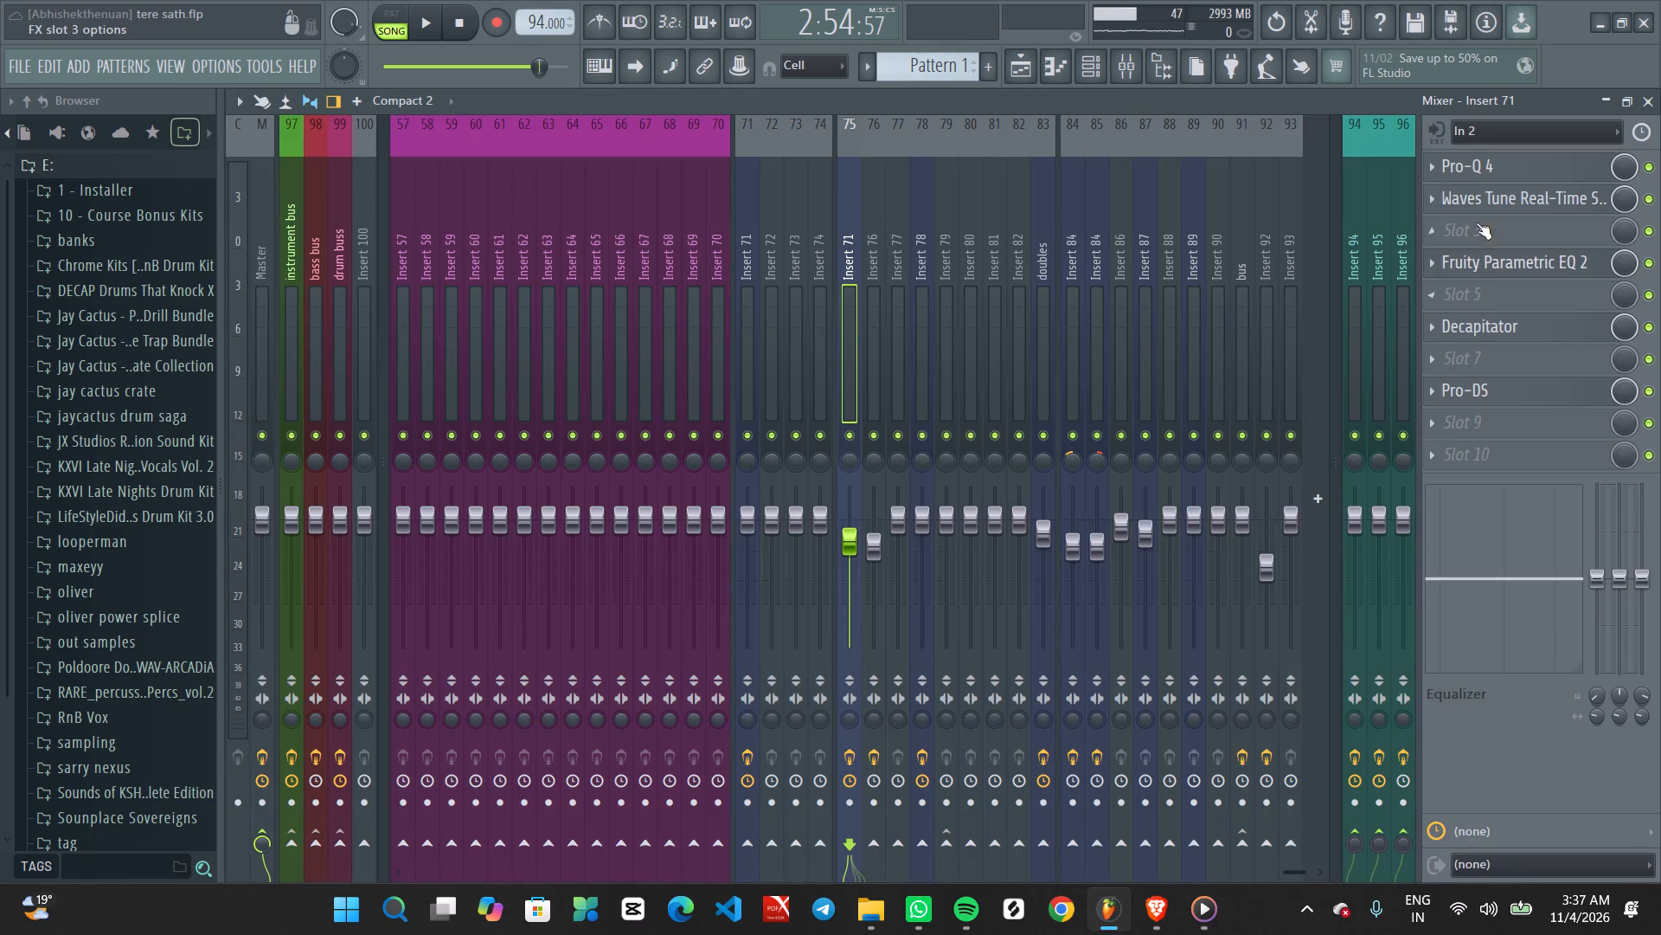
pyautogui.click(1484, 190)
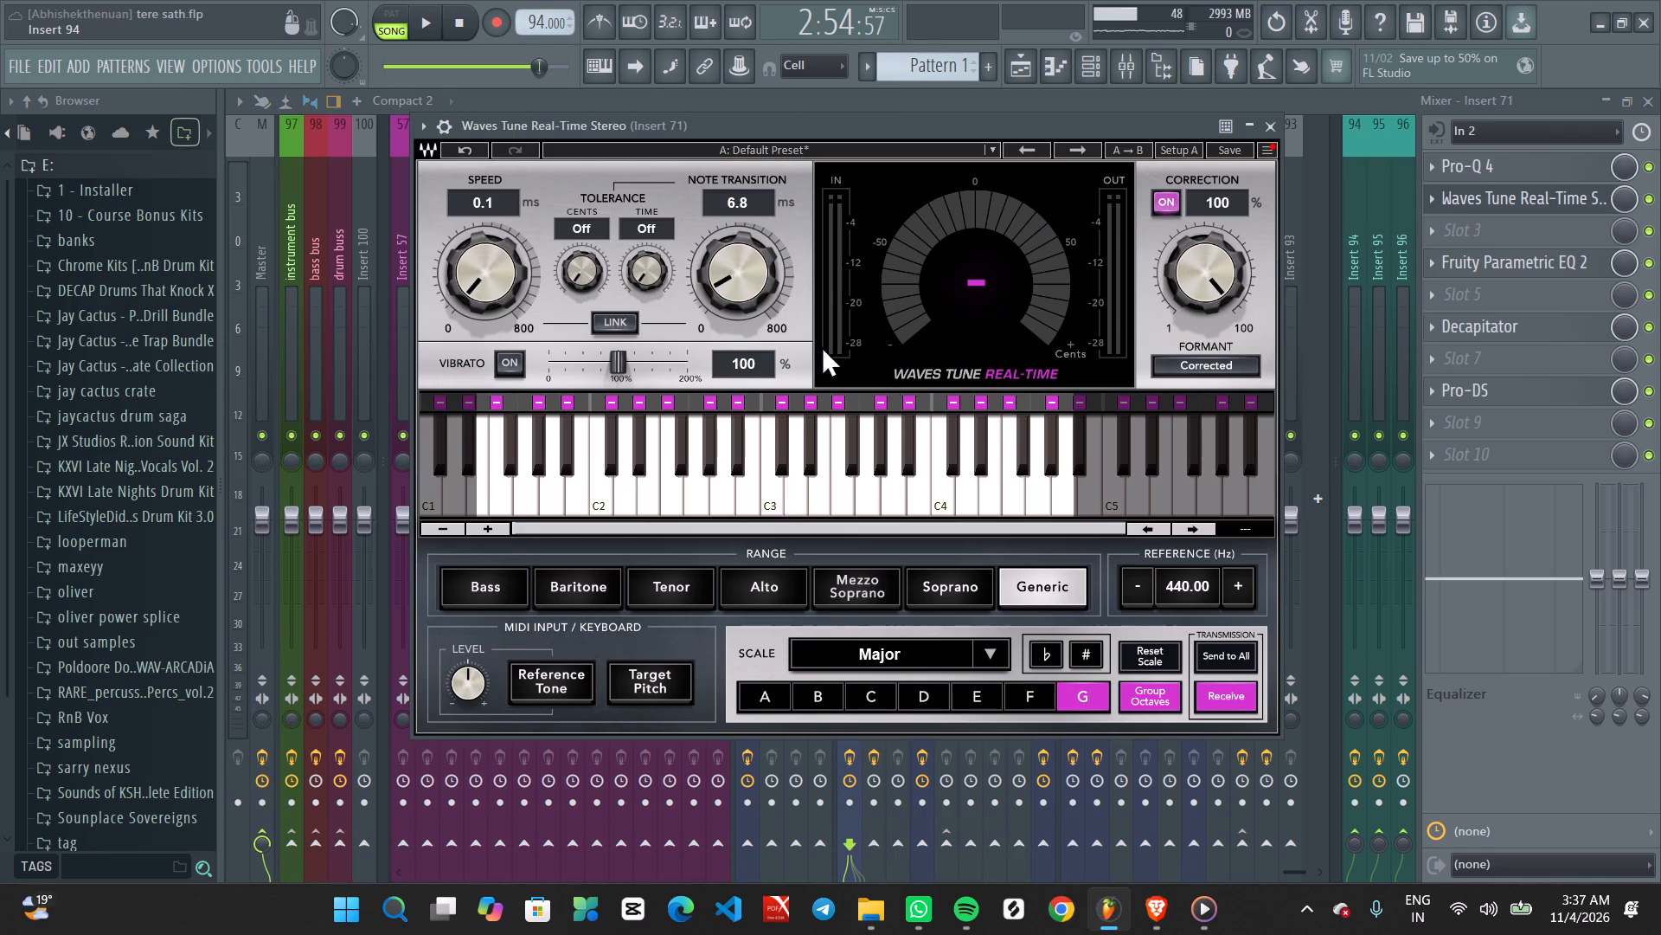
pyautogui.scroll(-1, 781, 299)
pyautogui.scroll(10, 780, 297)
pyautogui.hotkey('ctrl', 'space')
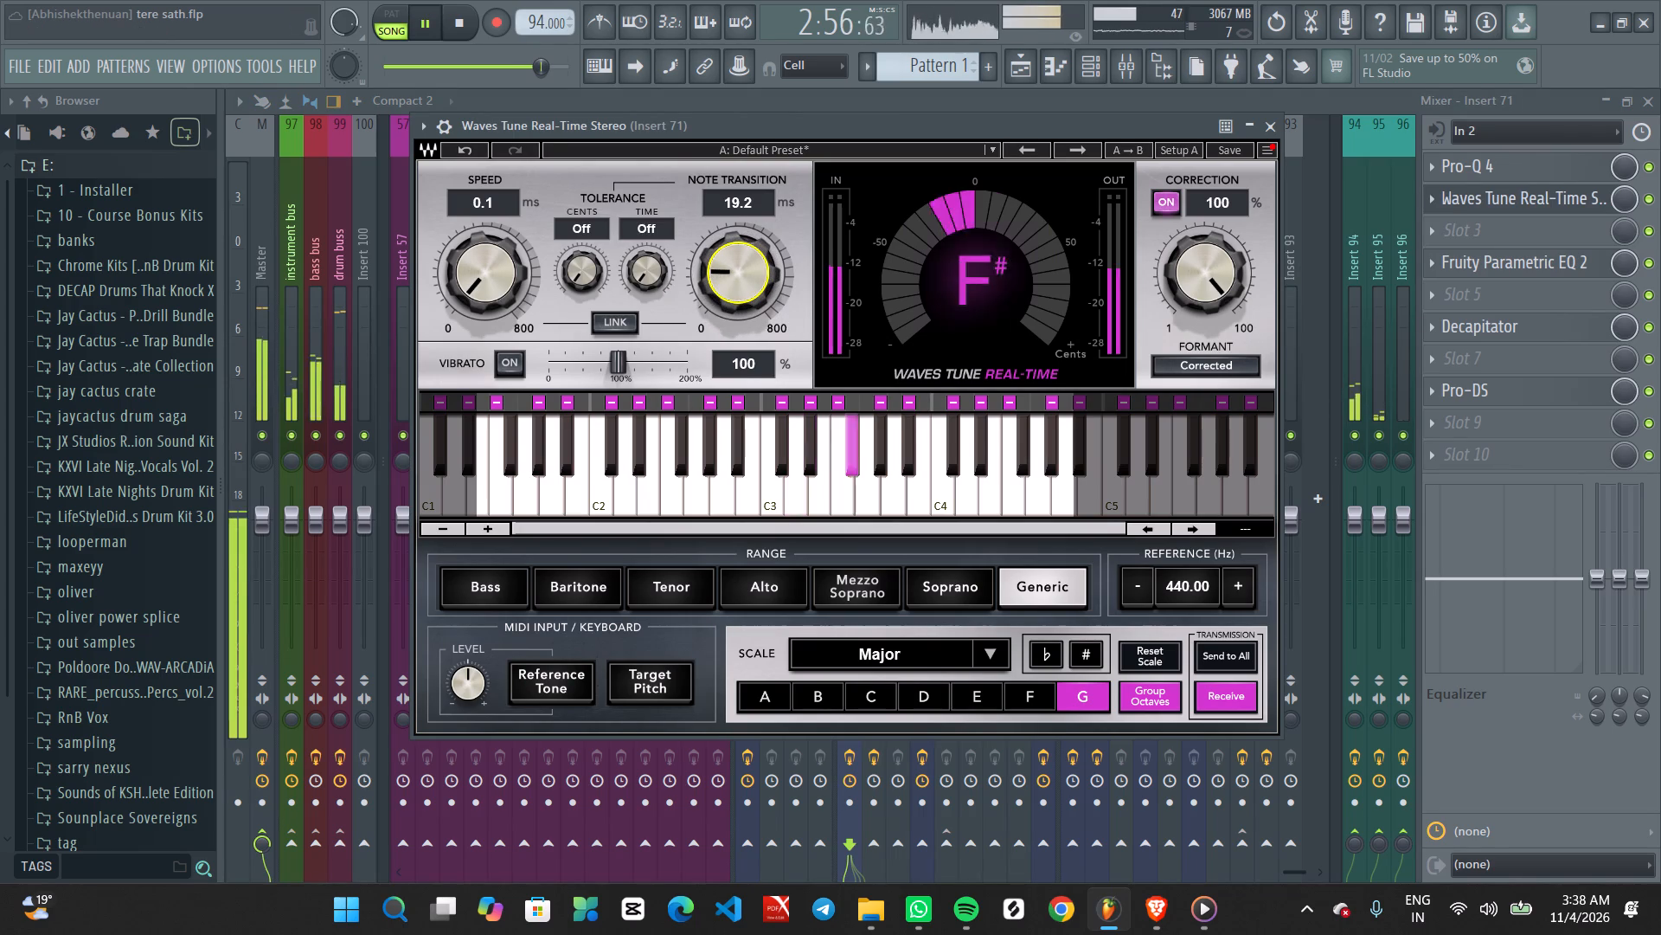
pyautogui.press('space')
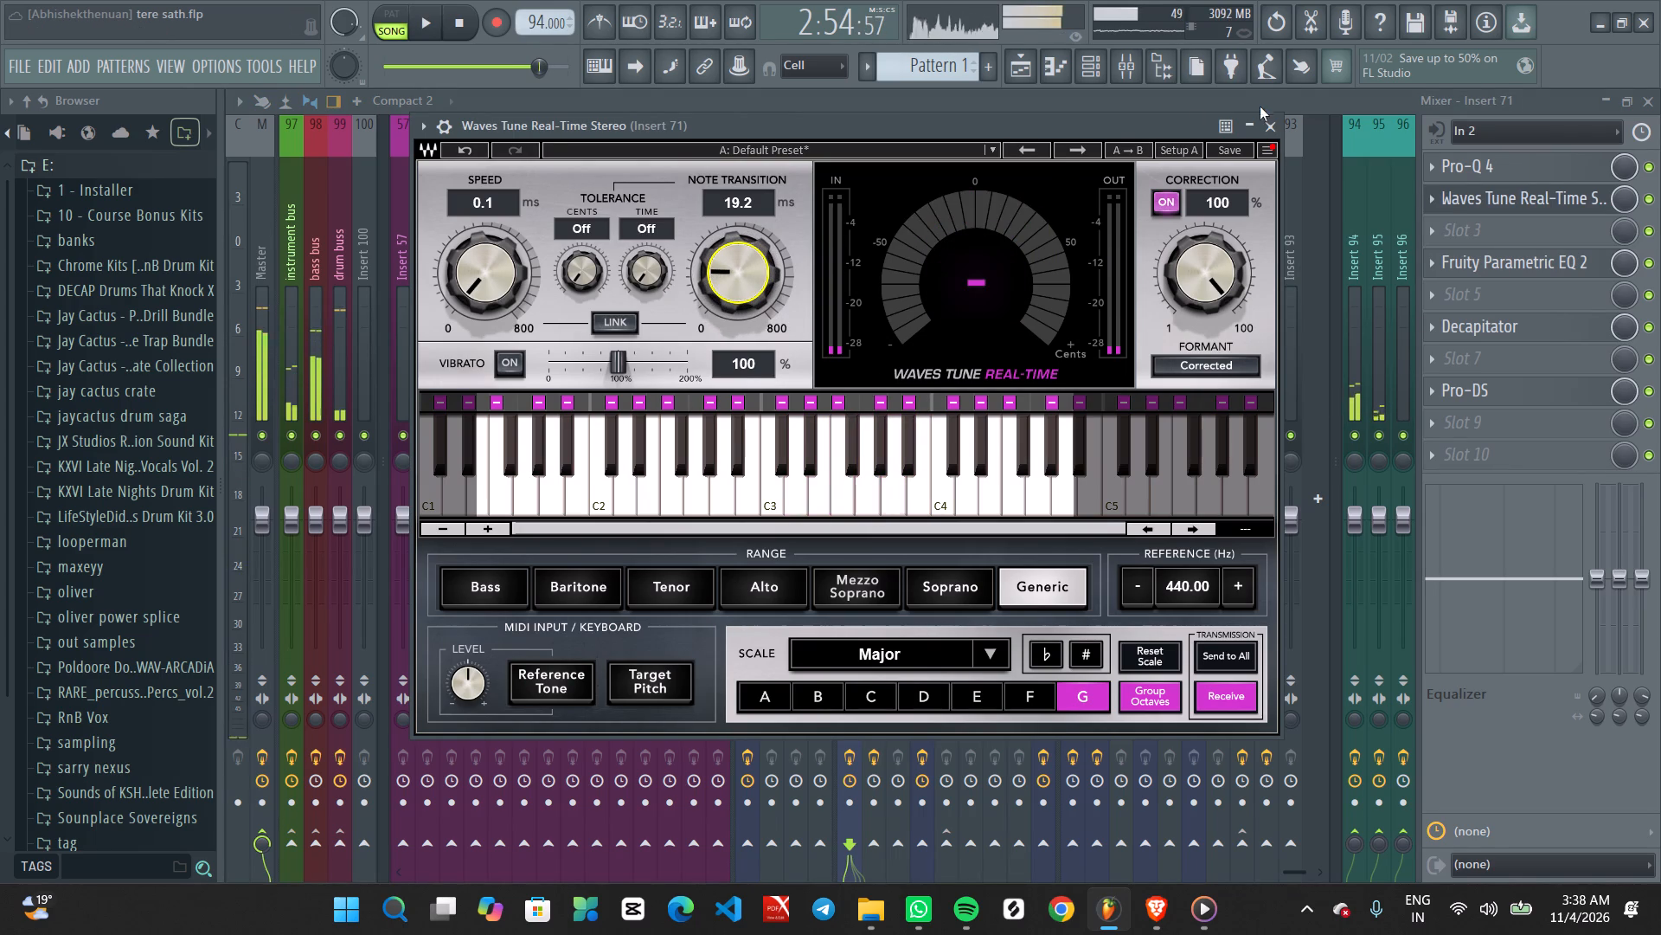
pyautogui.click(1268, 123)
pyautogui.click(1028, 70)
# Replay the Insert 71 section from about bar 69.3 while looking over all the vocal tracks.
pyautogui.press('space')
pyautogui.keyDown('ctrl'); pyautogui.scroll(-5, 1206, 313); pyautogui.keyUp('ctrl')
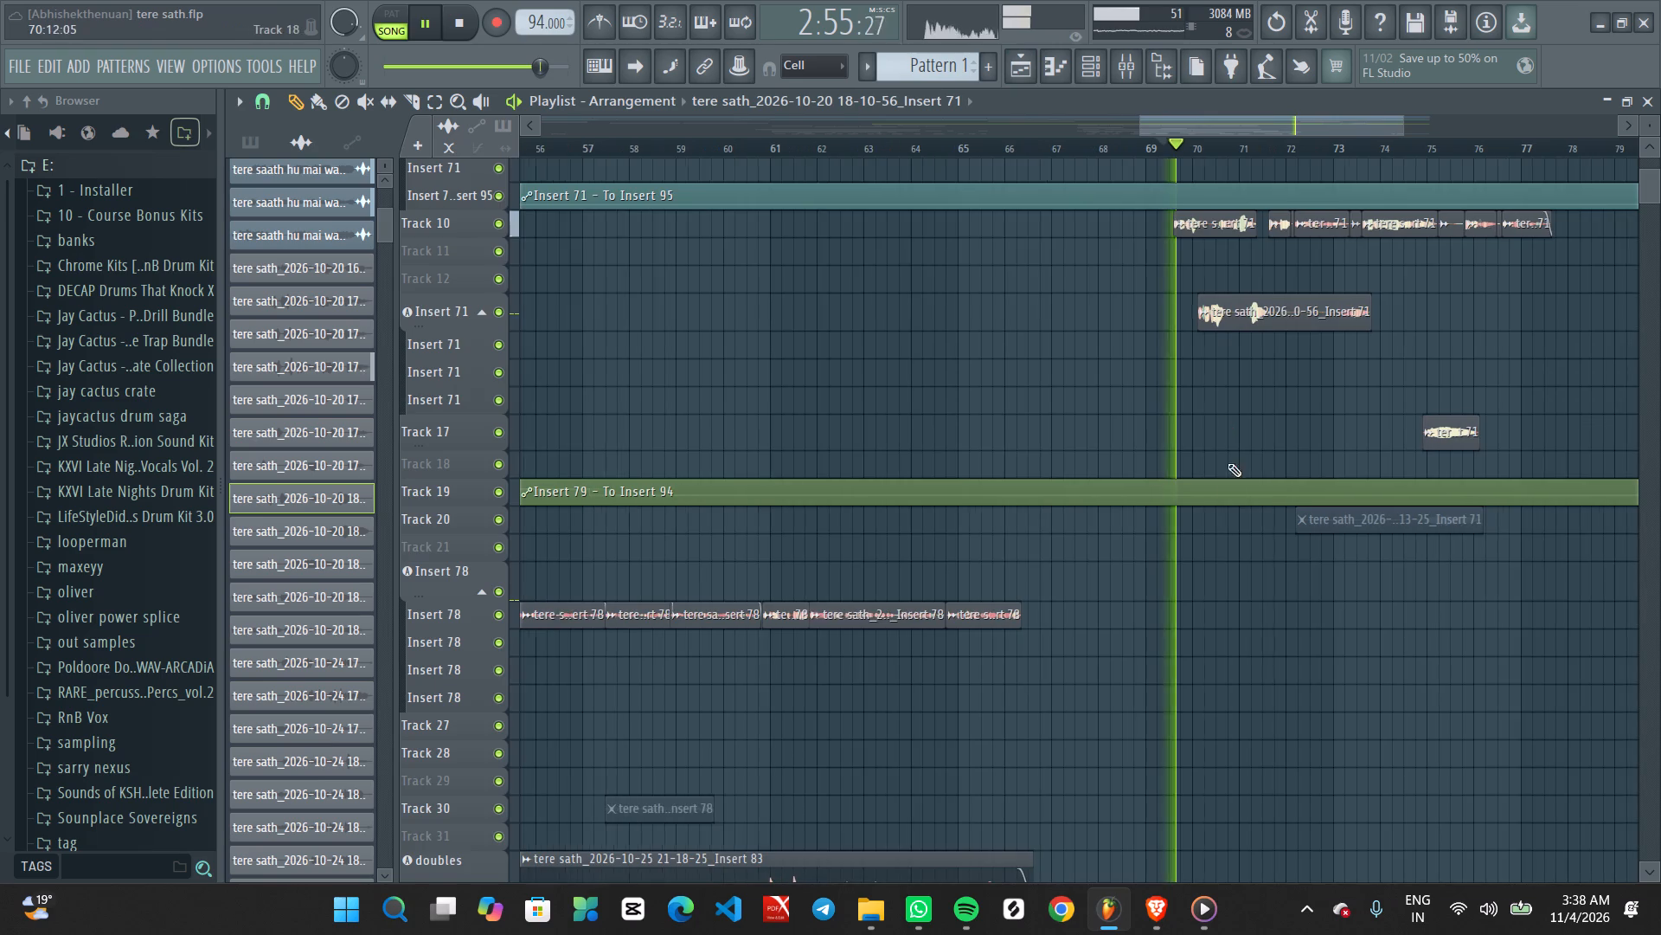
pyautogui.scroll(-10, 1245, 575)
pyautogui.keyDown('alt'); pyautogui.scroll(-8, 1304, 579); pyautogui.keyUp('alt')
pyautogui.keyDown('ctrl'); pyautogui.scroll(4, 1395, 607); pyautogui.keyUp('ctrl')
pyautogui.moveTo(1492, 590); pyautogui.dragTo(1162, 505, button='middle')
pyautogui.keyDown('ctrl'); pyautogui.scroll(-9, 1132, 487); pyautogui.keyUp('ctrl')
pyautogui.scroll(-5, 1186, 487)
pyautogui.scroll(8, 1191, 487)
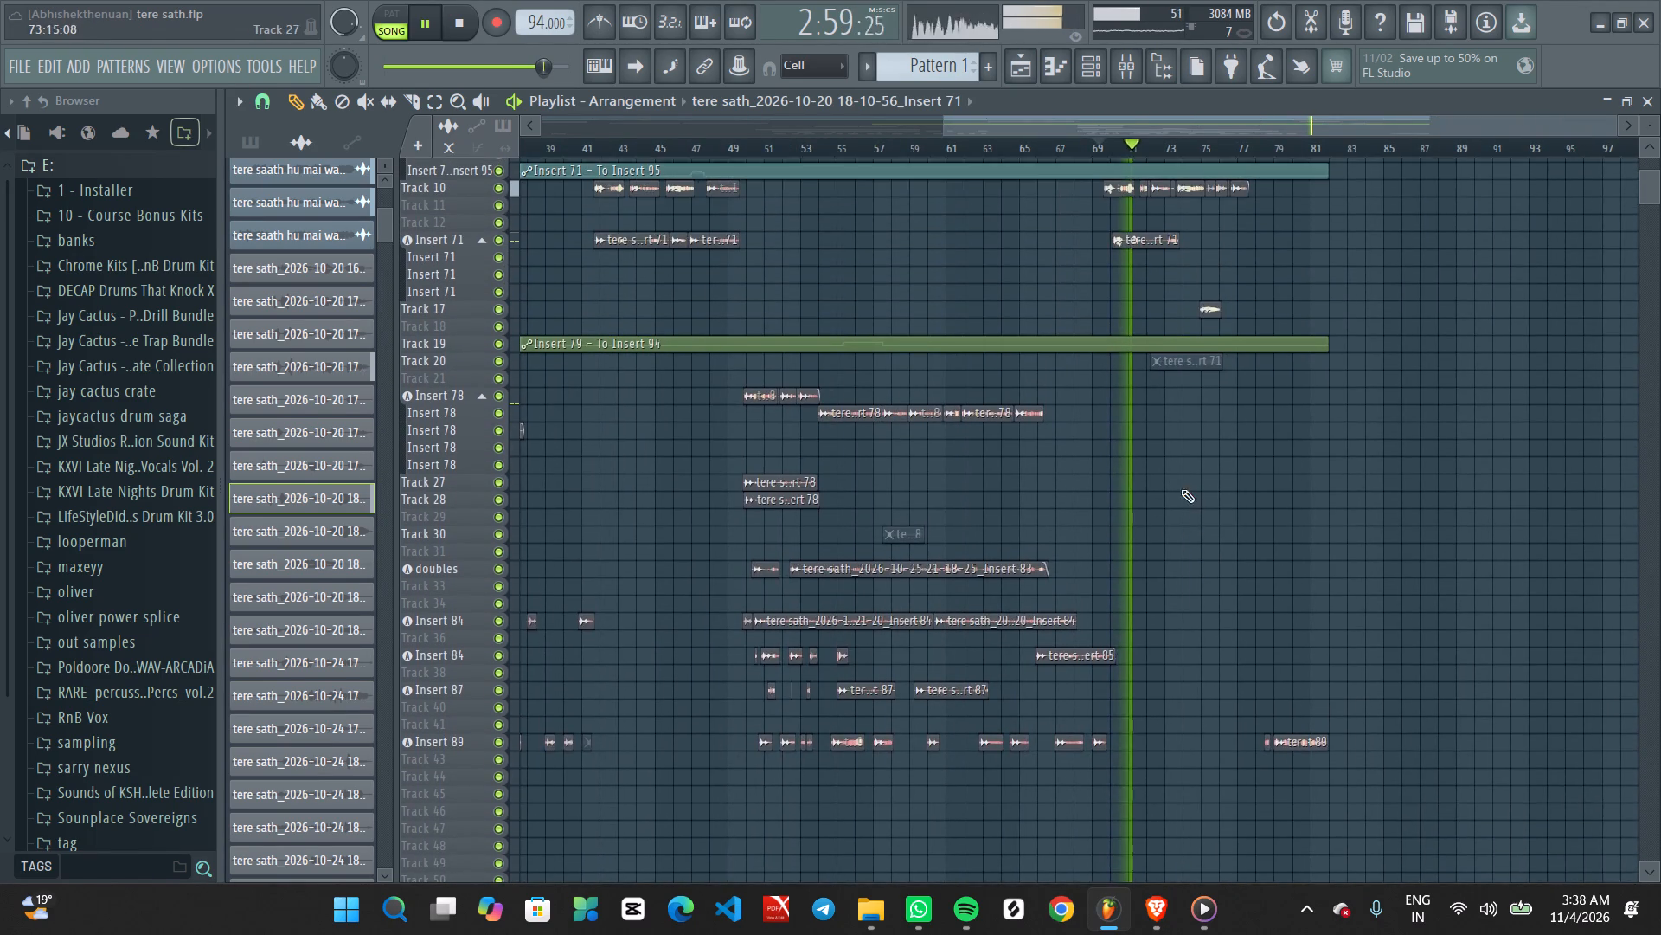
pyautogui.keyDown('ctrl'); pyautogui.scroll(7, 1183, 492); pyautogui.keyUp('ctrl')
pyautogui.keyDown('ctrl'); pyautogui.scroll(2, 1169, 229); pyautogui.keyUp('ctrl')
pyautogui.scroll(7, 1266, 377)
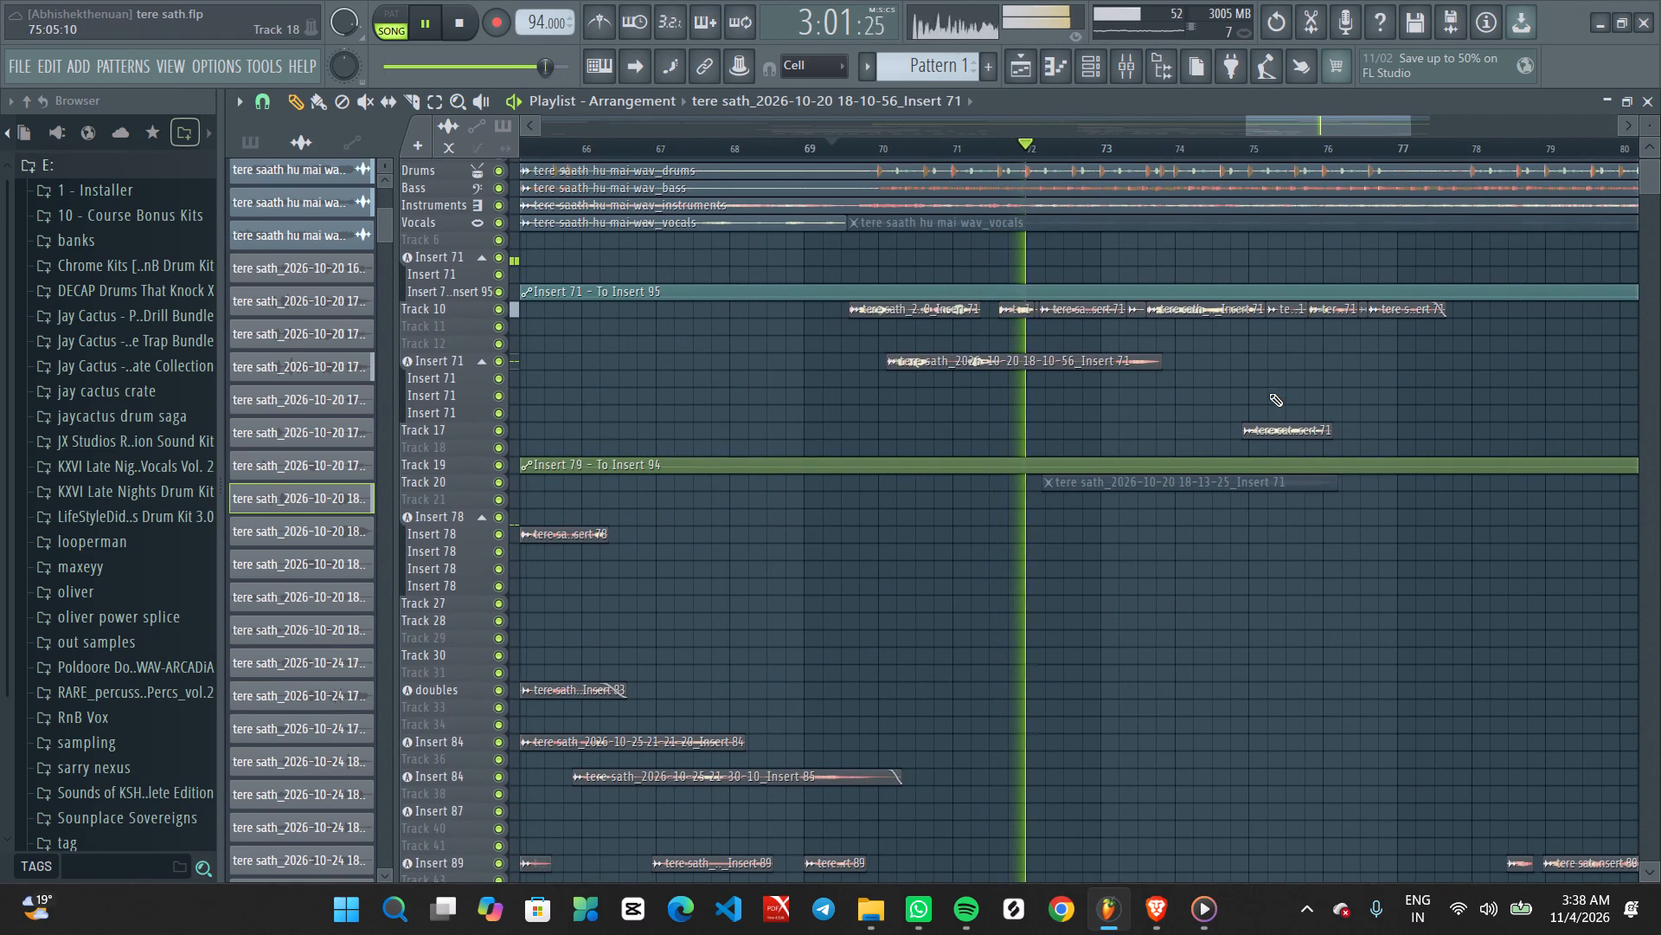
# Listen on through about bar 76.6, checking the Track 17 clip and the vocal tracks below it.
pyautogui.keyDown('ctrl'); pyautogui.scroll(-7, 1267, 395); pyautogui.keyUp('ctrl')
pyautogui.keyDown('ctrl'); pyautogui.scroll(5, 1297, 532); pyautogui.keyUp('ctrl')
pyautogui.moveTo(1275, 632); pyautogui.dragTo(1302, 313, button='middle')
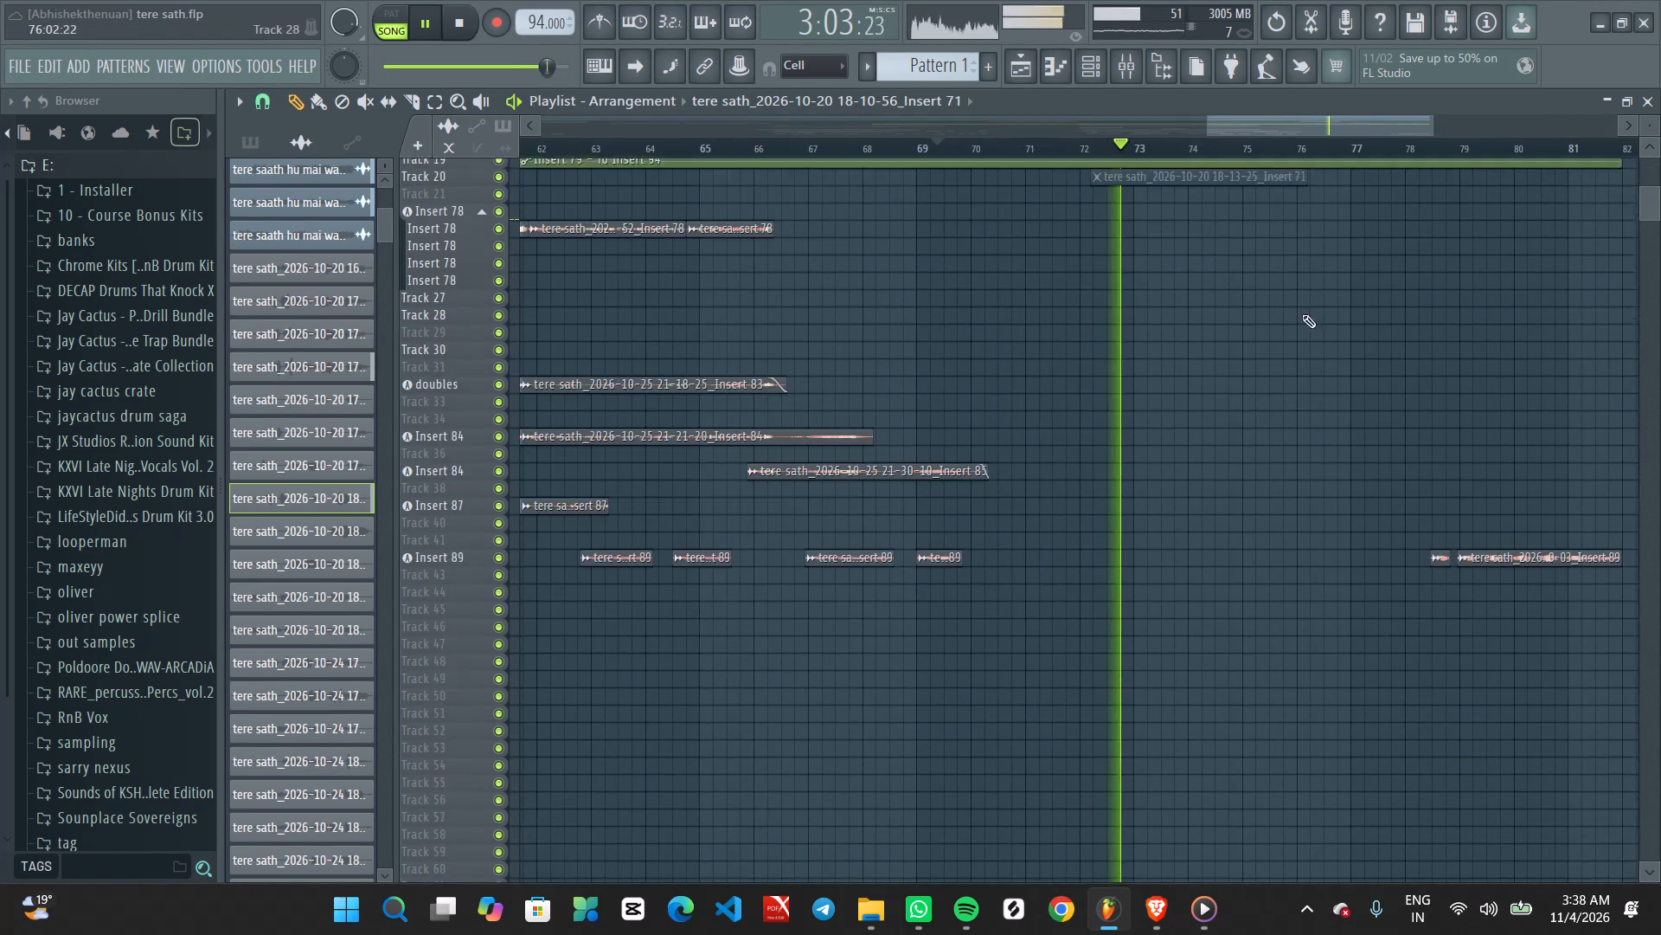
pyautogui.keyDown('ctrl'); pyautogui.scroll(2, 1261, 370); pyautogui.keyUp('ctrl')
pyautogui.scroll(-1, 1287, 431)
pyautogui.moveTo(1287, 431); pyautogui.dragTo(1287, 564, button='middle')
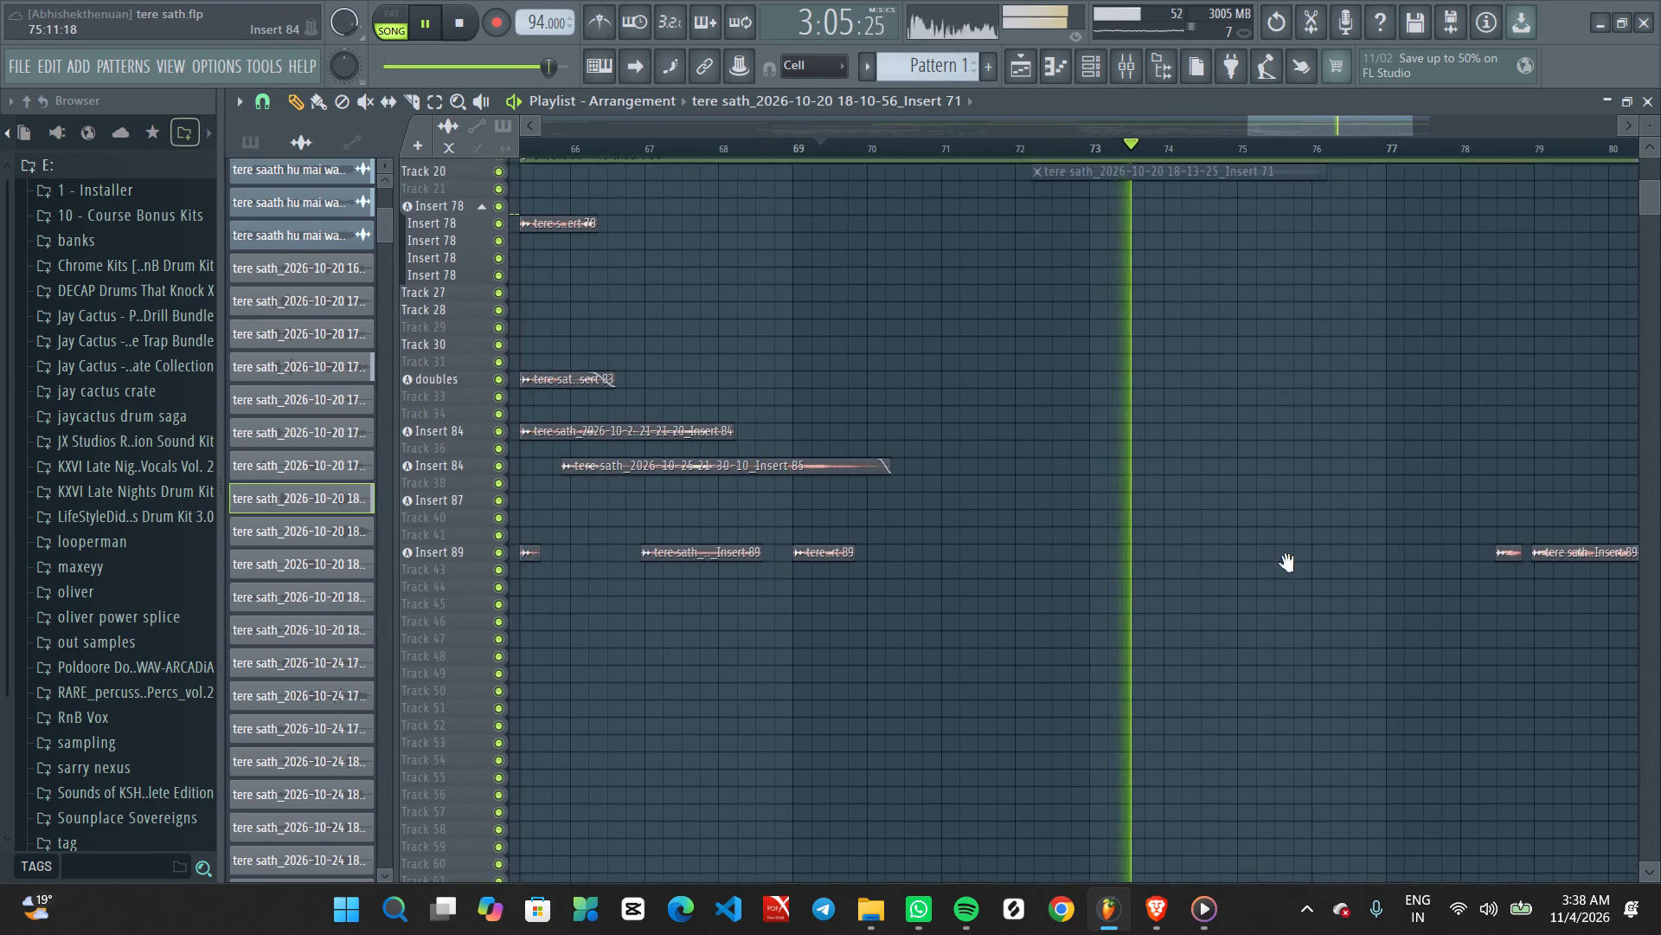
pyautogui.moveTo(1287, 564); pyautogui.dragTo(1288, 803, button='middle')
pyautogui.keyDown('ctrl'); pyautogui.scroll(-2, 1272, 596); pyautogui.keyUp('ctrl')
pyautogui.keyDown('ctrl'); pyautogui.scroll(3, 1260, 604); pyautogui.keyUp('ctrl')
pyautogui.moveTo(1285, 650); pyautogui.dragTo(1264, 532, button='middle')
pyautogui.keyDown('ctrl'); pyautogui.scroll(2, 1269, 535); pyautogui.keyUp('ctrl')
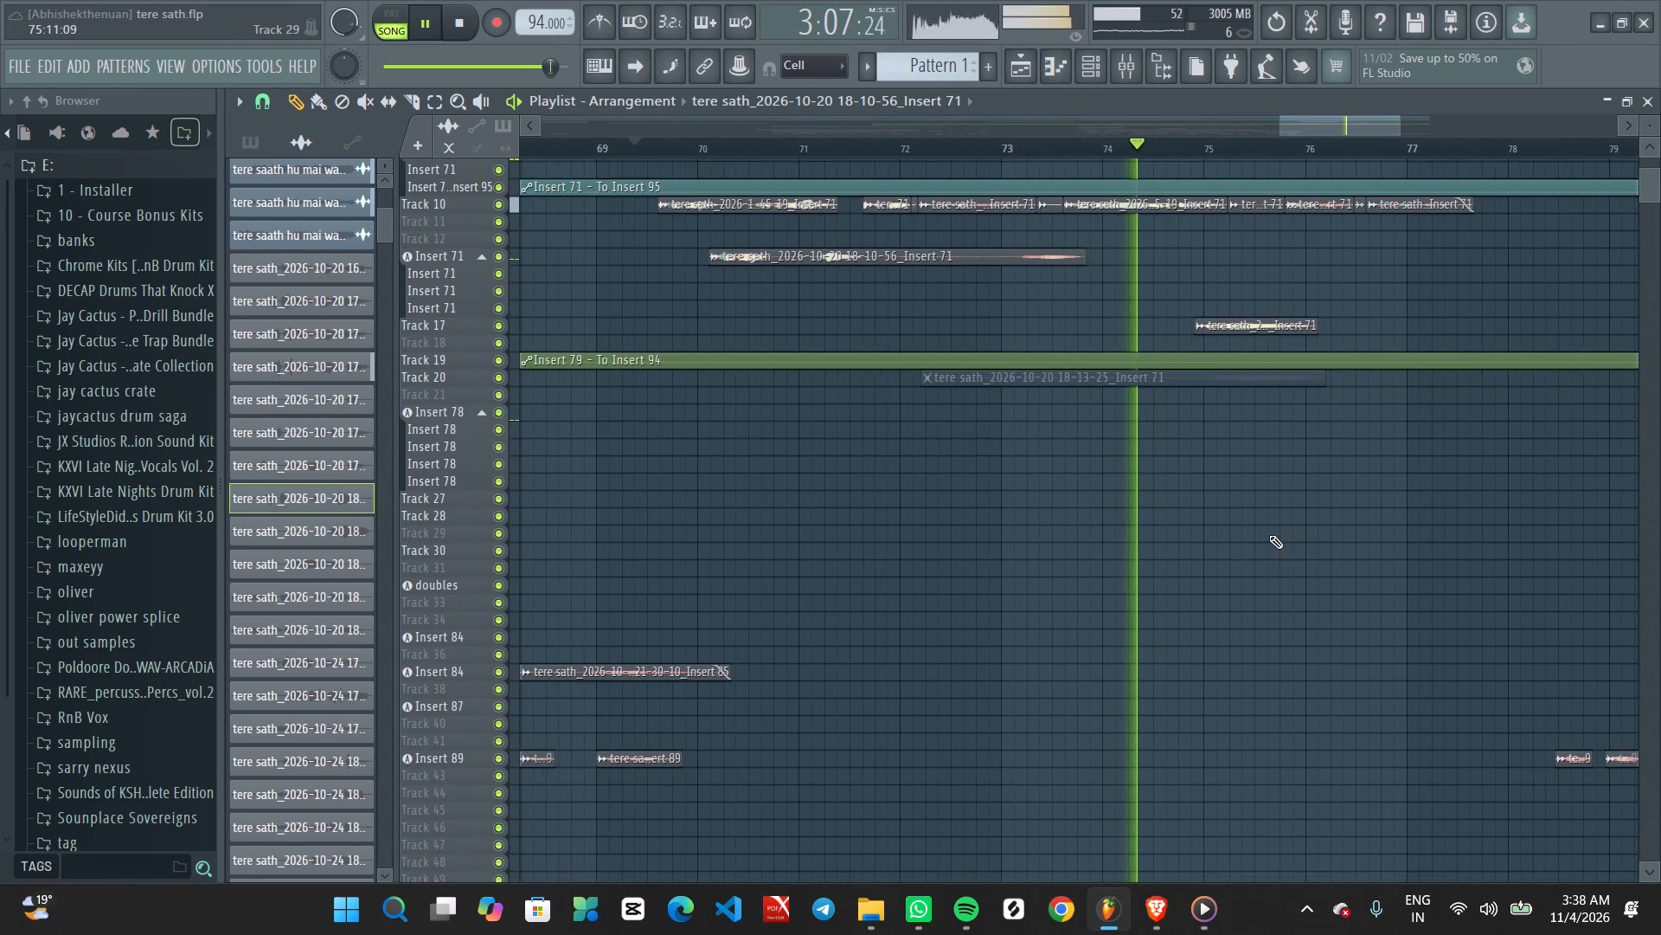
pyautogui.keyDown('ctrl'); pyautogui.scroll(-14, 1269, 535); pyautogui.keyUp('ctrl')
pyautogui.keyDown('ctrl'); pyautogui.scroll(9, 1301, 538); pyautogui.keyUp('ctrl')
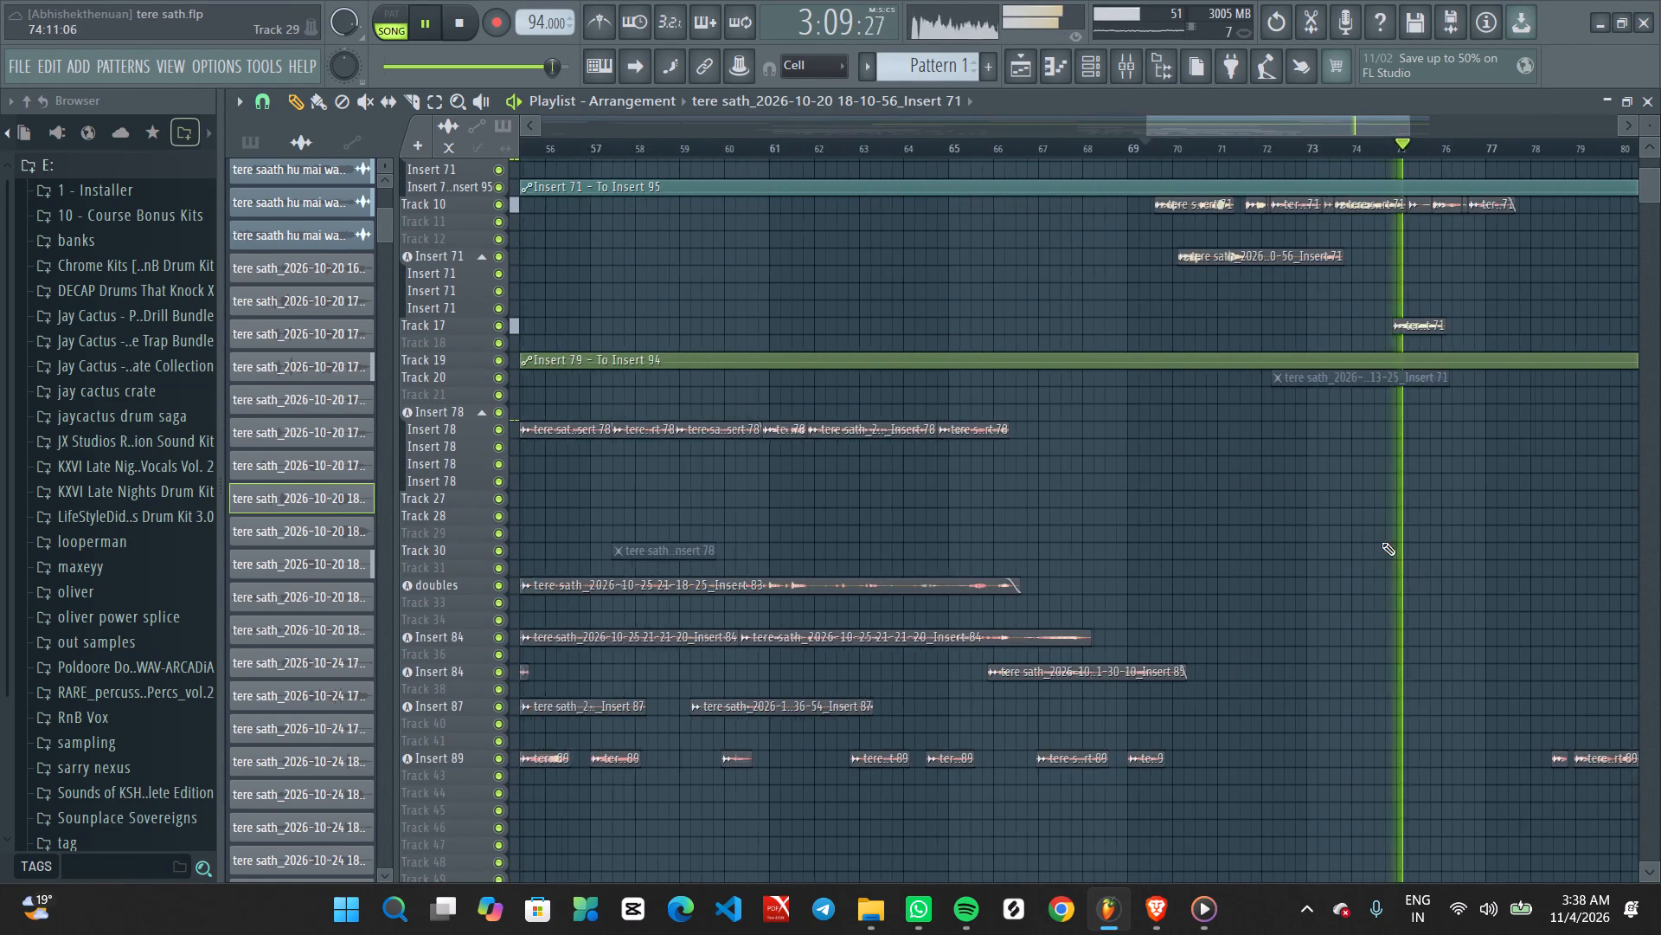
pyautogui.keyDown('ctrl'); pyautogui.scroll(4, 1492, 534); pyautogui.keyUp('ctrl')
pyautogui.moveTo(1525, 525); pyautogui.dragTo(1247, 461, button='middle')
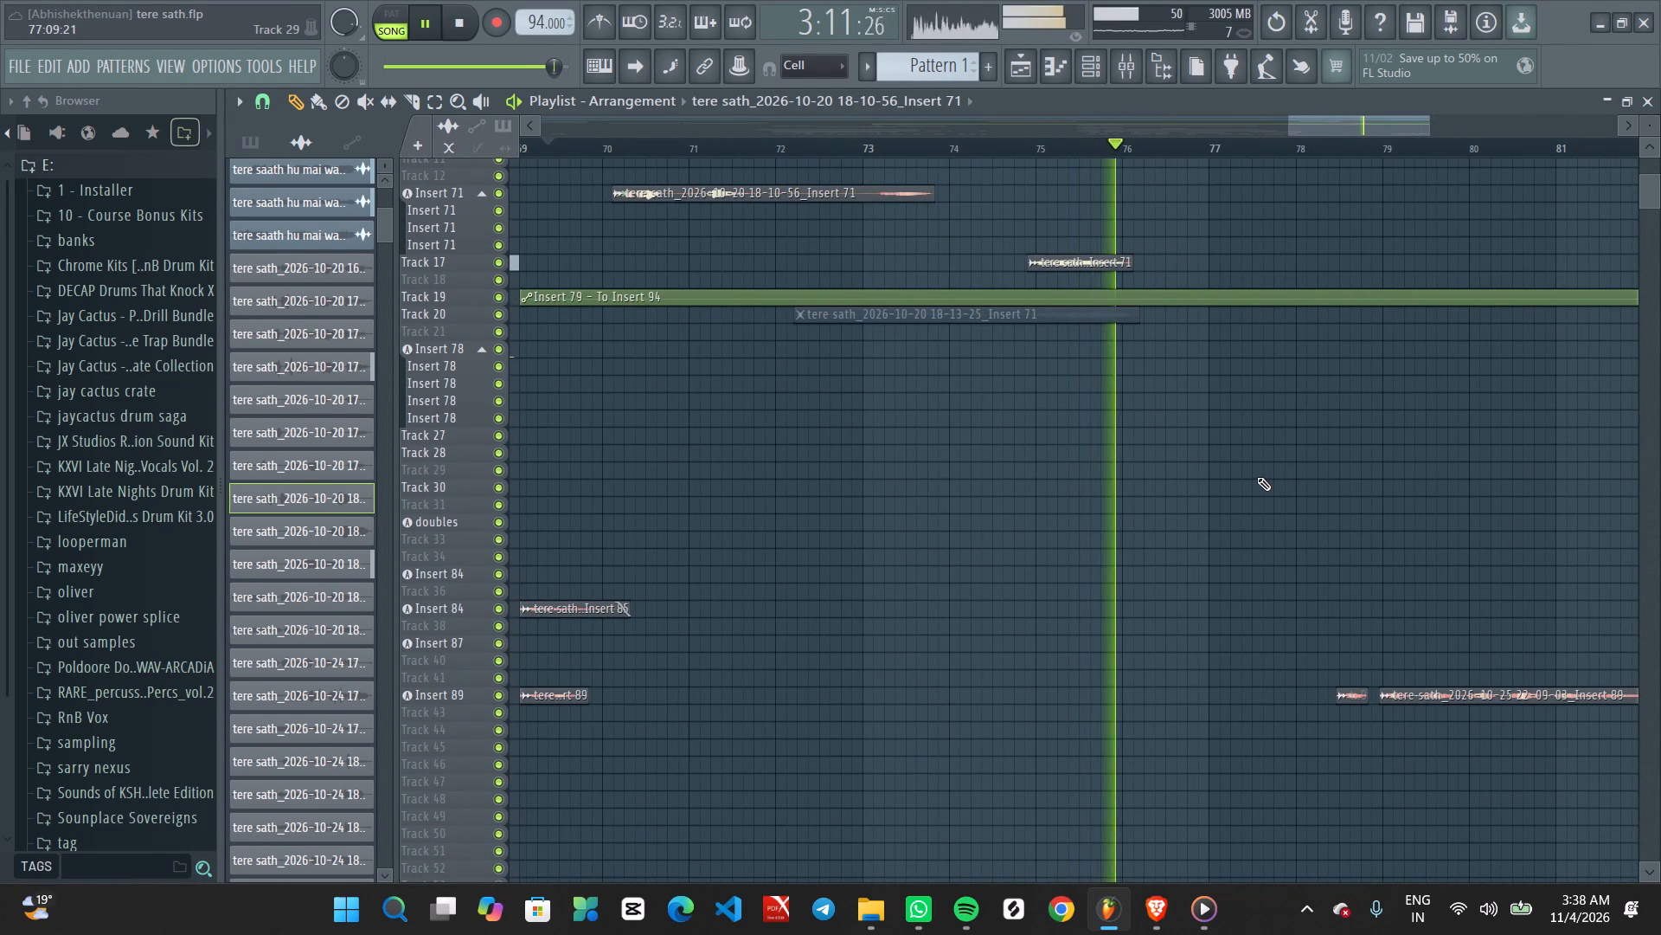
pyautogui.keyDown('ctrl'); pyautogui.scroll(2, 1266, 464); pyautogui.keyUp('ctrl')
pyautogui.moveTo(1315, 446); pyautogui.dragTo(1266, 446, button='middle')
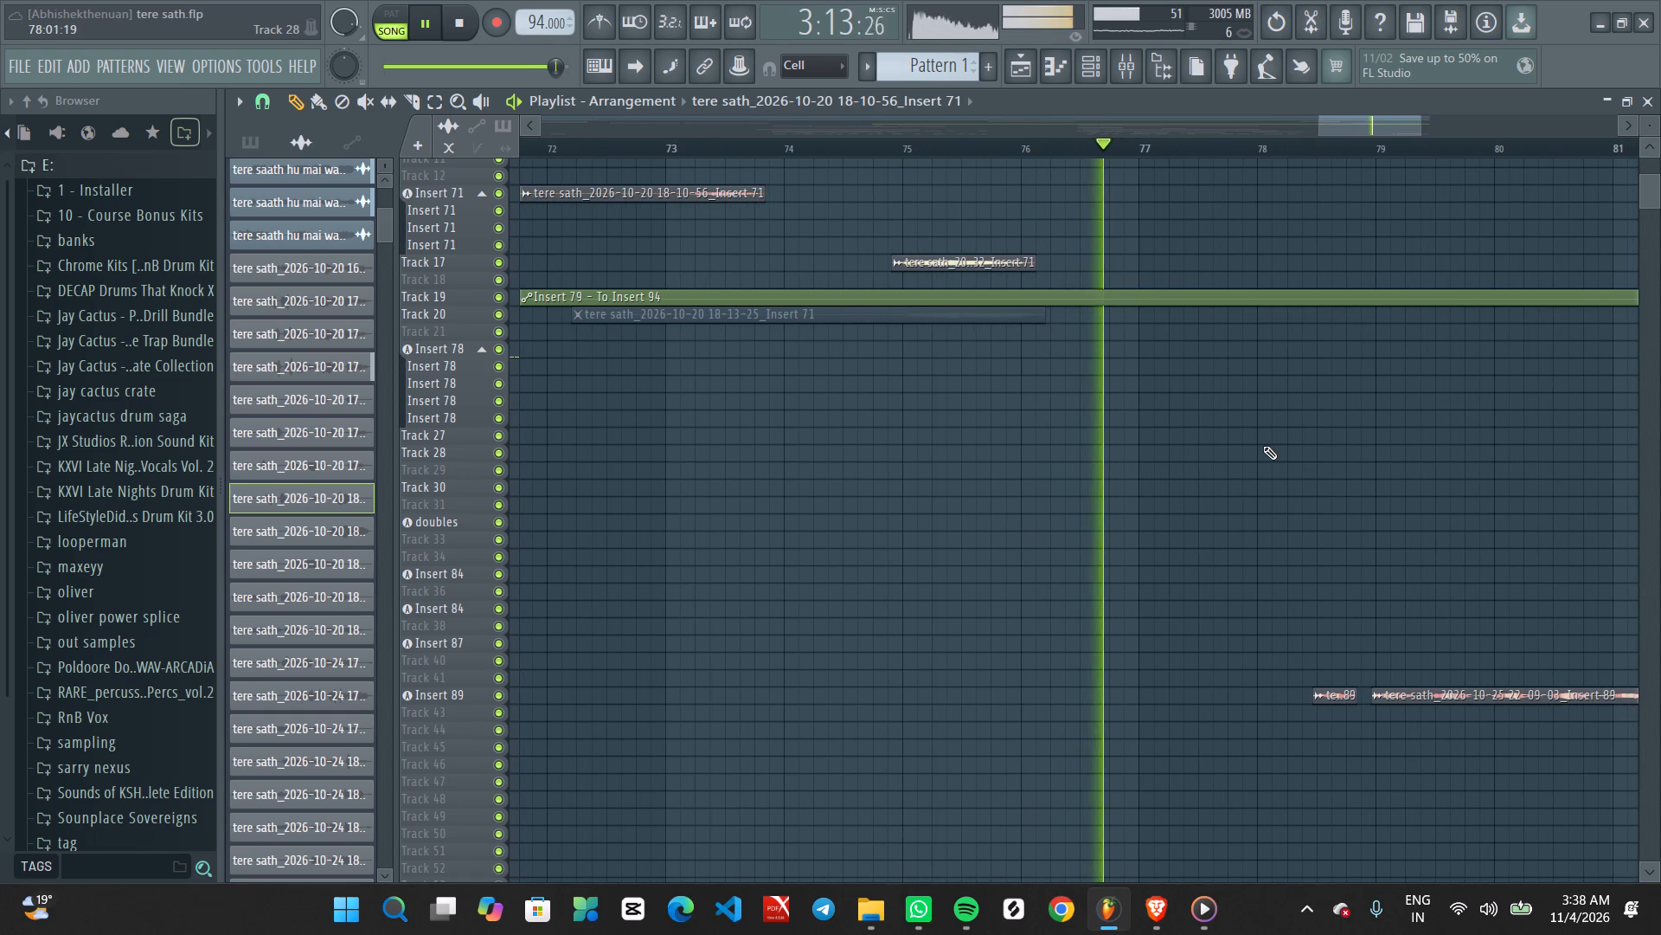
# Save the tere sath project.
pyautogui.hotkey('ctrl', 's')
pyautogui.hotkey('ctrl', 's')
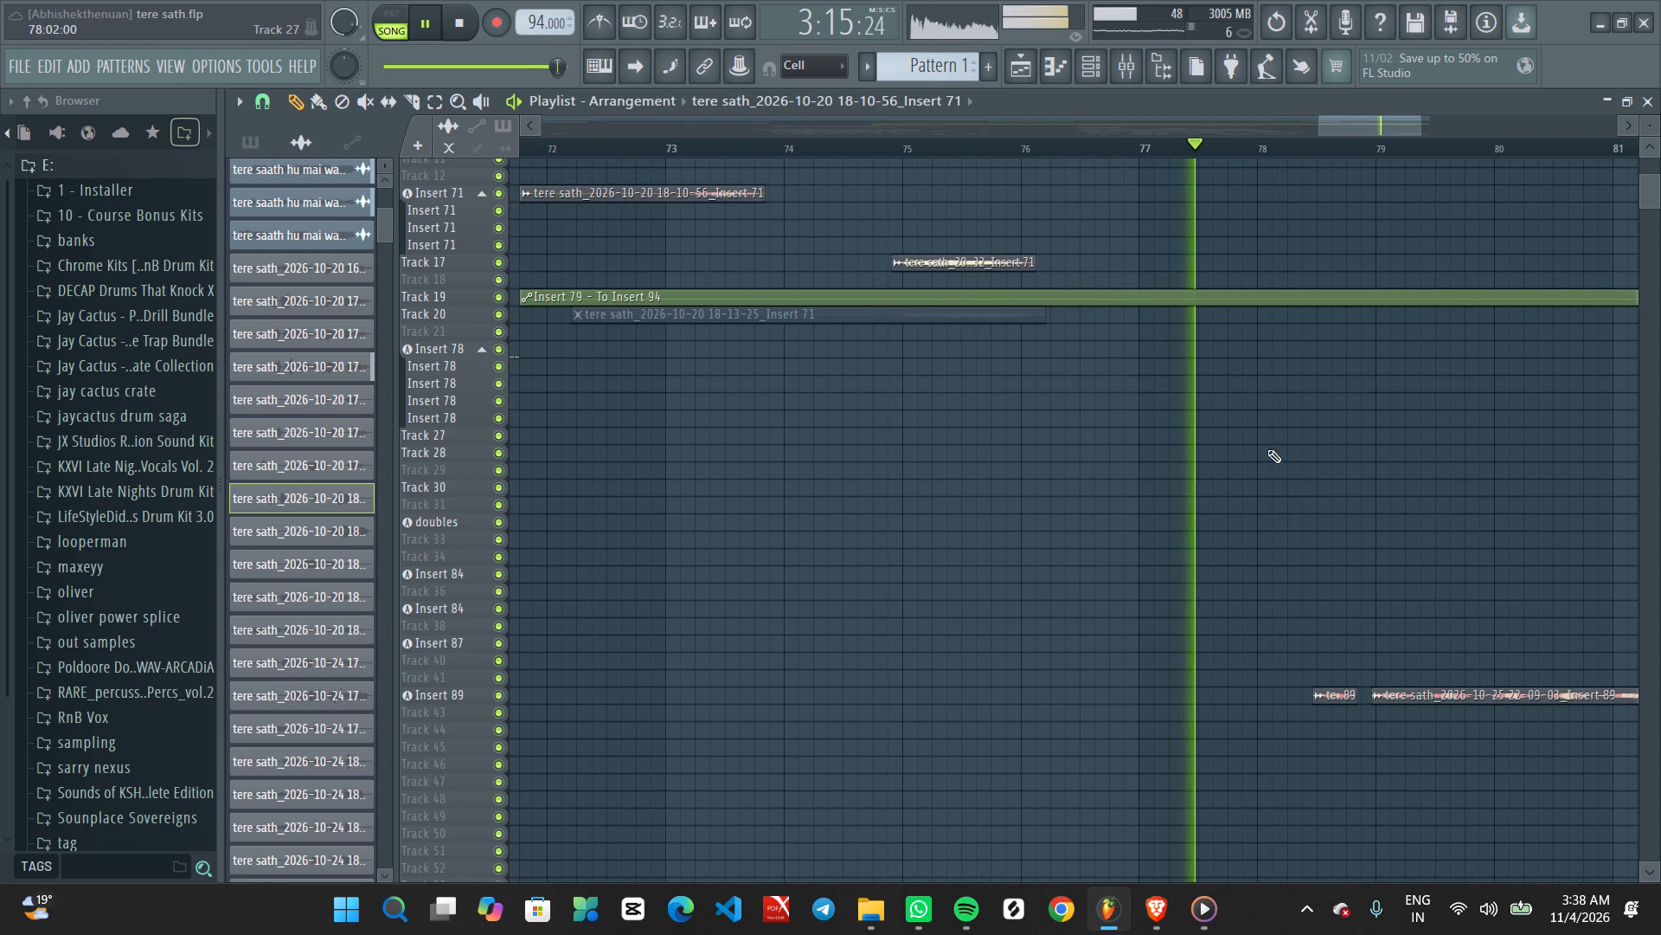
# Solo the Insert 89 track and listen to its vocal clips from about bar 78.8.
pyautogui.keyDown('ctrl'); pyautogui.scroll(2, 1295, 583); pyautogui.keyUp('ctrl')
pyautogui.moveTo(1339, 637); pyautogui.dragTo(1265, 542, button='middle')
pyautogui.keyDown('ctrl'); pyautogui.scroll(2, 1254, 566); pyautogui.keyUp('ctrl')
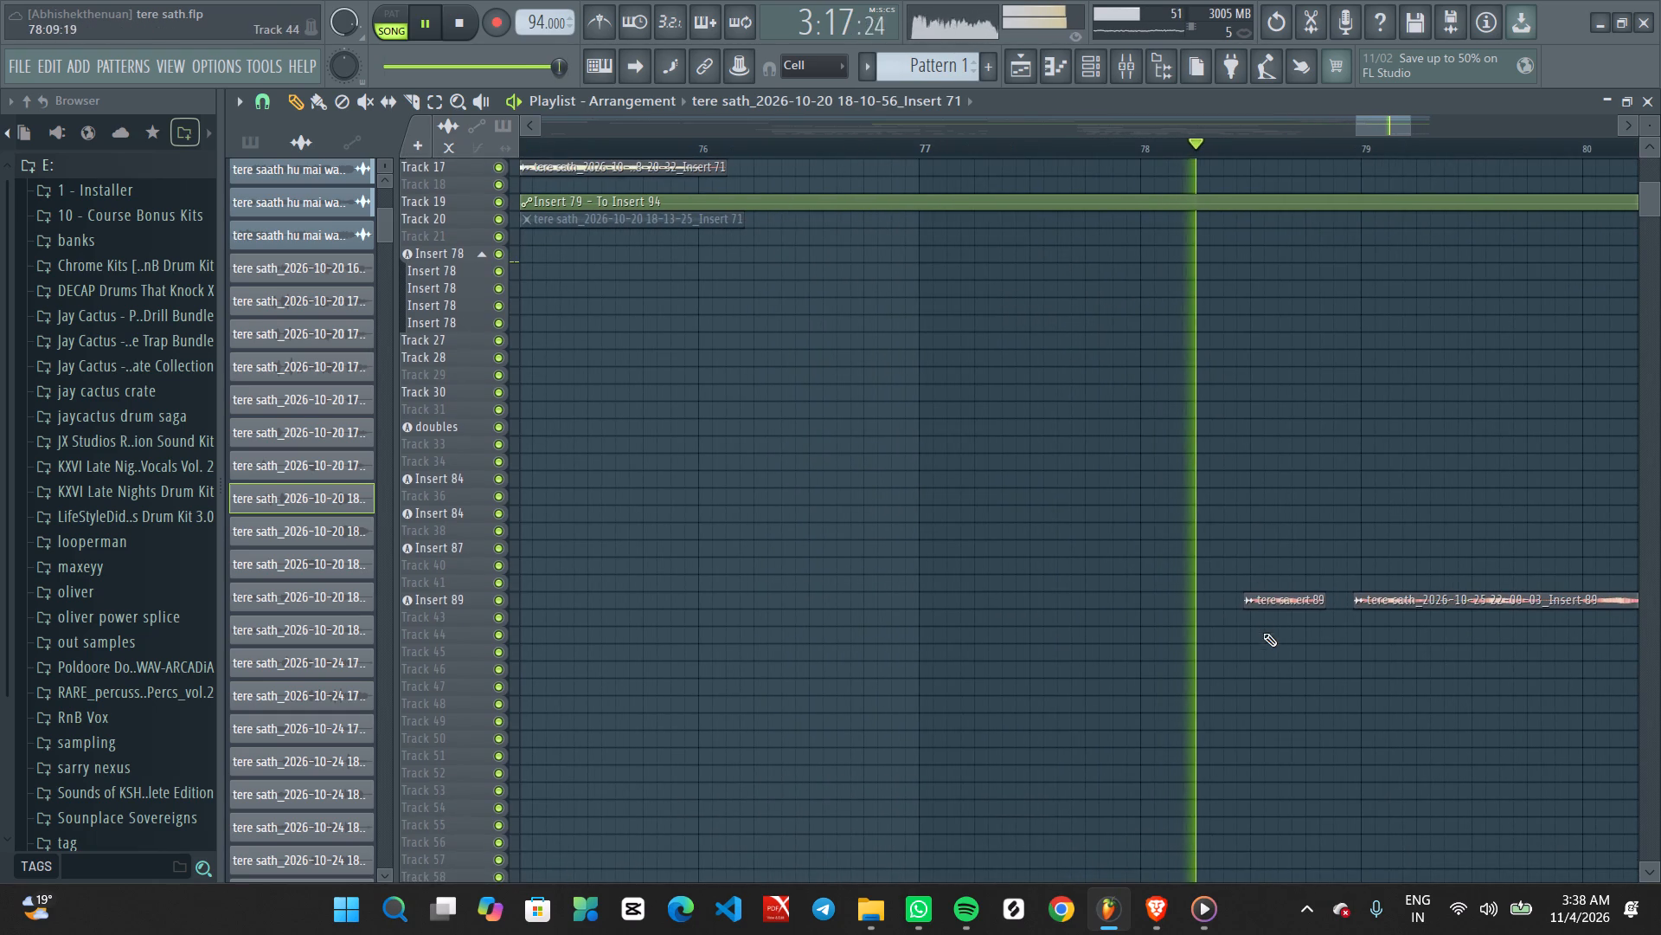
pyautogui.press('space')
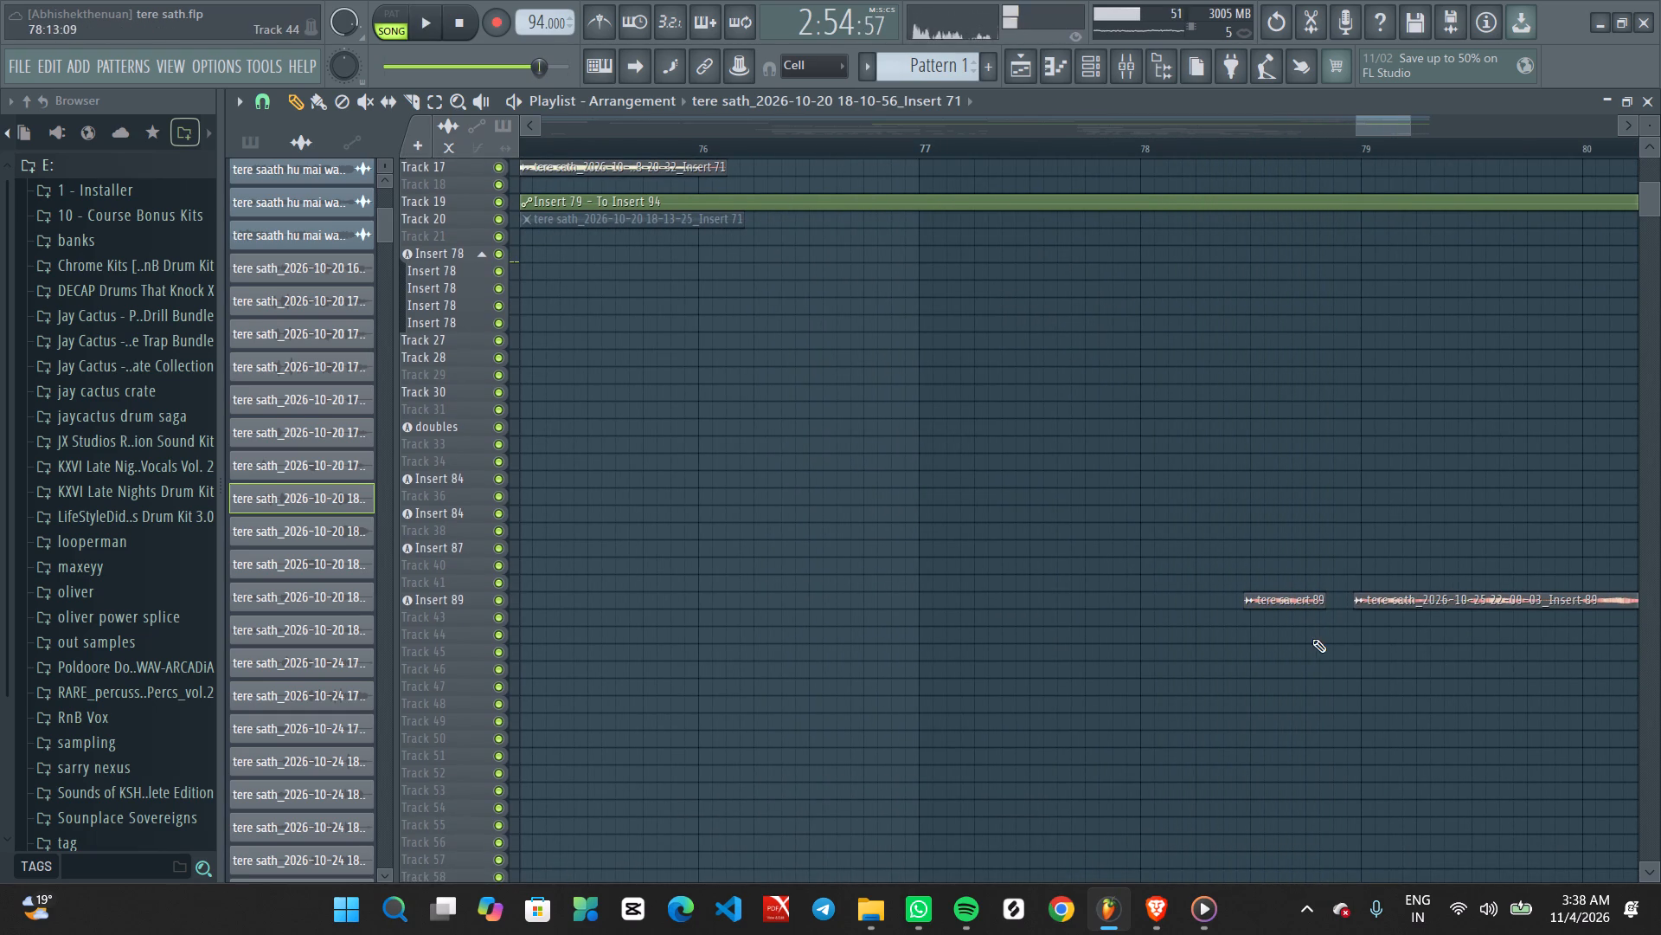
pyautogui.press('space')
pyautogui.click(1330, 145)
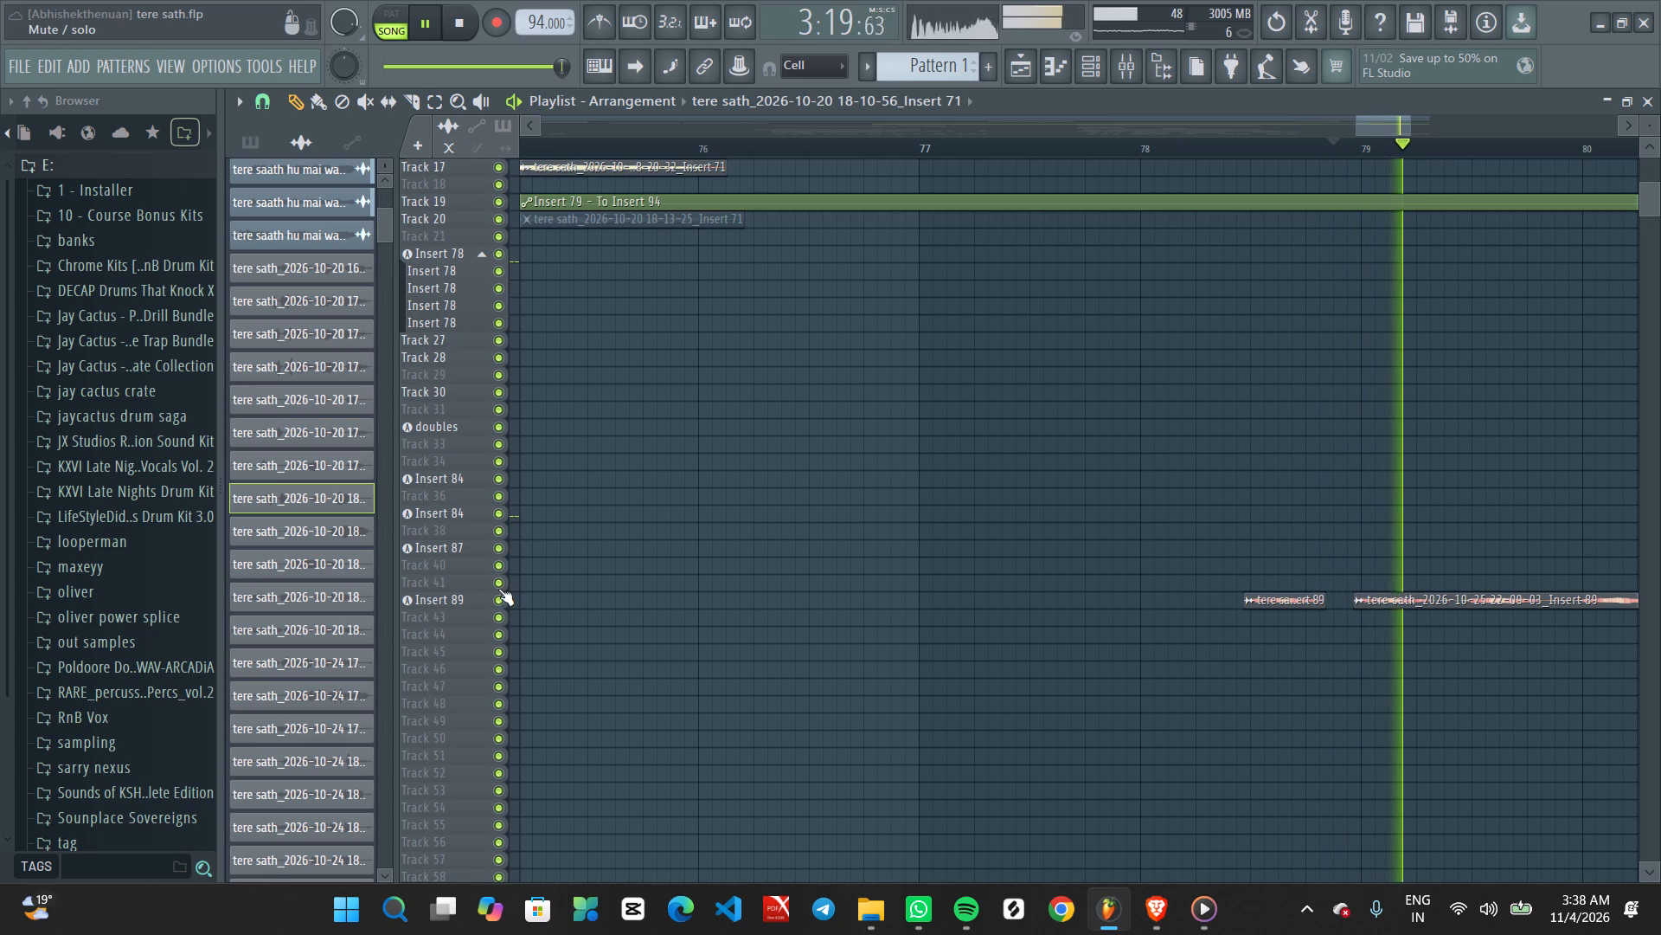
pyautogui.keyDown('ctrl'); pyautogui.click(496, 592); pyautogui.keyUp('ctrl')
pyautogui.keyDown('ctrl'); pyautogui.scroll(-2, 1474, 641); pyautogui.keyUp('ctrl')
pyautogui.press('space')
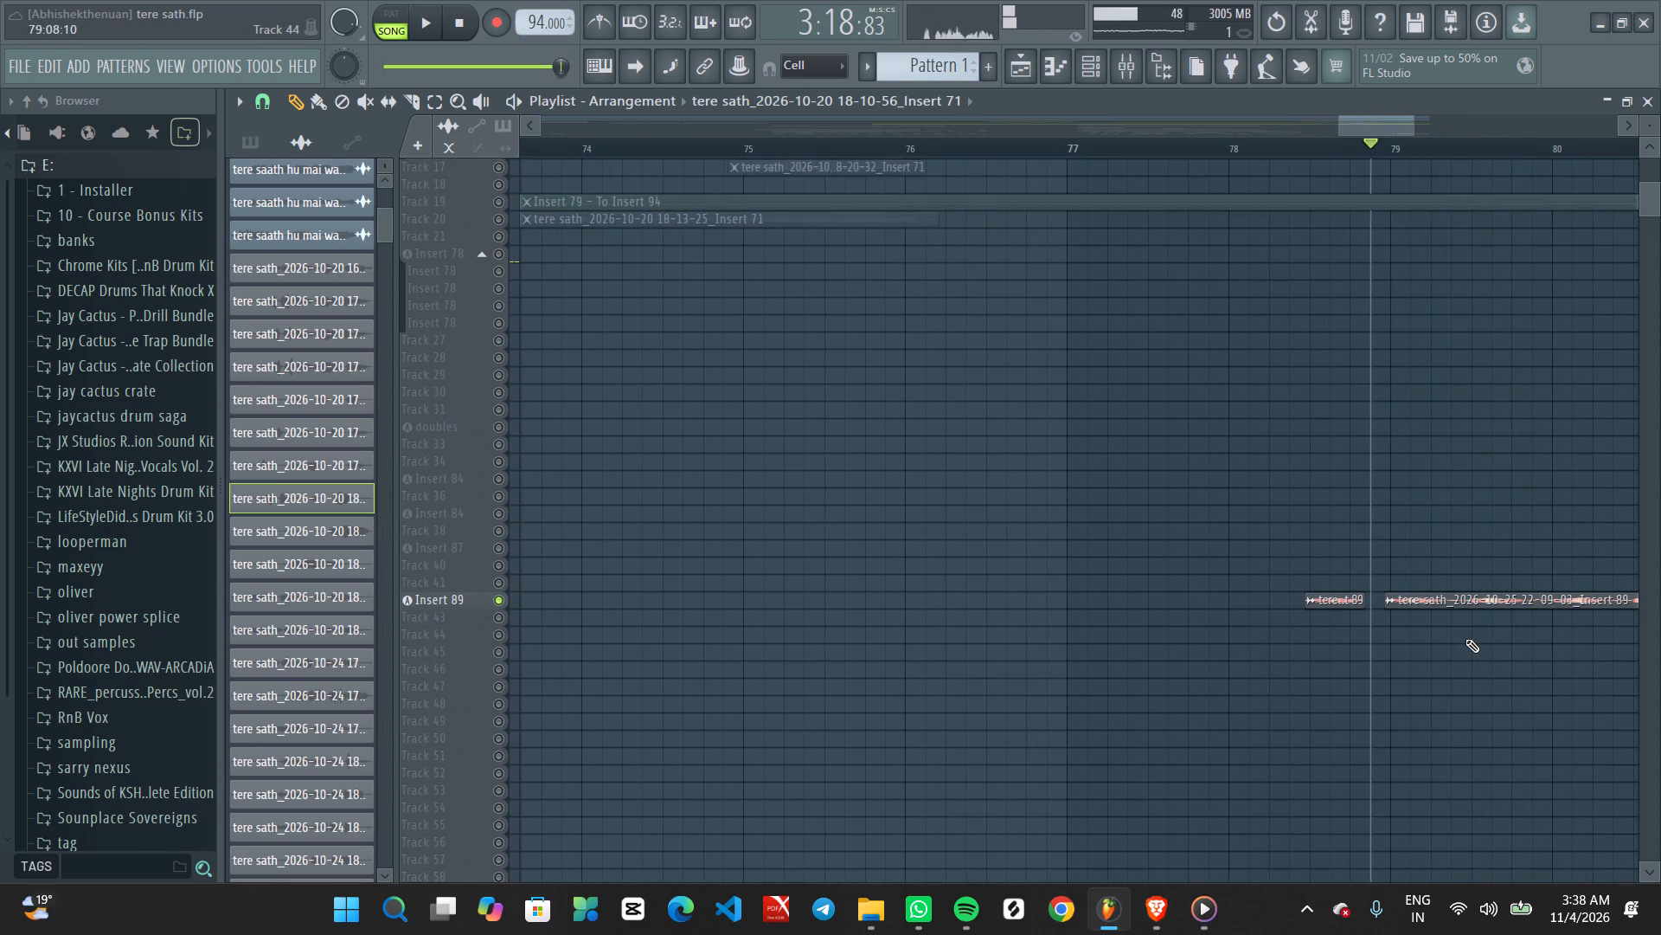
# Replay the soloed Insert 89 clips from about bar 78.3, checking the short clip ahead of bar 79.
pyautogui.keyDown('ctrl'); pyautogui.scroll(4, 1465, 639); pyautogui.keyUp('ctrl')
pyautogui.keyDown('alt'); pyautogui.scroll(5, 1421, 623); pyautogui.keyUp('alt')
pyautogui.keyDown('ctrl'); pyautogui.scroll(2, 1438, 652); pyautogui.keyUp('ctrl')
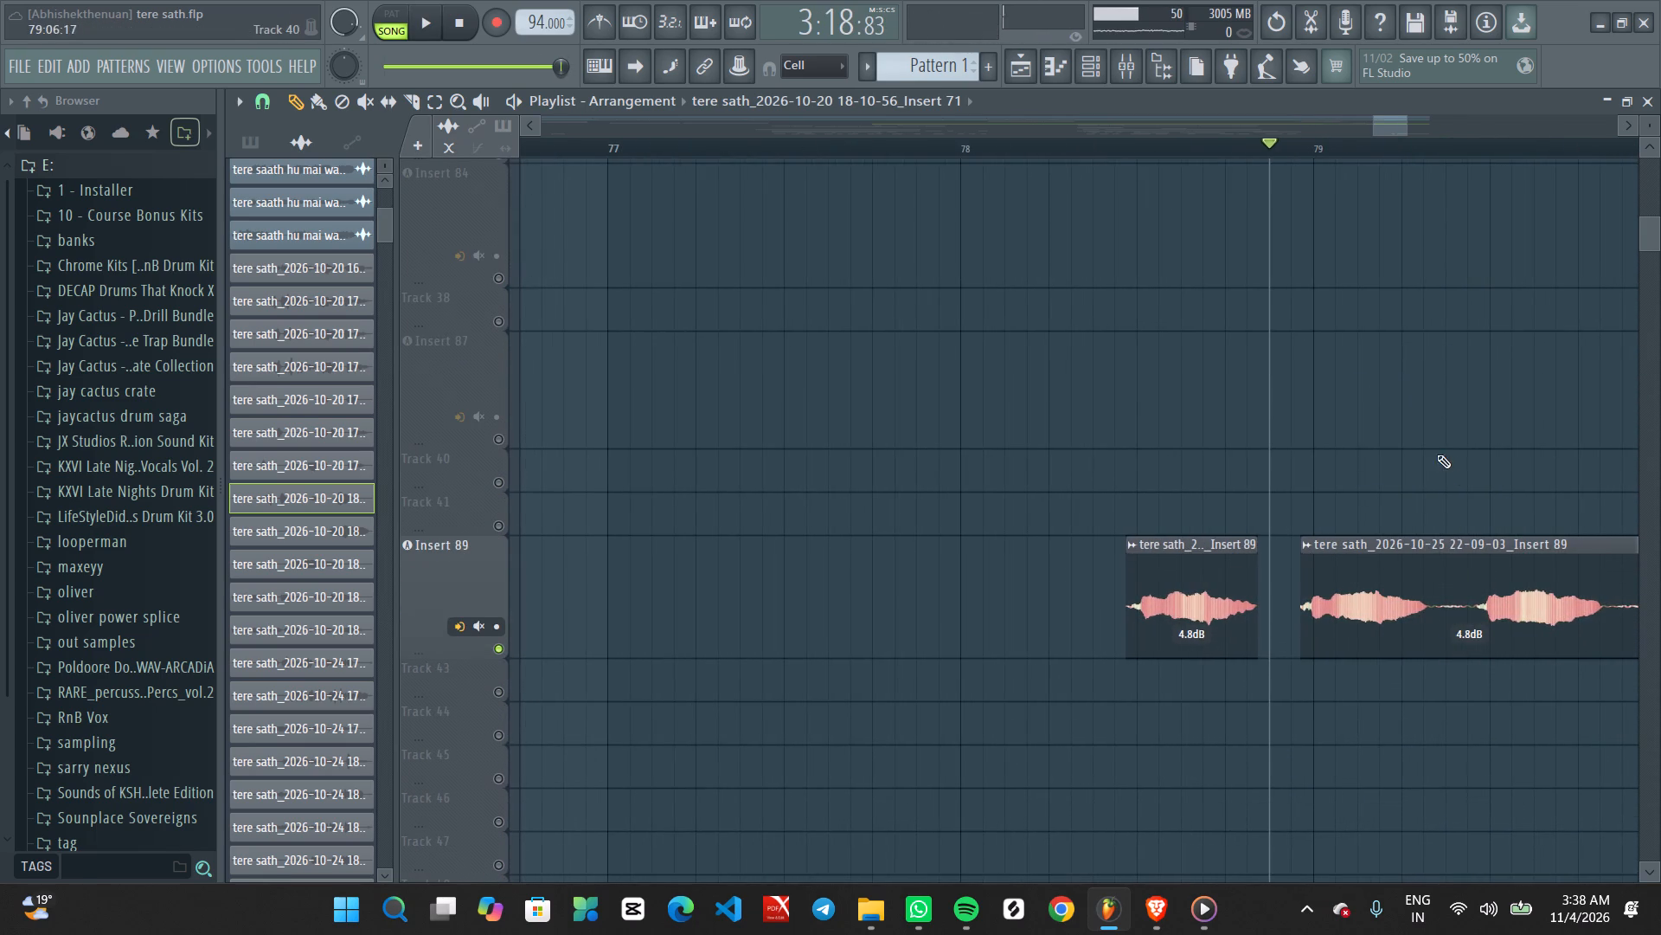
pyautogui.keyDown('ctrl'); pyautogui.scroll(1, 1408, 472); pyautogui.keyUp('ctrl')
pyautogui.middleClick(1414, 436)
pyautogui.rightClick(1419, 436)
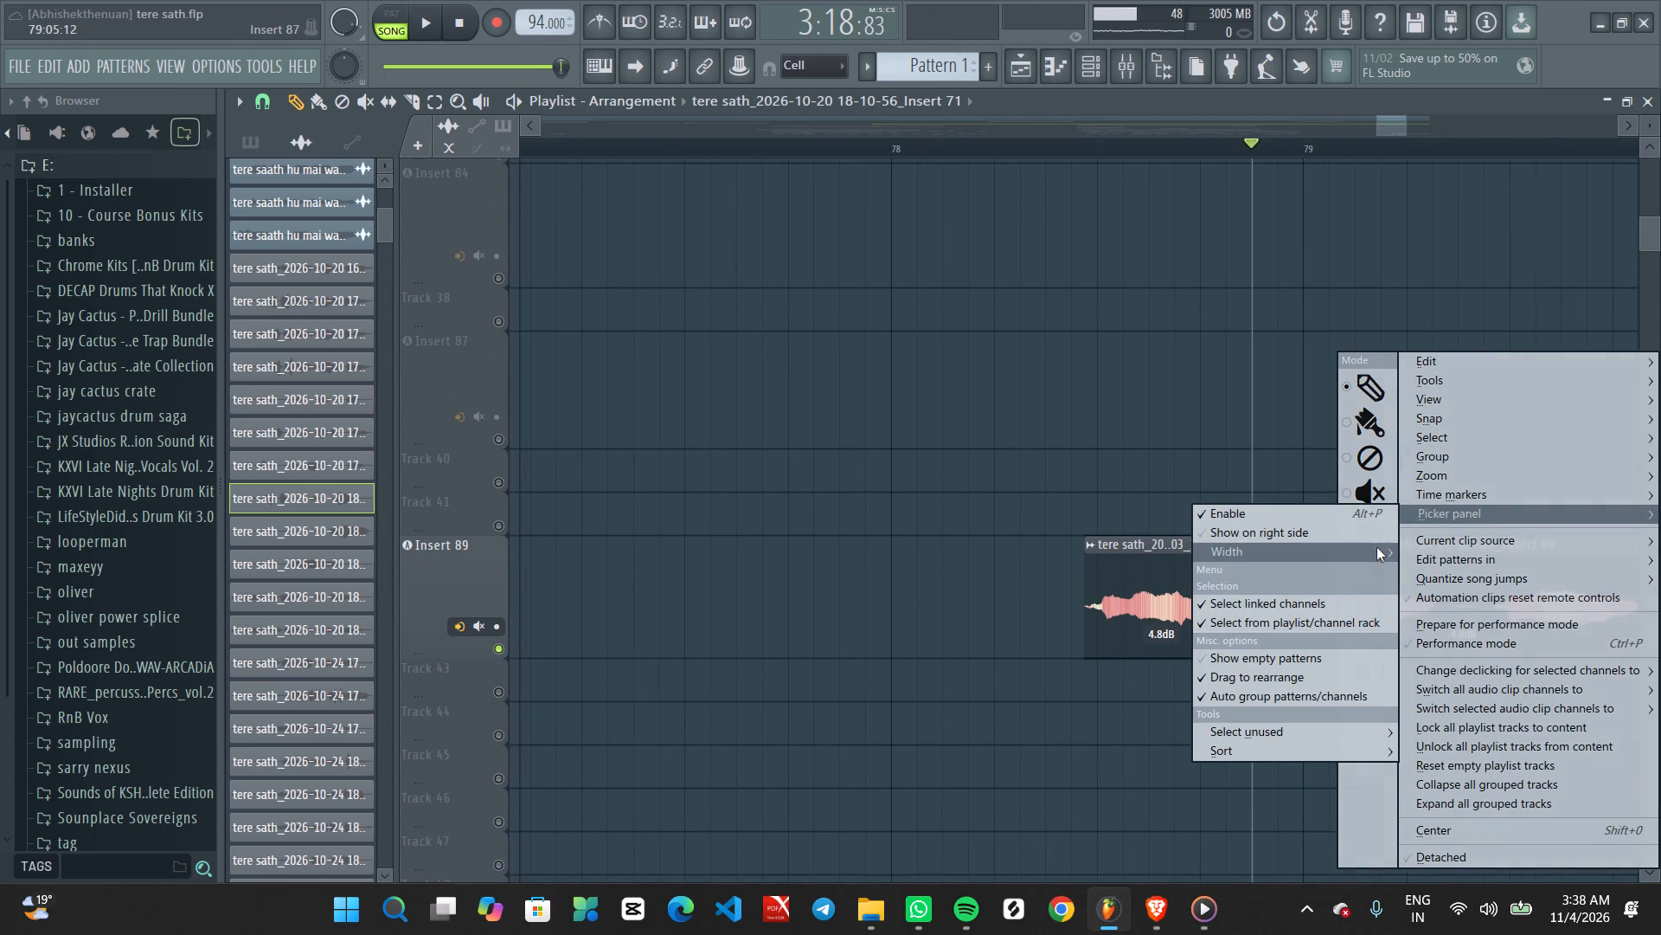
pyautogui.click(1031, 142)
pyautogui.press('space')
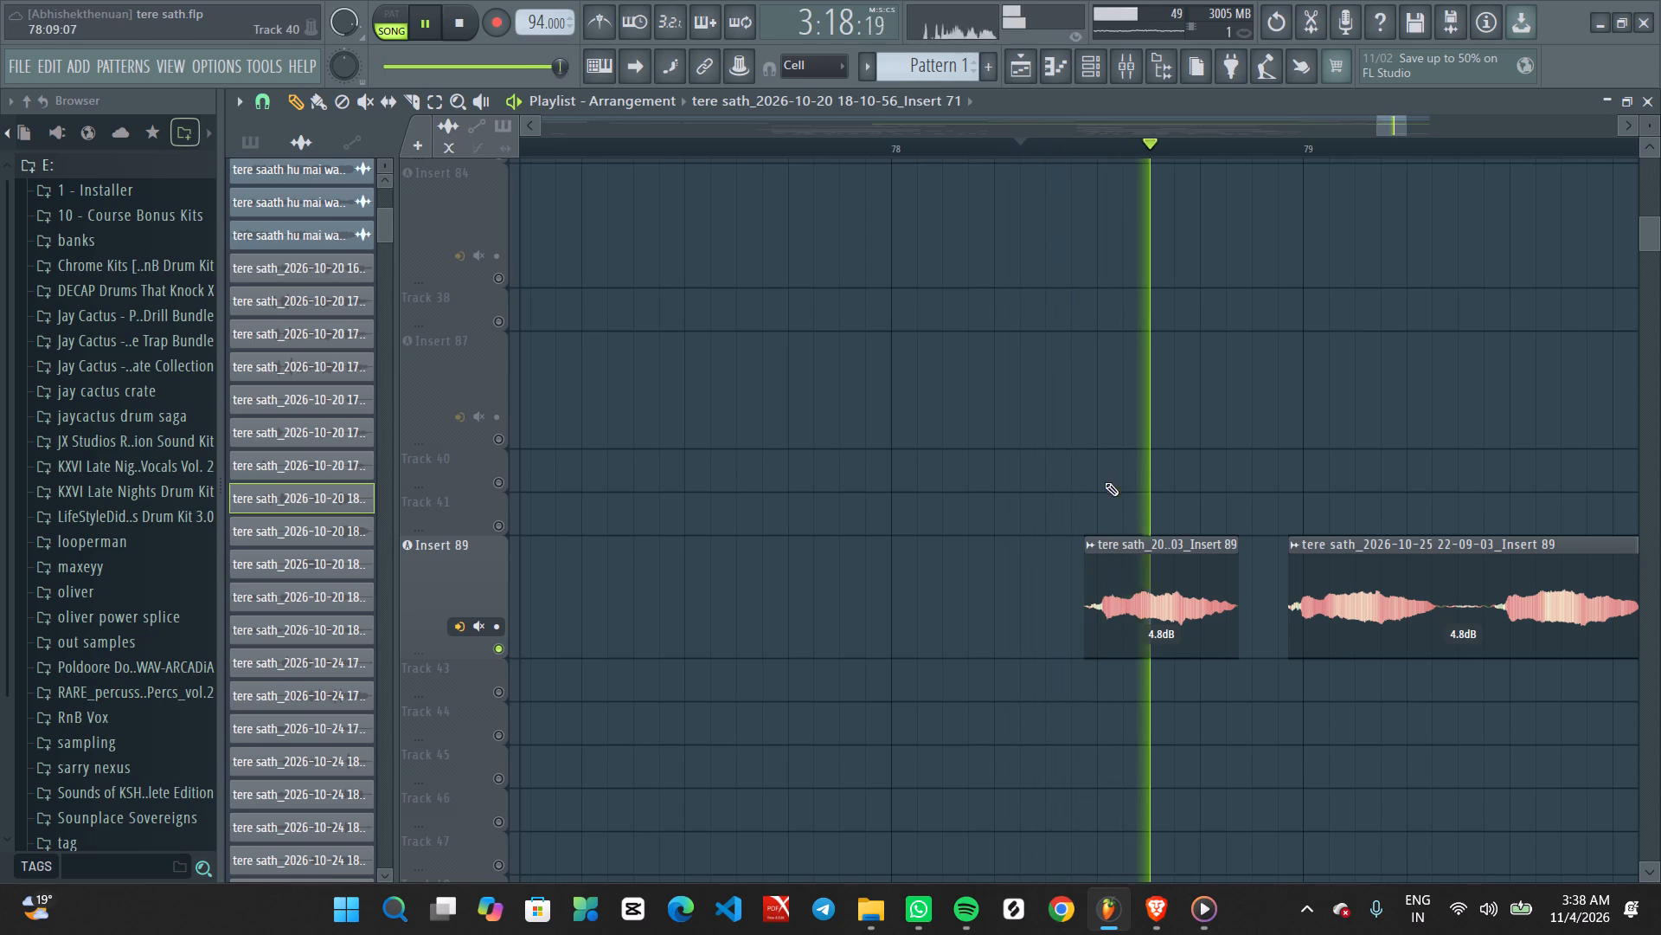
pyautogui.press('space')
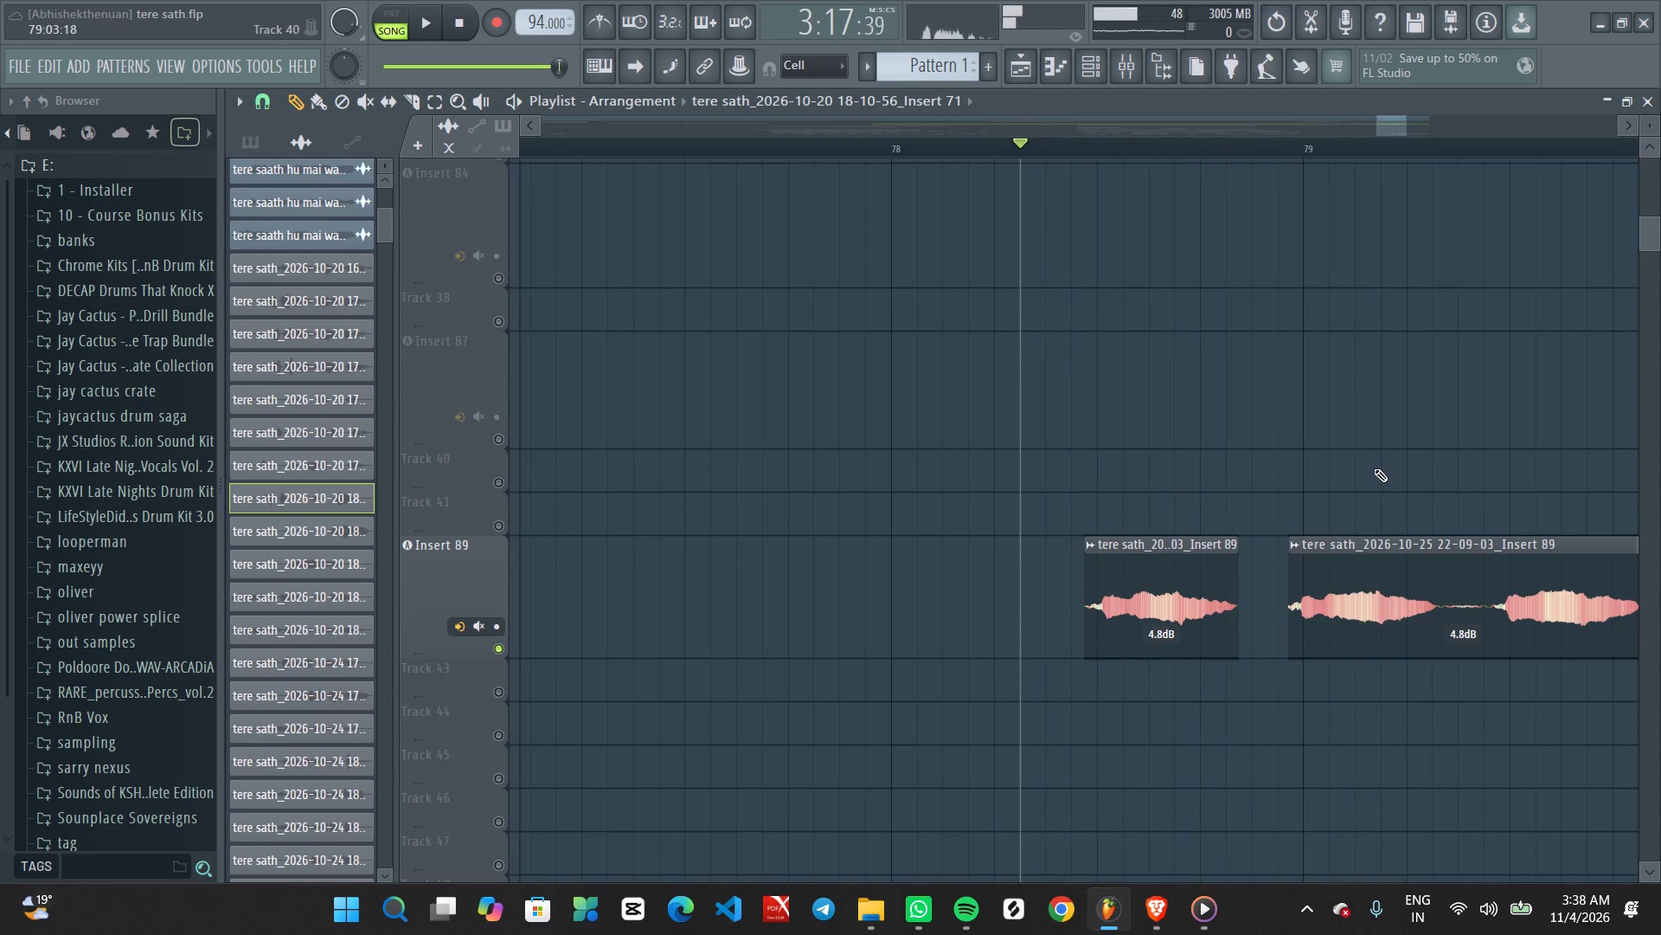
# Slice the long Insert 89 vocal clip at about bar 79.4, in the gap after its first phrase, and return to the Draw tool.
pyautogui.moveTo(1374, 468); pyautogui.dragTo(1382, 467, button='middle')
pyautogui.moveTo(1379, 467); pyautogui.dragTo(1387, 487, button='right')
pyautogui.click(1372, 558)
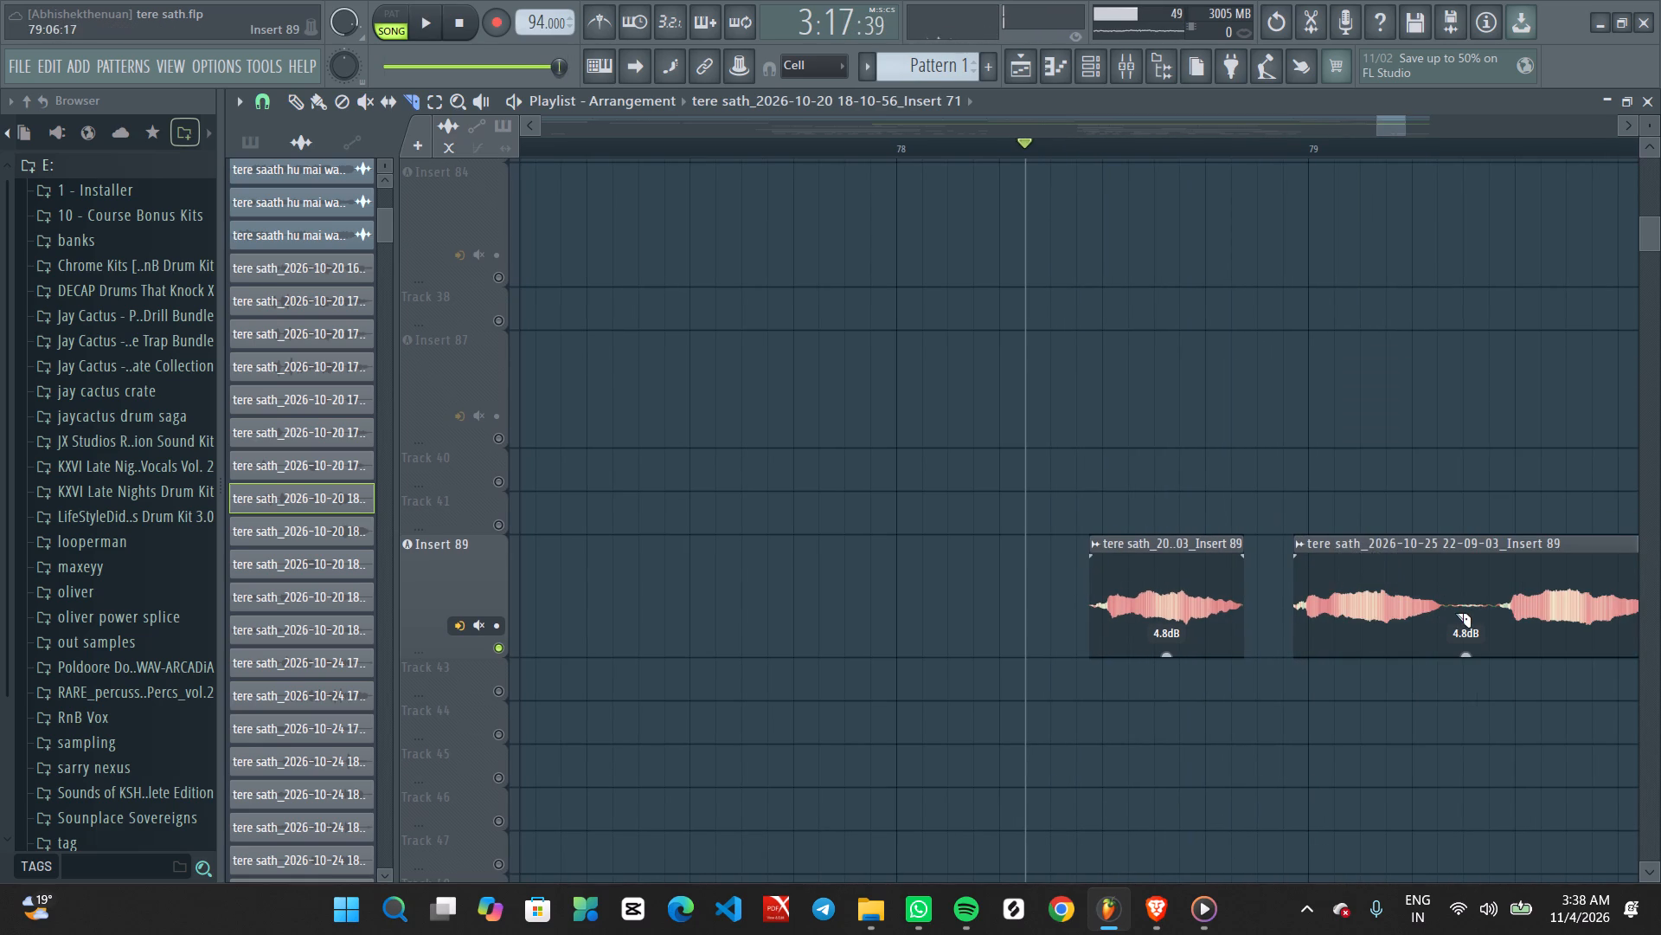
pyautogui.keyDown('alt'); pyautogui.click(1459, 611); pyautogui.keyUp('alt')
pyautogui.scroll(2, 1315, 499)
pyautogui.moveTo(1277, 479); pyautogui.dragTo(1477, 415, button='middle')
pyautogui.middleClick(1382, 394)
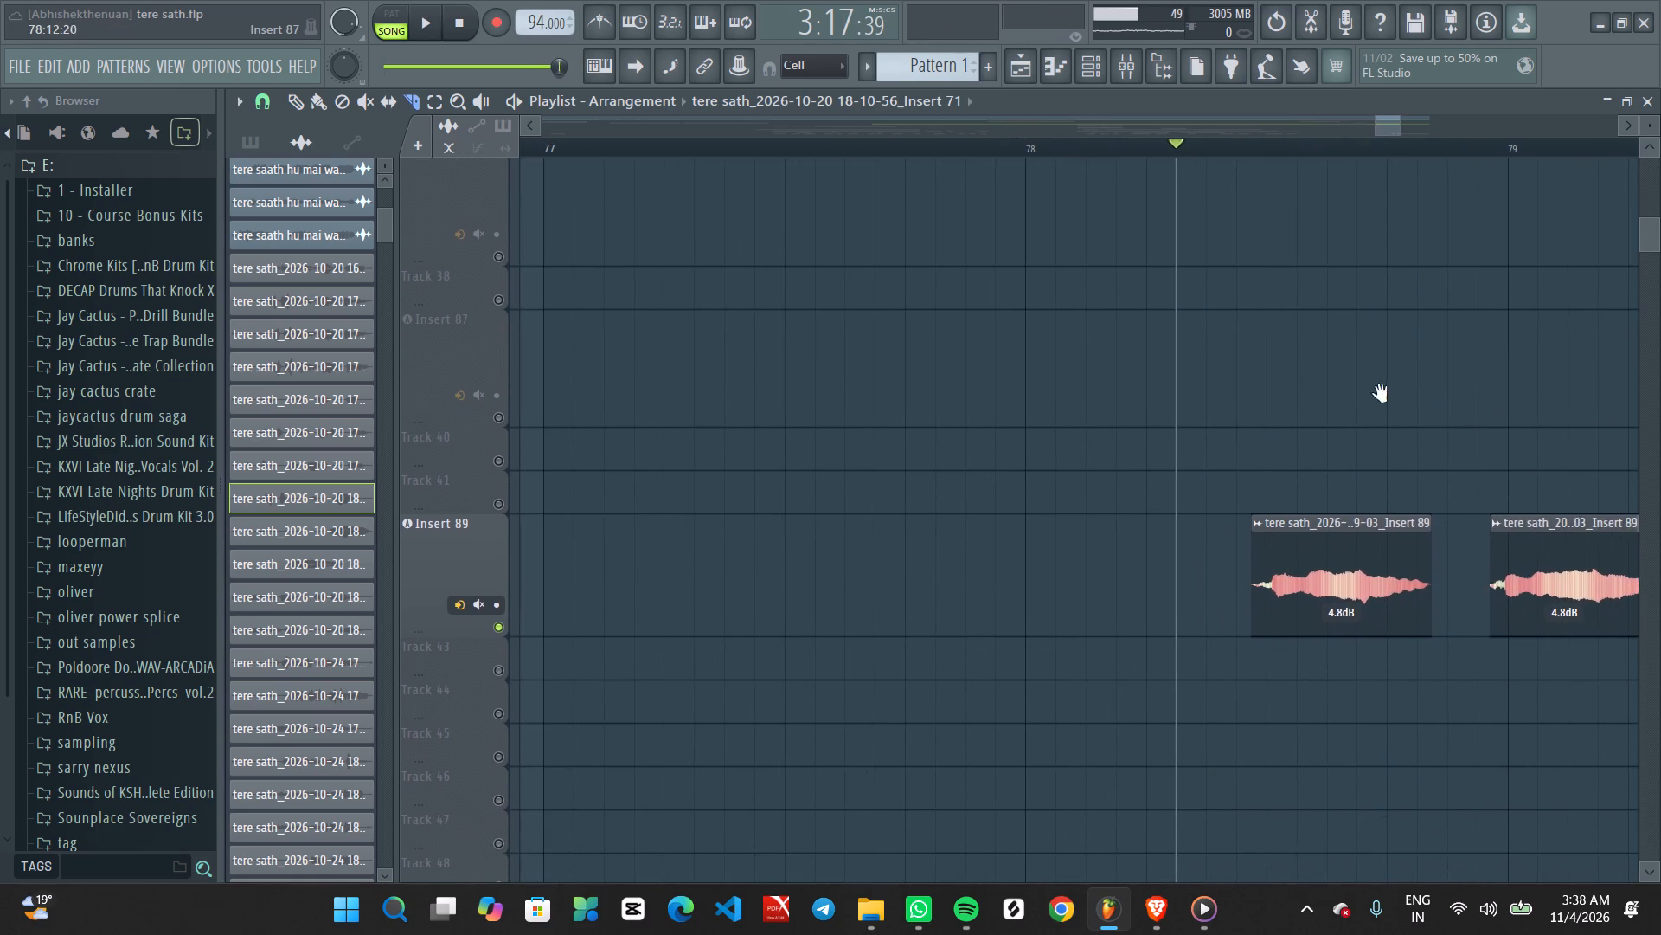
pyautogui.moveTo(1381, 394); pyautogui.dragTo(1388, 409, button='right')
pyautogui.click(1370, 390)
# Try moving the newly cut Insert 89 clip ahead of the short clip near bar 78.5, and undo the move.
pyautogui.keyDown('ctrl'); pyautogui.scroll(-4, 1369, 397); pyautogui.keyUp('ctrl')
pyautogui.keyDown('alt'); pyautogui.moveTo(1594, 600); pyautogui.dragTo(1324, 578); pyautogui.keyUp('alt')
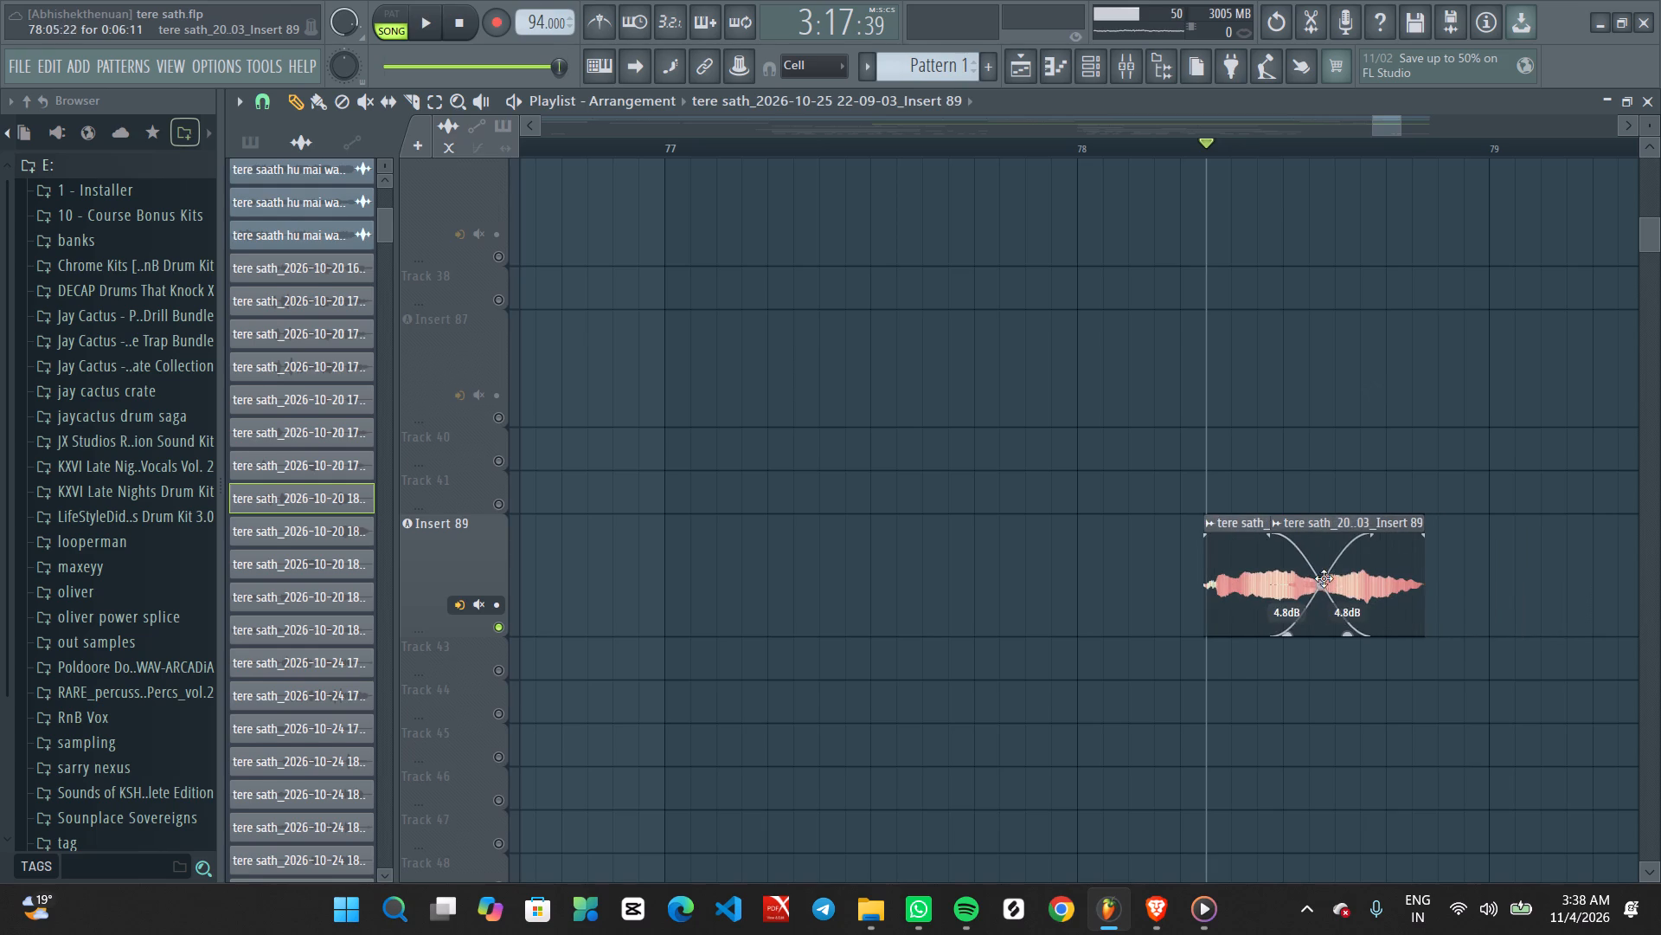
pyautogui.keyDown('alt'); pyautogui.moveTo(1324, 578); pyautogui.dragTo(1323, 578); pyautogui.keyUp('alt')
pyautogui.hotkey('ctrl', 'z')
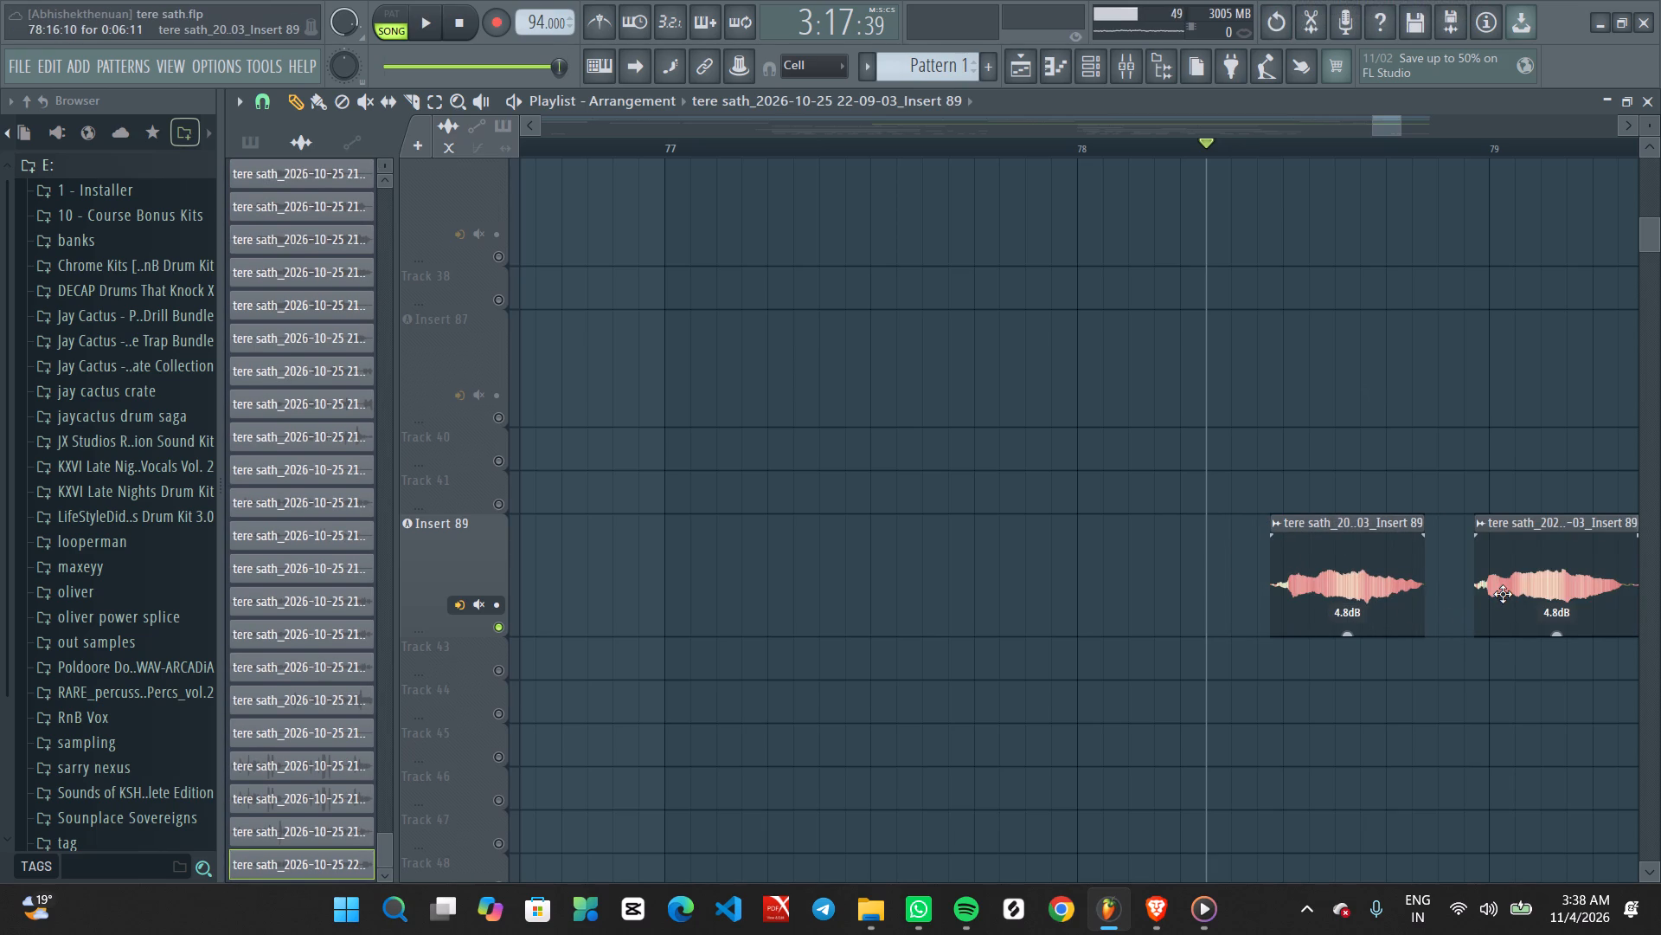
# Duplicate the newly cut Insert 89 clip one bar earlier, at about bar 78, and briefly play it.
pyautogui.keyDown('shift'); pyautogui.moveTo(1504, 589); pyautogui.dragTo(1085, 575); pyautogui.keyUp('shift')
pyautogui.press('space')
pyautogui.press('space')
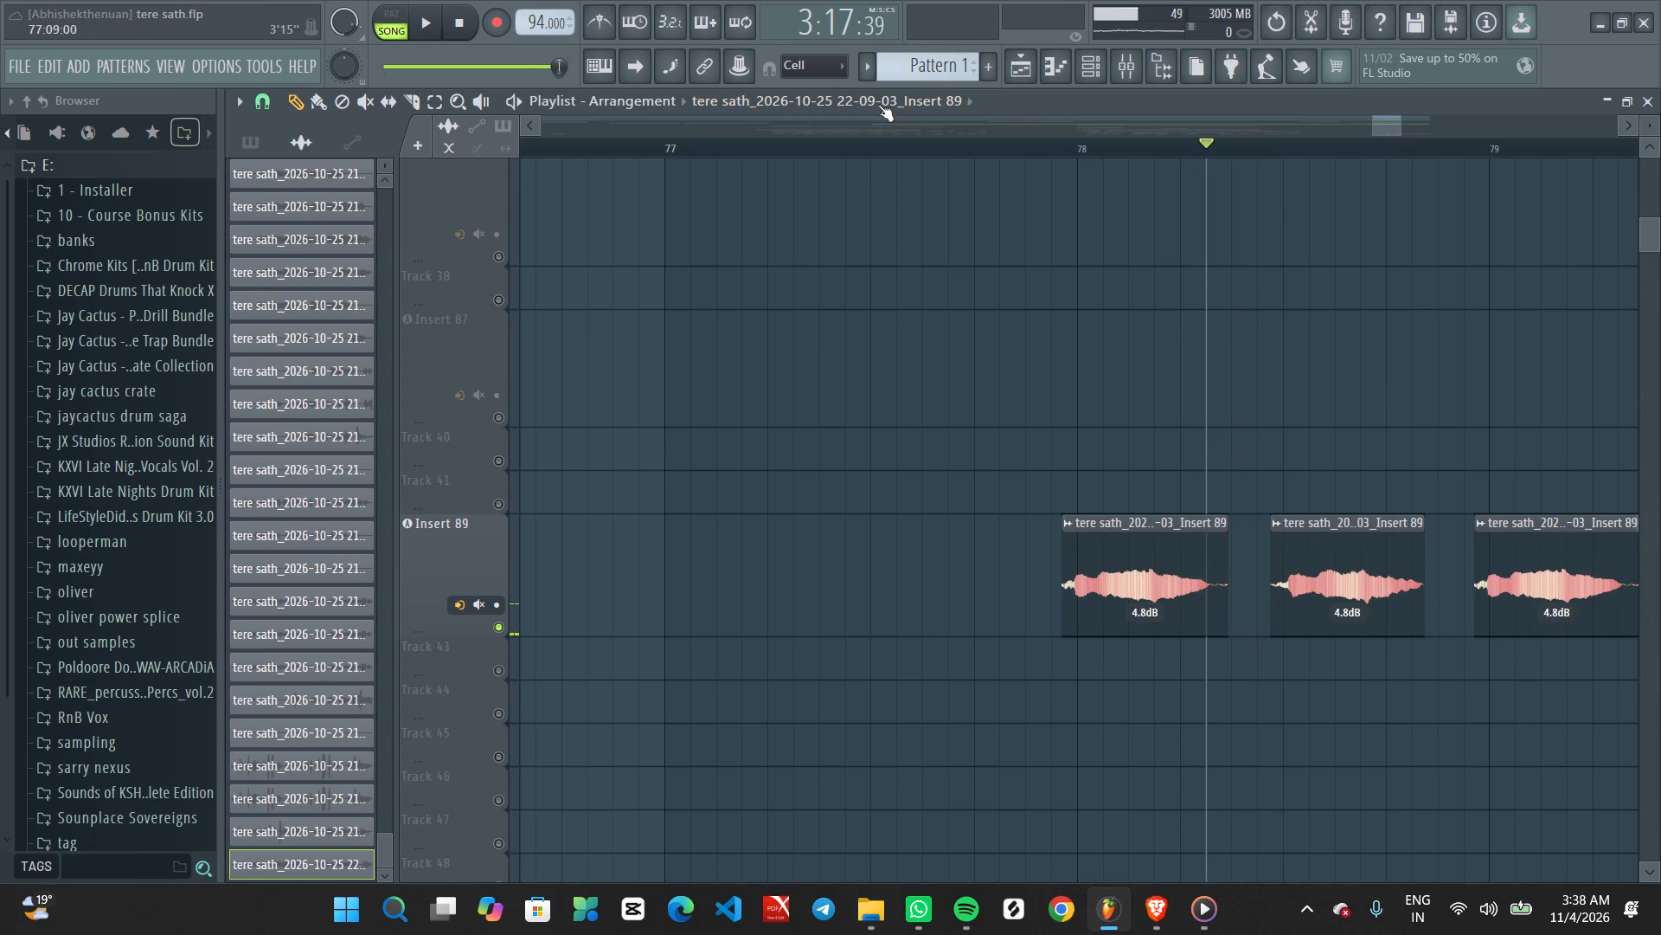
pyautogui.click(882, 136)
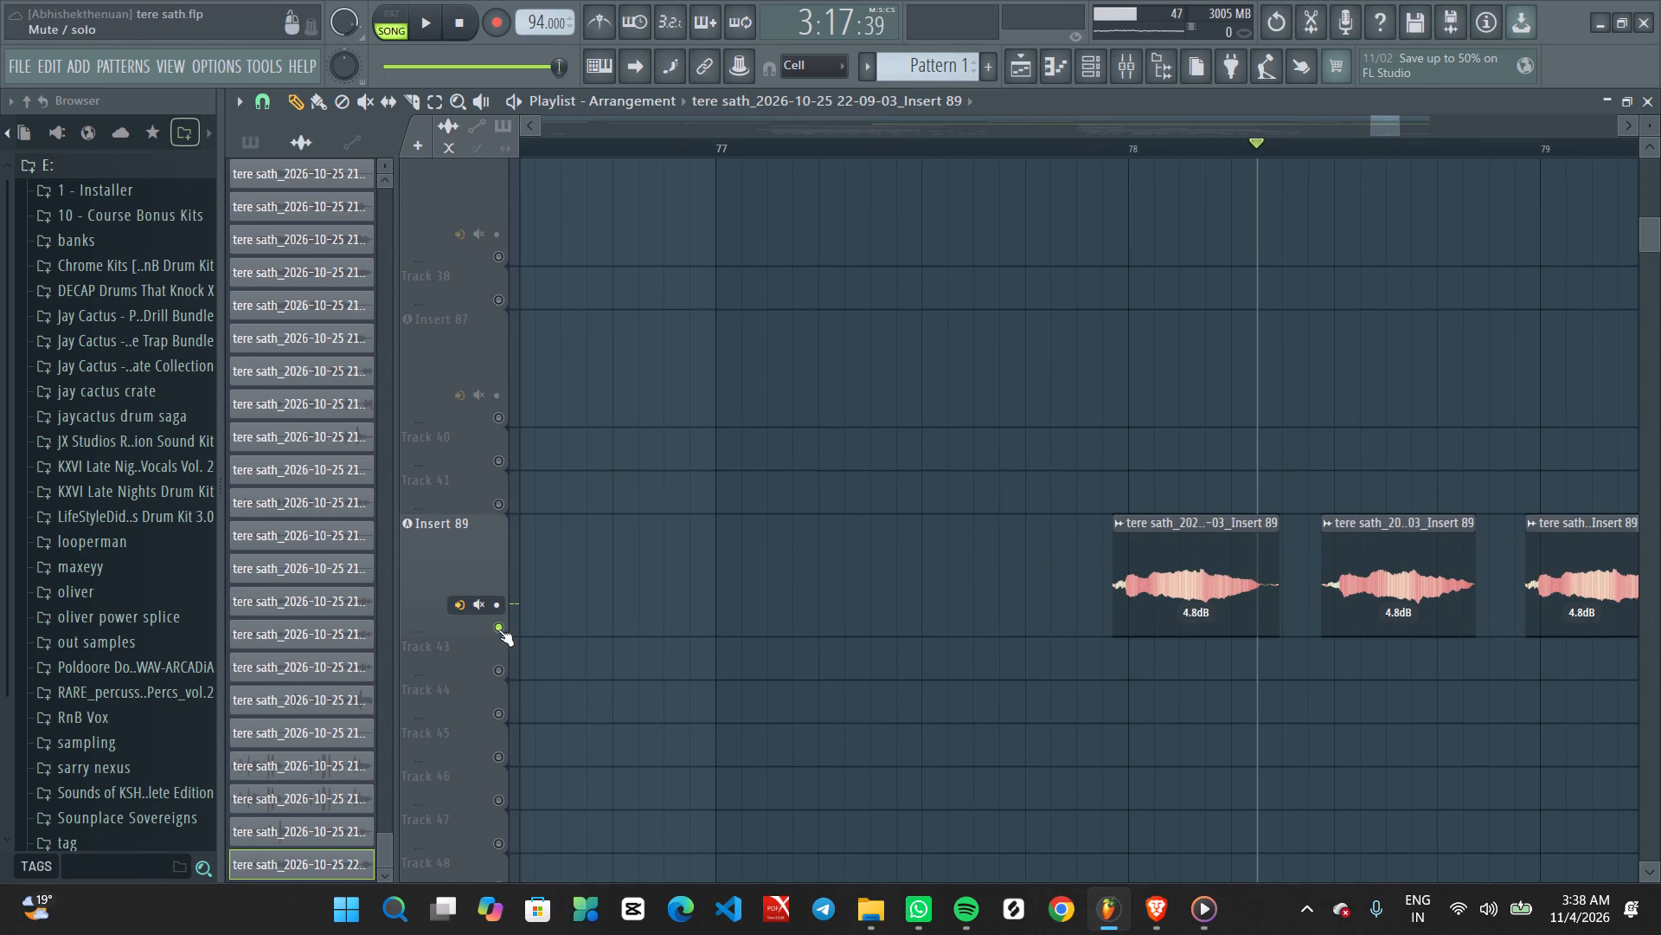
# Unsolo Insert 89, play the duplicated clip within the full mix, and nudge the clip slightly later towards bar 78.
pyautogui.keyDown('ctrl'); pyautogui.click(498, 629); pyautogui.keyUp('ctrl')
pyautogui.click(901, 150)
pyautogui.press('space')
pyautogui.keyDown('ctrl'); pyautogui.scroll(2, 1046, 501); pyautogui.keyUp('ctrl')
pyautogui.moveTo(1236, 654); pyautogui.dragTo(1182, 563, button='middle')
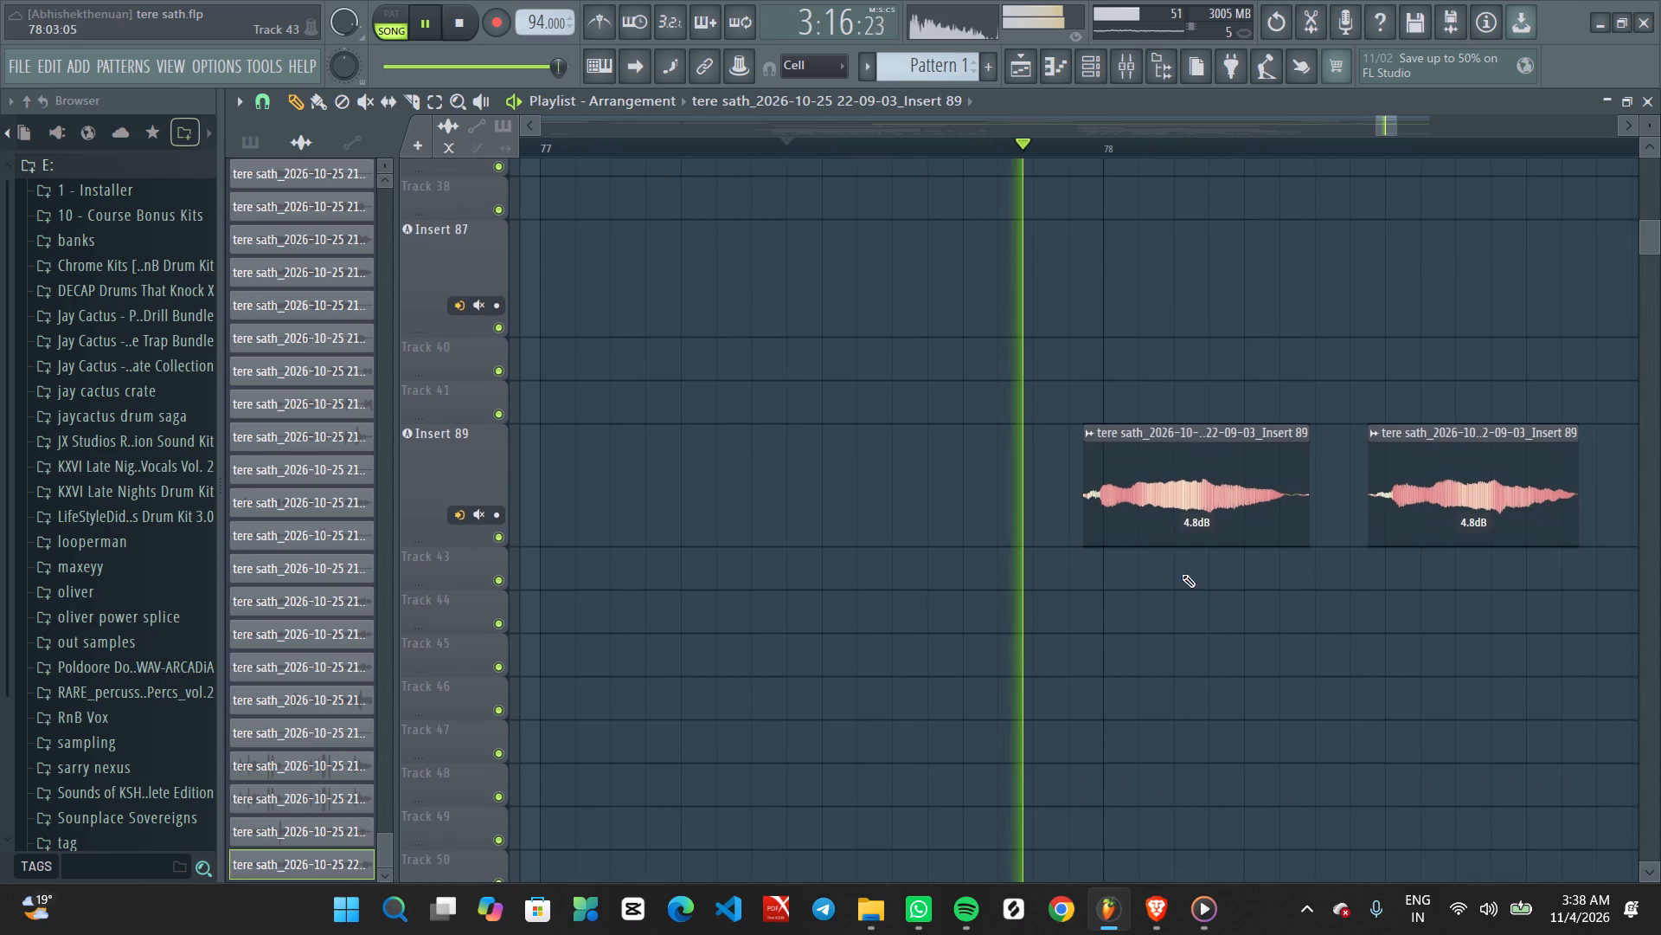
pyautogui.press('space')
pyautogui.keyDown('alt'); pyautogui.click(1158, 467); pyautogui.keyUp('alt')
# Listen to the Insert 89 clips in the full mix from about bar 77.4, and replay from about bar 75.
pyautogui.press('space')
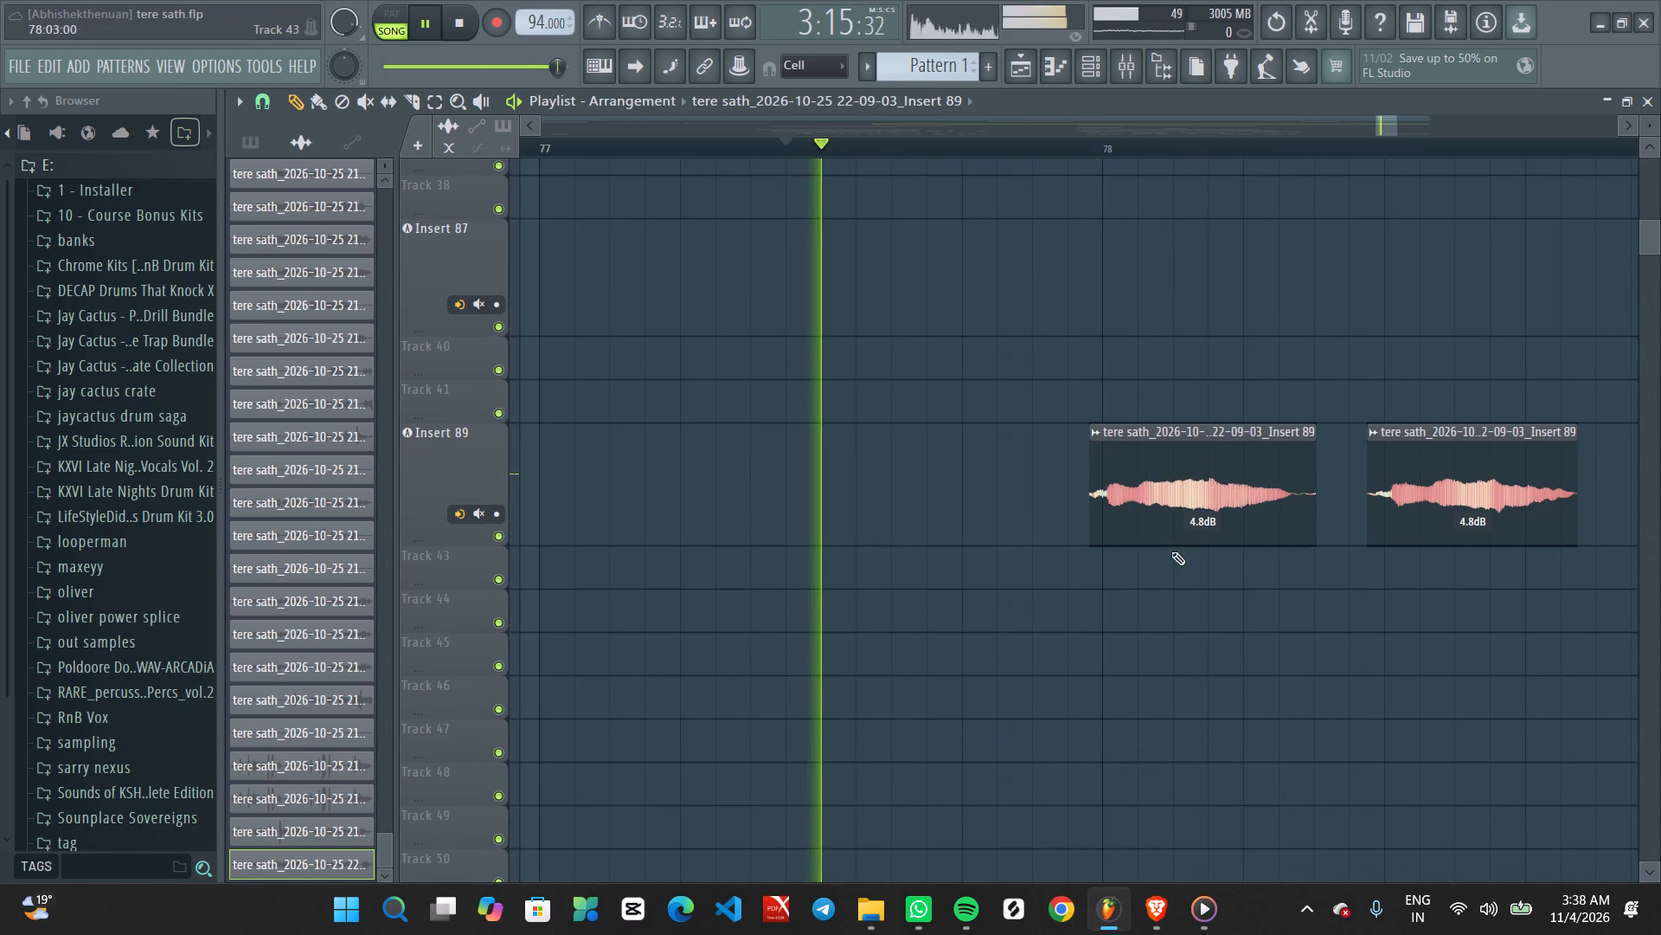
pyautogui.keyDown('ctrl'); pyautogui.scroll(-8, 1164, 564); pyautogui.keyUp('ctrl')
pyautogui.keyDown('ctrl'); pyautogui.scroll(5, 1158, 573); pyautogui.keyUp('ctrl')
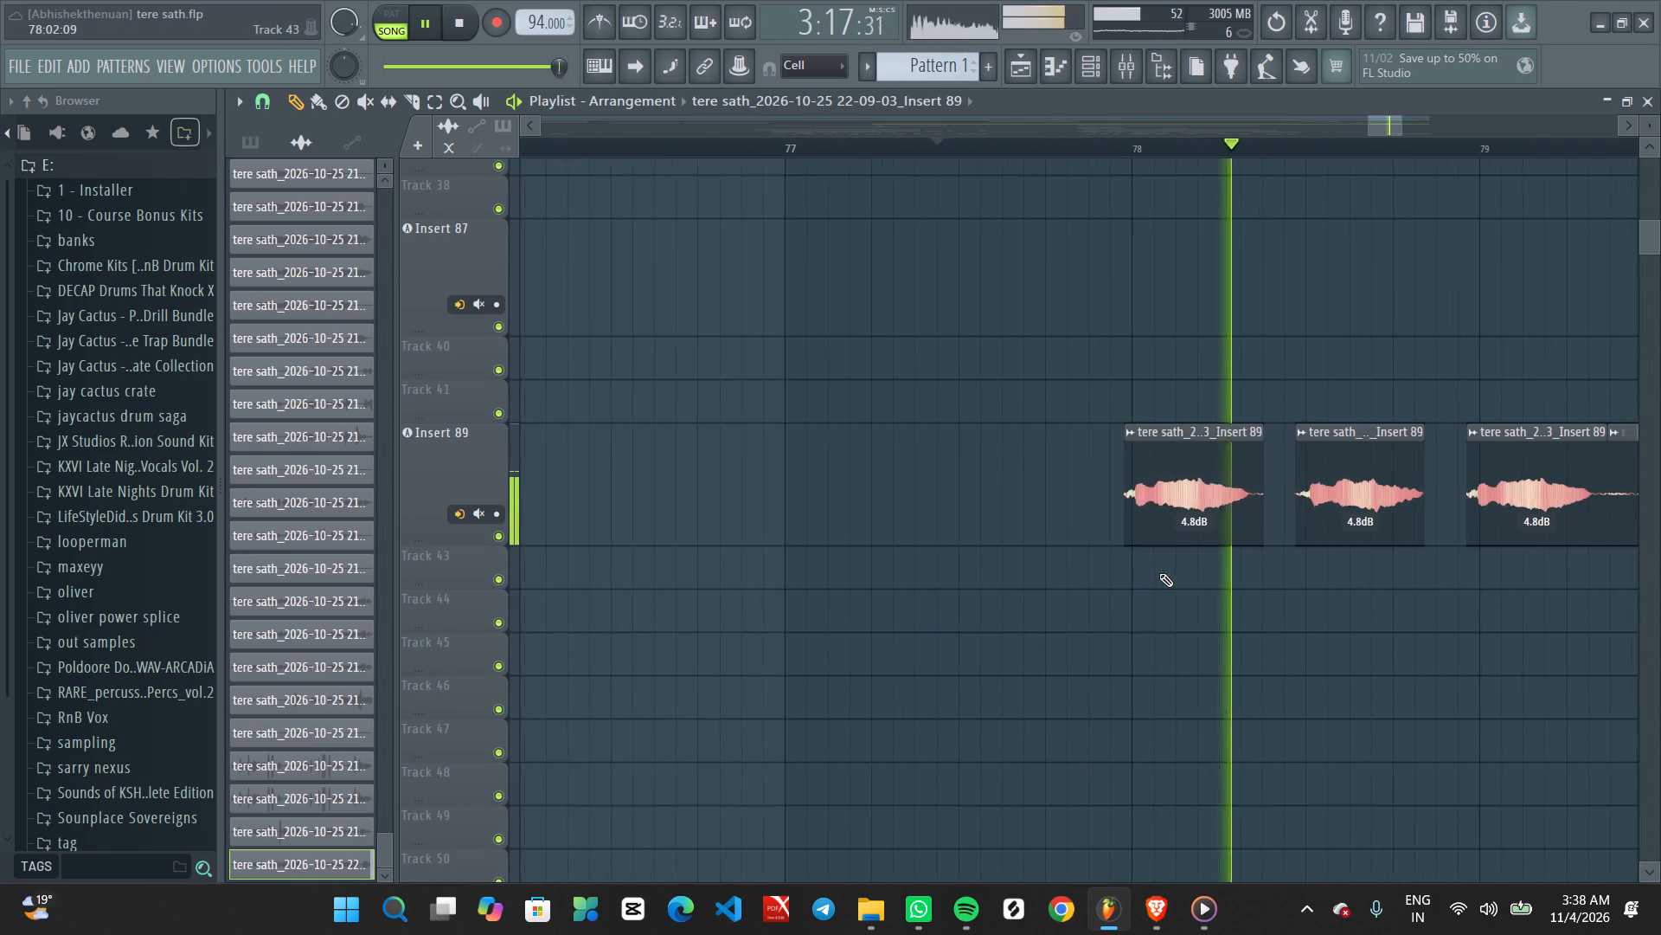
pyautogui.keyDown('ctrl'); pyautogui.scroll(-6, 1289, 557); pyautogui.keyUp('ctrl')
pyautogui.keyDown('ctrl'); pyautogui.scroll(4, 1302, 573); pyautogui.keyUp('ctrl')
pyautogui.moveTo(1382, 570); pyautogui.dragTo(1248, 545, button='middle')
pyautogui.keyDown('ctrl'); pyautogui.scroll(-3, 1245, 545); pyautogui.keyUp('ctrl')
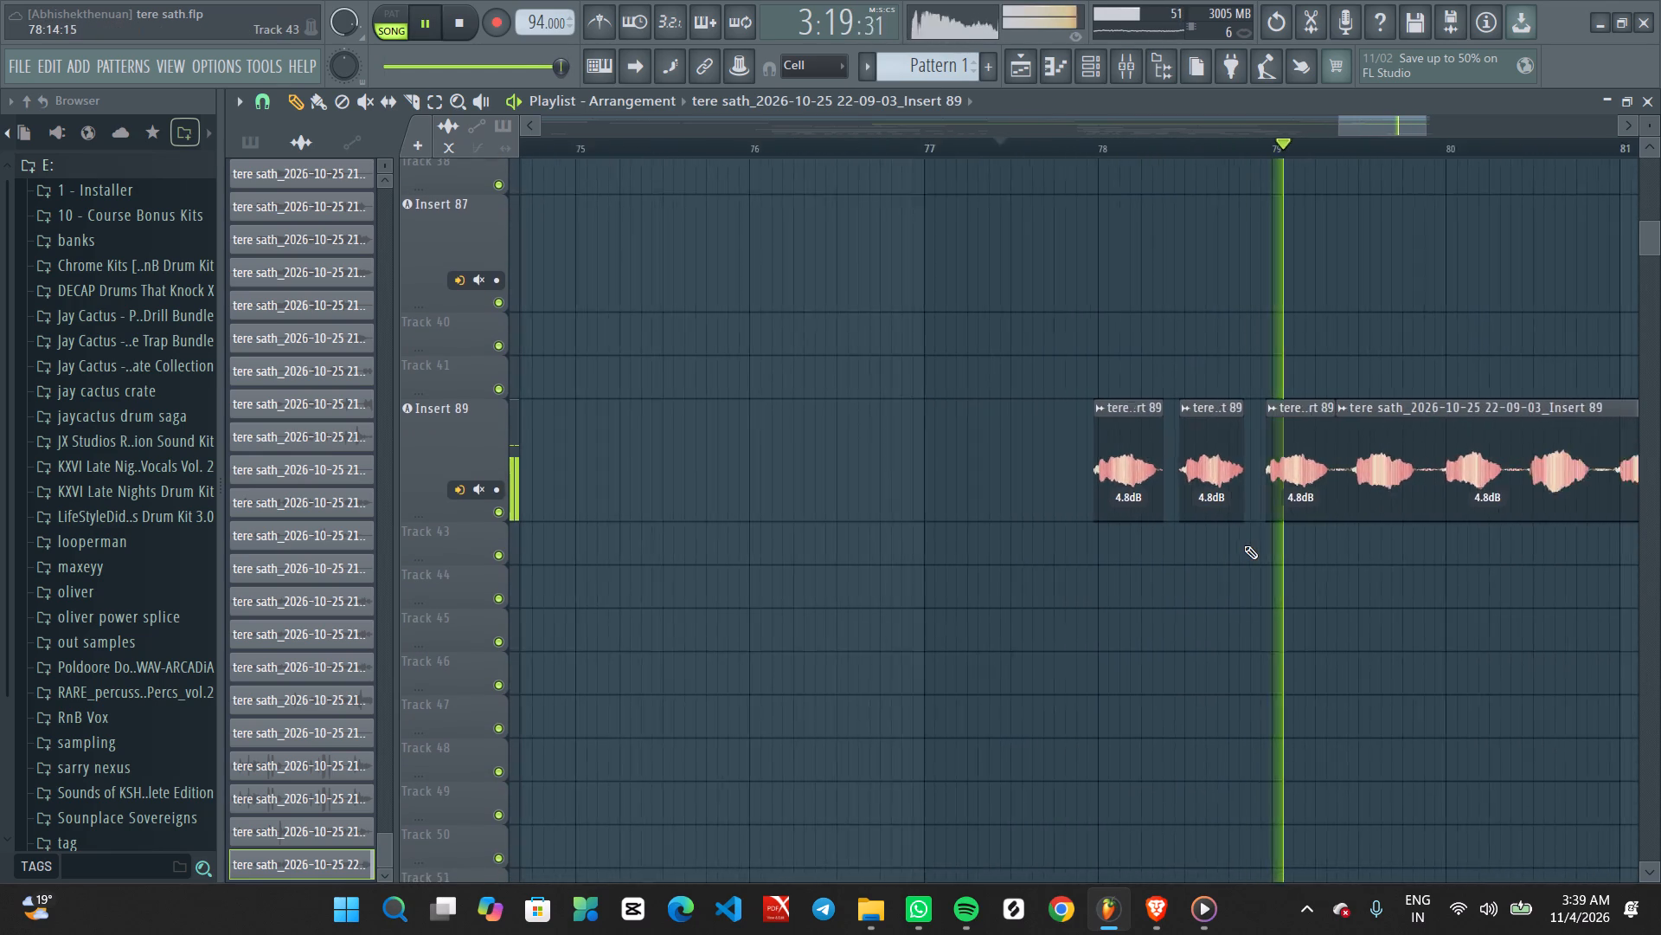
pyautogui.keyDown('ctrl'); pyautogui.scroll(-14, 1244, 545); pyautogui.keyUp('ctrl')
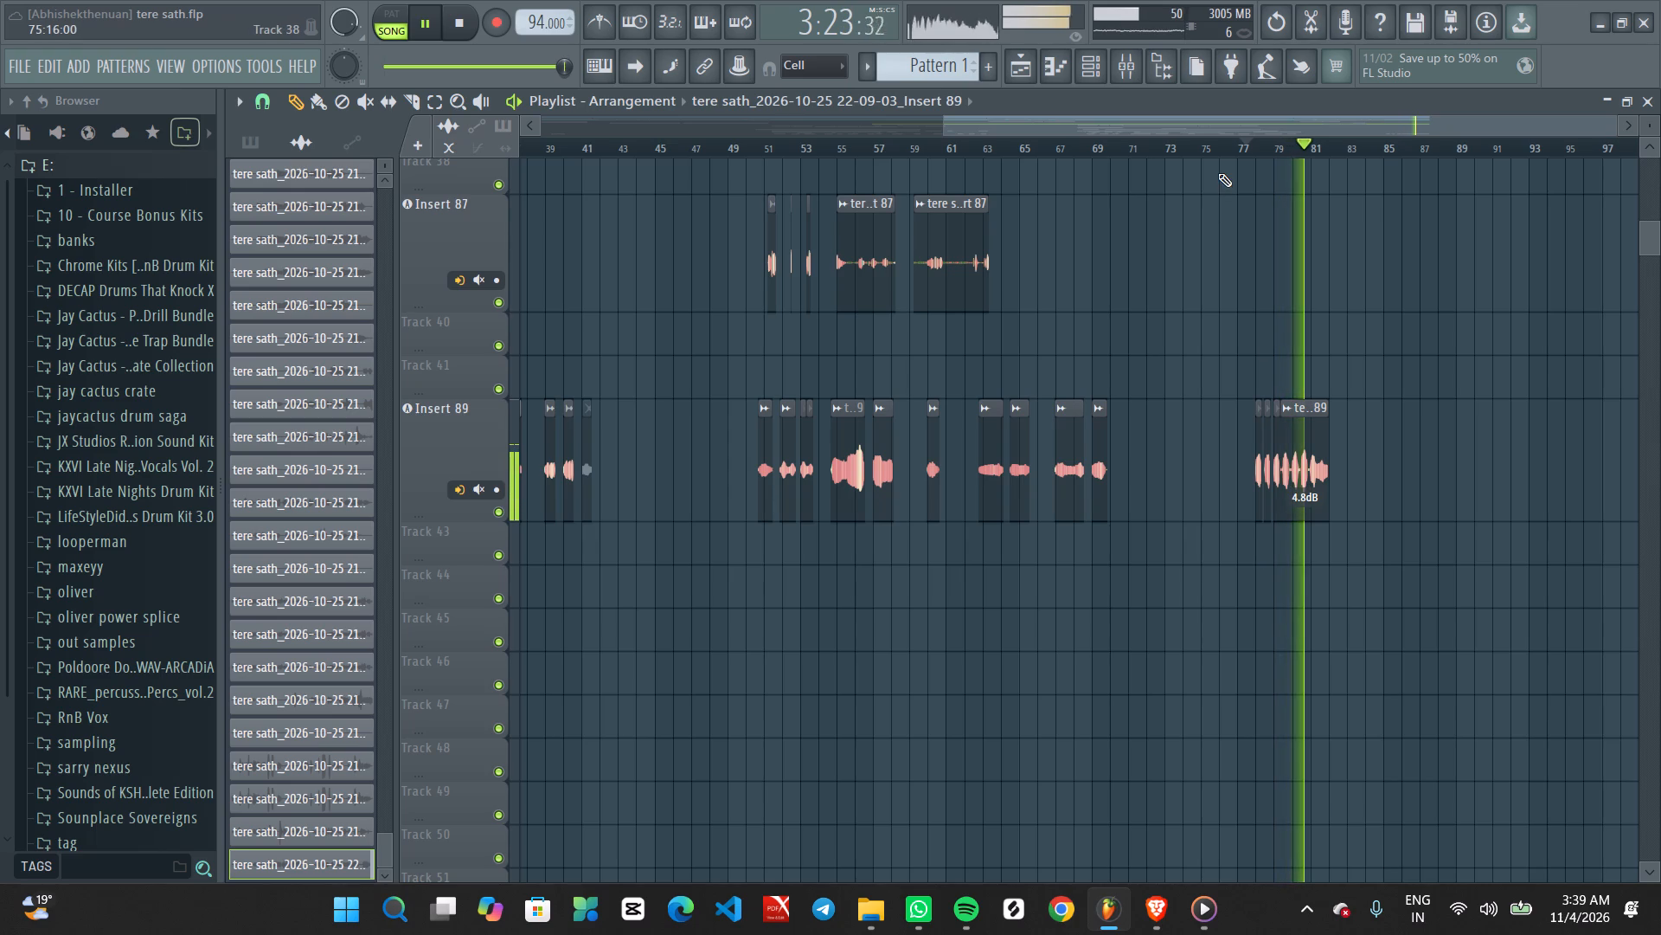
pyautogui.click(1214, 139)
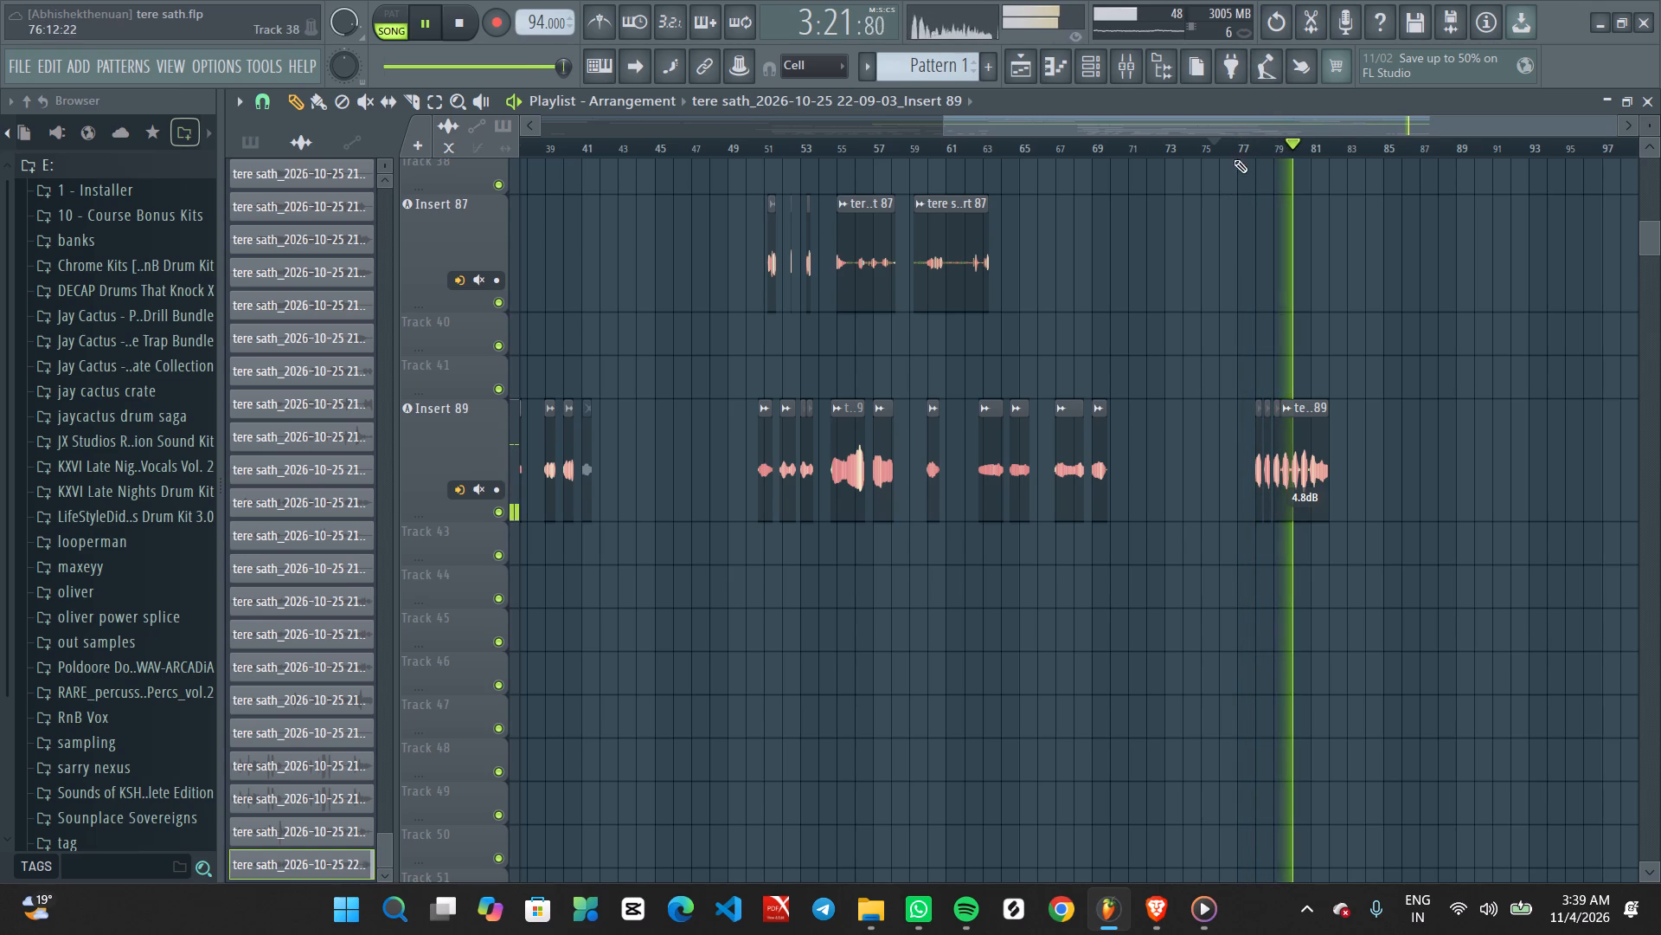
pyautogui.press('space')
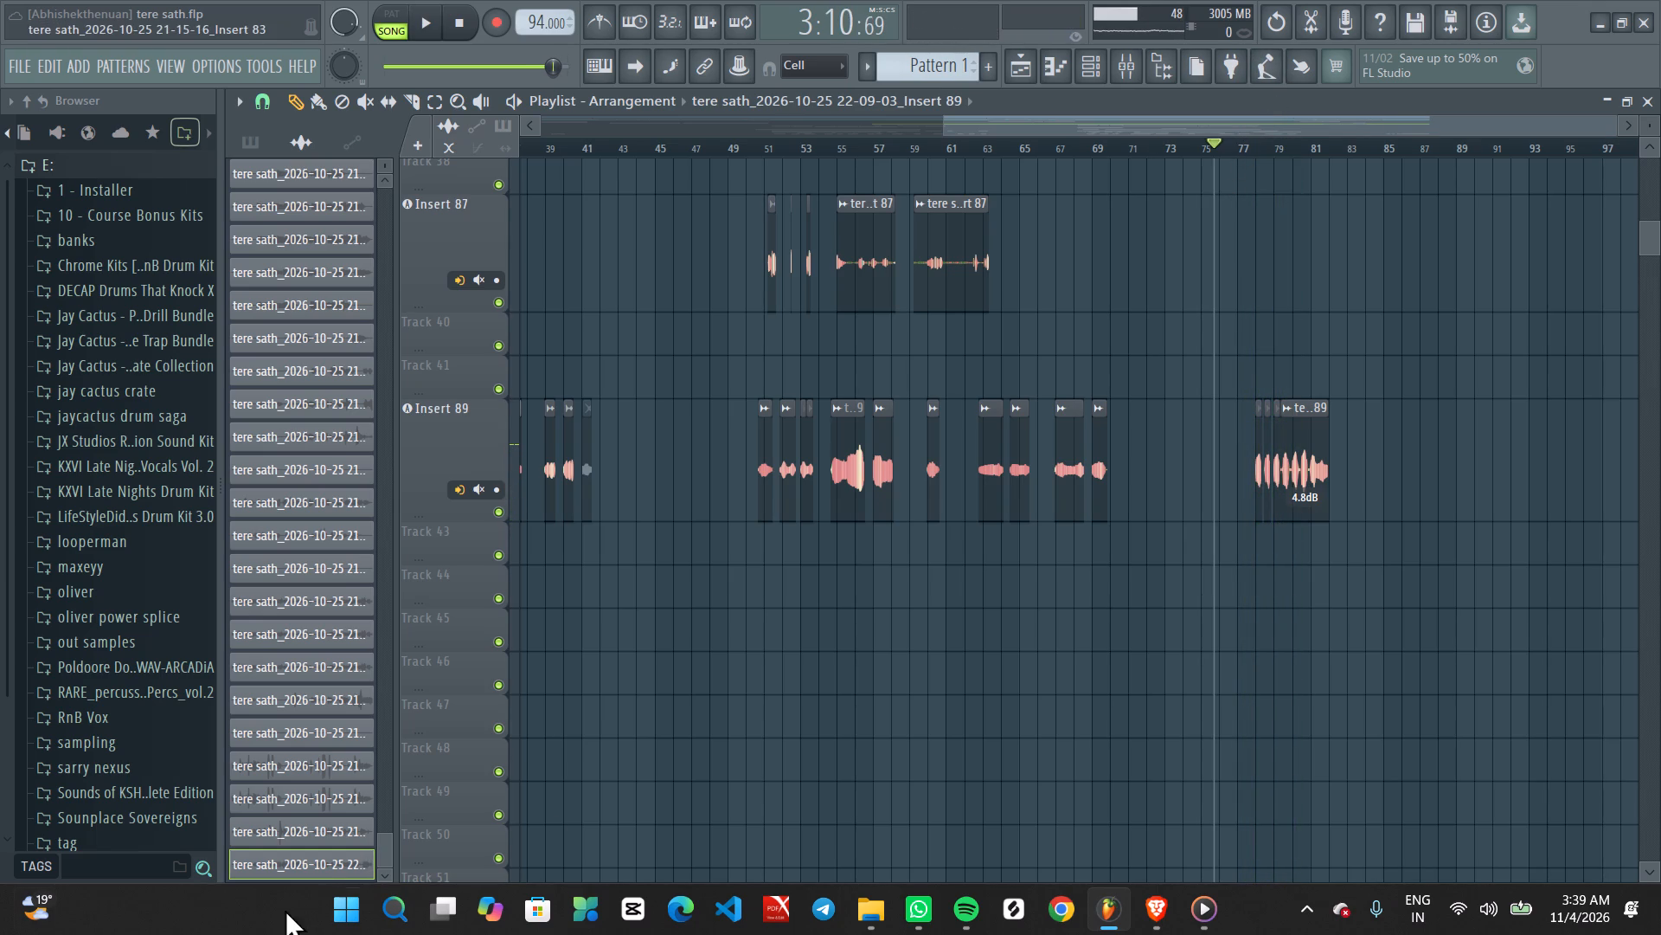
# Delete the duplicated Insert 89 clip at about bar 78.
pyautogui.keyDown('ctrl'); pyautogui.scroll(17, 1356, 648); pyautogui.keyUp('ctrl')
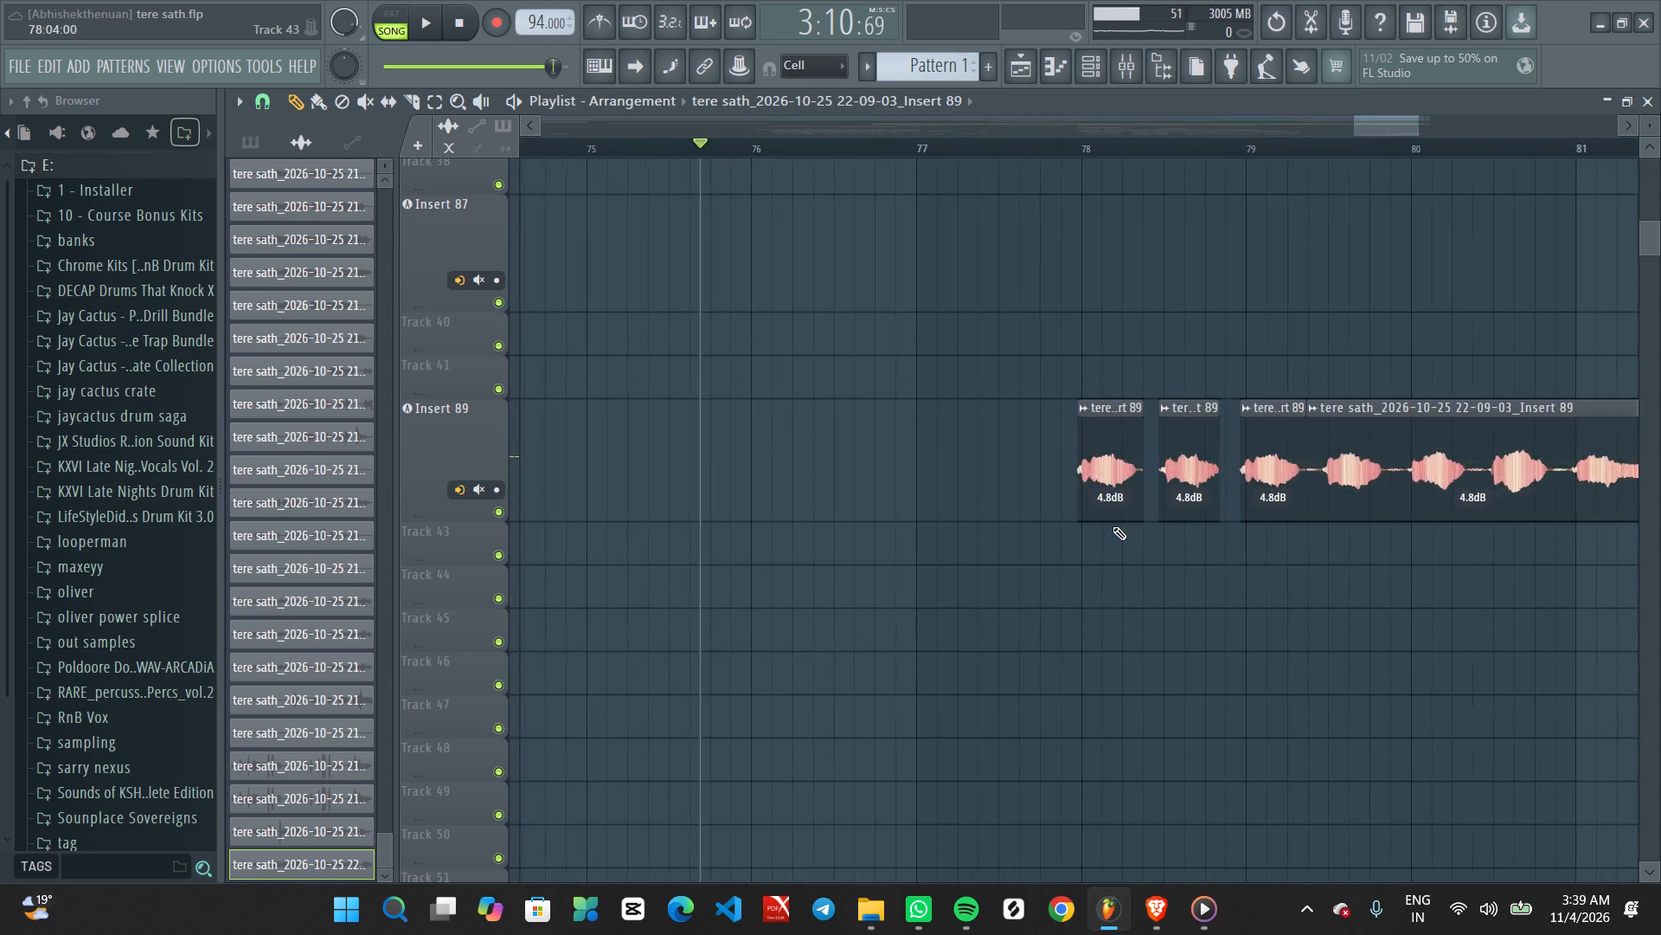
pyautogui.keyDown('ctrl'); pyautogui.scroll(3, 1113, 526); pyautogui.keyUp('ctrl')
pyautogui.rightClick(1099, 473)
# Save the tere sath project while playing the section from about bar 75.6.
pyautogui.press('space')
pyautogui.keyDown('ctrl'); pyautogui.scroll(-10, 1087, 473); pyautogui.keyUp('ctrl')
pyautogui.hotkey('ctrl', 's')
pyautogui.hotkey('ctrl', 's')
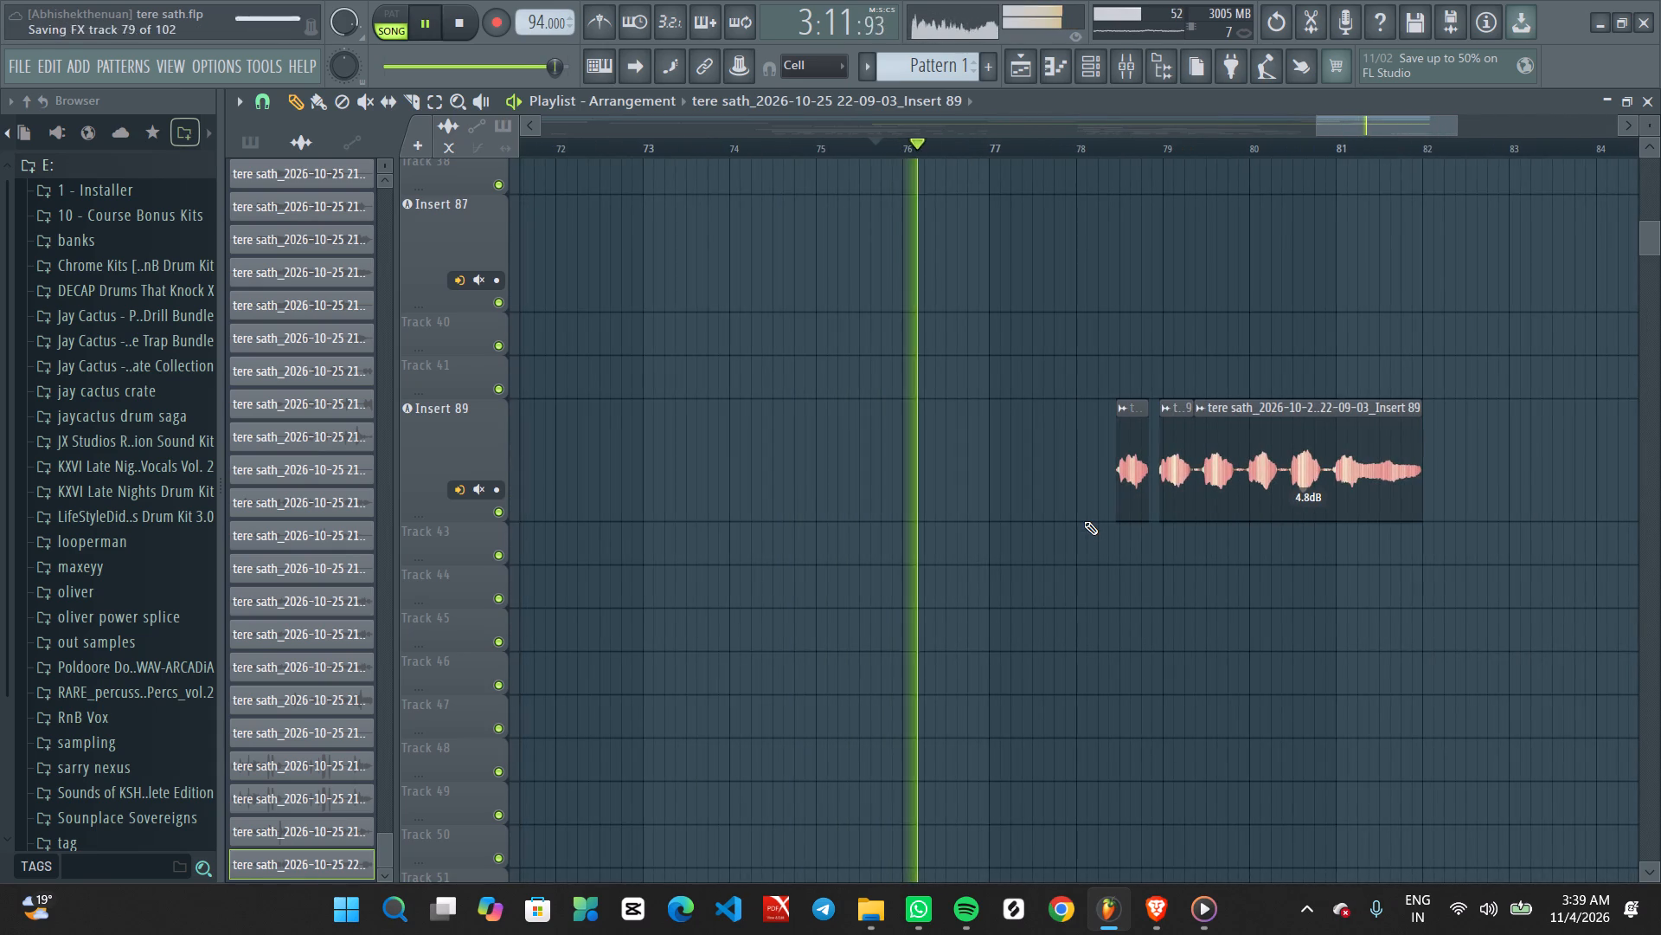
# Replay the lead-in to the Insert 89 clips from about bar 75.6, and from about bar 78.2.
pyautogui.keyDown('ctrl'); pyautogui.scroll(-9, 1086, 558); pyautogui.keyUp('ctrl')
pyautogui.keyDown('ctrl'); pyautogui.scroll(5, 1137, 635); pyautogui.keyUp('ctrl')
pyautogui.press('space')
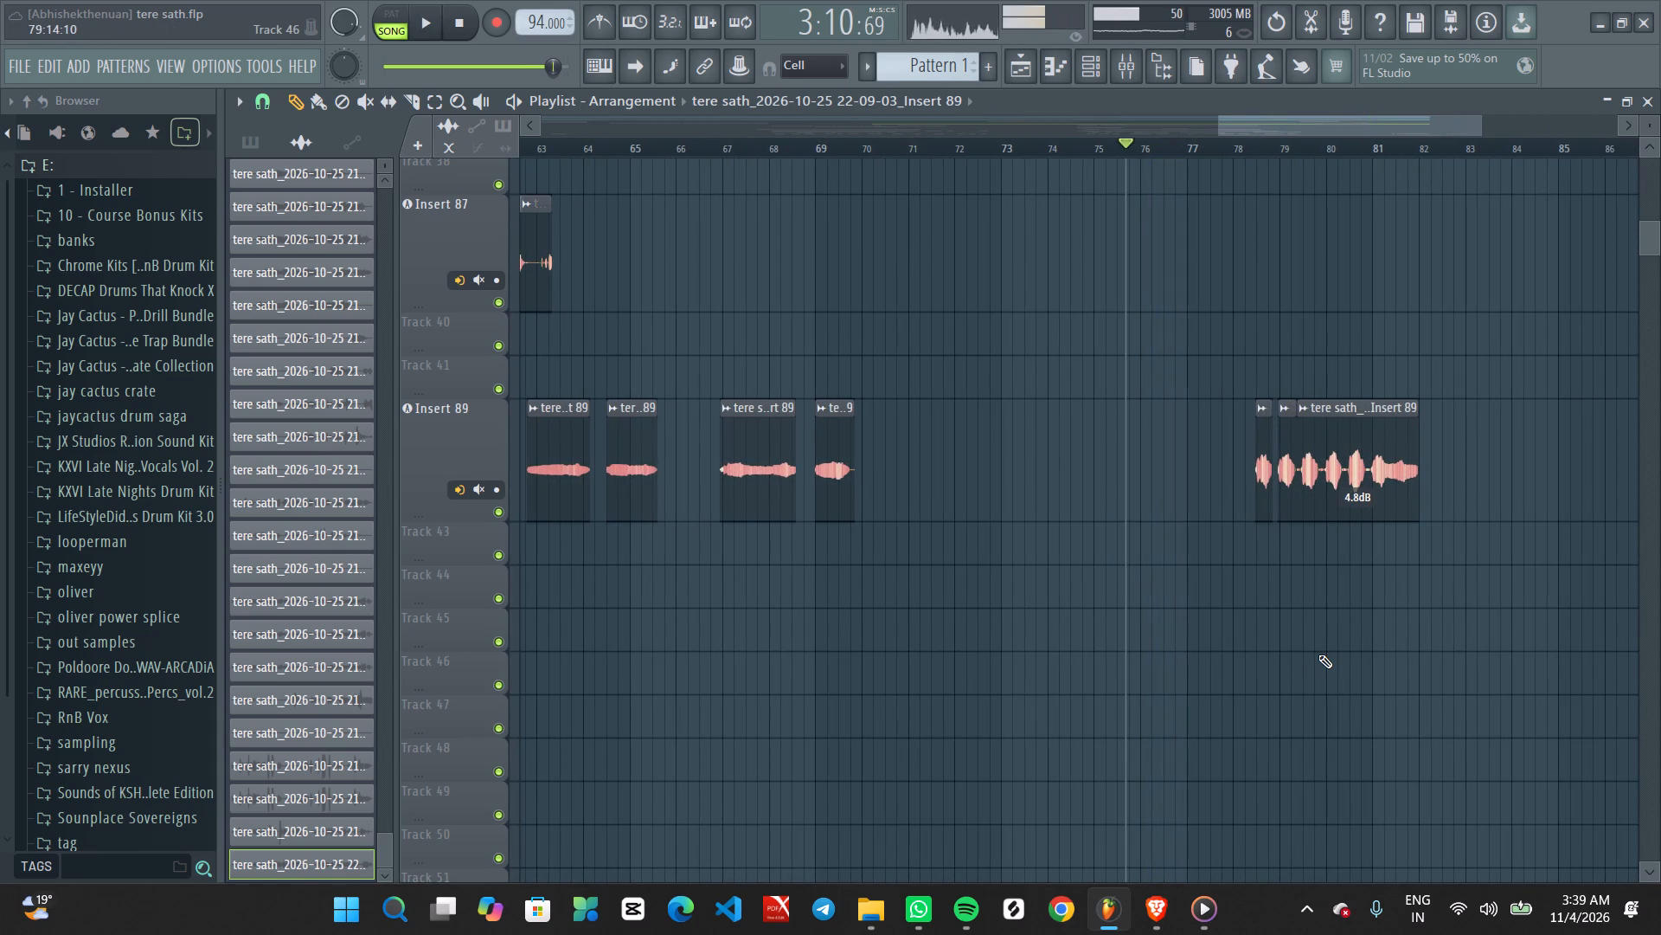
pyautogui.keyDown('ctrl'); pyautogui.scroll(1, 1318, 654); pyautogui.keyUp('ctrl')
pyautogui.moveTo(1306, 643); pyautogui.dragTo(1279, 637, button='middle')
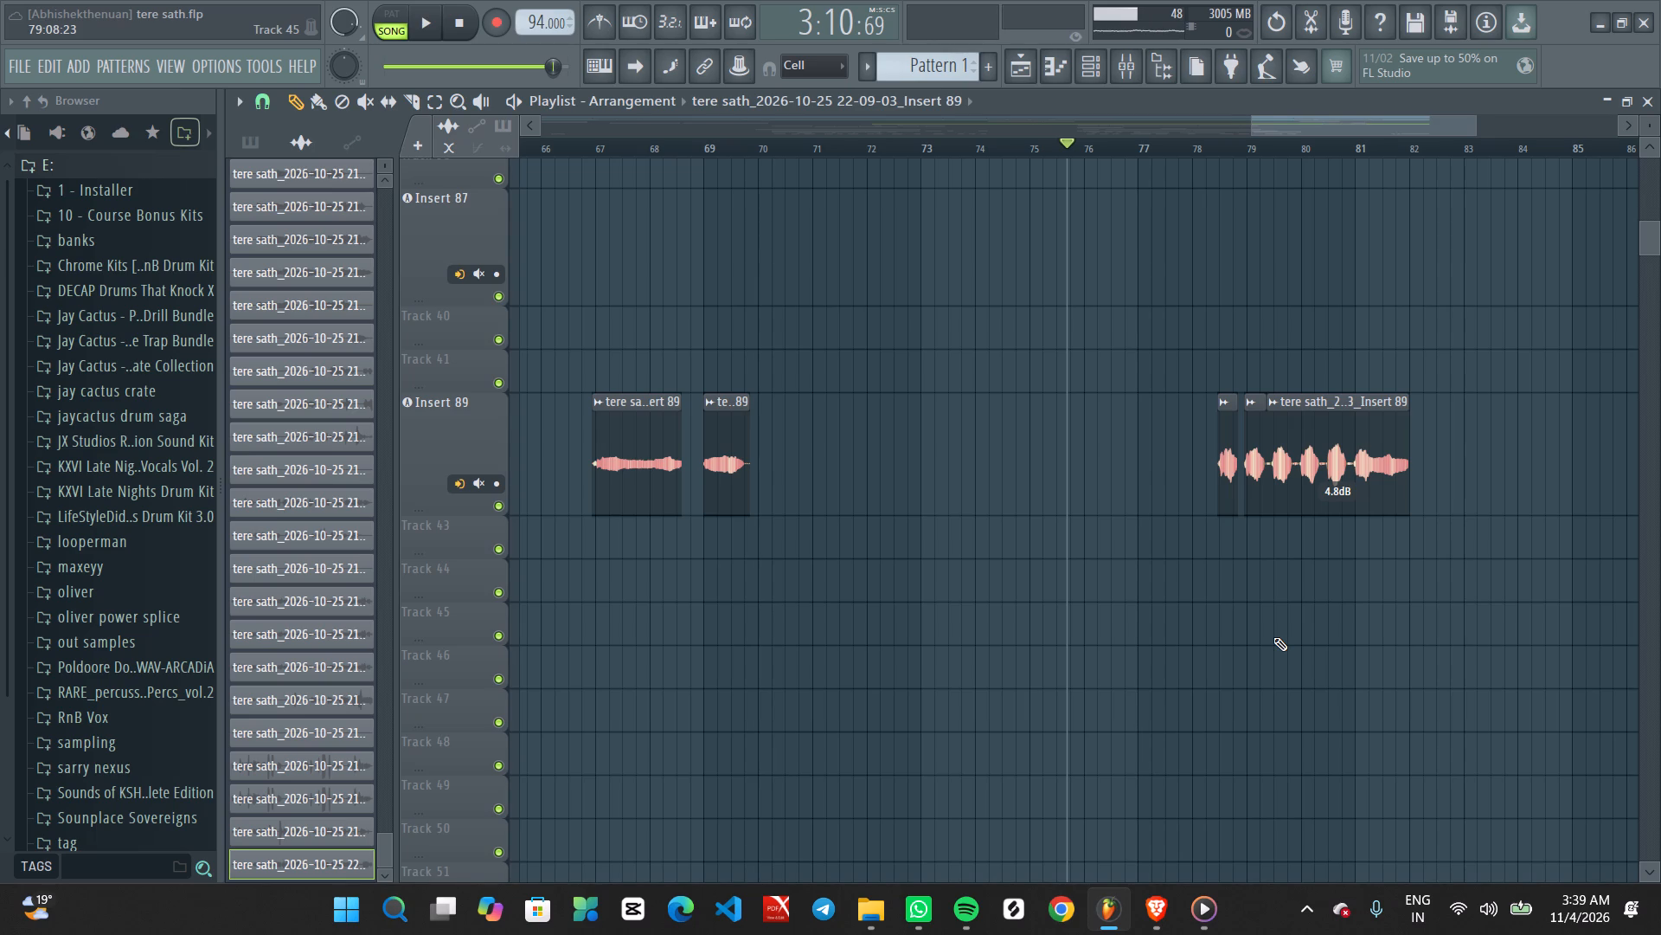
pyautogui.keyDown('ctrl'); pyautogui.scroll(2, 1275, 643); pyautogui.keyUp('ctrl')
pyautogui.moveTo(1310, 658); pyautogui.dragTo(1295, 655, button='middle')
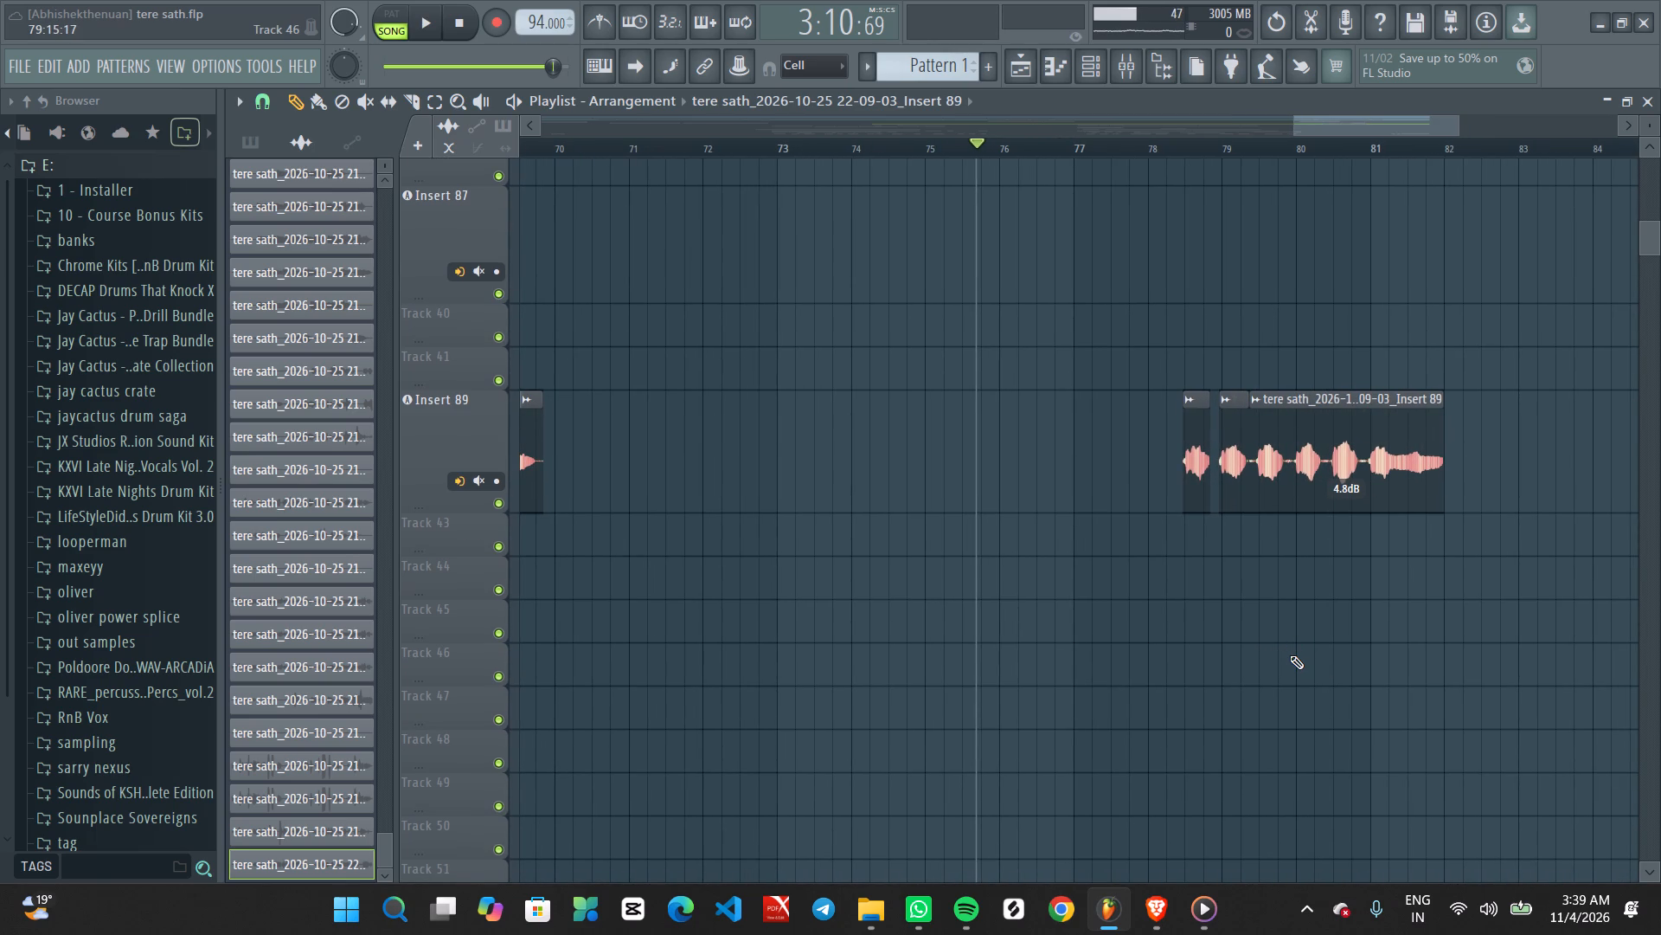
pyautogui.press('space')
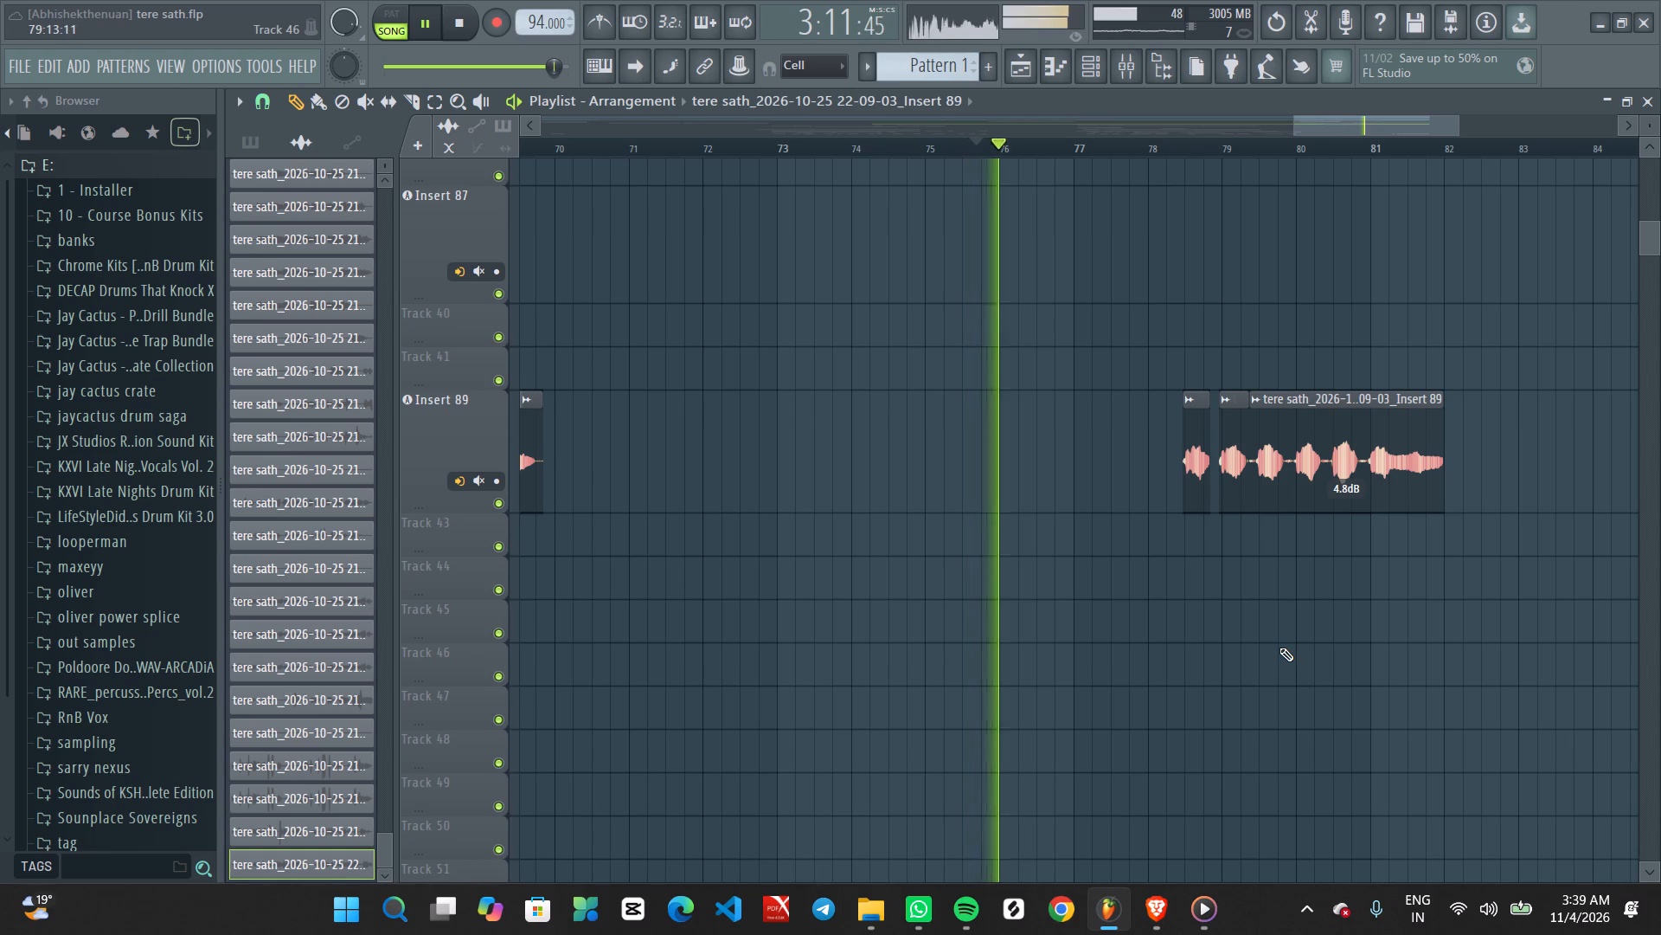
pyautogui.press('space')
pyautogui.keyDown('ctrl'); pyautogui.scroll(5, 1274, 647); pyautogui.keyUp('ctrl')
pyautogui.press('space')
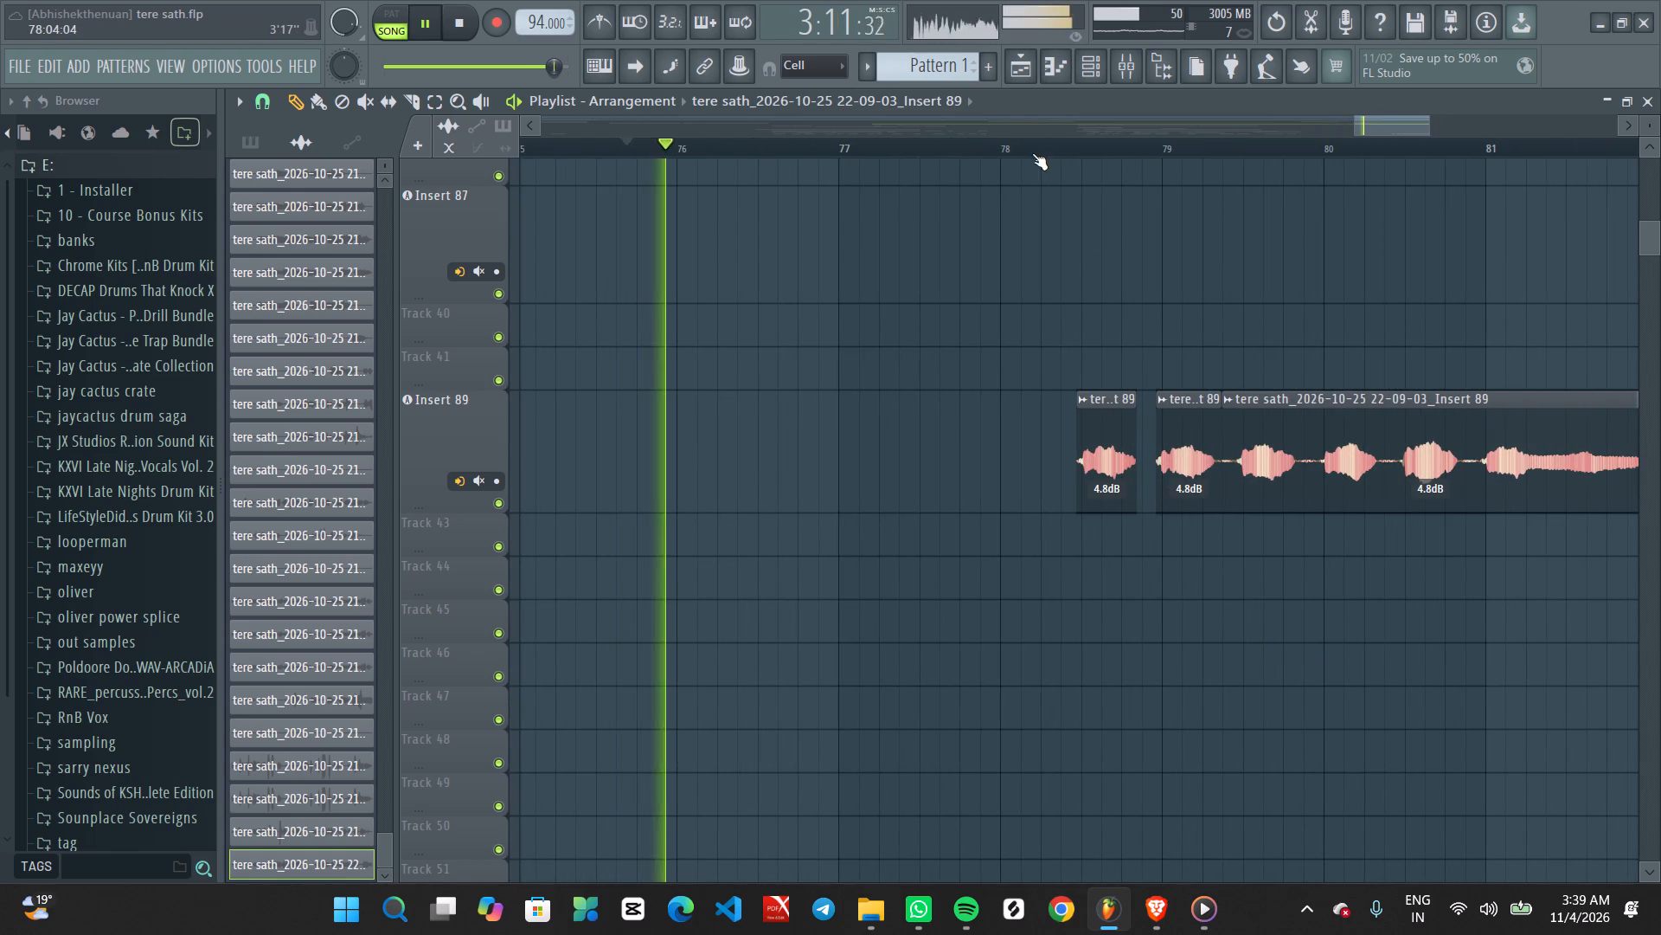
pyautogui.click(1032, 153)
pyautogui.keyDown('ctrl'); pyautogui.scroll(4, 1151, 504); pyautogui.keyUp('ctrl')
pyautogui.press('space')
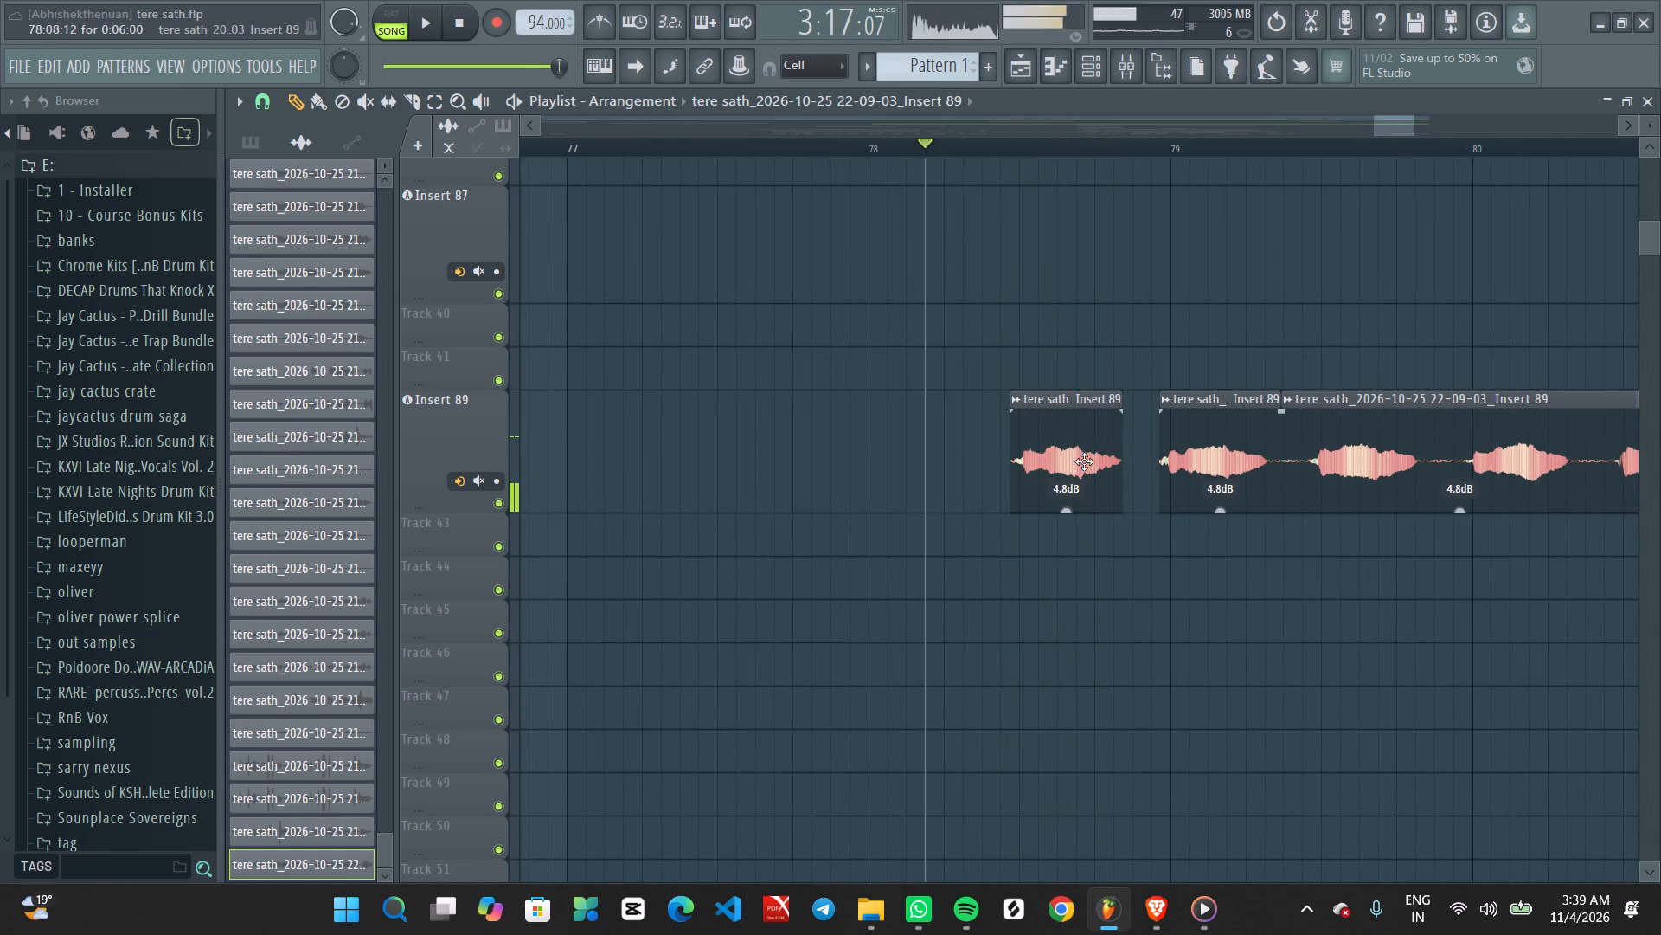
# Delete the short Insert 89 vocal clip at about bar 78.5.
pyautogui.keyDown('ctrl'); pyautogui.scroll(-3, 1082, 460); pyautogui.keyUp('ctrl')
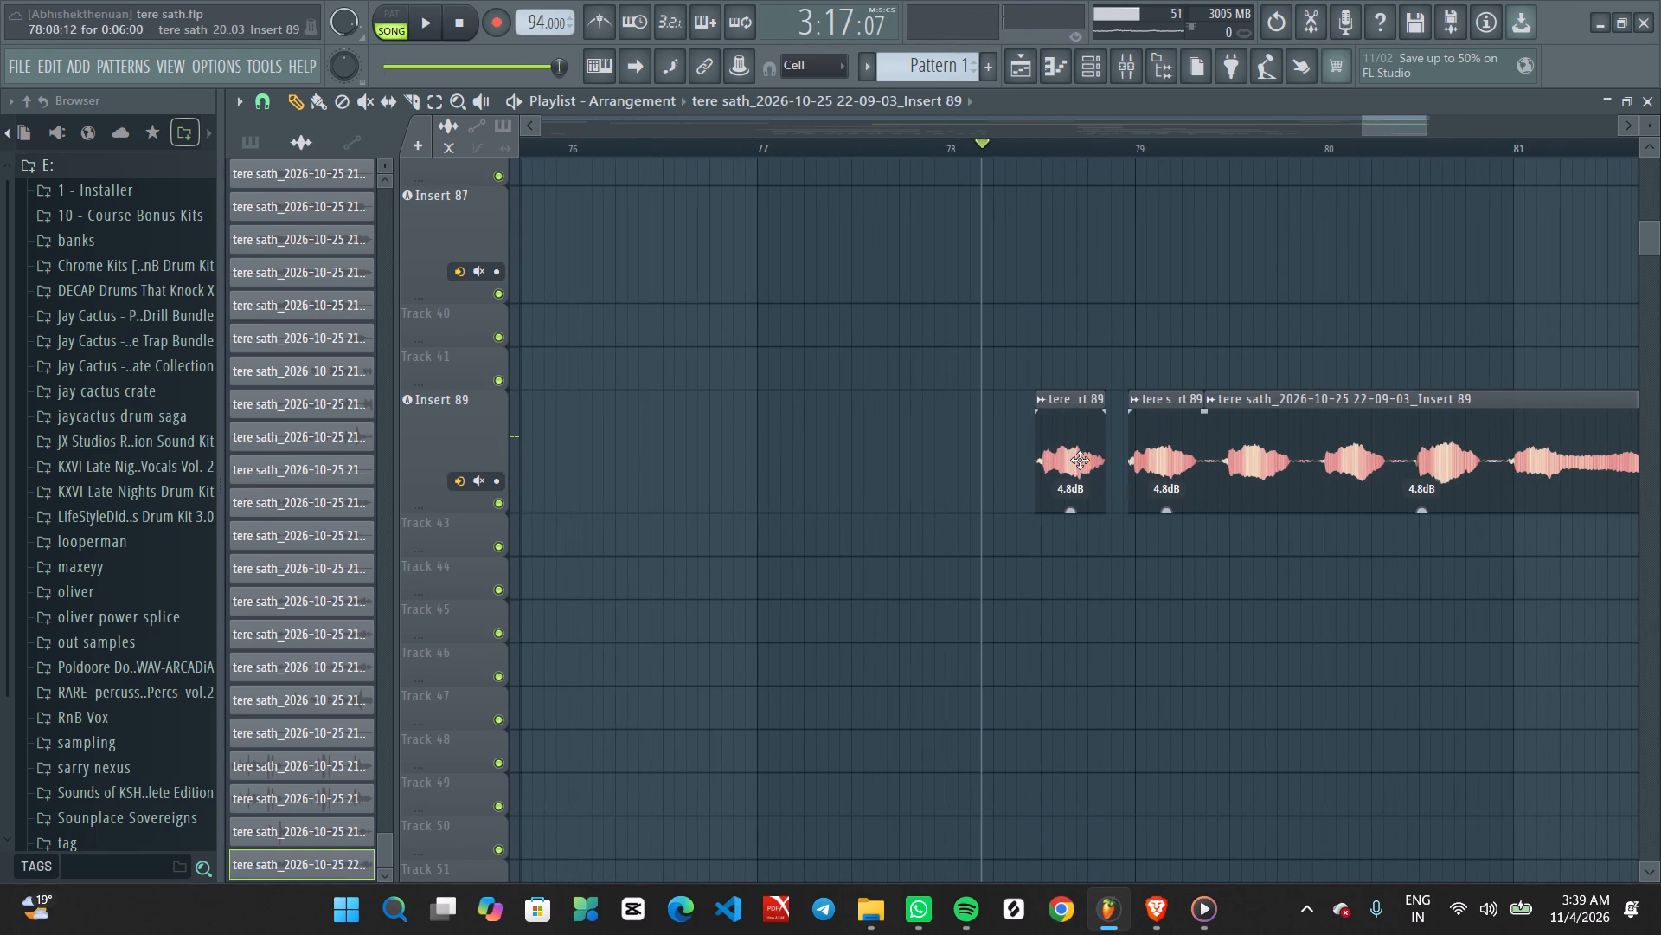
pyautogui.rightClick(1080, 460)
# Solo Insert 89 and listen to the remaining 22-09-03 vocal clips from about bar 79.9 past bar 81.
pyautogui.keyDown('ctrl'); pyautogui.click(499, 503); pyautogui.keyUp('ctrl')
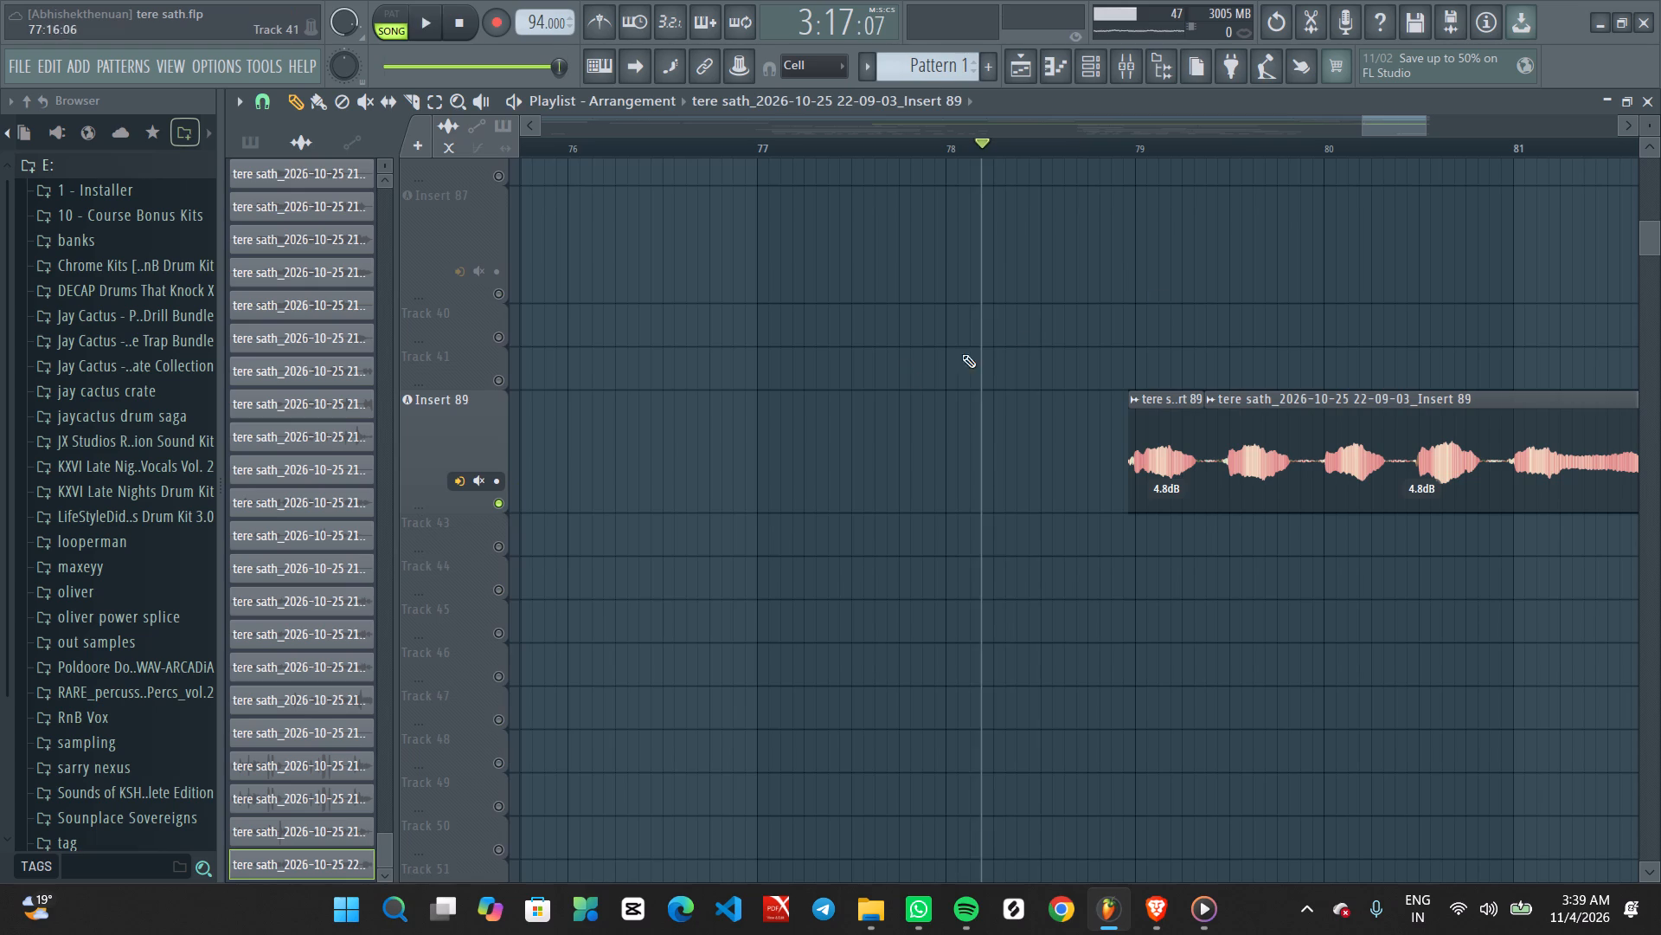
pyautogui.press('space')
pyautogui.click(1295, 142)
pyautogui.keyDown('ctrl'); pyautogui.scroll(2, 1410, 442); pyautogui.keyUp('ctrl')
pyautogui.moveTo(1424, 535); pyautogui.dragTo(1264, 480, button='middle')
pyautogui.keyDown('ctrl'); pyautogui.scroll(-3, 1255, 478); pyautogui.keyUp('ctrl')
pyautogui.keyDown('ctrl'); pyautogui.scroll(2, 1318, 542); pyautogui.keyUp('ctrl')
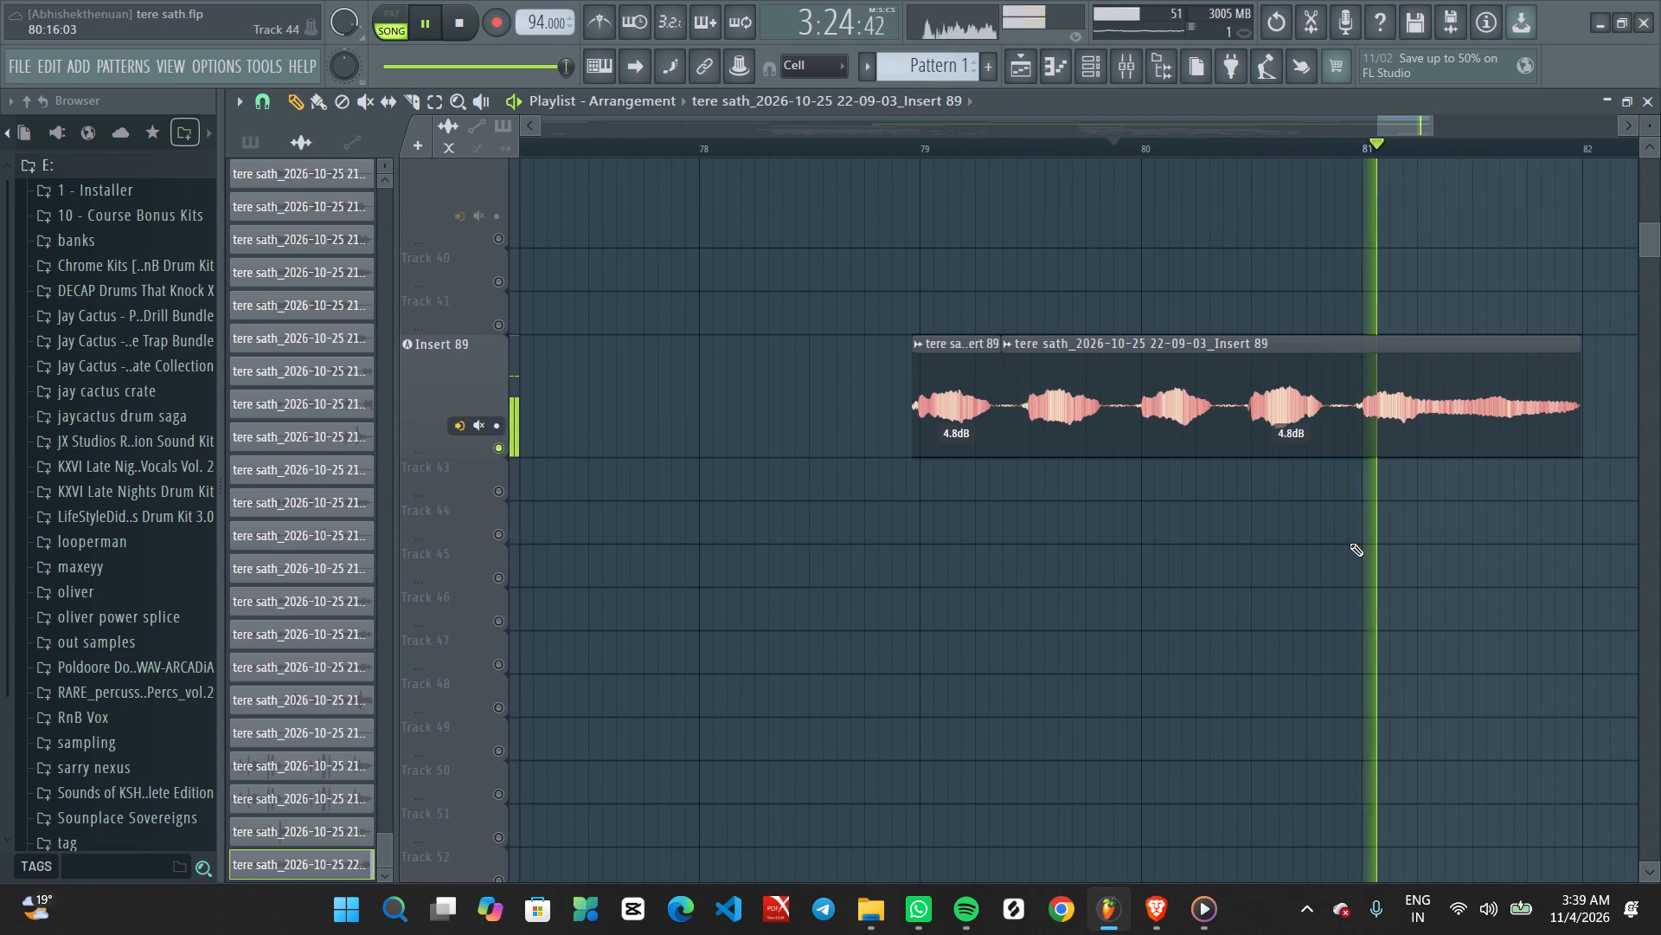
pyautogui.press('space')
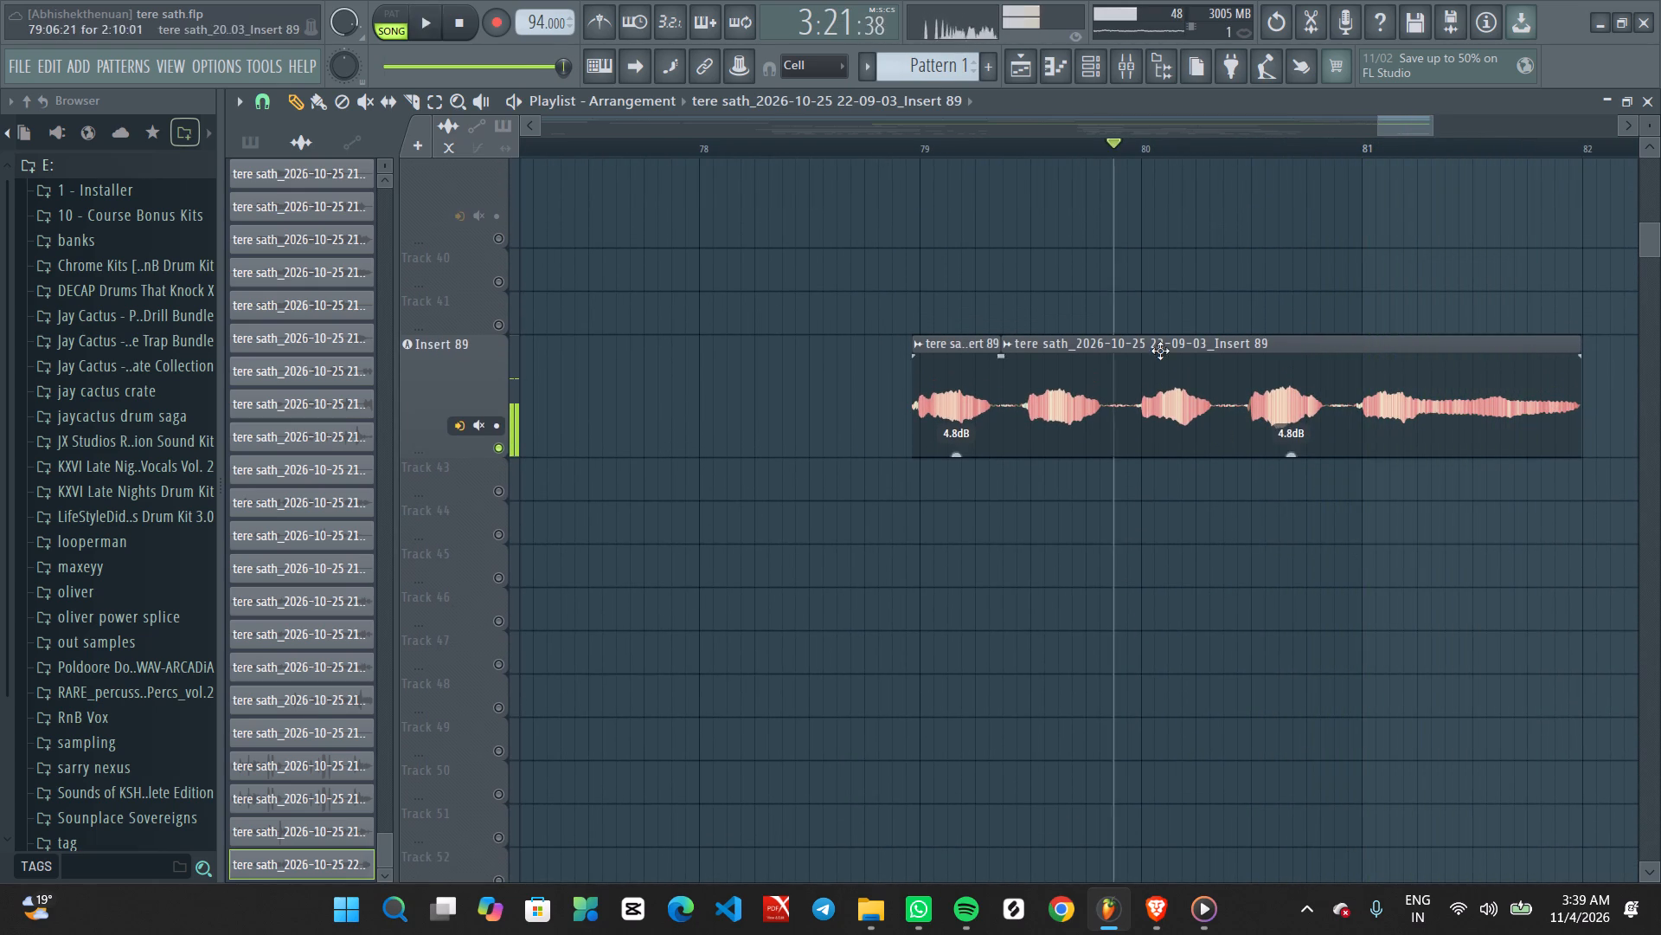
# Listen to the soloed Insert 89 vocal clips from about bar 79.9, and again from about bar 79.3.
pyautogui.press('space')
pyautogui.keyDown('ctrl'); pyautogui.scroll(6, 1037, 362); pyautogui.keyUp('ctrl')
pyautogui.keyDown('ctrl'); pyautogui.scroll(-7, 1037, 382); pyautogui.keyUp('ctrl')
pyautogui.keyDown('ctrl'); pyautogui.scroll(3, 1157, 470); pyautogui.keyUp('ctrl')
pyautogui.press('space')
pyautogui.press('space')
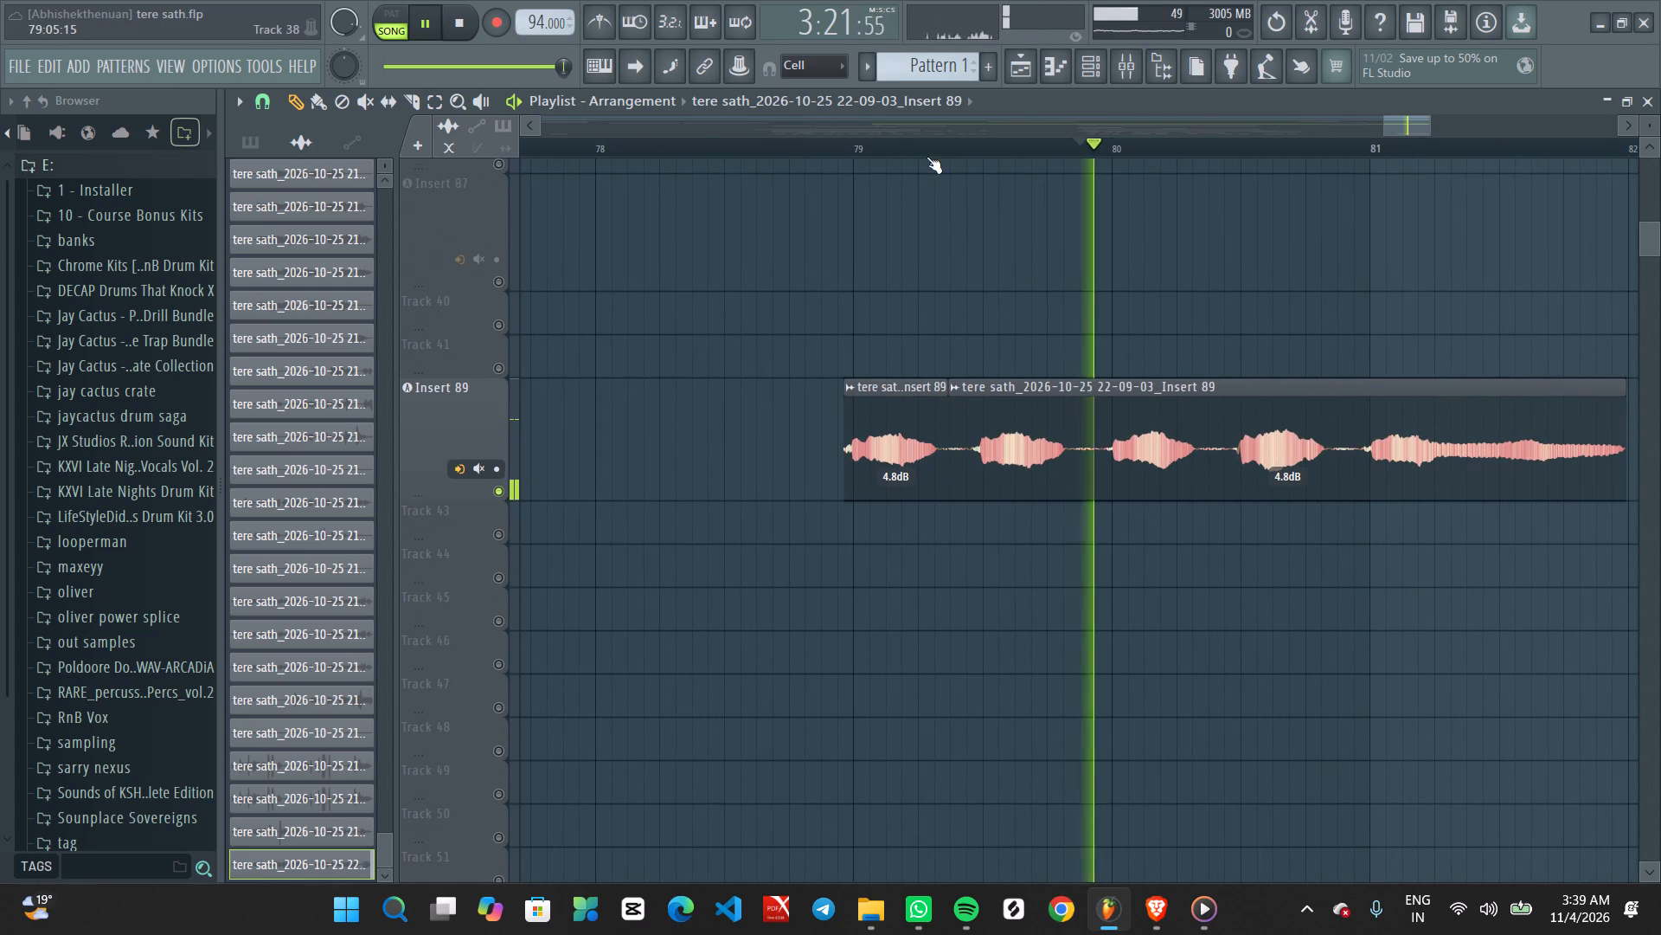
pyautogui.click(928, 140)
pyautogui.keyDown('ctrl'); pyautogui.scroll(2, 1196, 571); pyautogui.keyUp('ctrl')
pyautogui.moveTo(1227, 551); pyautogui.dragTo(1157, 524, button='middle')
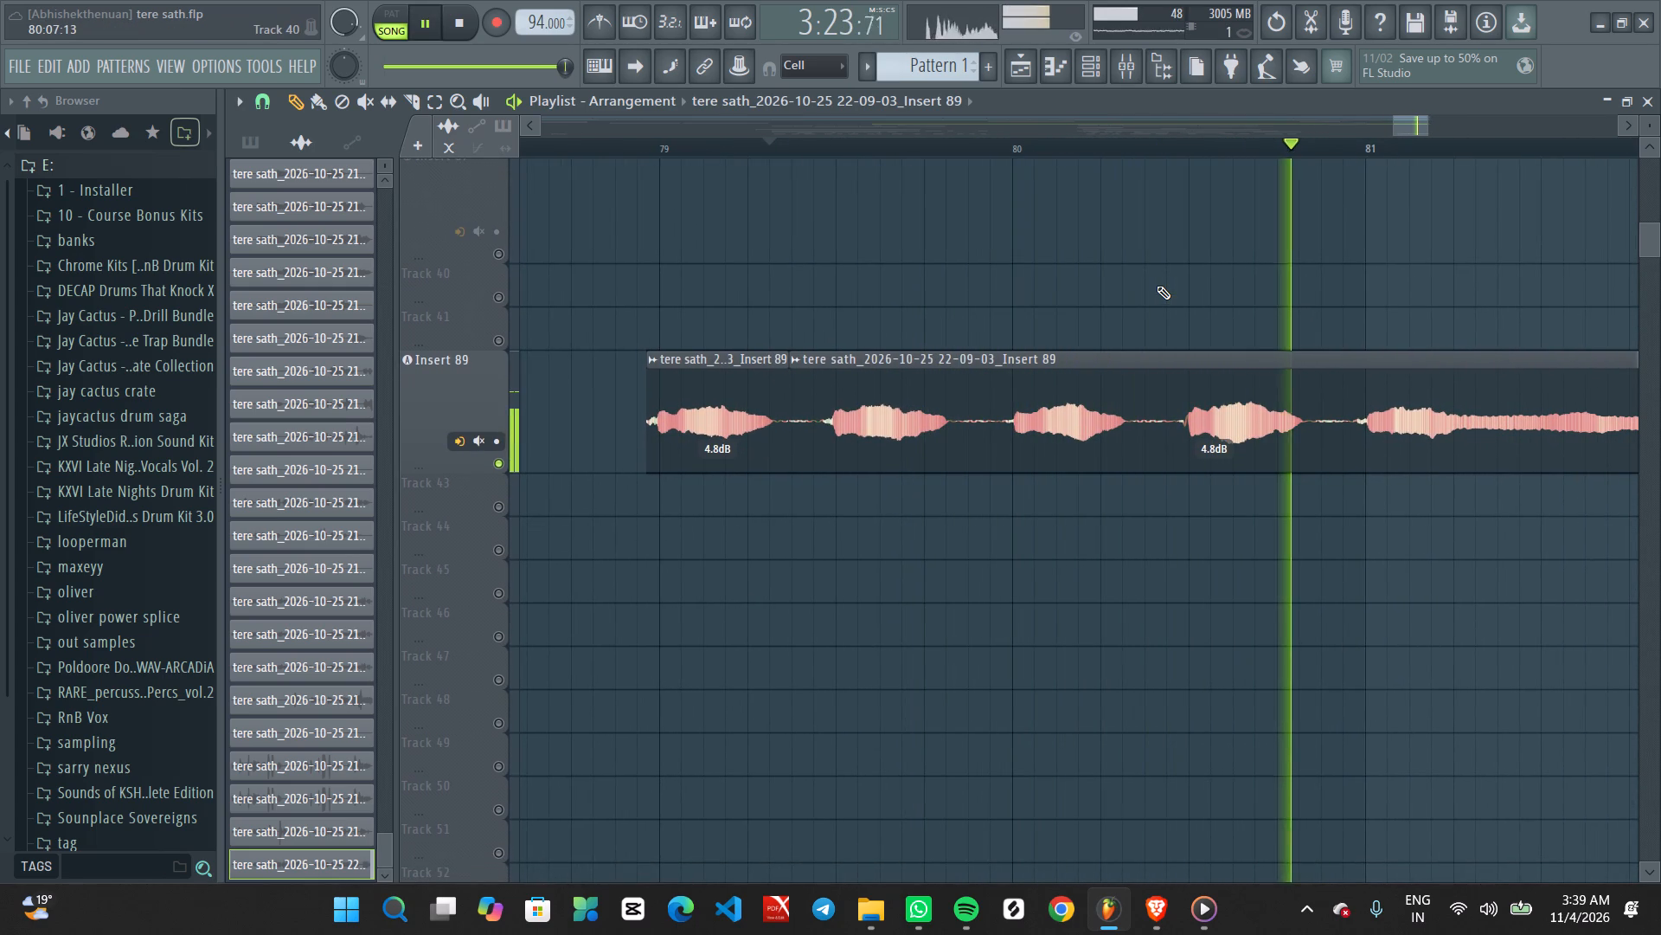
pyautogui.keyDown('ctrl'); pyautogui.scroll(-10, 1157, 286); pyautogui.keyUp('ctrl')
pyautogui.press('space')
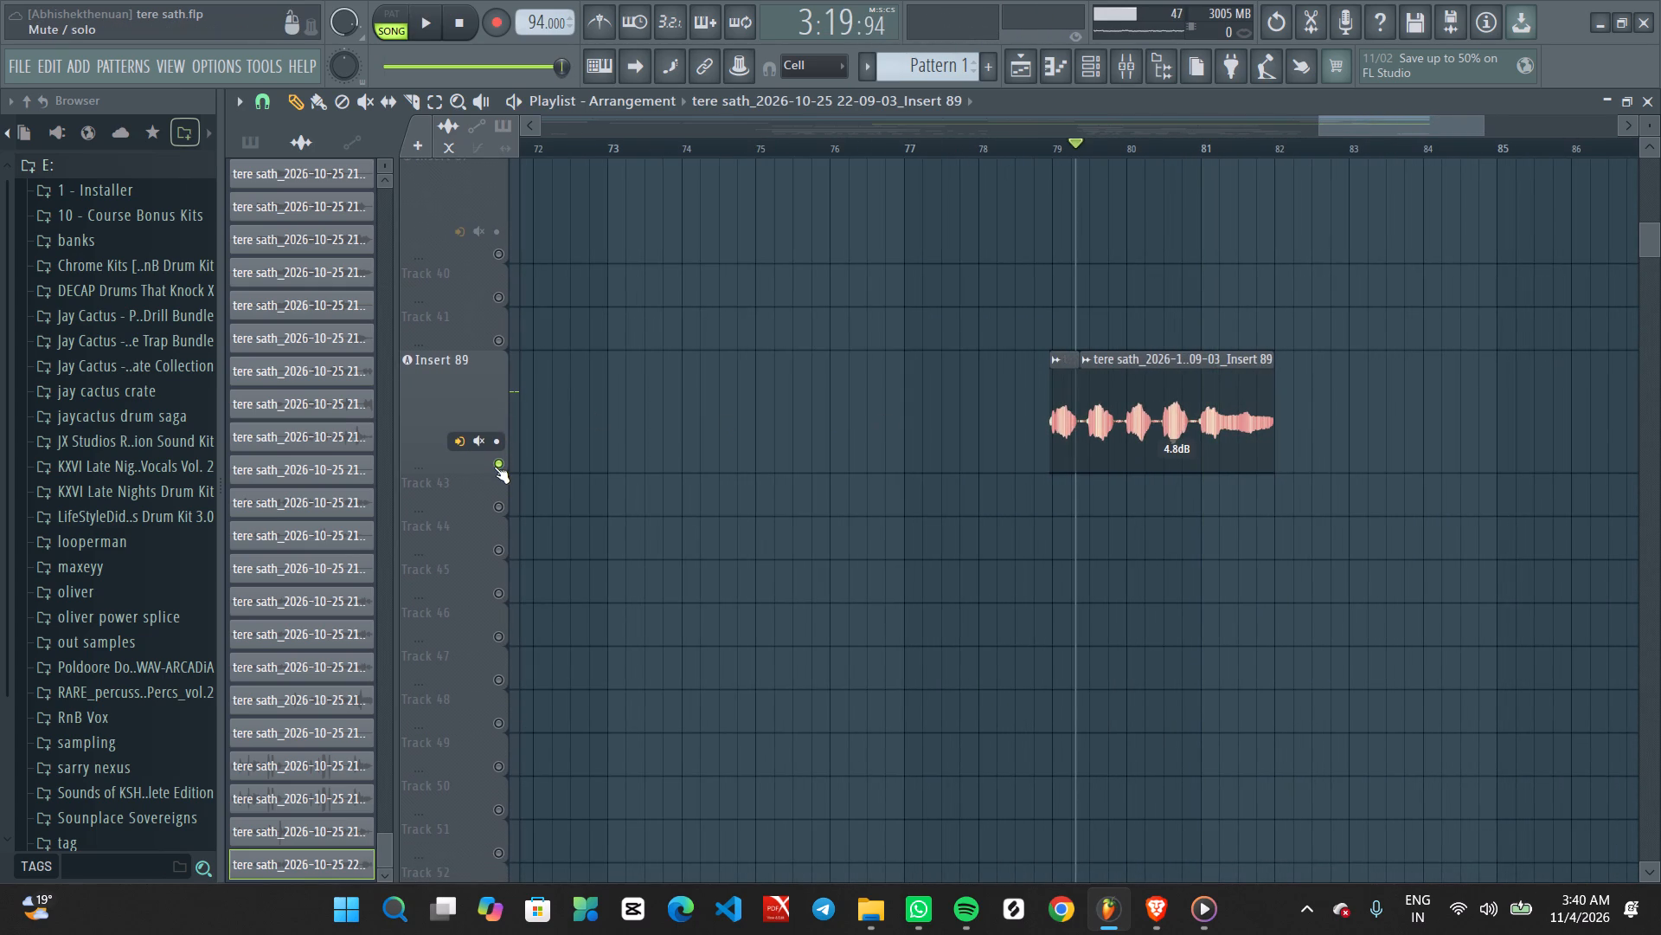
# Unsolo Insert 89 and play its vocal clips with the full mix from about bar 79.3.
pyautogui.keyDown('ctrl'); pyautogui.click(494, 467); pyautogui.keyUp('ctrl')
pyautogui.press('space')
pyautogui.keyDown('ctrl'); pyautogui.scroll(3, 939, 403); pyautogui.keyUp('ctrl')
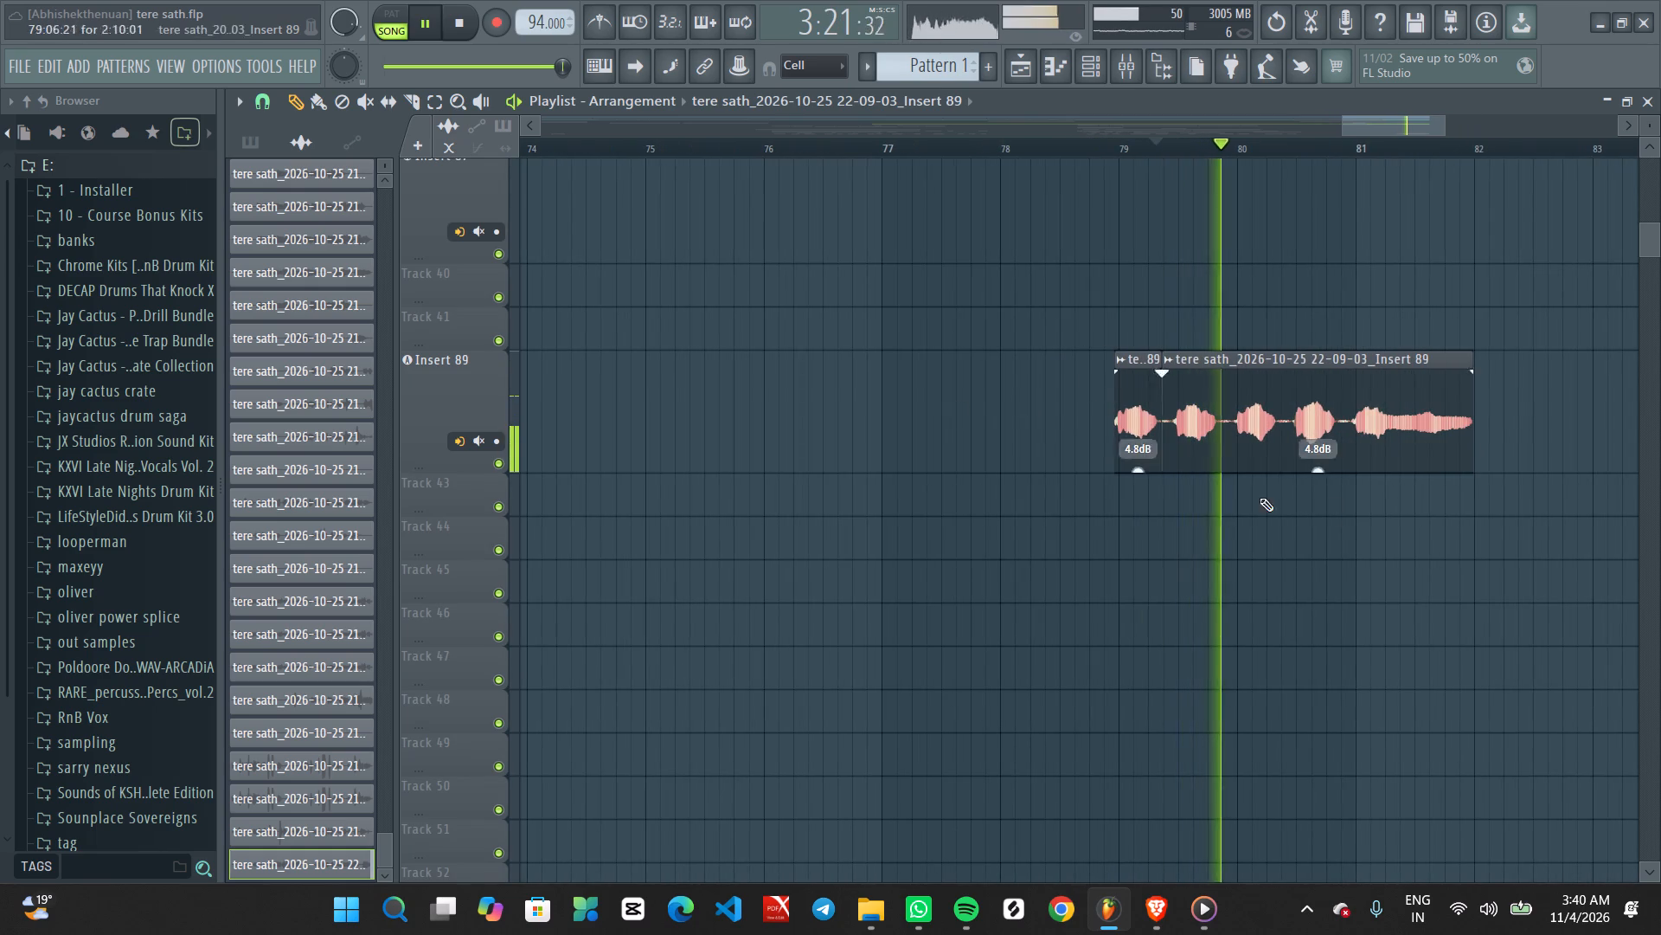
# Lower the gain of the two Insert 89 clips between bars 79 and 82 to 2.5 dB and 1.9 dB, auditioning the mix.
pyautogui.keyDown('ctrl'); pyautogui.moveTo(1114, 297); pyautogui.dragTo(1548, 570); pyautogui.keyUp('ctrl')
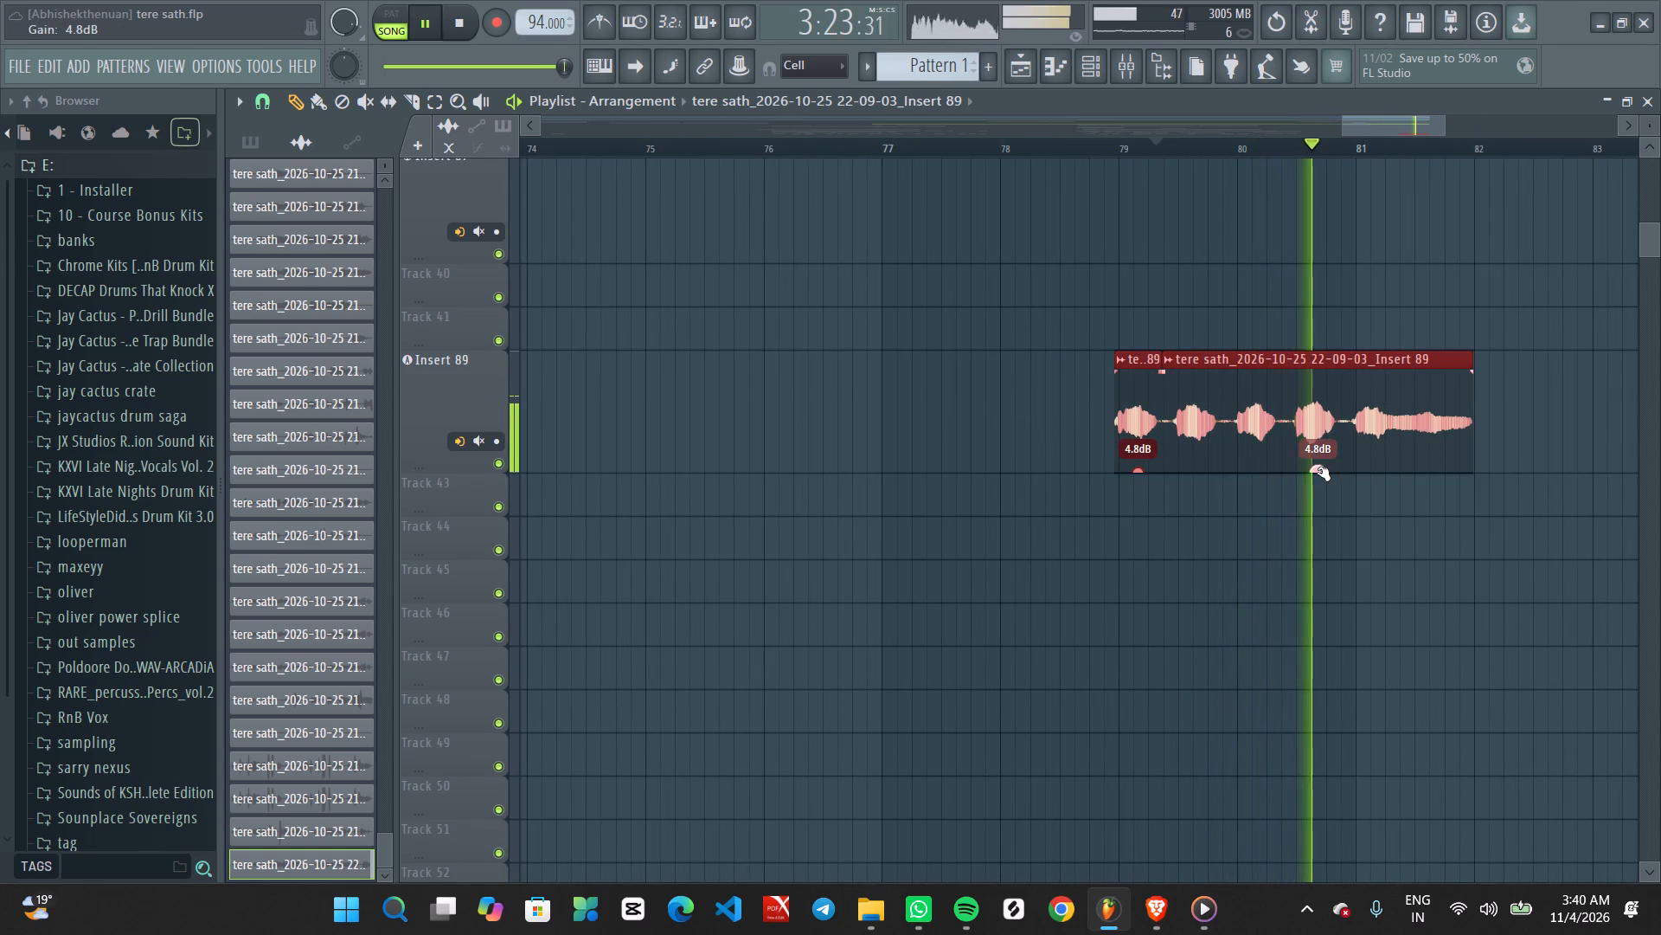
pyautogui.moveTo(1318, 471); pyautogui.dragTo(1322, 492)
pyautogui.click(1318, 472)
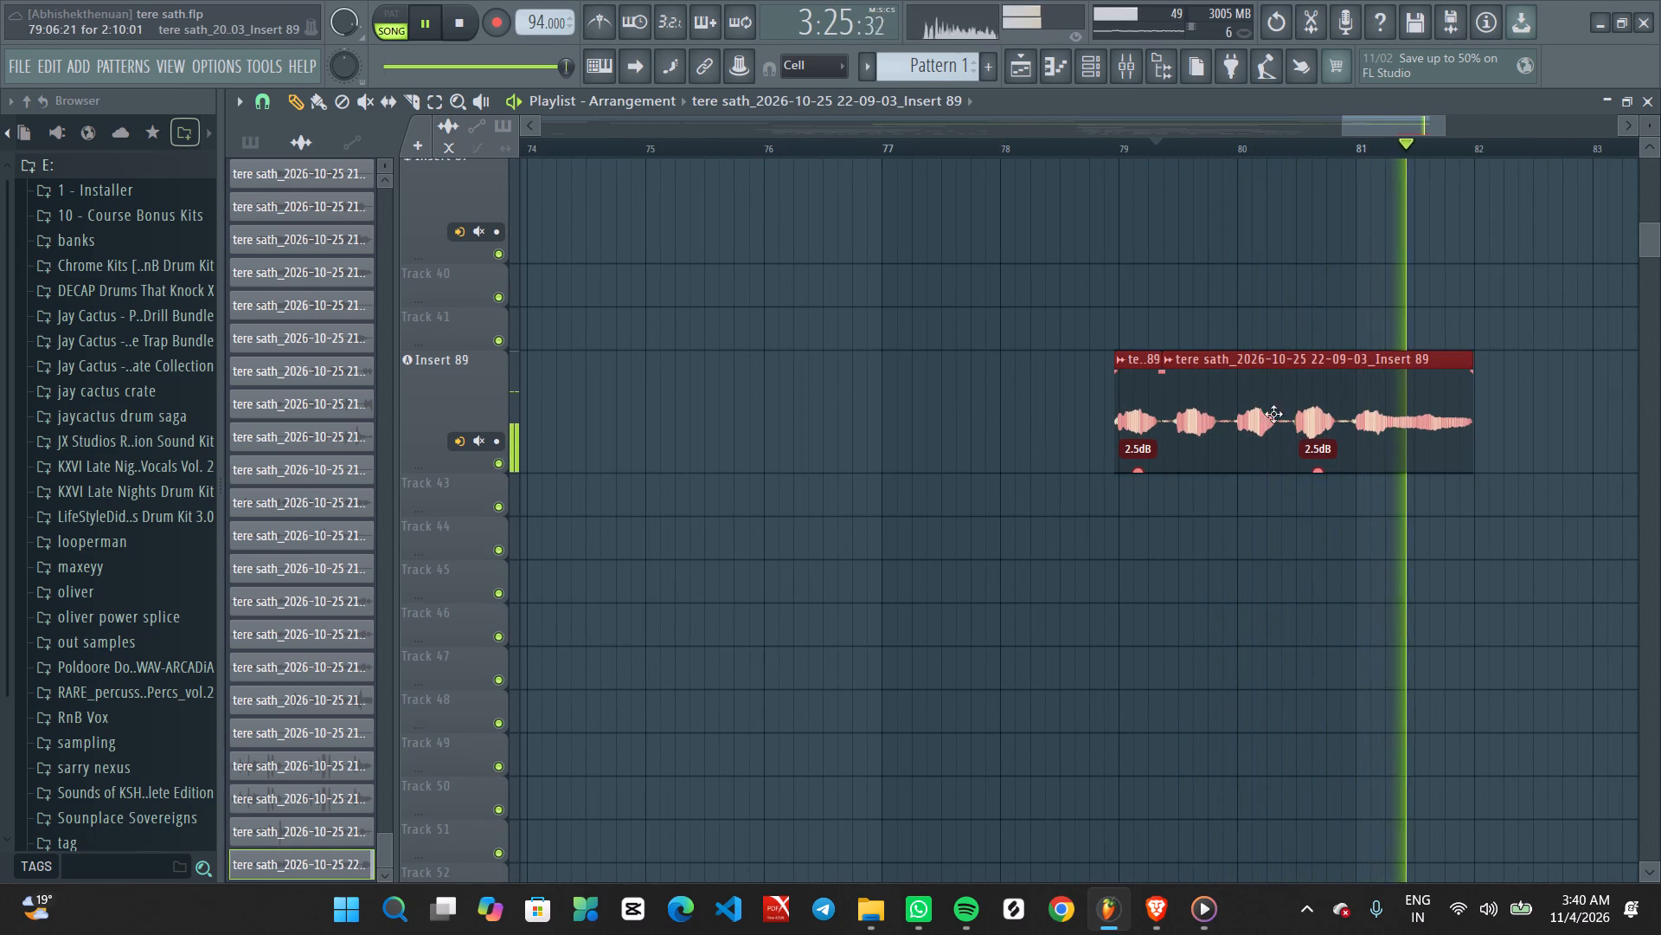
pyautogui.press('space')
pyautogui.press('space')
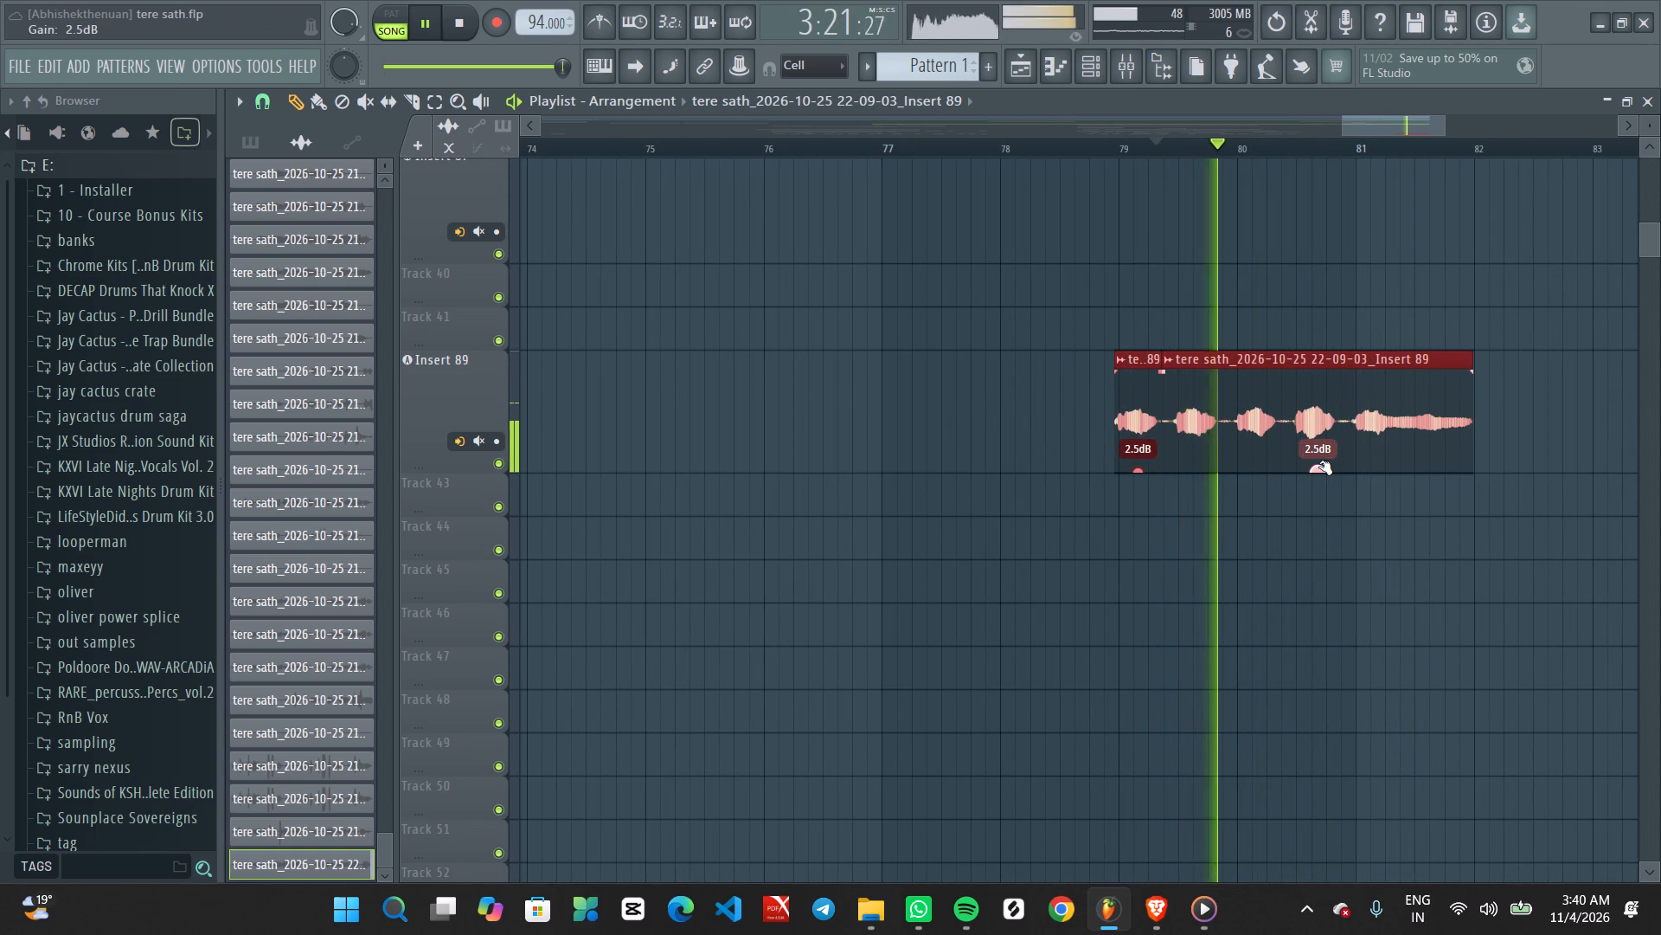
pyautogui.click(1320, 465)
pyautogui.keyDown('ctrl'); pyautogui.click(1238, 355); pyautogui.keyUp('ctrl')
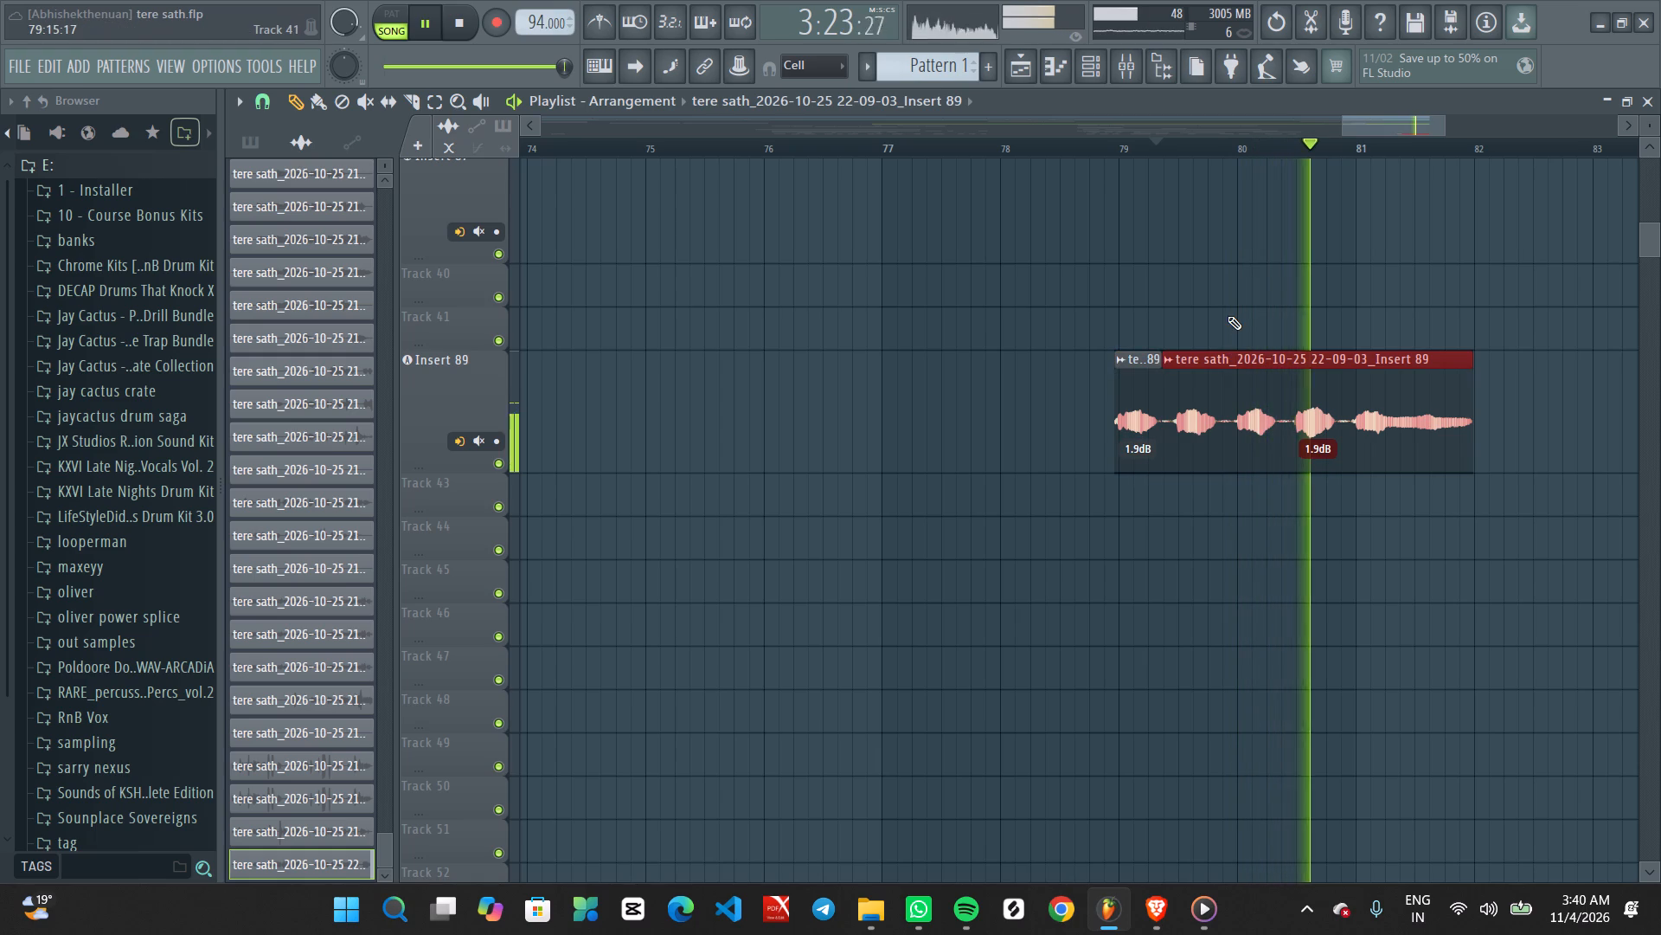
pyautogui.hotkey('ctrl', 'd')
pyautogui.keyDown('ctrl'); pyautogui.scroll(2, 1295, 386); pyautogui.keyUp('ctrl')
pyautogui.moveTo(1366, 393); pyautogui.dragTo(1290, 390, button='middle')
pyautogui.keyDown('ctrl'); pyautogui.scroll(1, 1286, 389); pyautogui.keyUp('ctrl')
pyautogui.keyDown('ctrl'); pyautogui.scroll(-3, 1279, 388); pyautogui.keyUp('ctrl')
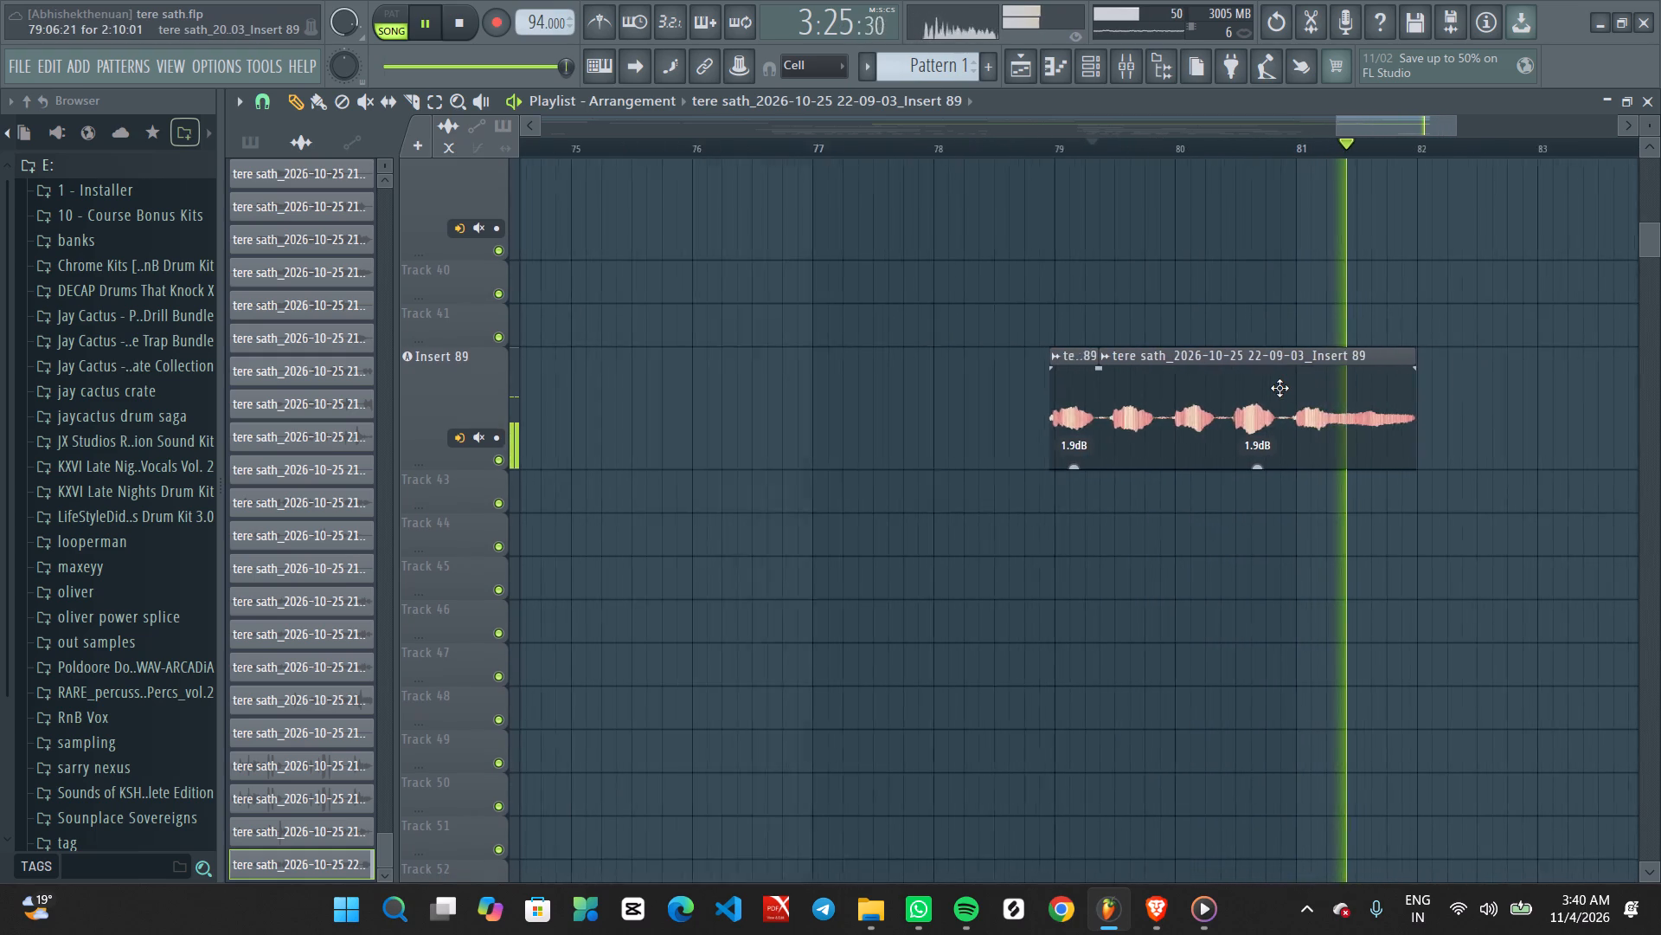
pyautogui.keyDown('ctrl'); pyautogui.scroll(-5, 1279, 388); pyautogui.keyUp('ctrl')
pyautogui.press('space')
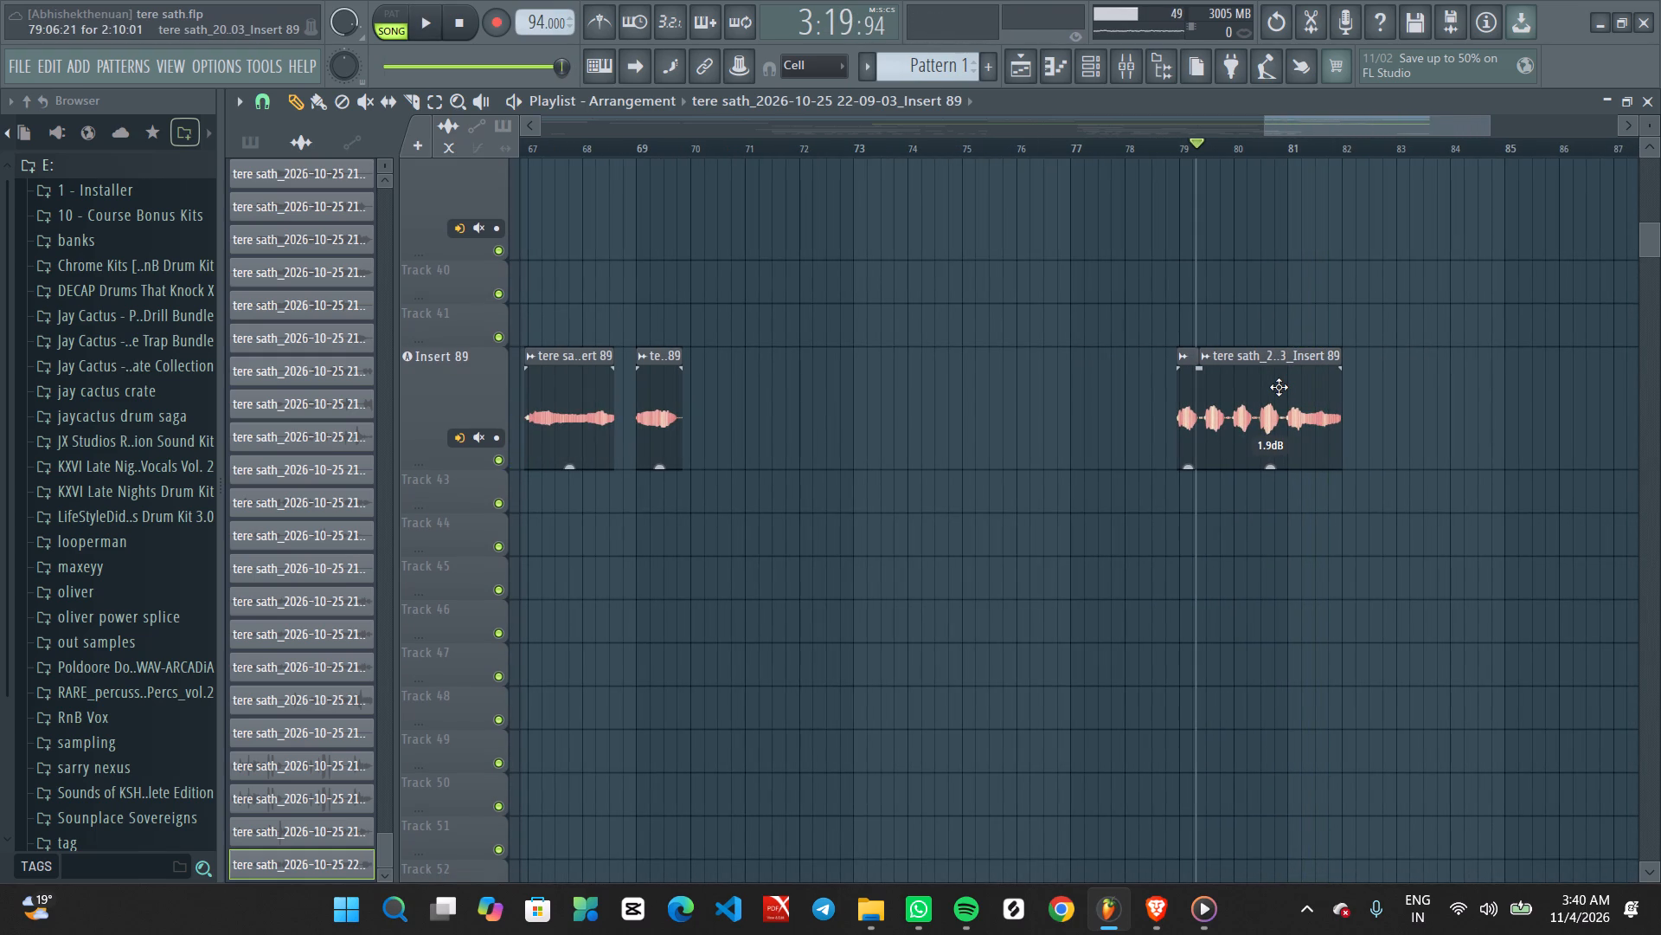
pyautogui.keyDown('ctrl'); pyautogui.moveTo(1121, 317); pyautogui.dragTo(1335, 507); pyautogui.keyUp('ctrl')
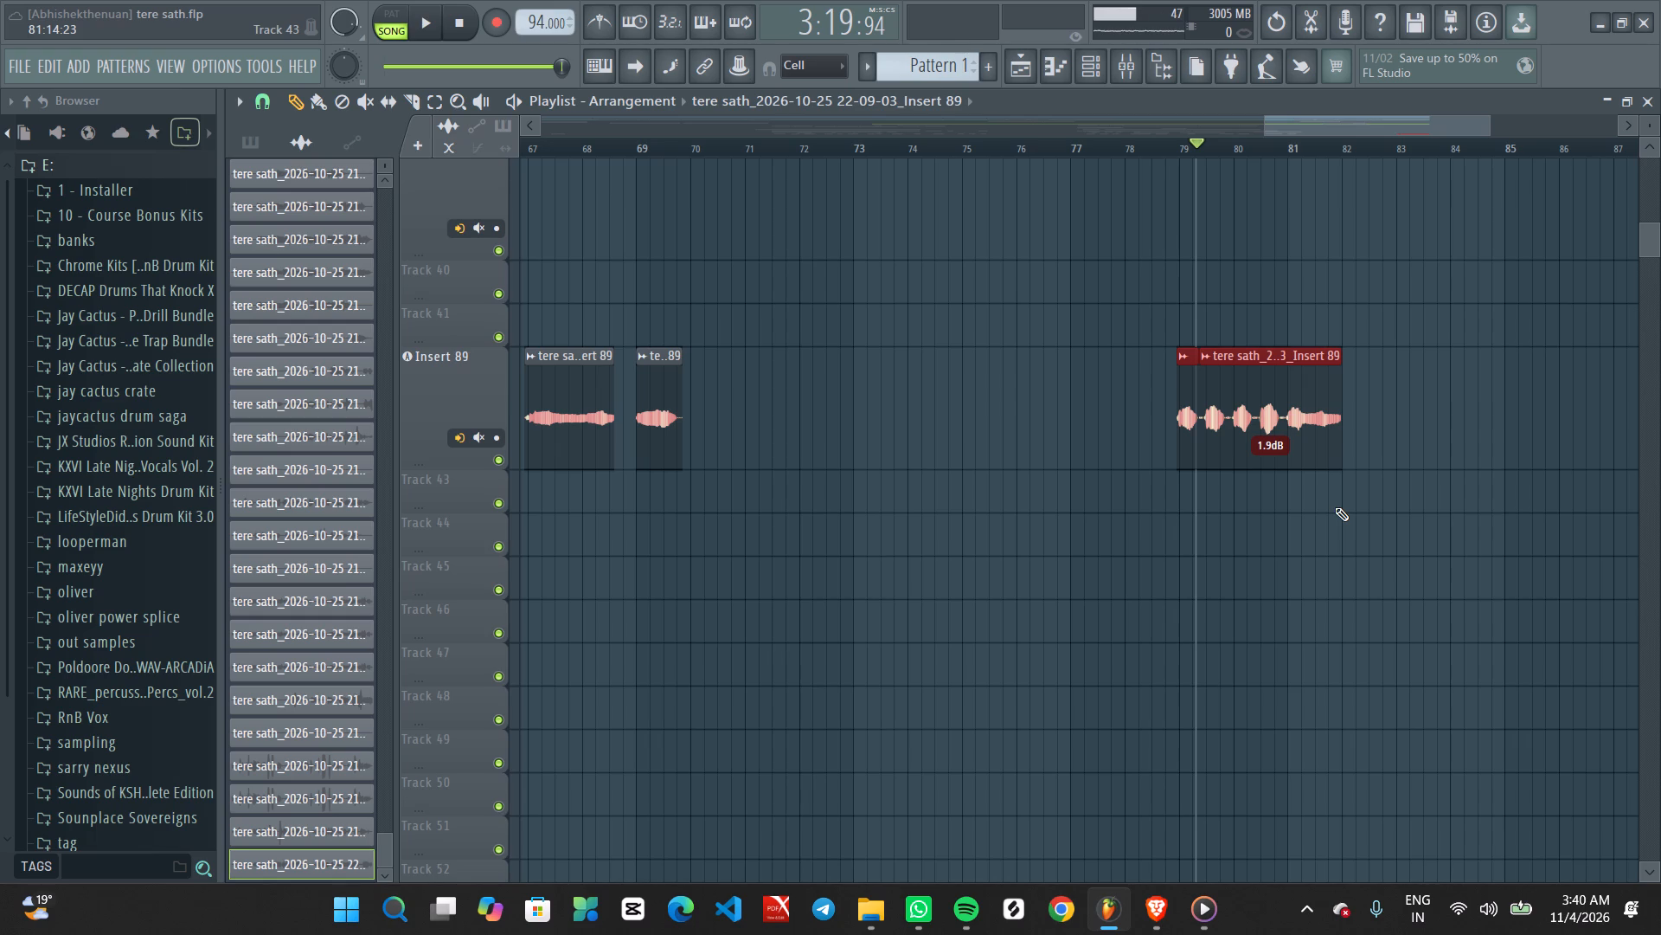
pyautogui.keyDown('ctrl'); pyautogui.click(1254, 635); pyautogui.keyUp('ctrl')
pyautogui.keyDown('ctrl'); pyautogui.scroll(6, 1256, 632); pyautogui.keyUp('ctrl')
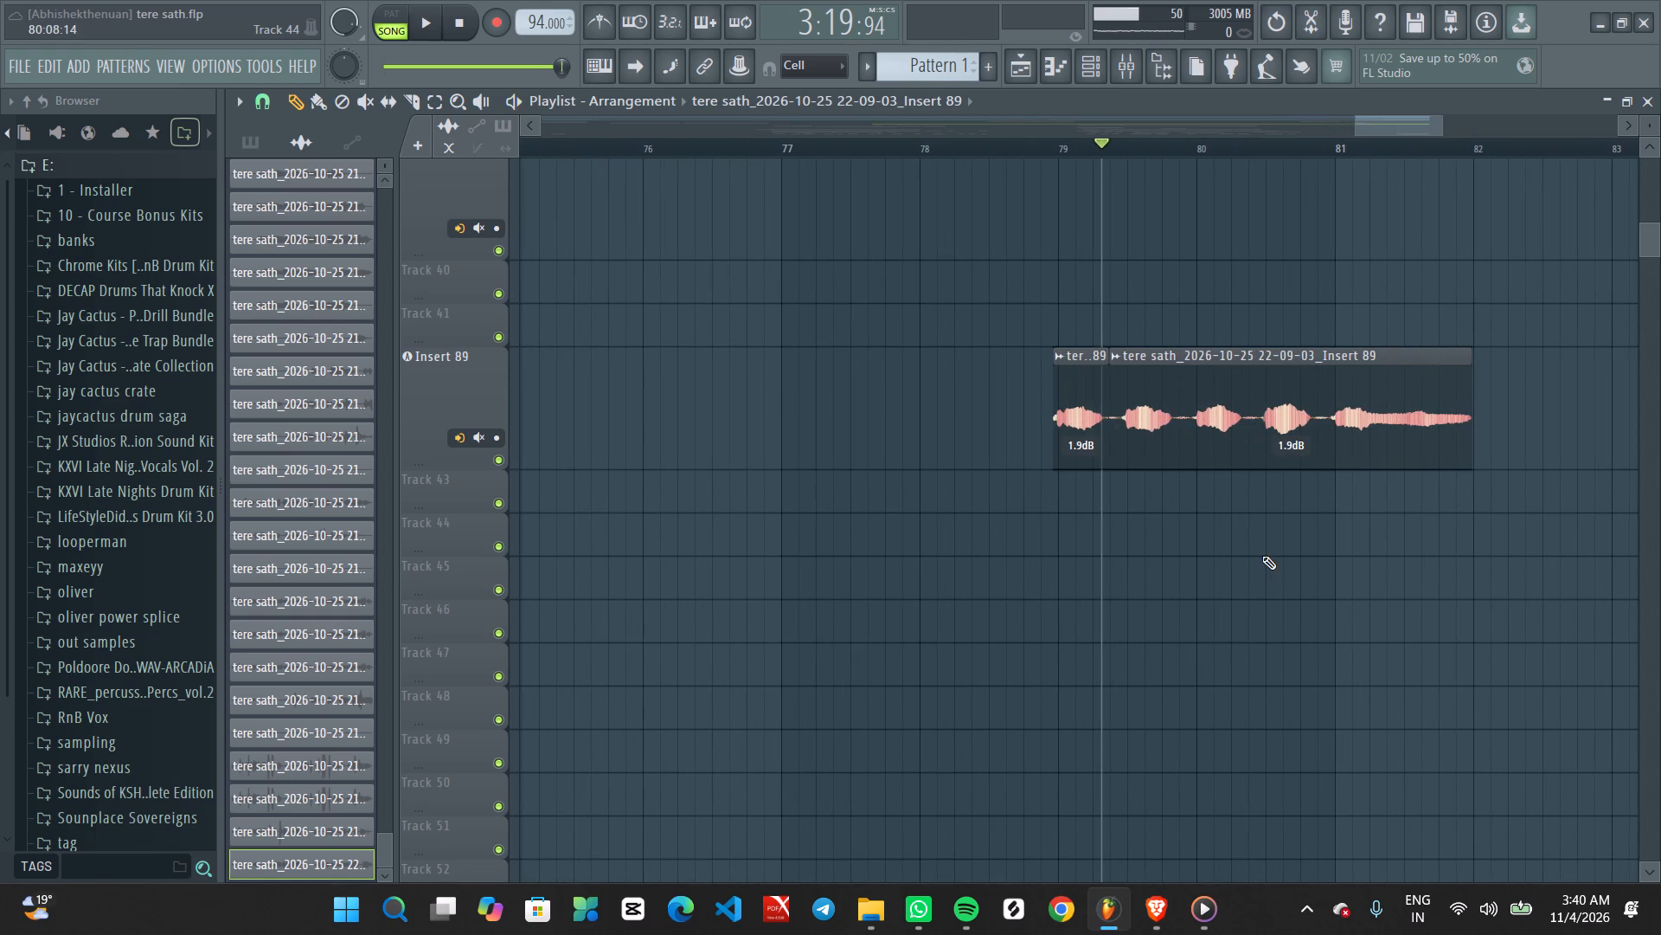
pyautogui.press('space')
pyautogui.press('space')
# Reduce both Insert 89 clips between bars 79 and 82 to -3.5, -7.4 and finally -10.6 dB gain, auditioning each, lastly from about bar 78.5.
pyautogui.keyDown('ctrl'); pyautogui.moveTo(1003, 282); pyautogui.dragTo(1660, 612); pyautogui.keyUp('ctrl')
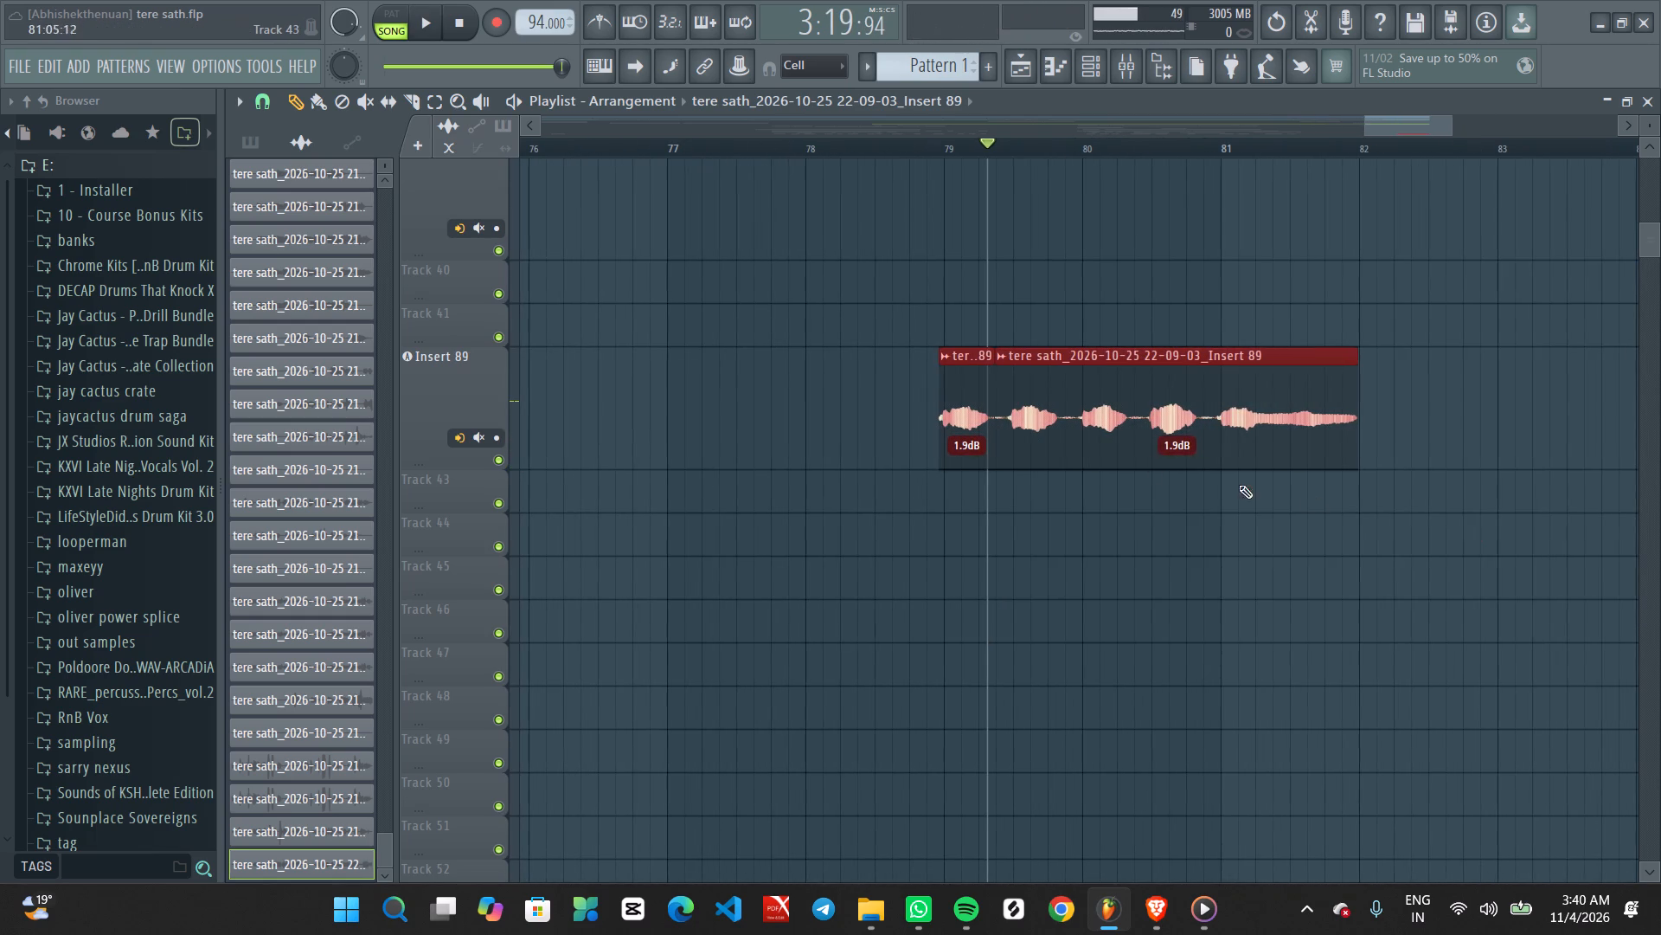
pyautogui.moveTo(1179, 462); pyautogui.dragTo(1182, 561)
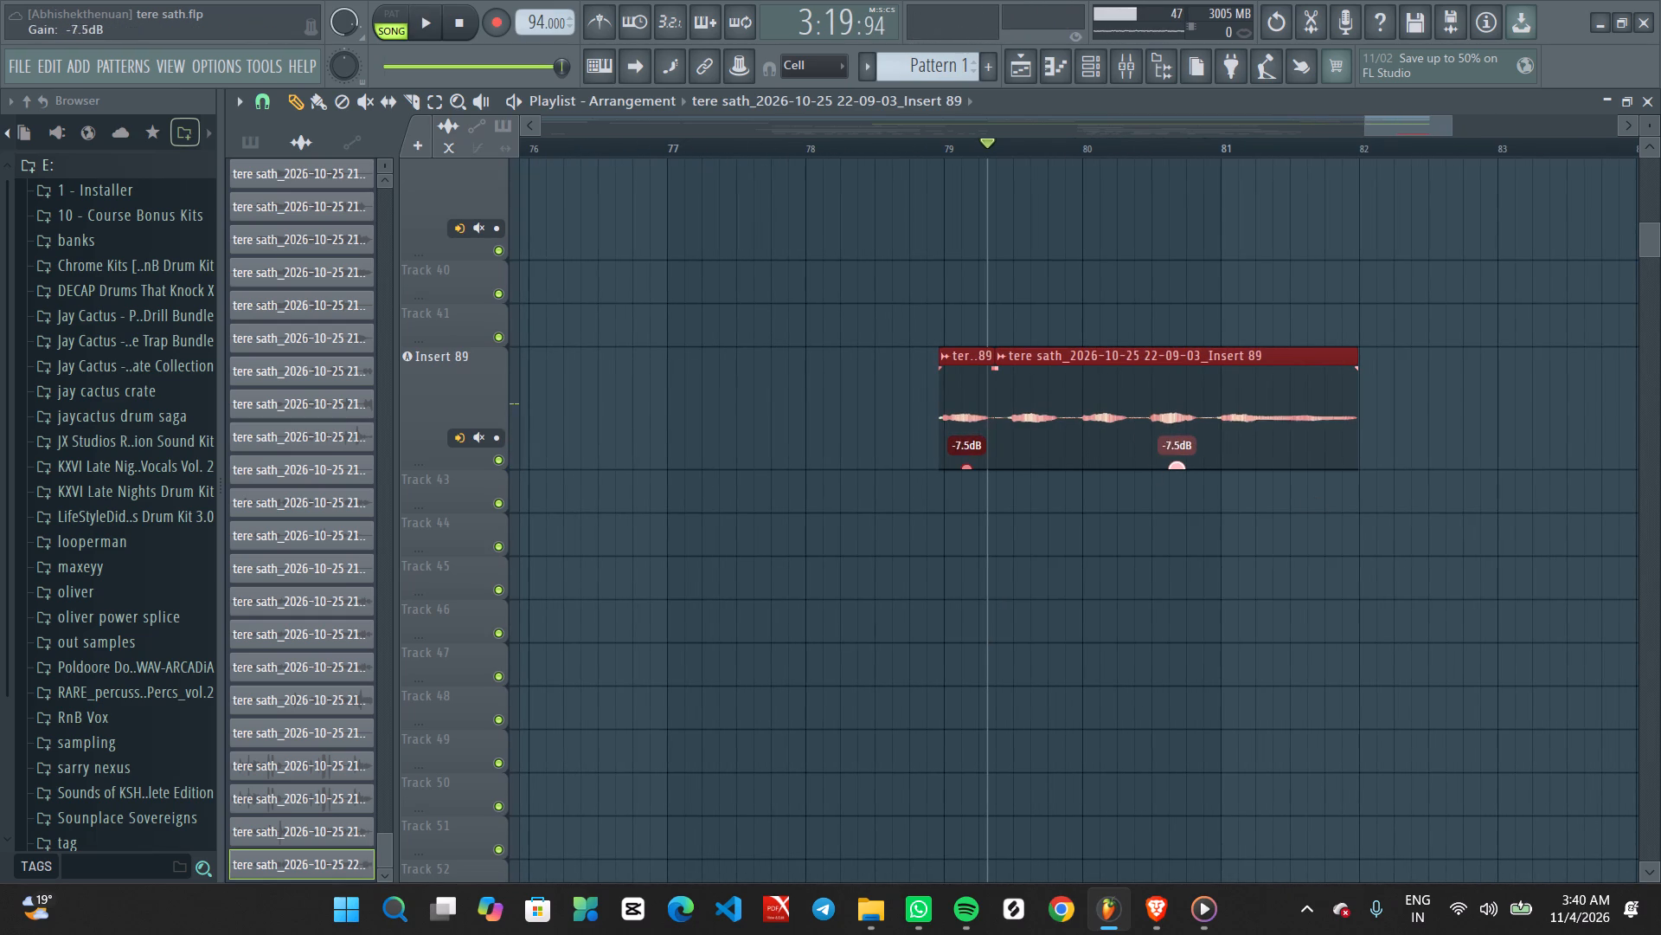
pyautogui.moveTo(1182, 561); pyautogui.dragTo(1177, 526)
pyautogui.press('space')
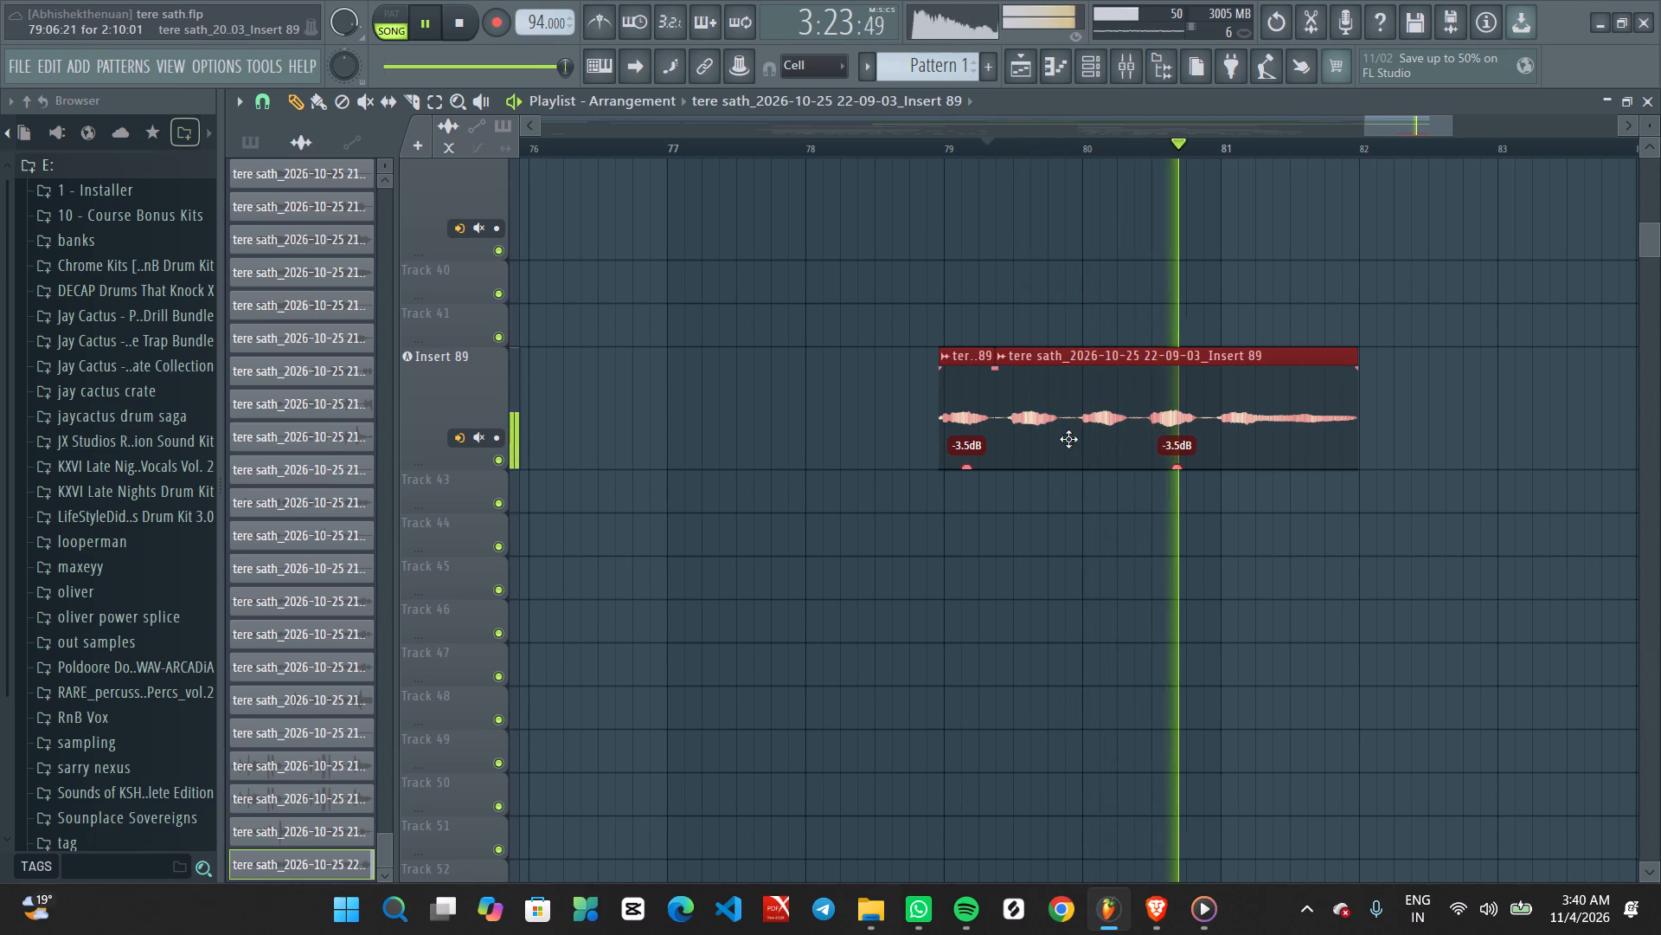
pyautogui.click(1178, 459)
pyautogui.moveTo(1179, 462); pyautogui.dragTo(1184, 493)
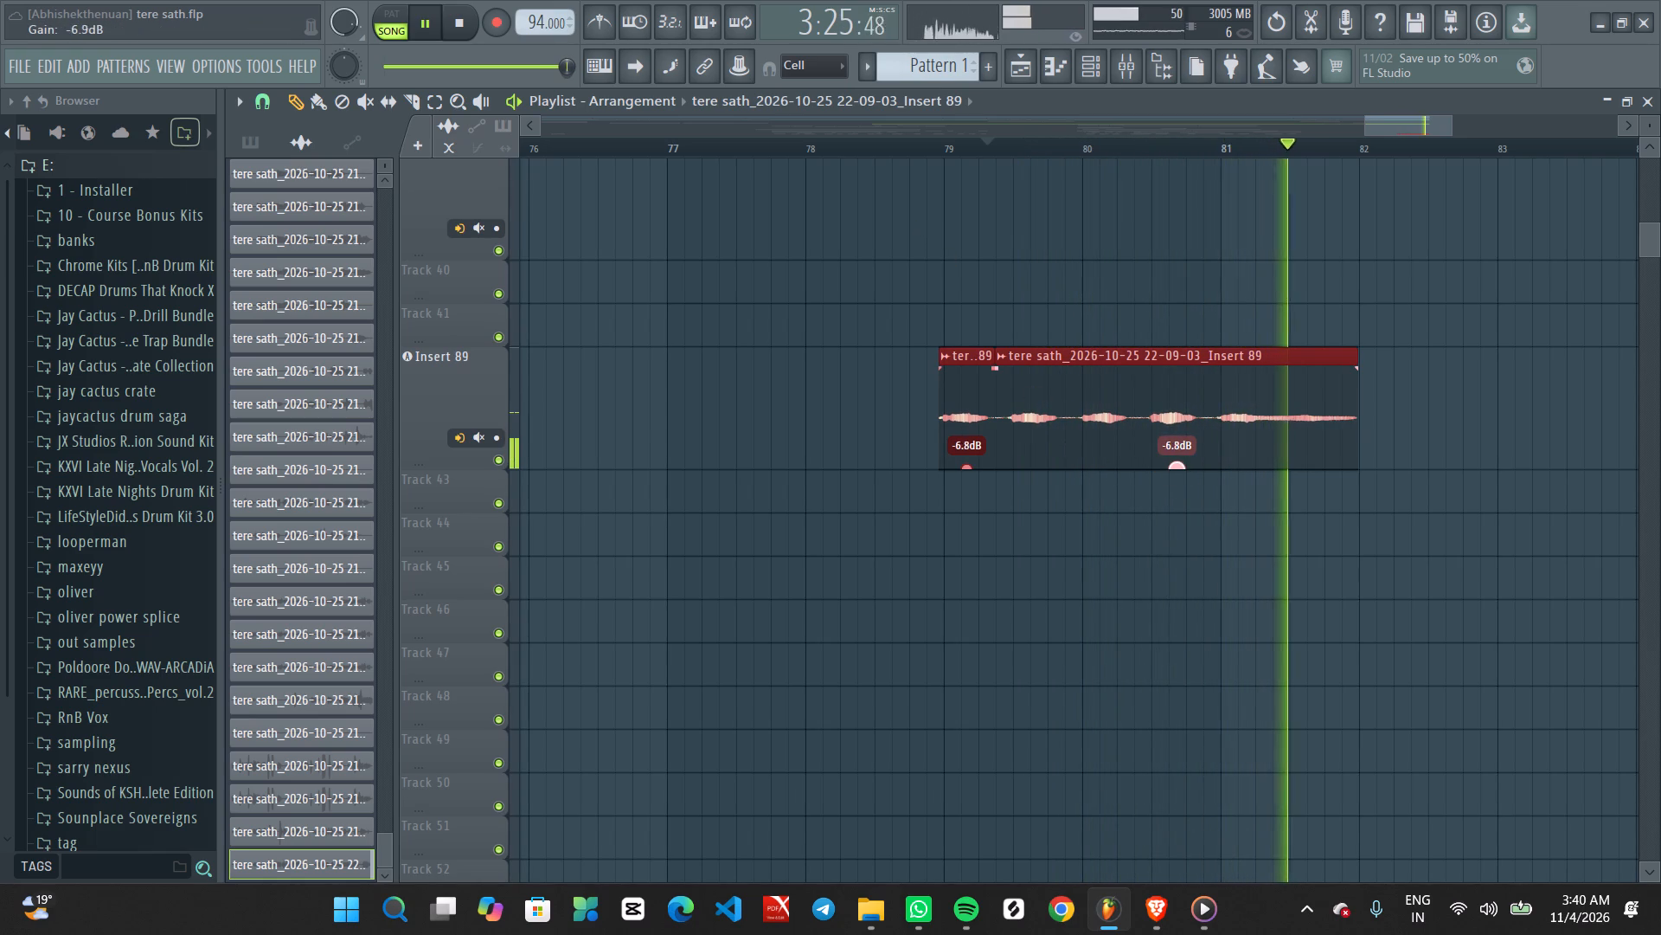
pyautogui.moveTo(1184, 493); pyautogui.dragTo(1184, 496)
pyautogui.press('space')
pyautogui.press('space')
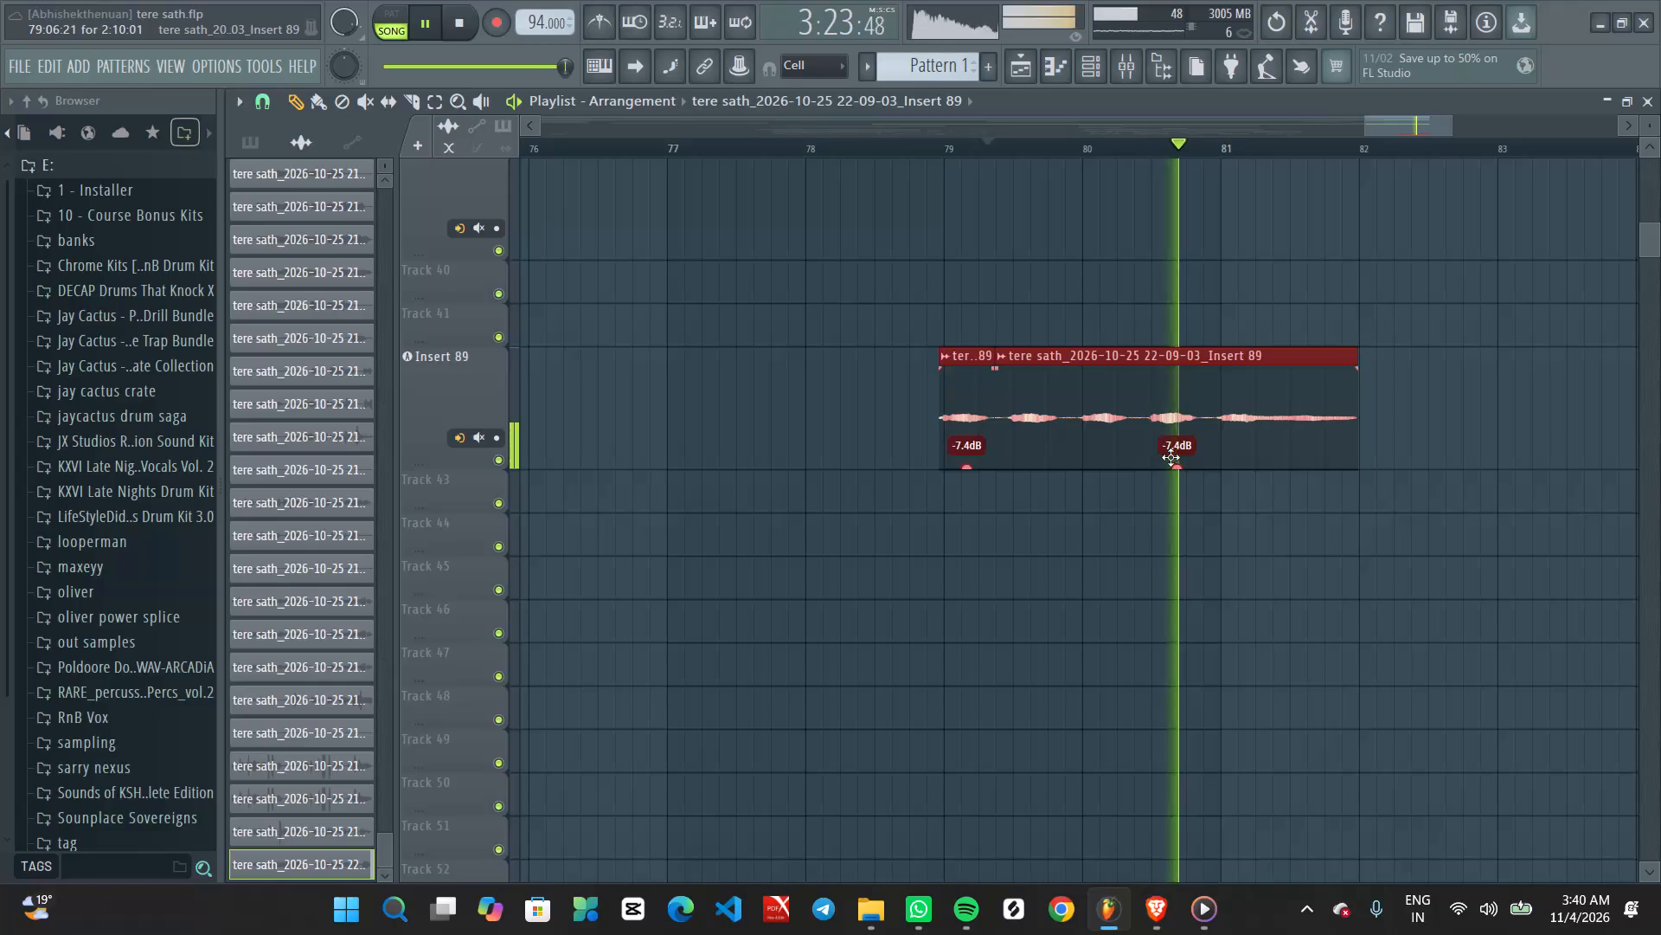
pyautogui.moveTo(1178, 464); pyautogui.dragTo(1183, 492)
pyautogui.press('space')
pyautogui.press('space')
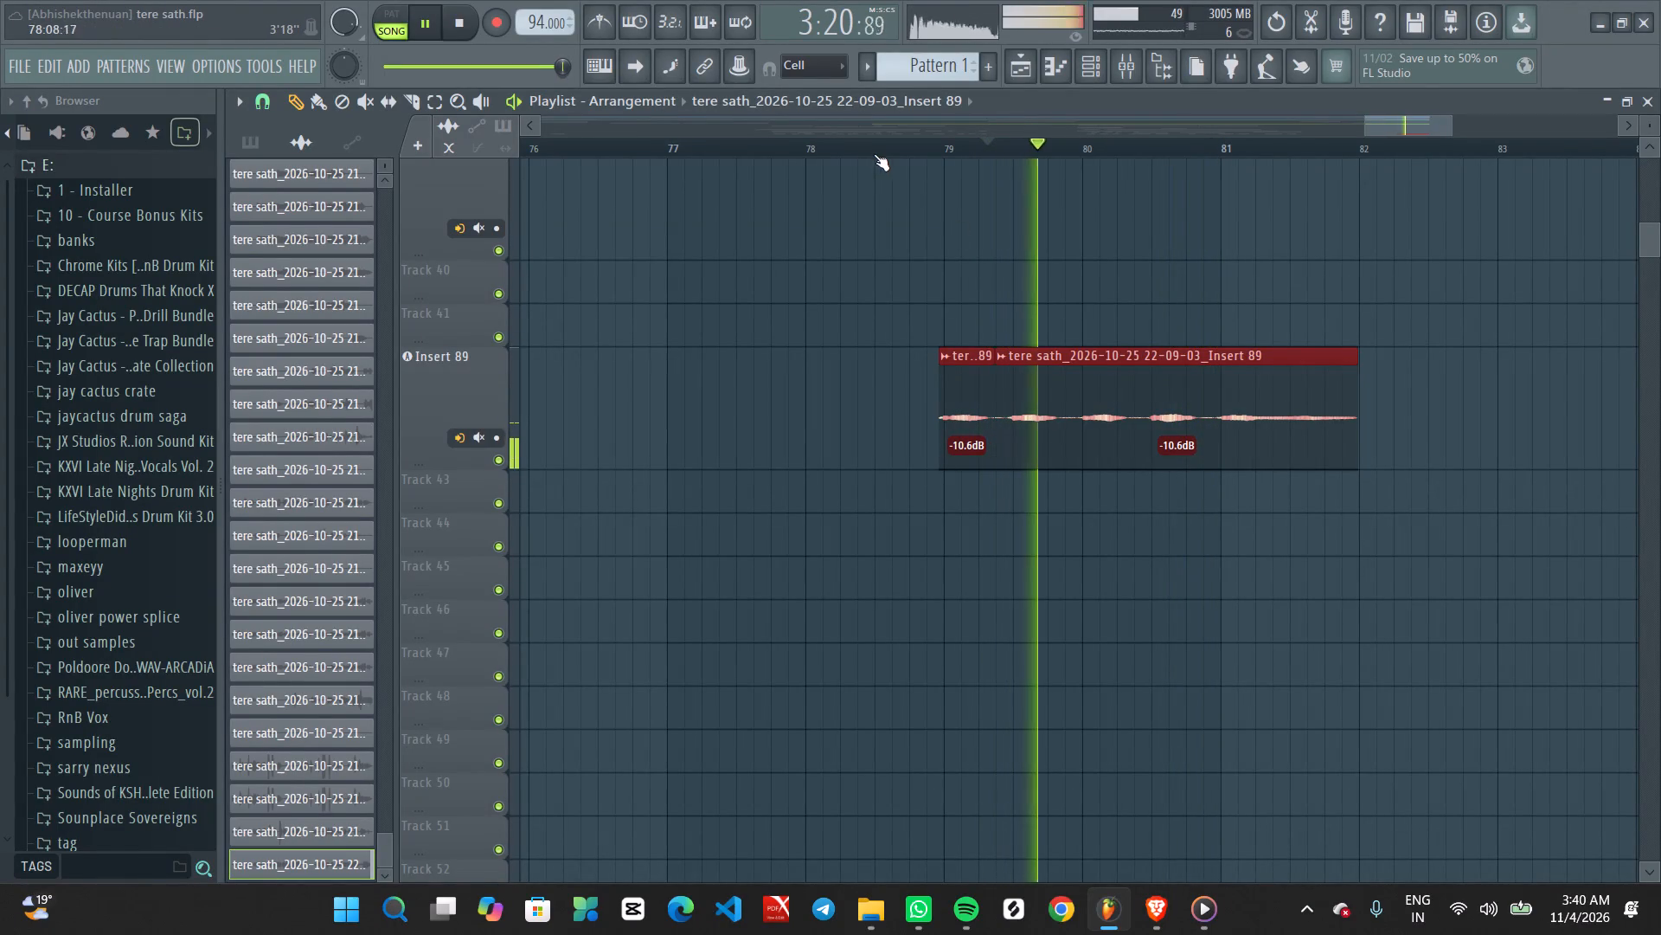
pyautogui.click(874, 154)
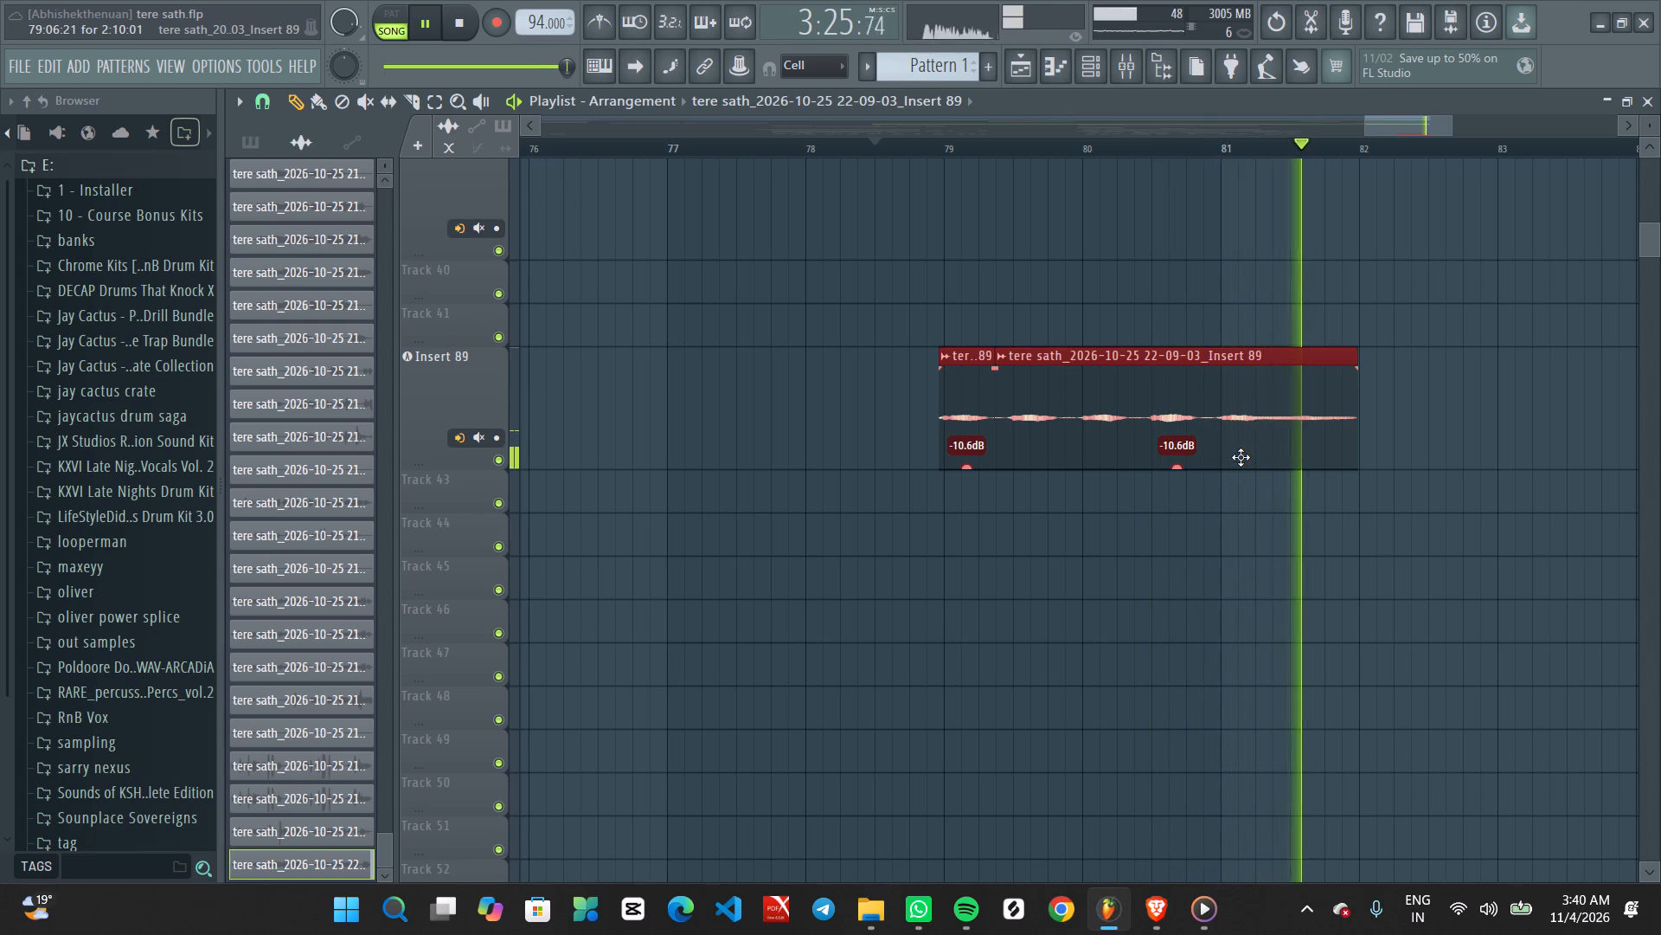
# Save the tere sath project and stop playback.
pyautogui.keyDown('ctrl'); pyautogui.scroll(-20, 1241, 457); pyautogui.keyUp('ctrl')
pyautogui.keyDown('ctrl'); pyautogui.scroll(-2, 1241, 457); pyautogui.keyUp('ctrl')
pyautogui.hotkey('ctrl', 's')
pyautogui.hotkey('ctrl', 's')
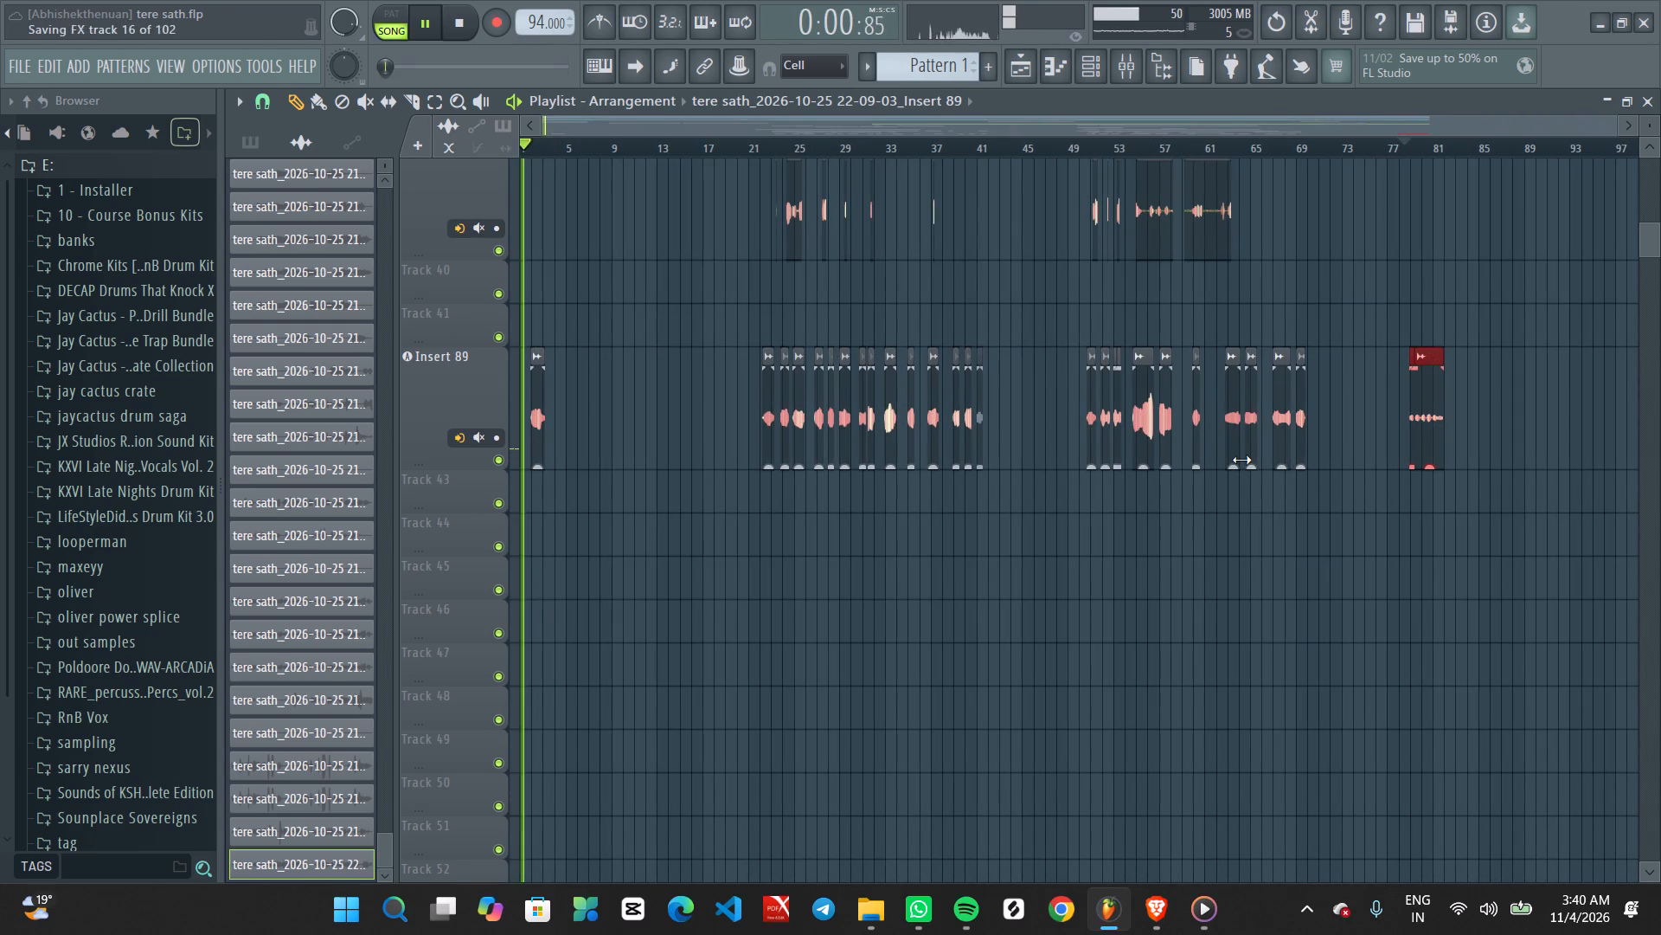
pyautogui.press('space')
# Play the whole arrangement from bar 1.
pyautogui.click(18, 68)
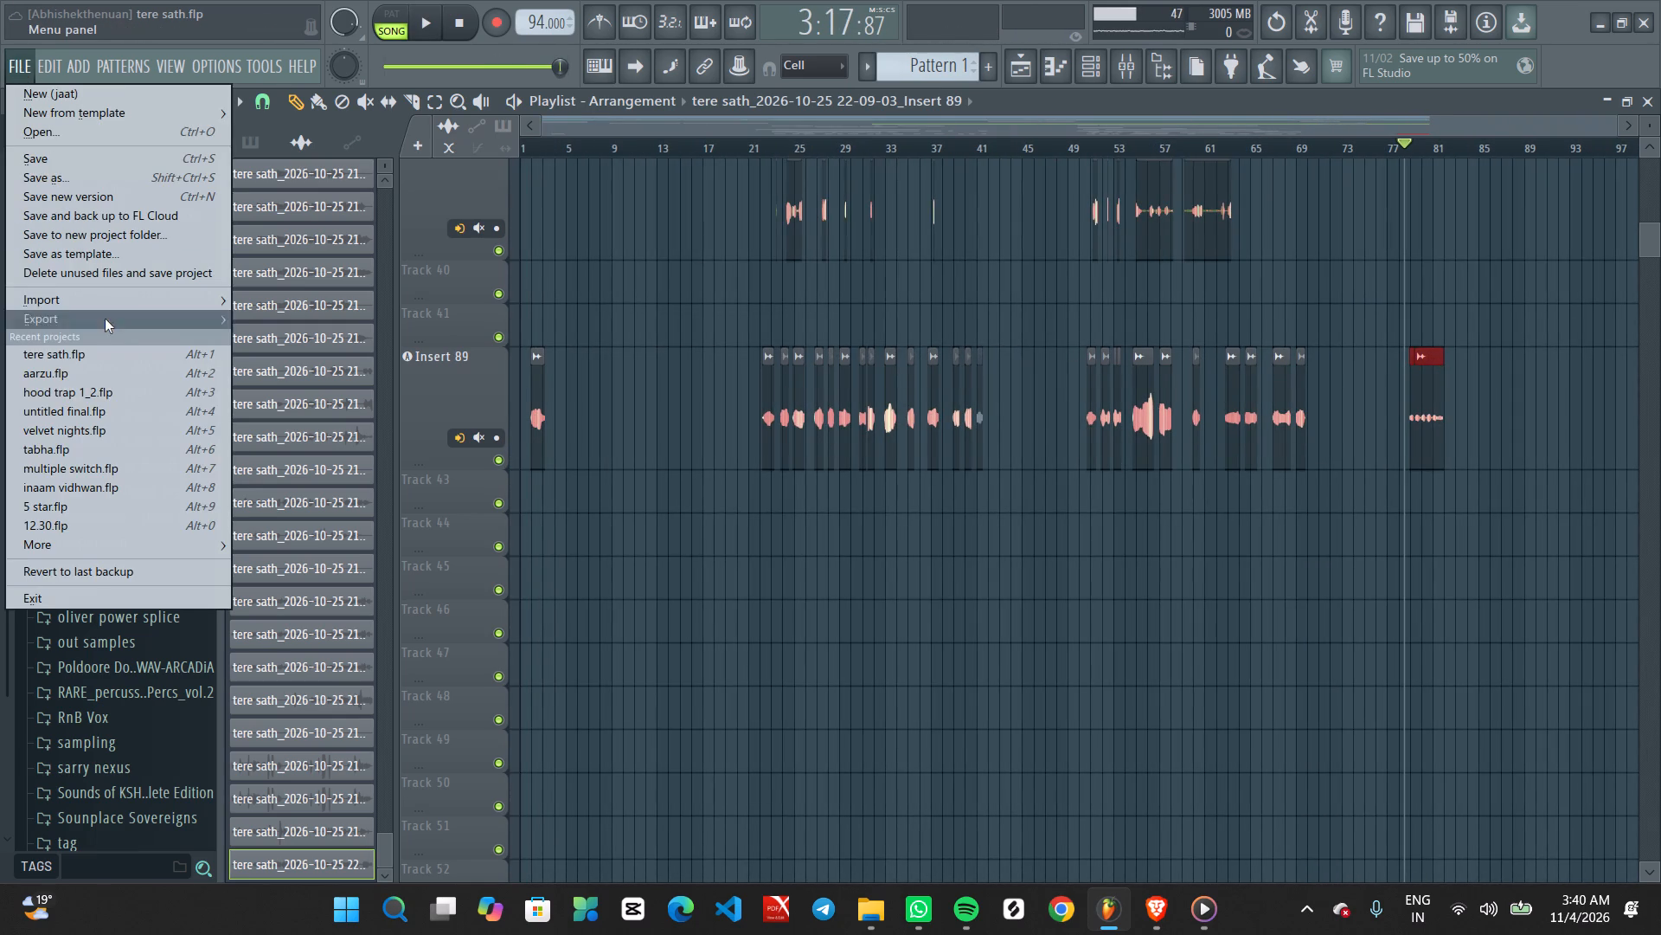
pyautogui.moveTo(549, 147); pyautogui.dragTo(494, 147)
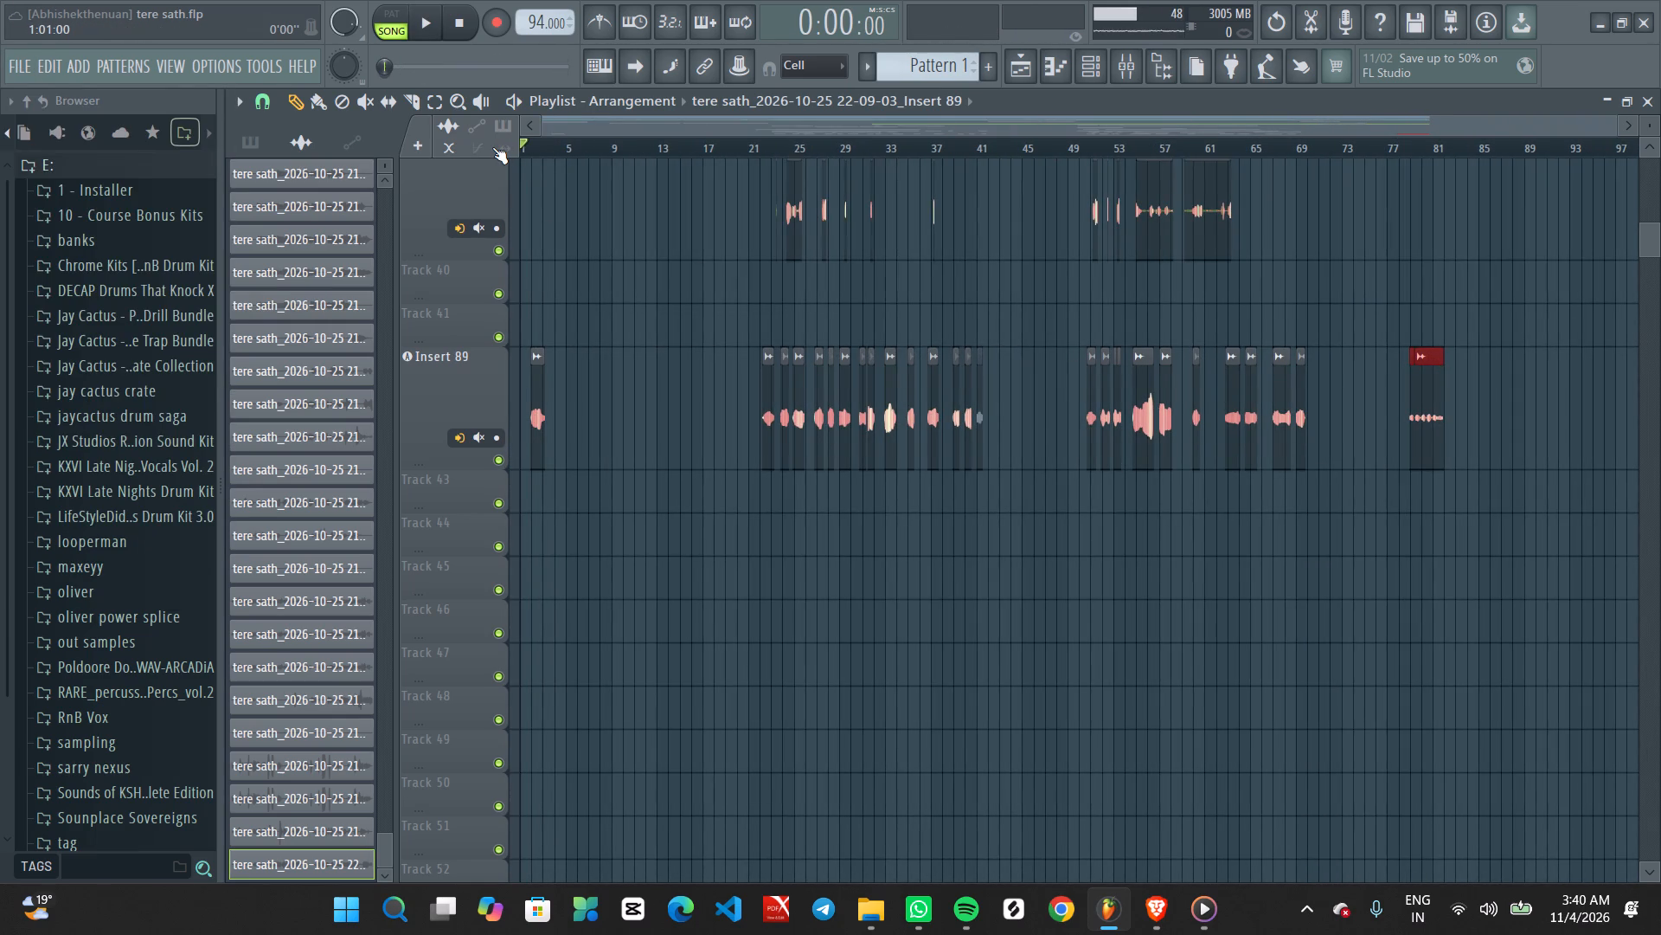
pyautogui.press('space')
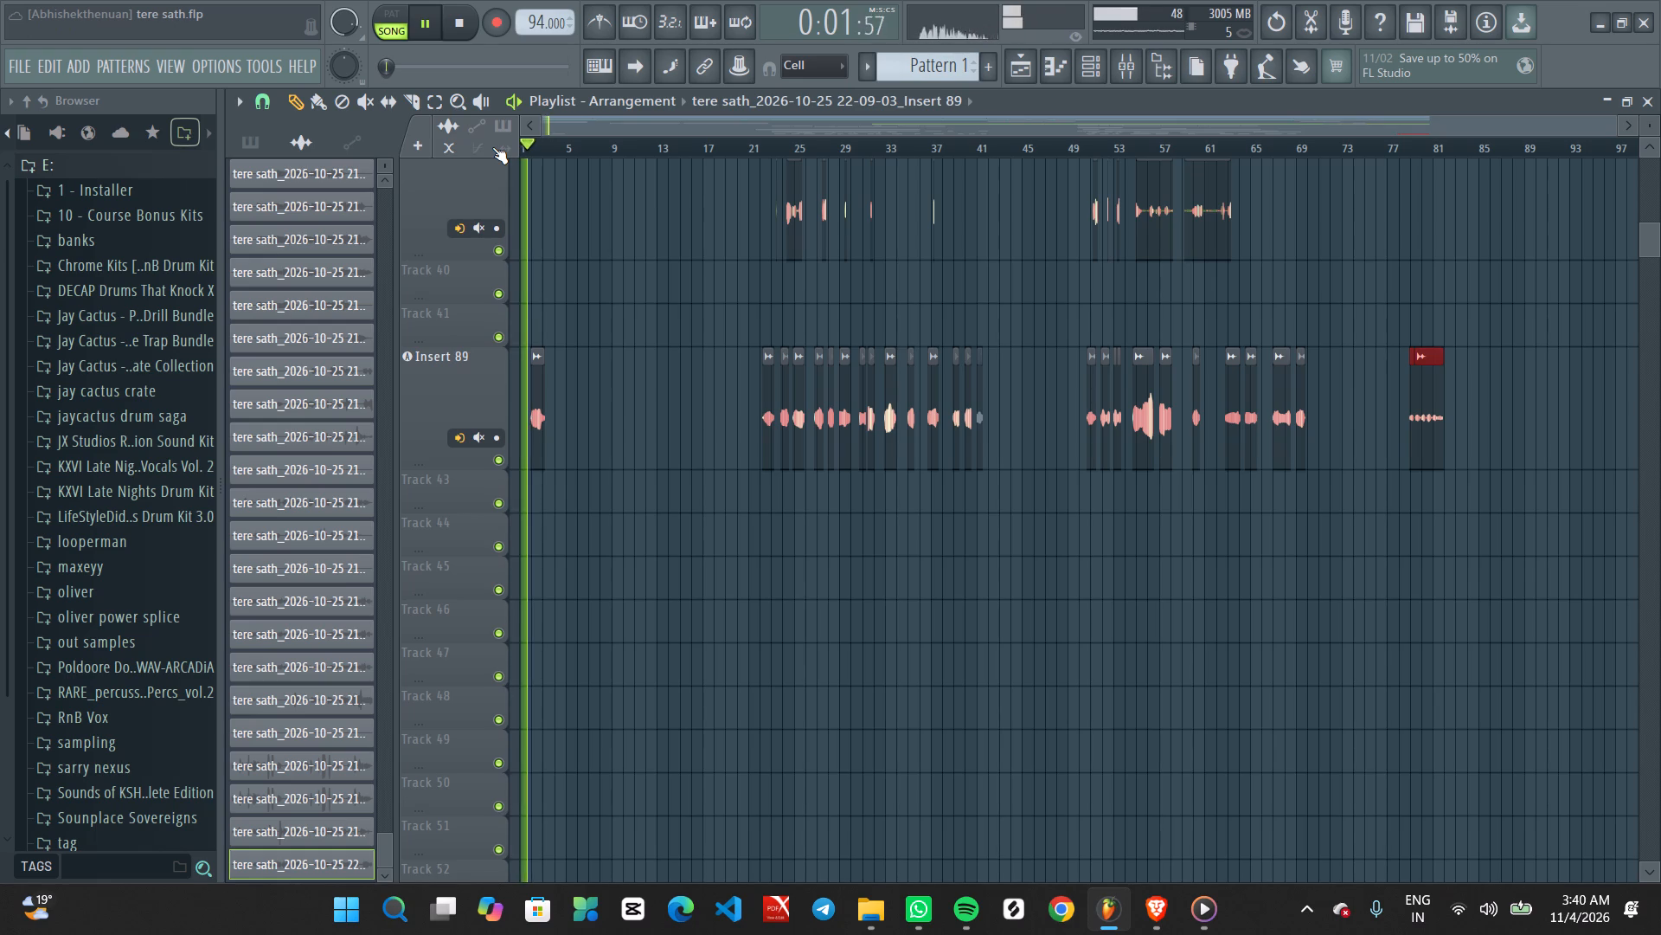
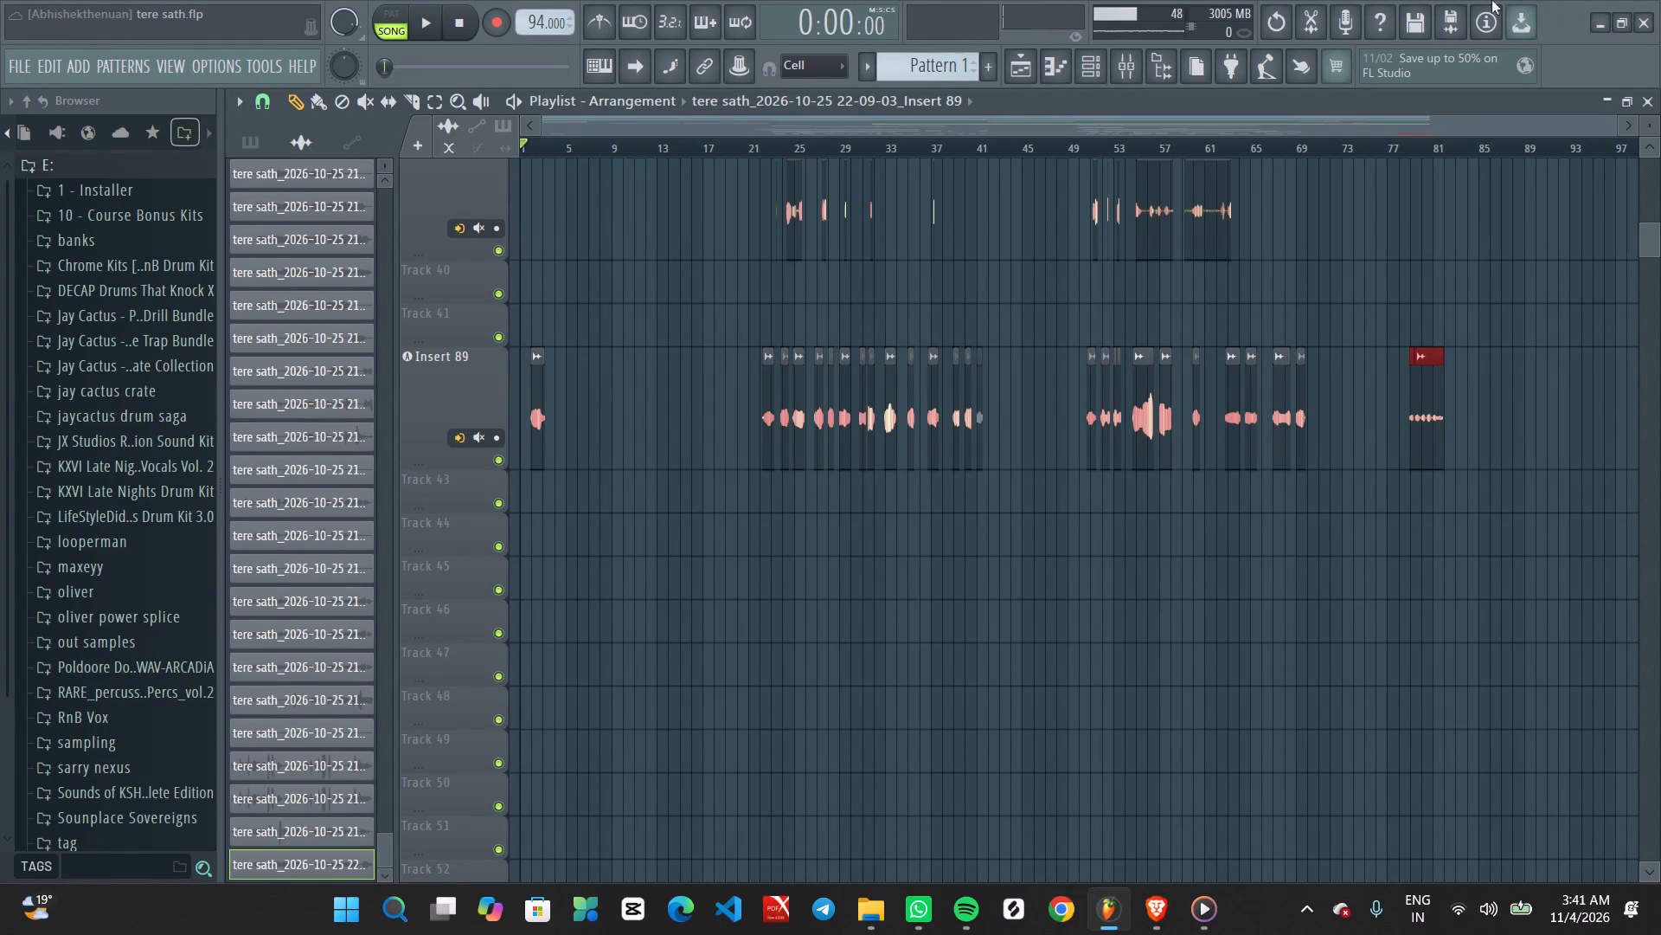
# Audition the arrangement twice from about bar 23.
pyautogui.click(779, 140)
pyautogui.press('space')
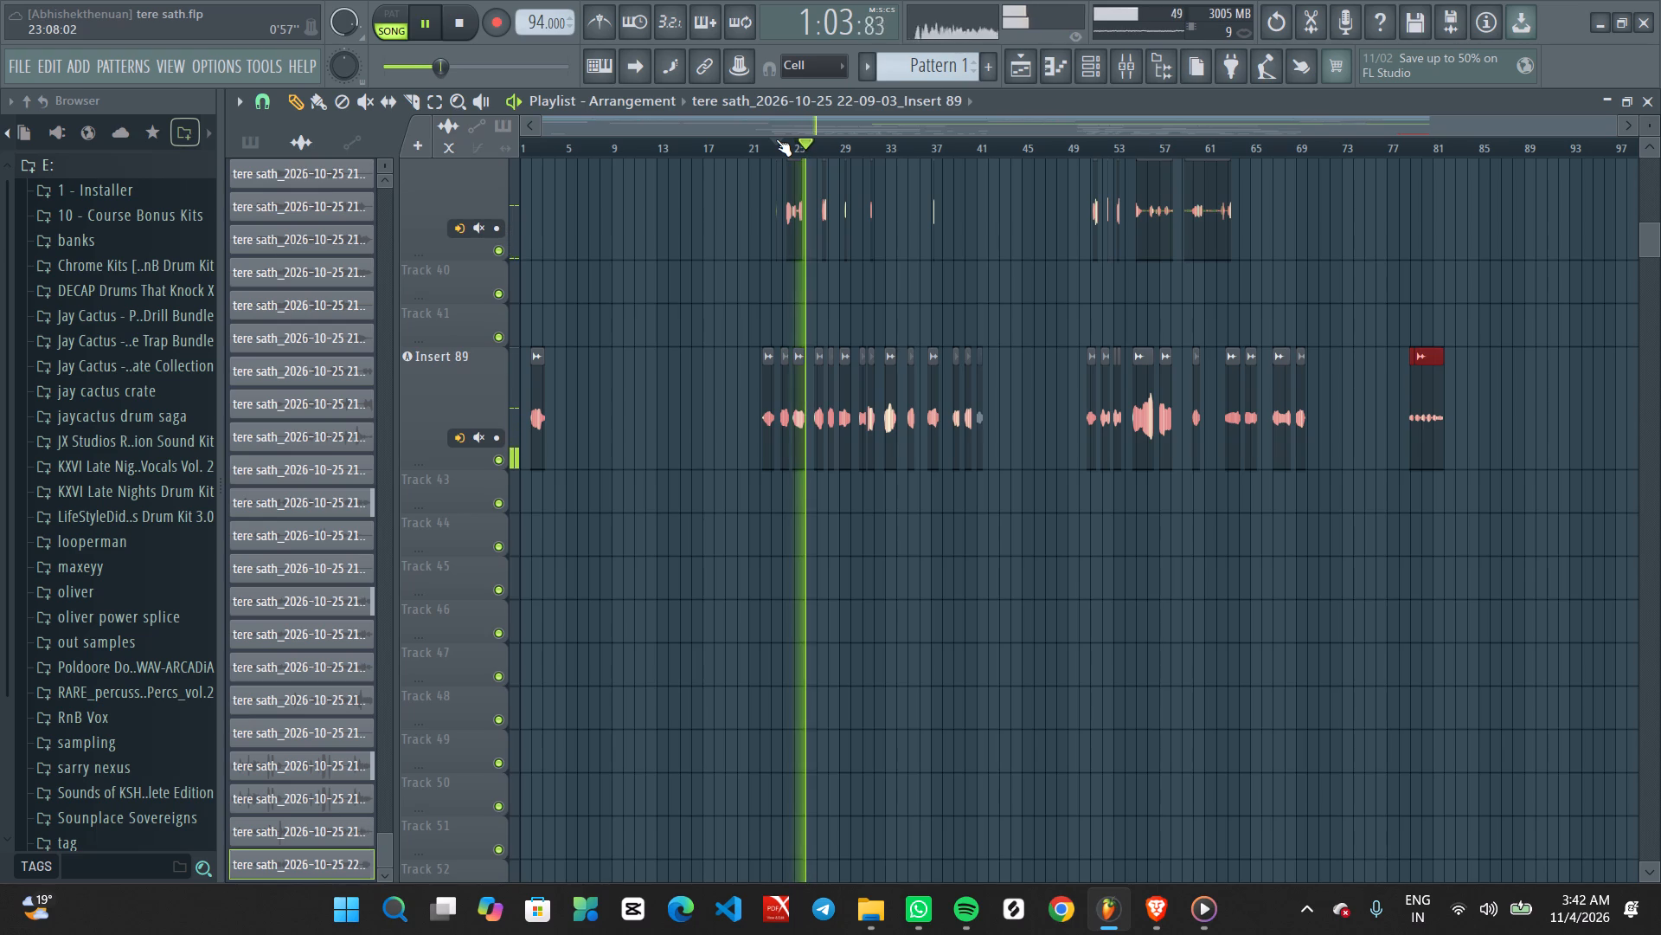
pyautogui.press('space')
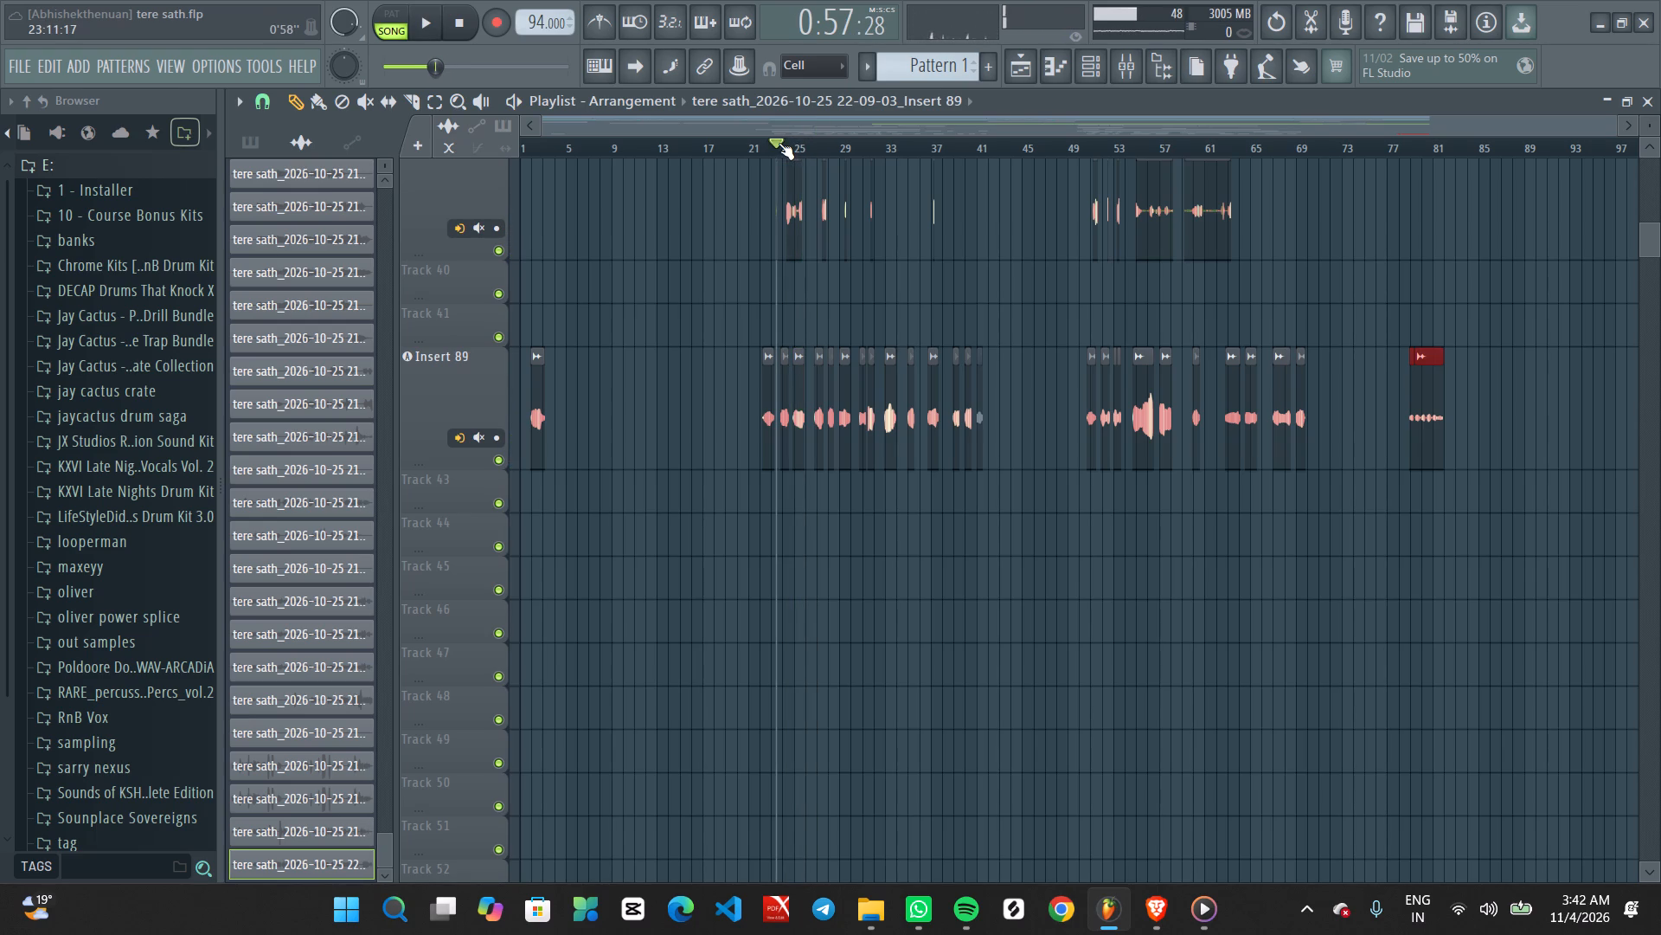
pyautogui.press('space')
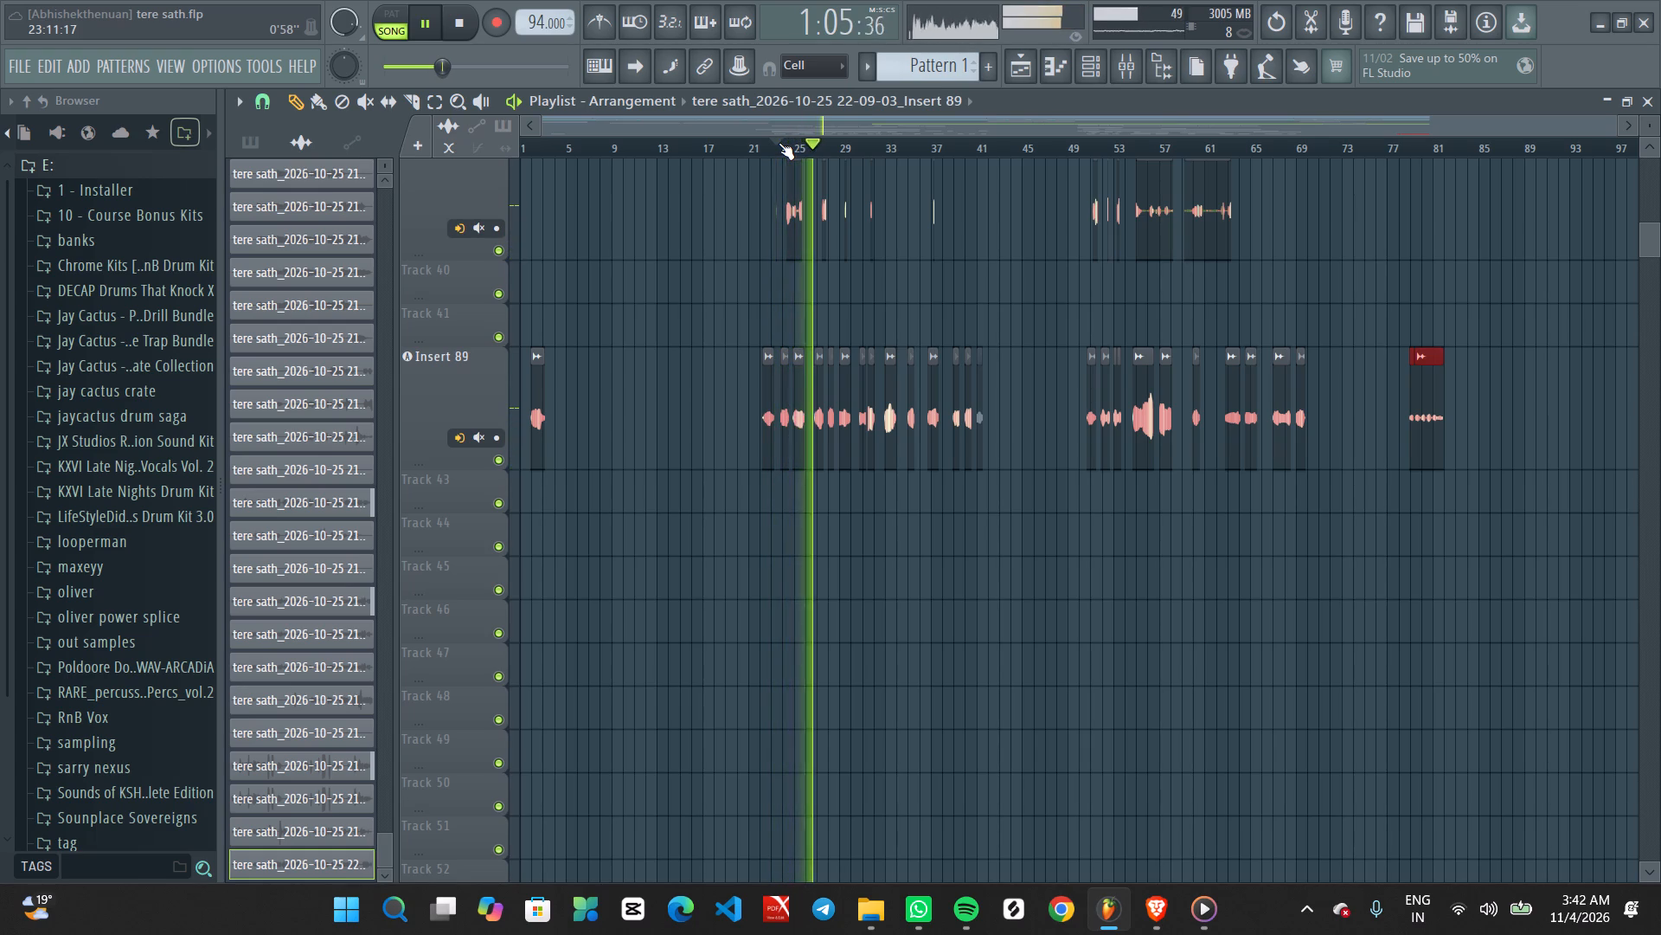
pyautogui.press('space')
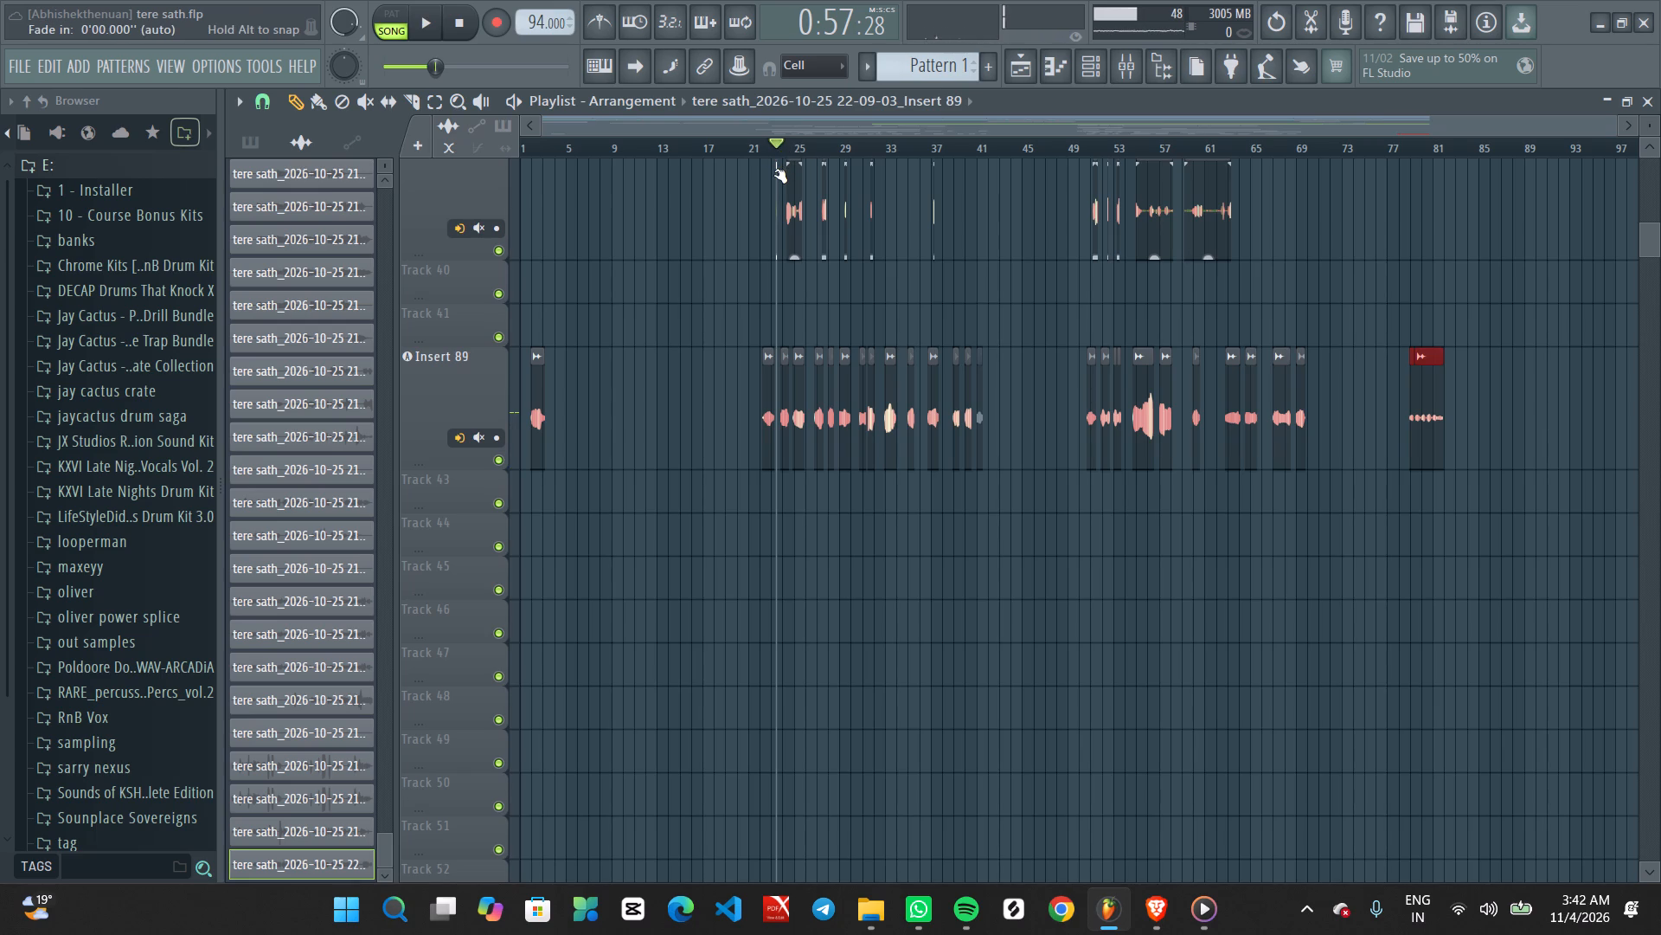
# Examine the vocal clips around bars 22 to 27 on the Insert 78, doubles and Insert 84 tracks while replaying the passage.
pyautogui.scroll(2, 775, 178)
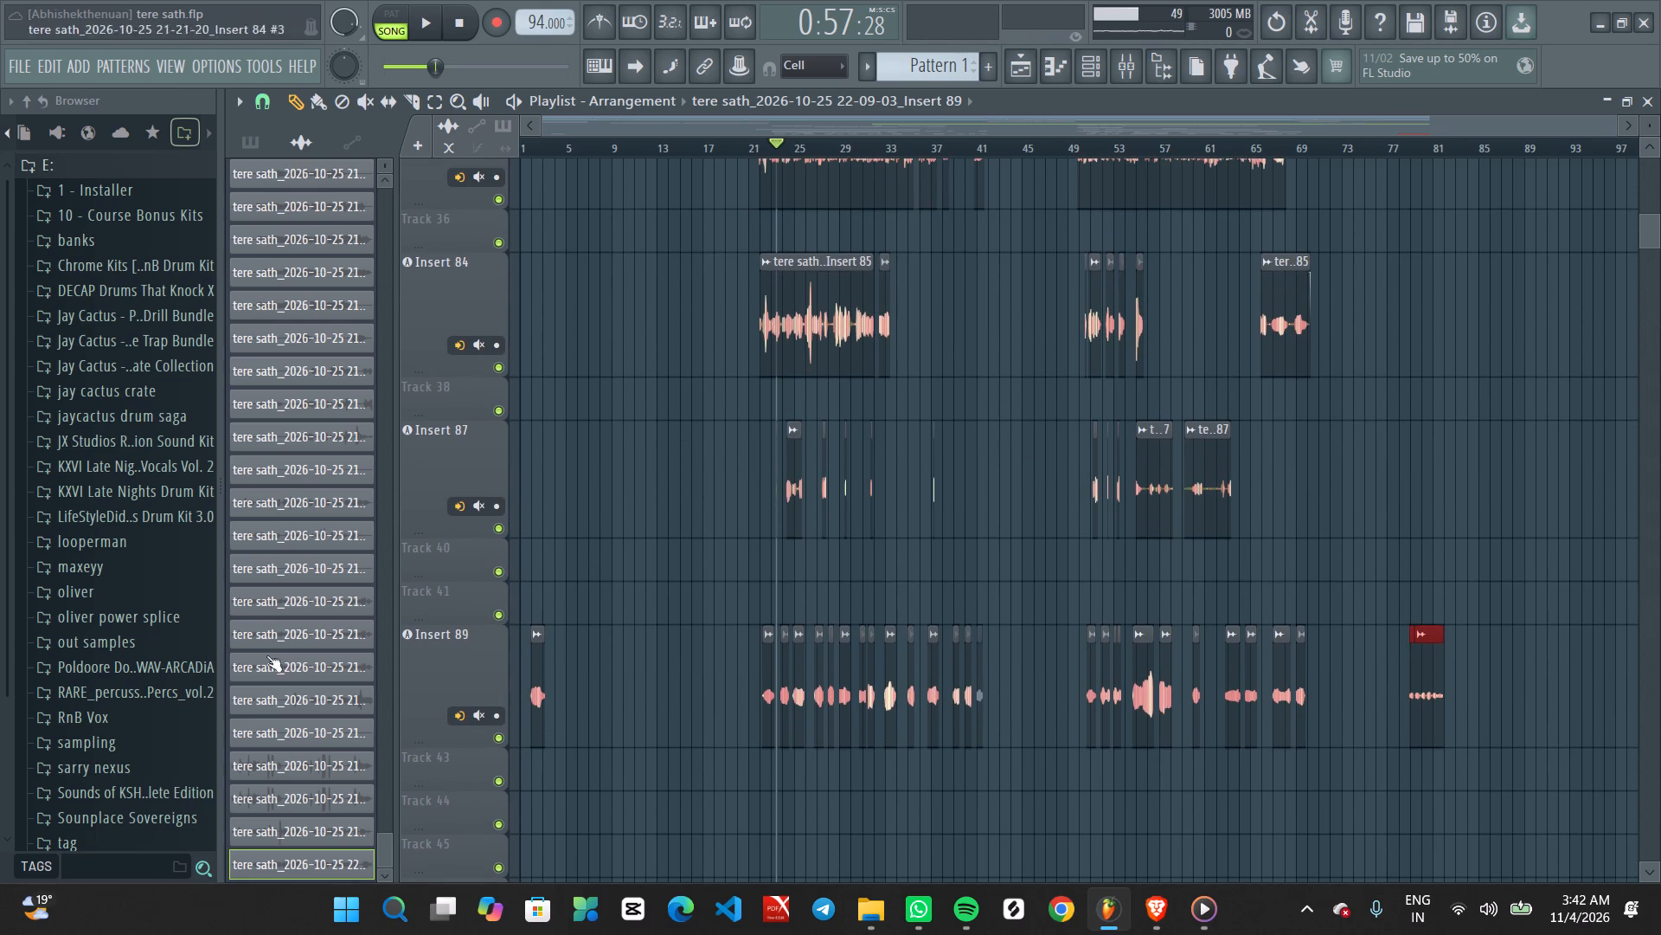
pyautogui.scroll(12, 724, 504)
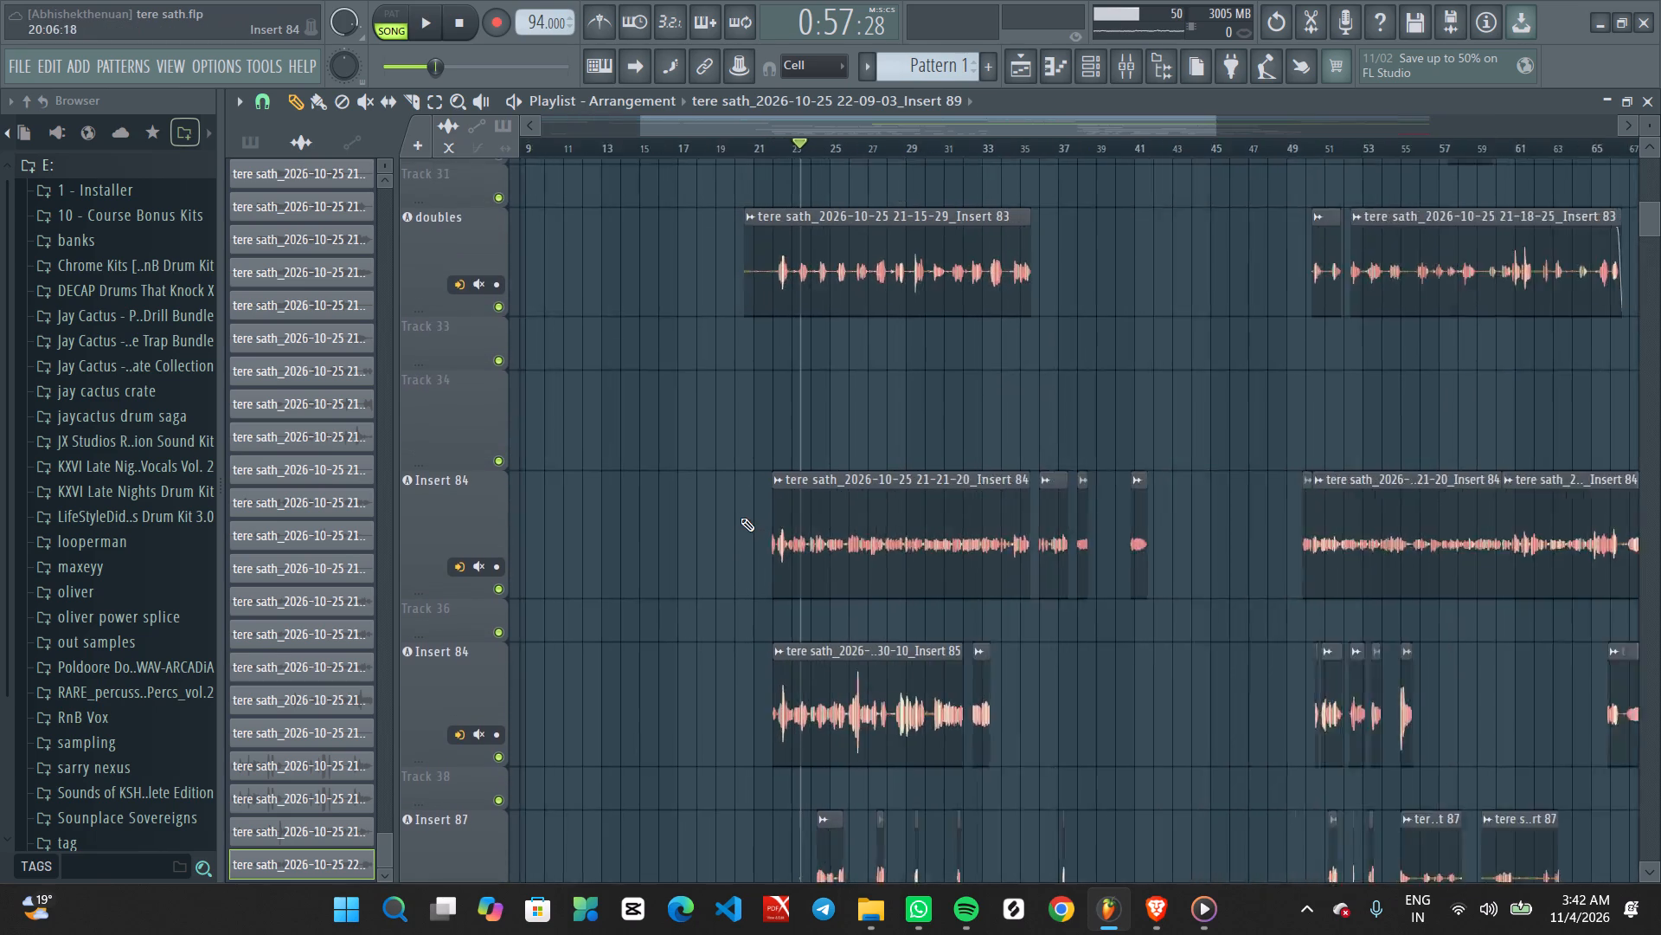
pyautogui.scroll(3, 741, 518)
pyautogui.keyDown('ctrl'); pyautogui.scroll(19, 796, 500); pyautogui.keyUp('ctrl')
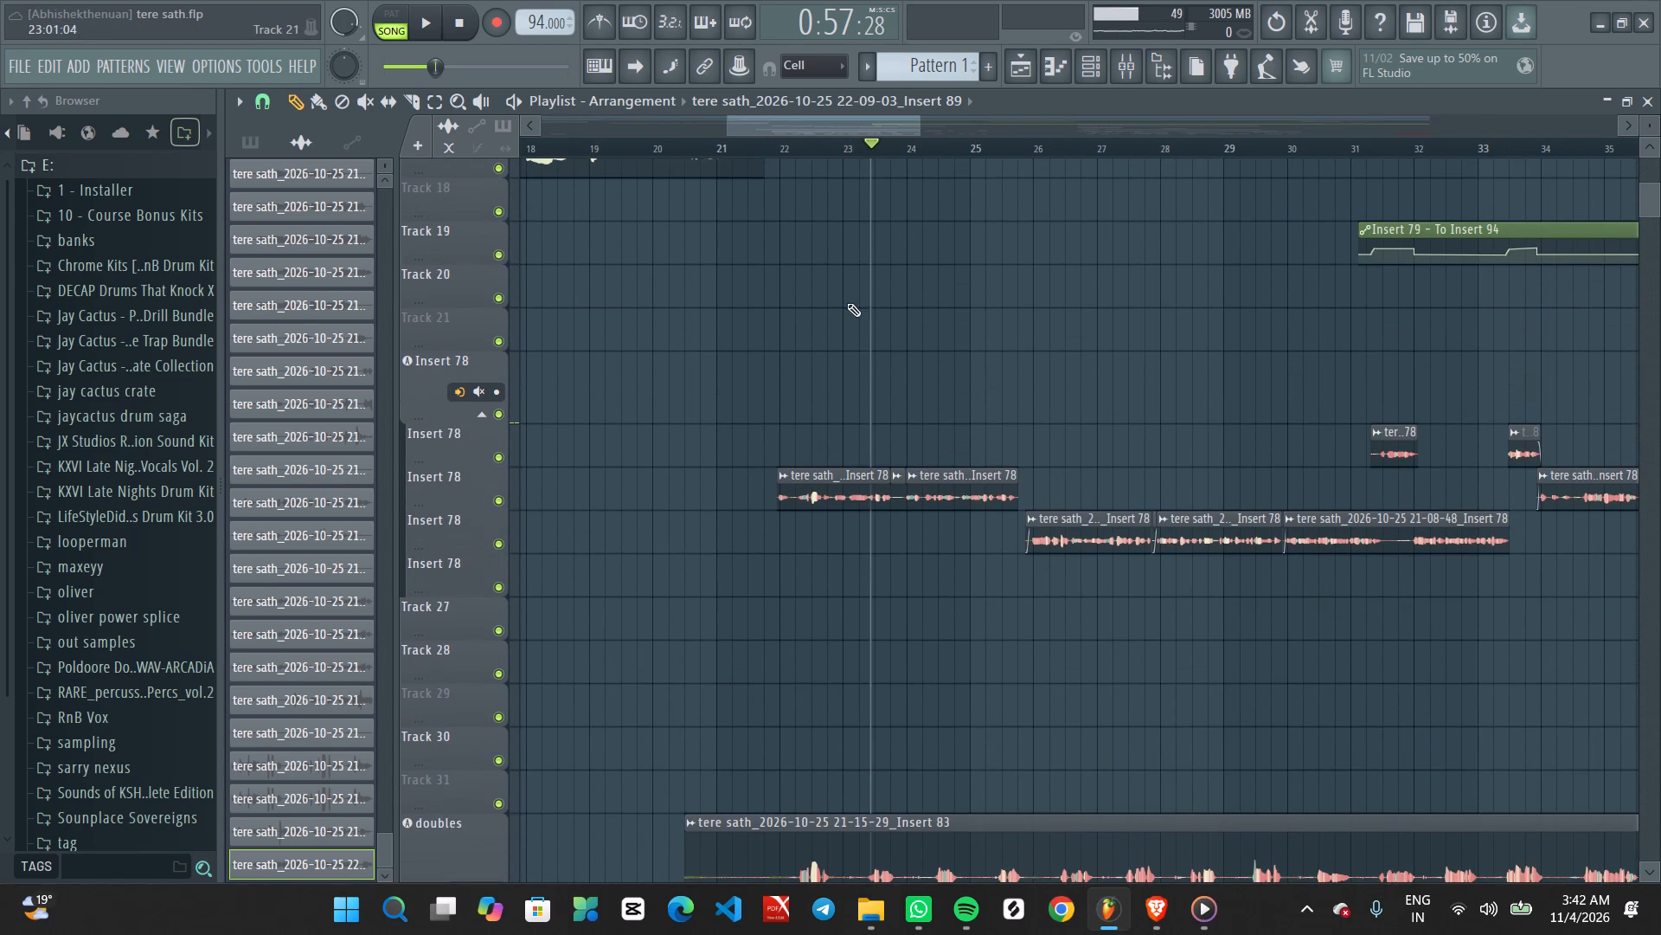
pyautogui.press('space')
pyautogui.keyDown('ctrl'); pyautogui.scroll(4, 891, 683); pyautogui.keyUp('ctrl')
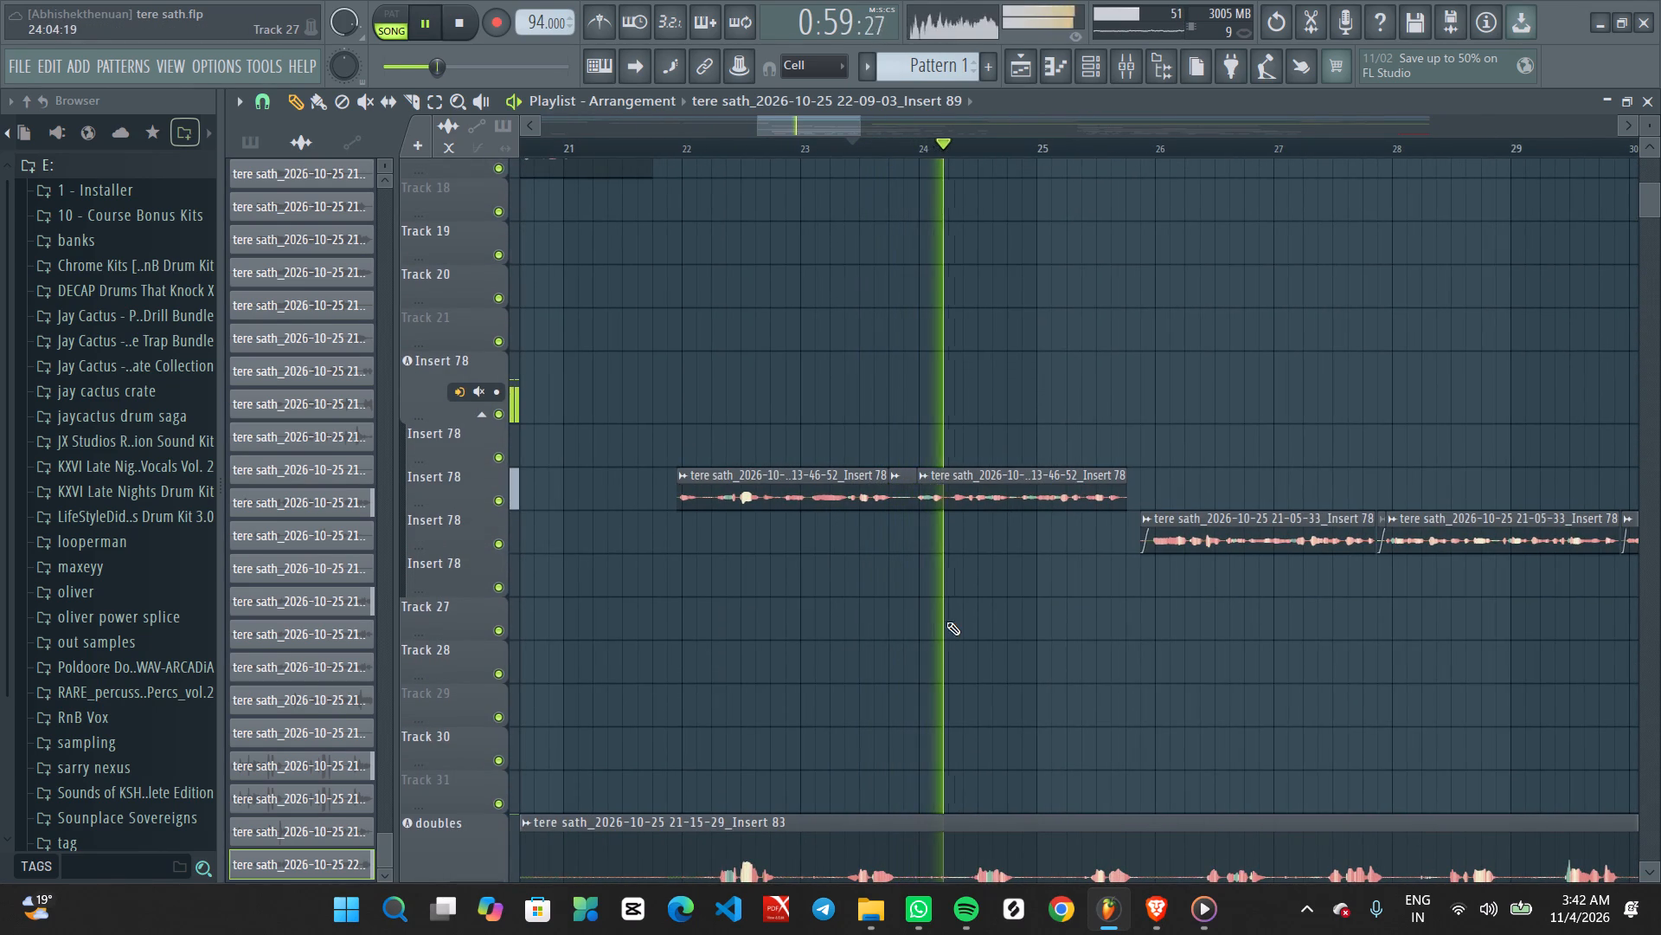
pyautogui.keyDown('ctrl'); pyautogui.scroll(-1, 1108, 616); pyautogui.keyUp('ctrl')
pyautogui.keyDown('ctrl'); pyautogui.scroll(7, 1095, 623); pyautogui.keyUp('ctrl')
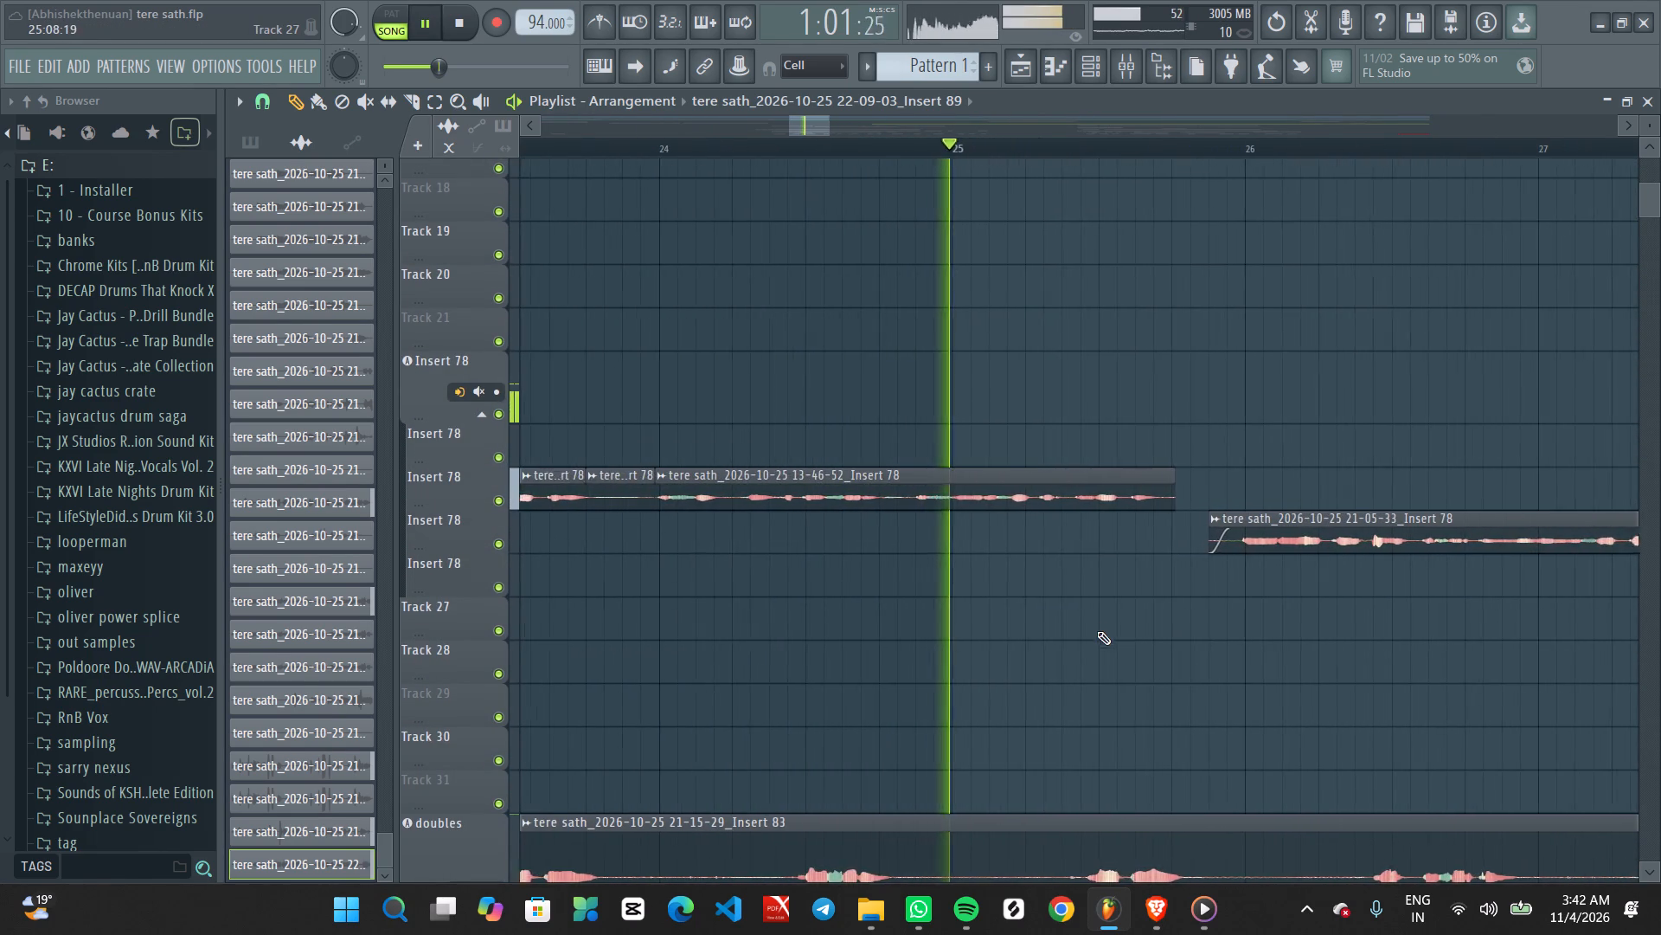
pyautogui.moveTo(1120, 622); pyautogui.dragTo(1046, 514, button='middle')
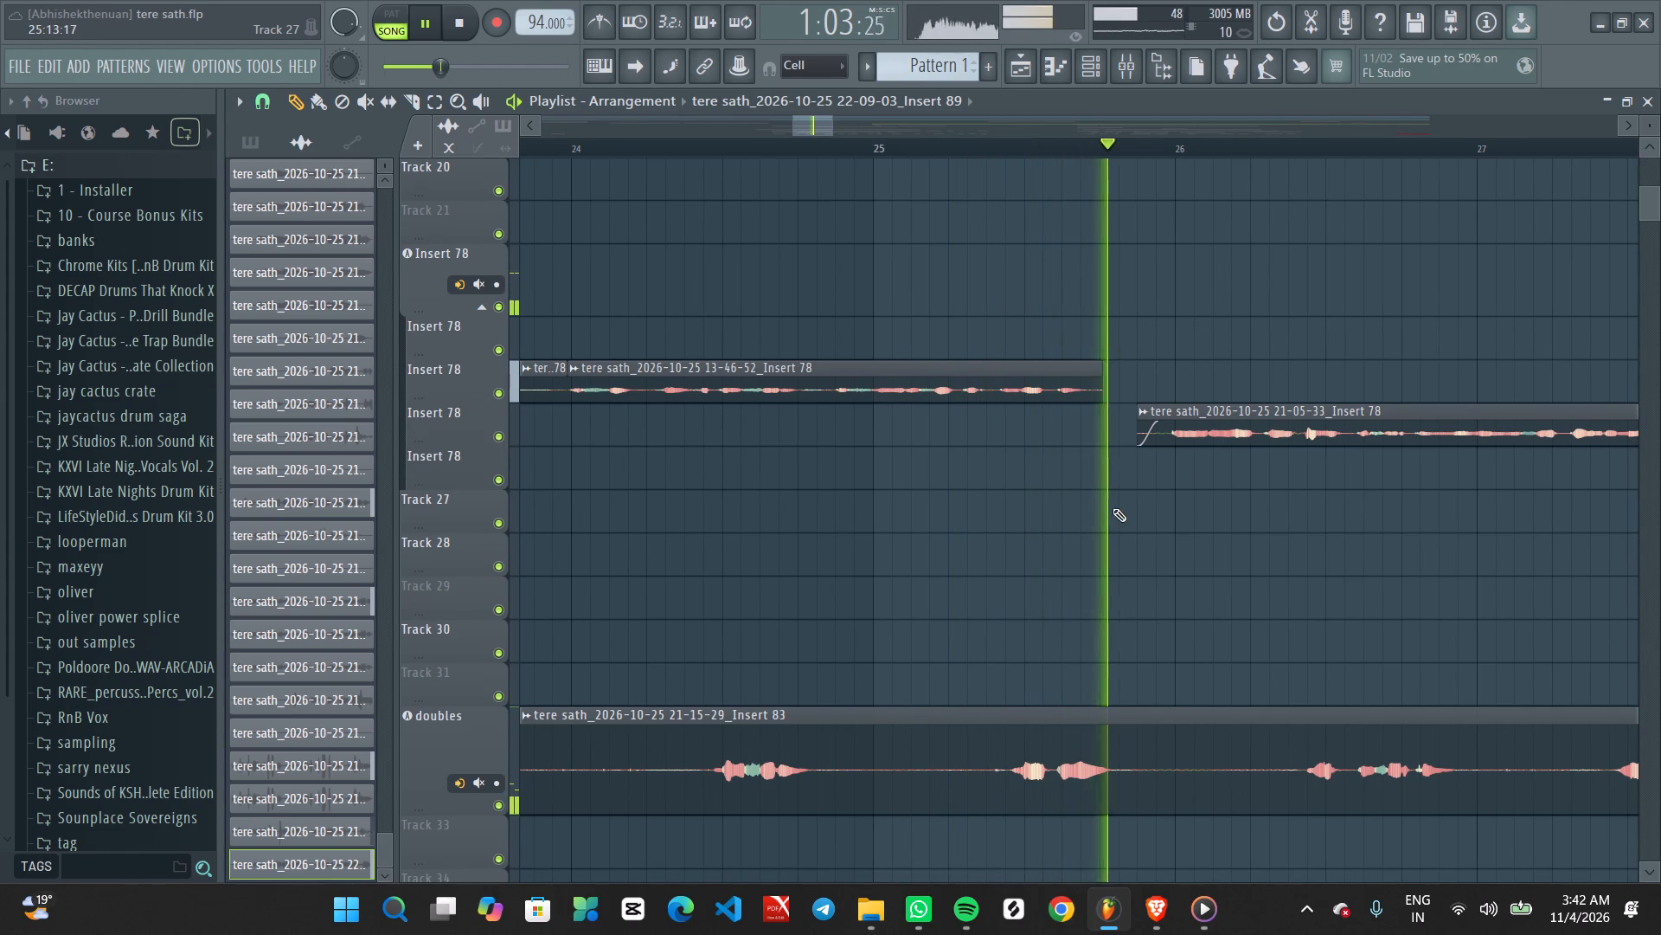
pyautogui.press('space')
# Extend the end of the Insert 87 clip that starts after bar 24 to about bar 26.2.
pyautogui.scroll(-15, 1118, 533)
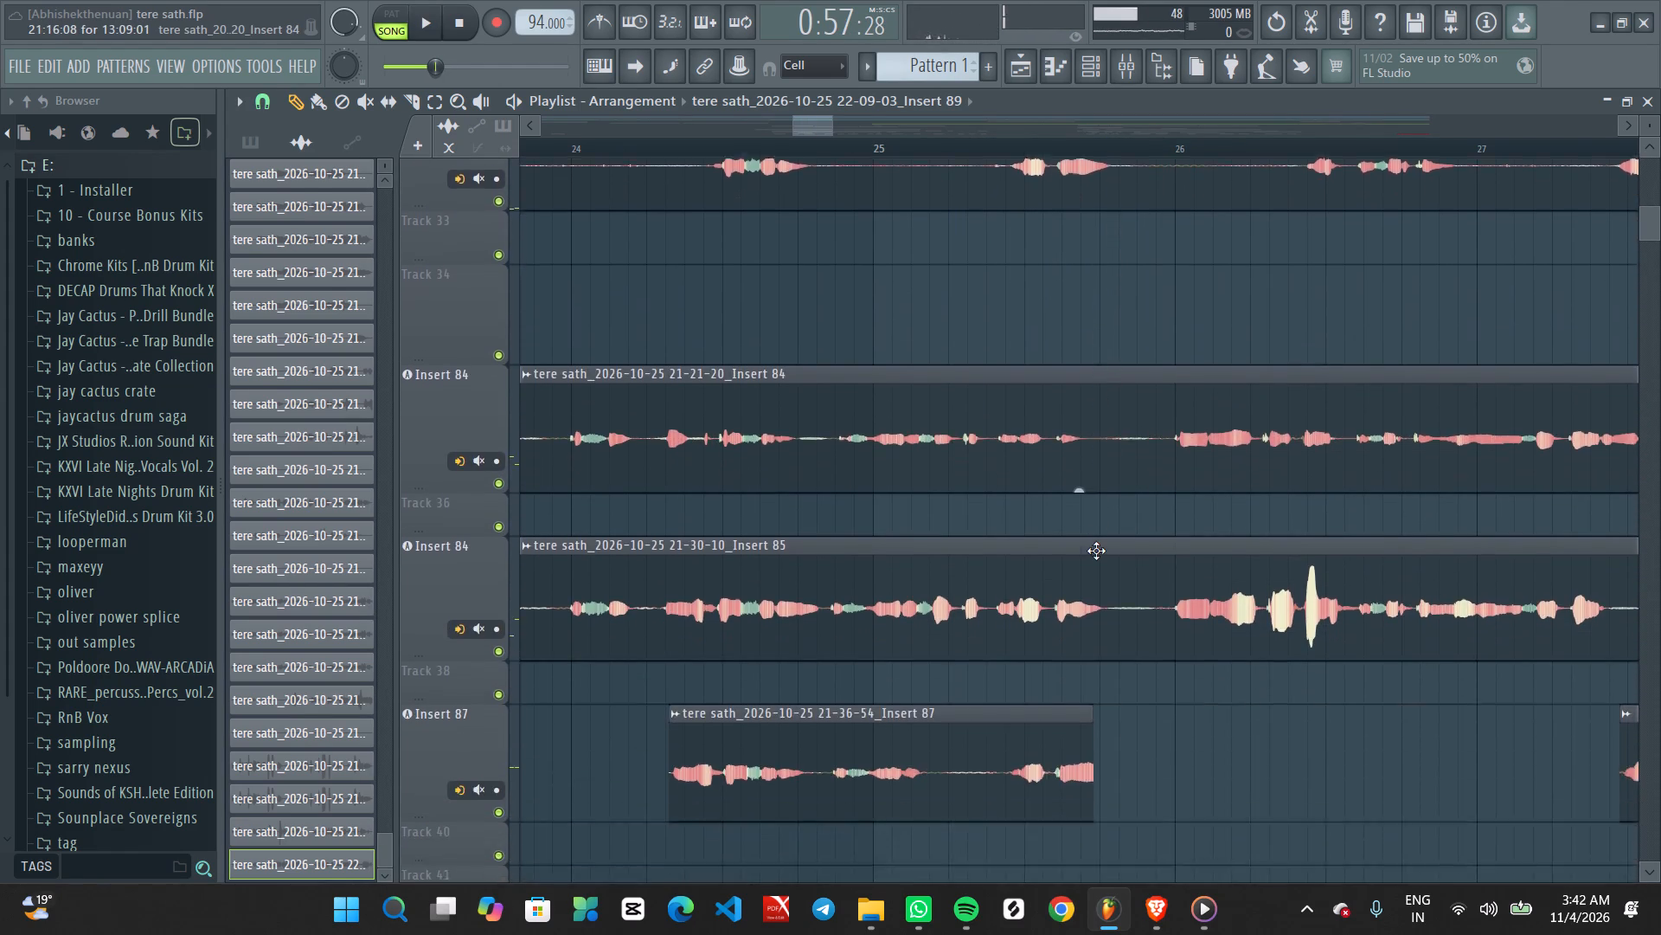
pyautogui.scroll(-6, 1096, 551)
pyautogui.moveTo(1090, 409); pyautogui.dragTo(1187, 409)
pyautogui.press('space')
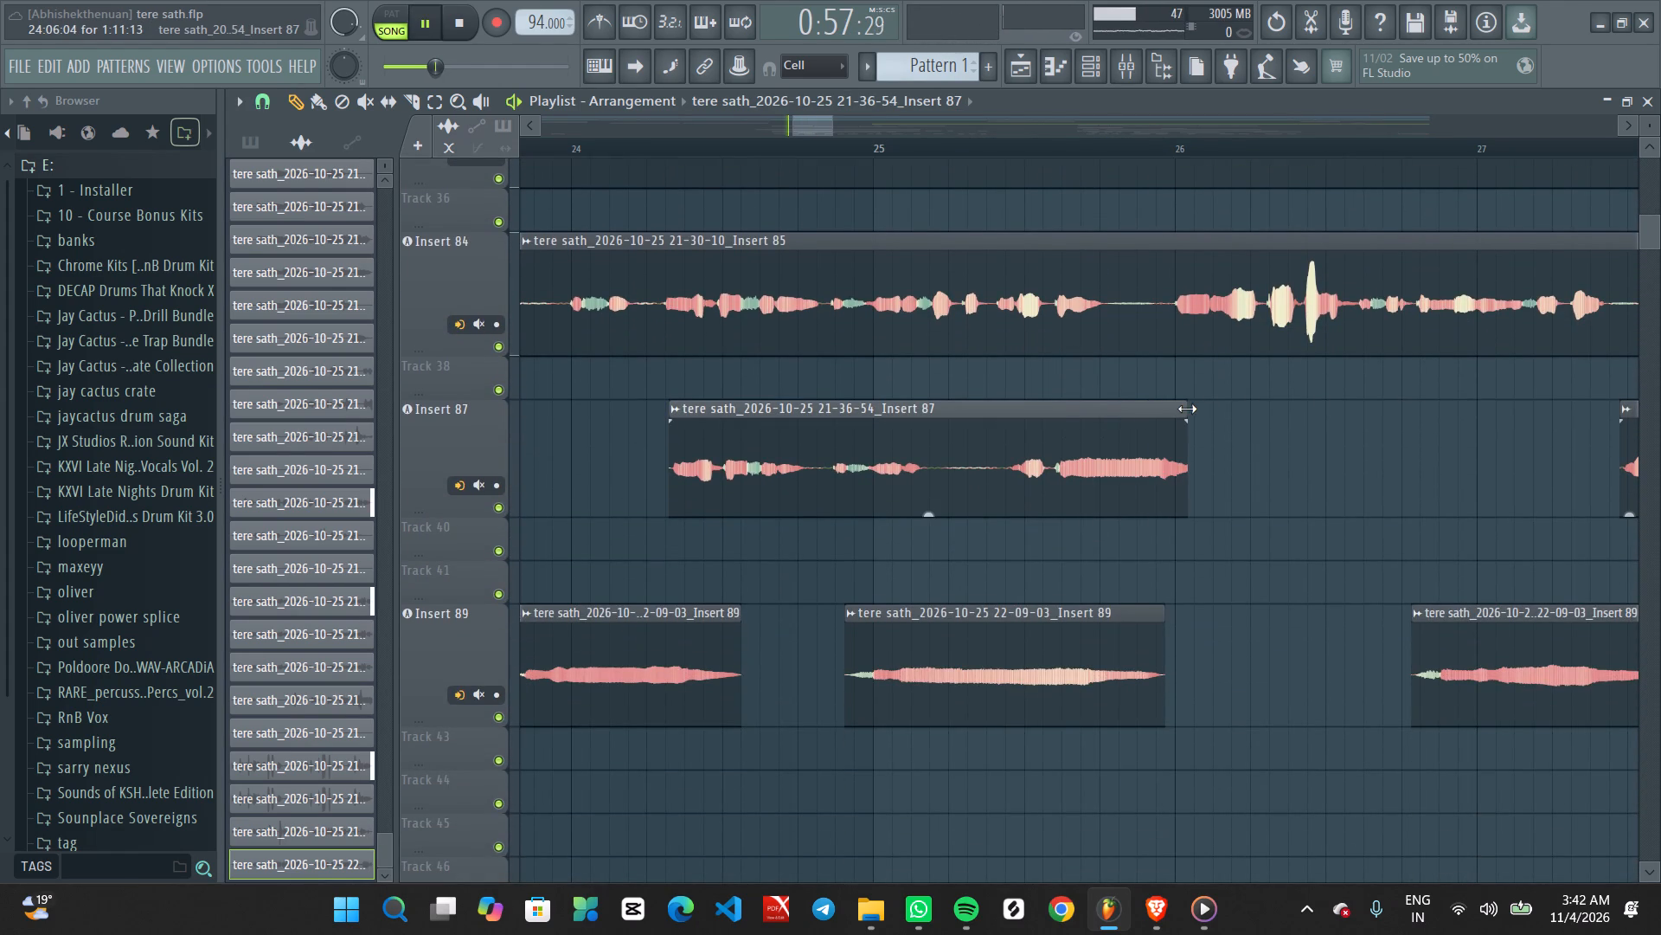
pyautogui.moveTo(1187, 409); pyautogui.dragTo(1216, 403)
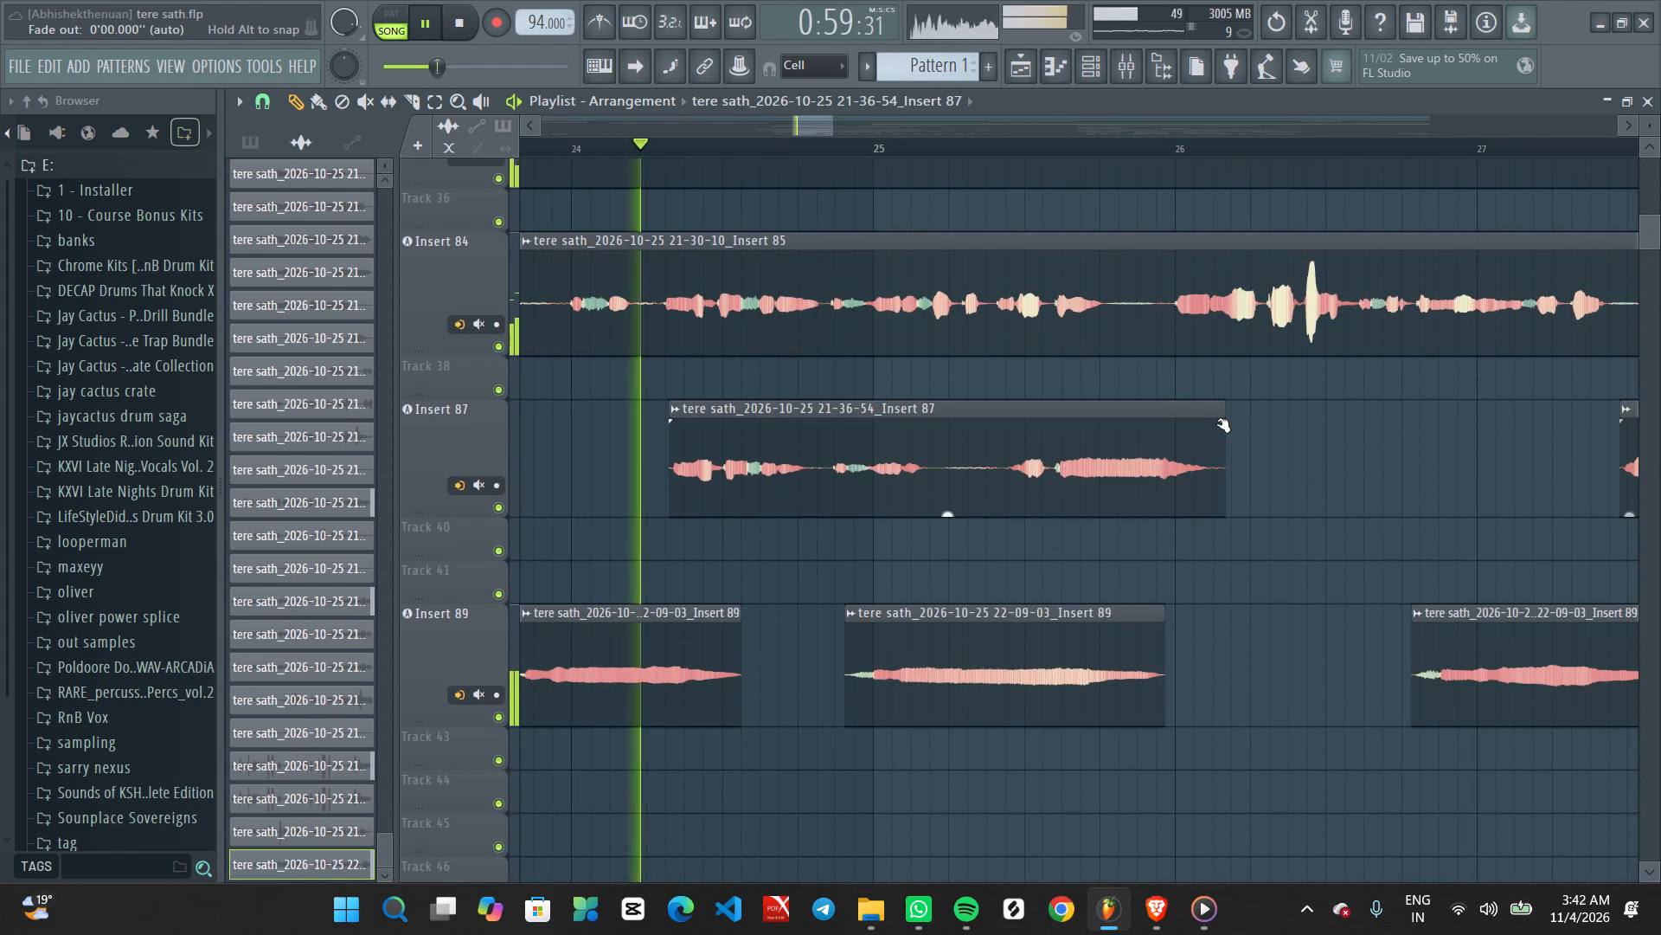
# Add a fade-out of about 0.45 s to the extended Insert 87 clip and audition it.
pyautogui.moveTo(1218, 422); pyautogui.dragTo(1164, 422)
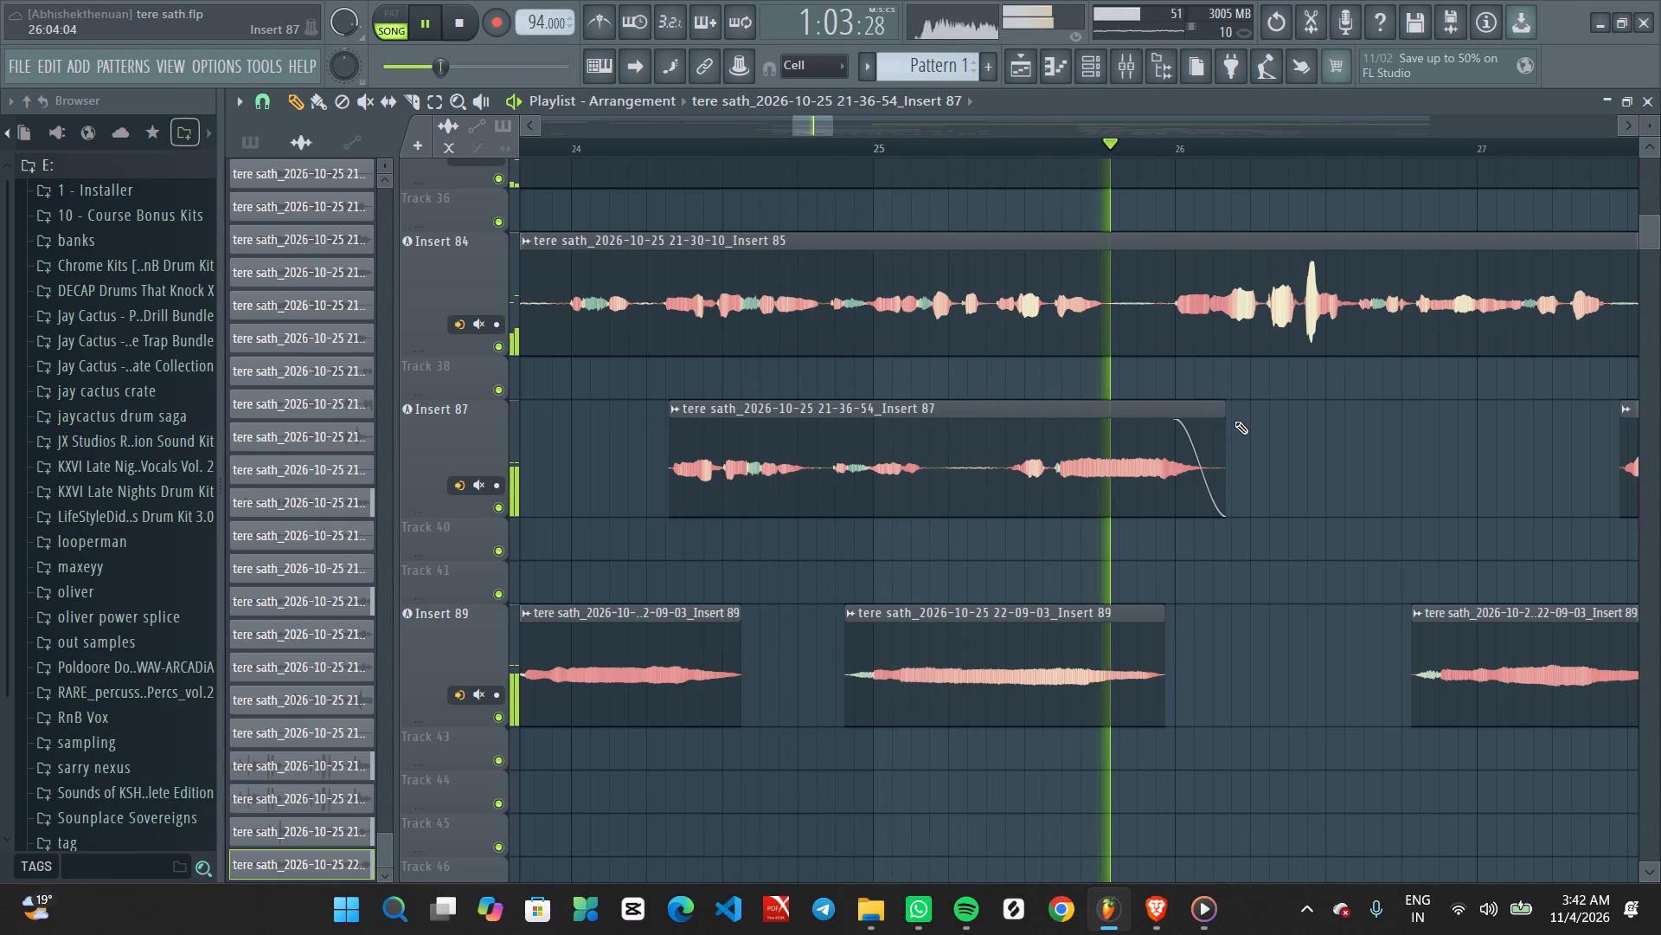
pyautogui.press('space')
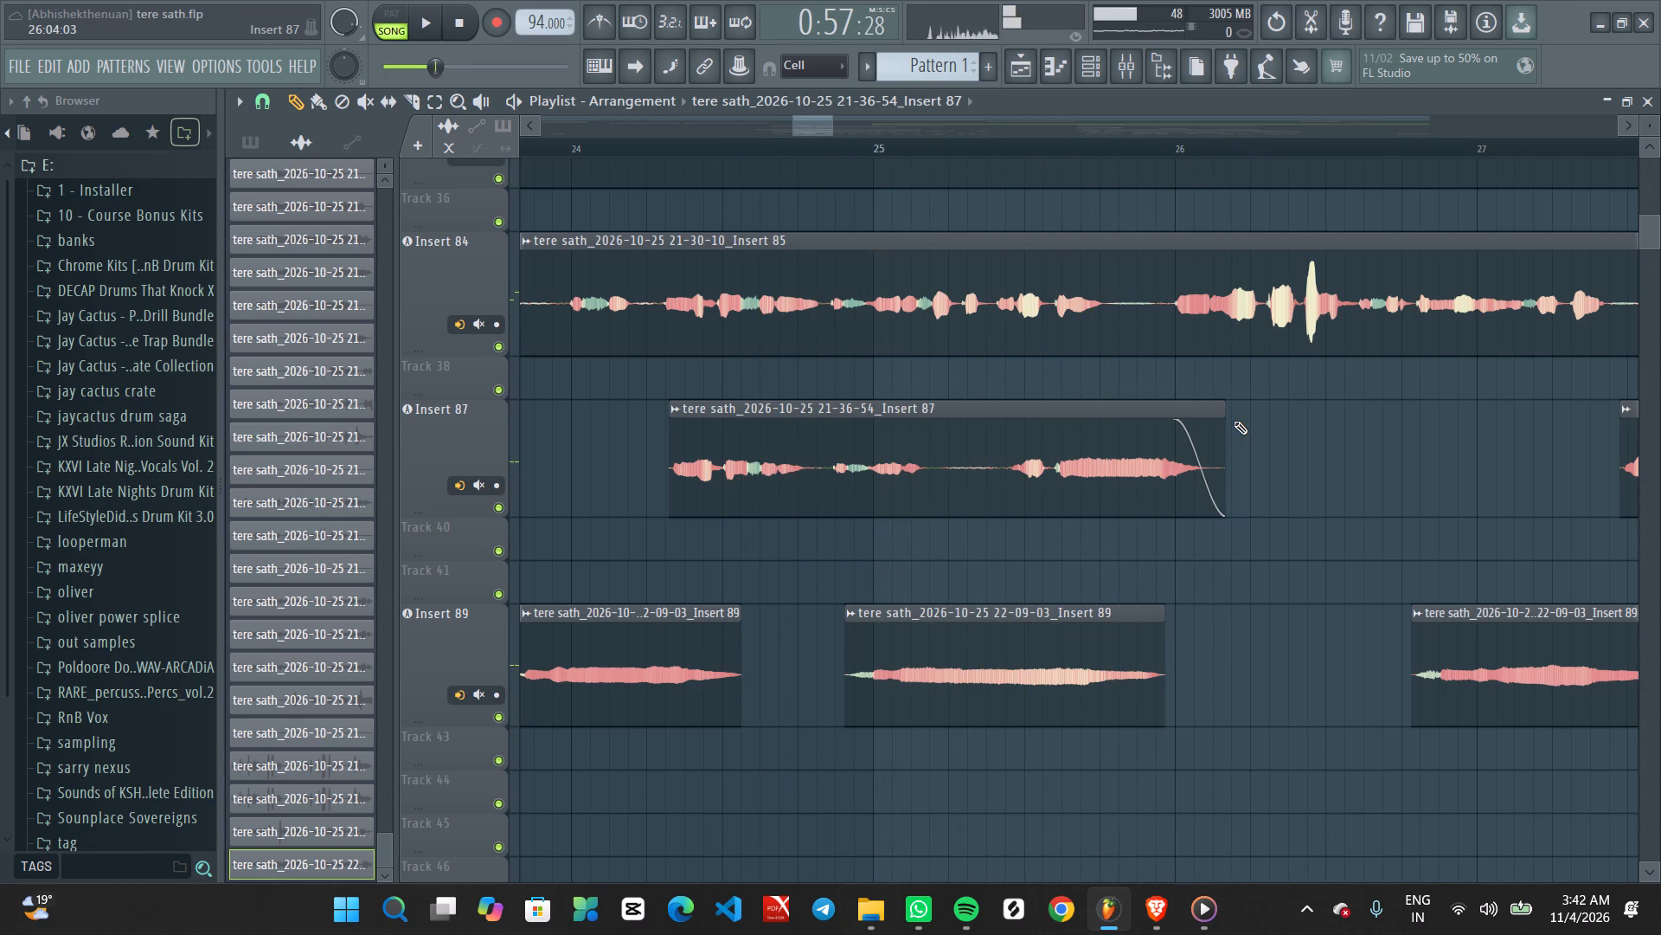
# Add a fade-out across nearly the whole Insert 89 clip just before bar 25 and audition it with the mix.
pyautogui.keyDown('ctrl'); pyautogui.scroll(-9, 1232, 421); pyautogui.keyUp('ctrl')
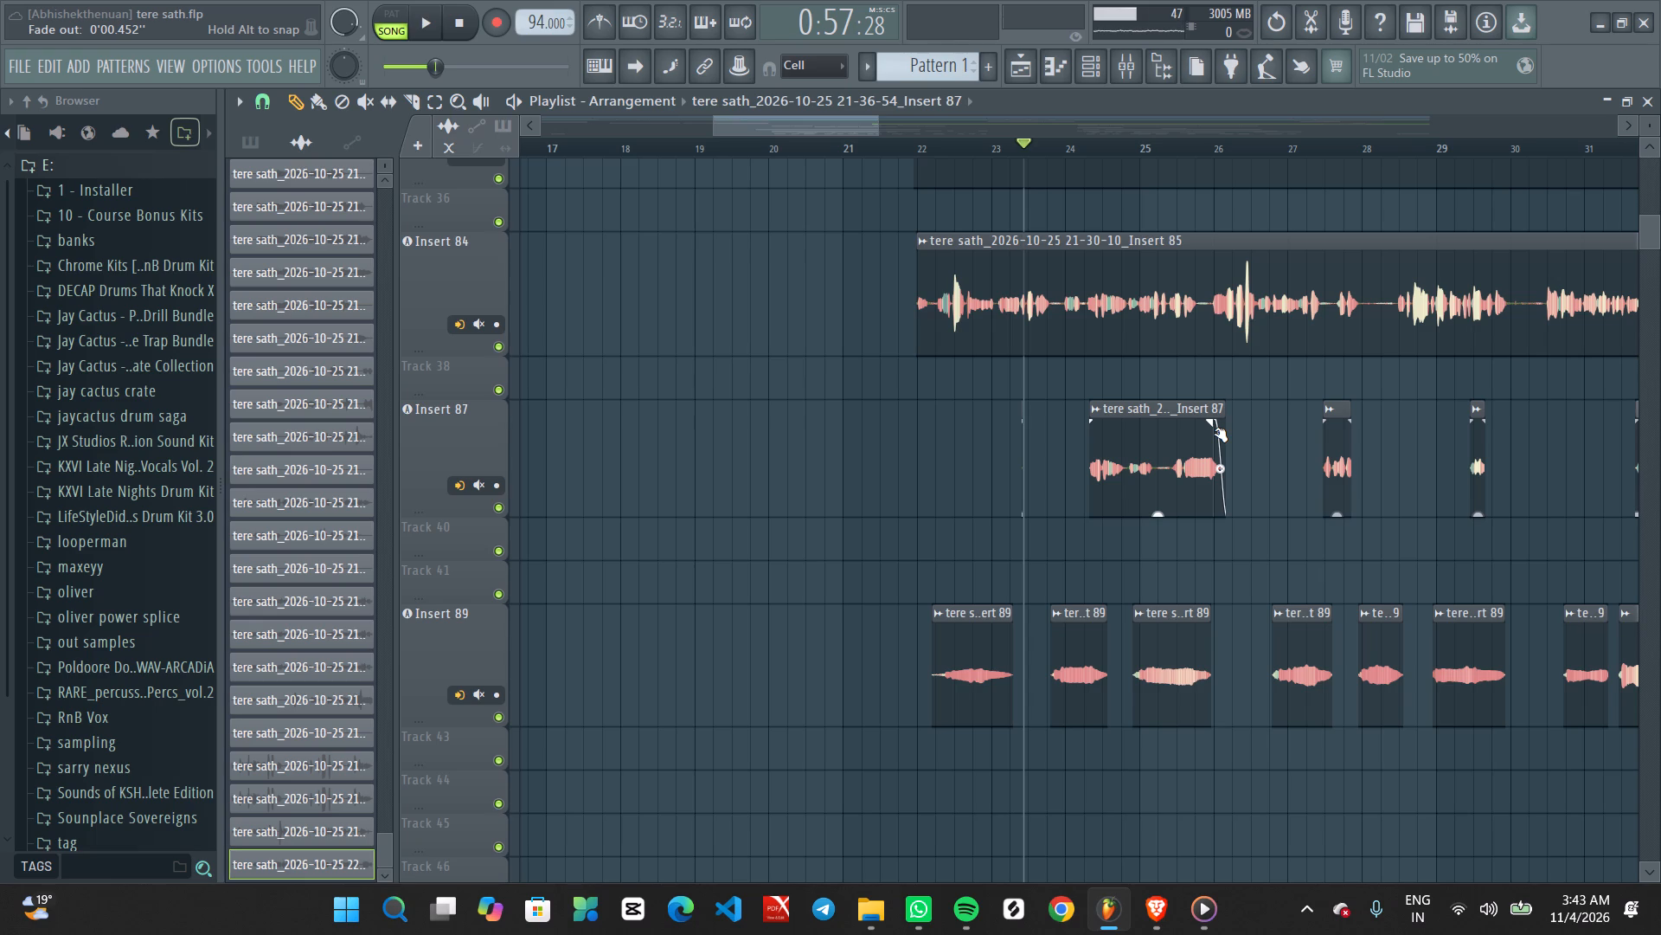
pyautogui.press('space')
pyautogui.scroll(1, 1076, 683)
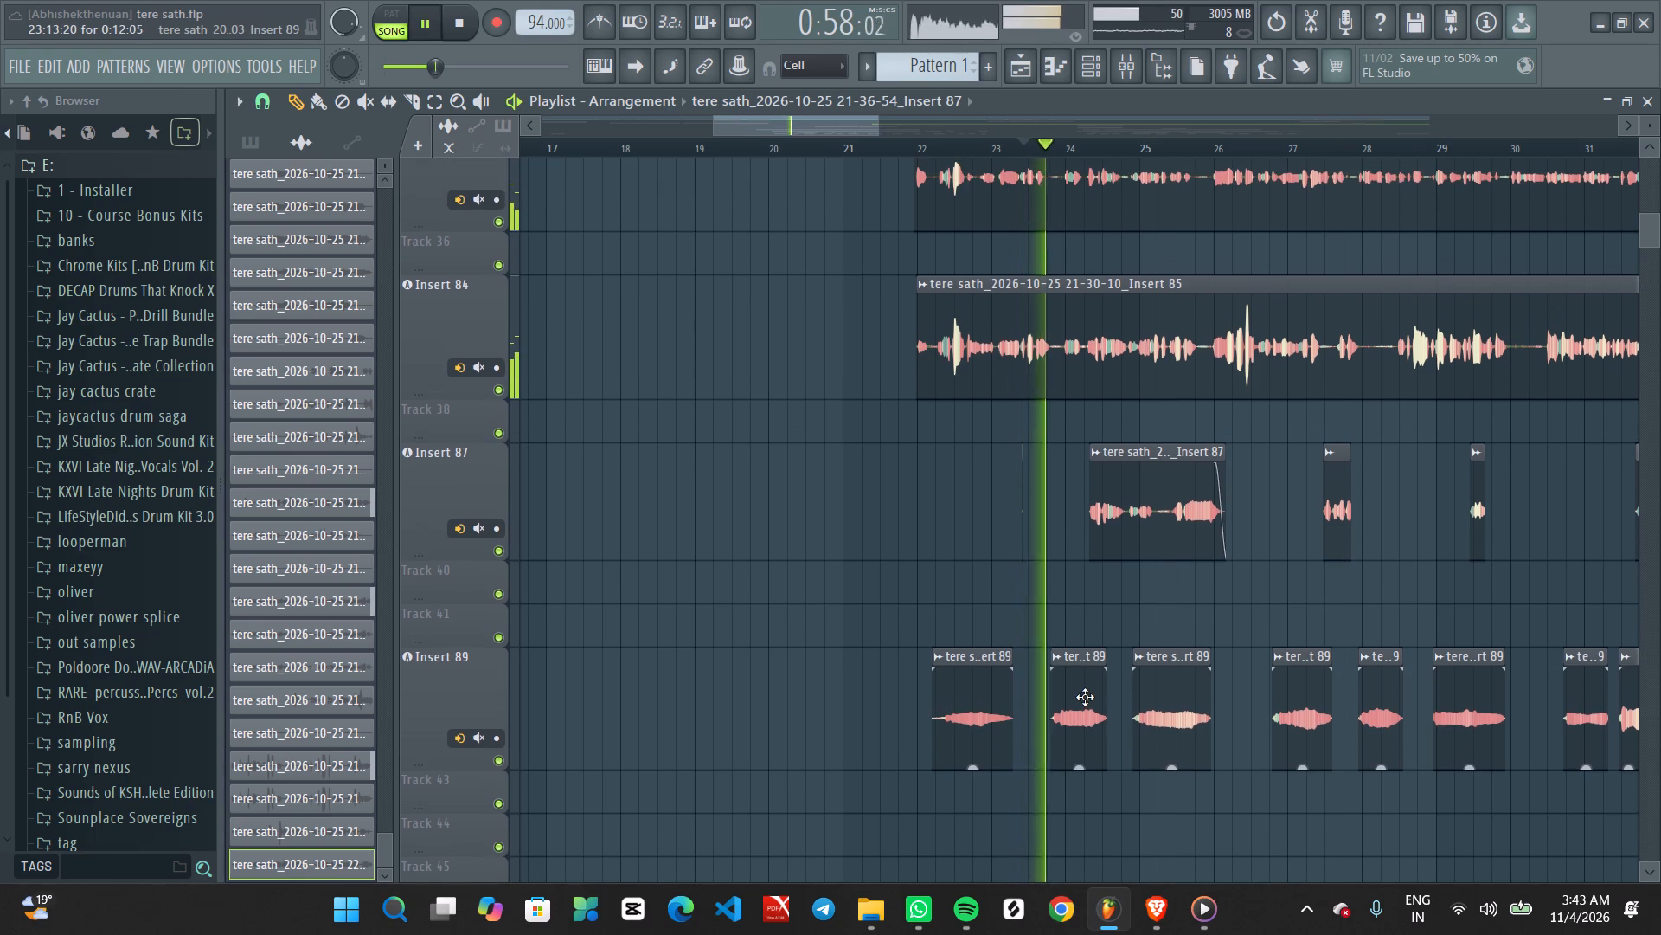
pyautogui.keyDown('ctrl'); pyautogui.scroll(3, 1110, 729); pyautogui.keyUp('ctrl')
pyautogui.moveTo(1195, 793); pyautogui.dragTo(1120, 726, button='middle')
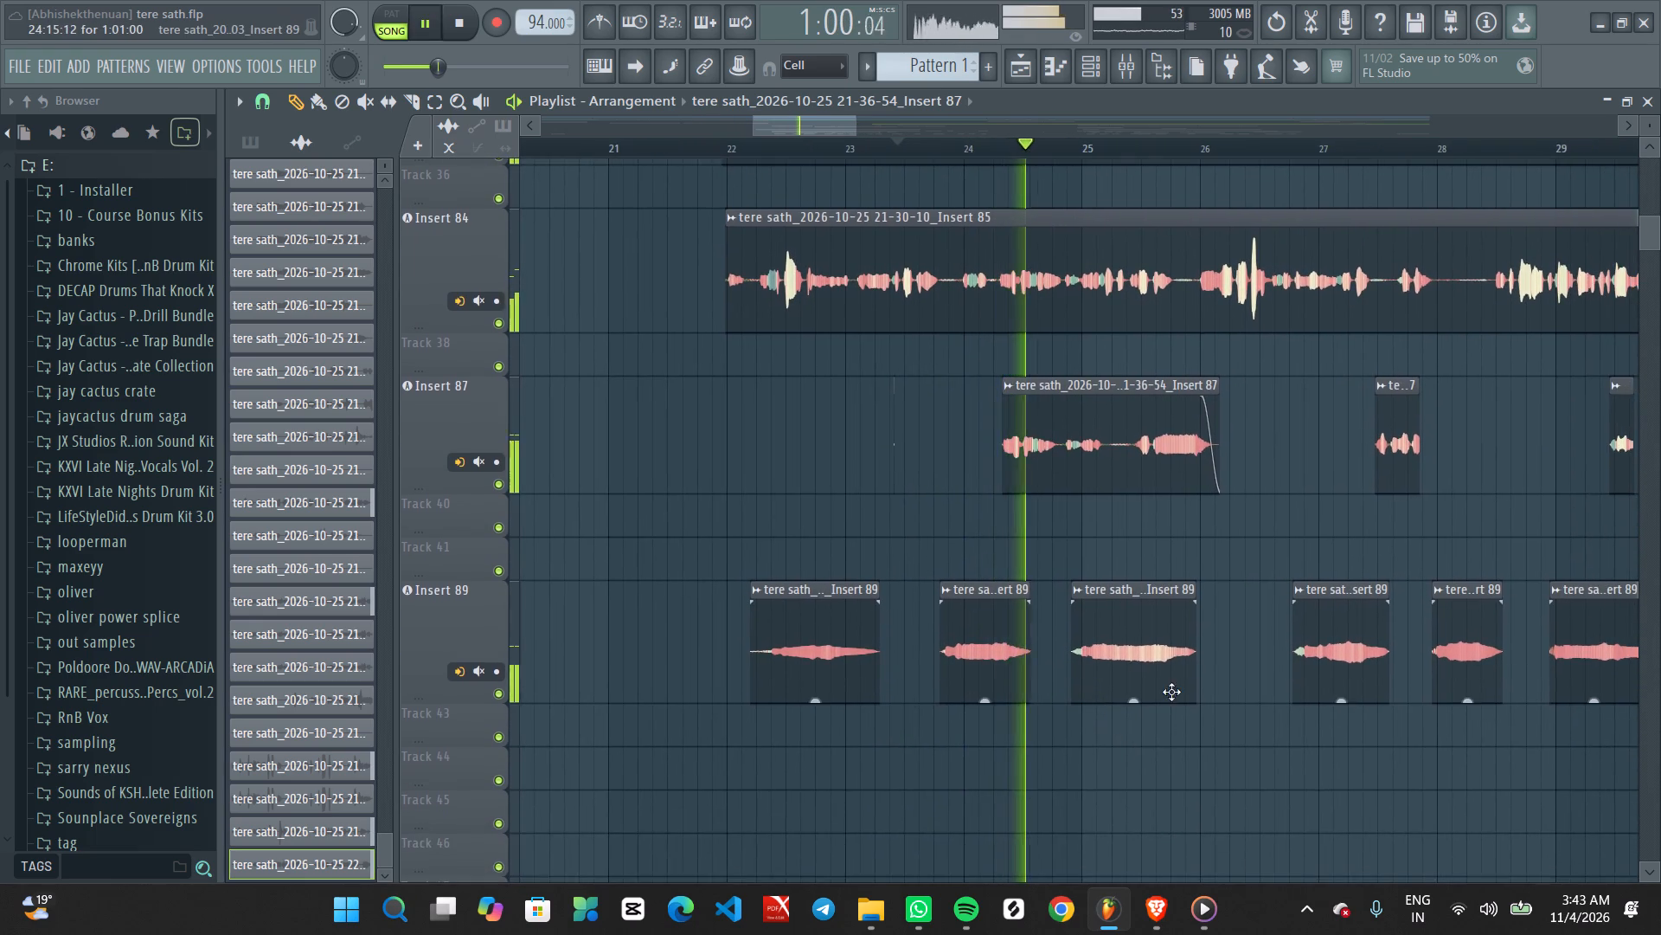
pyautogui.keyDown('ctrl'); pyautogui.scroll(2, 1178, 679); pyautogui.keyUp('ctrl')
pyautogui.moveTo(1201, 607); pyautogui.dragTo(961, 558)
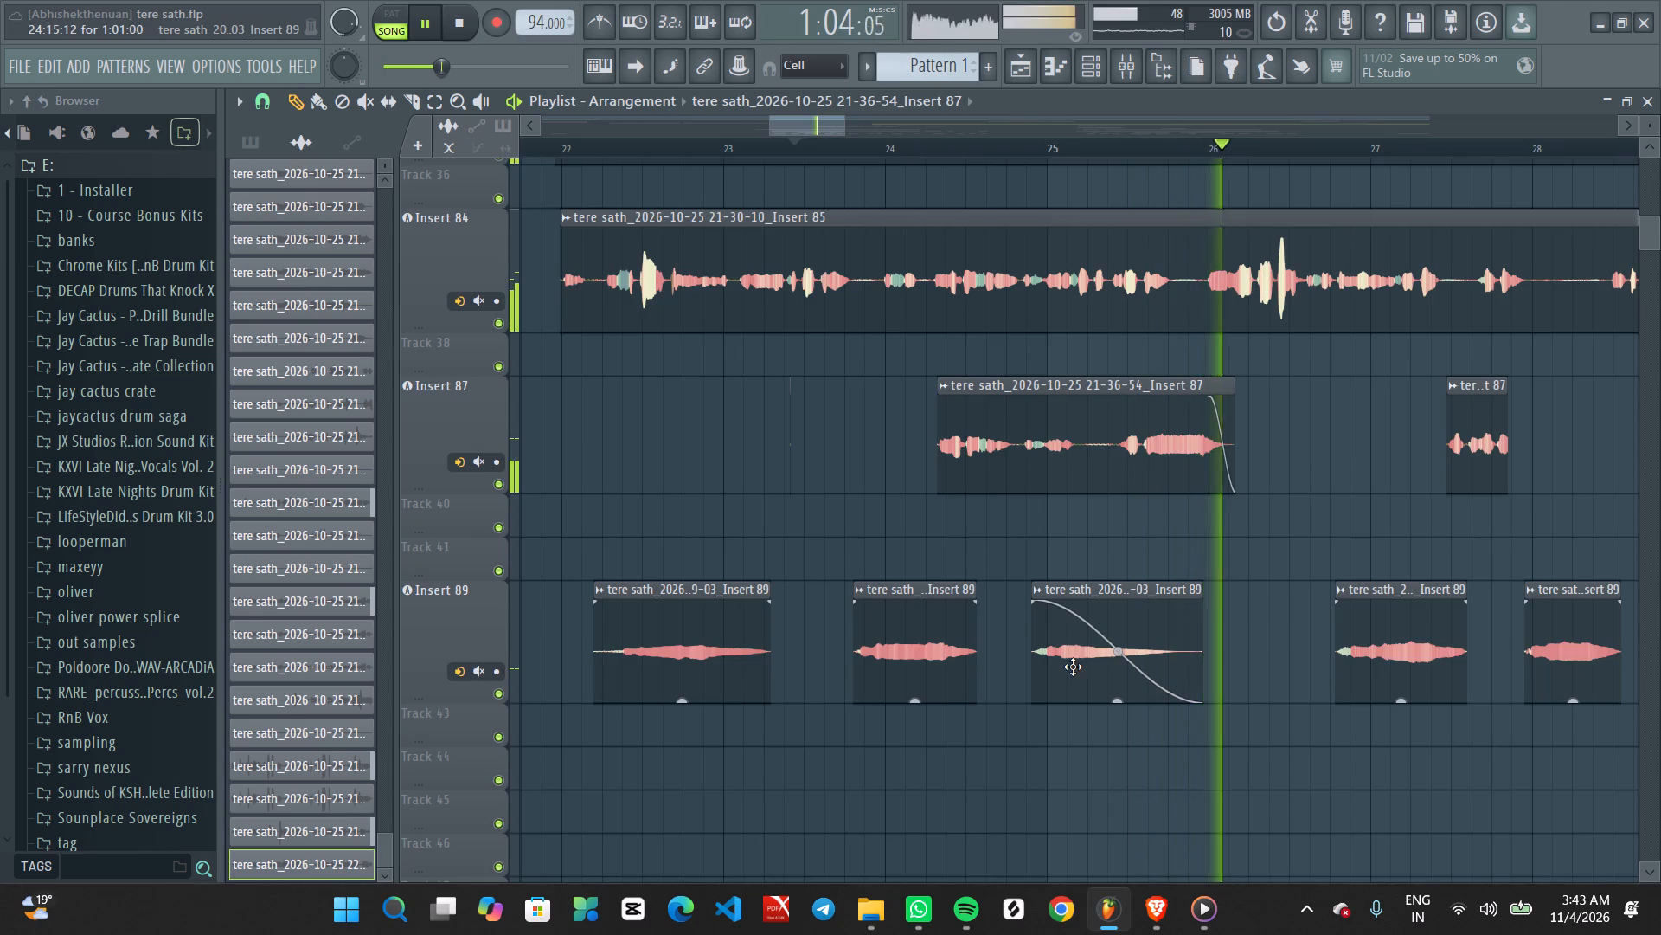
pyautogui.keyDown('ctrl'); pyautogui.scroll(-8, 1232, 602); pyautogui.keyUp('ctrl')
pyautogui.press('space')
# Lengthen the extended Insert 87 clip's fade-out, adjusting it during playback so it begins just before bar 26.
pyautogui.keyDown('ctrl'); pyautogui.scroll(5, 1228, 596); pyautogui.keyUp('ctrl')
pyautogui.moveTo(1216, 403); pyautogui.dragTo(1197, 394)
pyautogui.press('space')
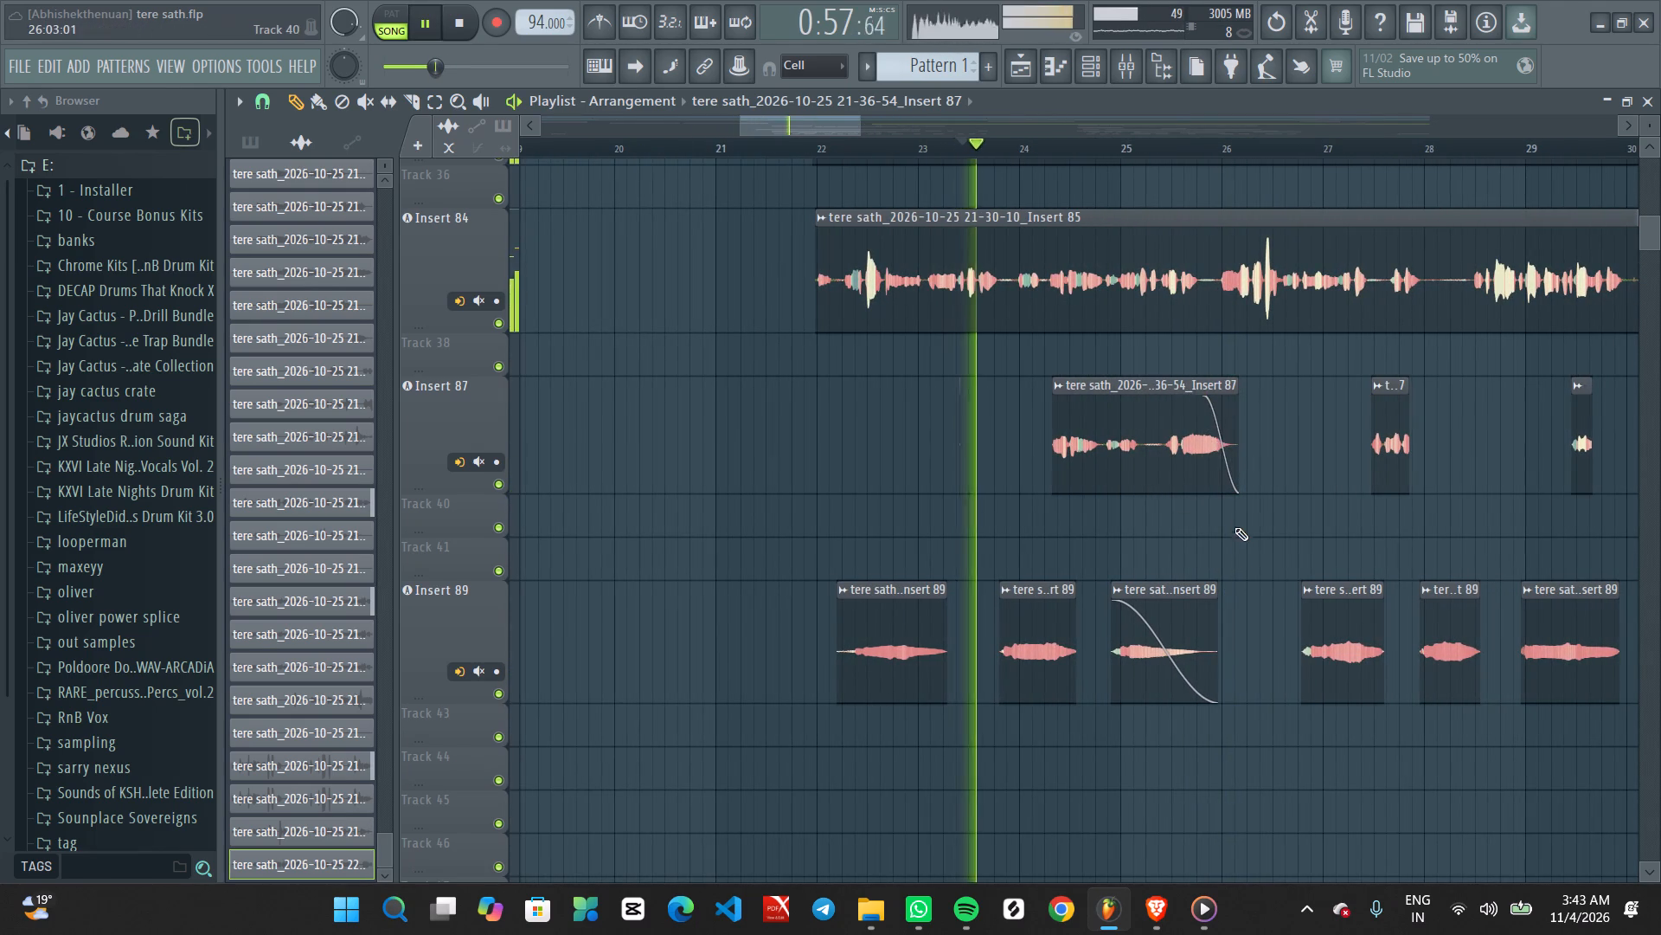
pyautogui.keyDown('ctrl'); pyautogui.scroll(5, 1235, 556); pyautogui.keyUp('ctrl')
pyautogui.moveTo(1168, 397); pyautogui.dragTo(1169, 396)
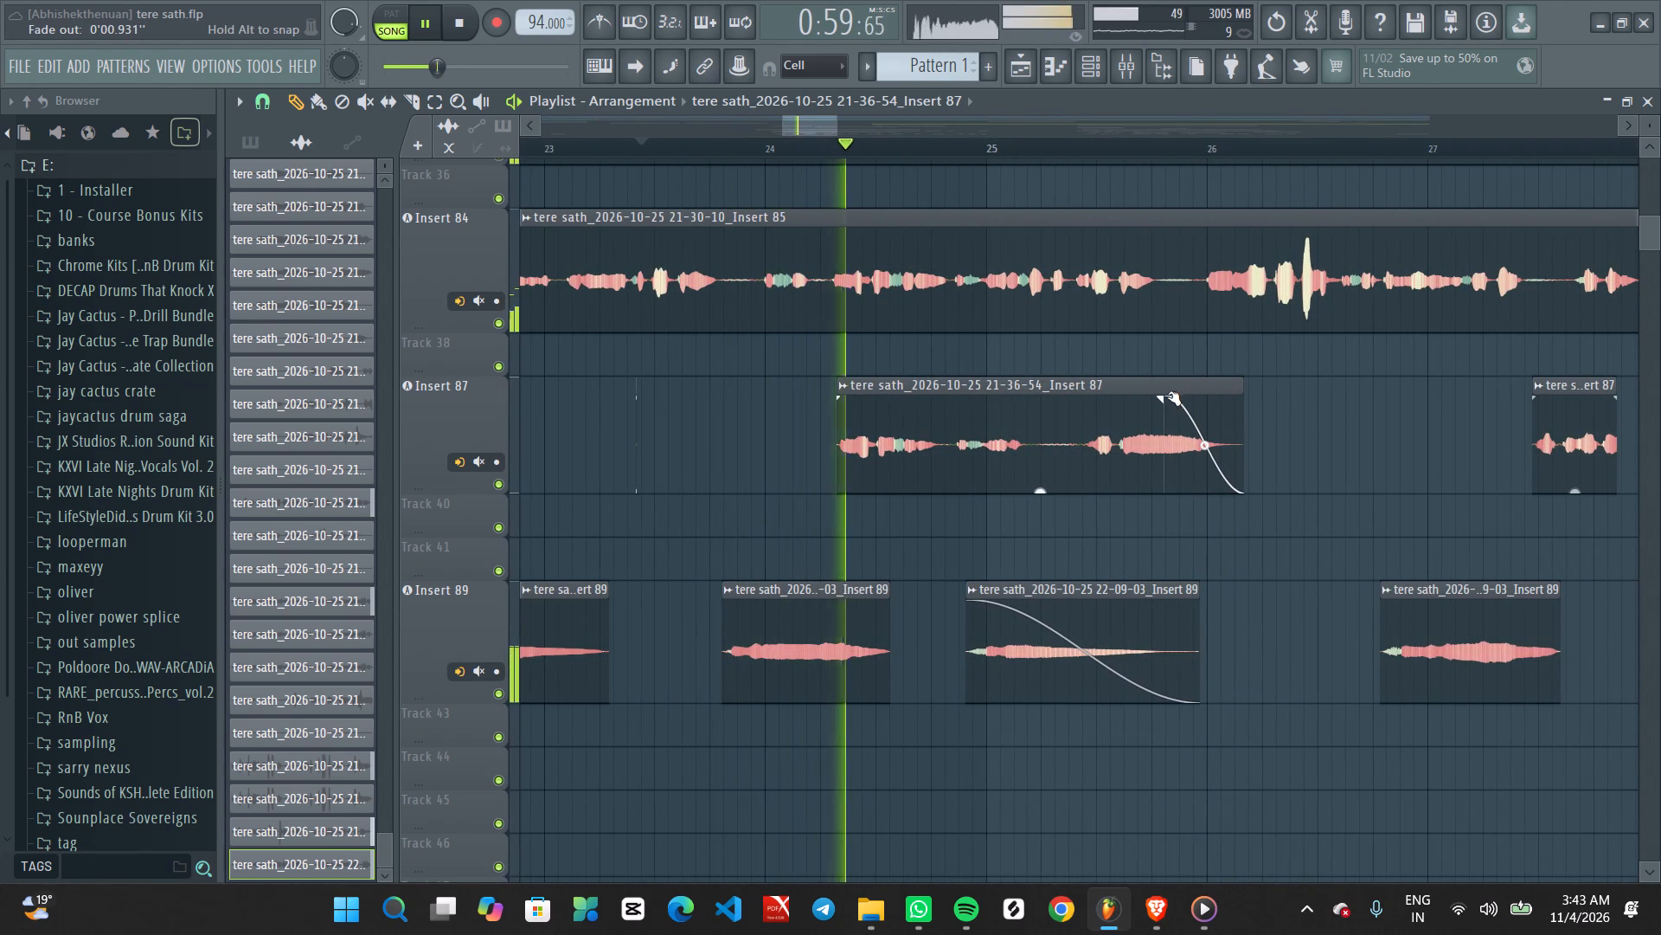
pyautogui.moveTo(1169, 396); pyautogui.dragTo(1188, 395)
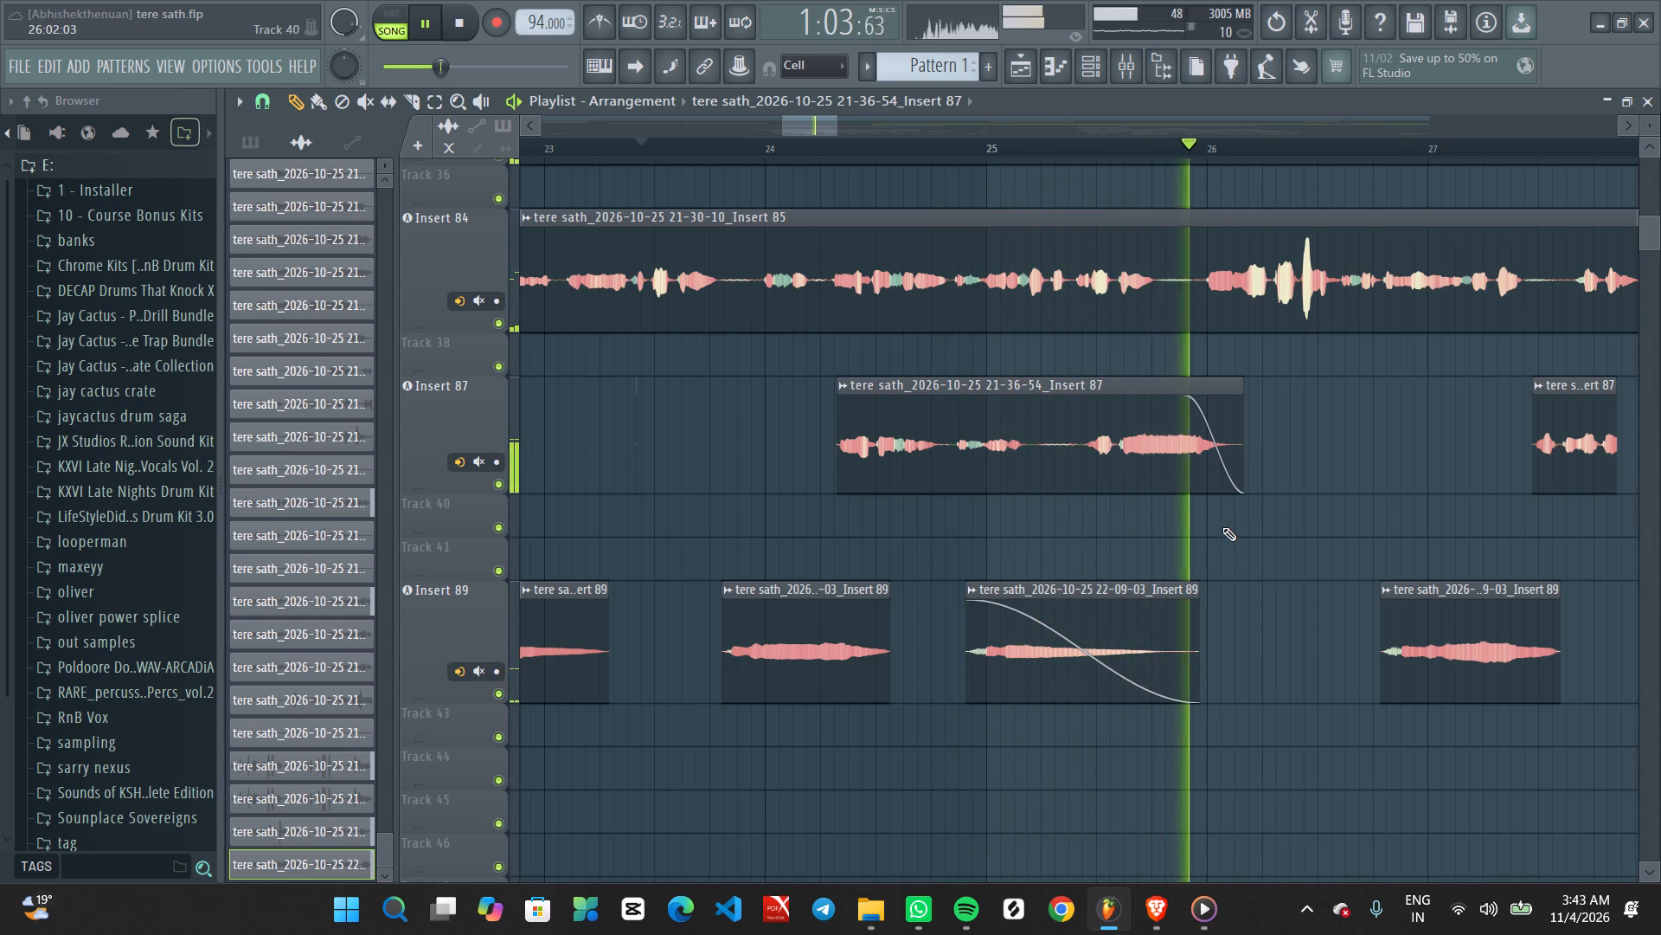
pyautogui.keyDown('ctrl'); pyautogui.scroll(-8, 1222, 527); pyautogui.keyUp('ctrl')
pyautogui.press('space')
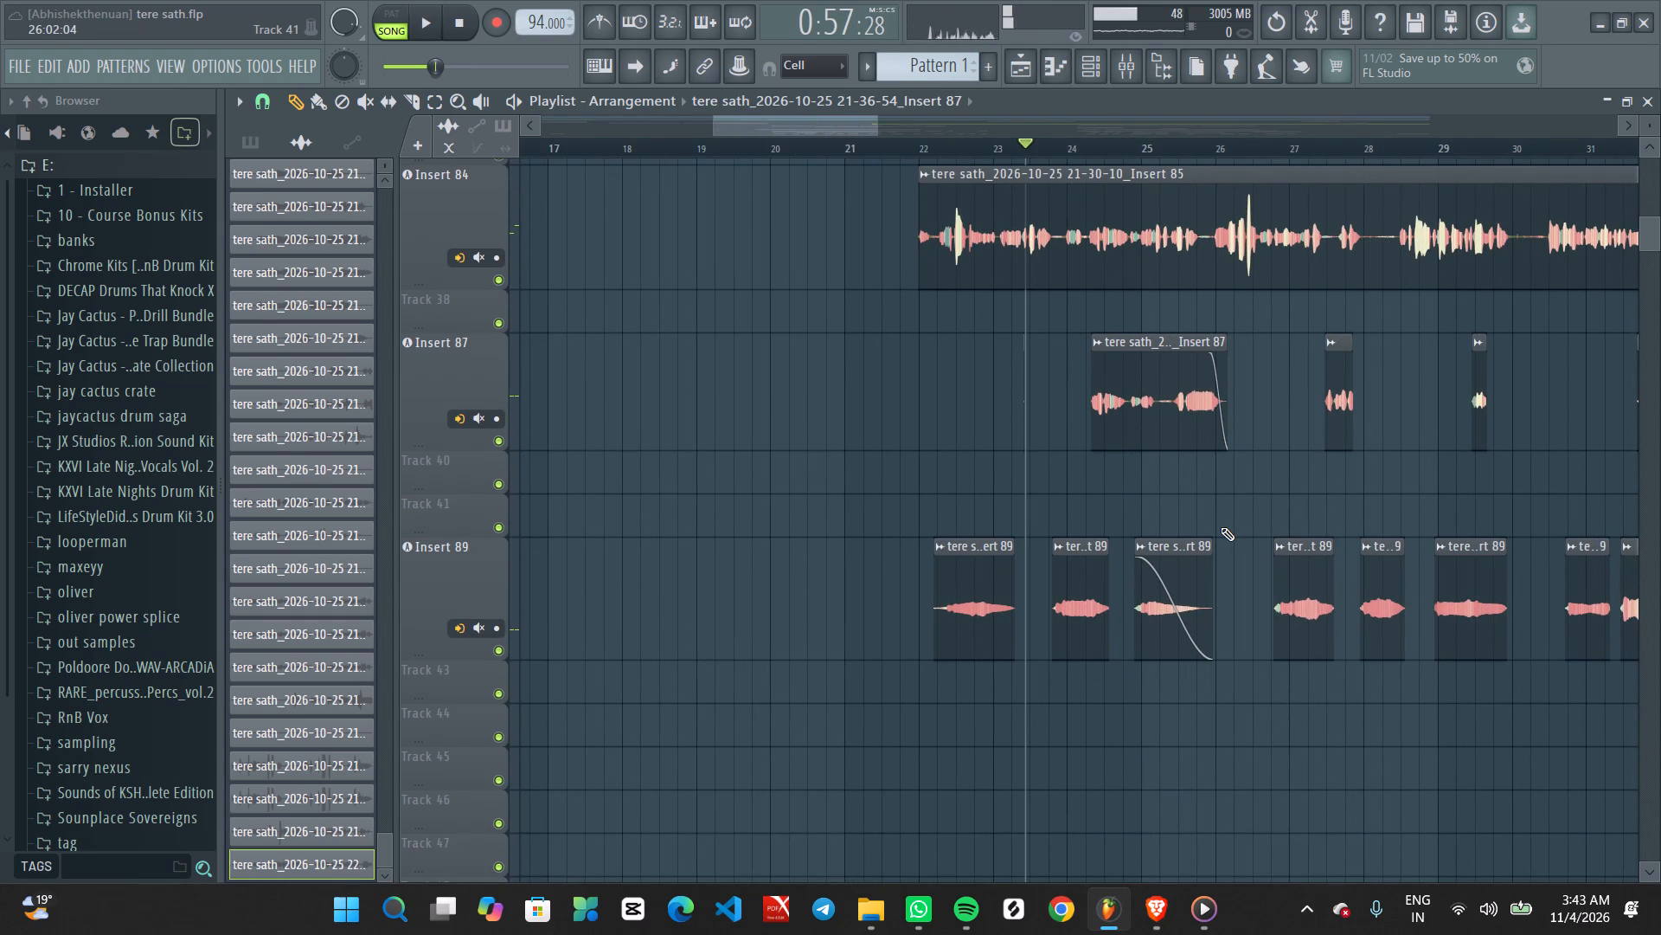
# Replay the passage from about bar 23 to check the reworked Insert 87 and Insert 89 clip endings.
pyautogui.press('space')
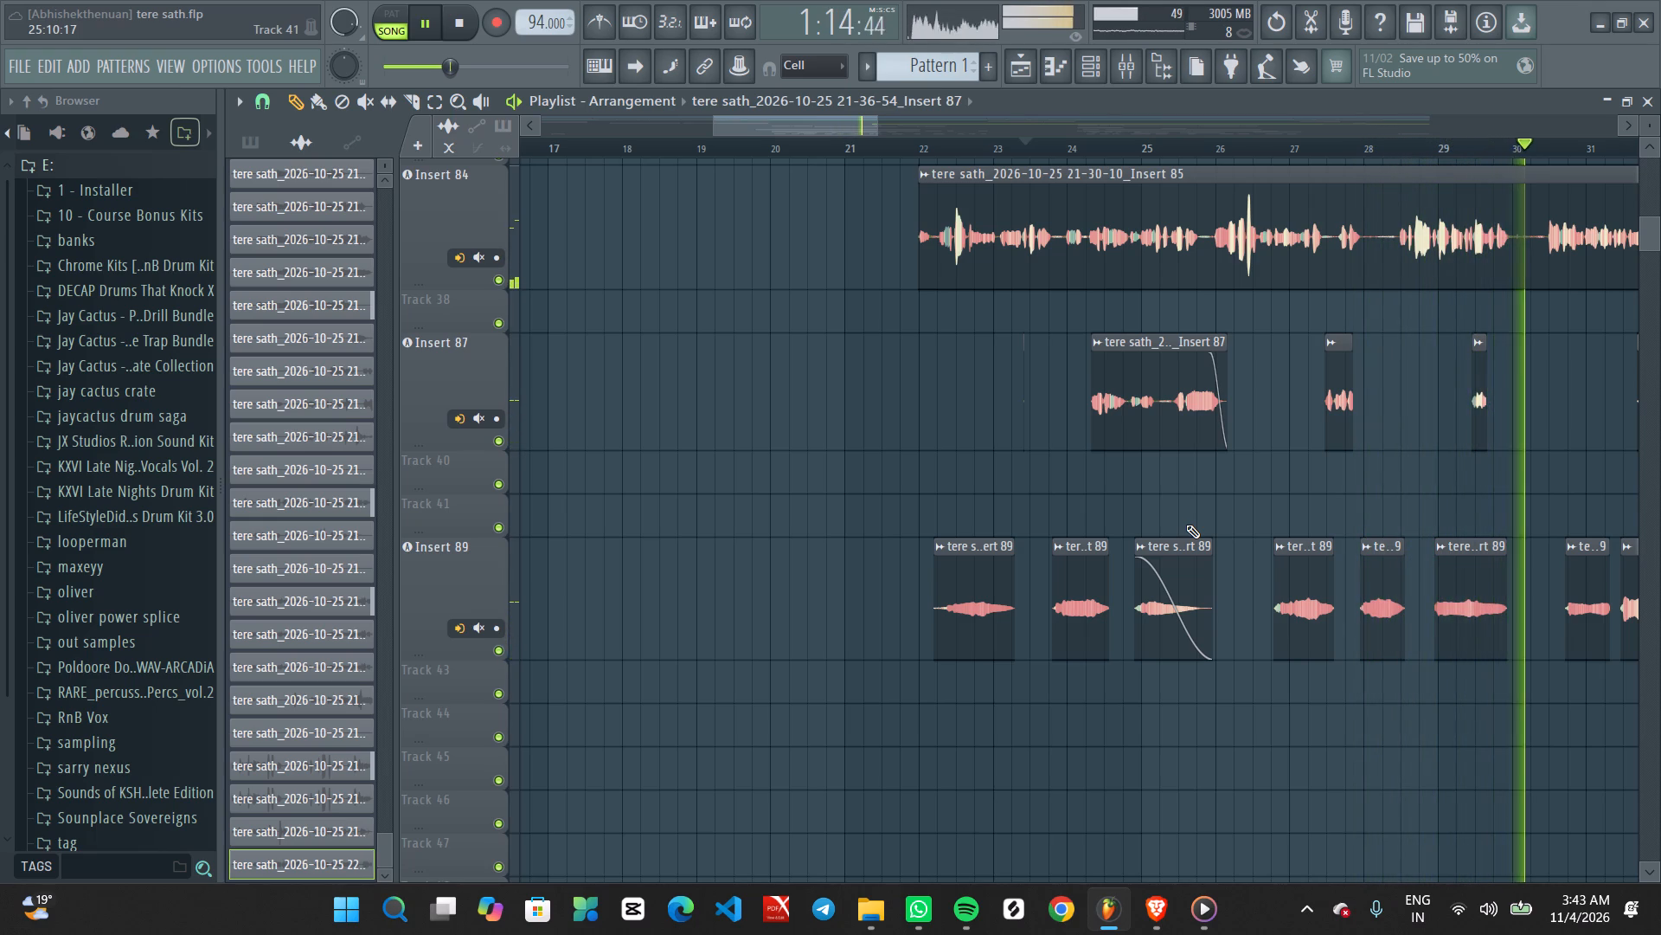
pyautogui.press('space')
pyautogui.press('space')
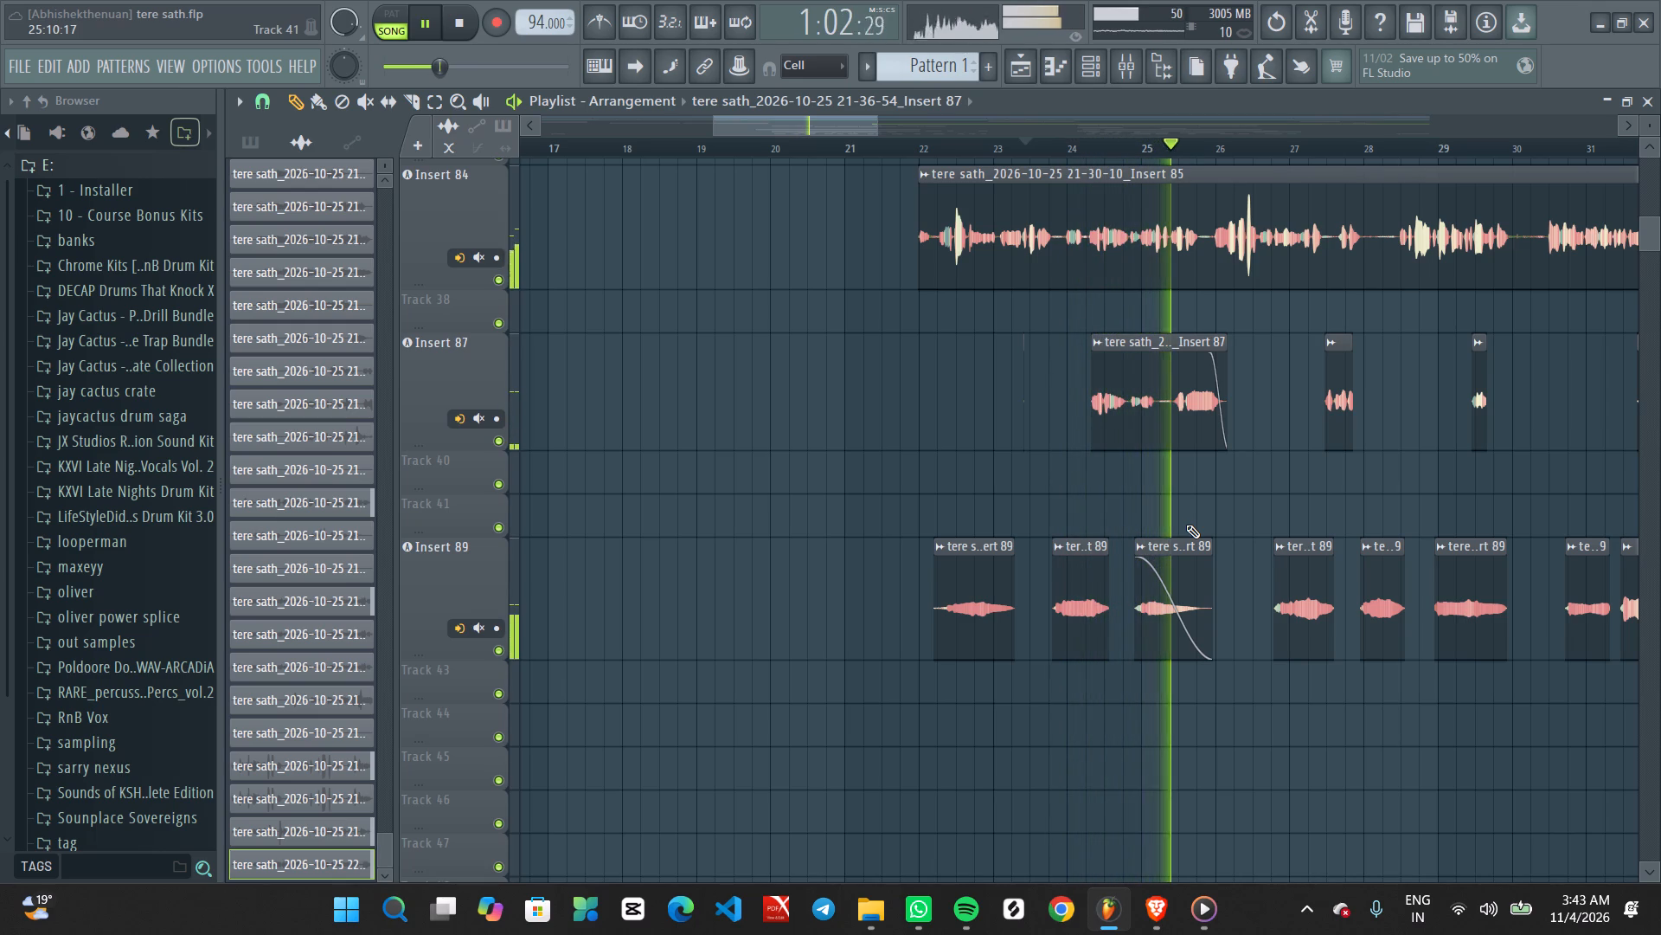
pyautogui.press('space')
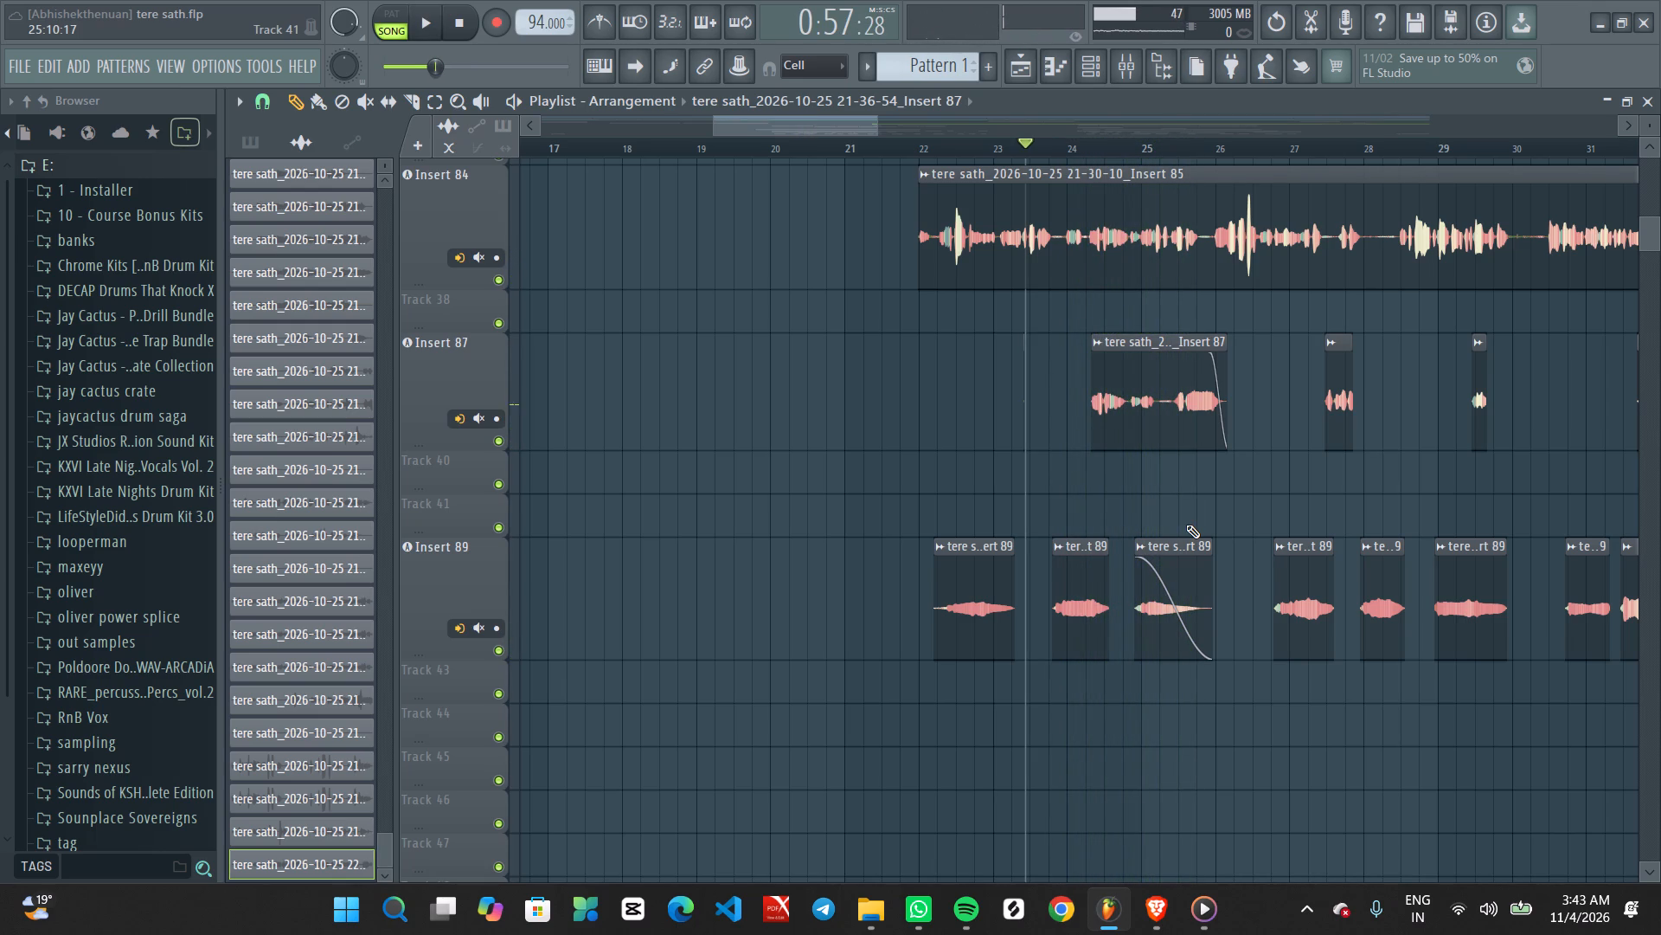
# Lower the Insert 89 mixer volume to -6.4 dB during playback, briefly trying -7.8 dB, and return to the playlist.
pyautogui.click(1127, 74)
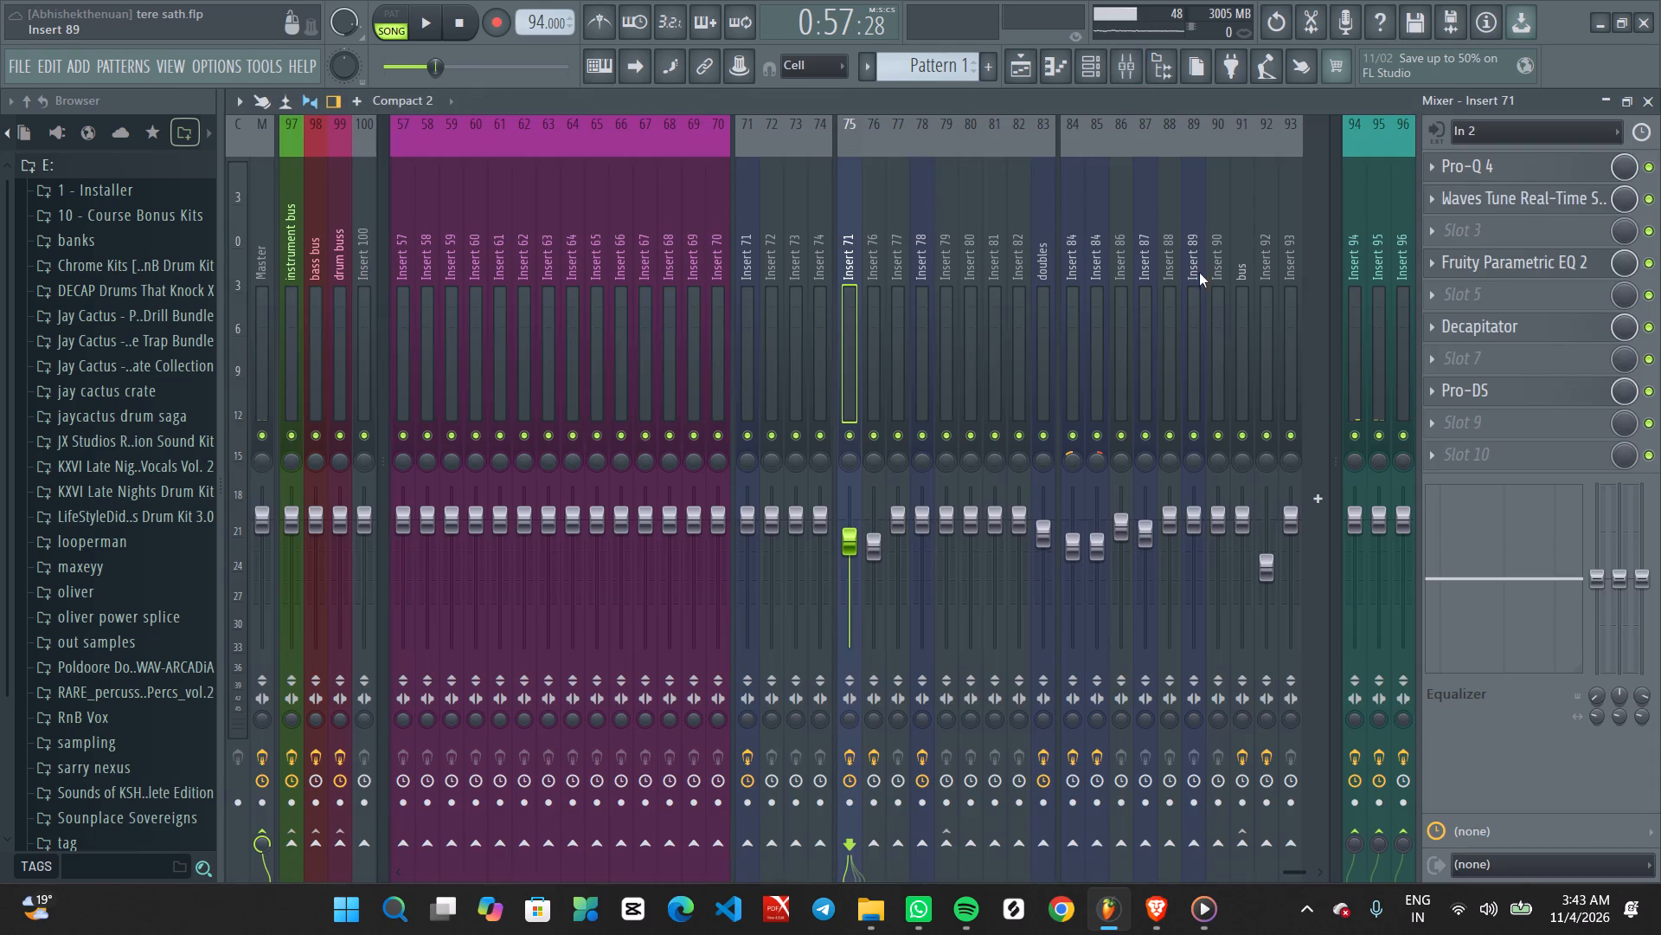
pyautogui.click(1031, 57)
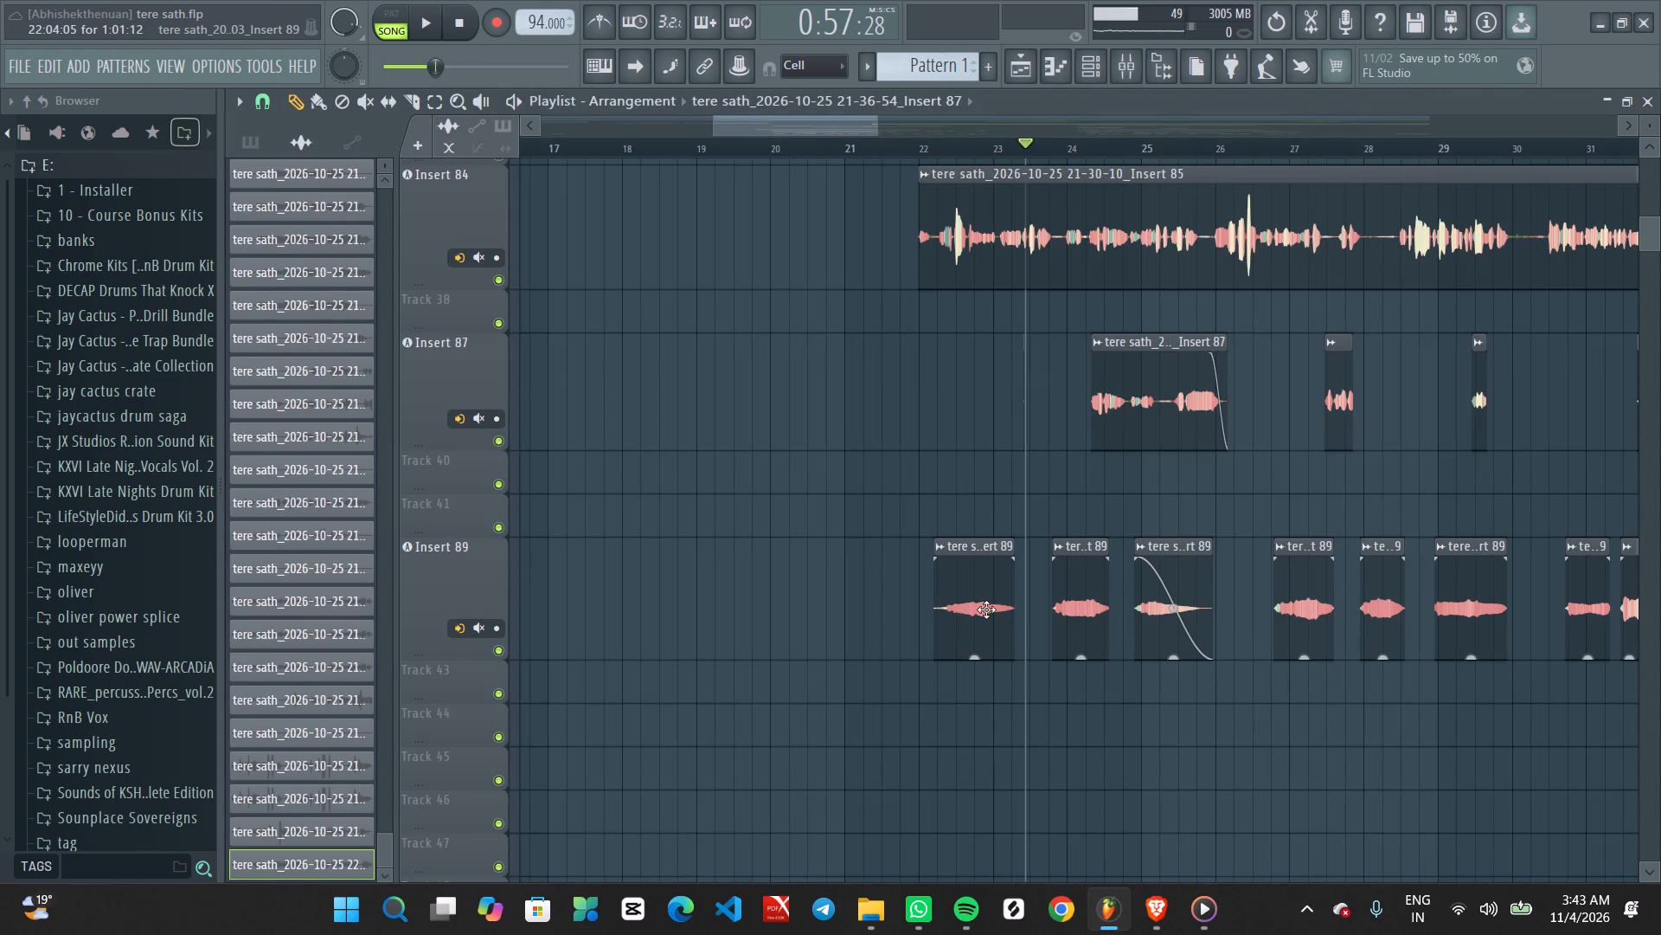
pyautogui.doubleClick(986, 609)
pyautogui.doubleClick(979, 379)
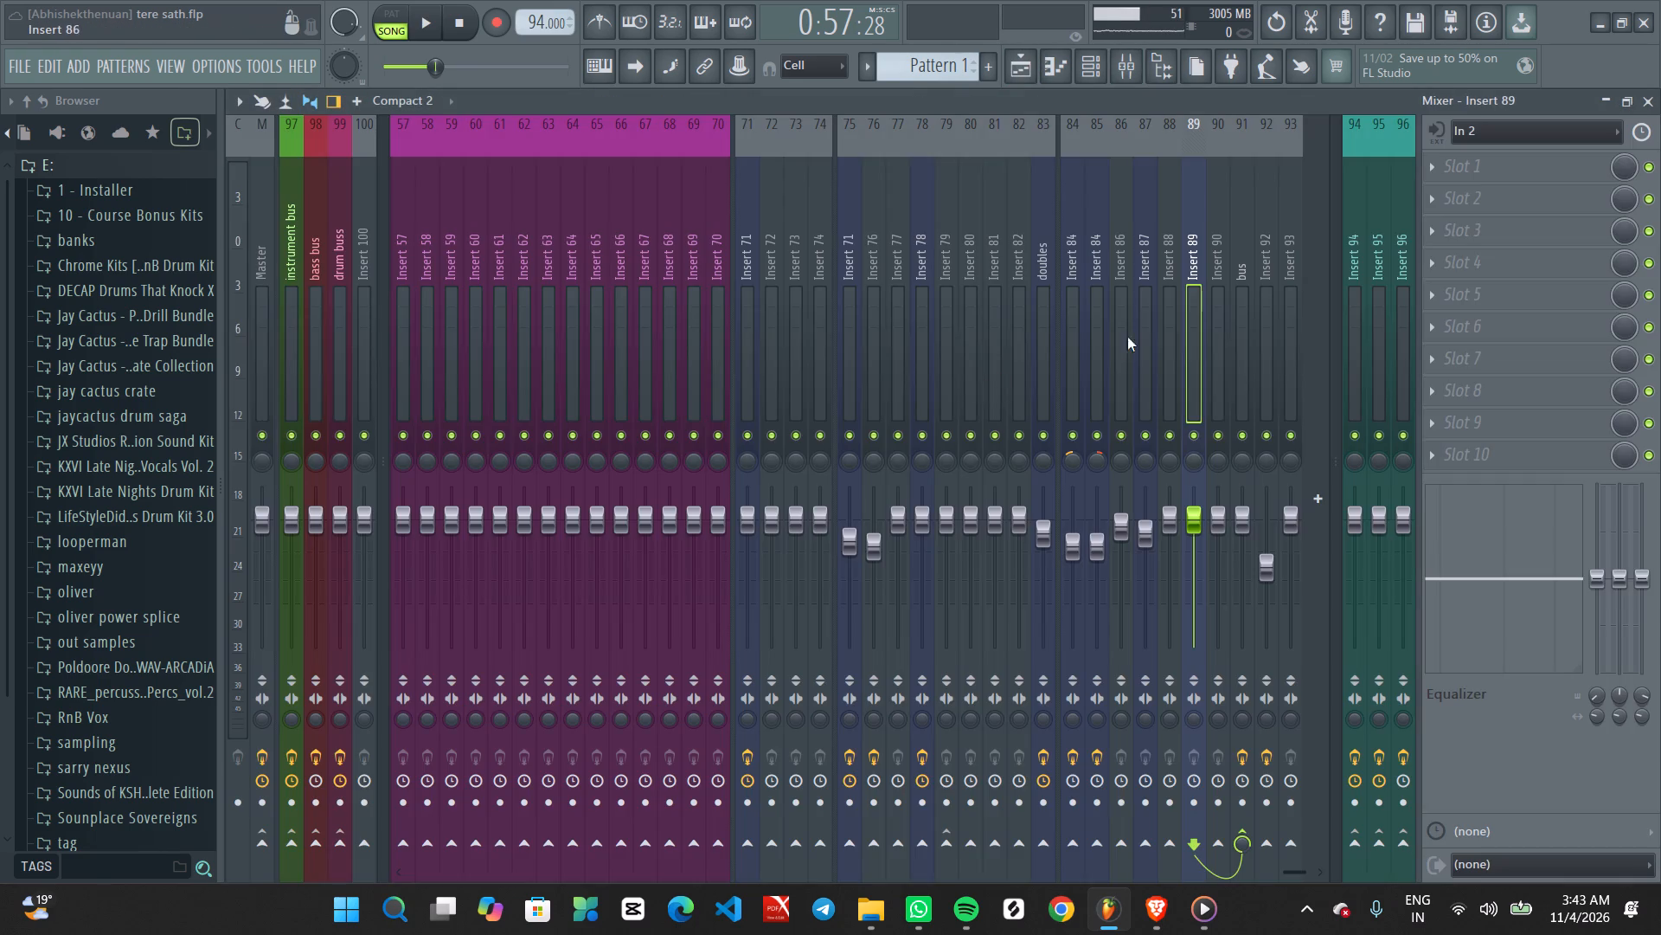
pyautogui.scroll(-4, 1202, 519)
pyautogui.press('space')
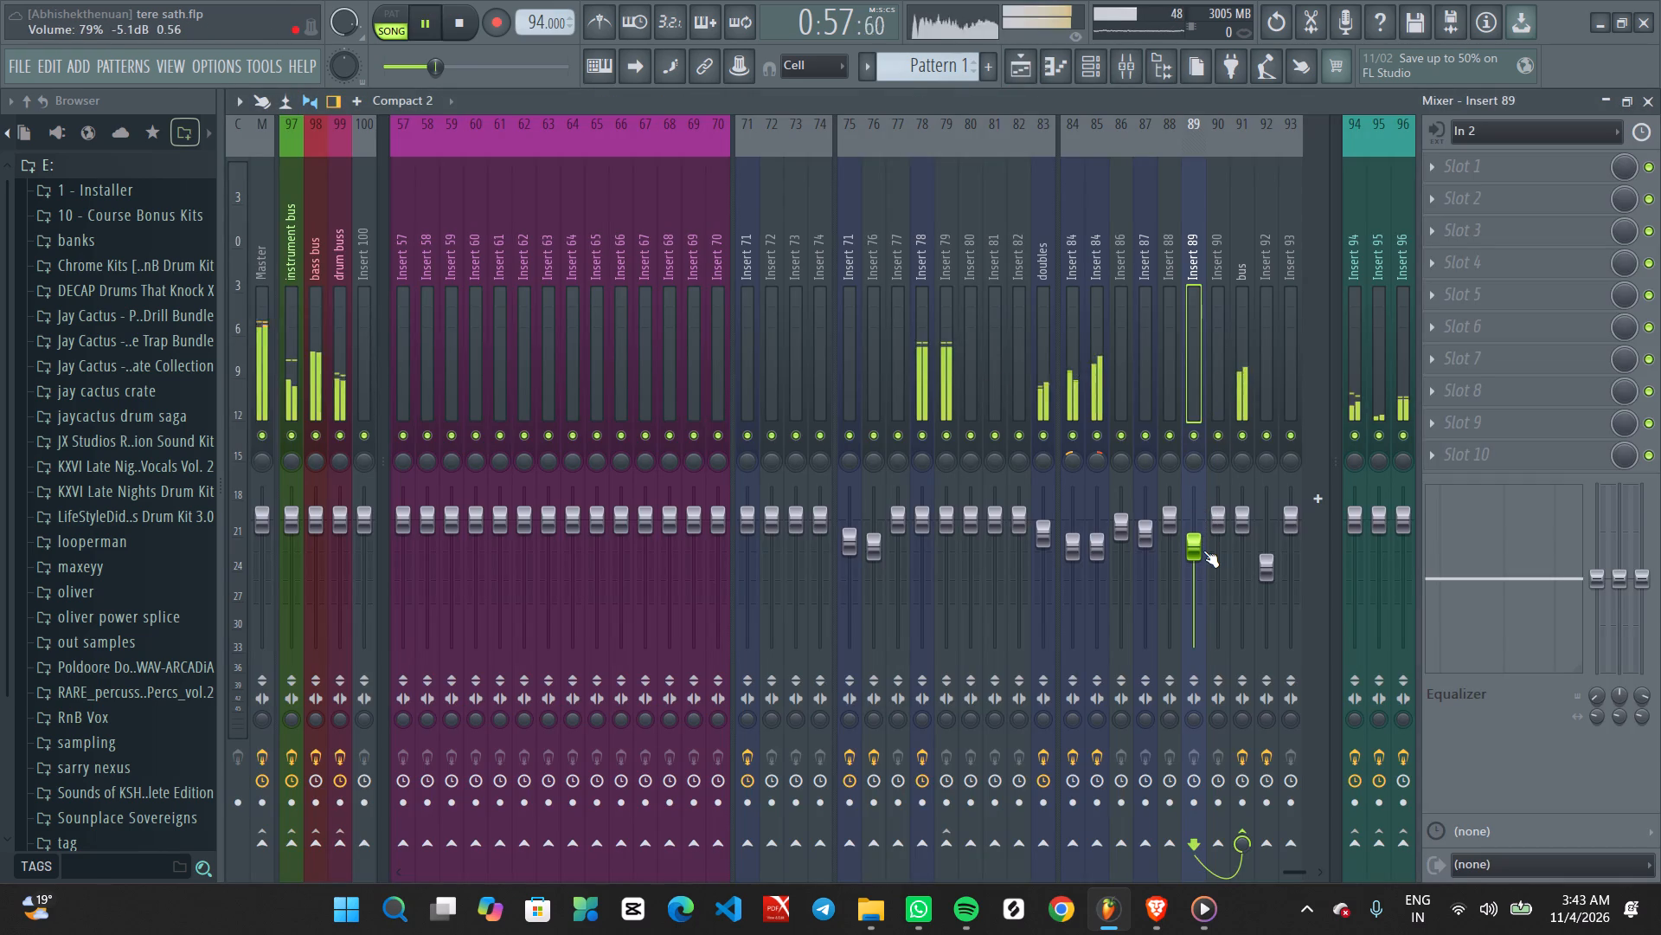
pyautogui.scroll(-1, 1203, 551)
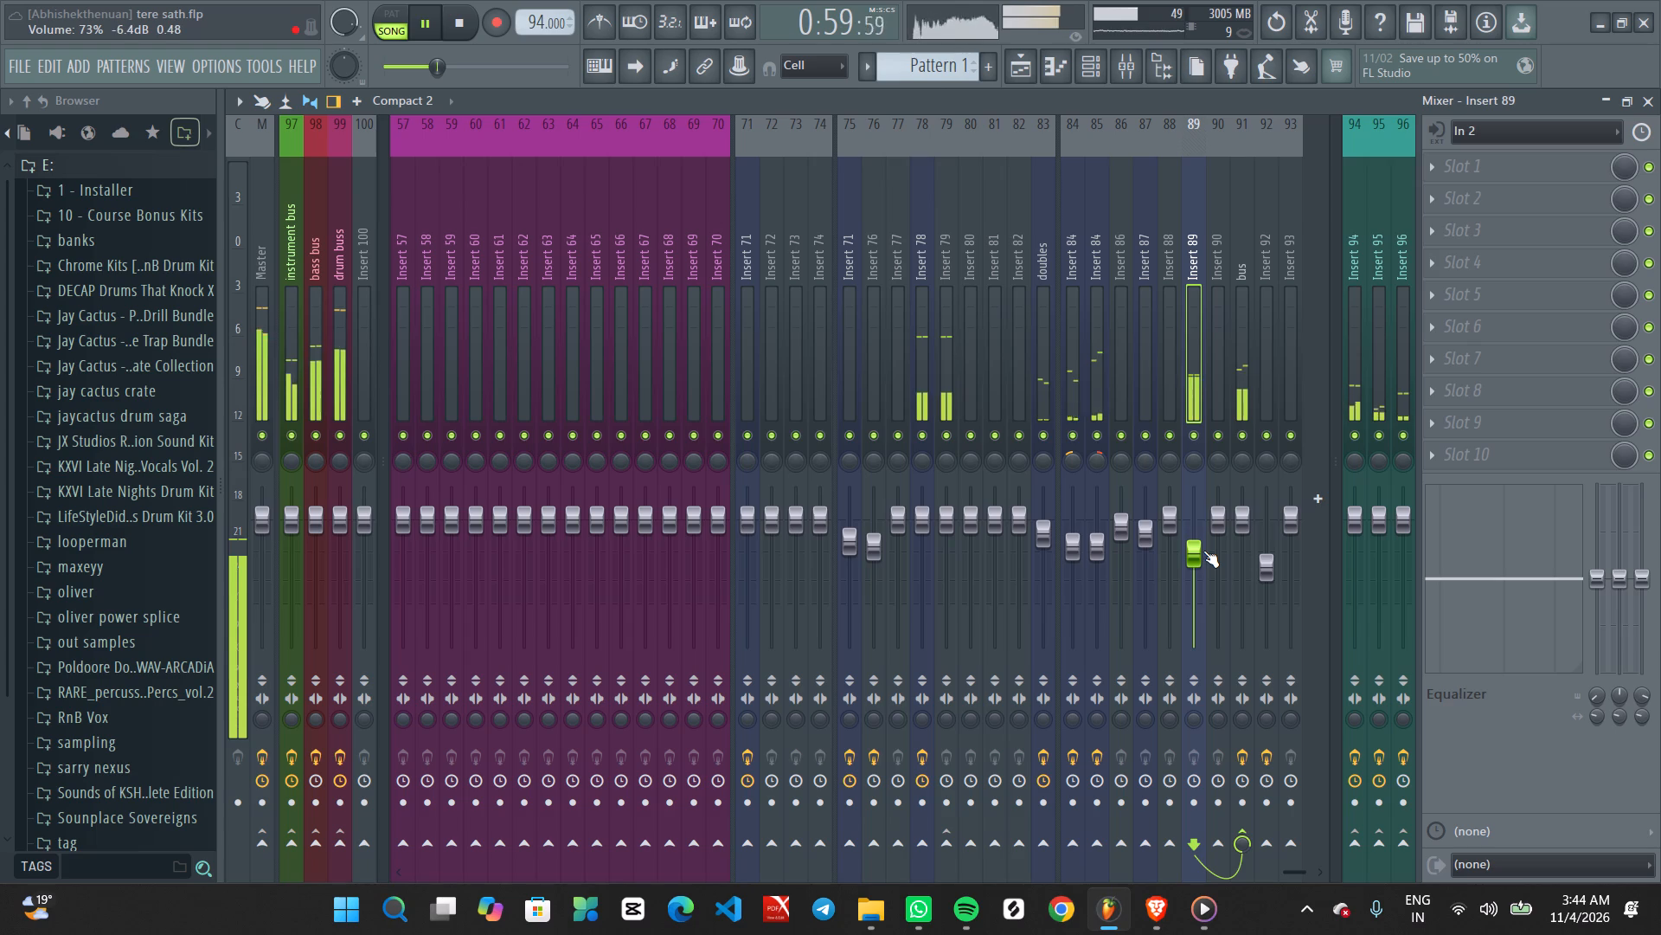
pyautogui.click(1190, 270)
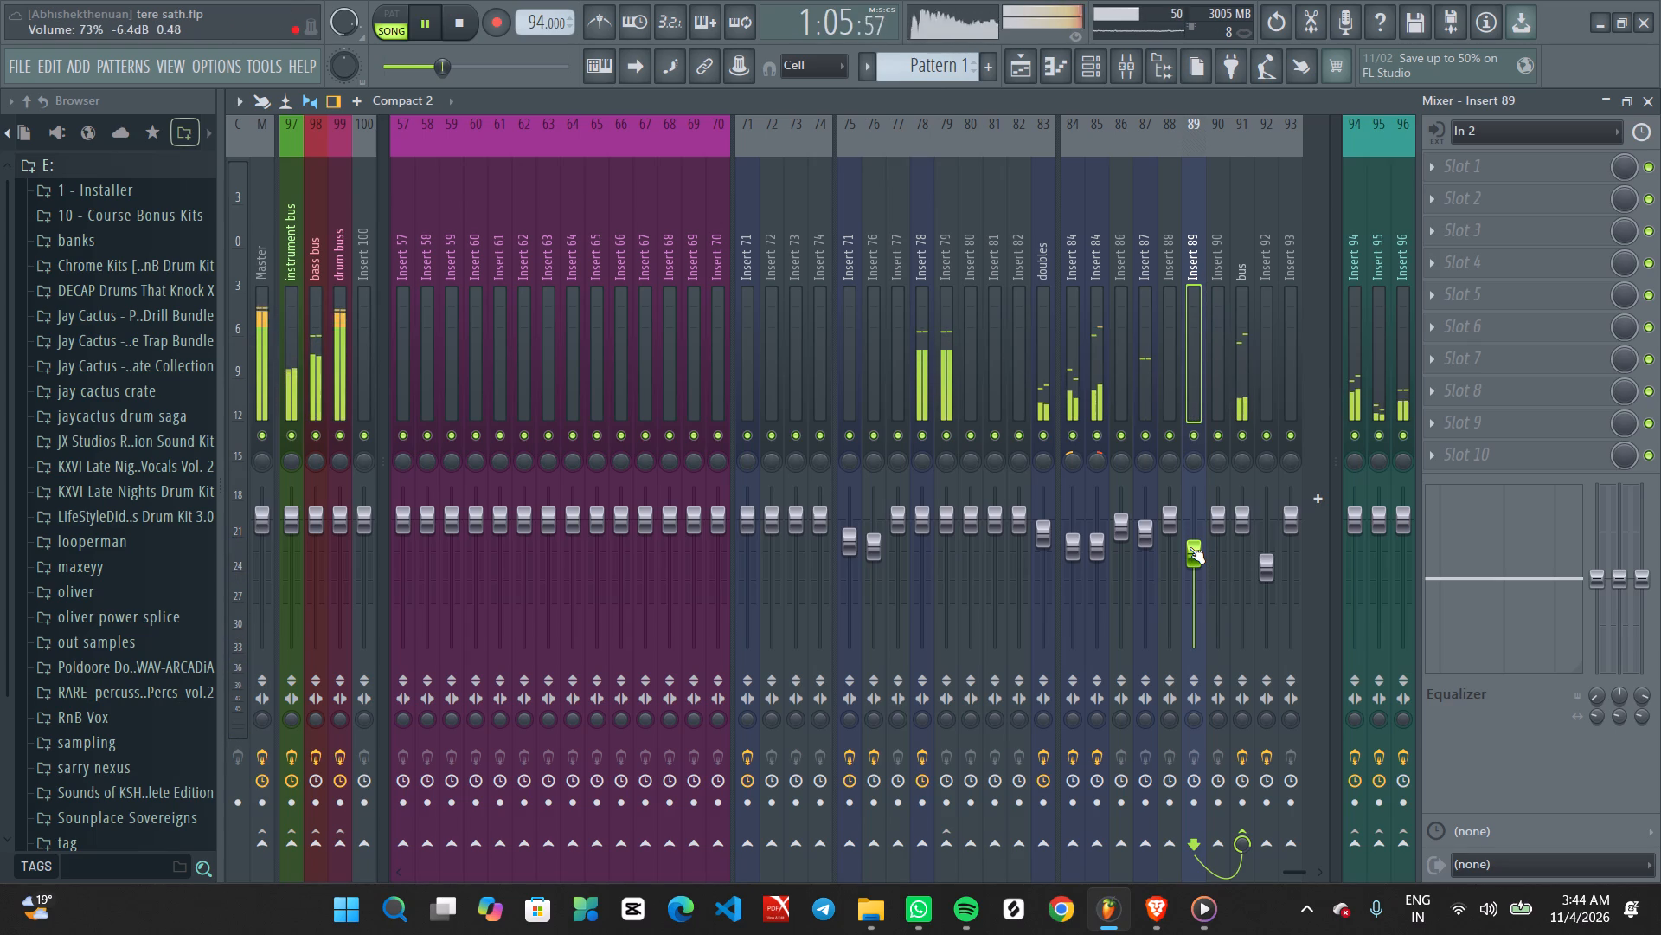
pyautogui.scroll(-1, 1190, 547)
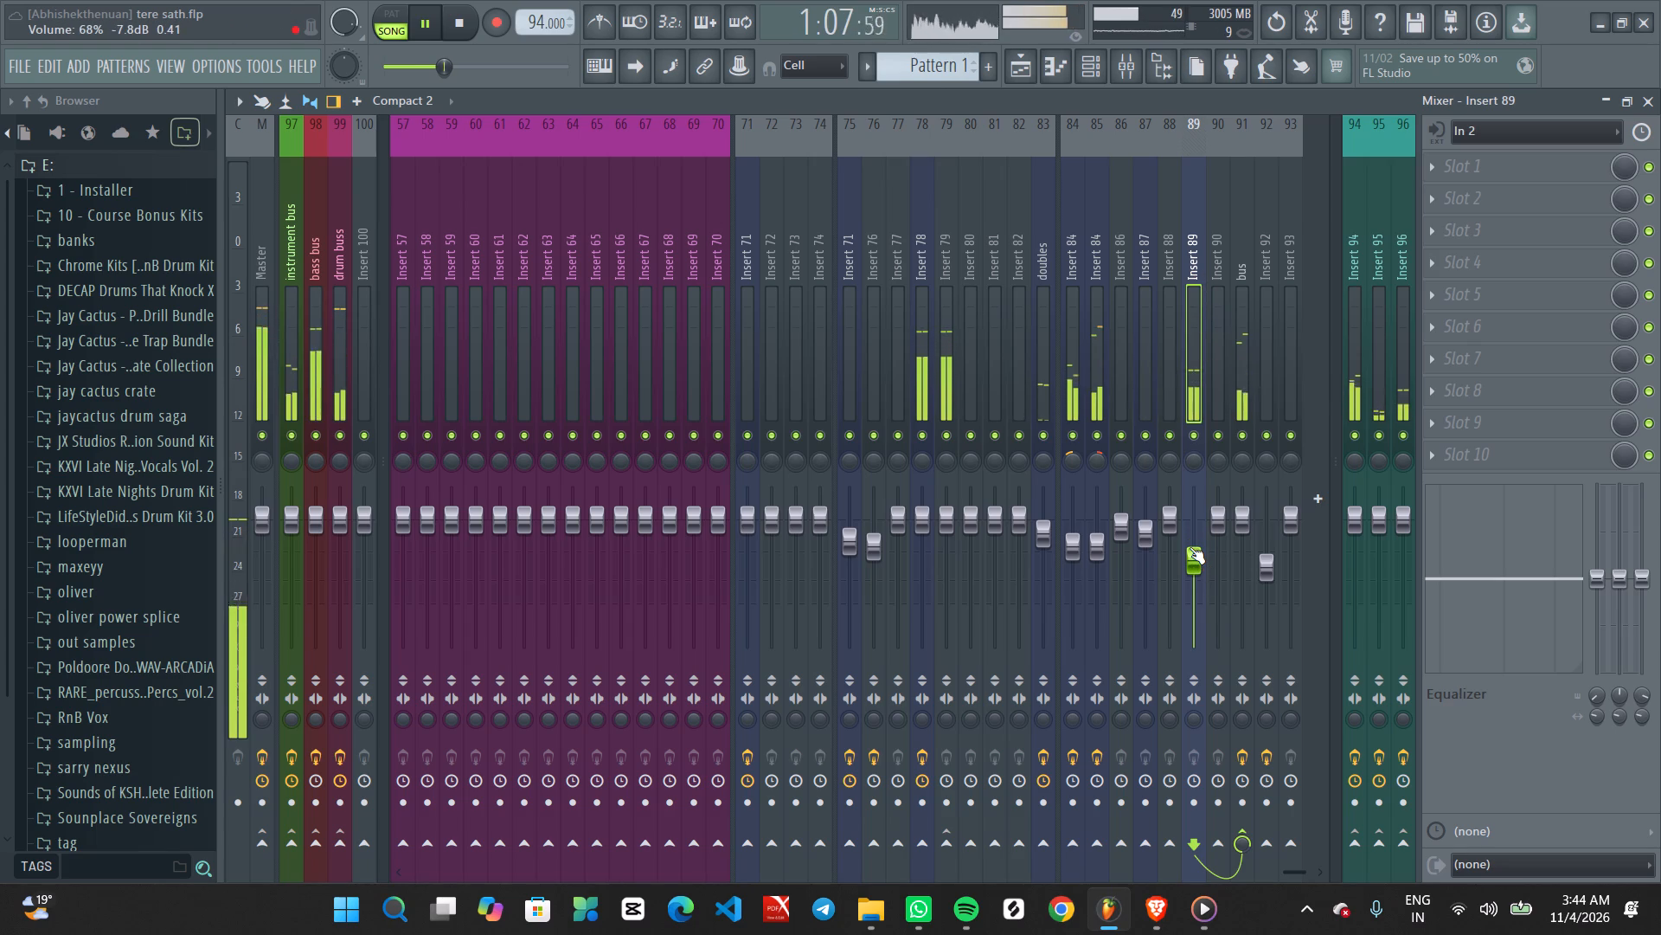
pyautogui.scroll(1, 1190, 547)
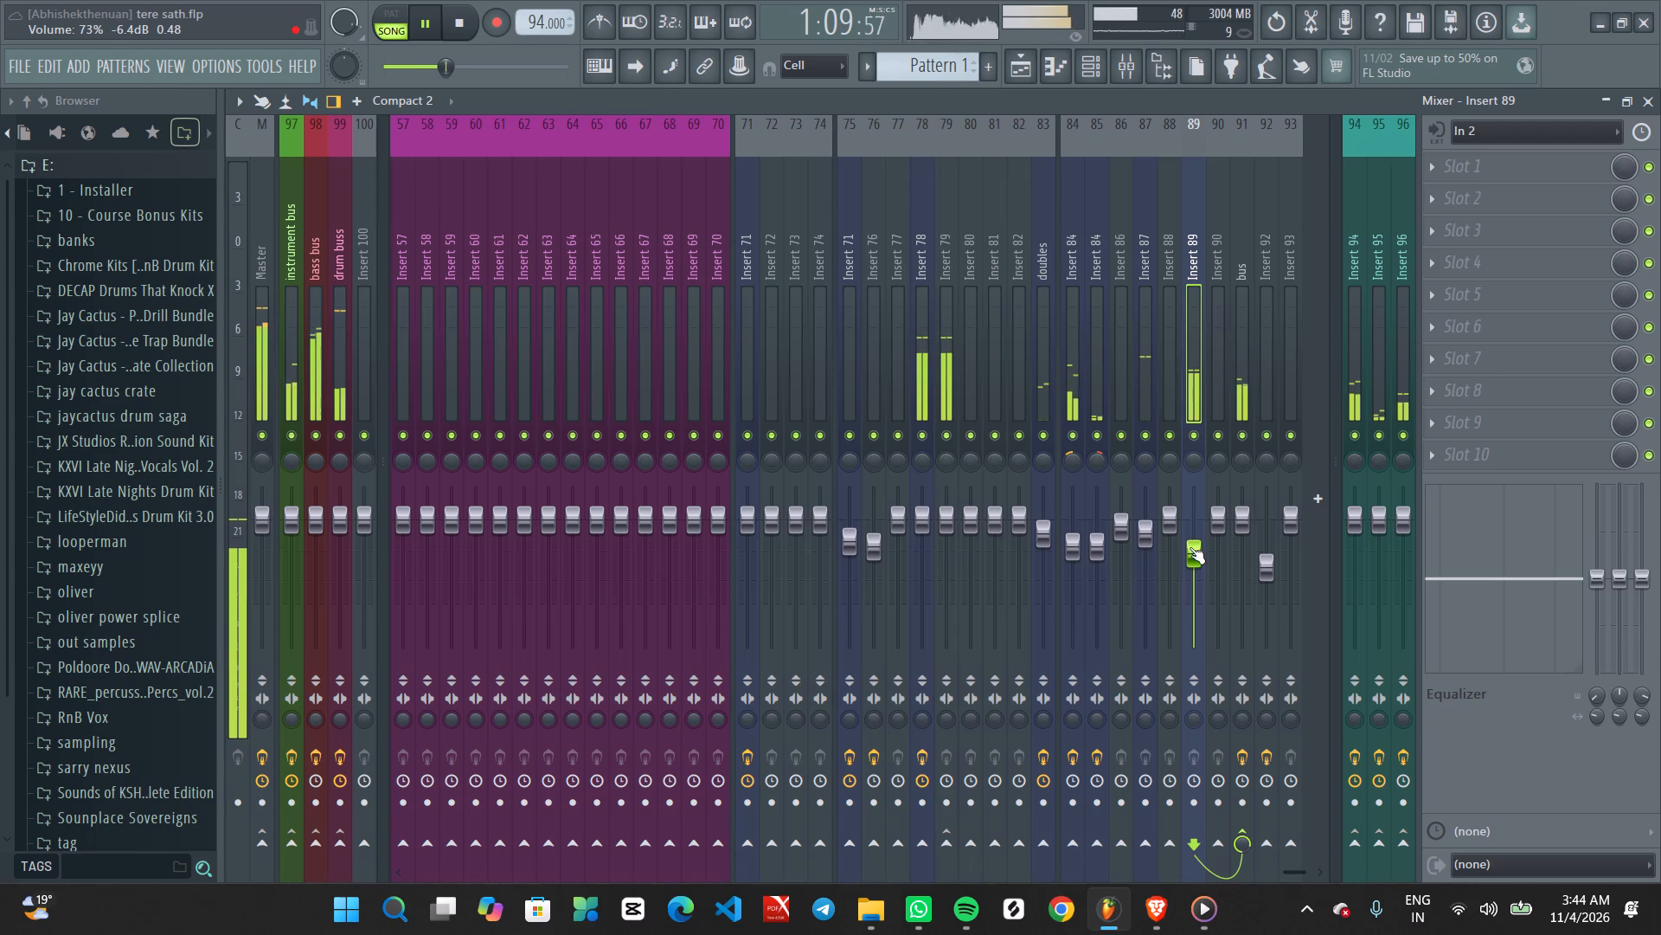
pyautogui.click(1024, 81)
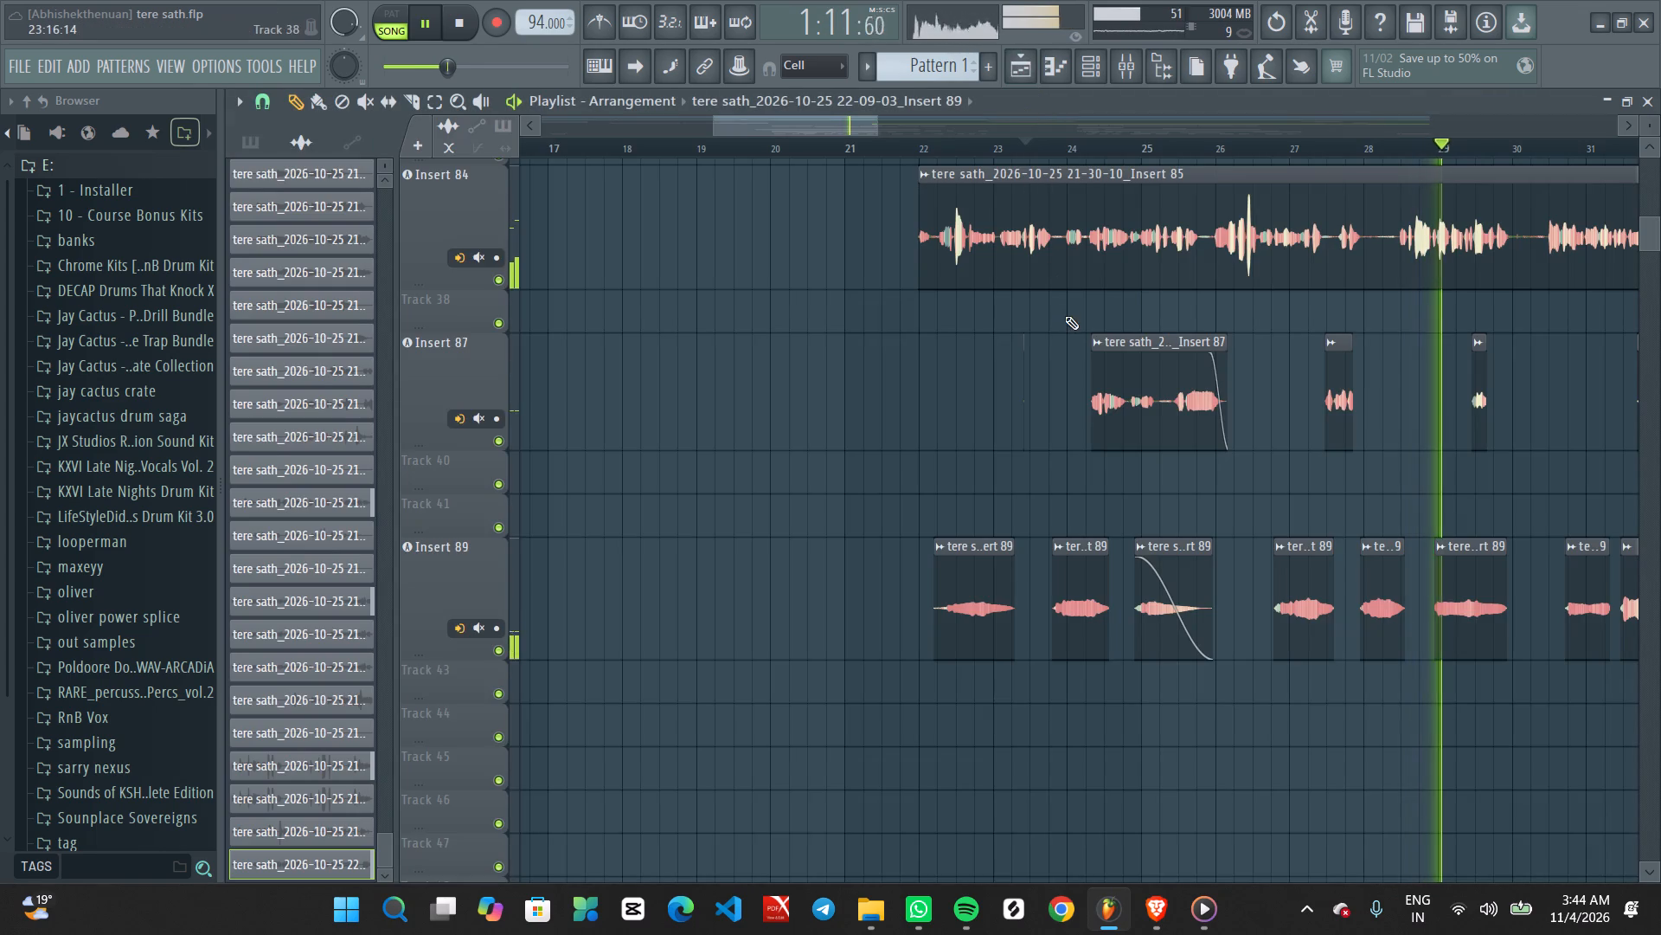
# Lower the Insert 89 mixer volume to -7.8 dB during playback and return to the playlist.
pyautogui.doubleClick(1458, 606)
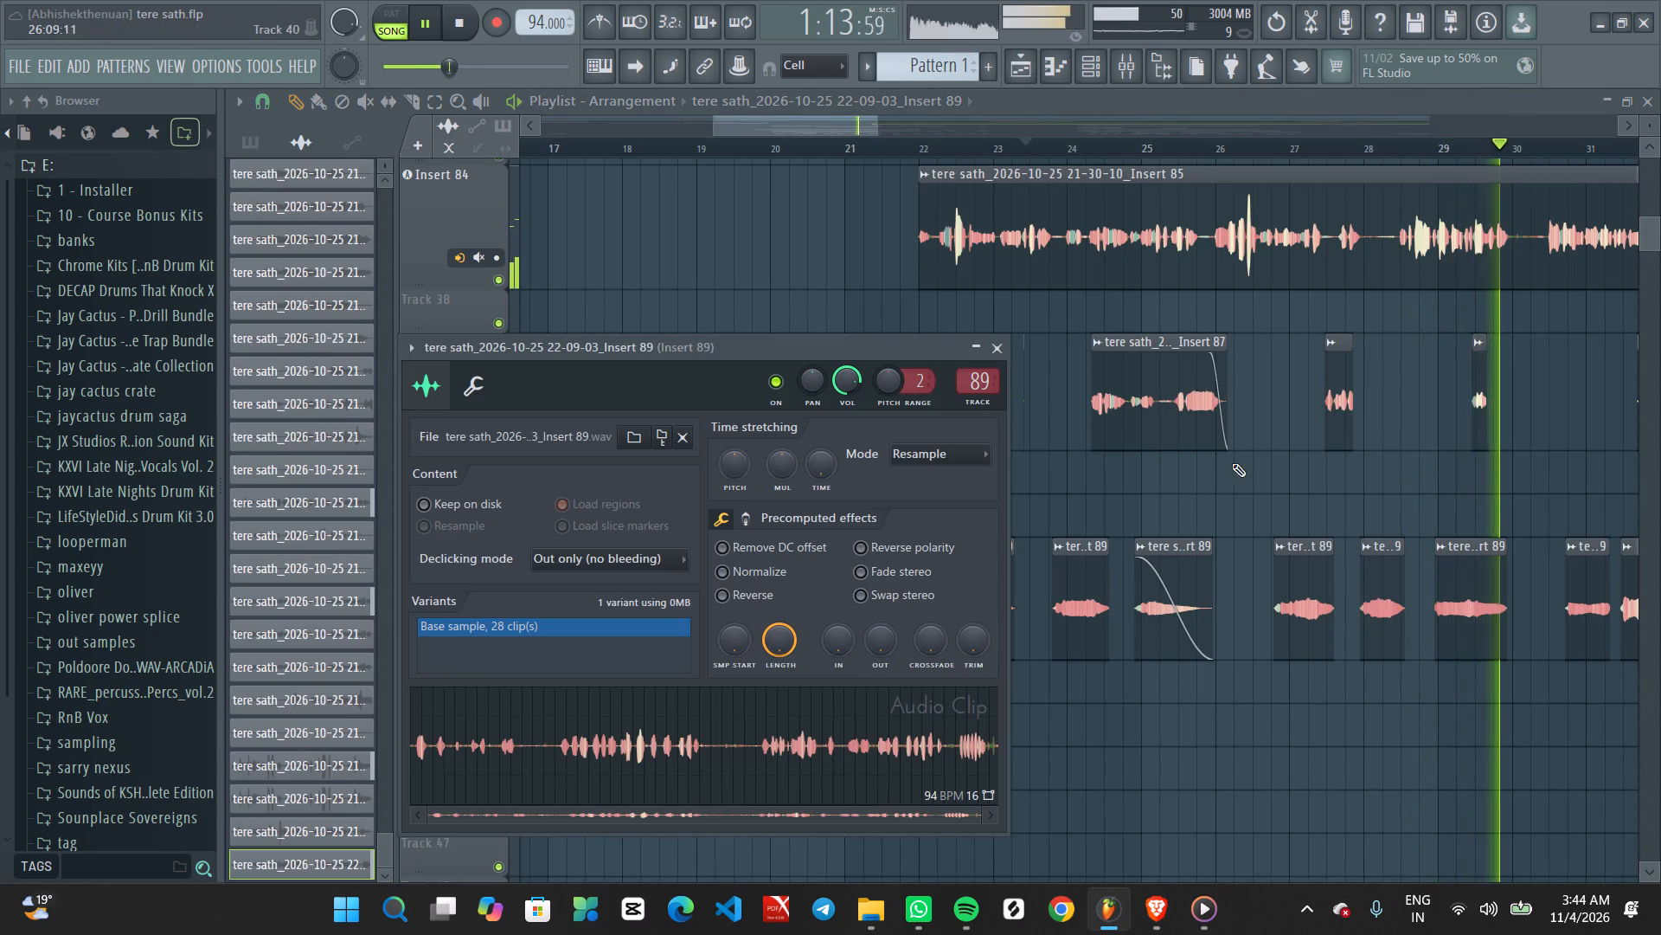
pyautogui.doubleClick(965, 369)
pyautogui.hotkey('ctrl', 'z')
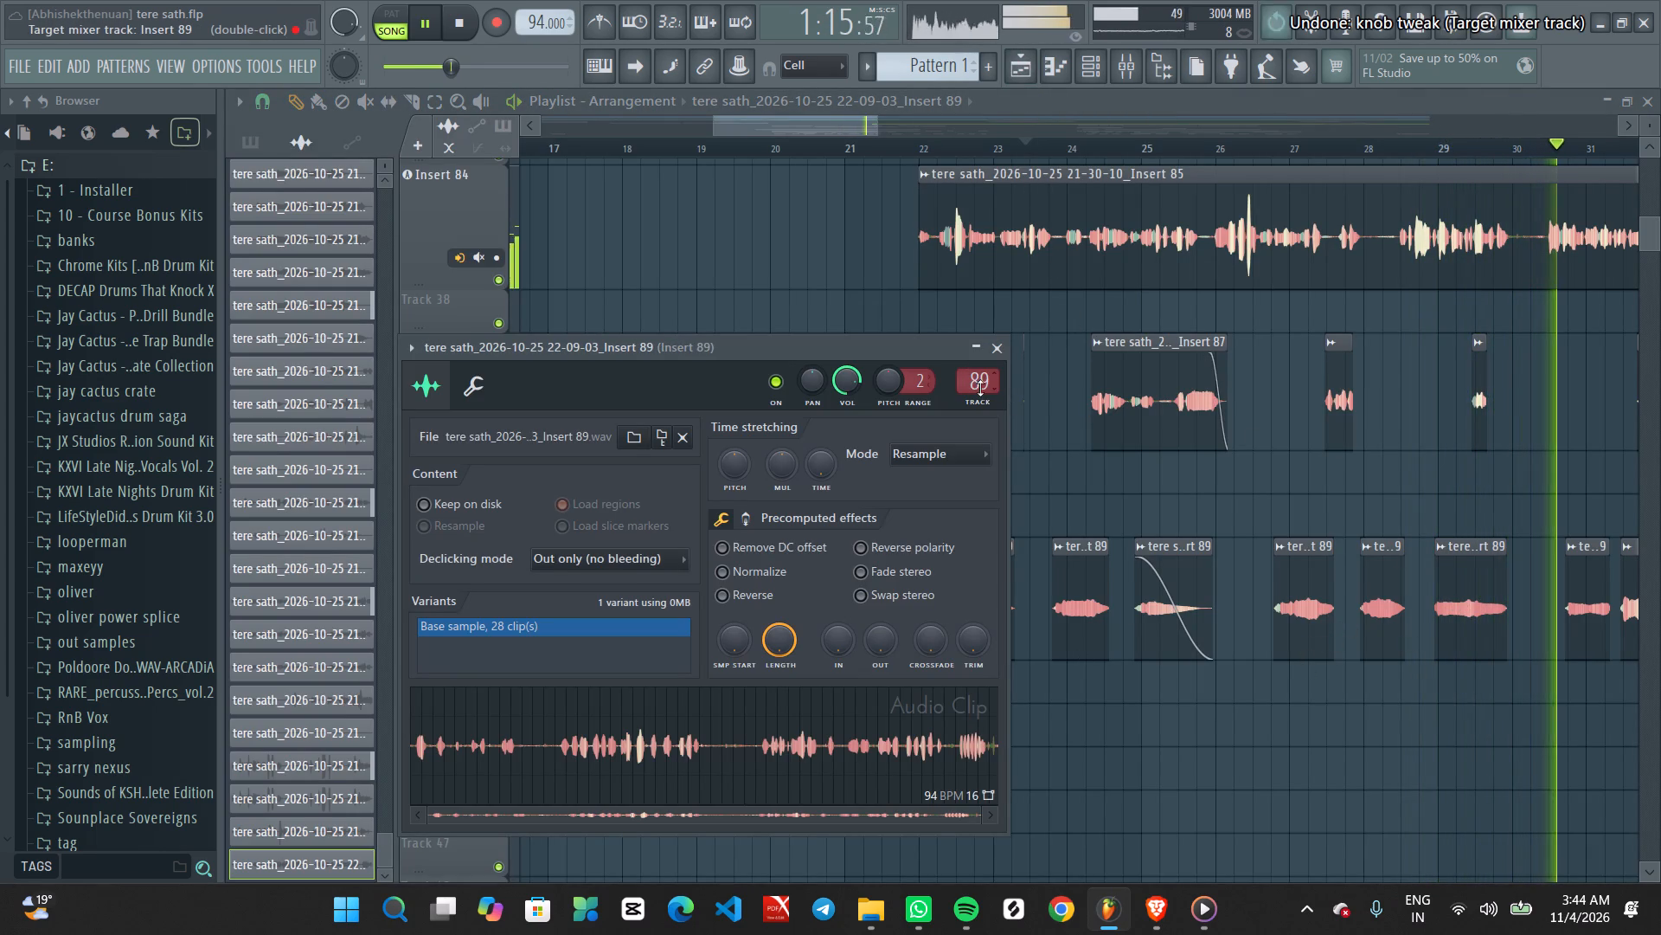
pyautogui.doubleClick(981, 383)
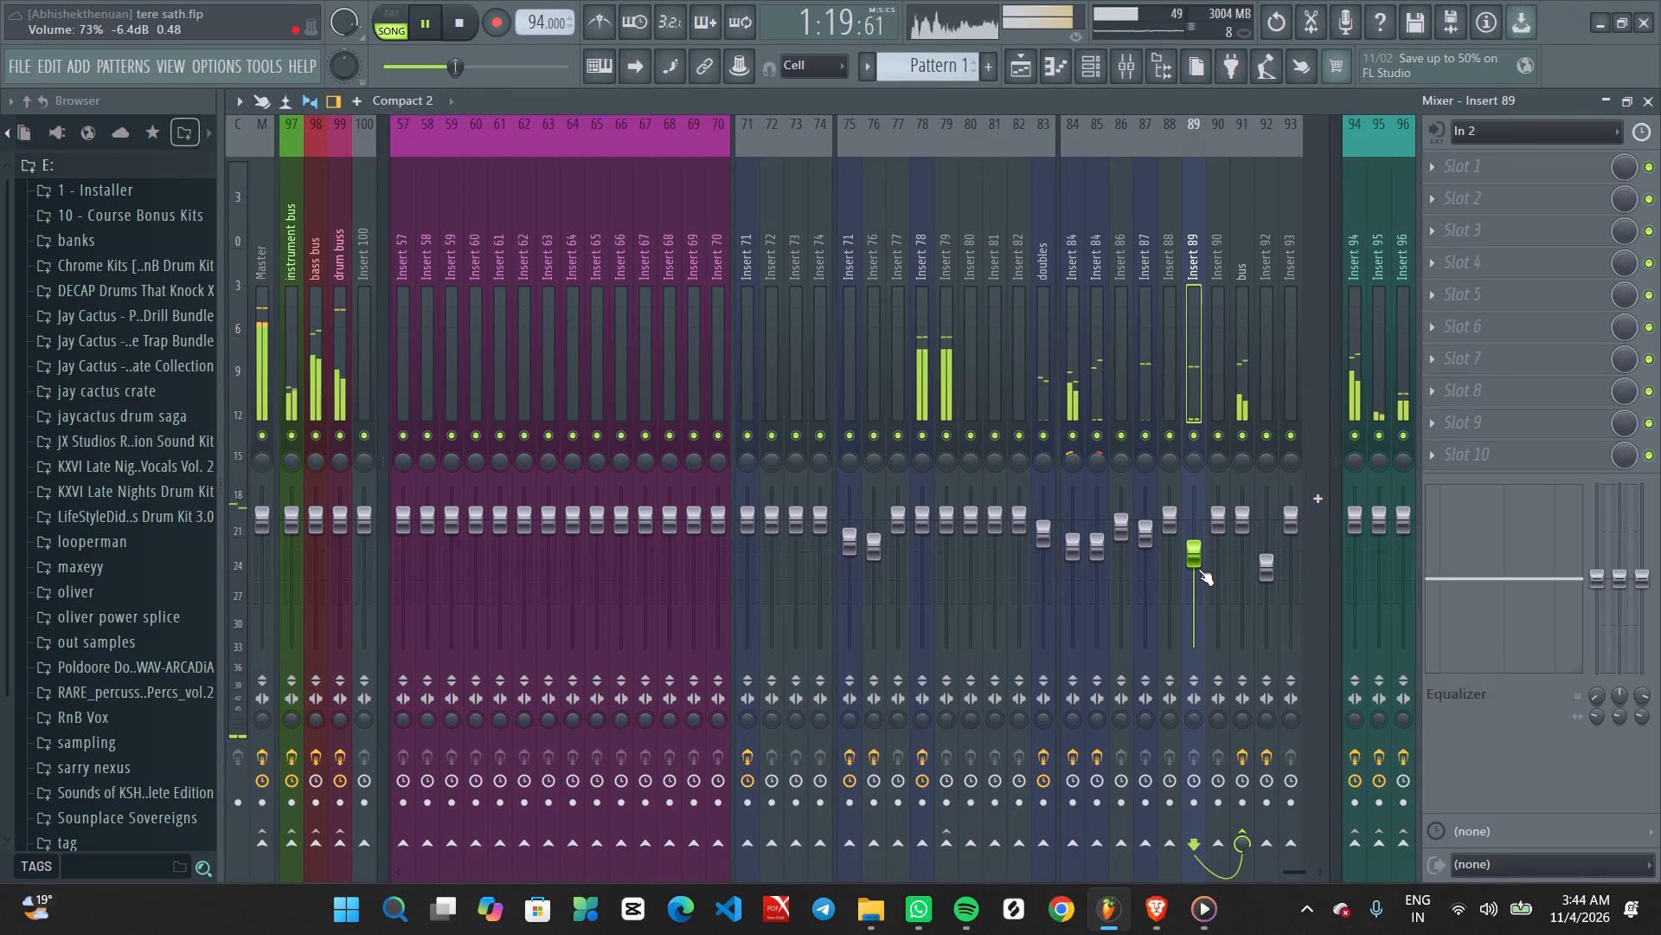
pyautogui.scroll(-1, 1198, 569)
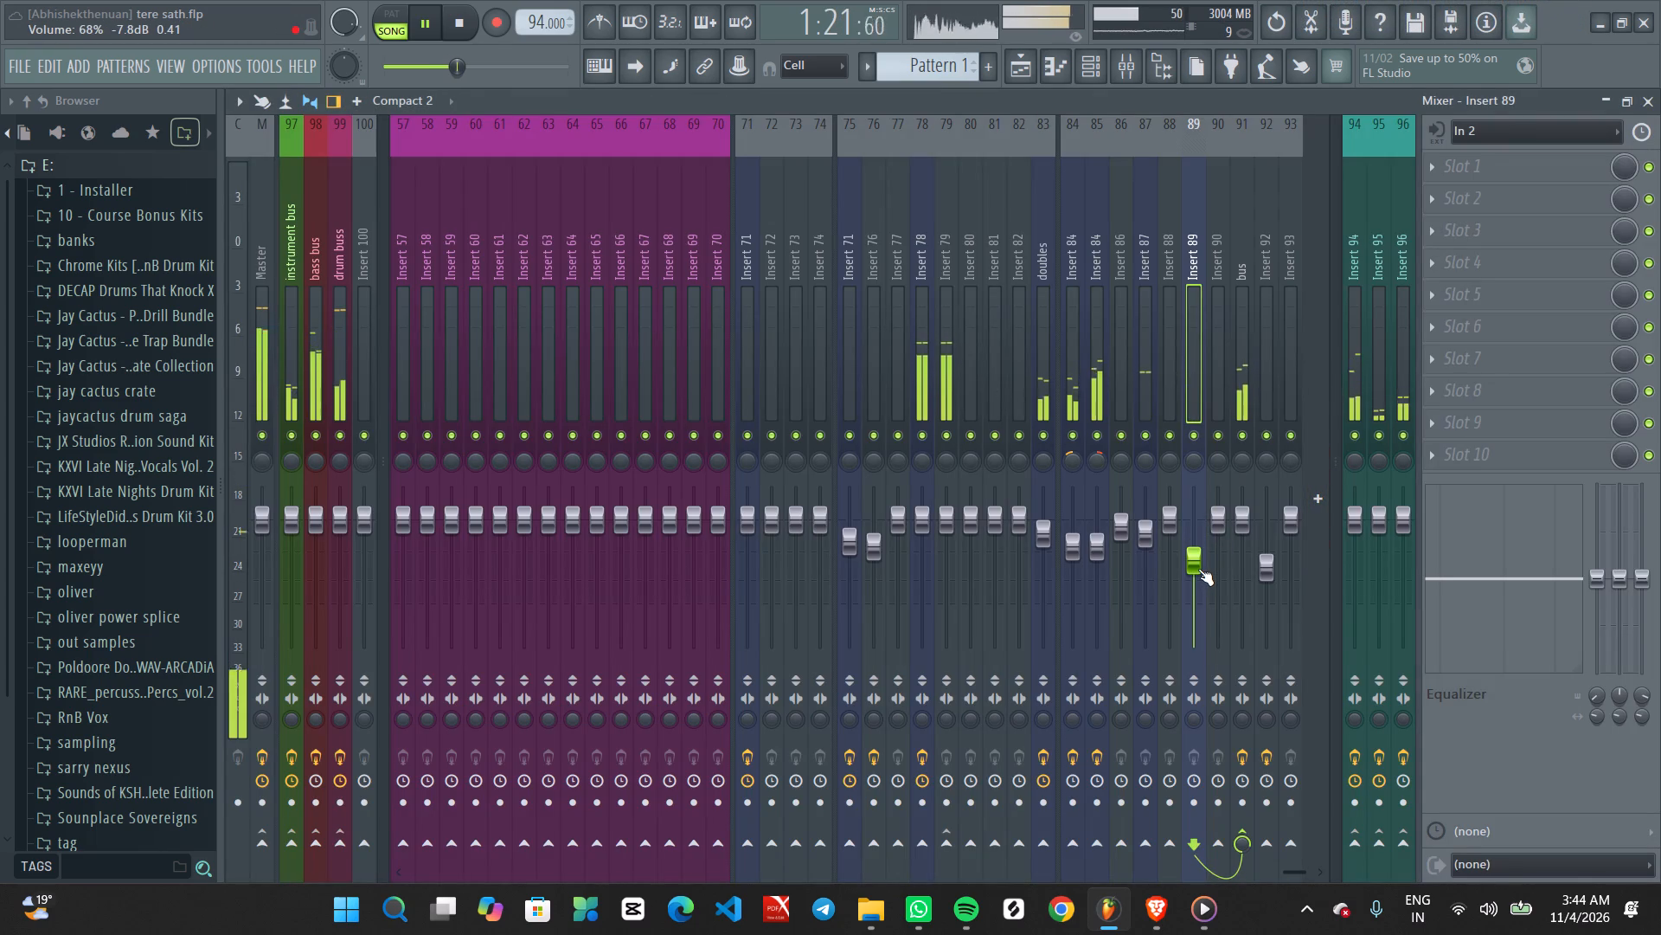
pyautogui.click(1020, 66)
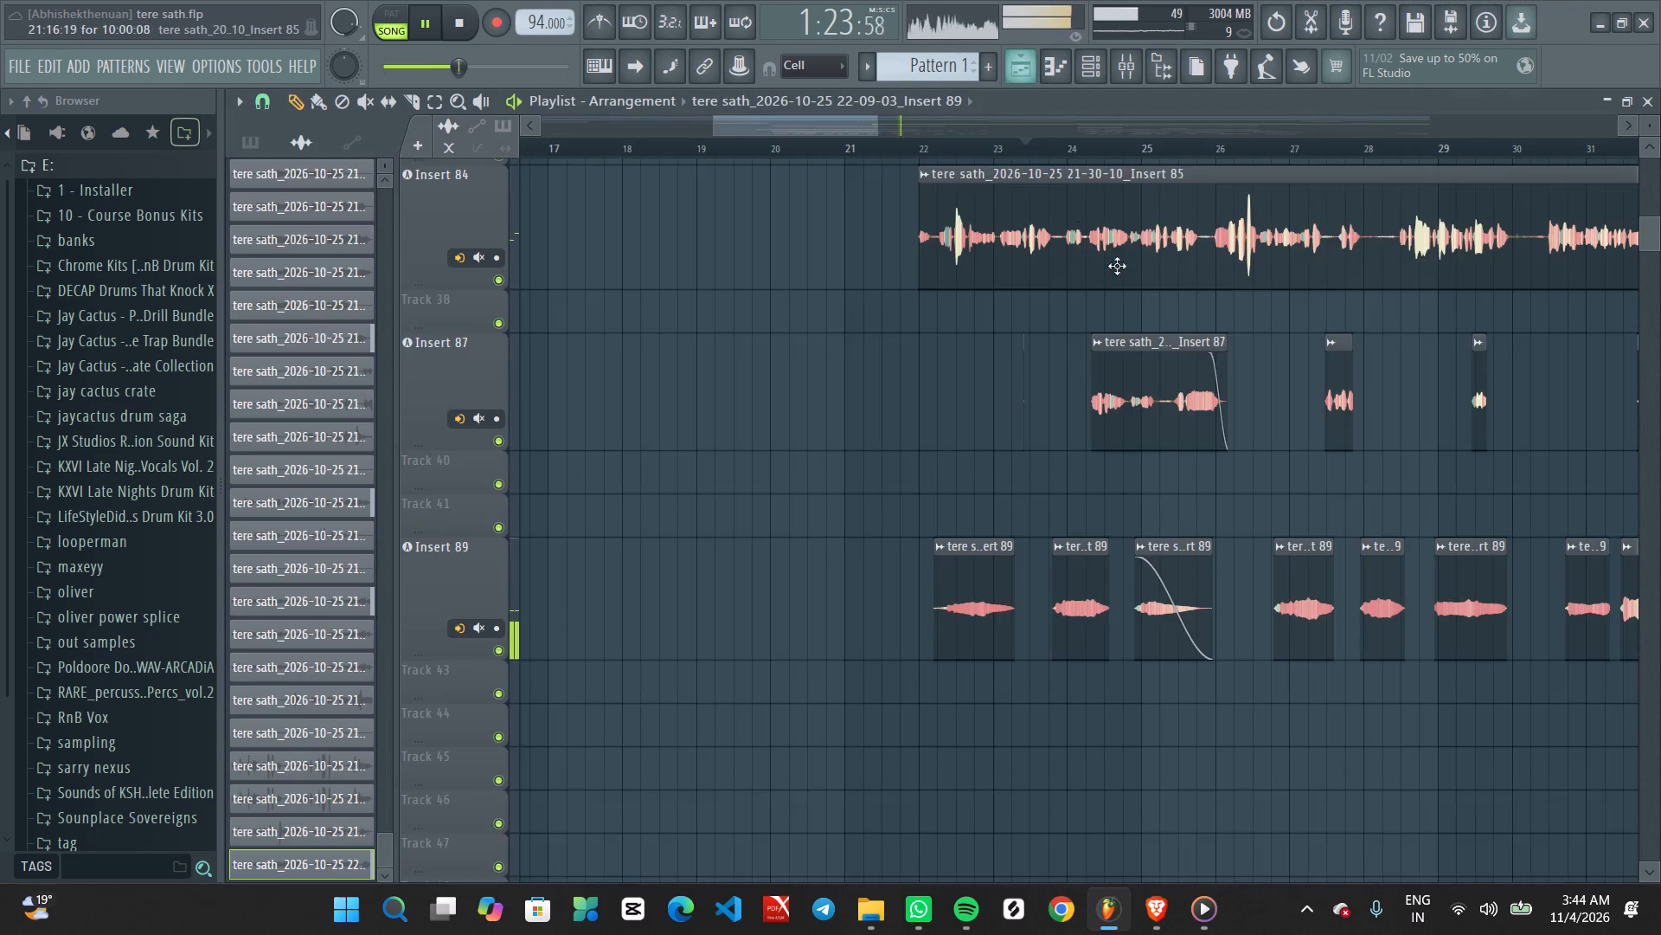
# Stop playback, find the mixer insert with the vocal effects chain, and reroute the 22-09-03_Insert 89 audio clip to Insert 92.
pyautogui.keyDown('ctrl'); pyautogui.scroll(-7, 1163, 338); pyautogui.keyUp('ctrl')
pyautogui.keyDown('ctrl'); pyautogui.scroll(-2, 1441, 718); pyautogui.keyUp('ctrl')
pyautogui.keyDown('ctrl'); pyautogui.scroll(5, 1442, 717); pyautogui.keyUp('ctrl')
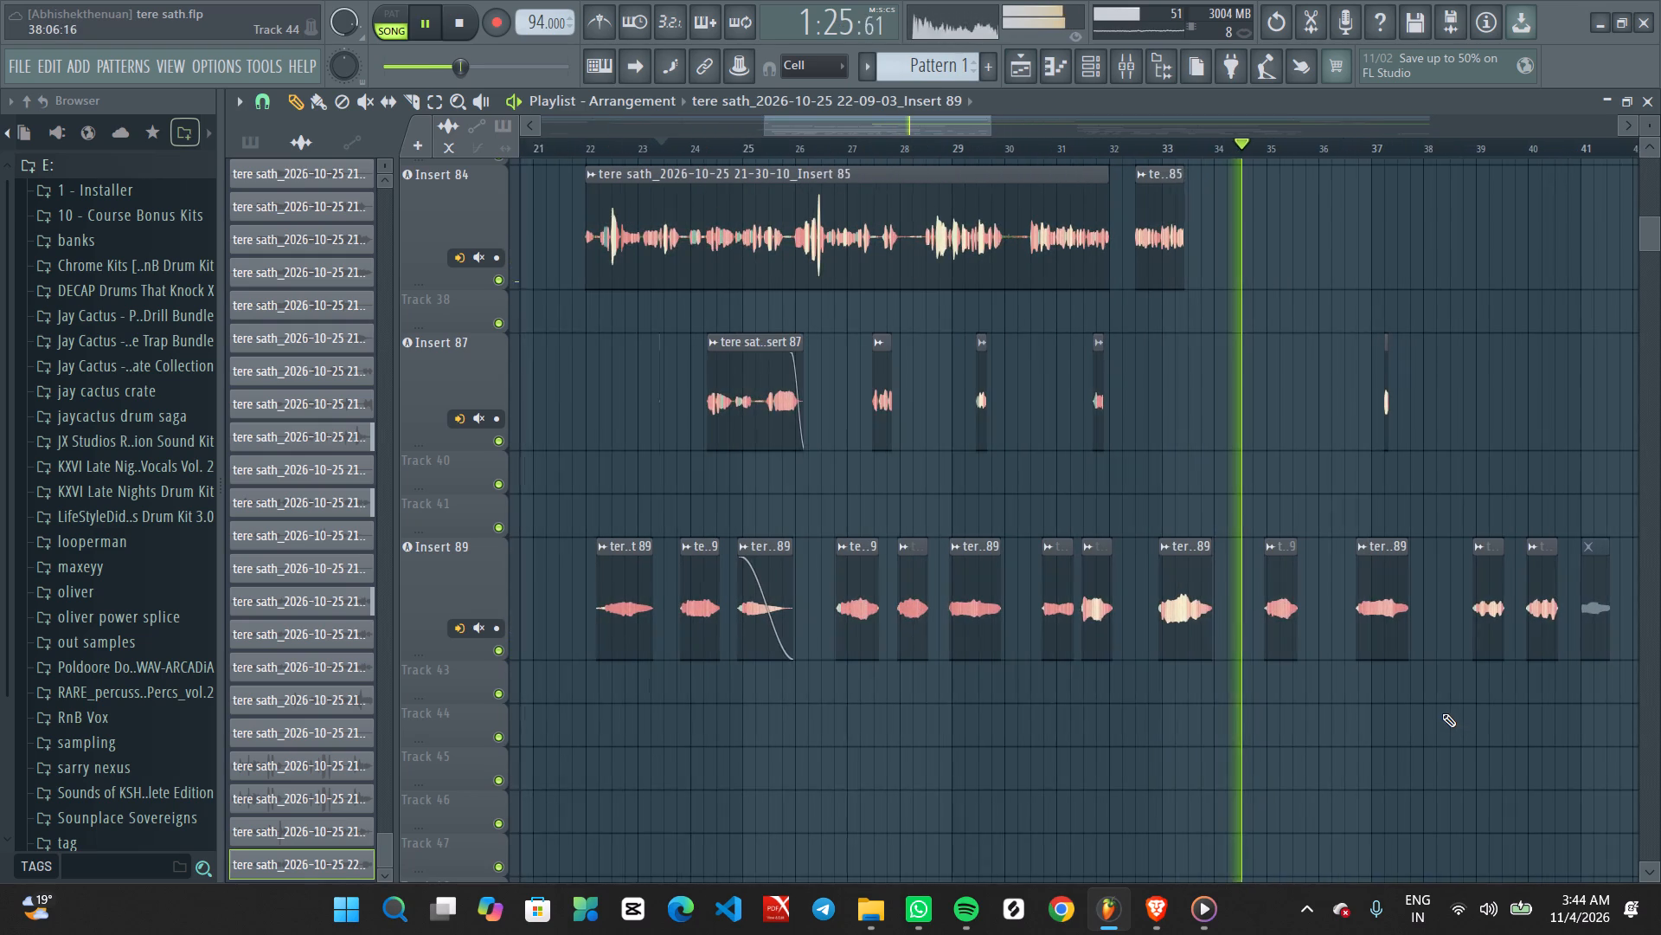
pyautogui.press('space')
pyautogui.click(1121, 66)
pyautogui.click(1222, 255)
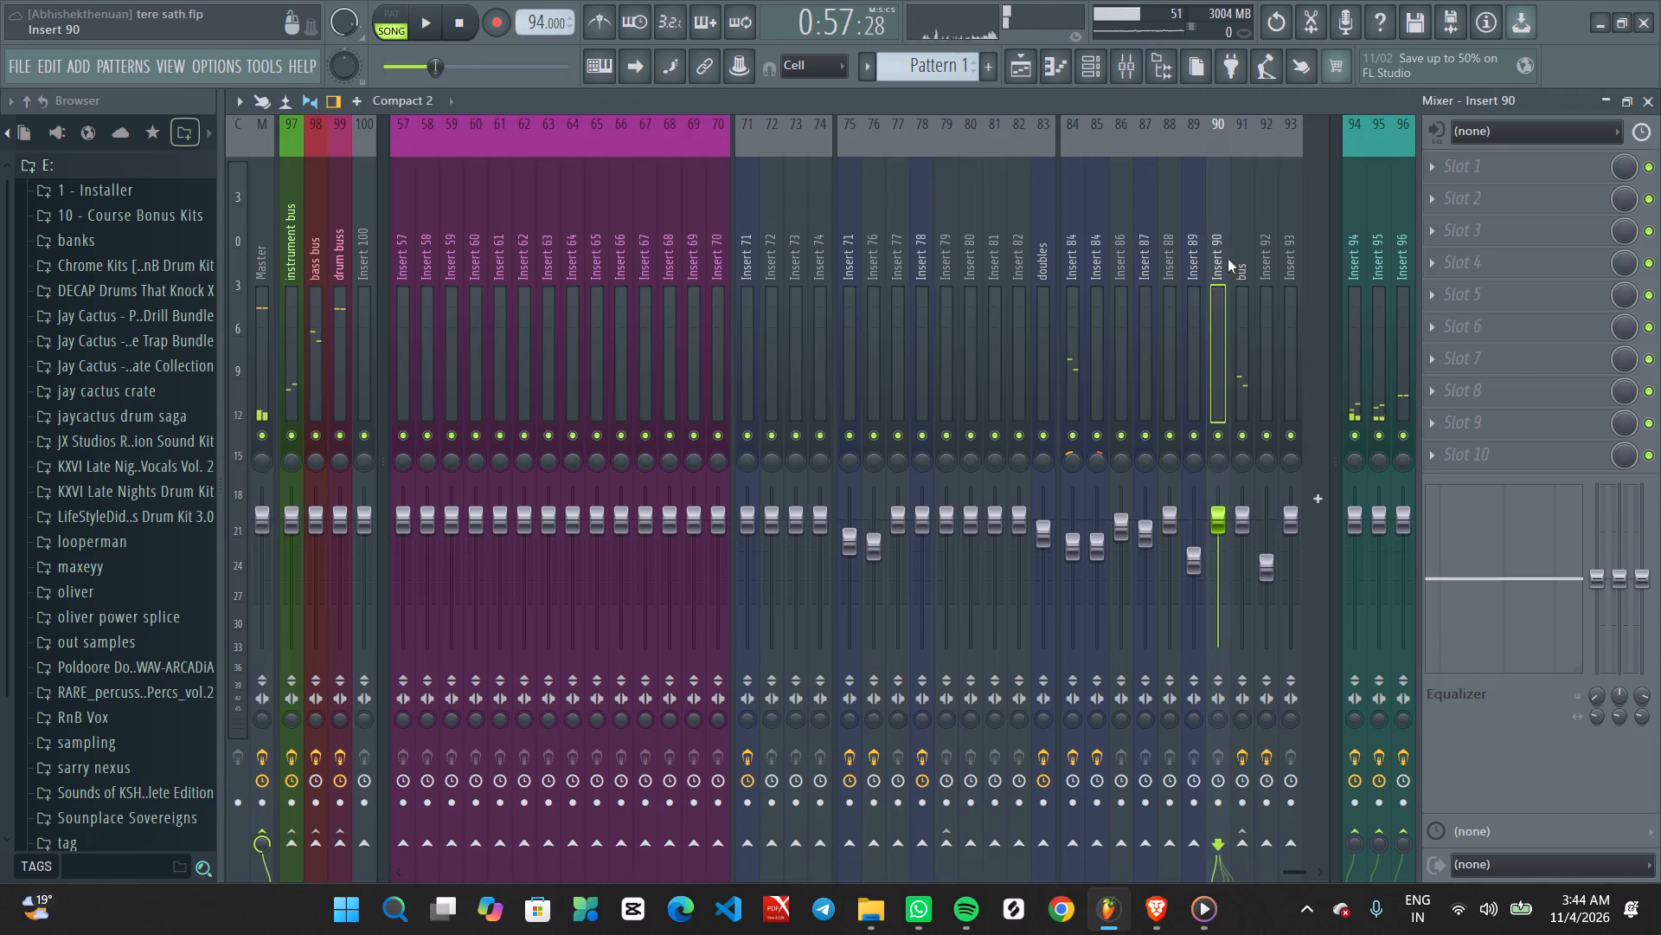
pyautogui.click(1256, 287)
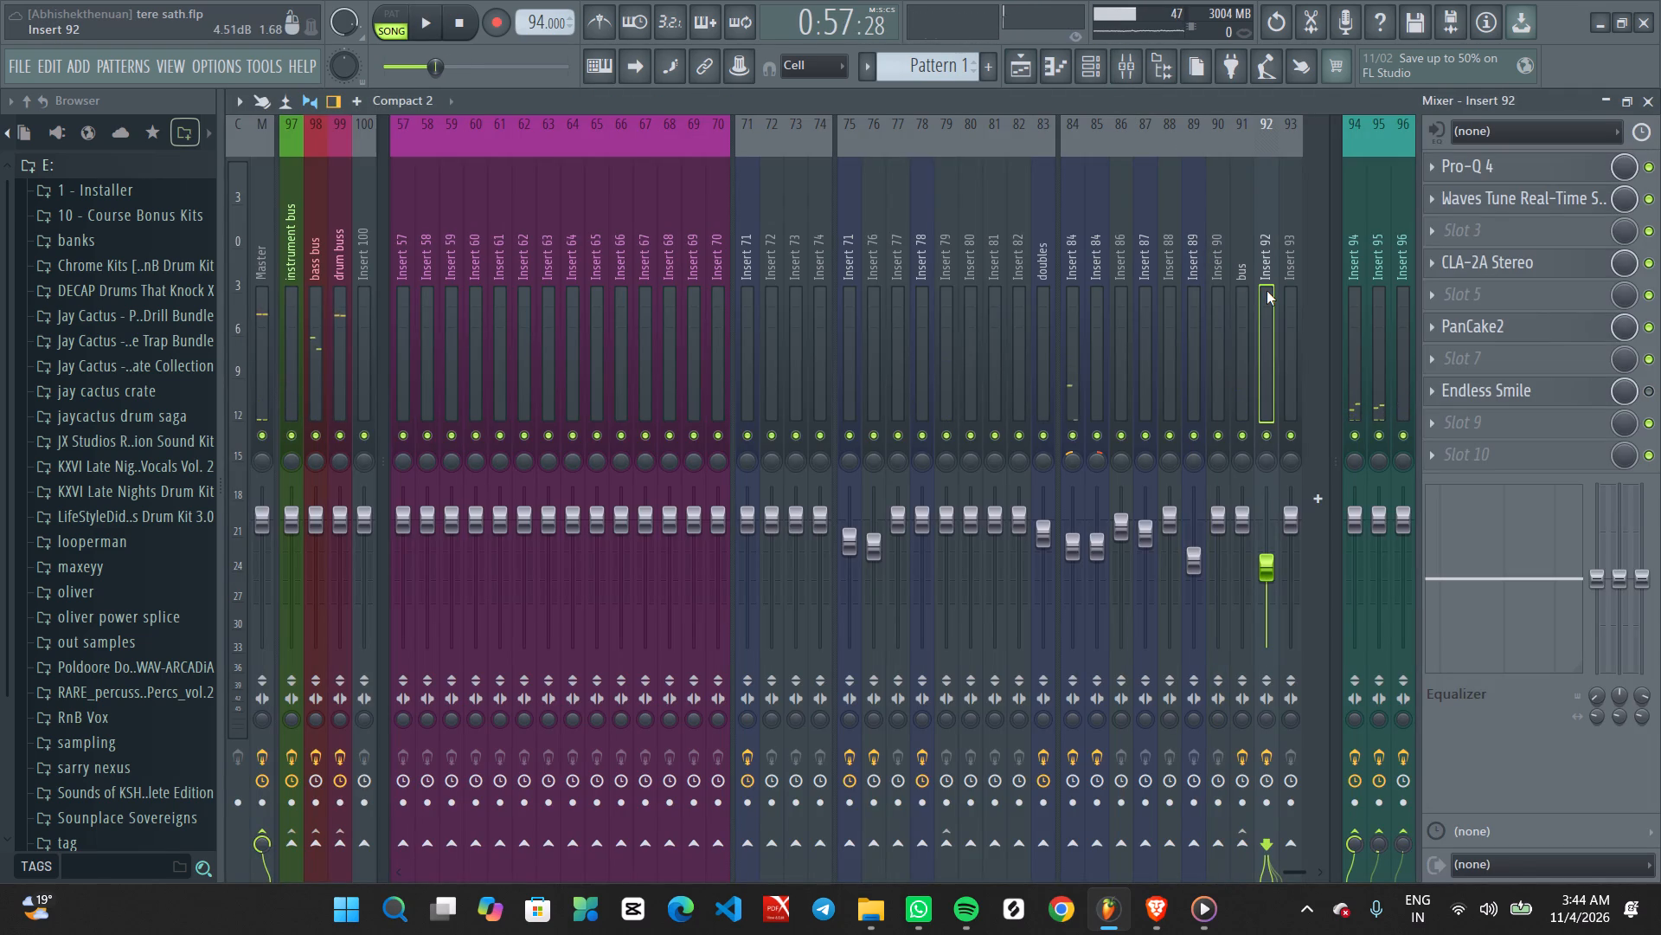
pyautogui.click(1017, 70)
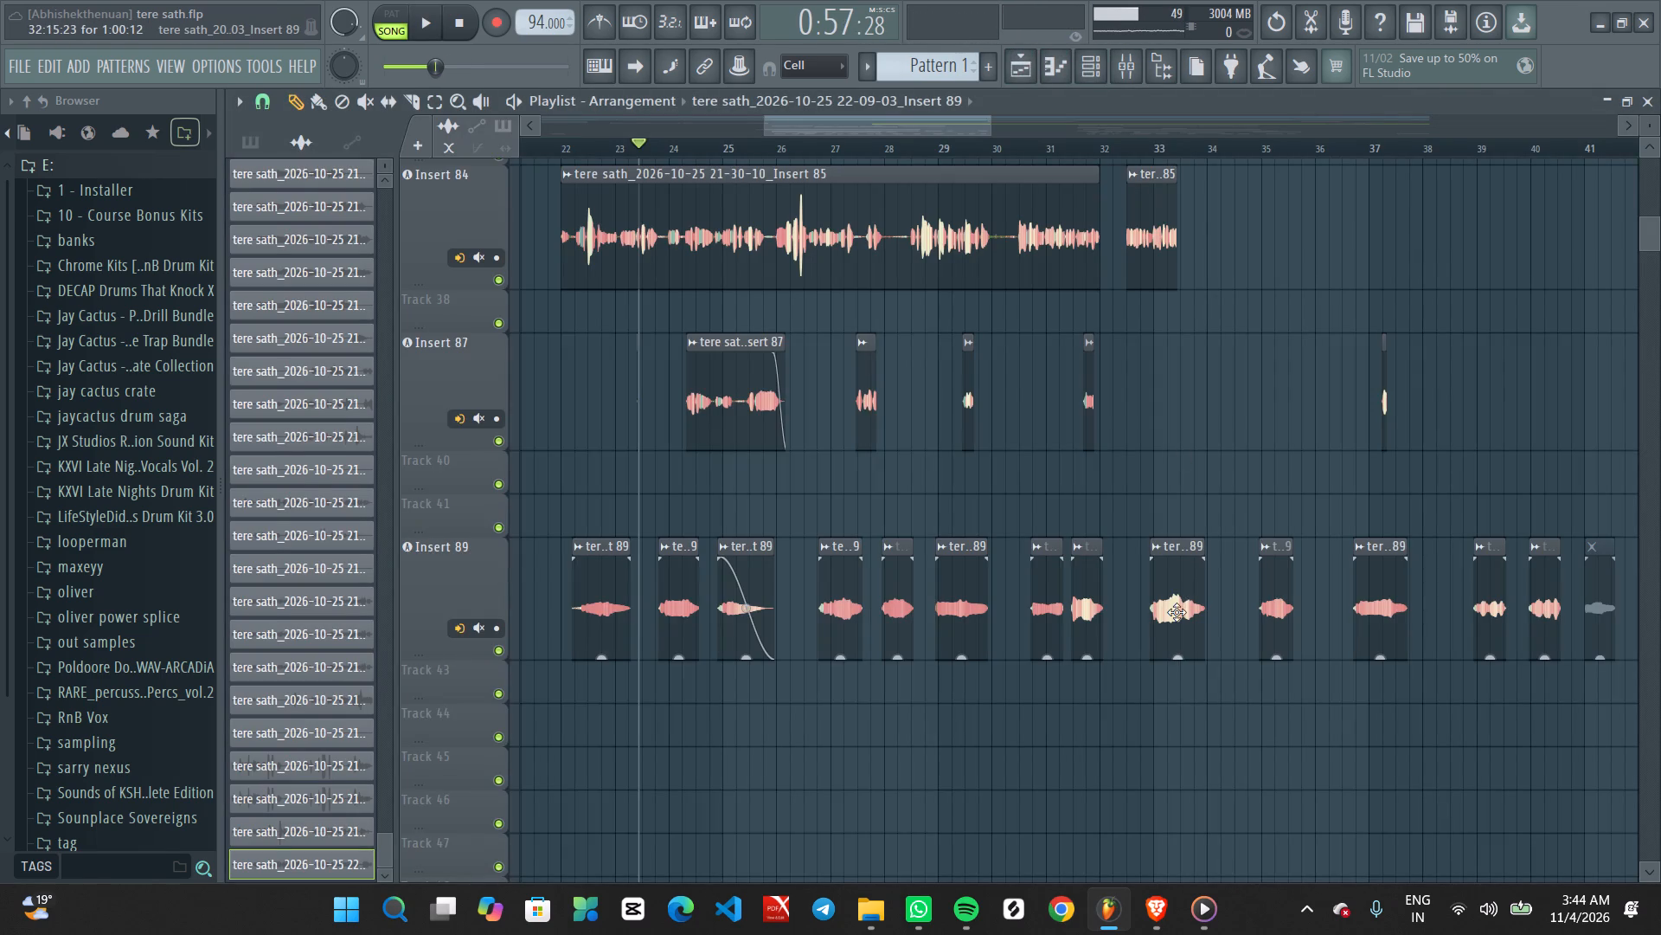
pyautogui.doubleClick(1177, 612)
pyautogui.scroll(3, 958, 384)
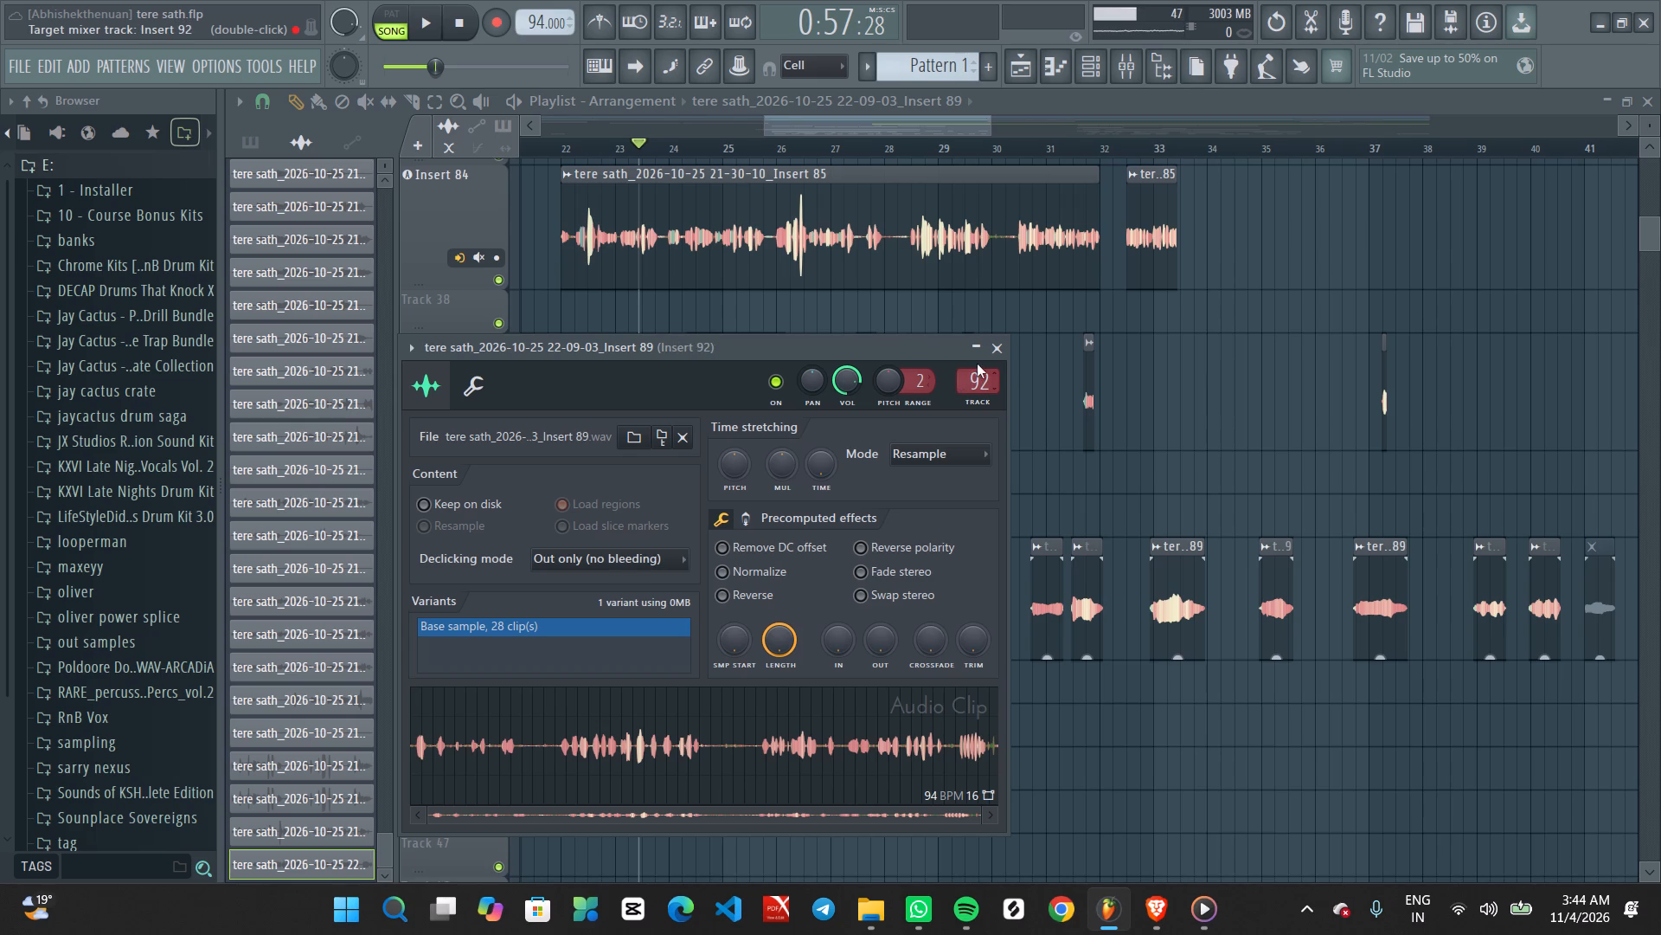
pyautogui.press('space')
pyautogui.click(987, 352)
# Open the mixer track of the rerouted 22-09-03 vocal clips and set the Insert 92 volume to -7.8 dB during playback.
pyautogui.keyDown('ctrl'); pyautogui.scroll(5, 902, 617); pyautogui.keyUp('ctrl')
pyautogui.moveTo(780, 669); pyautogui.dragTo(1330, 660, button='middle')
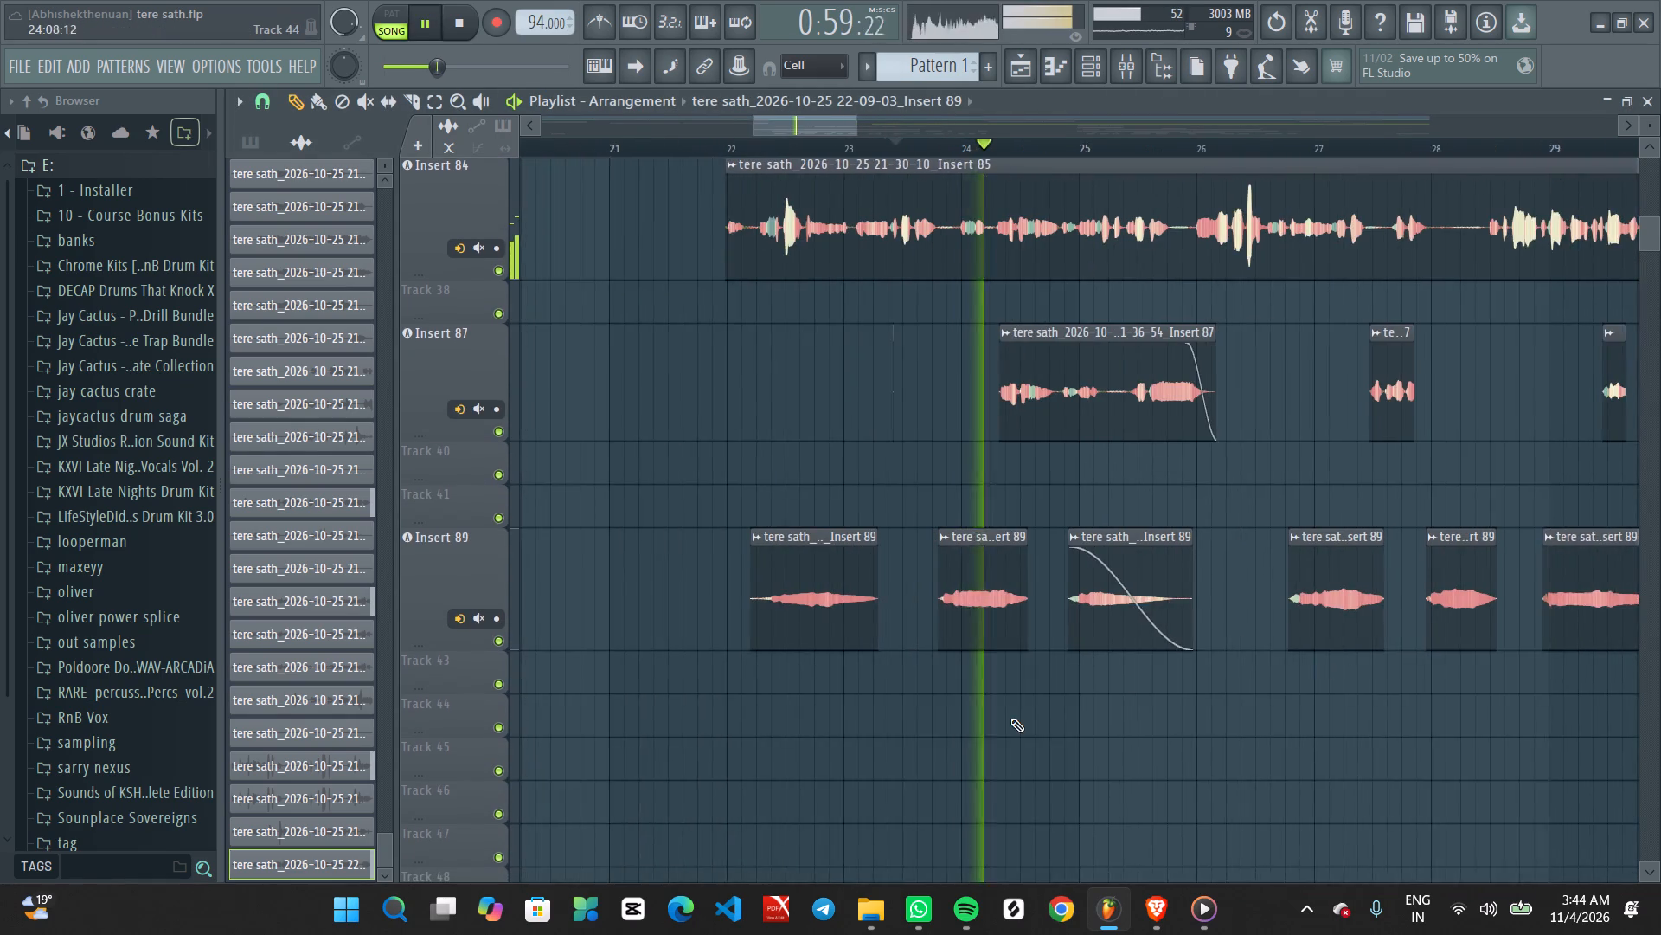
pyautogui.keyDown('ctrl'); pyautogui.scroll(2, 1010, 719); pyautogui.keyUp('ctrl')
pyautogui.doubleClick(992, 605)
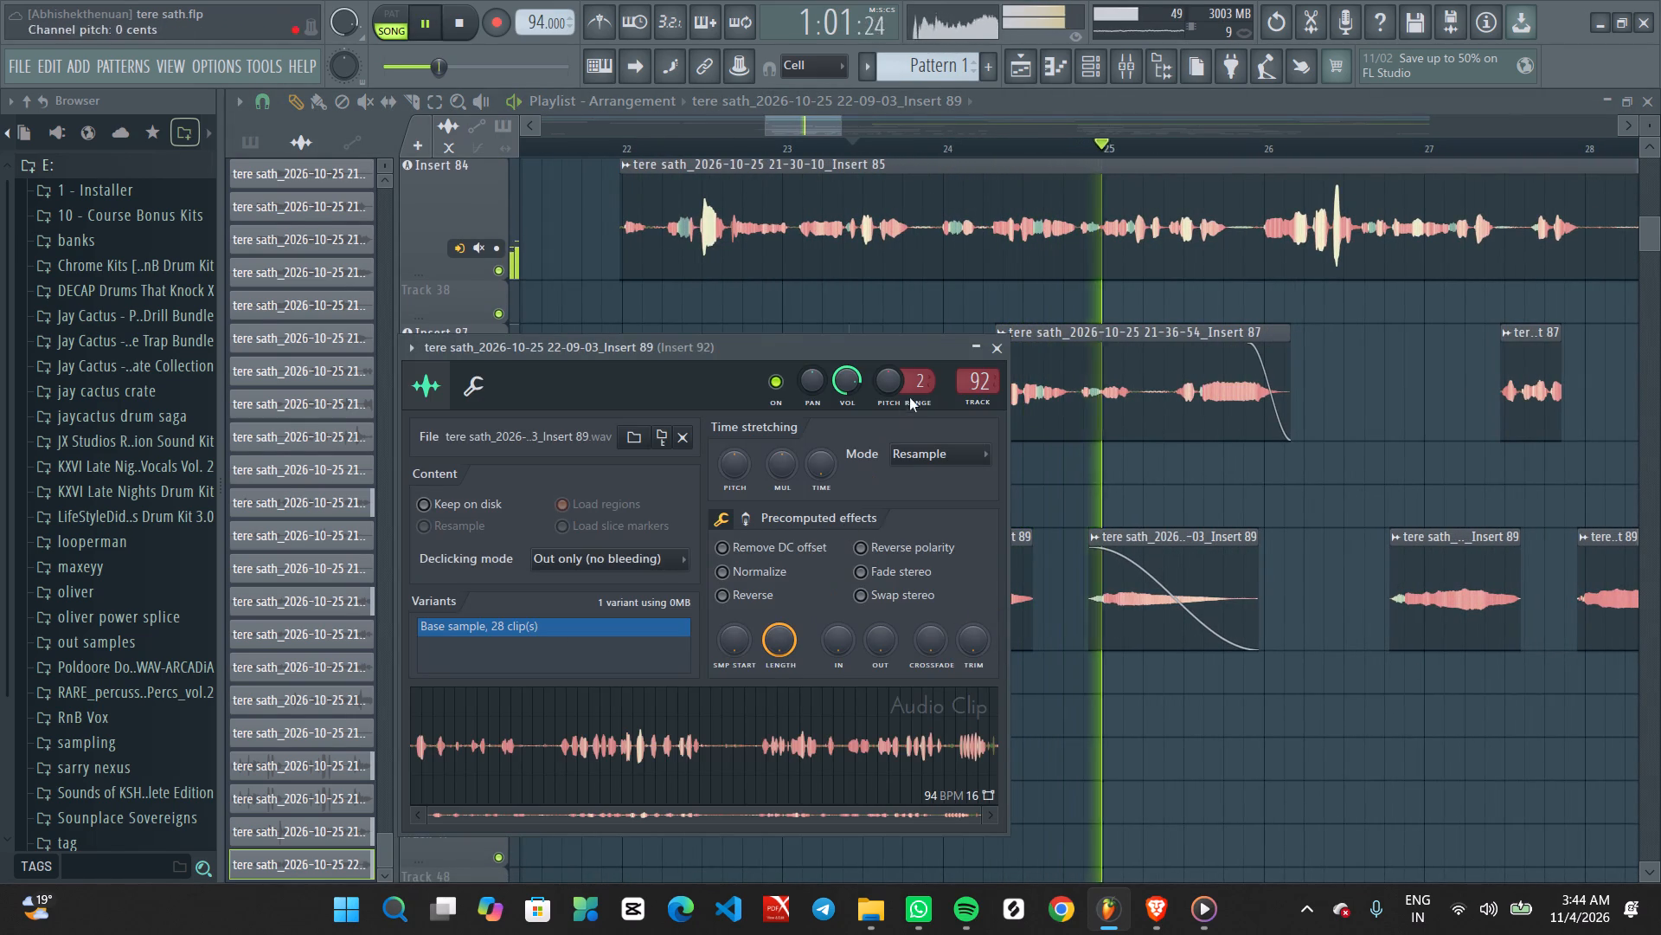
pyautogui.doubleClick(973, 372)
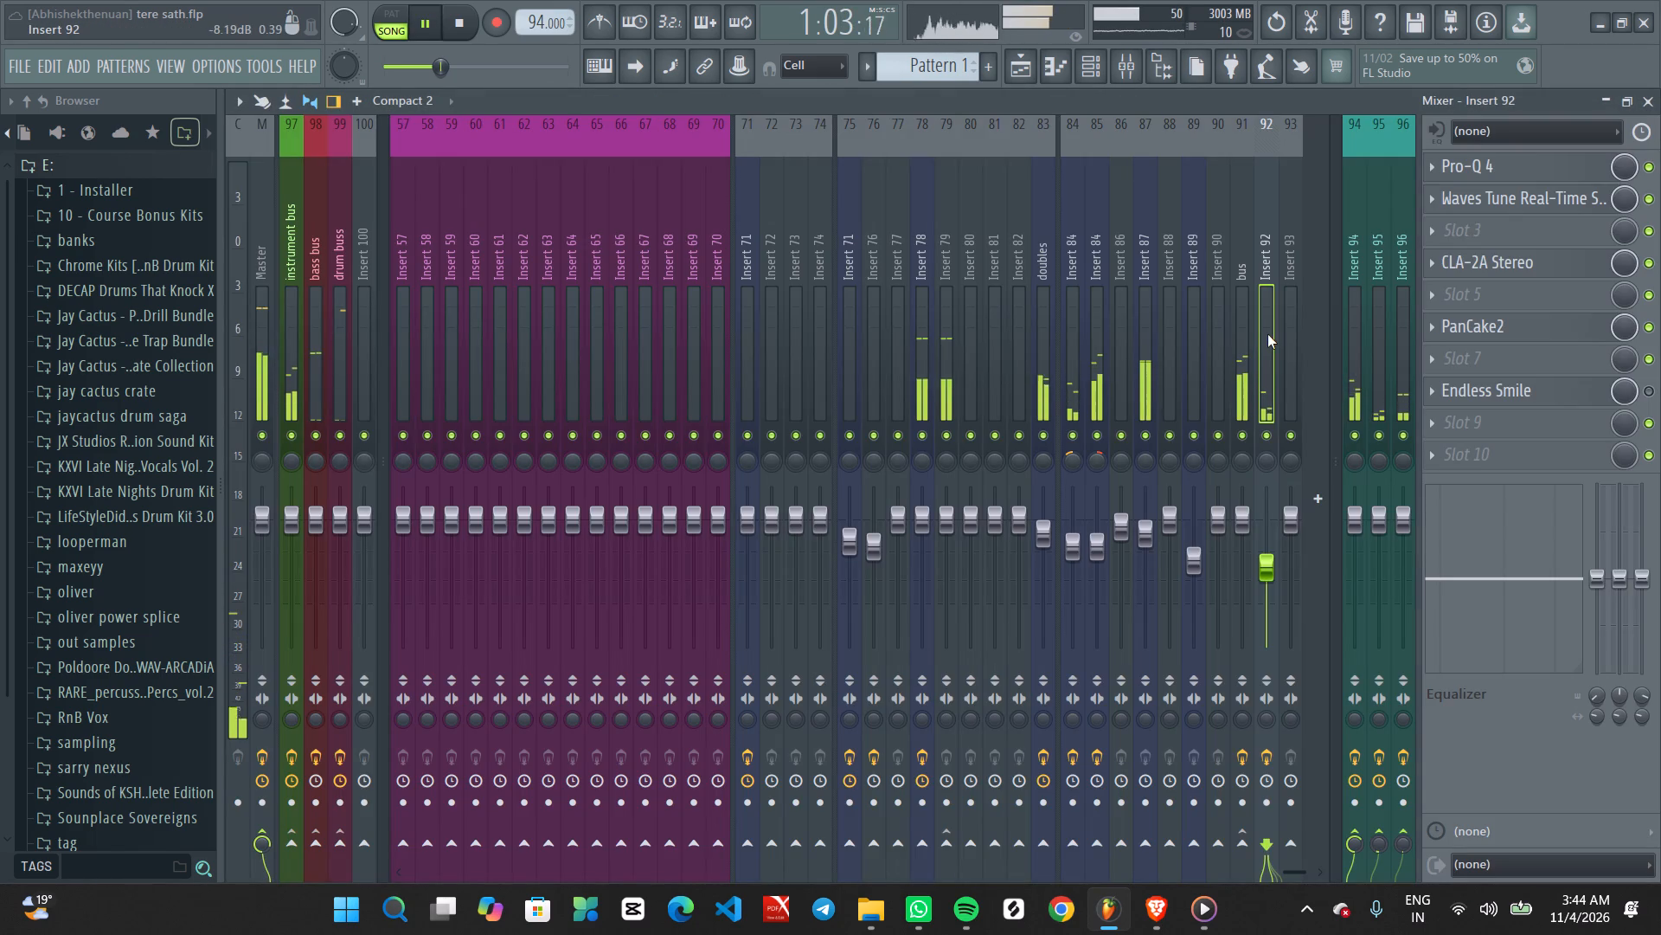
pyautogui.scroll(2, 1261, 577)
pyautogui.scroll(-1, 1262, 572)
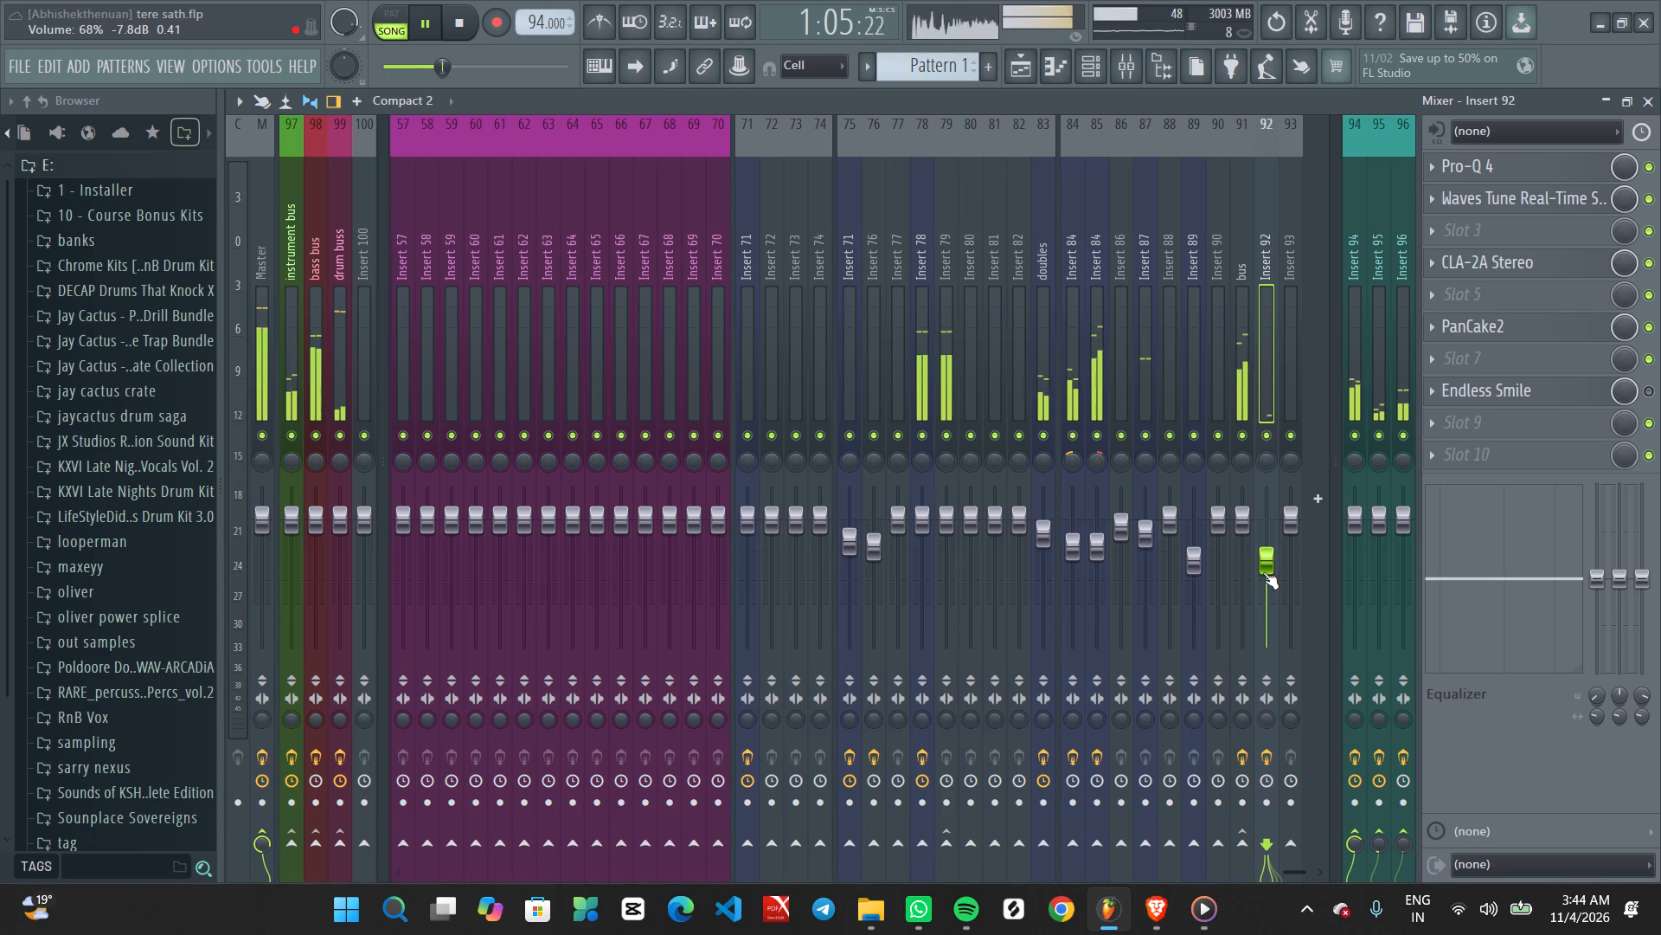
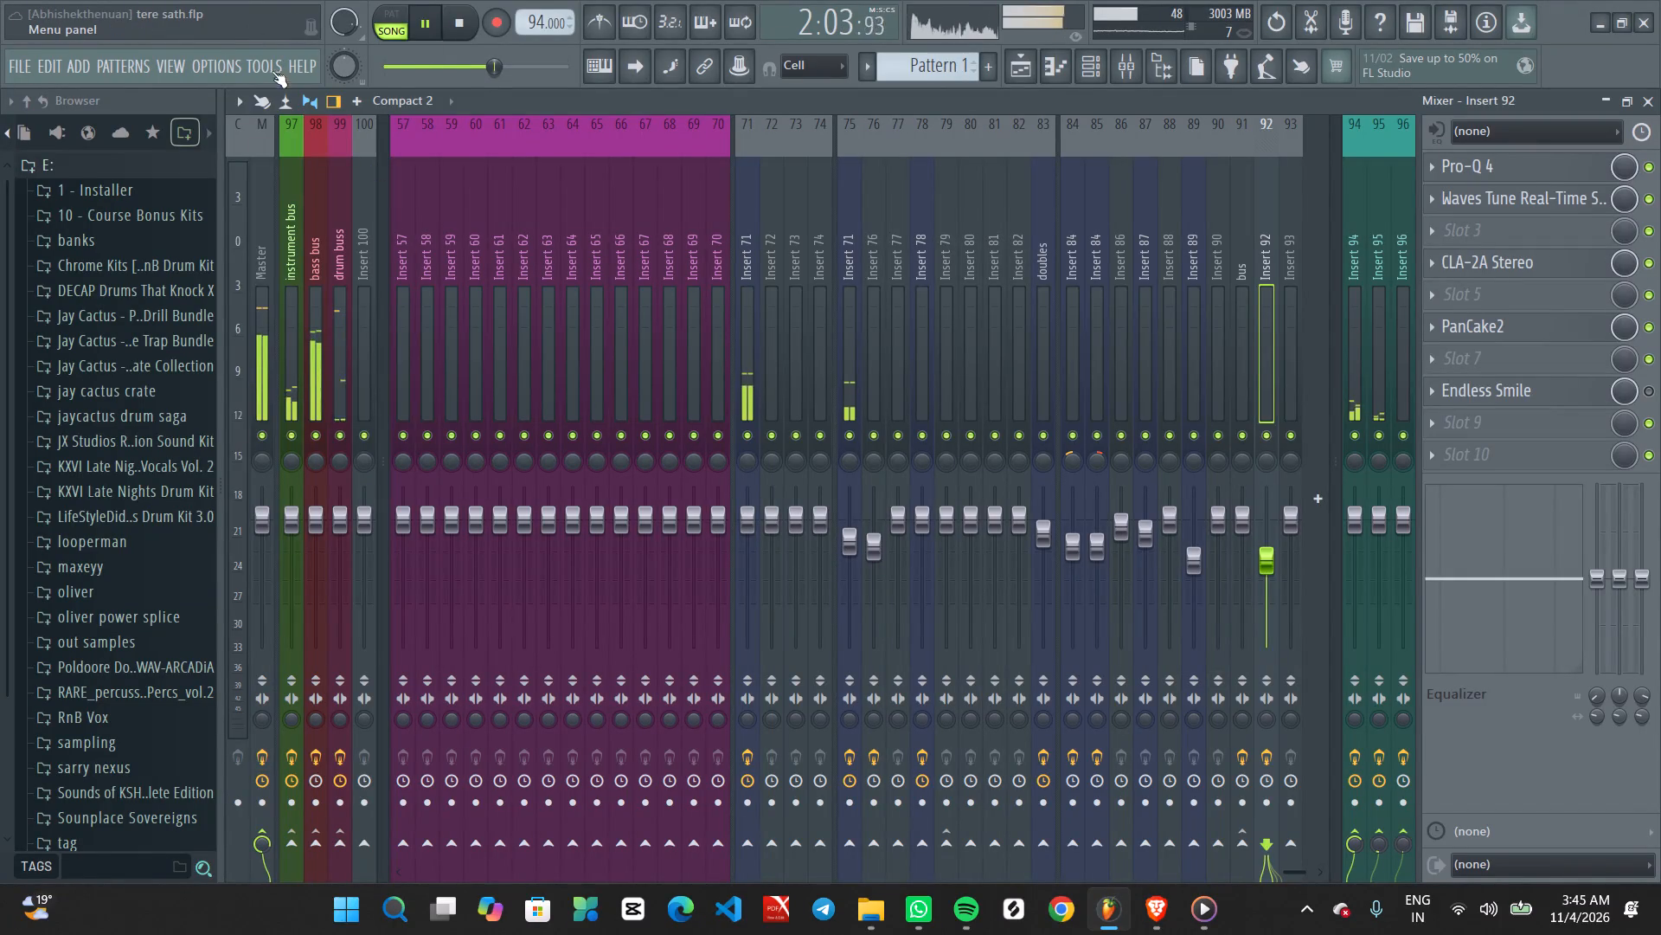
# View the project's info page with its credits and working-time statistics, and close the settings window.
pyautogui.click(228, 64)
pyautogui.click(262, 252)
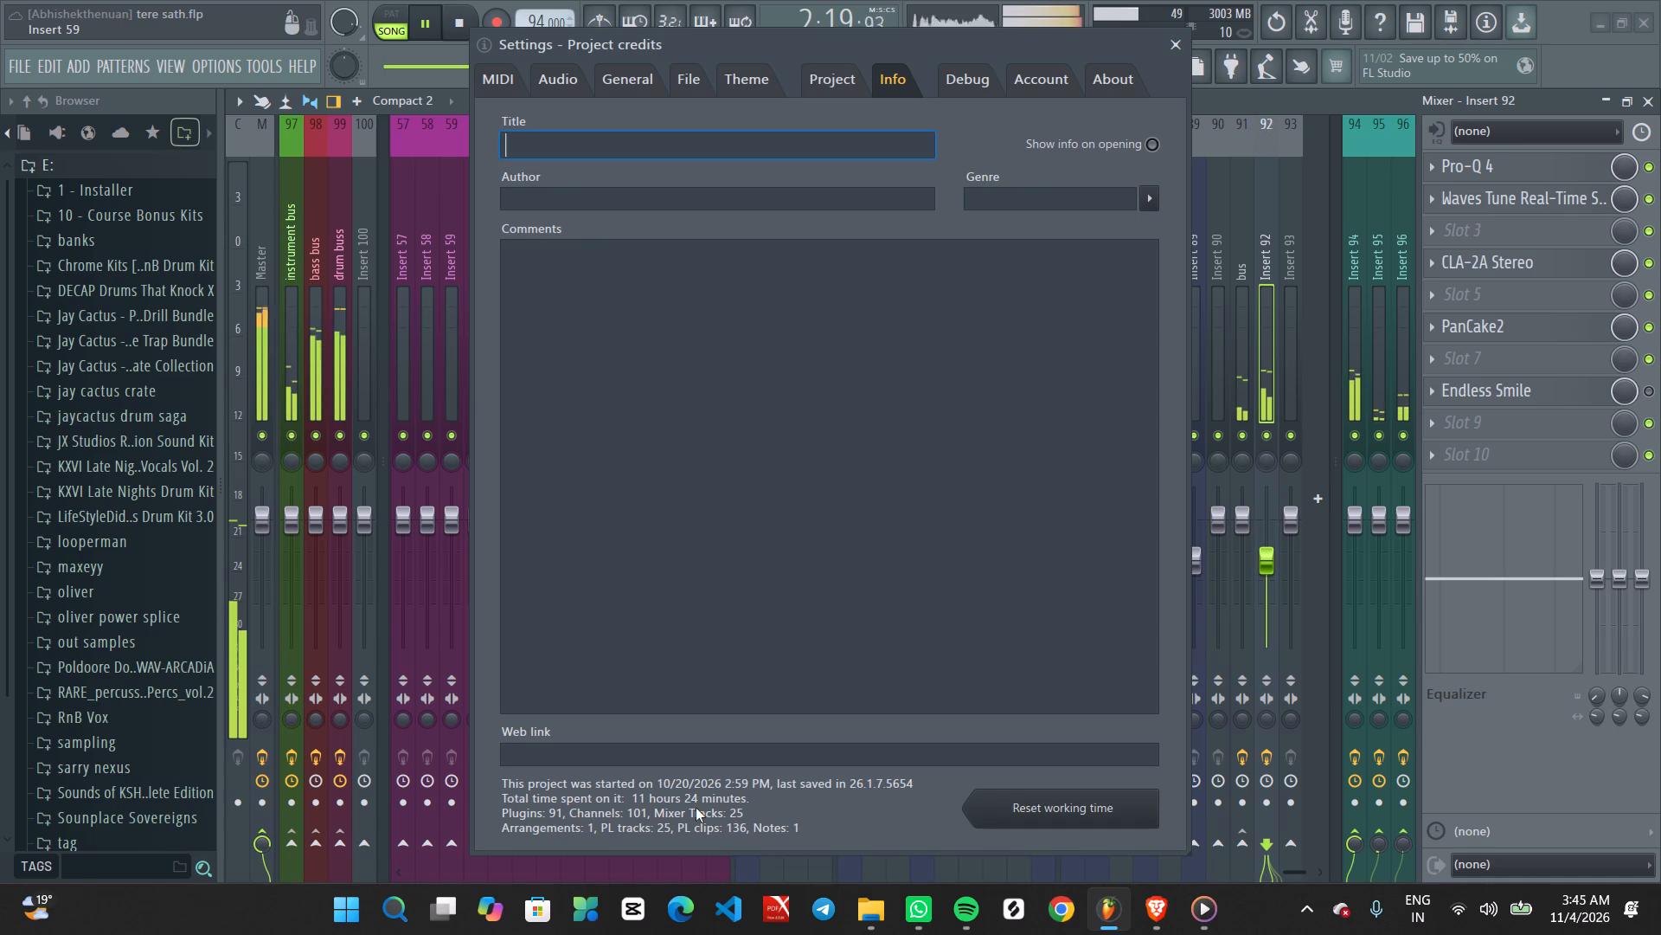
pyautogui.click(1172, 44)
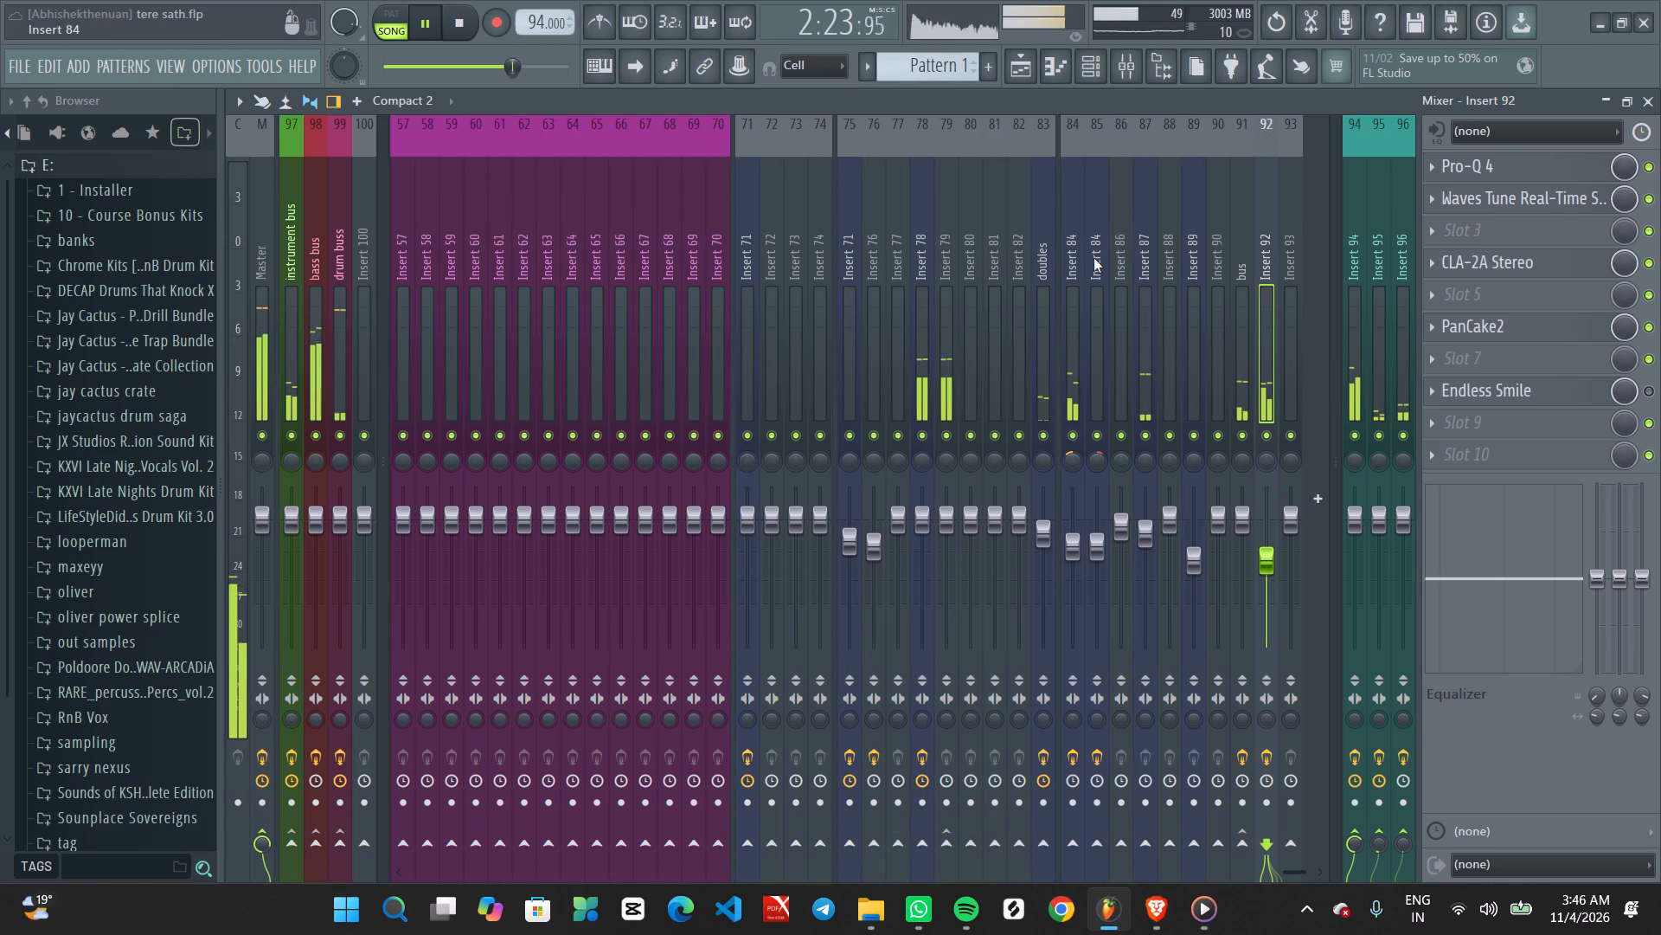
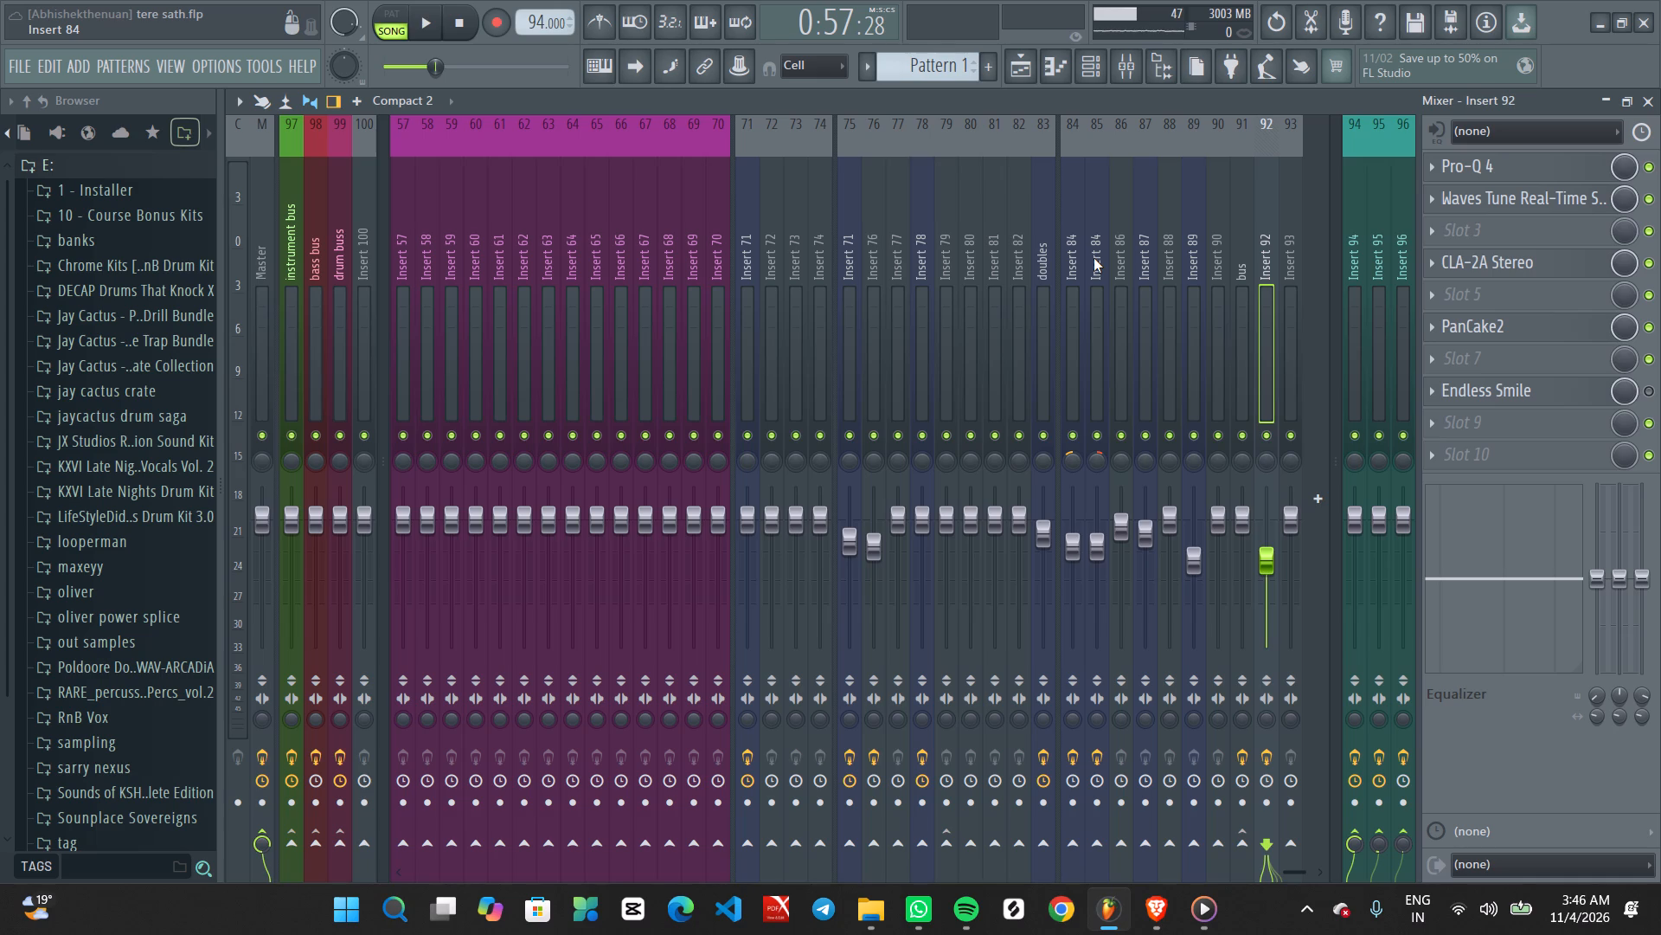
# Export the full song as an MP3 named "tere sath 1654165" to the Desktop and start the render.
pyautogui.click(11, 71)
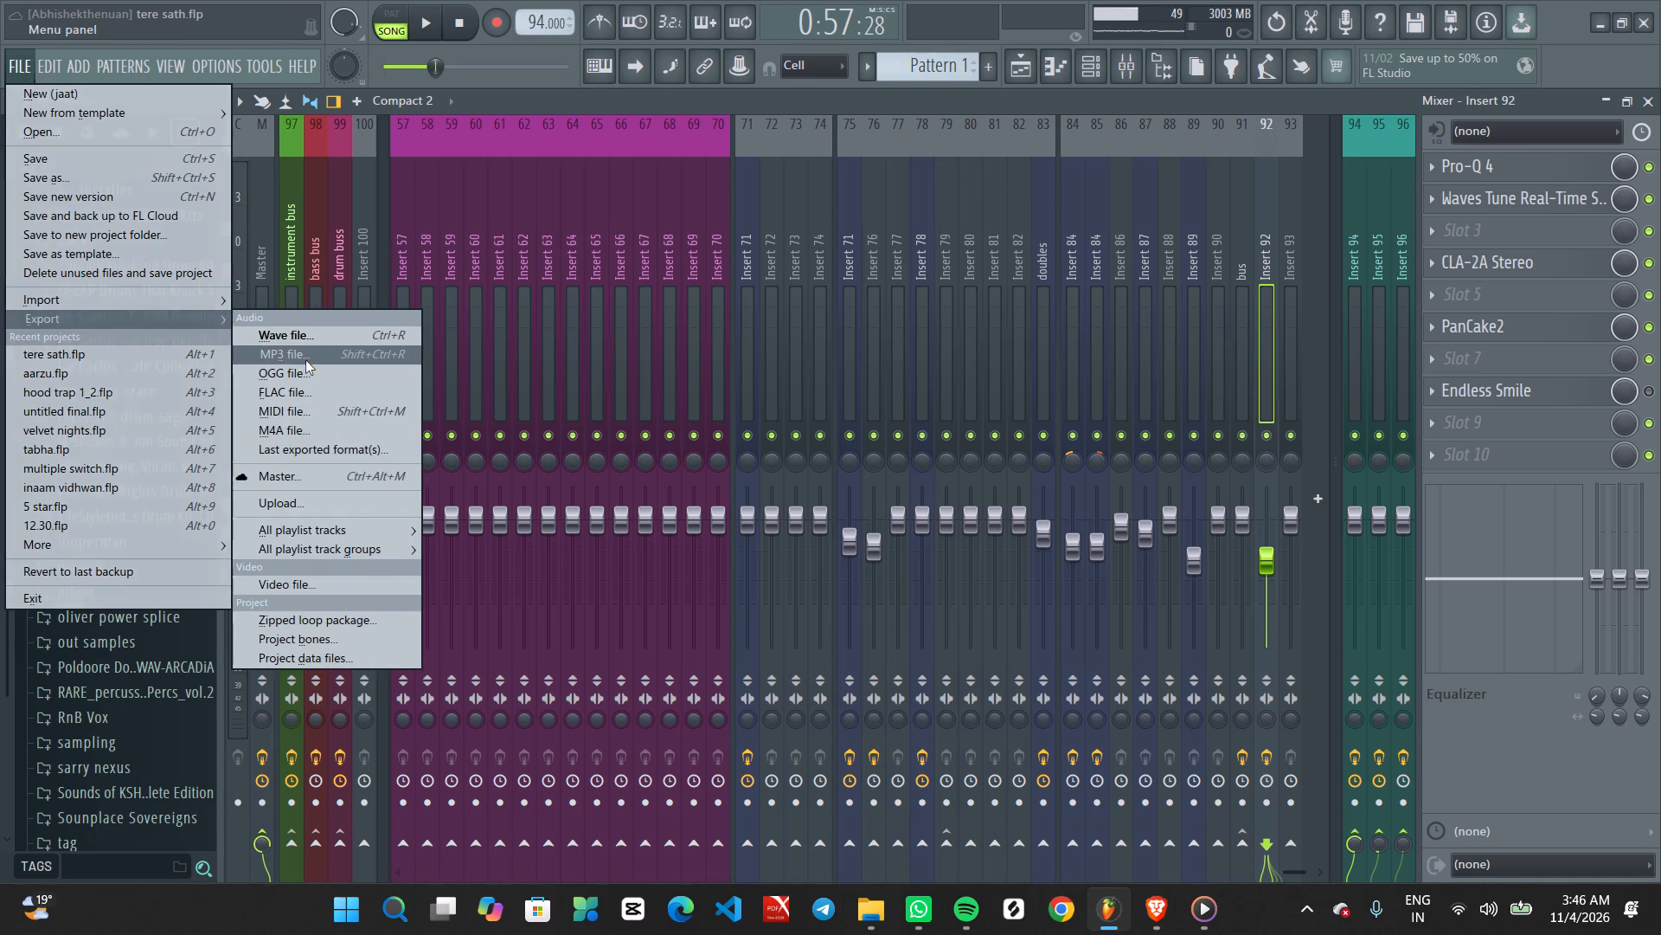
pyautogui.click(307, 361)
pyautogui.scroll(6, 95, 333)
pyautogui.click(108, 287)
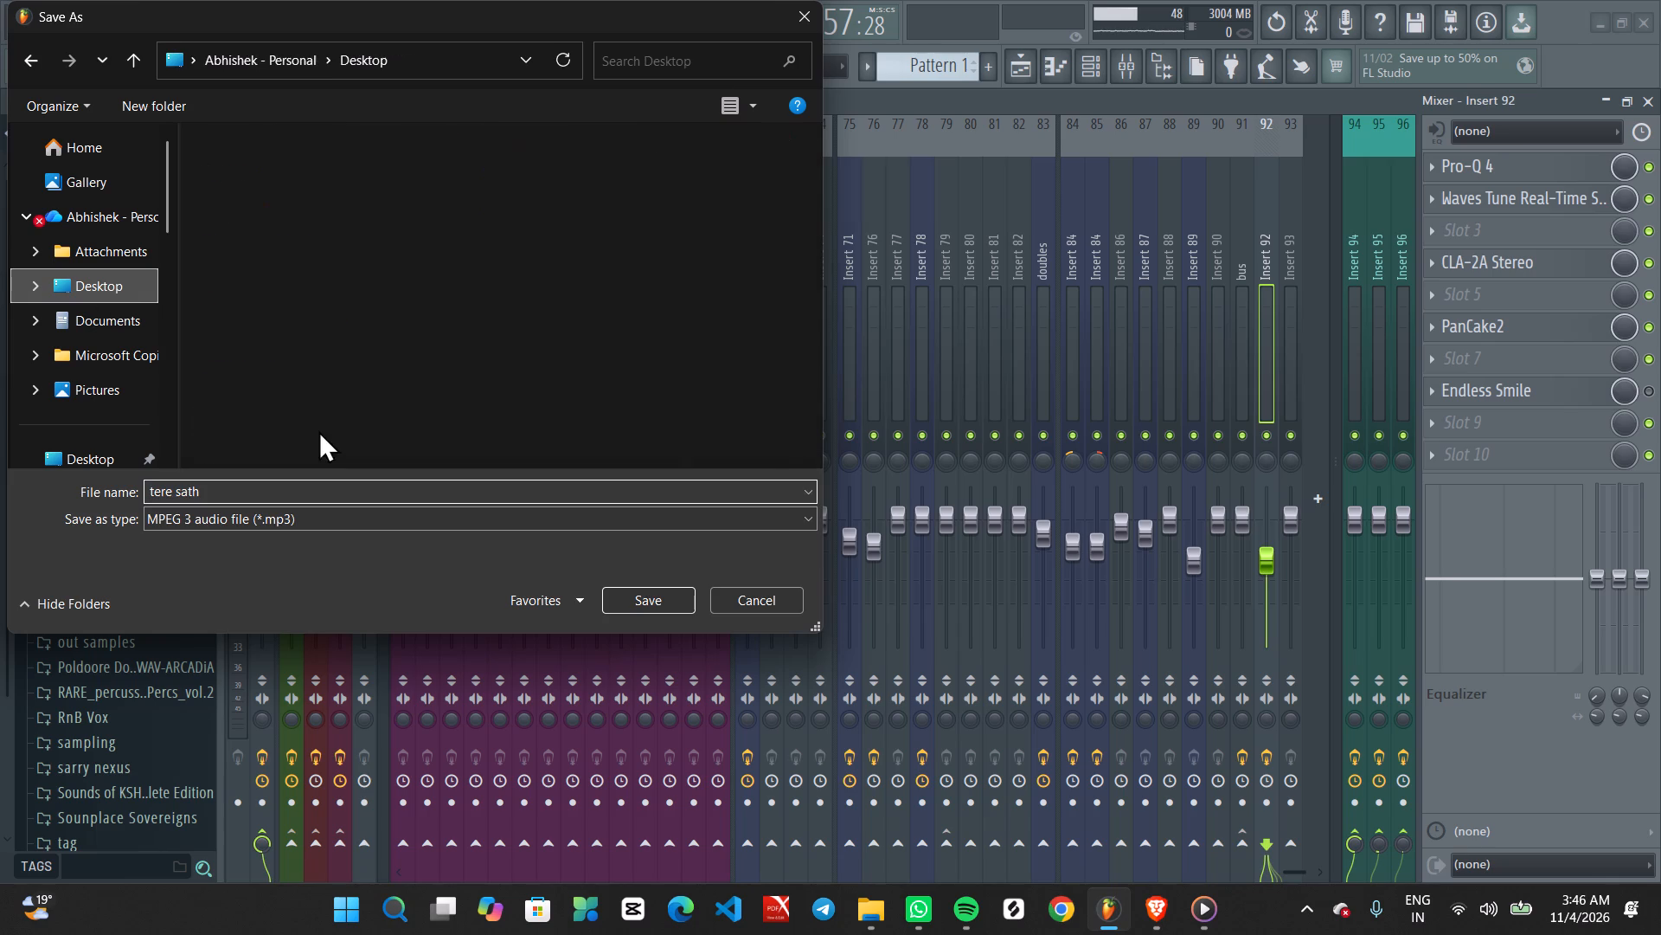
pyautogui.click(293, 492)
pyautogui.click(293, 492)
pyautogui.click(300, 497)
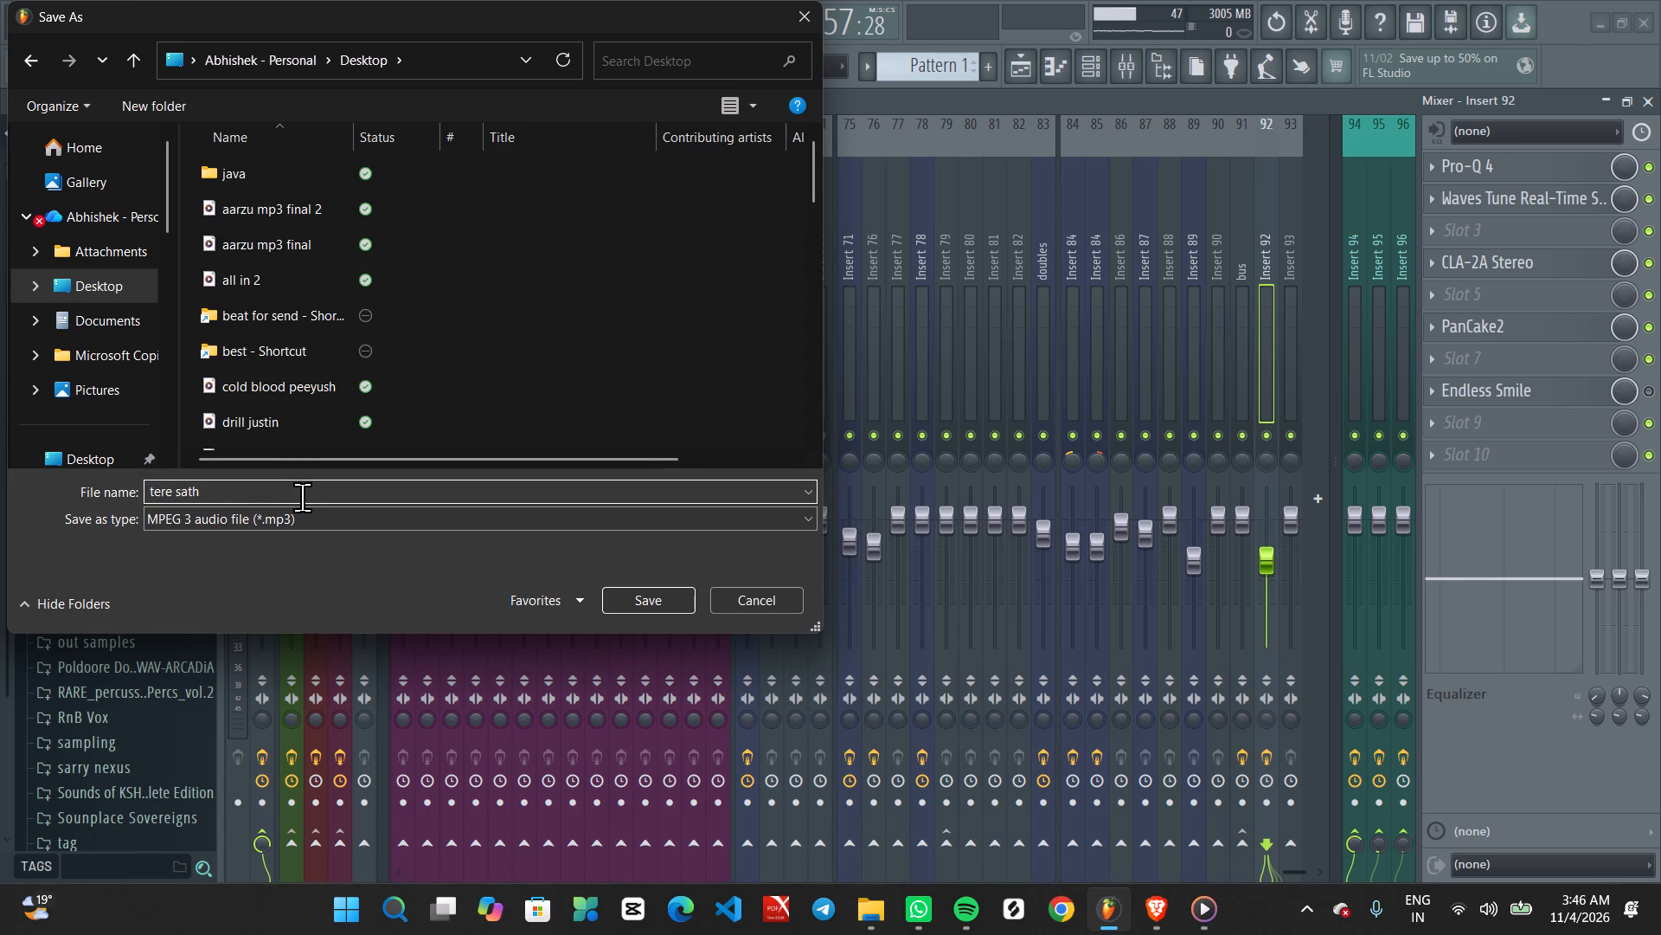
pyautogui.click(302, 497)
pyautogui.press('space')
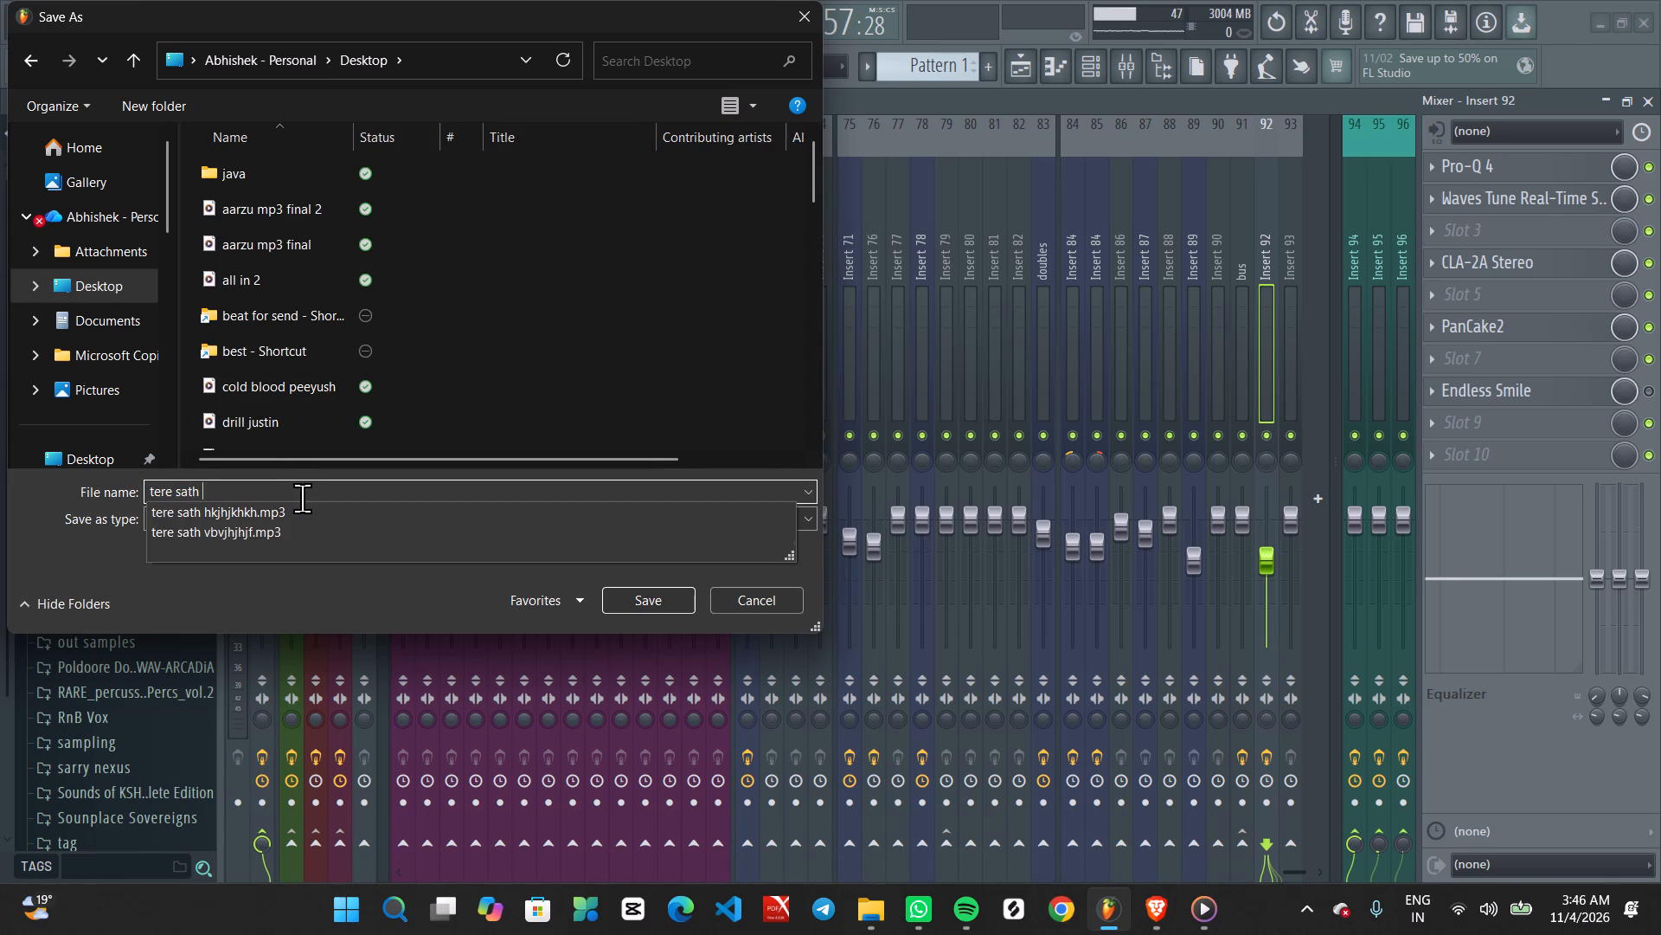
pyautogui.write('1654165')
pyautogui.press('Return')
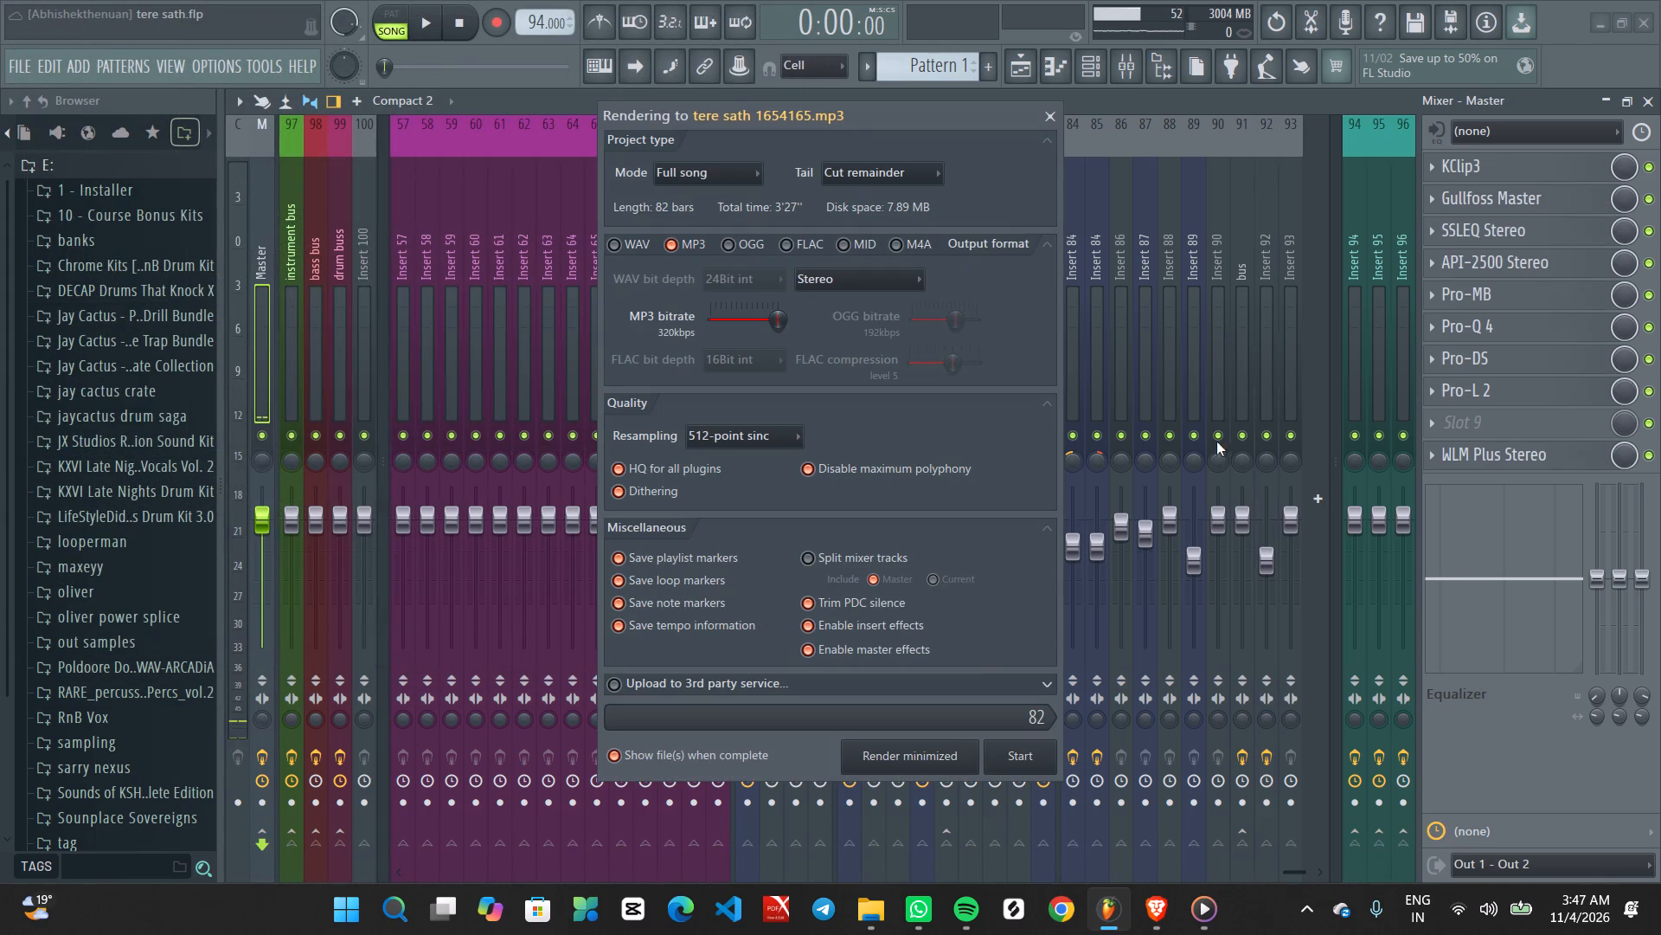
pyautogui.click(1038, 752)
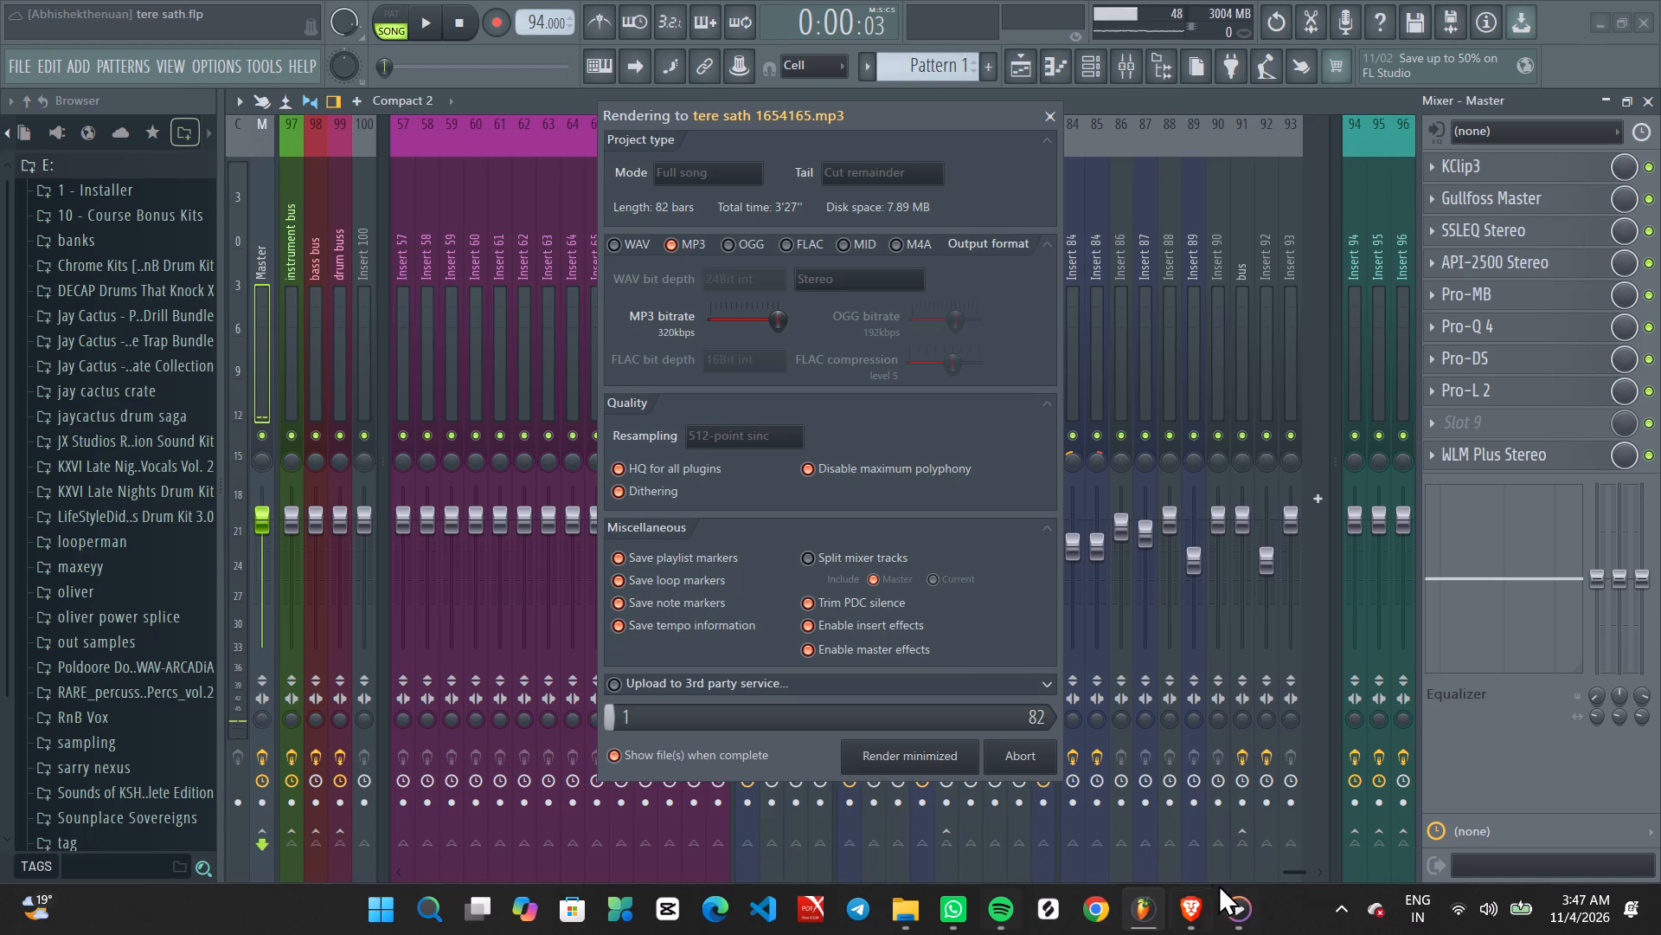
# Switch to Brave, open the suggested "Star Girl" music video on YouTube and show it full screen.
pyautogui.click(1204, 912)
pyautogui.click(850, 506)
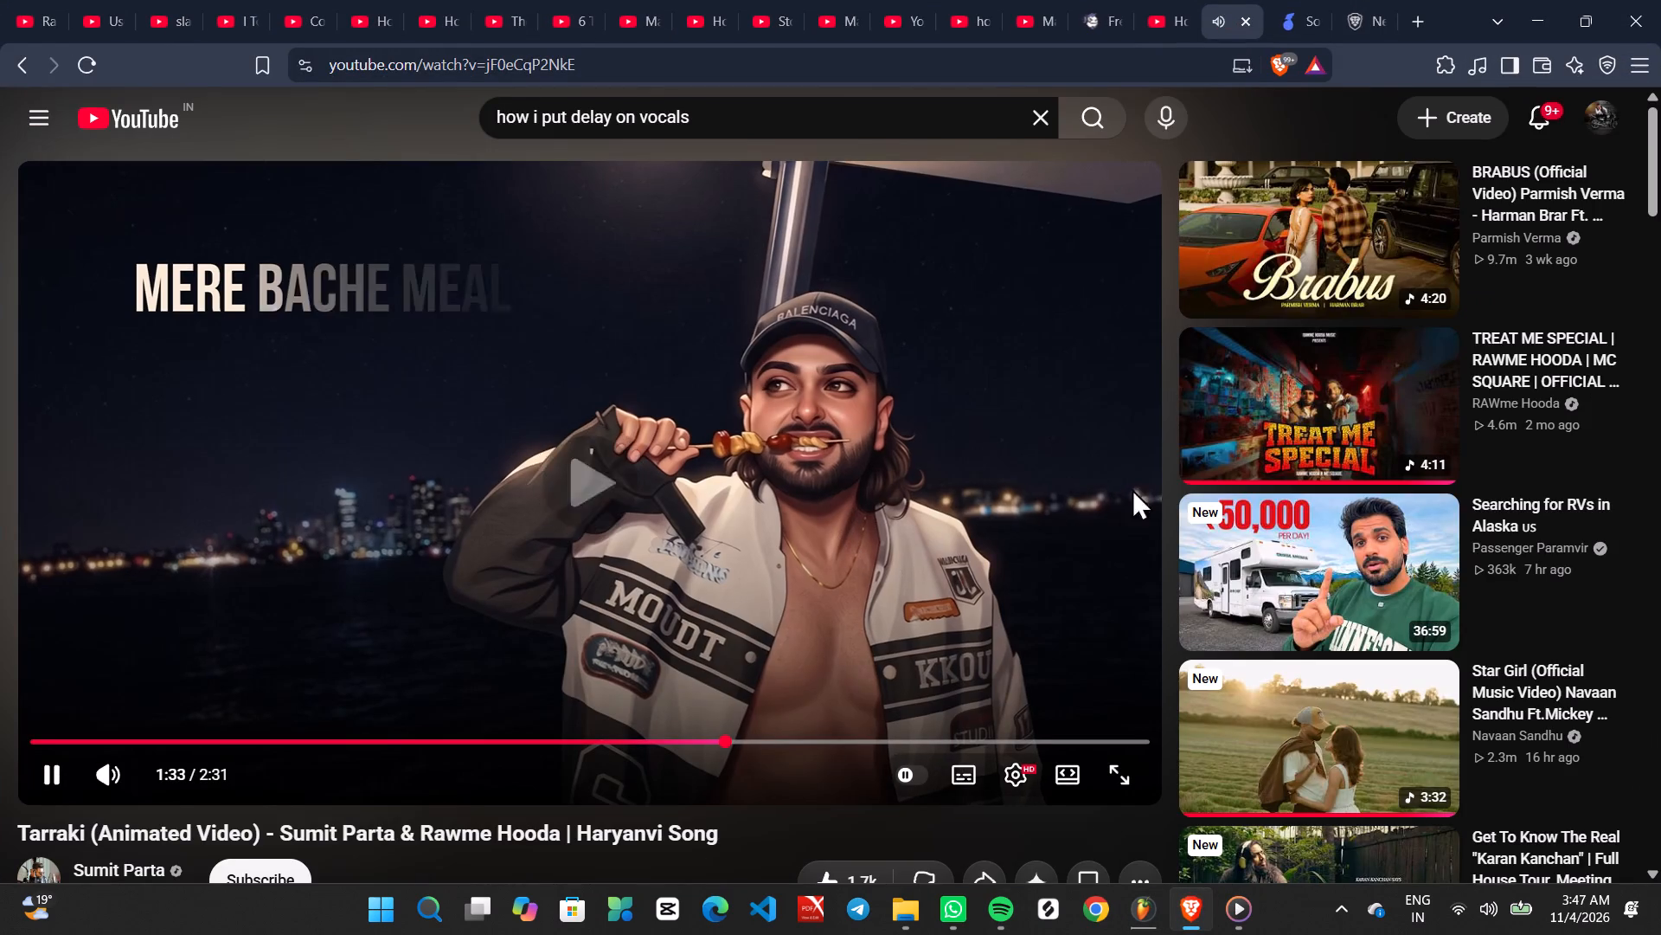
pyautogui.scroll(-4, 1237, 358)
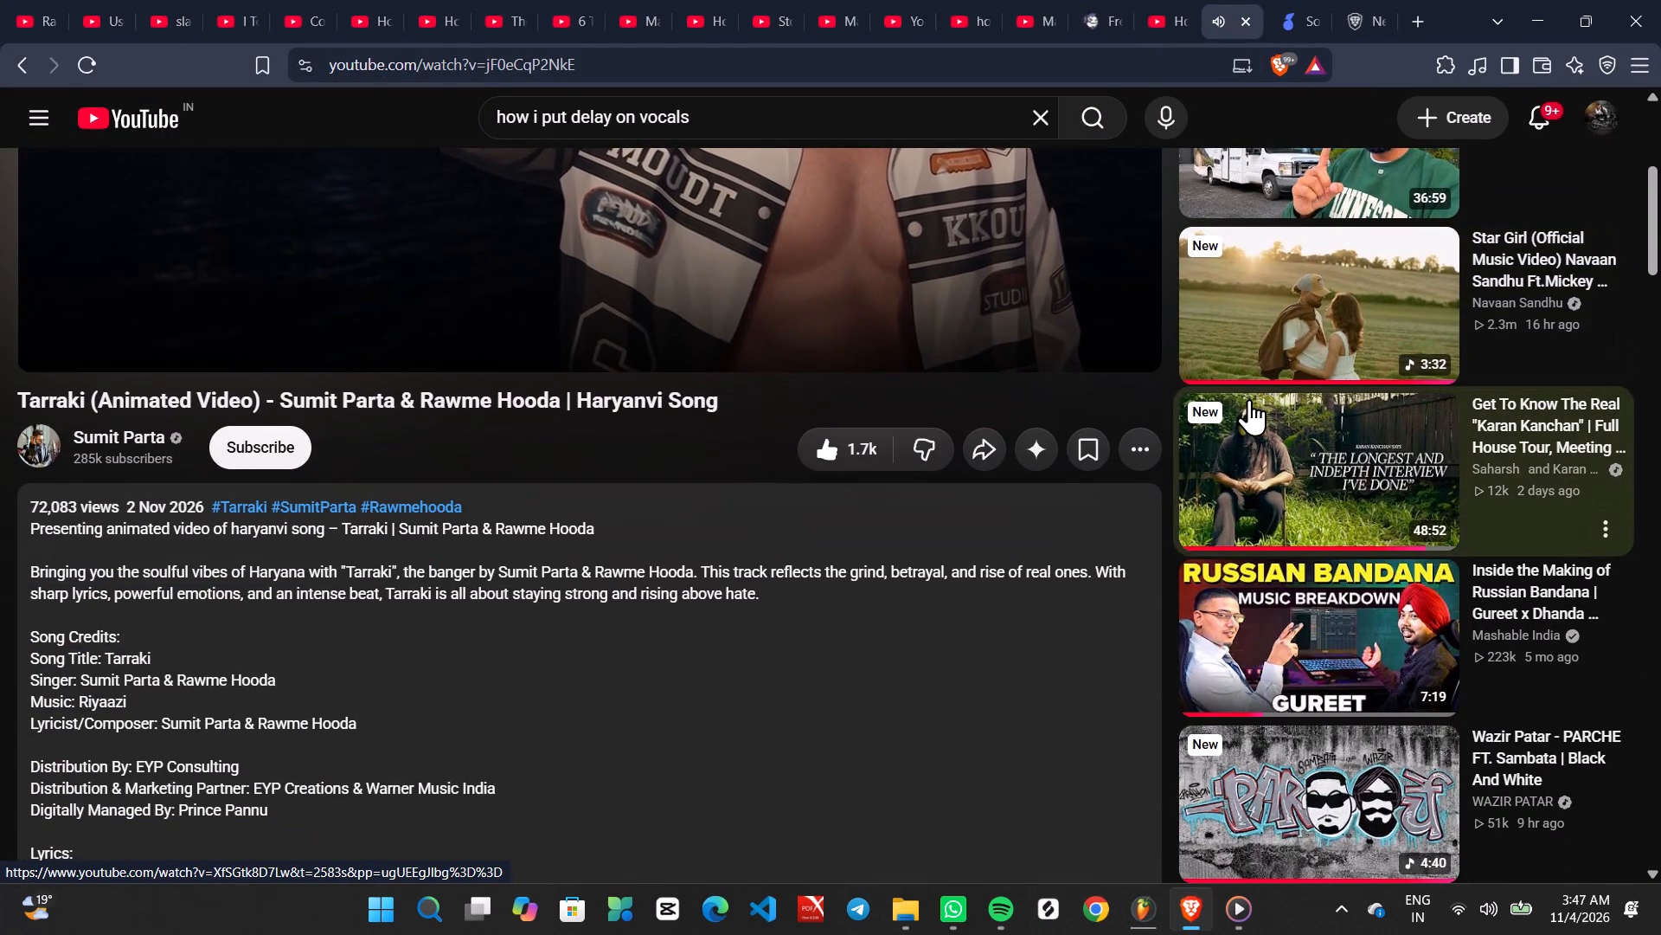
pyautogui.scroll(-1, 1249, 399)
pyautogui.scroll(1, 1249, 399)
pyautogui.click(1266, 323)
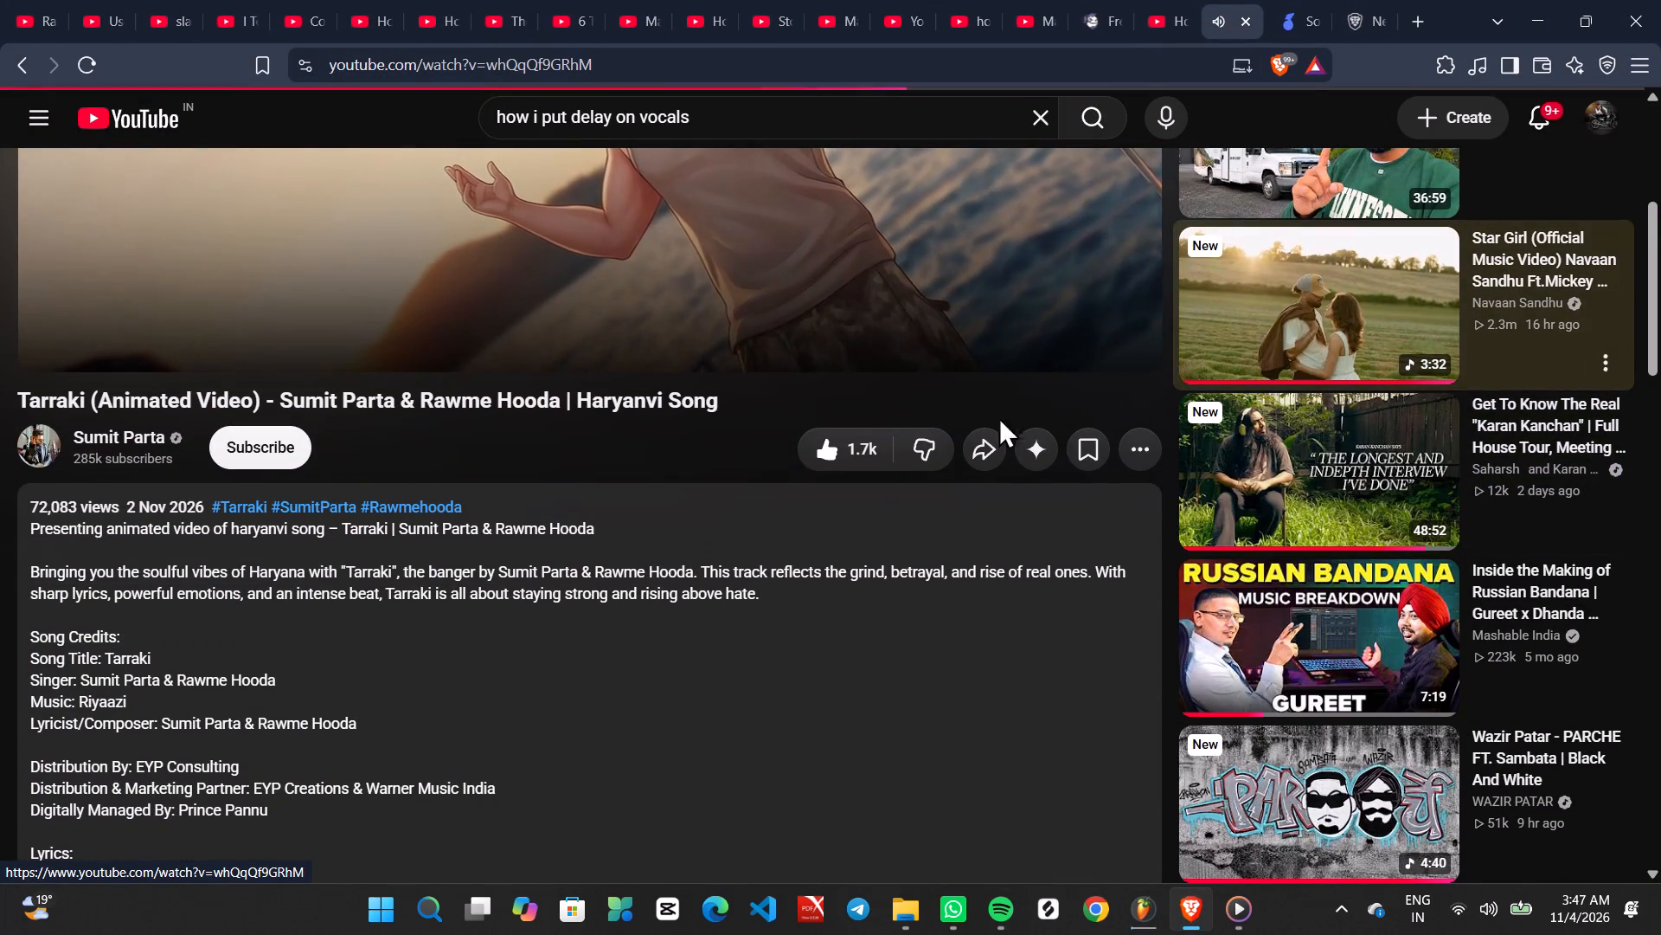
pyautogui.scroll(7, 662, 697)
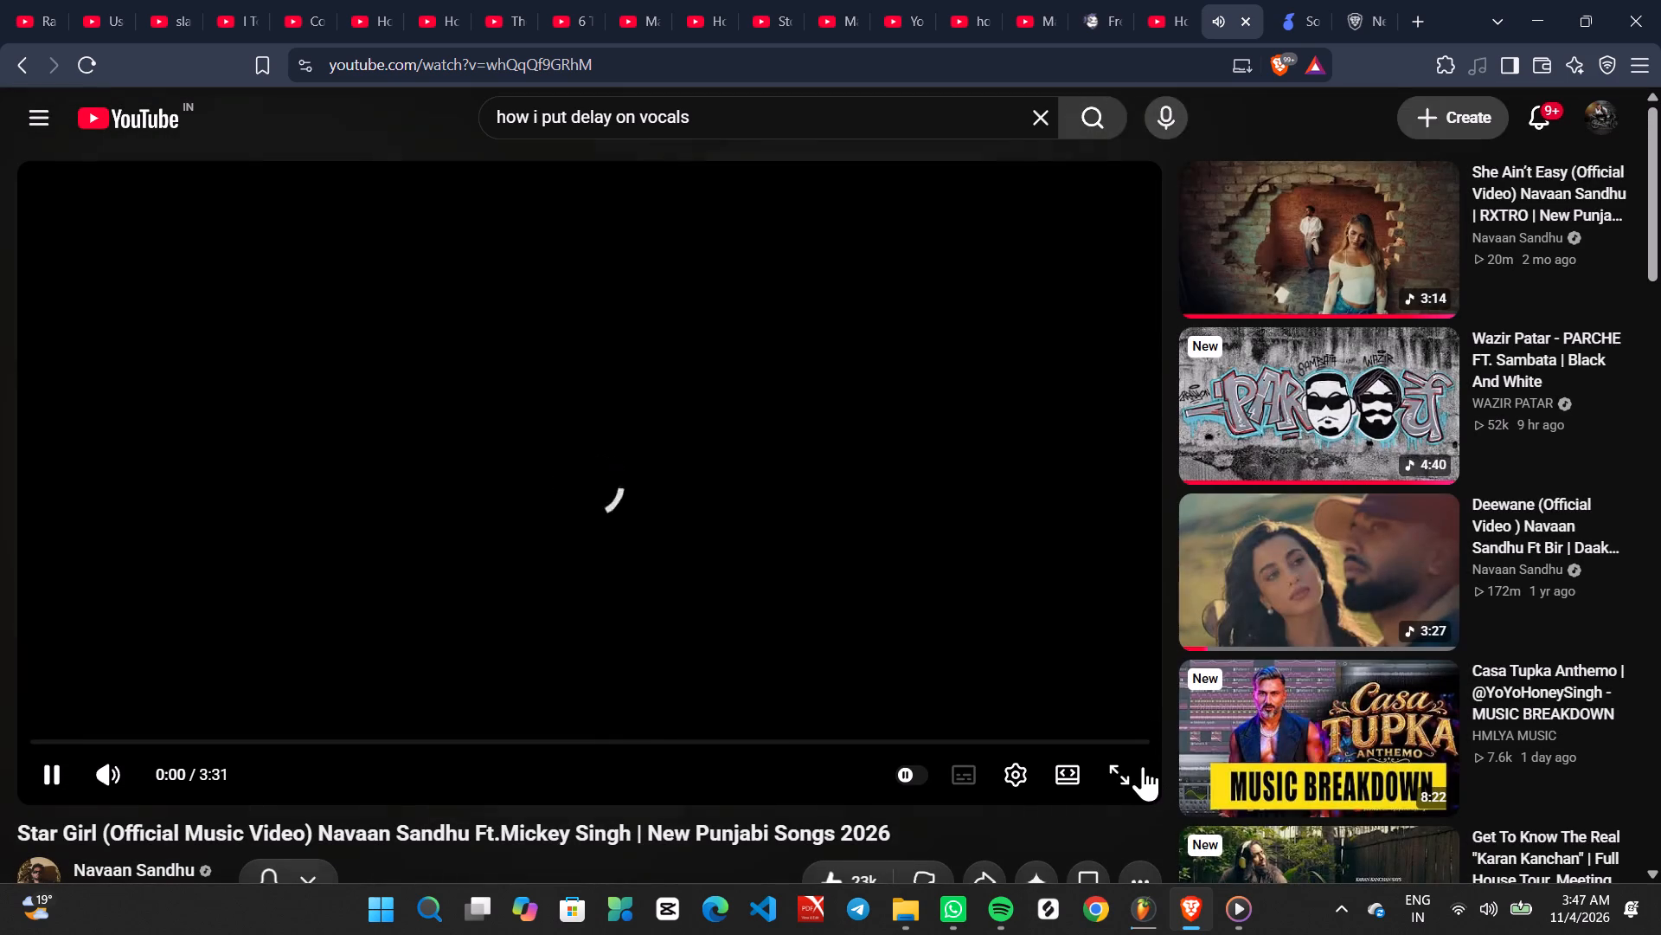
pyautogui.click(1138, 768)
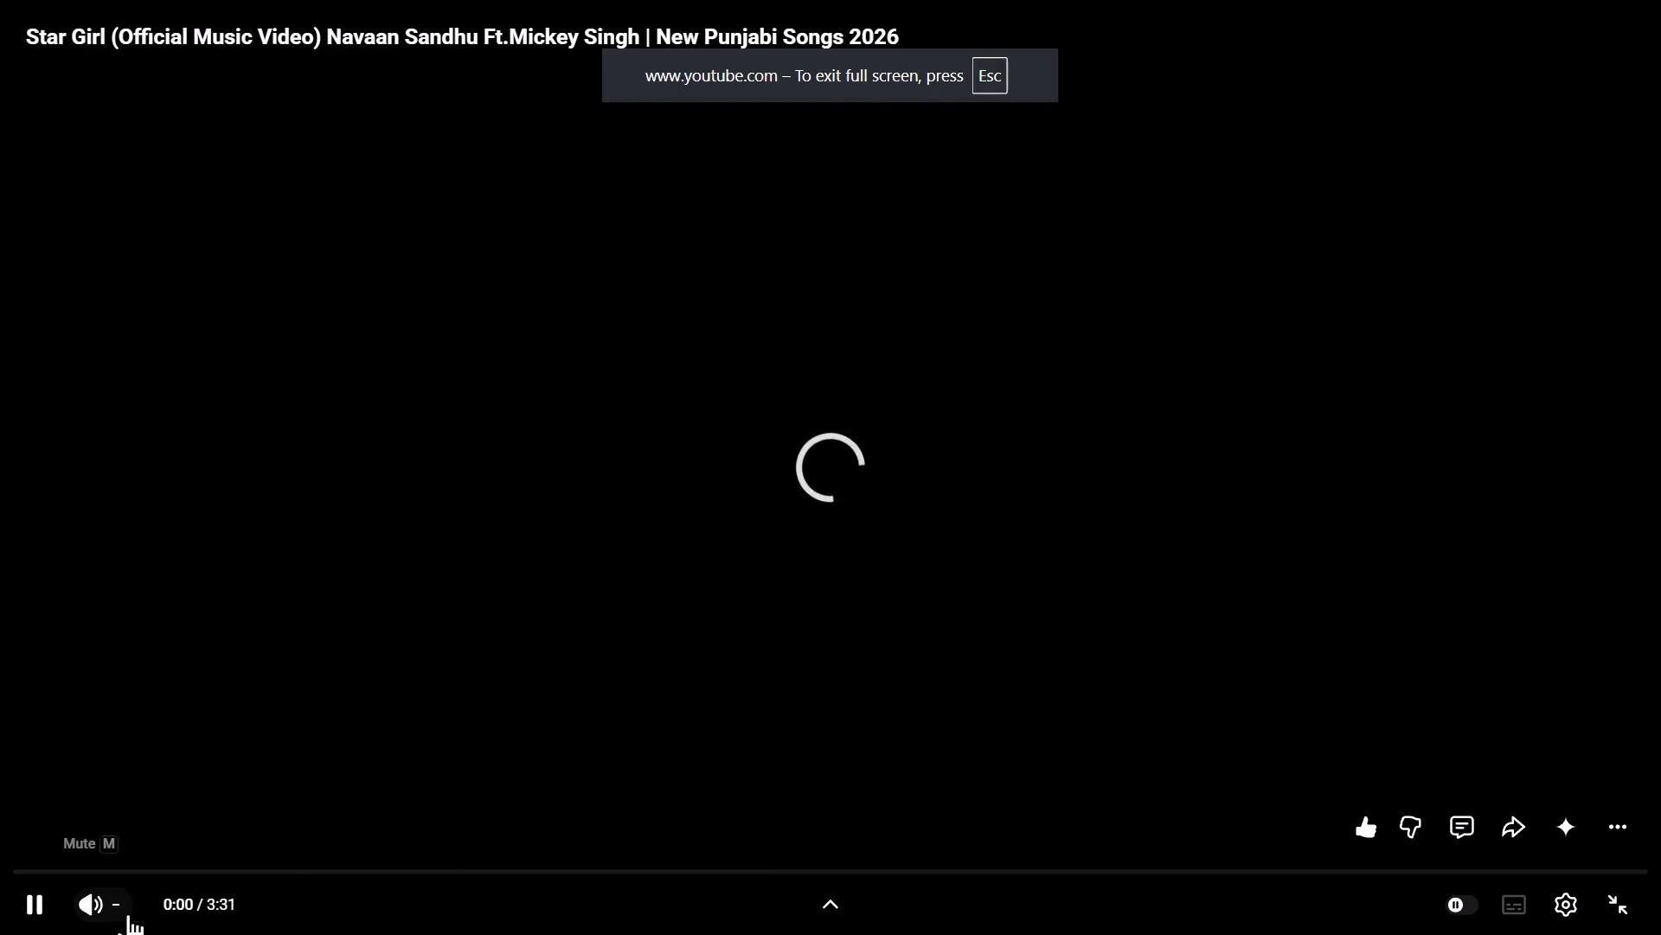
# Restart the "Star Girl" video from the beginning, watch its opening and leave full screen.
pyautogui.scroll(3, 131, 913)
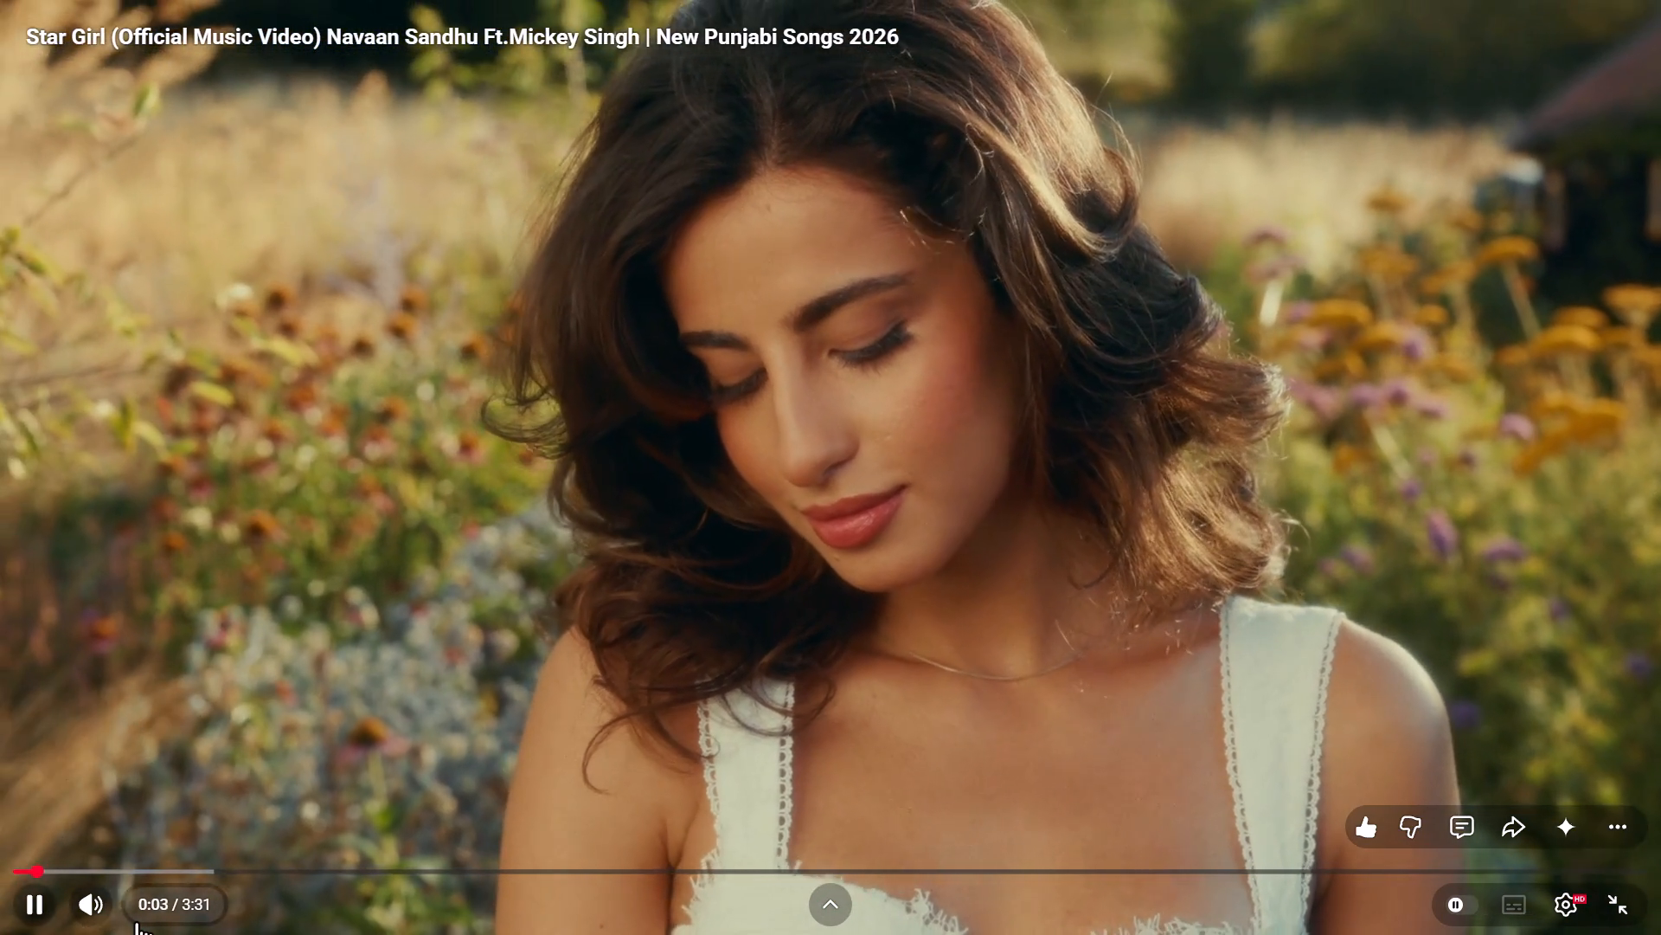
pyautogui.moveTo(19, 871); pyautogui.dragTo(0, 871)
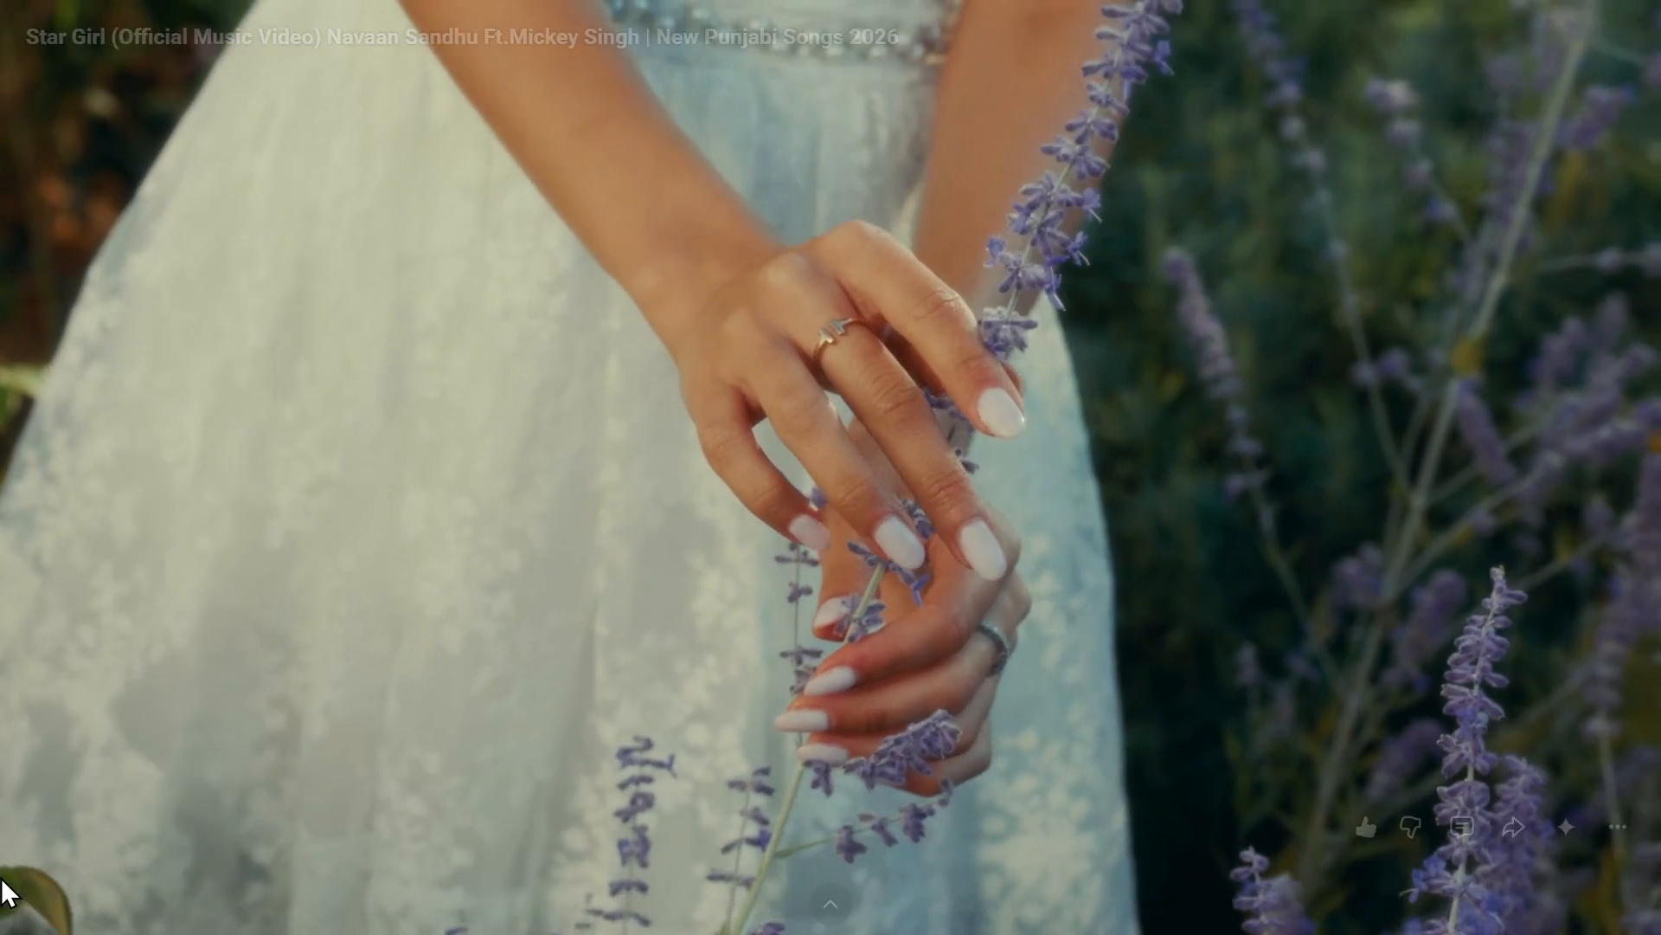
pyautogui.moveTo(55, 871); pyautogui.dragTo(0, 876)
pyautogui.press('Left')
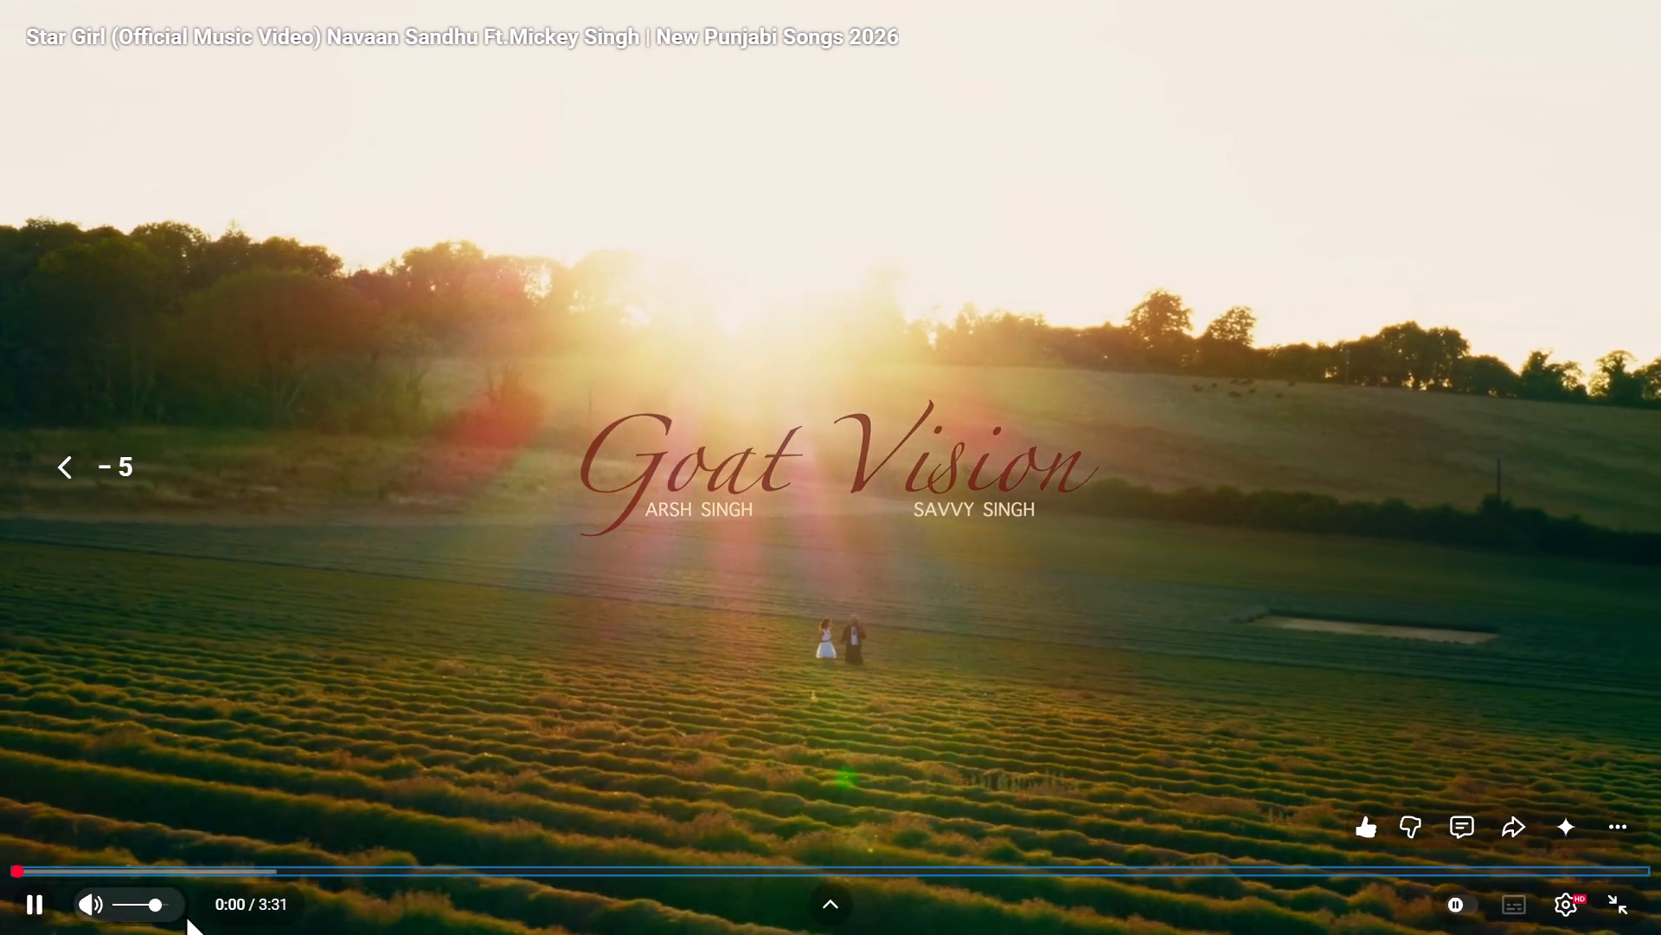
pyautogui.click(849, 546)
pyautogui.click(884, 493)
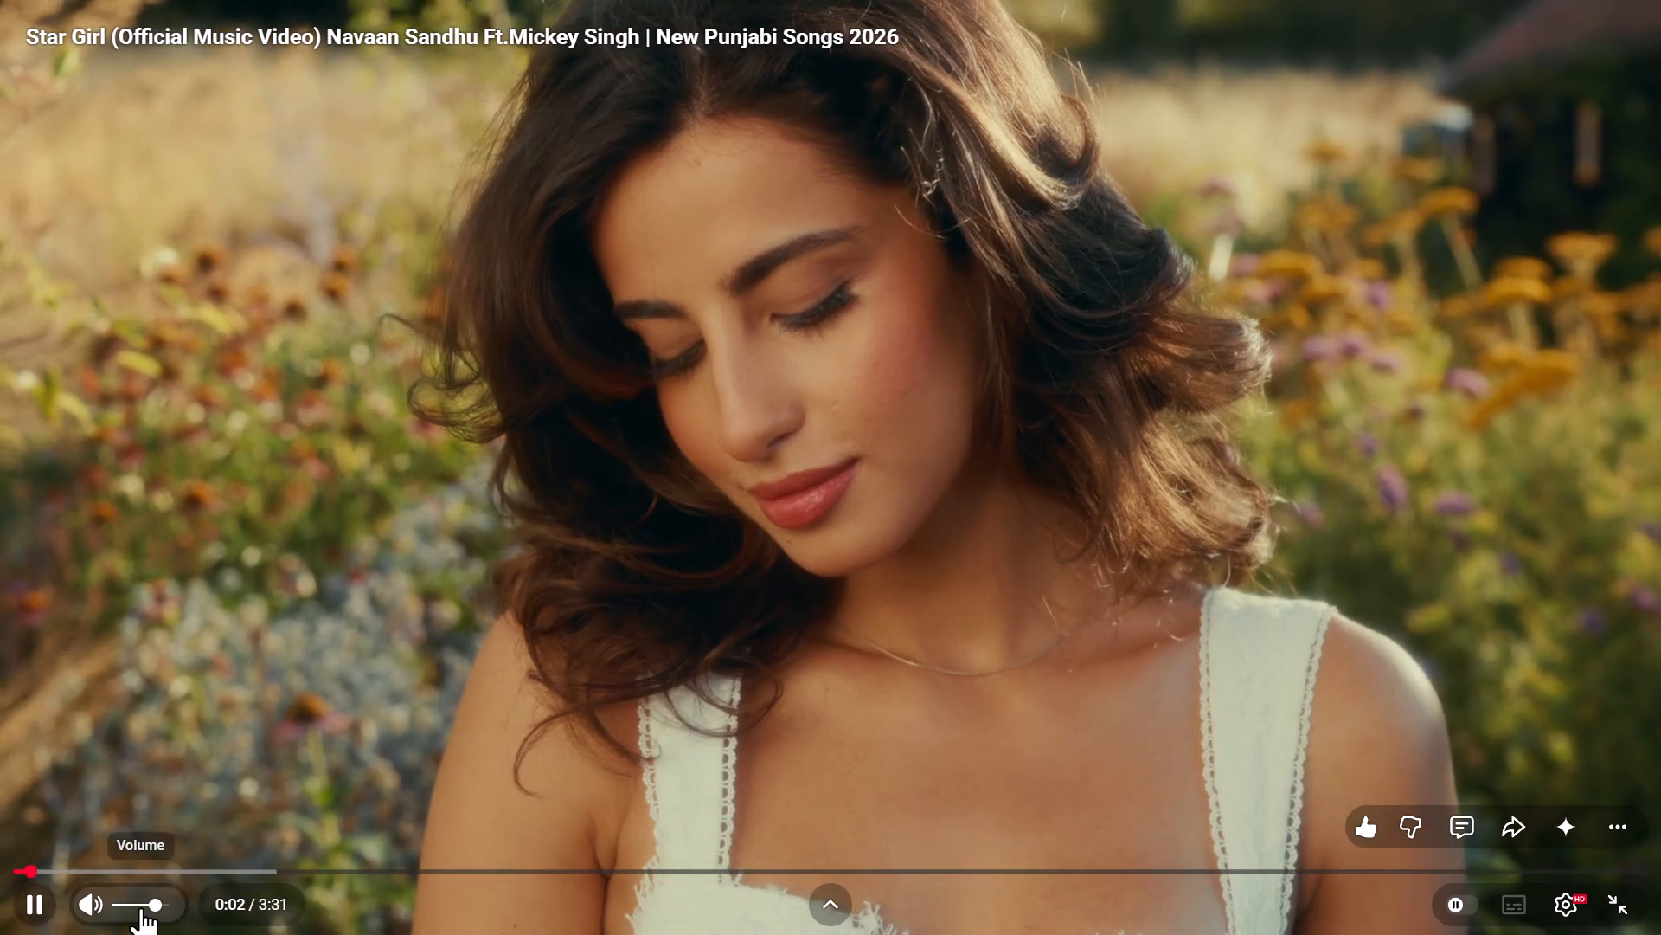
pyautogui.scroll(1, 141, 907)
pyautogui.scroll(-2, 141, 907)
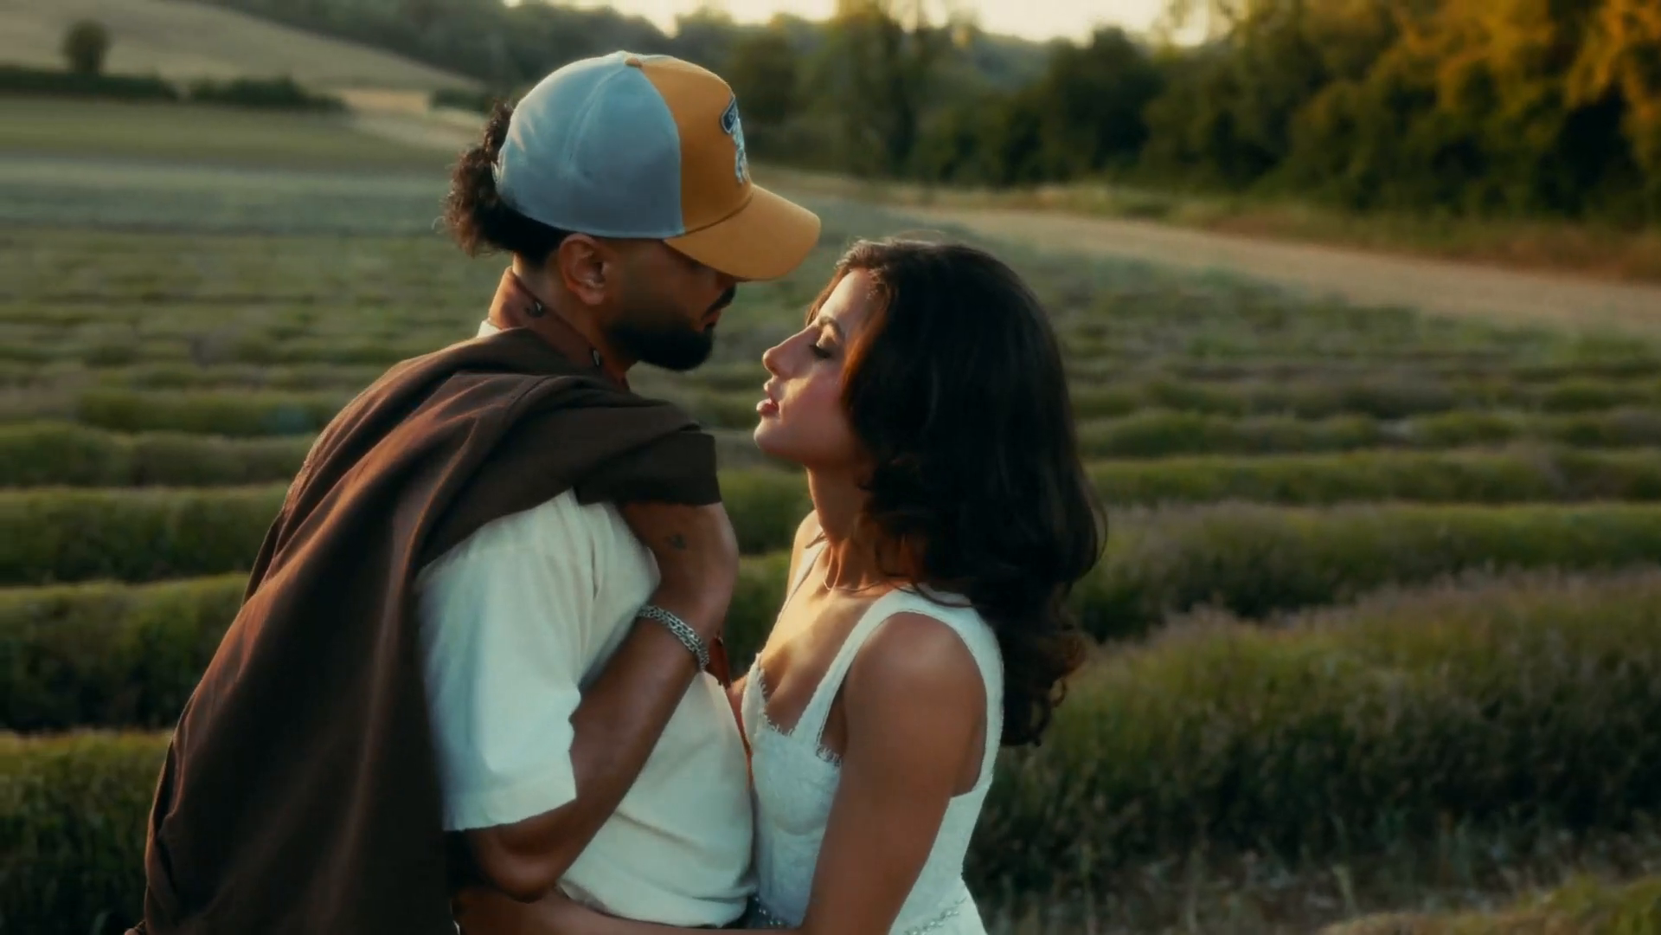
pyautogui.press('f')
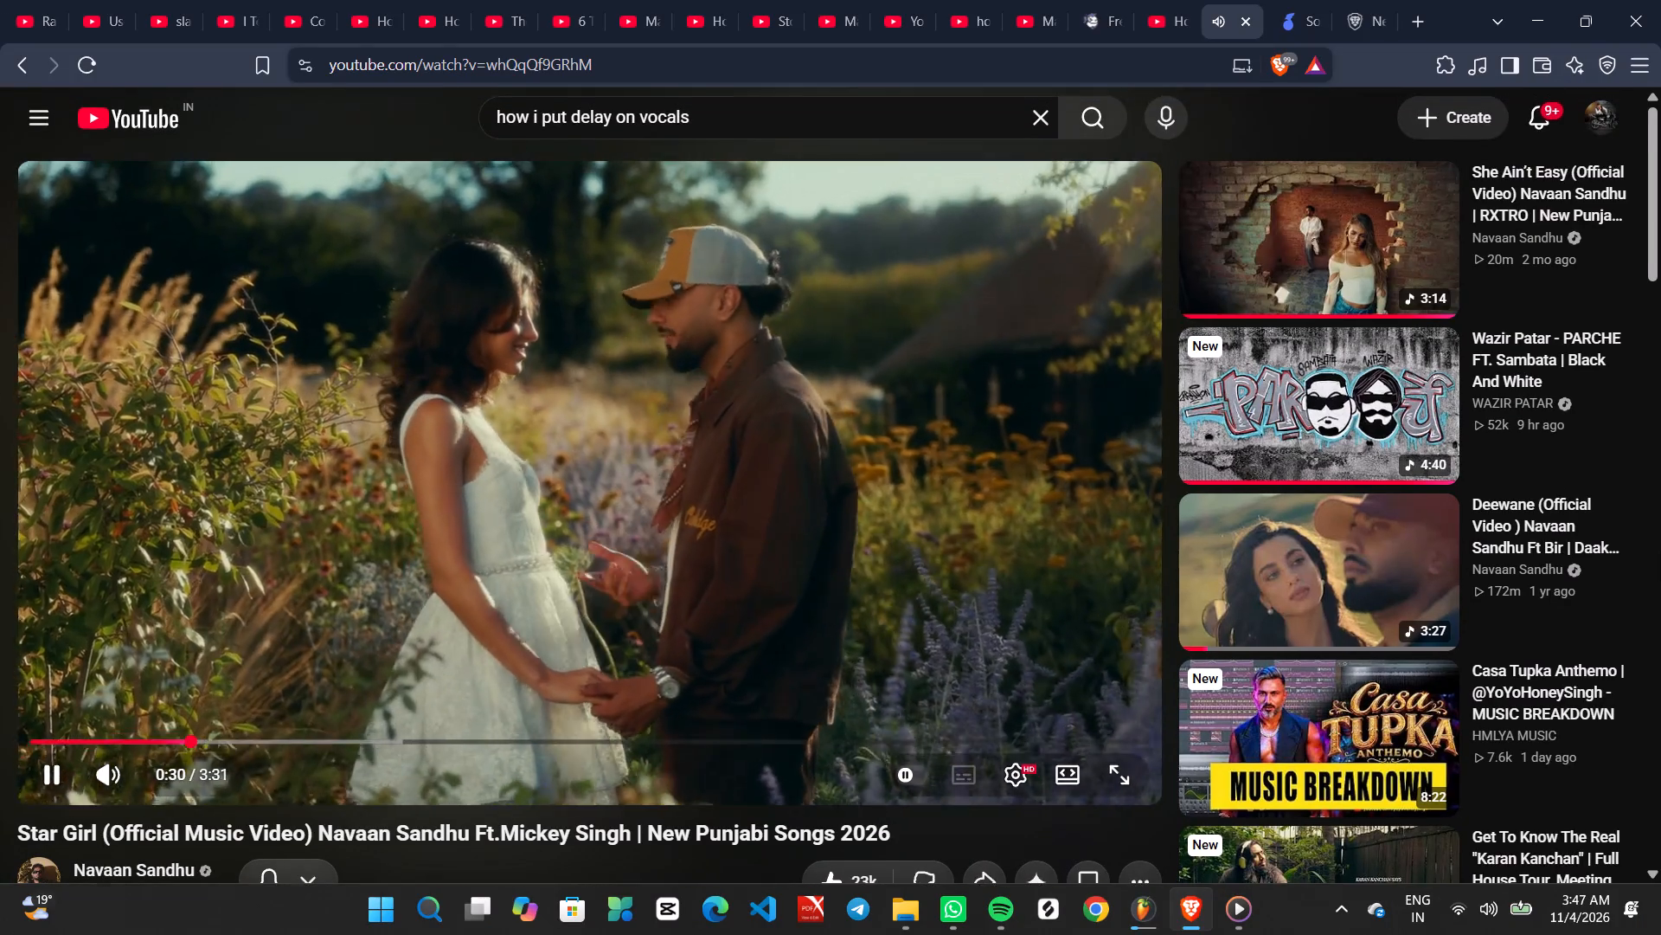
# Examine the view count and short description of the "Star Girl" video while it plays.
pyautogui.scroll(-3, 1660, 551)
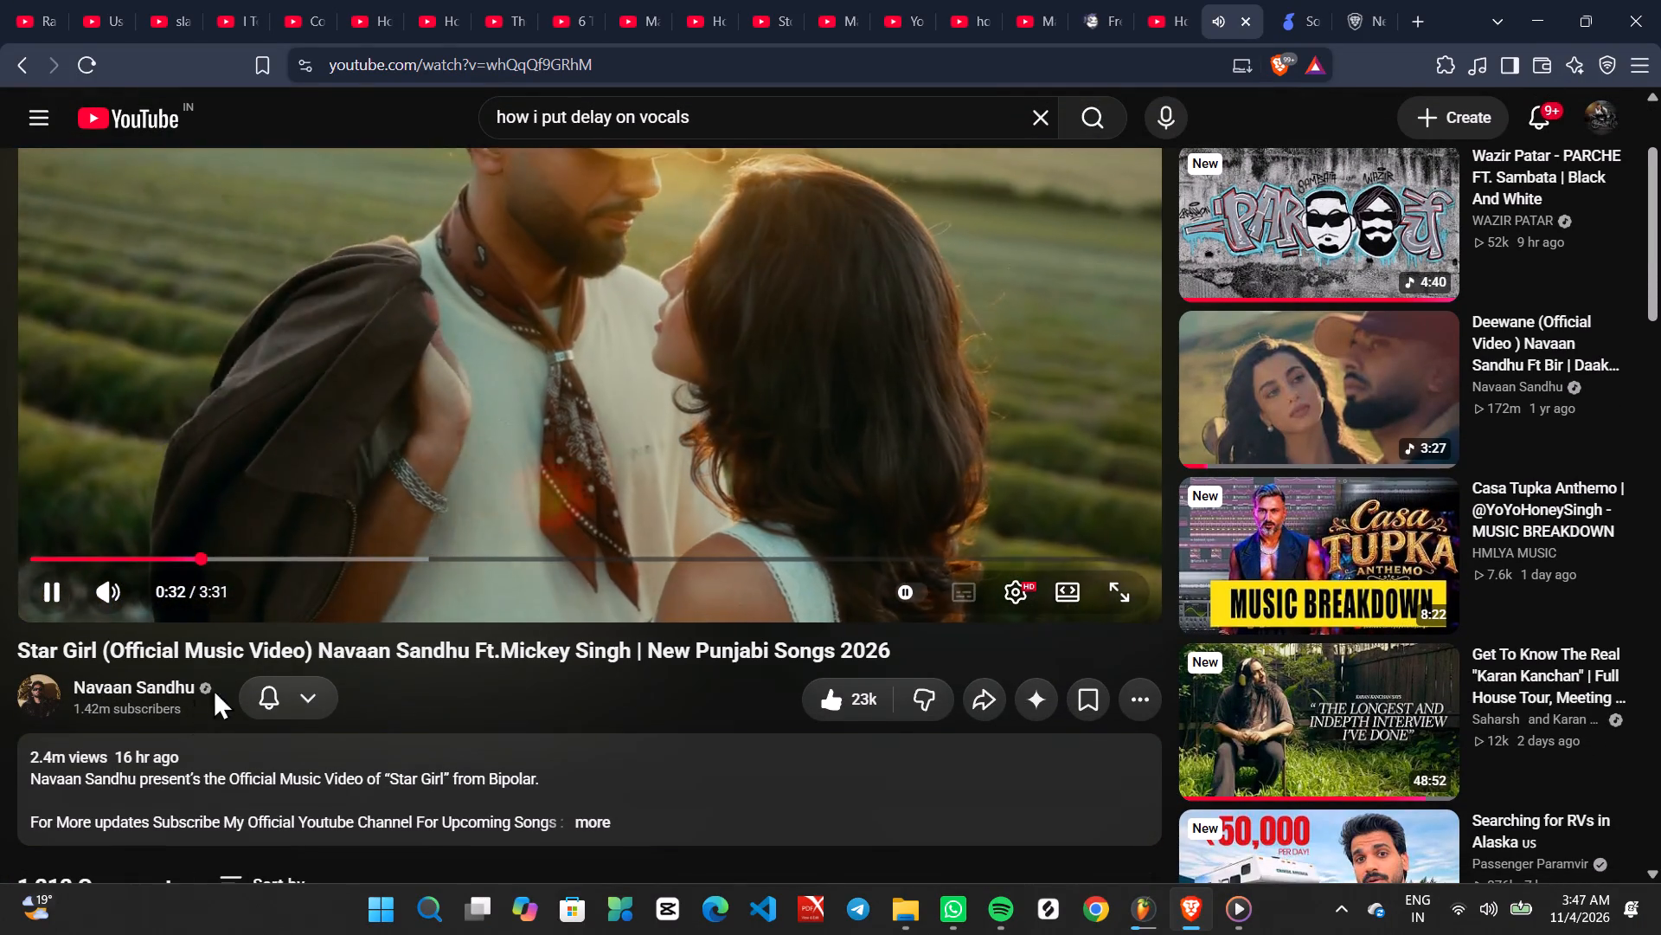
pyautogui.moveTo(36, 745); pyautogui.dragTo(173, 768)
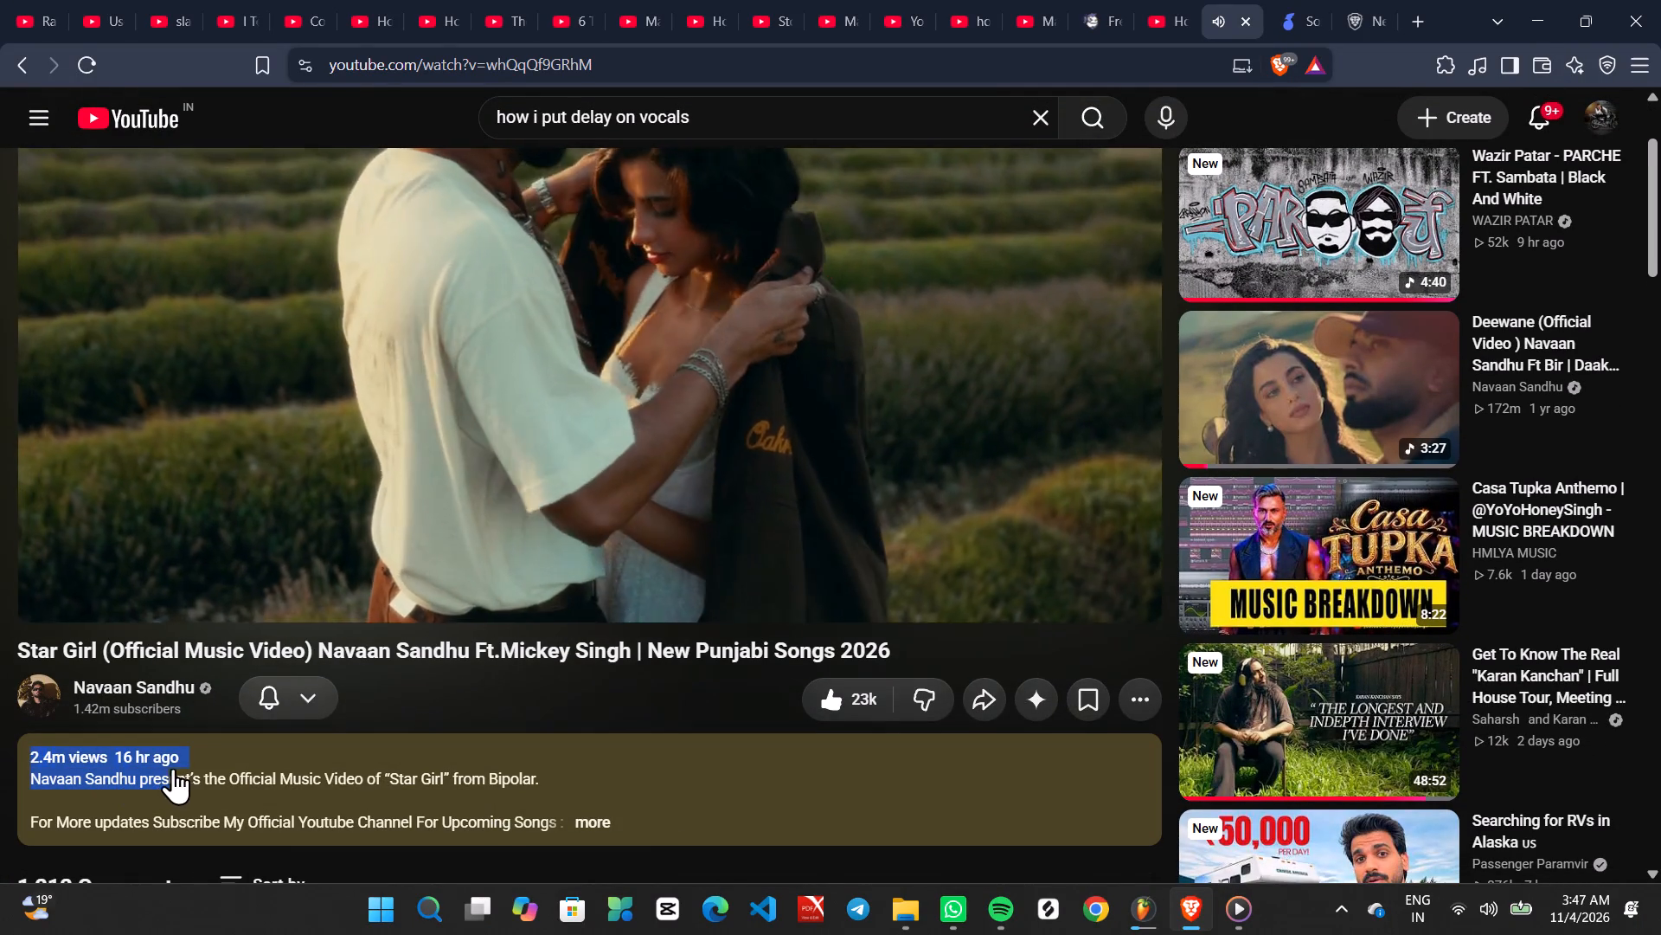
pyautogui.moveTo(173, 768); pyautogui.dragTo(197, 752)
pyautogui.click(197, 752)
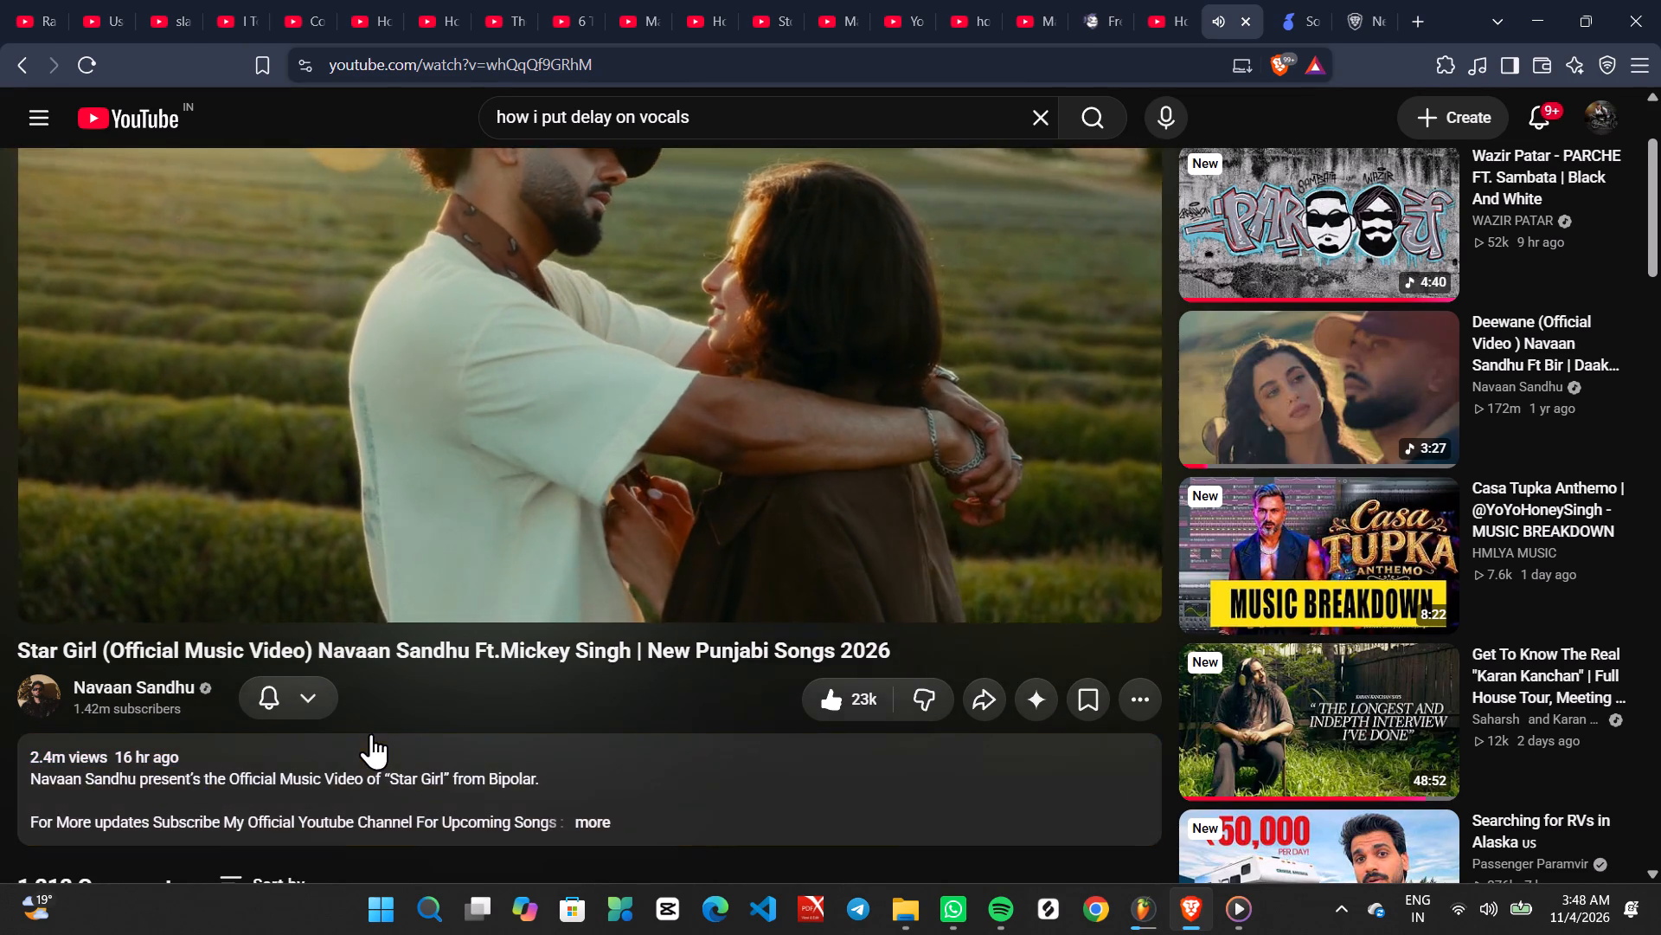
pyautogui.scroll(2, 371, 733)
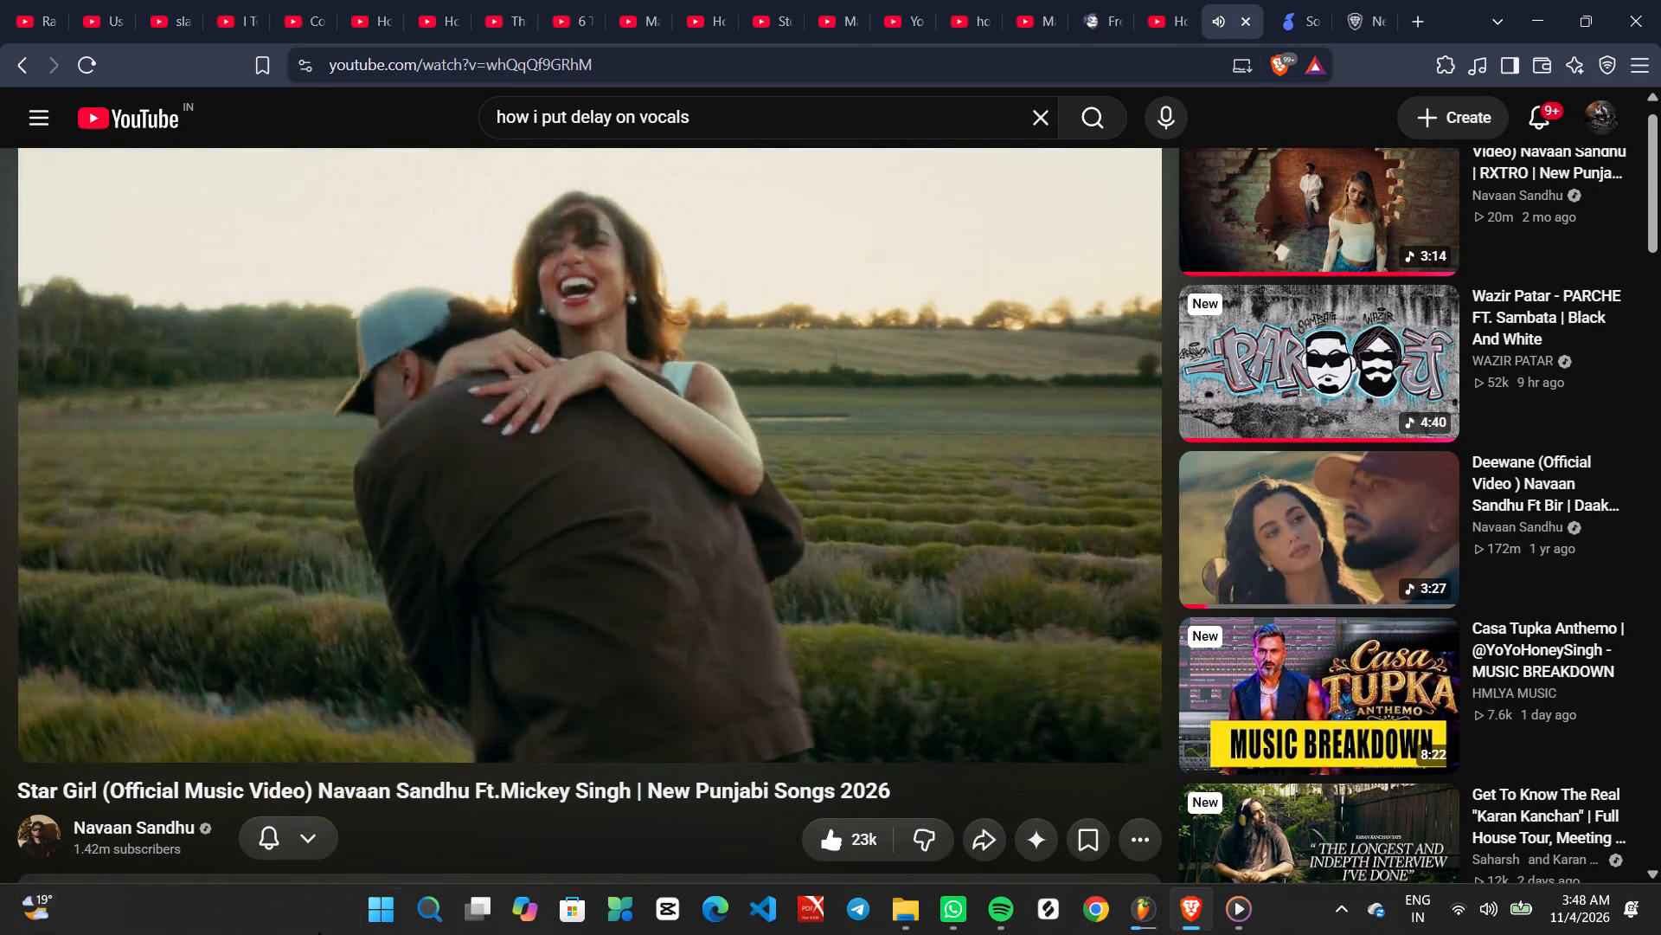
pyautogui.scroll(3, 1161, 687)
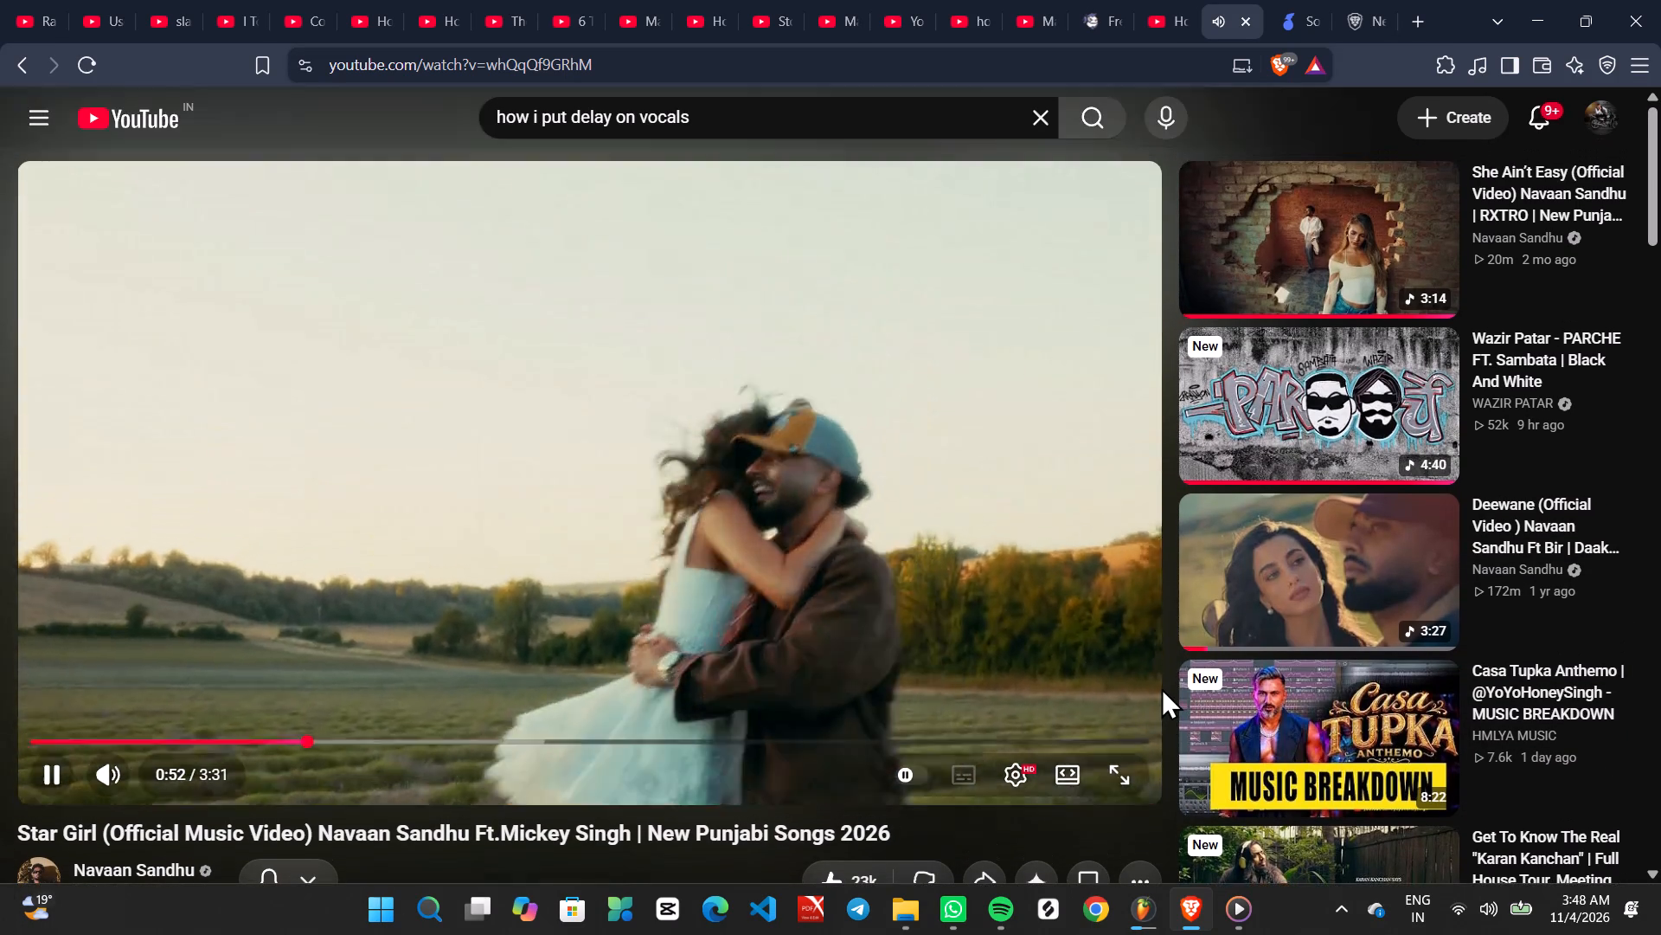
pyautogui.scroll(3, 1161, 687)
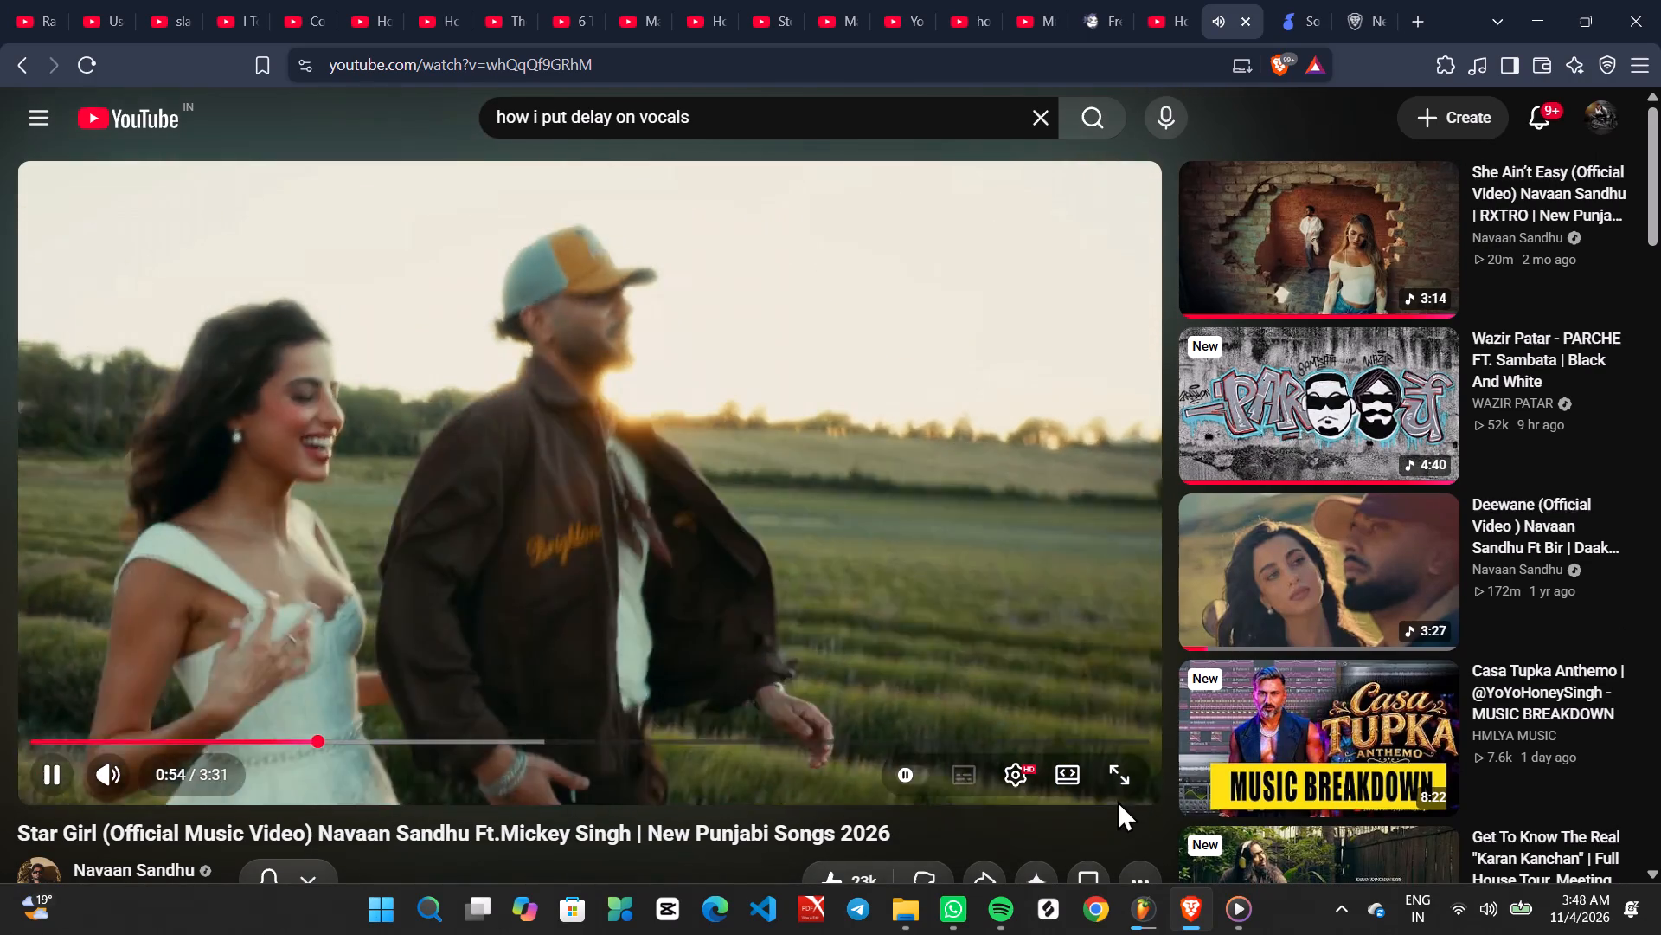
# Rewind the "Star Girl" video to its start and resume playback.
pyautogui.click(1142, 743)
pyautogui.moveTo(752, 737); pyautogui.dragTo(0, 637)
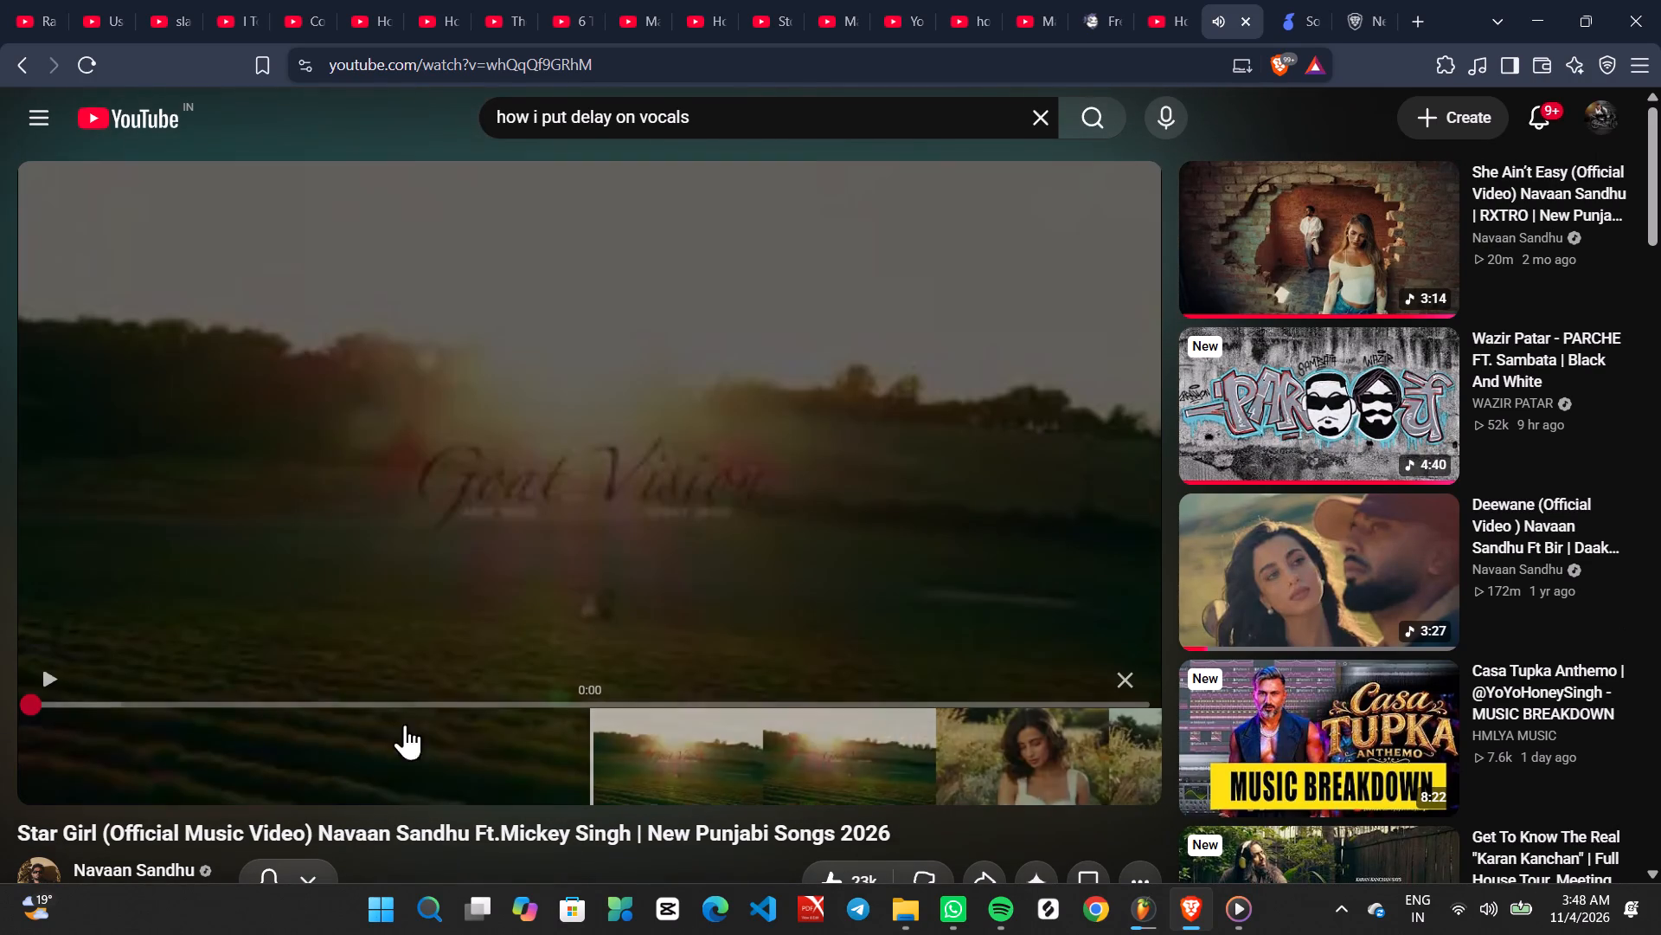
pyautogui.click(754, 350)
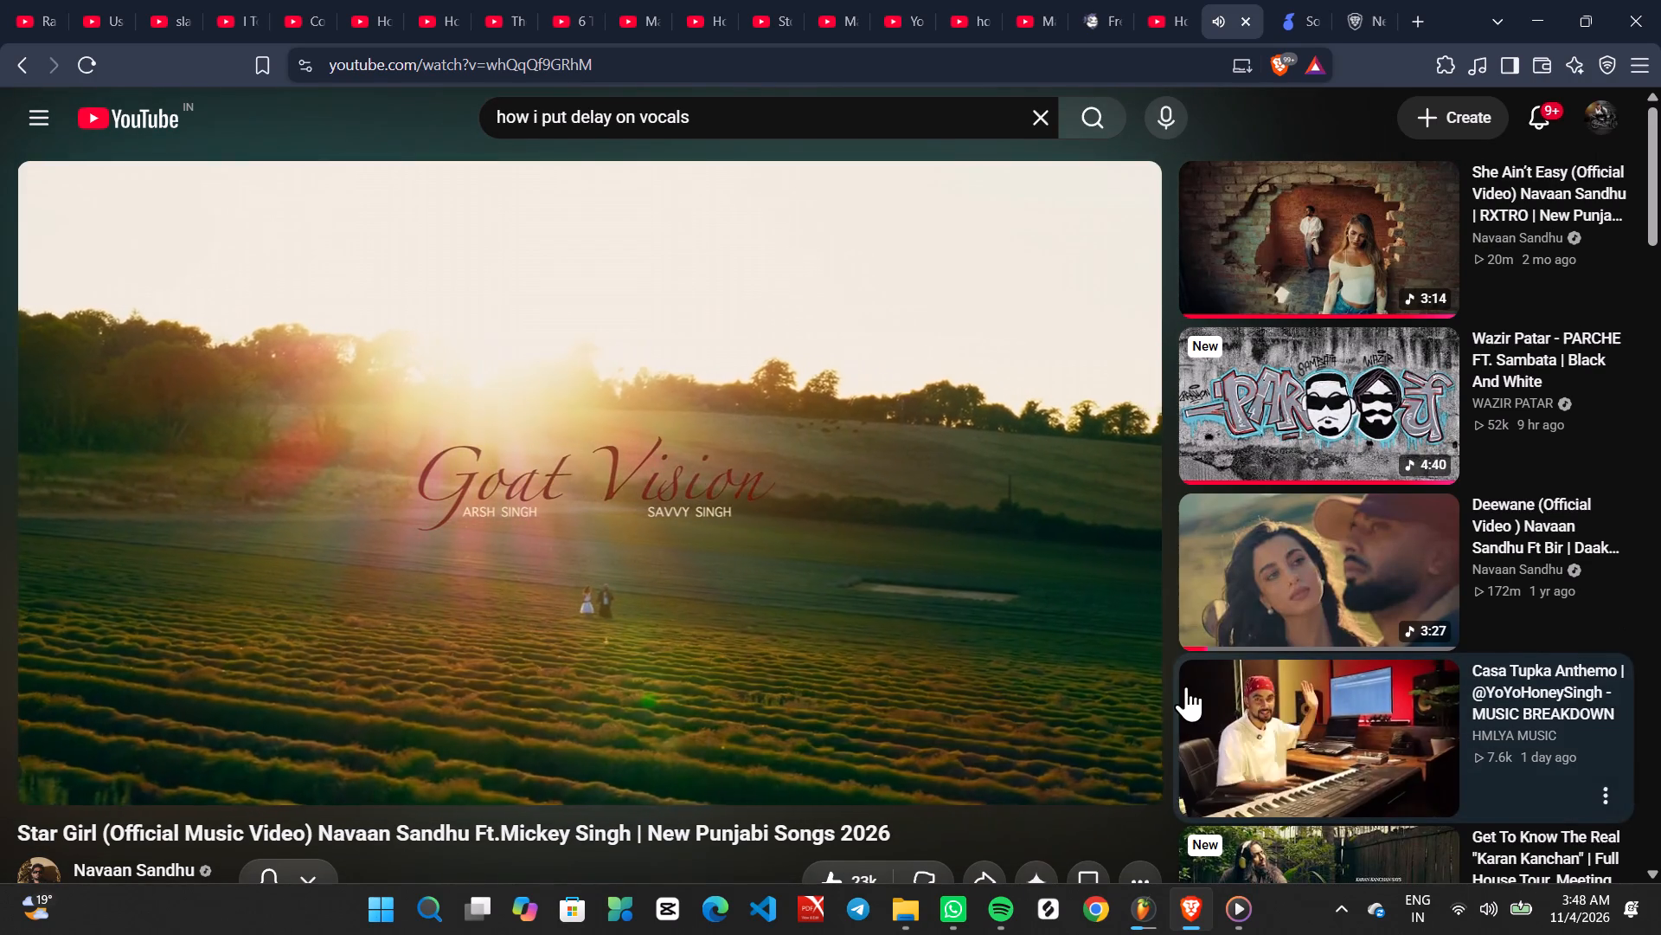
# Browse the comments and suggested videos on the "Star Girl" page.
pyautogui.scroll(-7, 1186, 686)
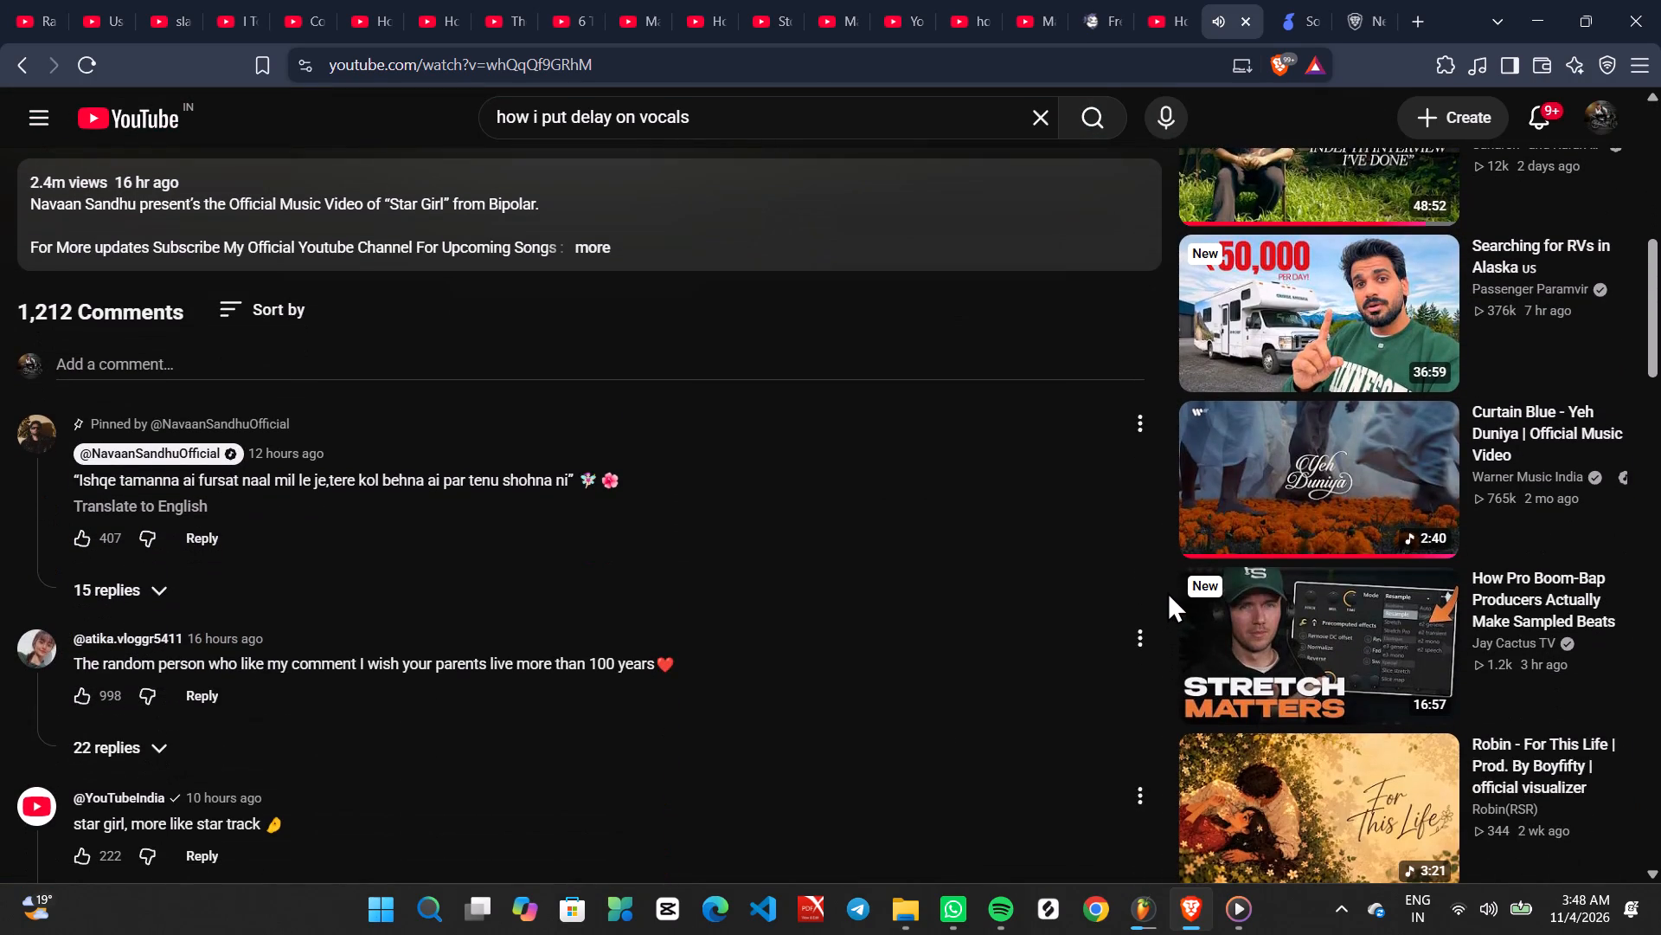
pyautogui.scroll(-7, 1167, 591)
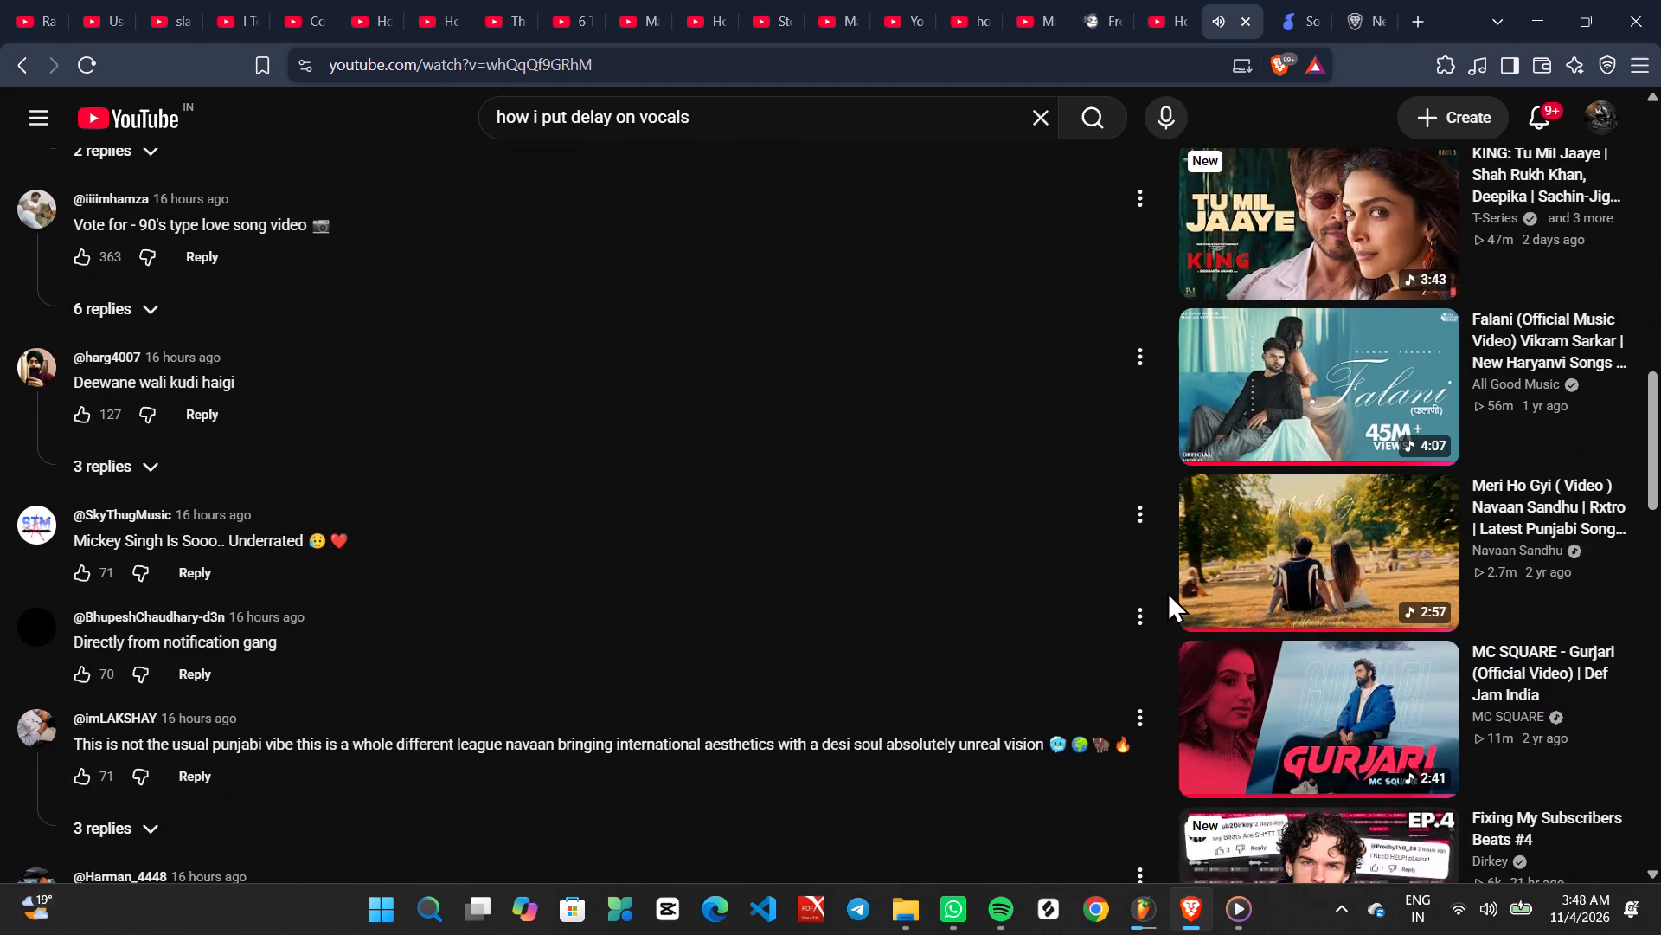
pyautogui.scroll(-2, 1167, 591)
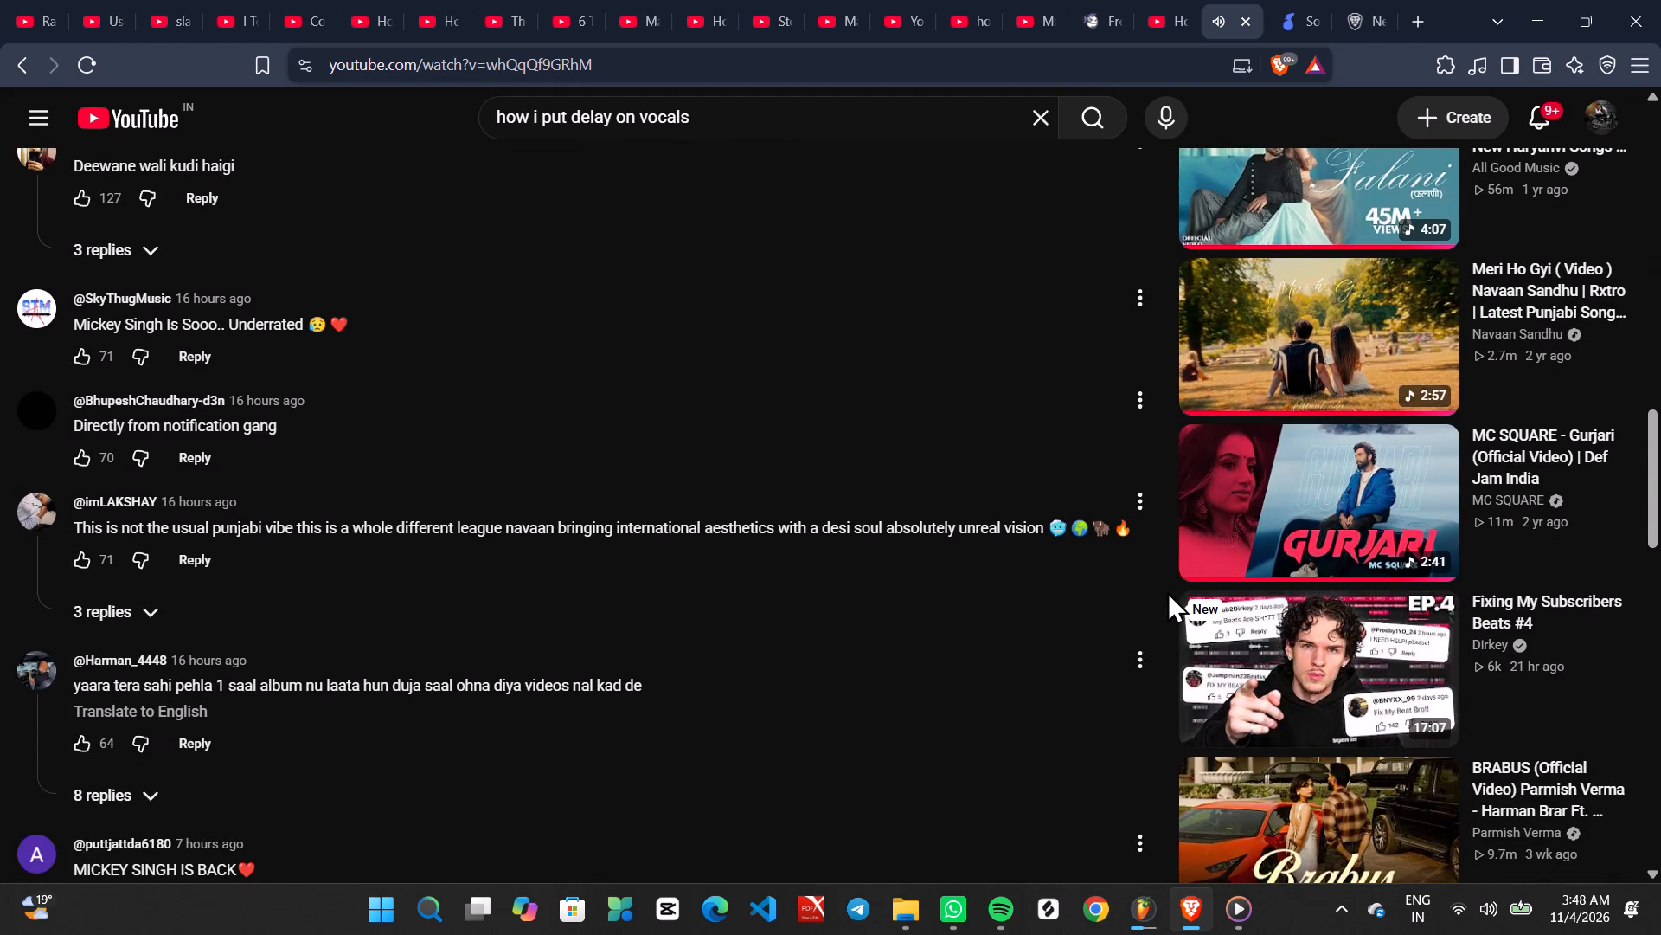
pyautogui.scroll(14, 1167, 591)
pyautogui.scroll(-1, 996, 723)
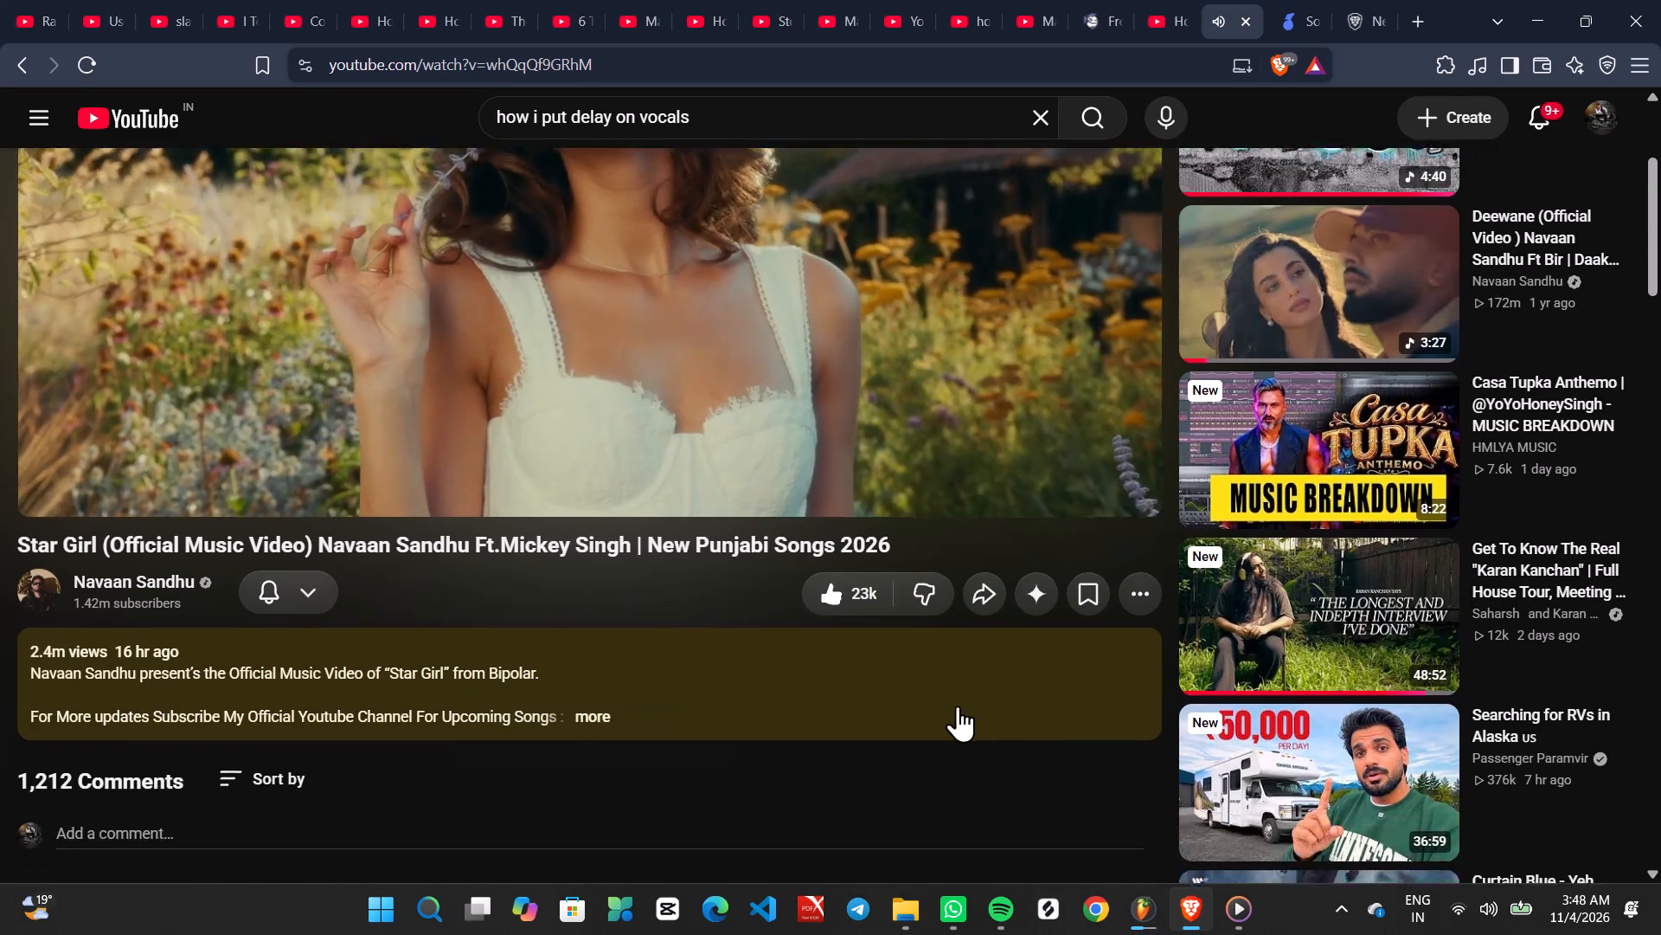
# Expand the "Star Girl" description, pause the video, and read through the production credits and music details.
pyautogui.click(914, 665)
pyautogui.scroll(4, 1079, 725)
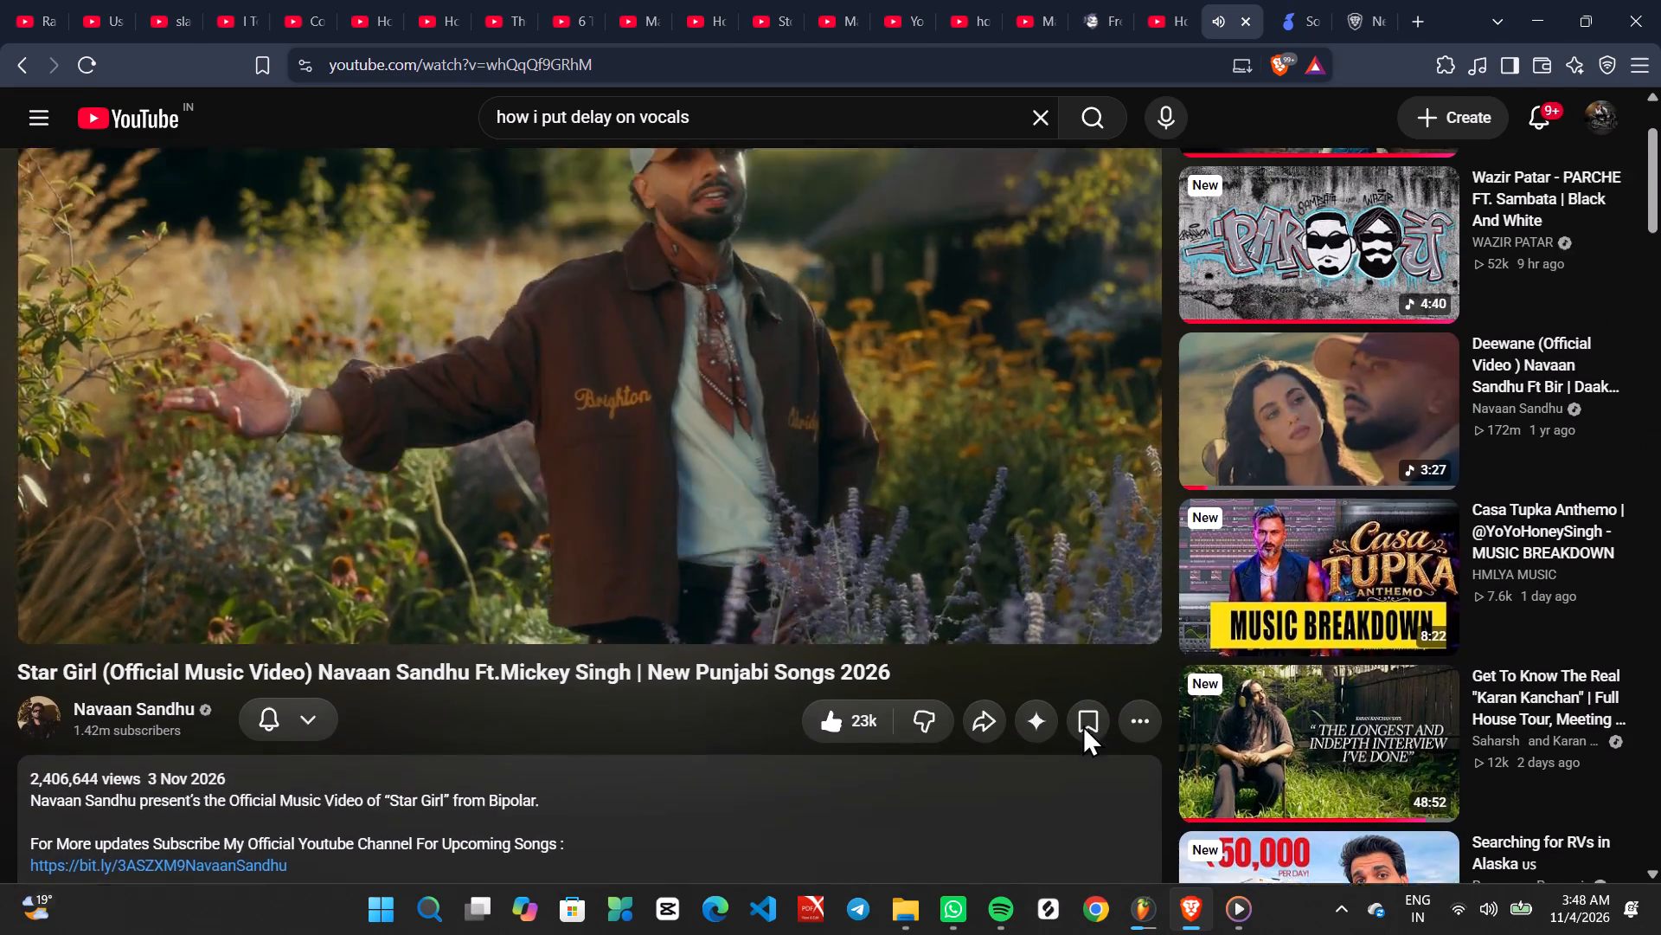
pyautogui.scroll(3, 1082, 725)
pyautogui.click(1026, 548)
pyautogui.press('b')
pyautogui.press('space')
pyautogui.press('space')
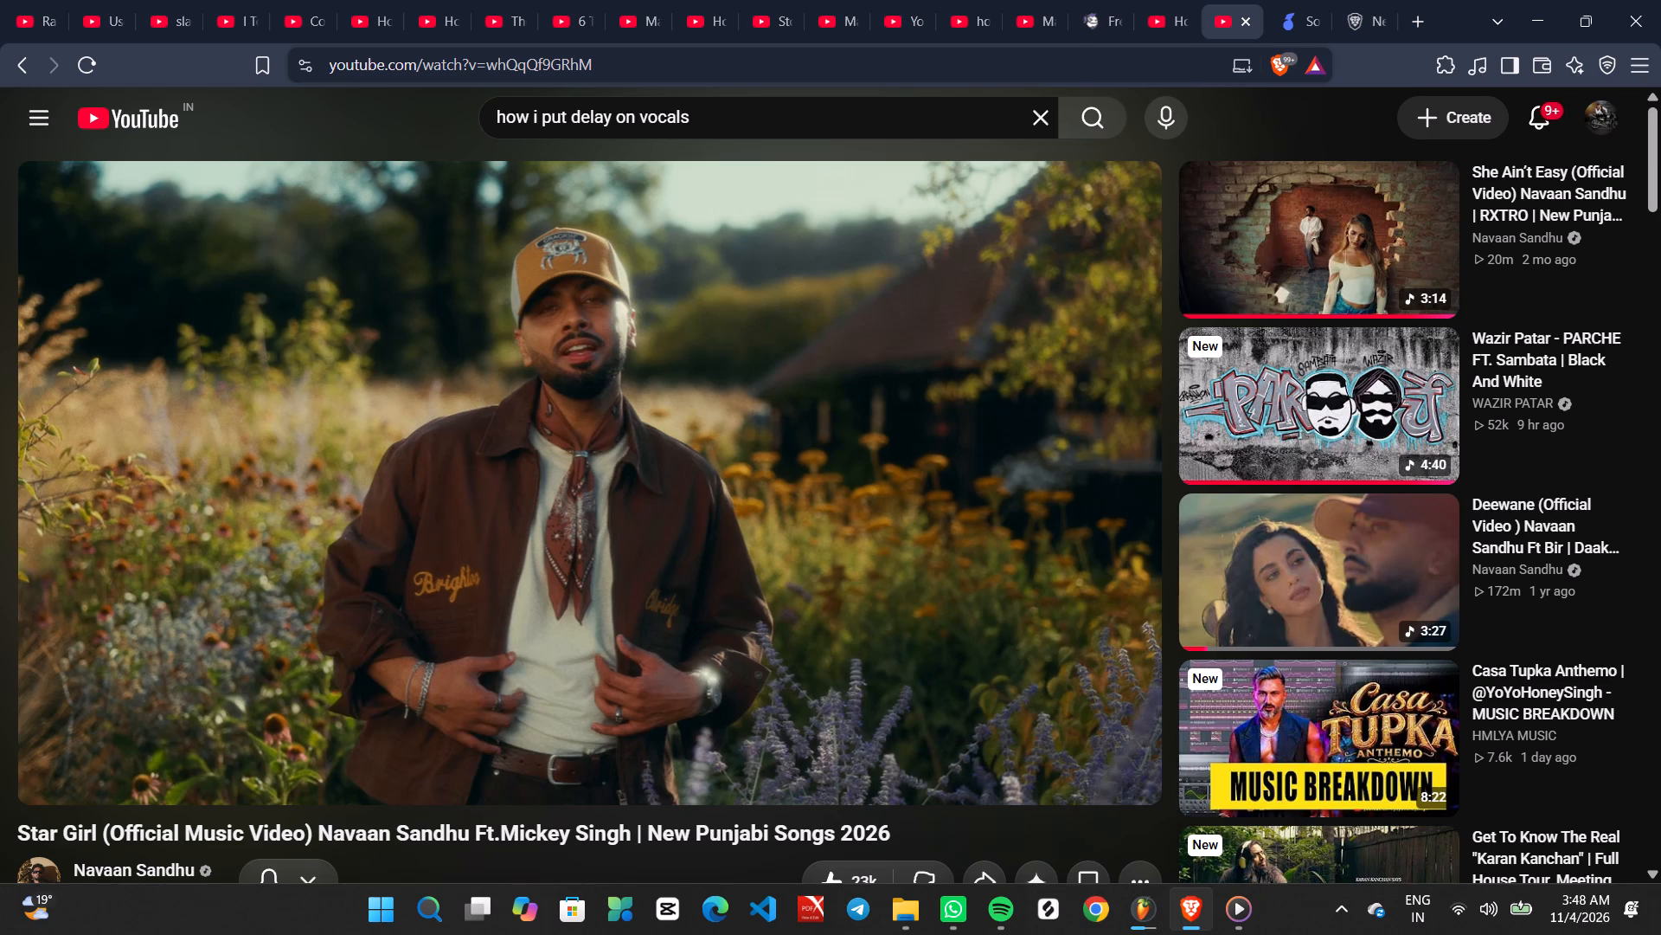
pyautogui.scroll(-7, 962, 390)
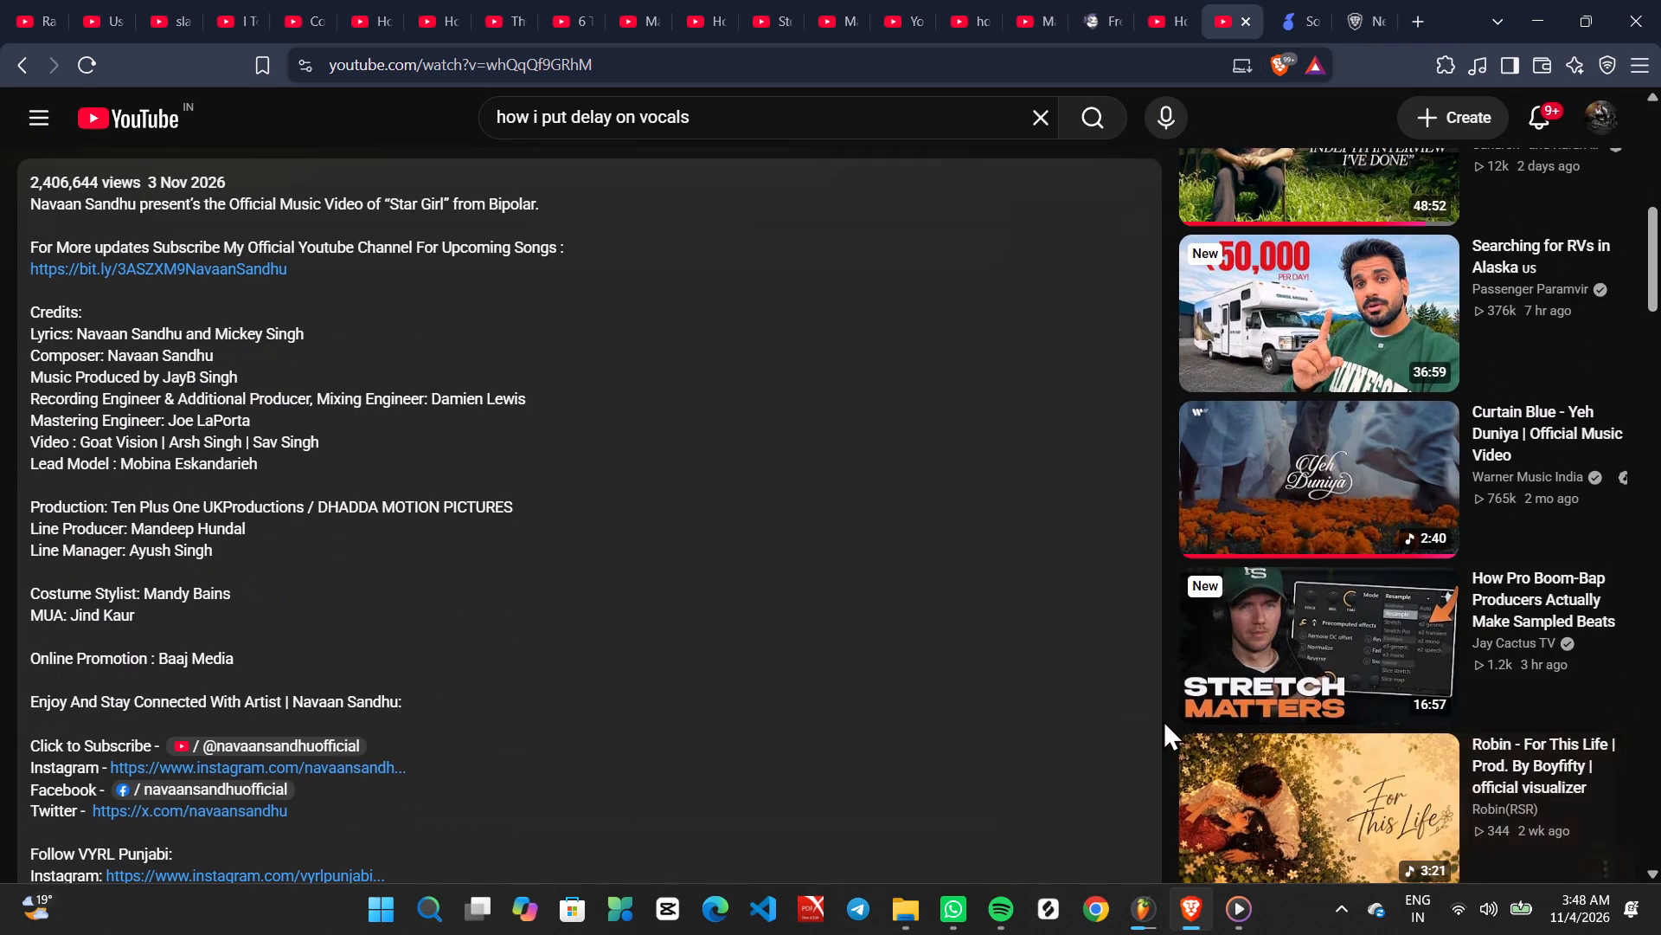
pyautogui.scroll(-7, 1163, 714)
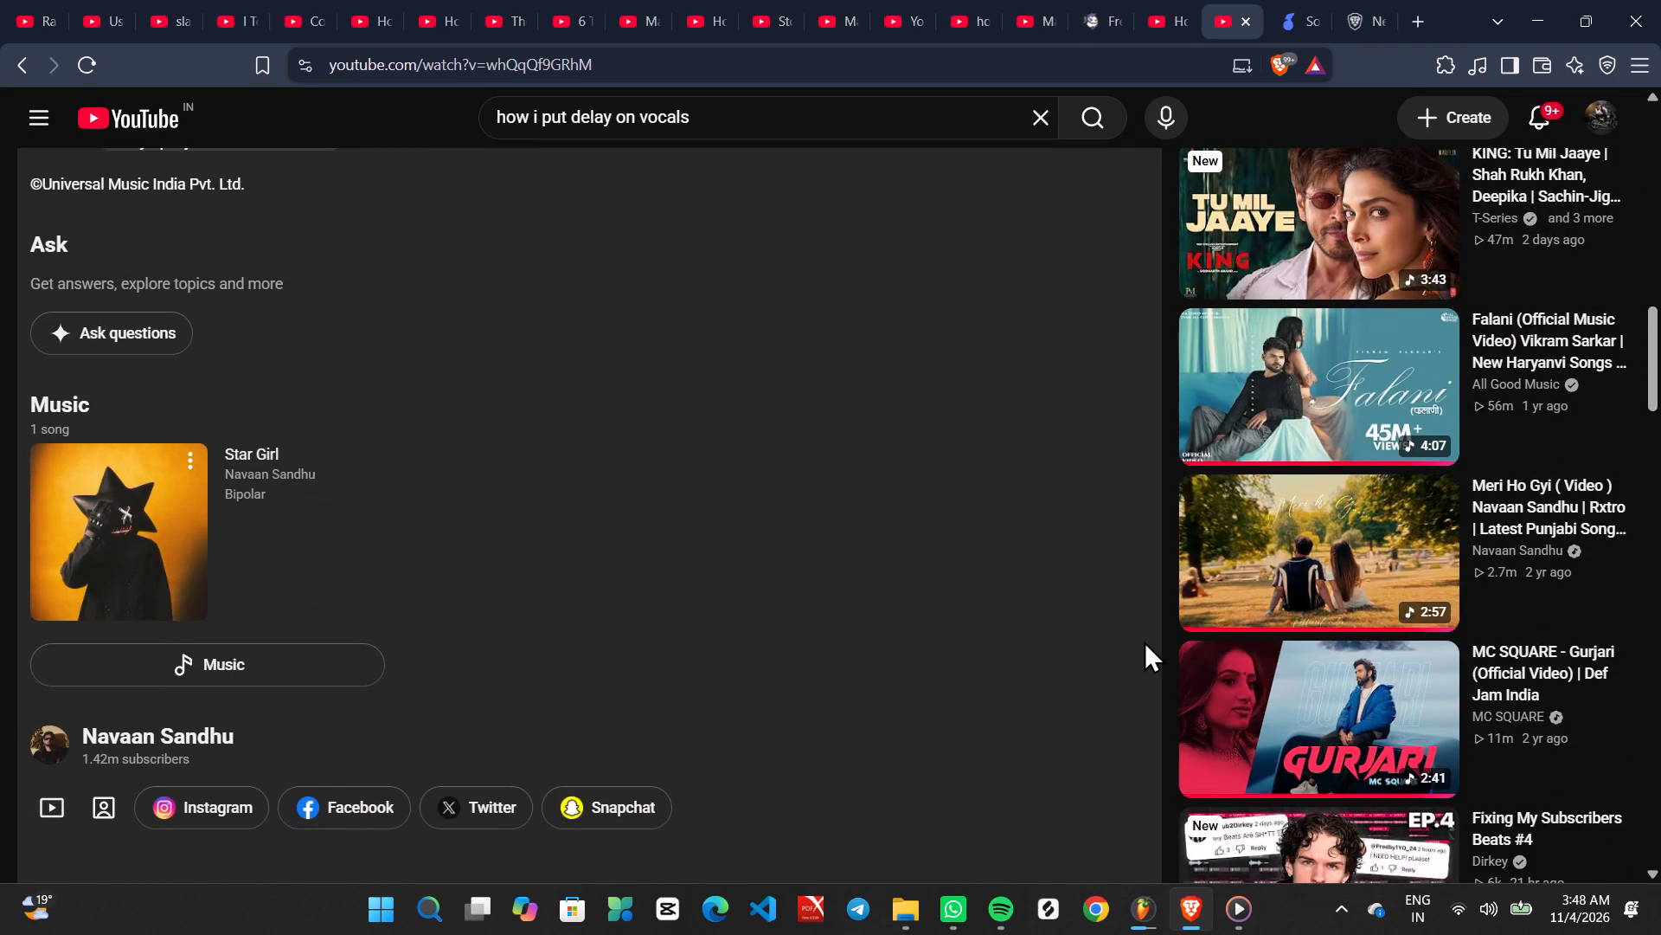
# Open the suggested "Meri Ho Gyi" video and view its description.
pyautogui.click(1433, 496)
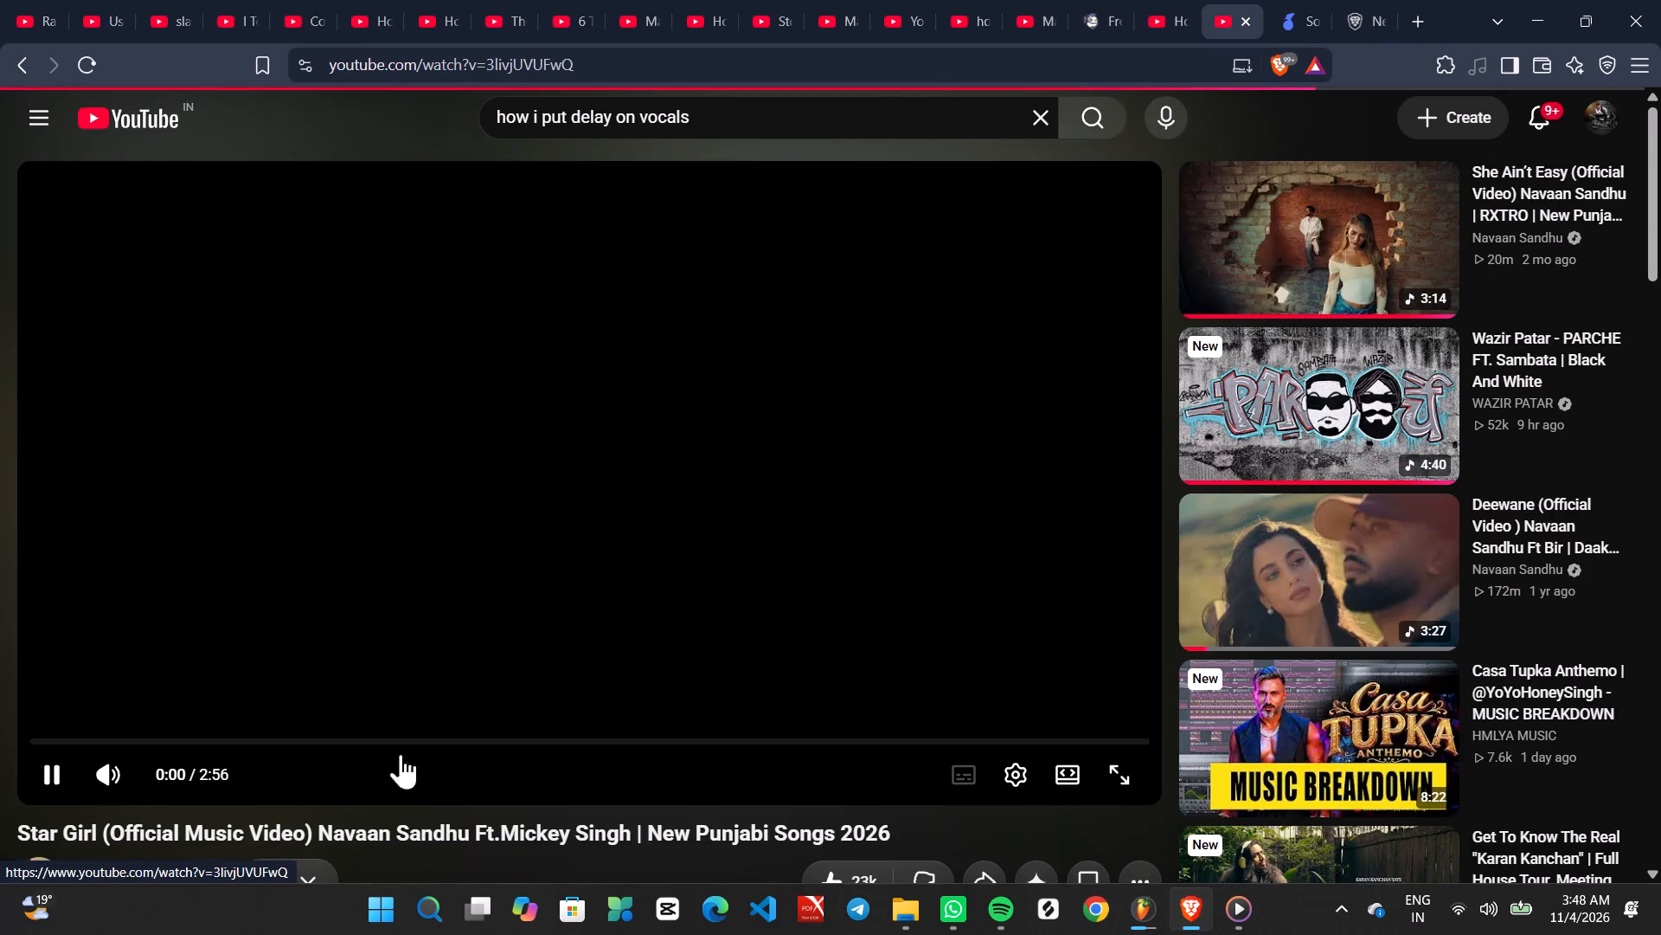
pyautogui.scroll(-4, 606, 605)
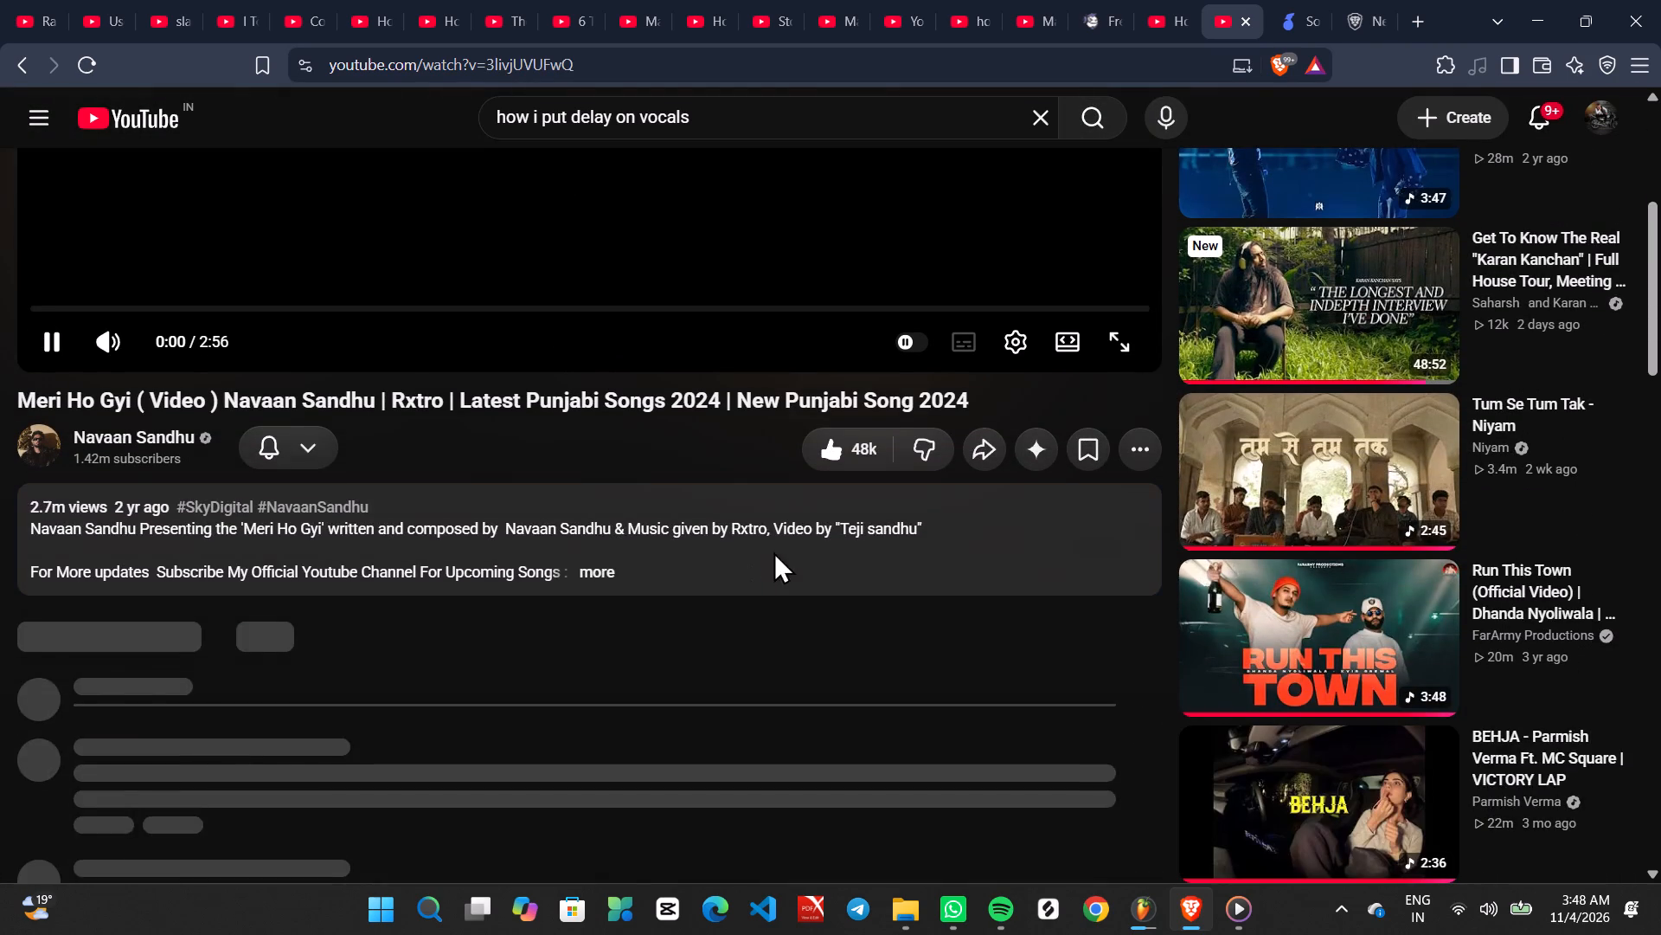
# Skip the "Meri Ho Gyi" video ahead to about 0:20.
pyautogui.click(777, 551)
pyautogui.scroll(8, 843, 605)
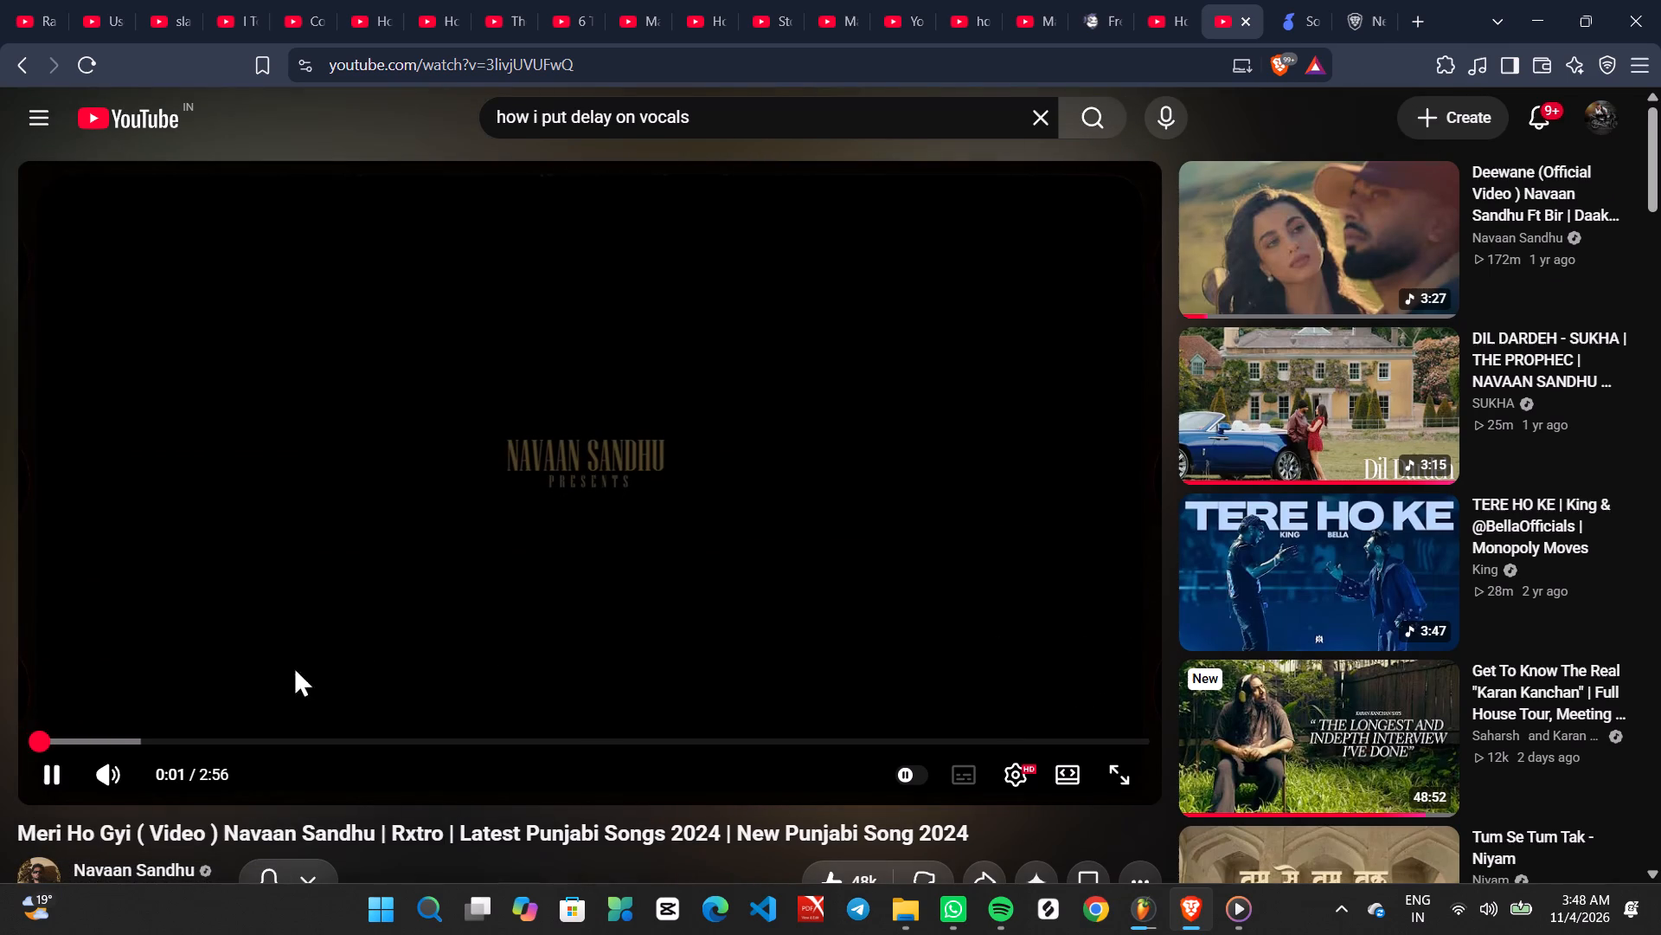
pyautogui.click(151, 734)
# Adjust the playback volume of the "Meri Ho Gyi" video, briefly pausing and resuming it along the way.
pyautogui.scroll(-2, 170, 760)
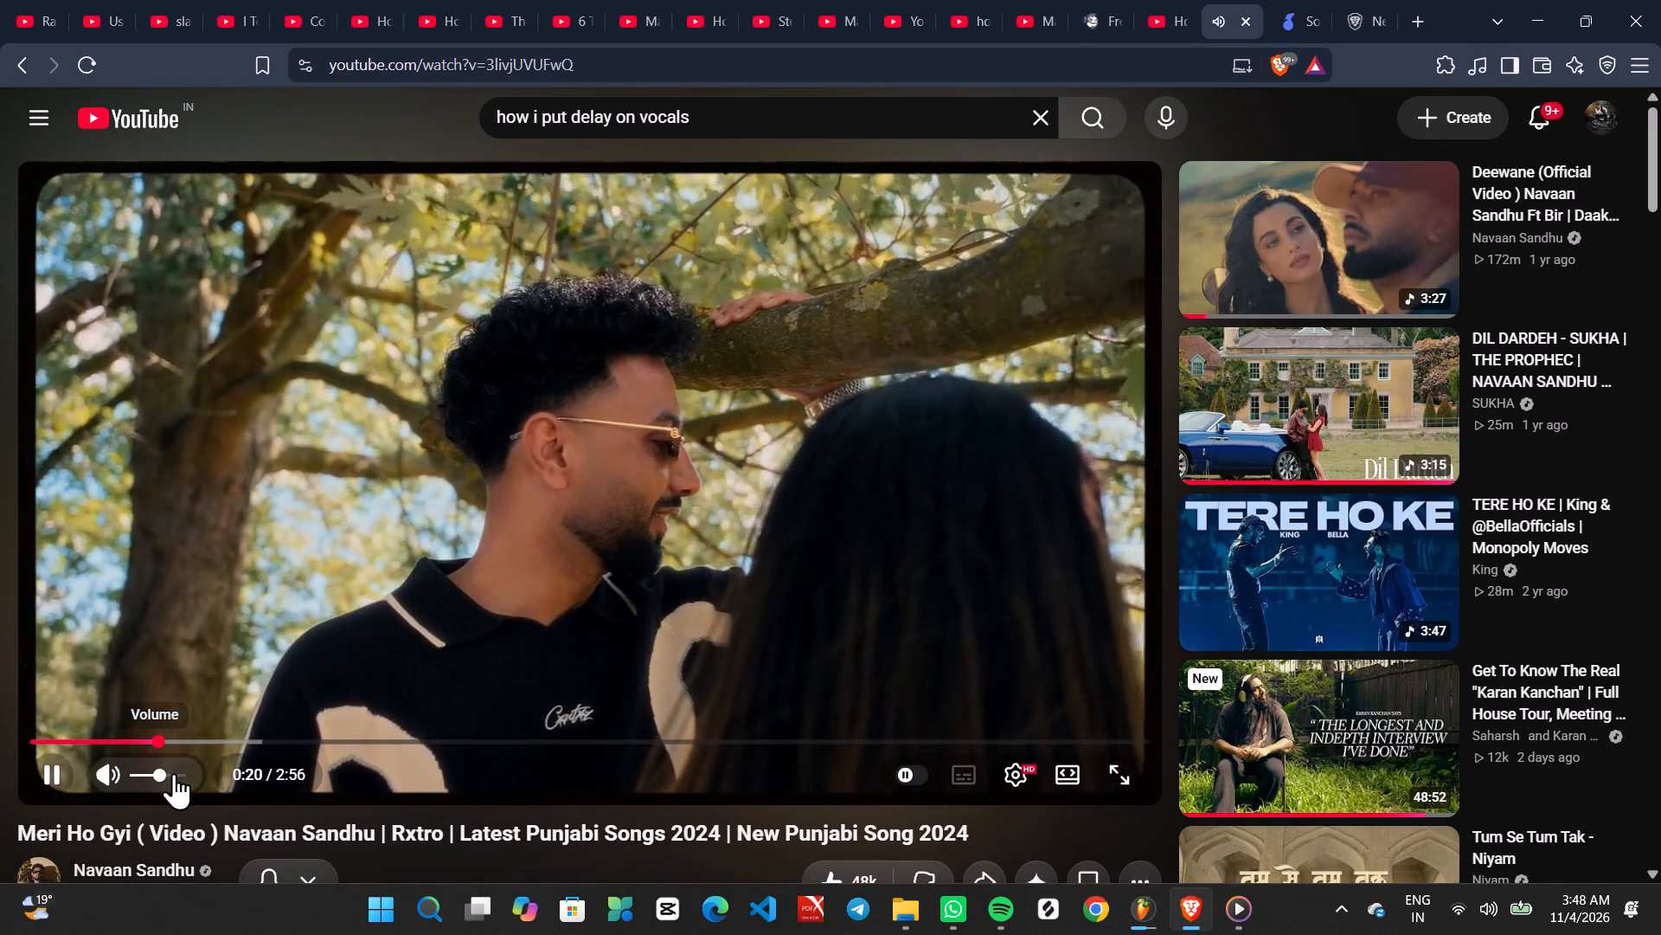
pyautogui.scroll(2, 174, 773)
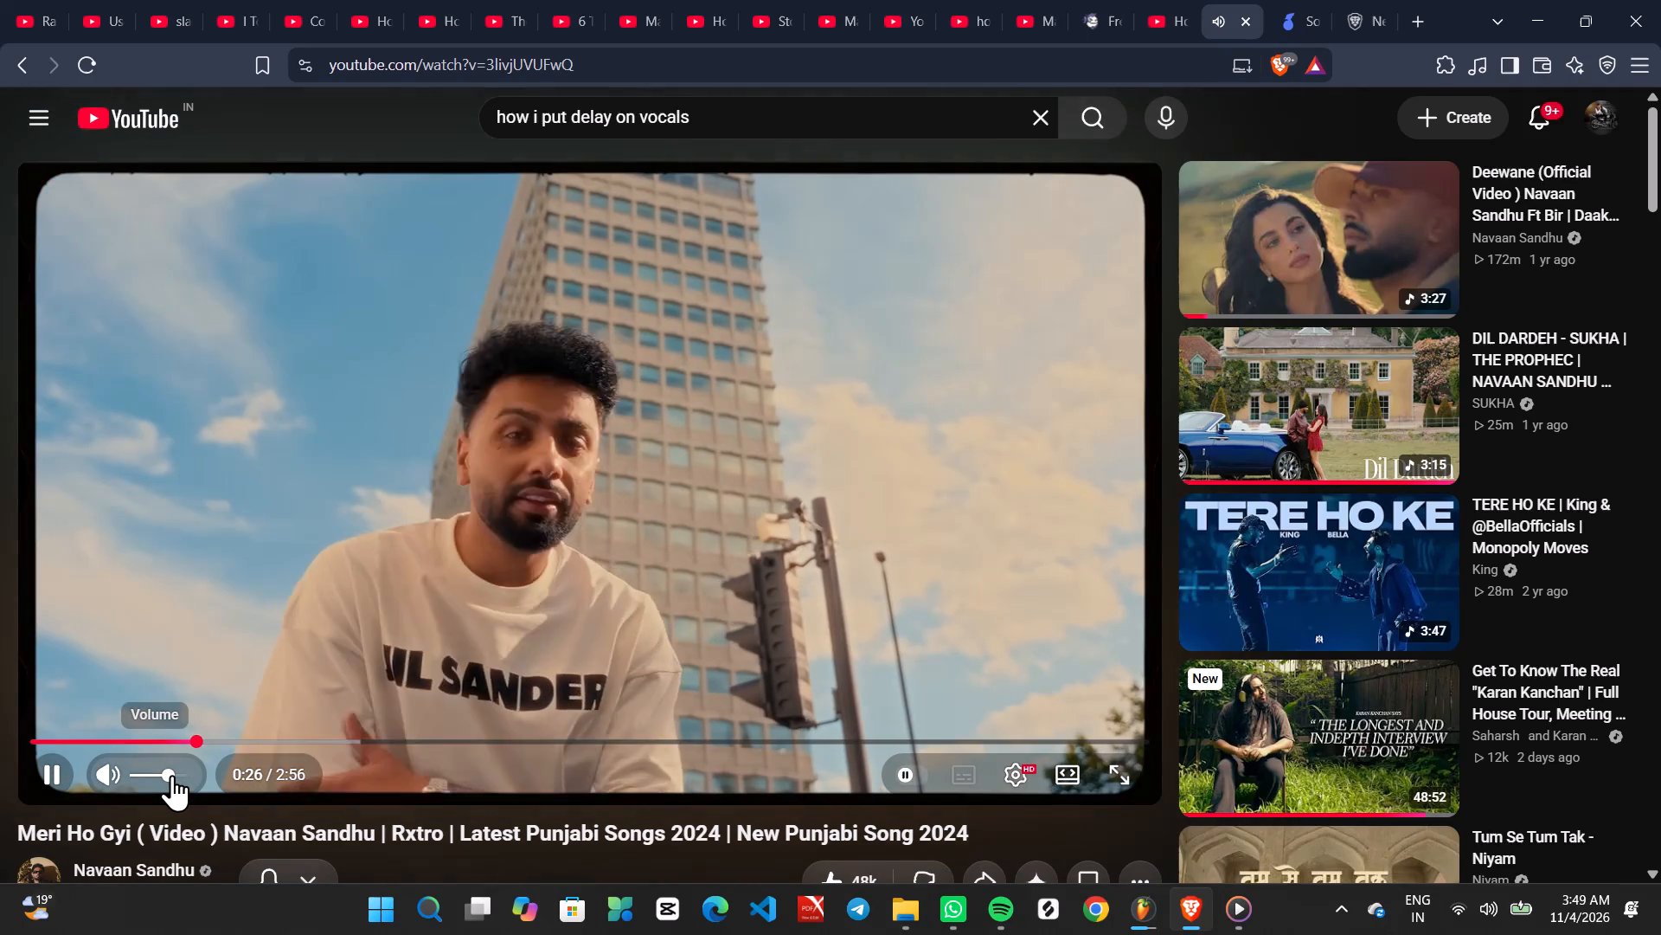
pyautogui.press('space')
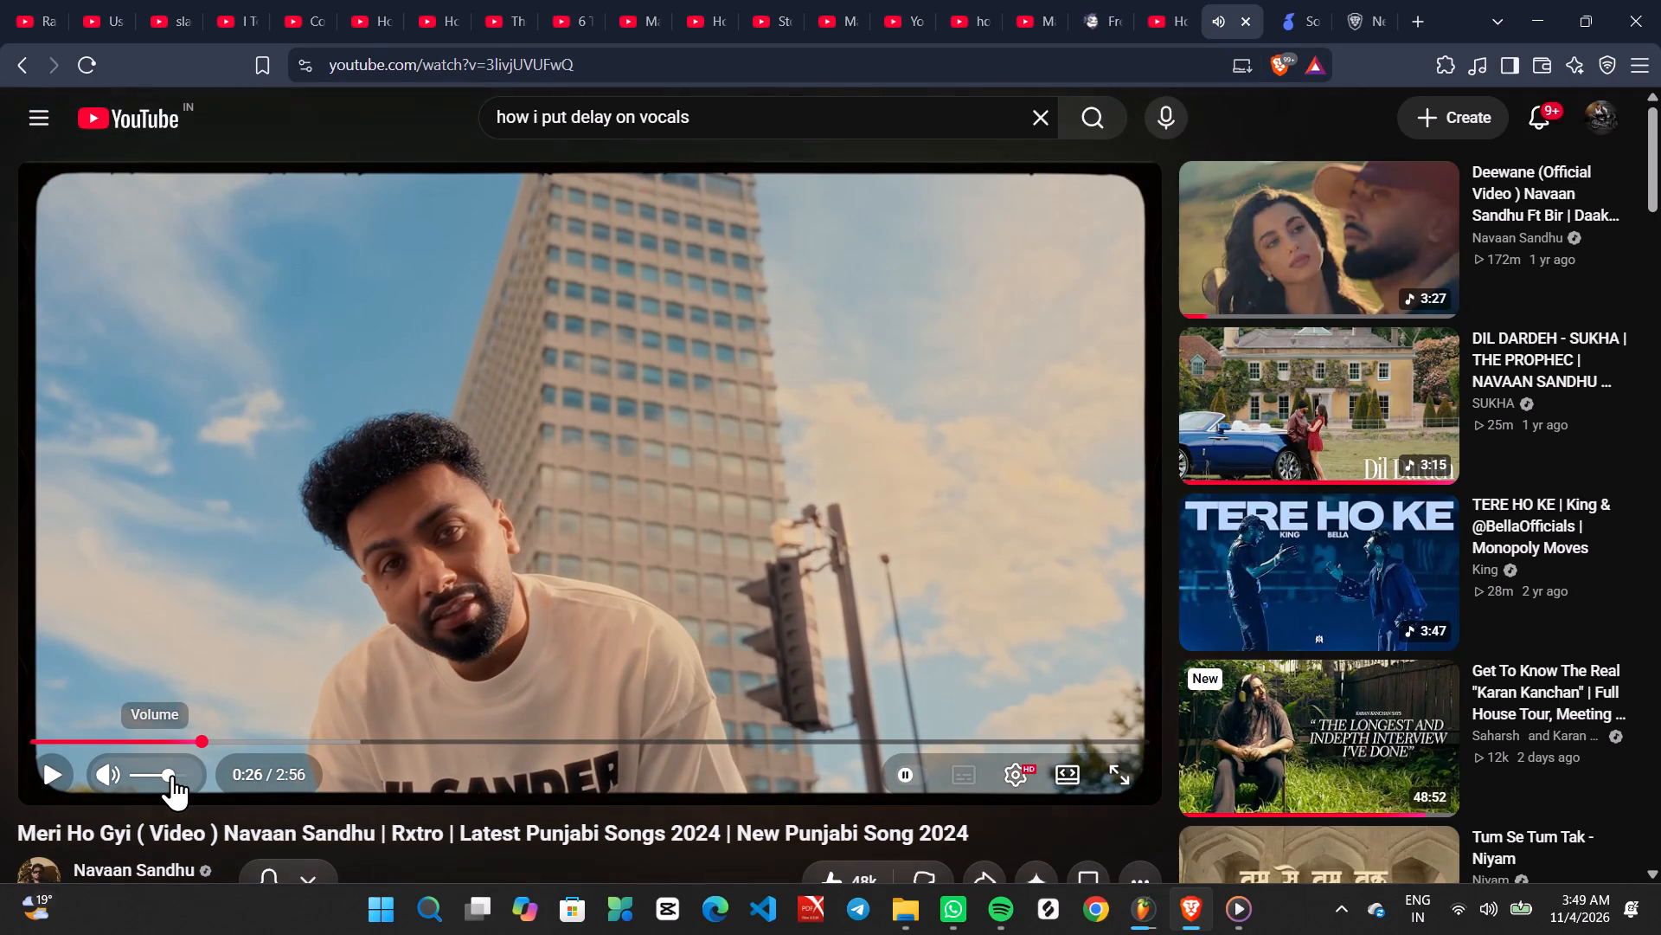
pyautogui.press('space')
pyautogui.click(554, 518)
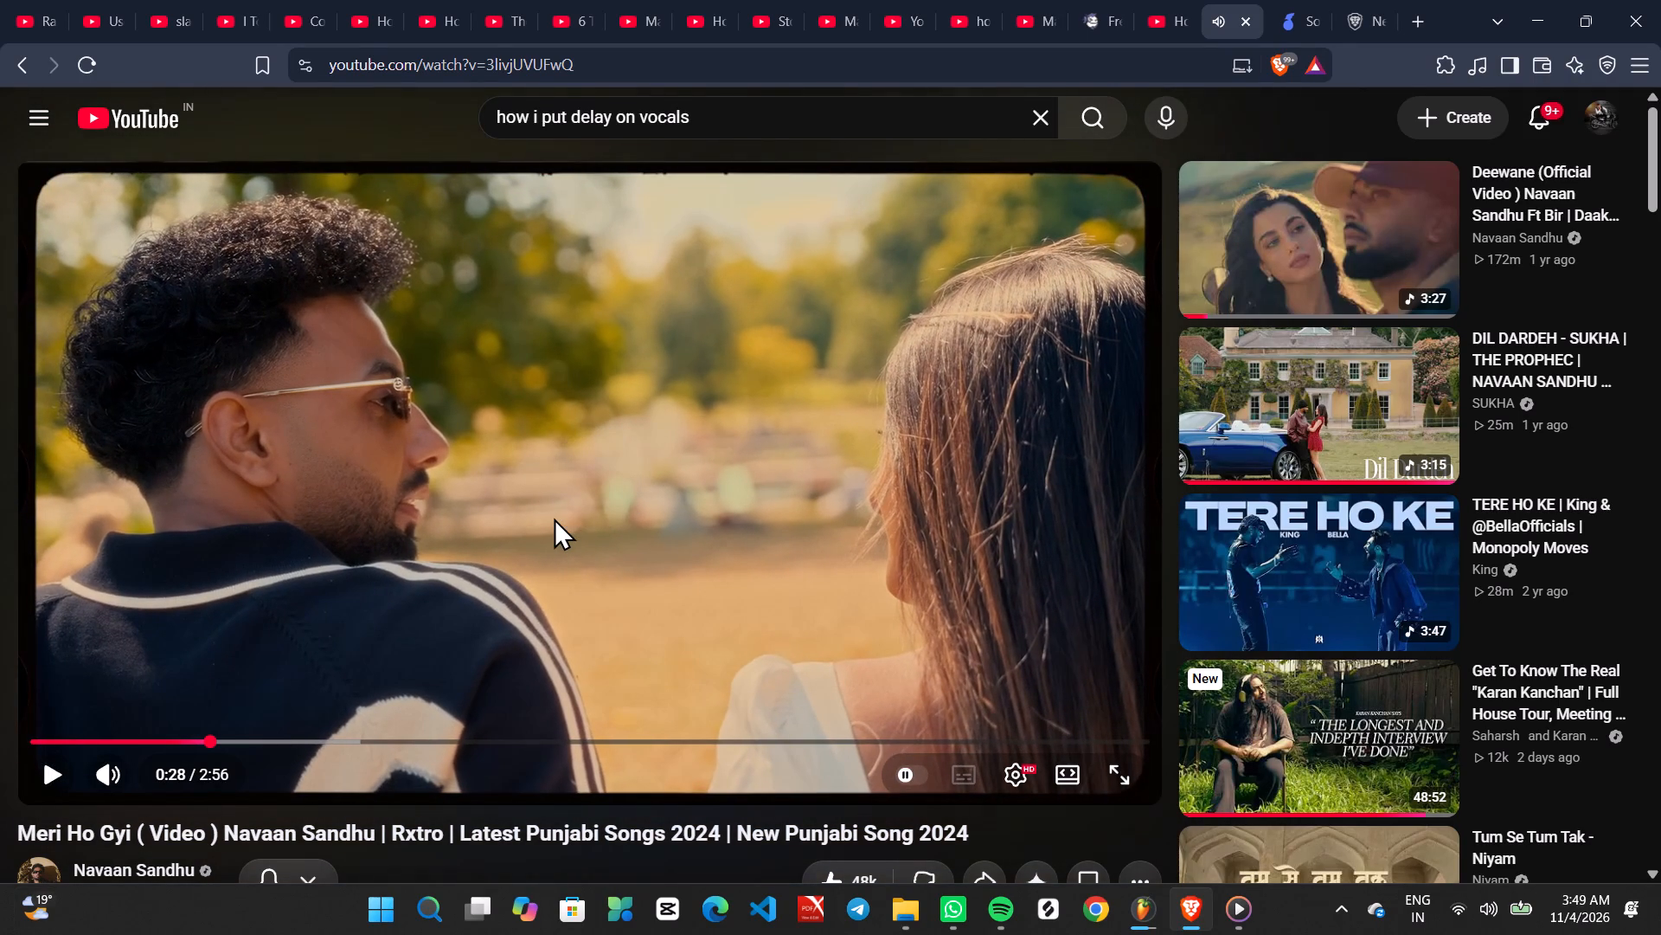
pyautogui.click(559, 517)
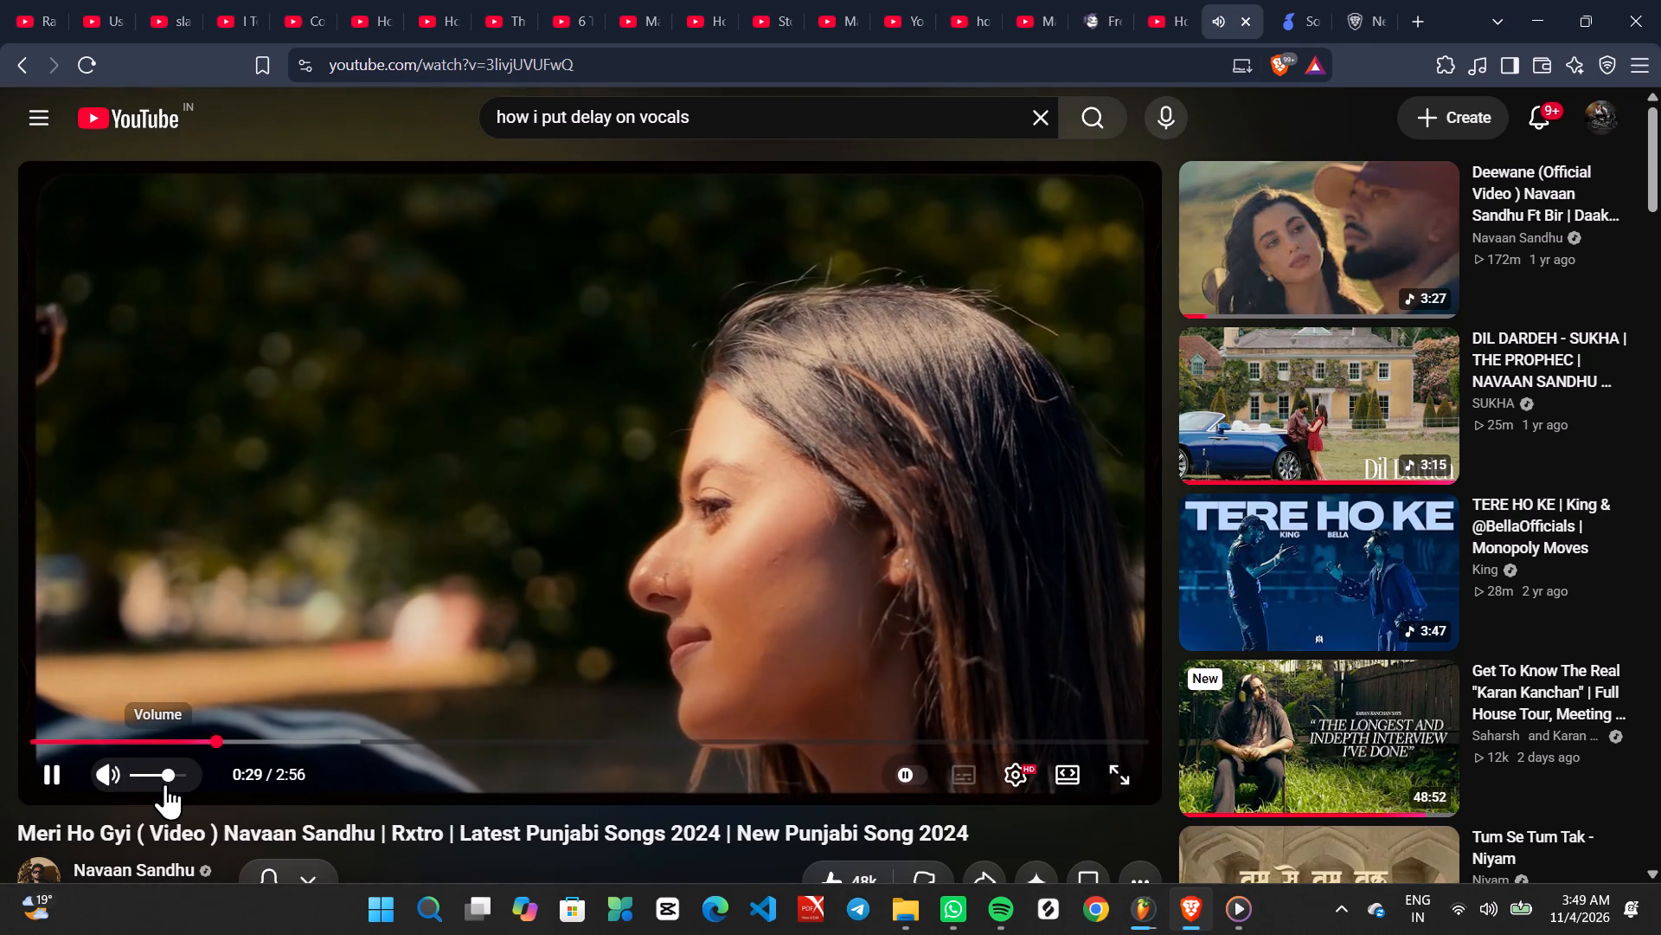
pyautogui.scroll(-3, 165, 783)
pyautogui.scroll(1, 165, 783)
pyautogui.scroll(-2, 165, 783)
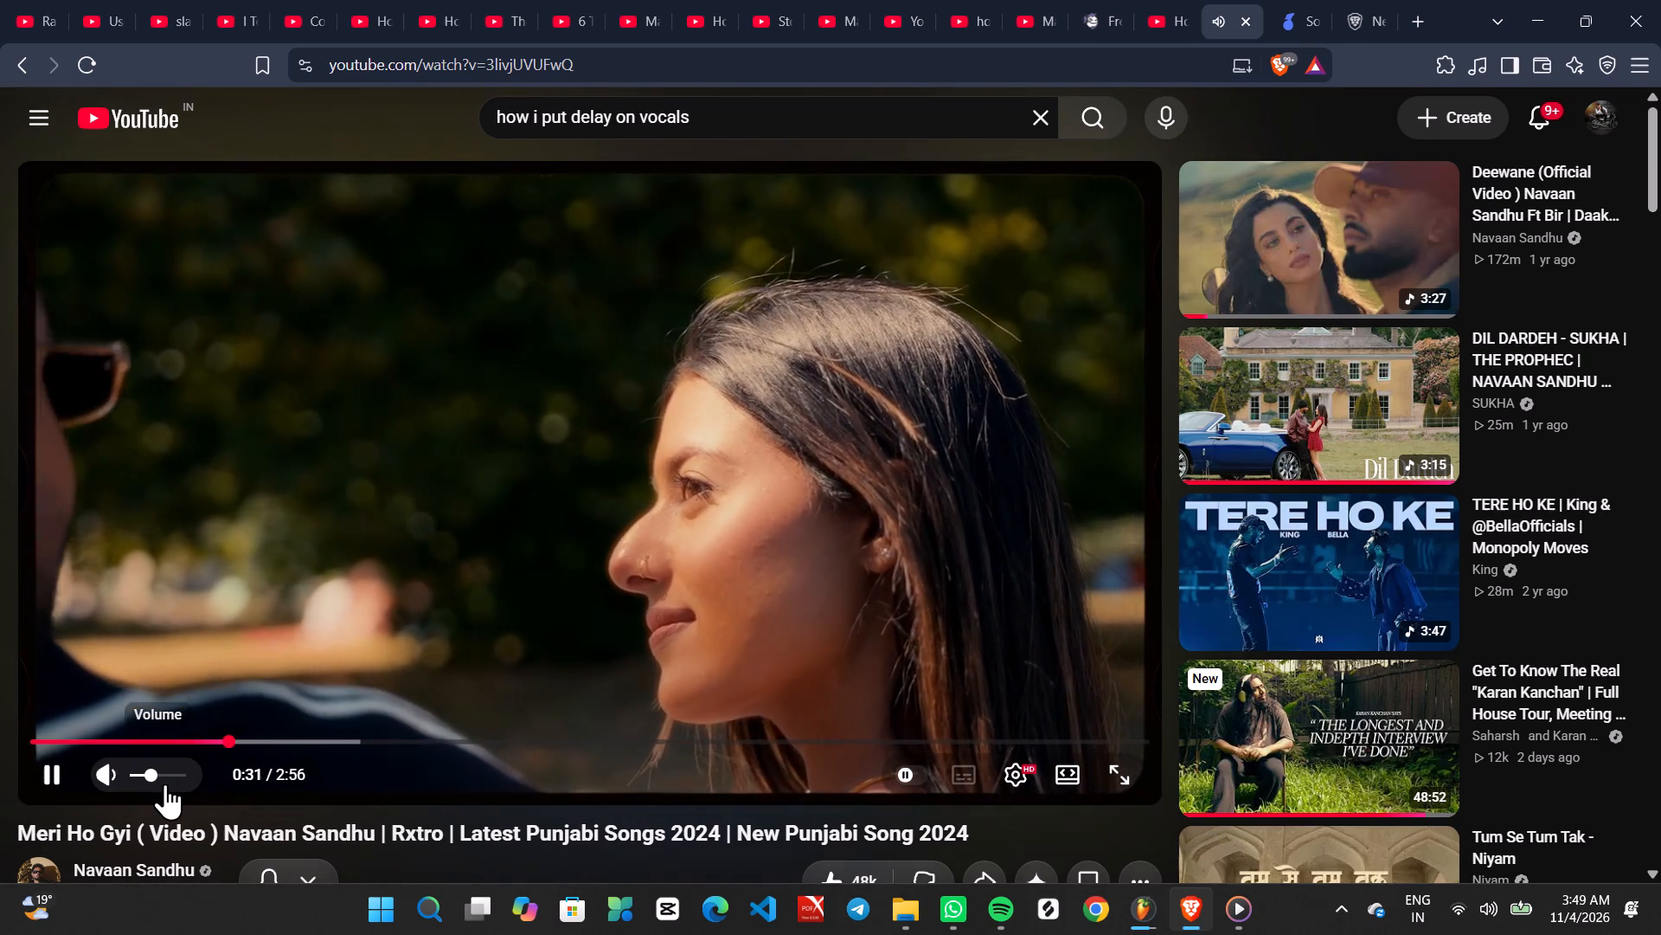
pyautogui.scroll(1, 165, 783)
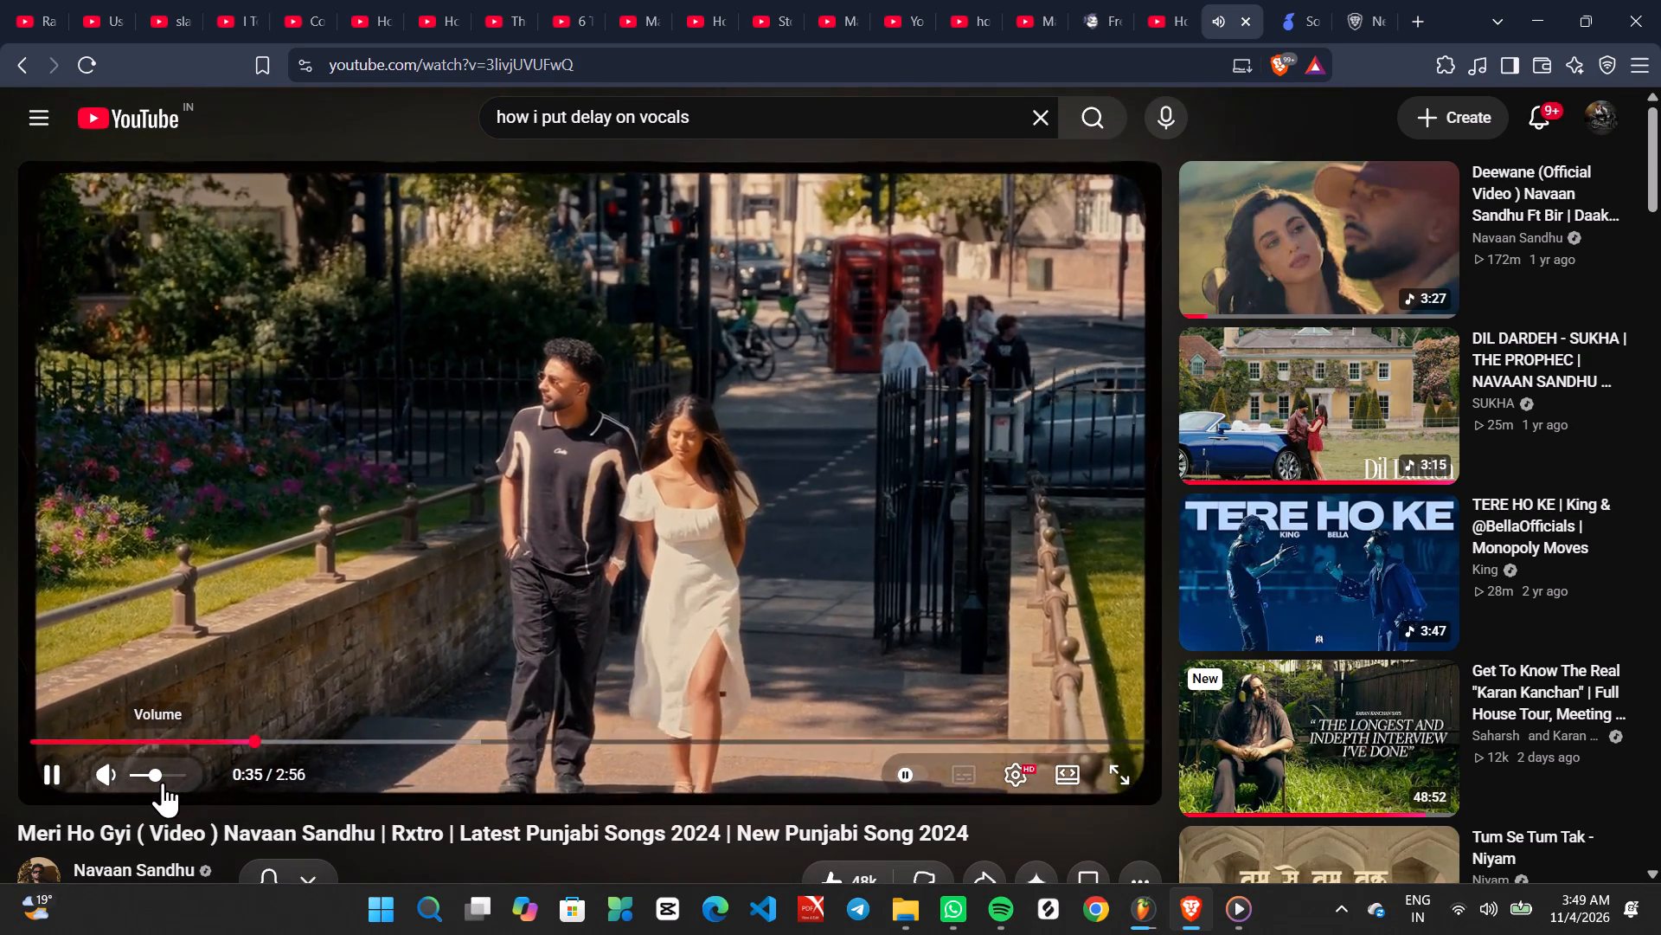
# Play the "Meri Ho Gyi" video in full screen and raise its volume.
pyautogui.click(516, 612)
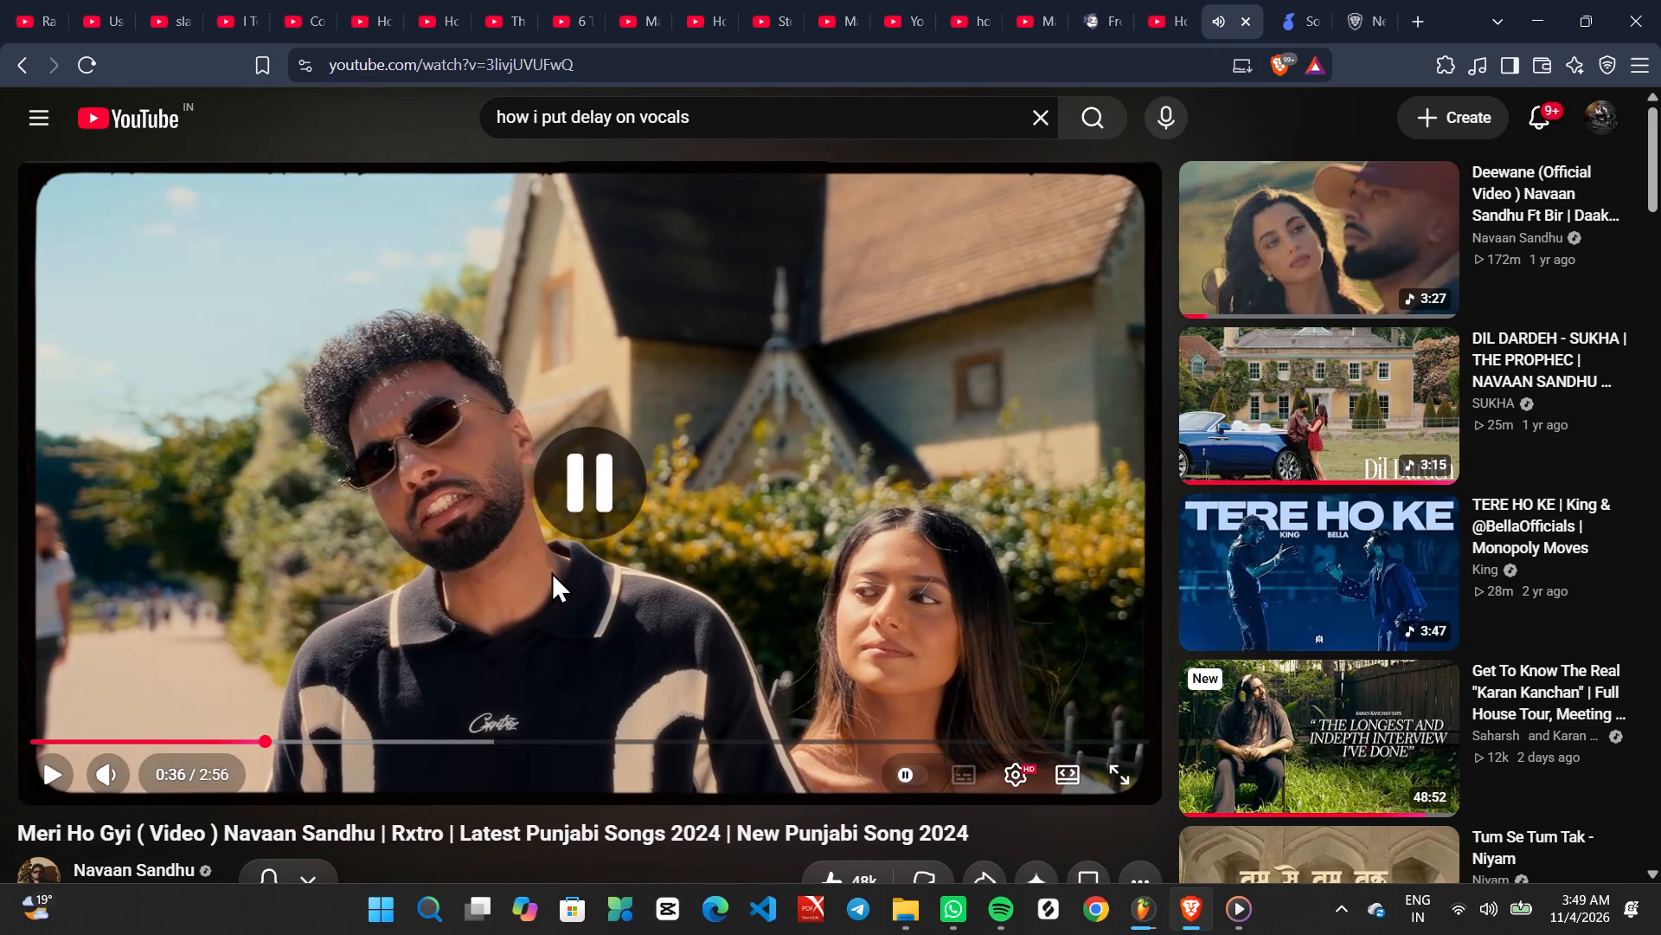
pyautogui.click(565, 522)
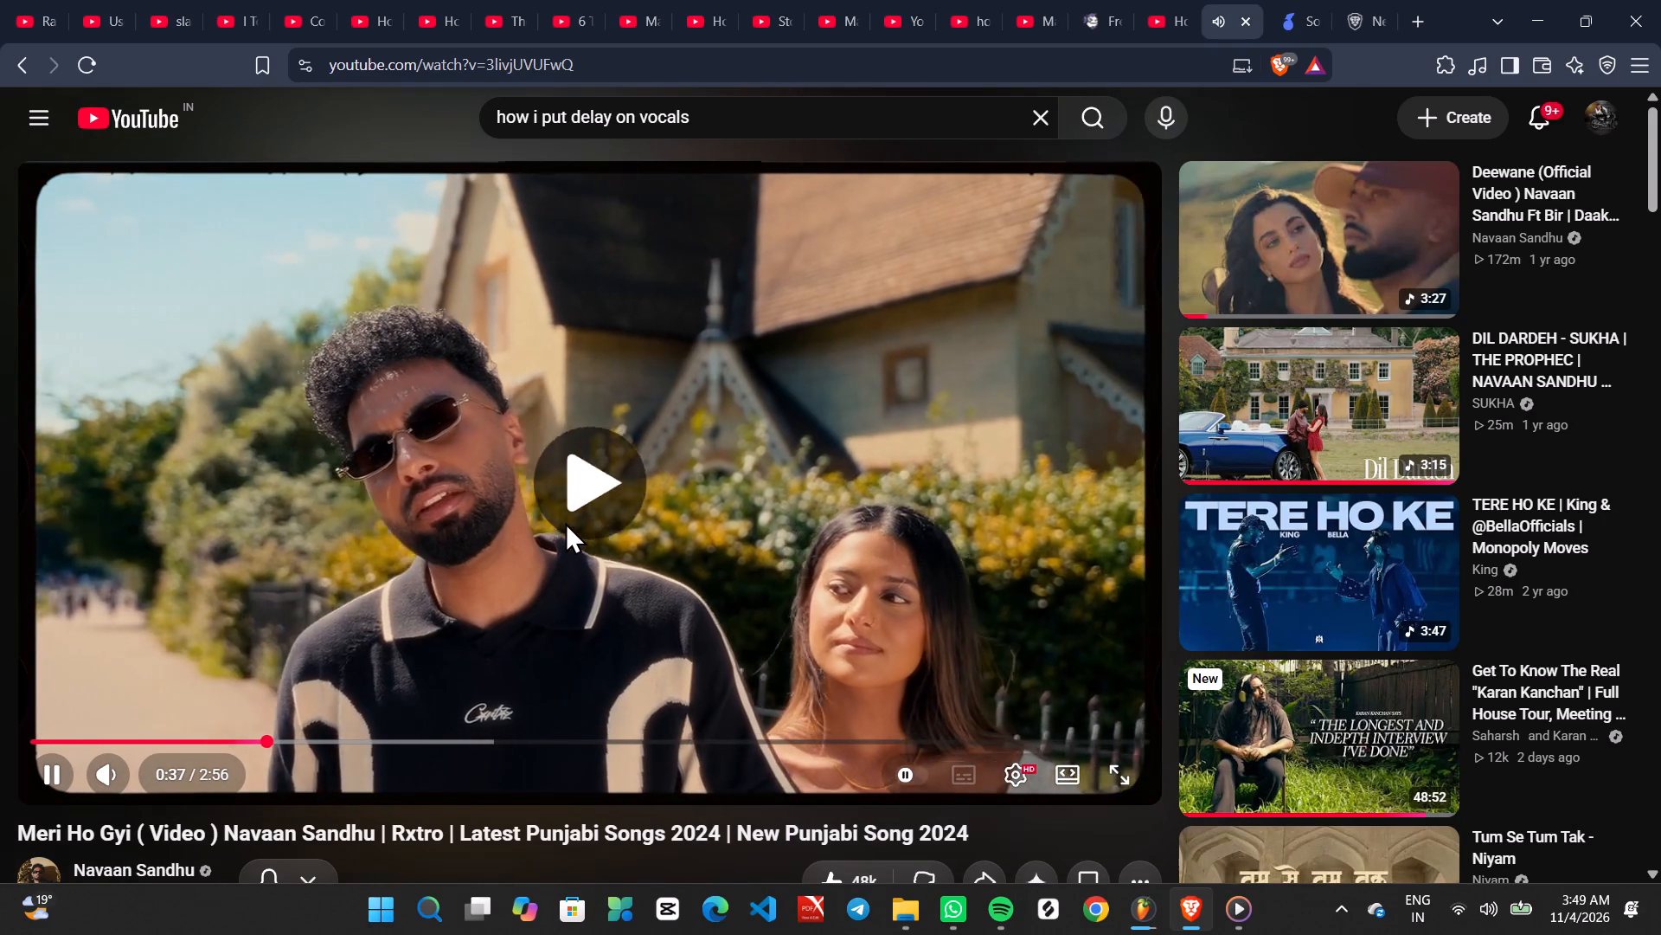
pyautogui.click(567, 521)
pyautogui.click(568, 521)
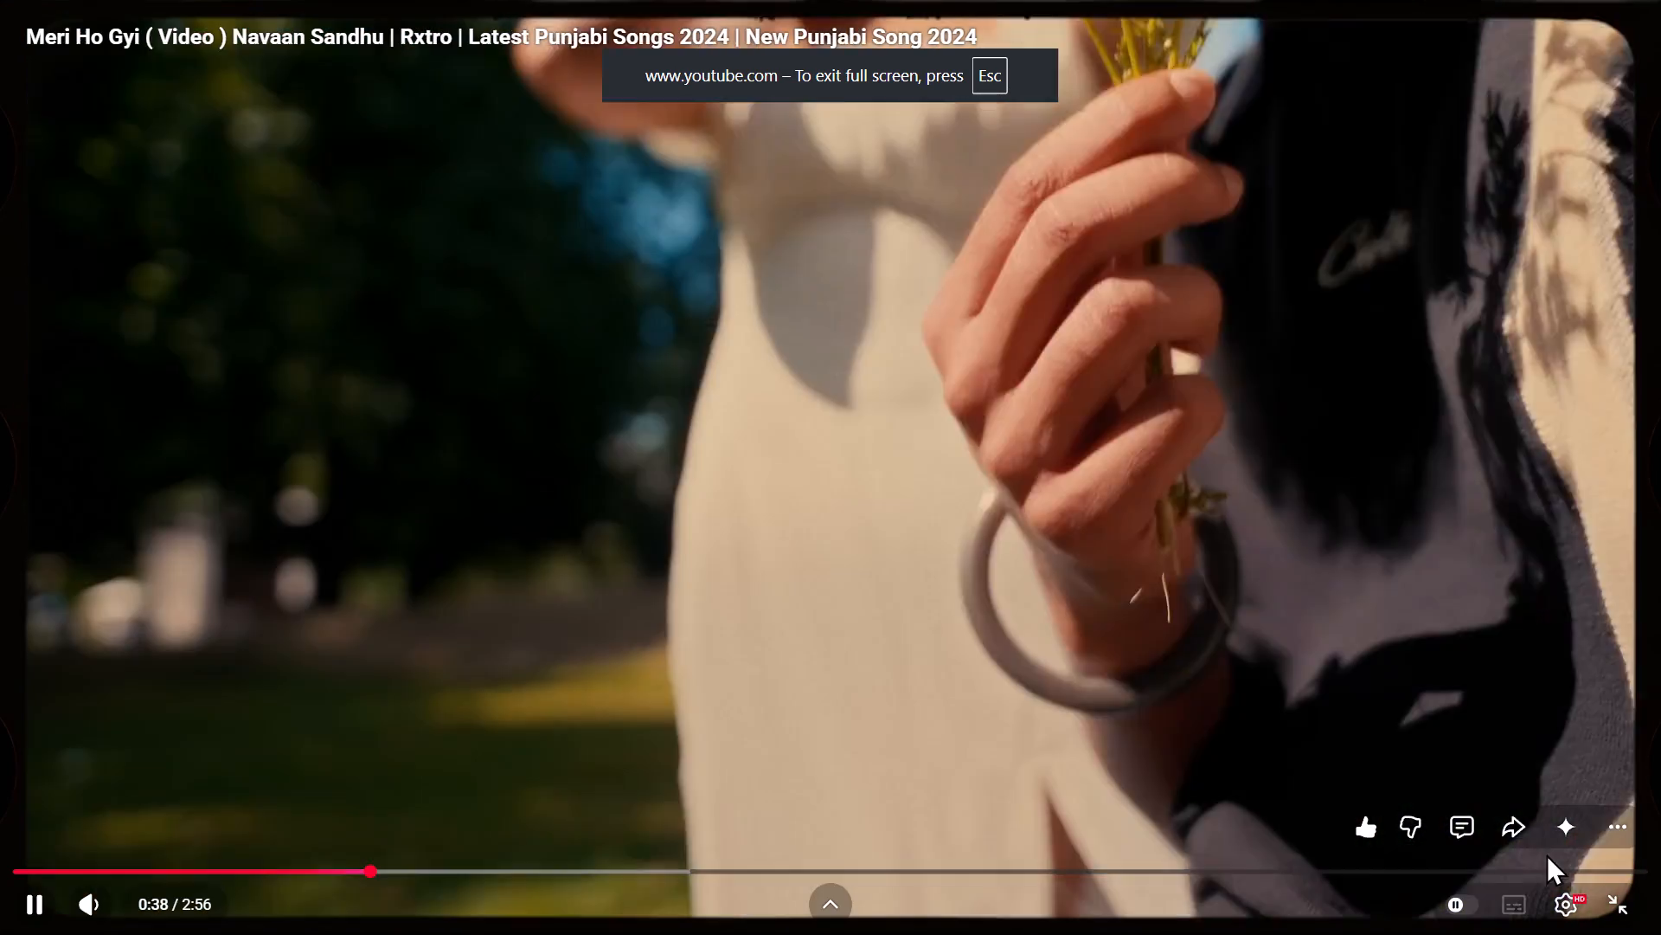
pyautogui.scroll(2, 144, 912)
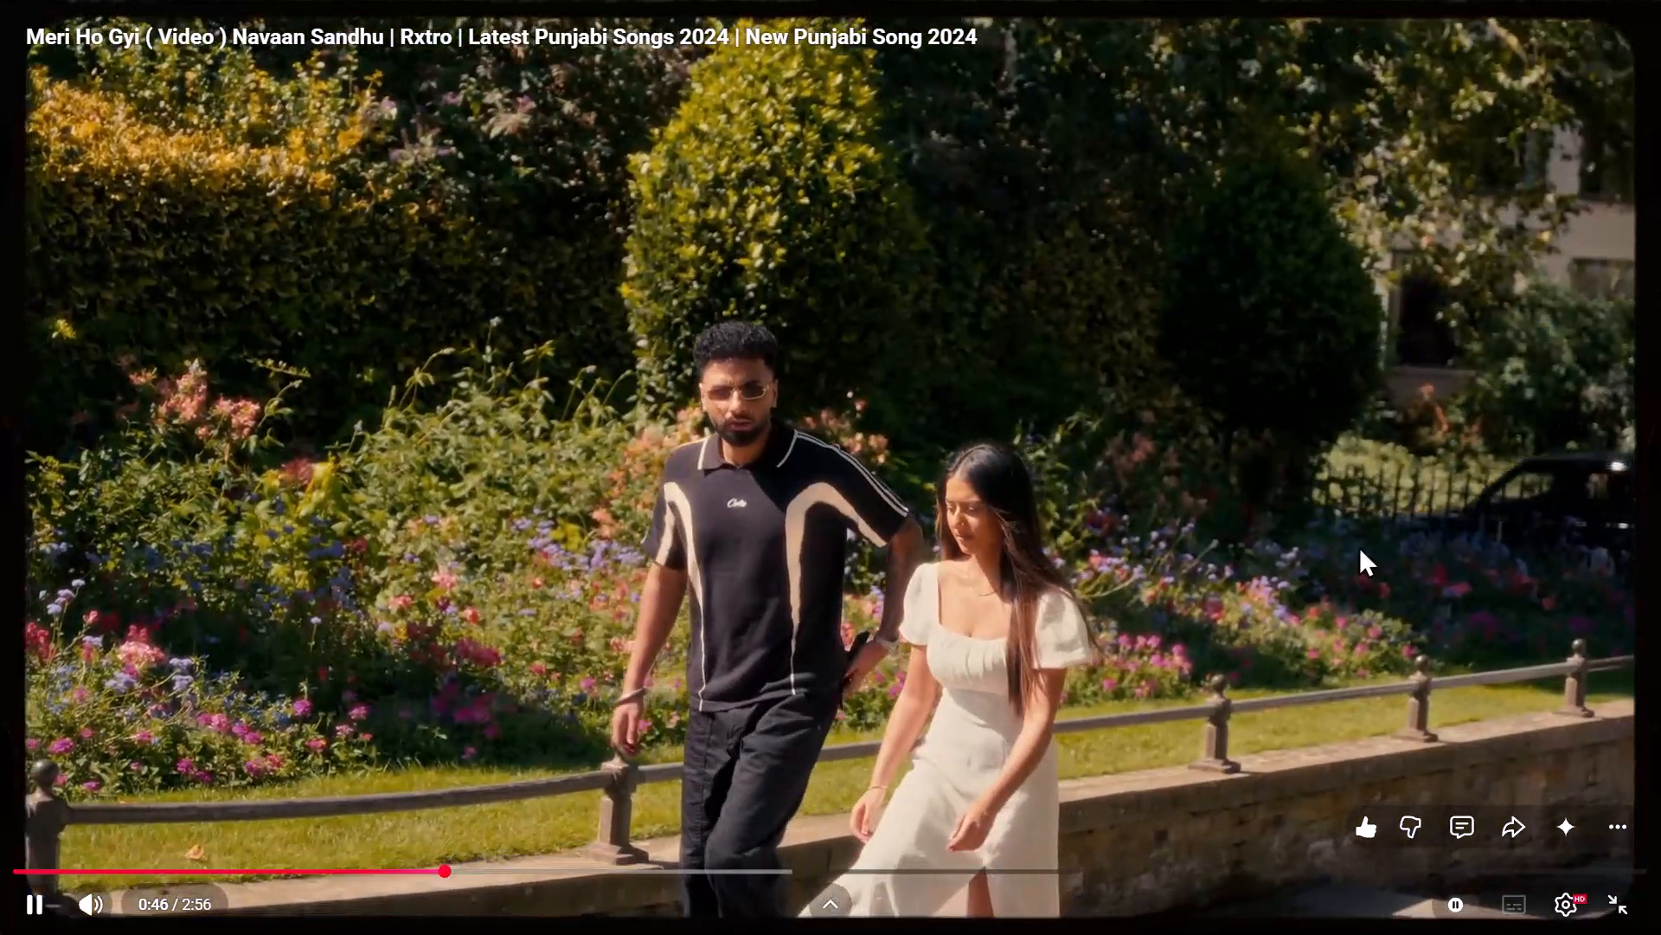
# Browse the suggested videos in full screen and open "BEHJA - Parmish Verma Ft. MC Square".
pyautogui.scroll(-9, 1337, 529)
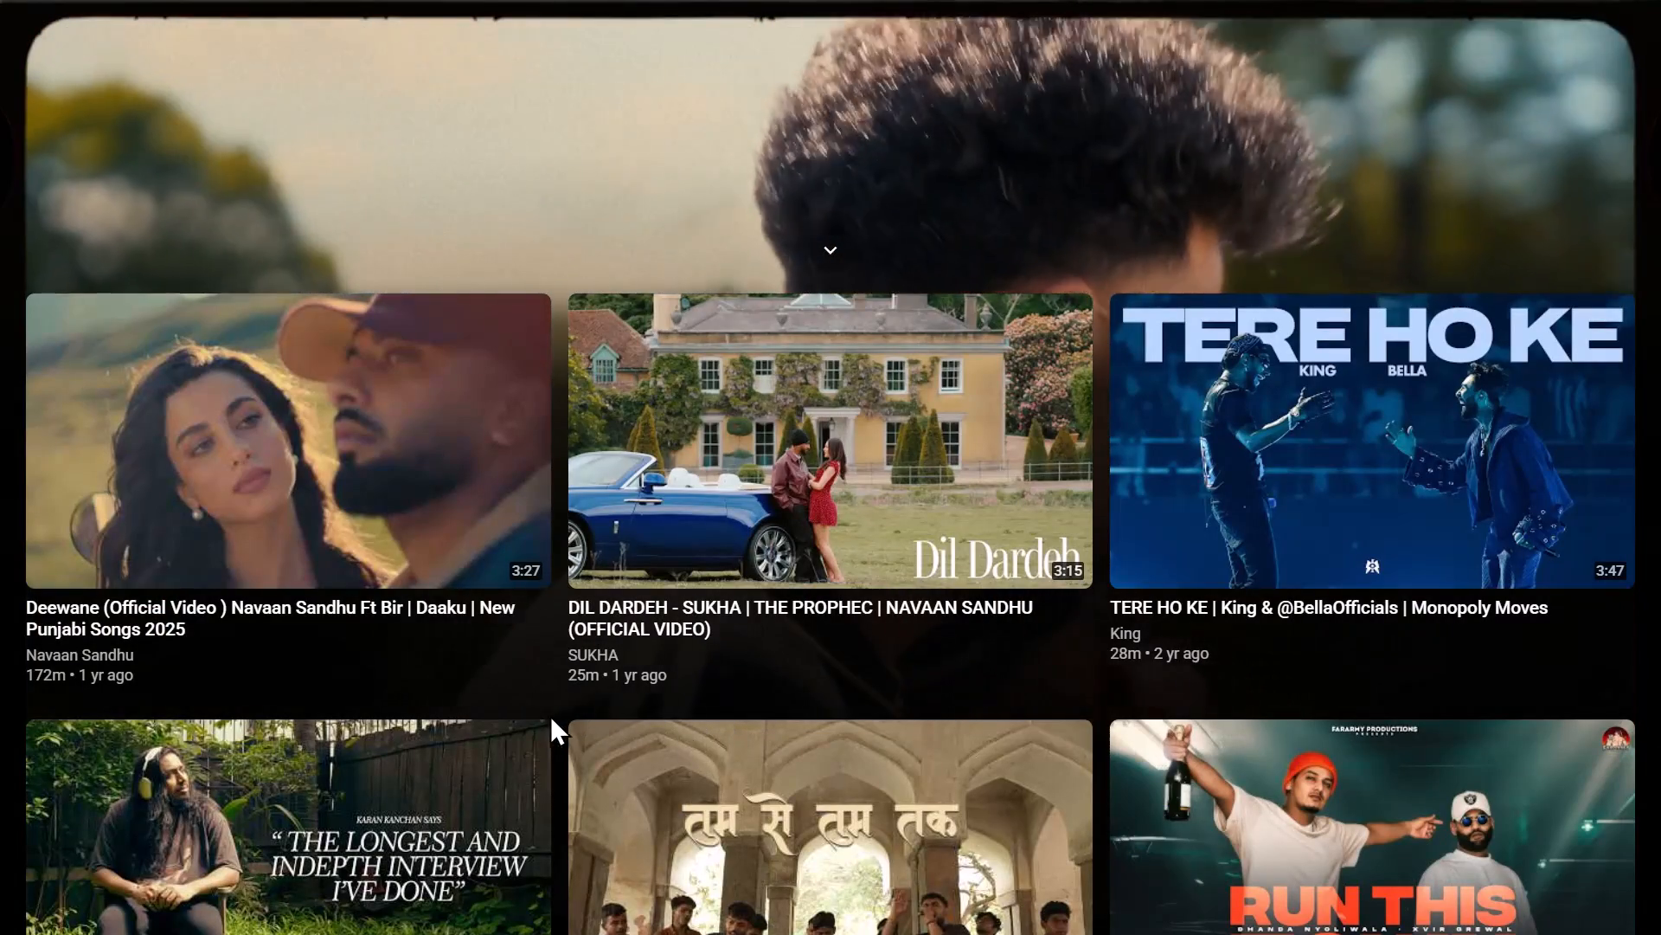
pyautogui.scroll(-9, 1202, 627)
pyautogui.scroll(4, 1099, 719)
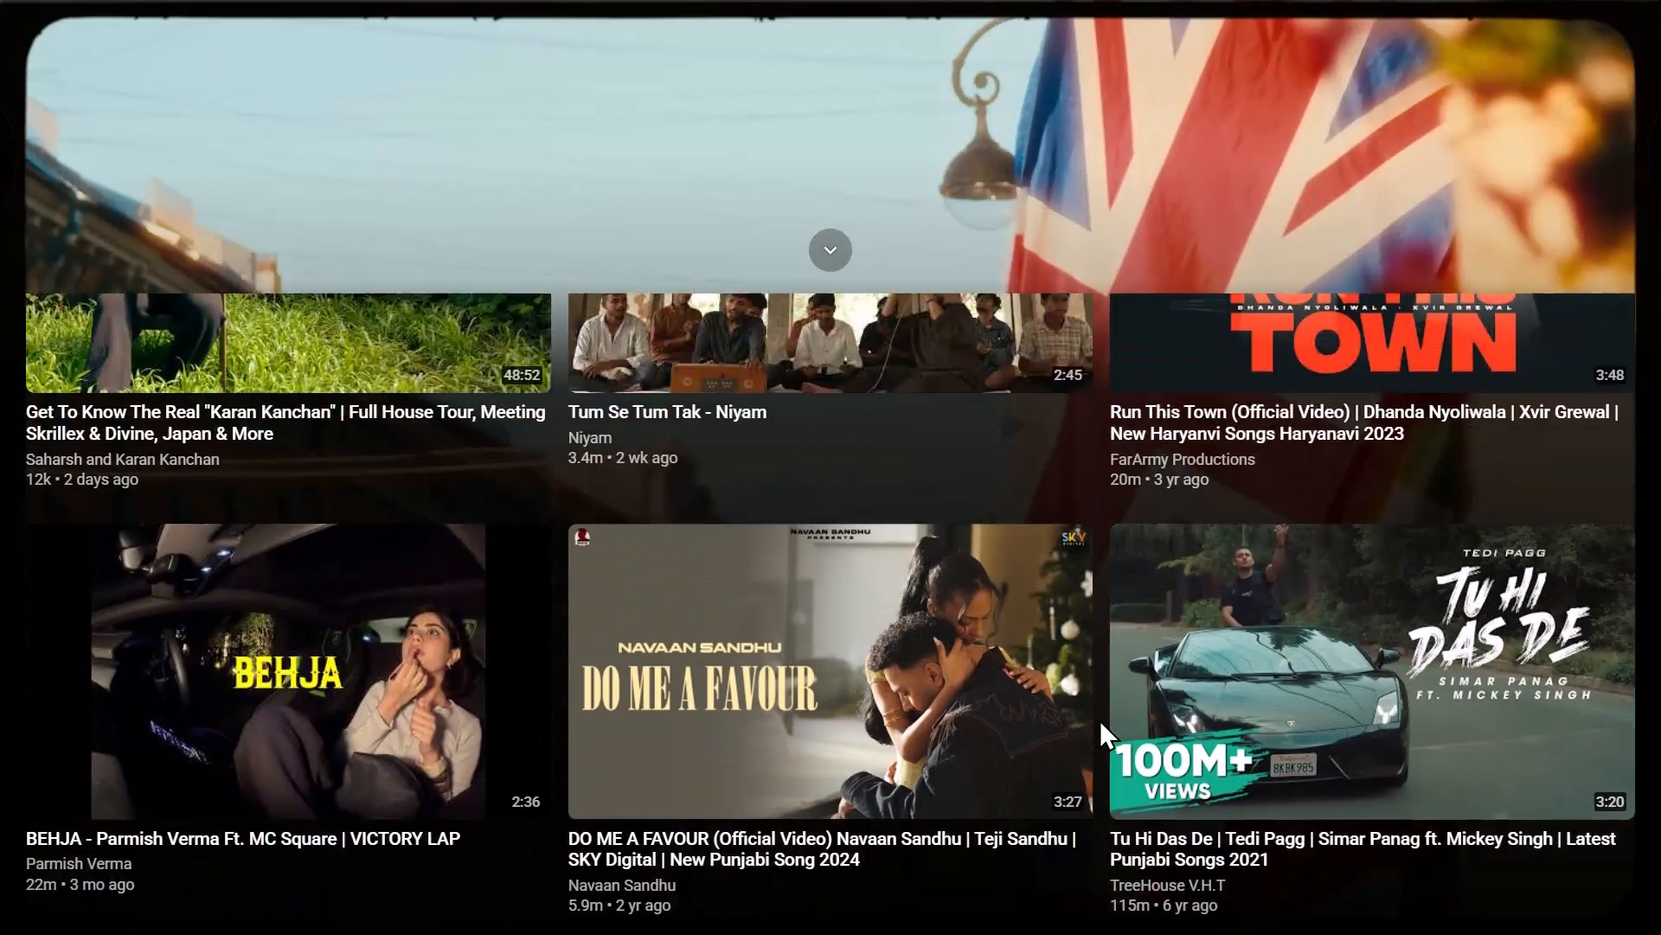
pyautogui.scroll(1, 1099, 719)
pyautogui.scroll(-3, 1103, 691)
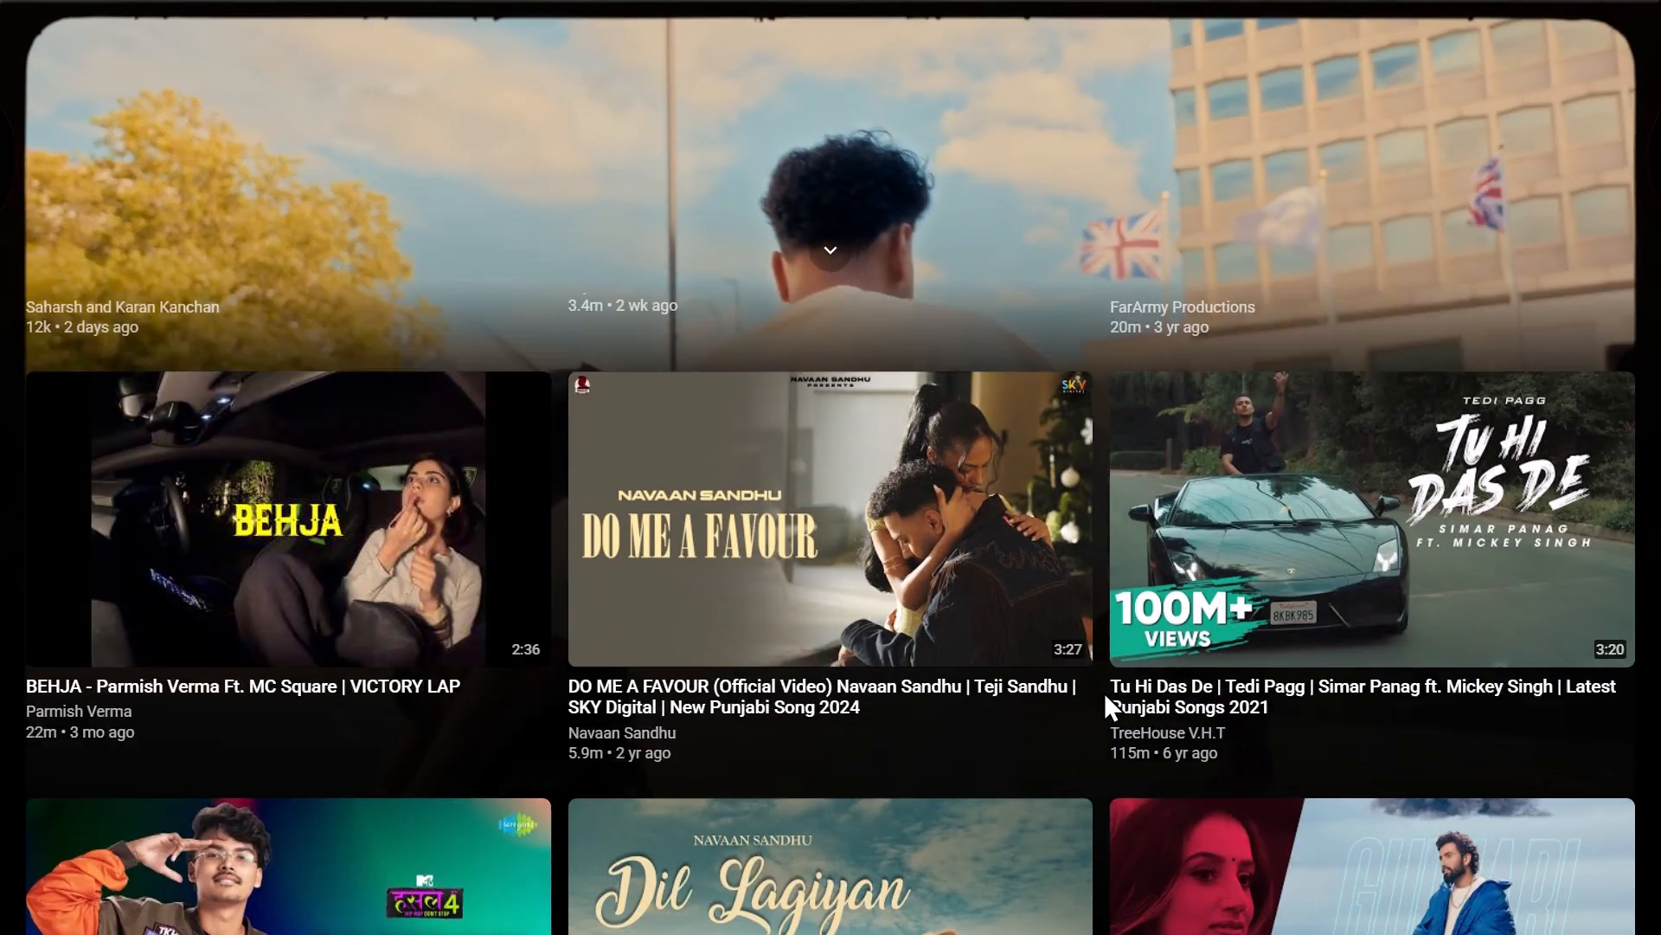
pyautogui.scroll(-5, 1103, 691)
pyautogui.scroll(1, 1103, 691)
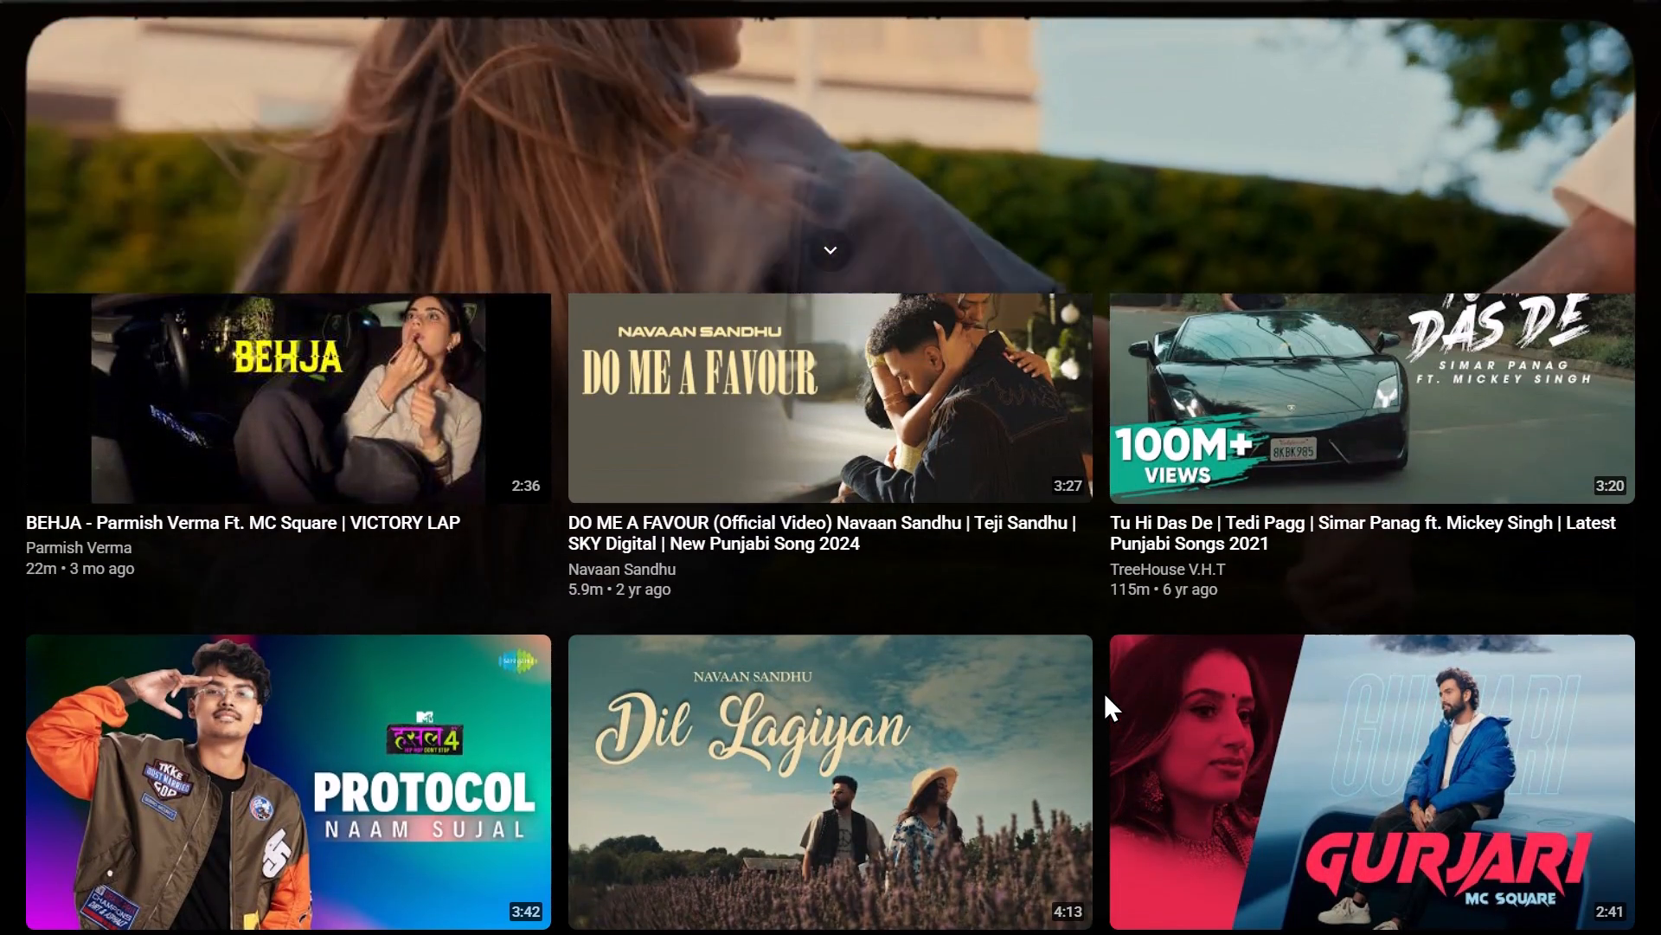
pyautogui.click(224, 397)
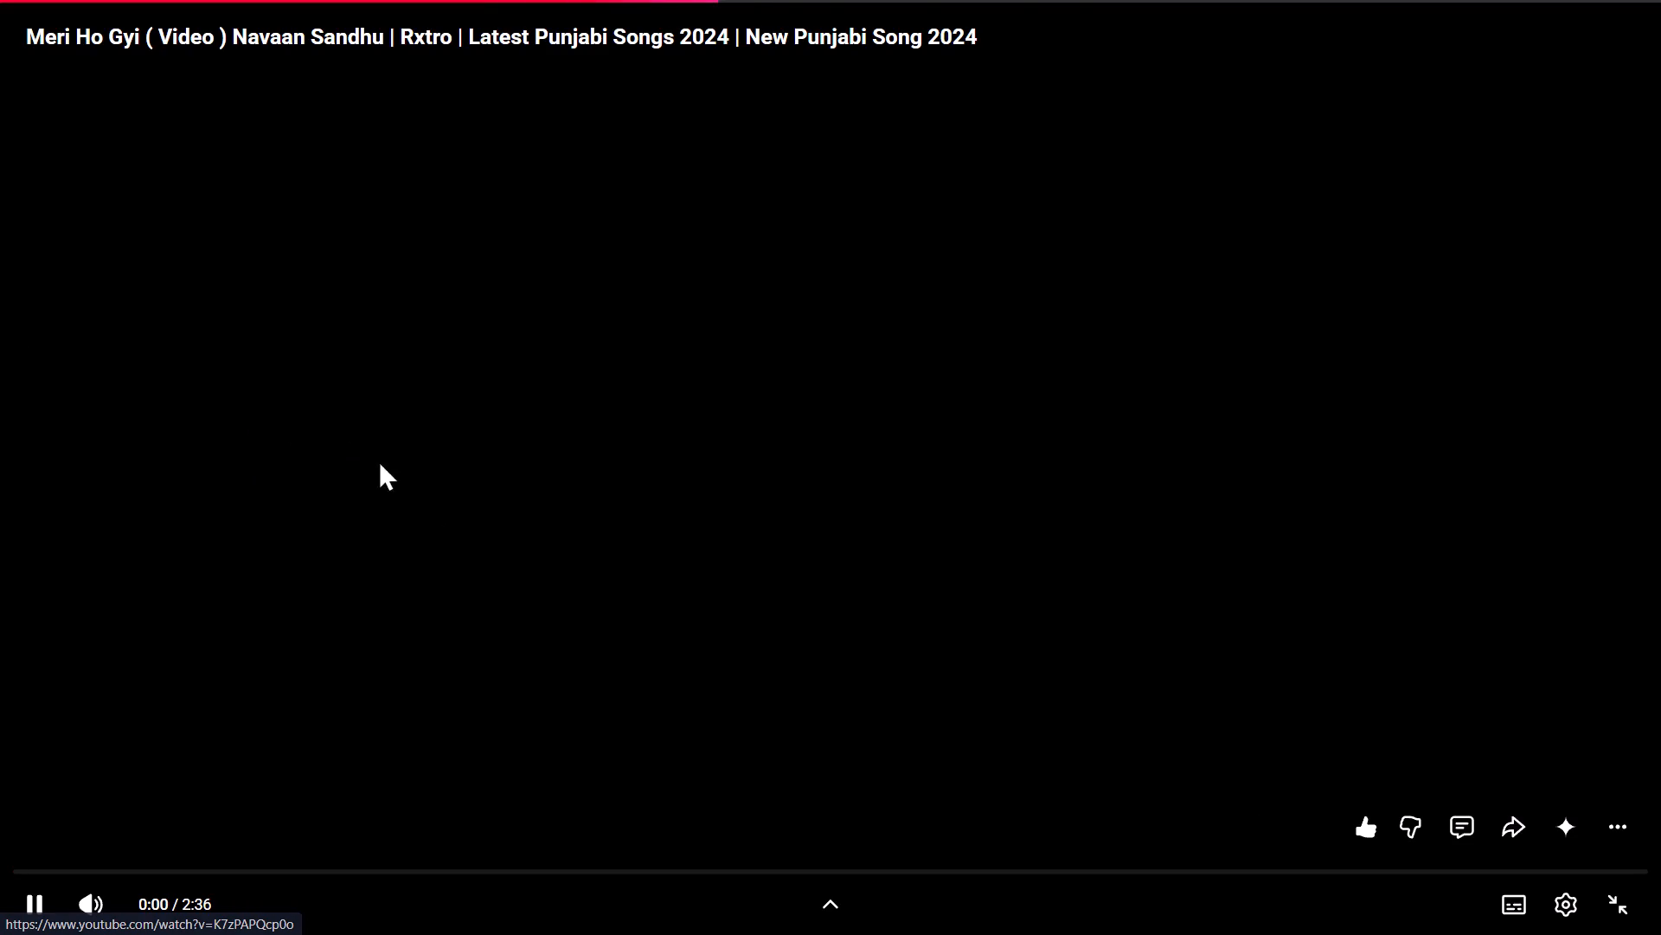
# Browse the suggested videos beneath the full-screen "BEHJA" video.
pyautogui.scroll(-6, 702, 533)
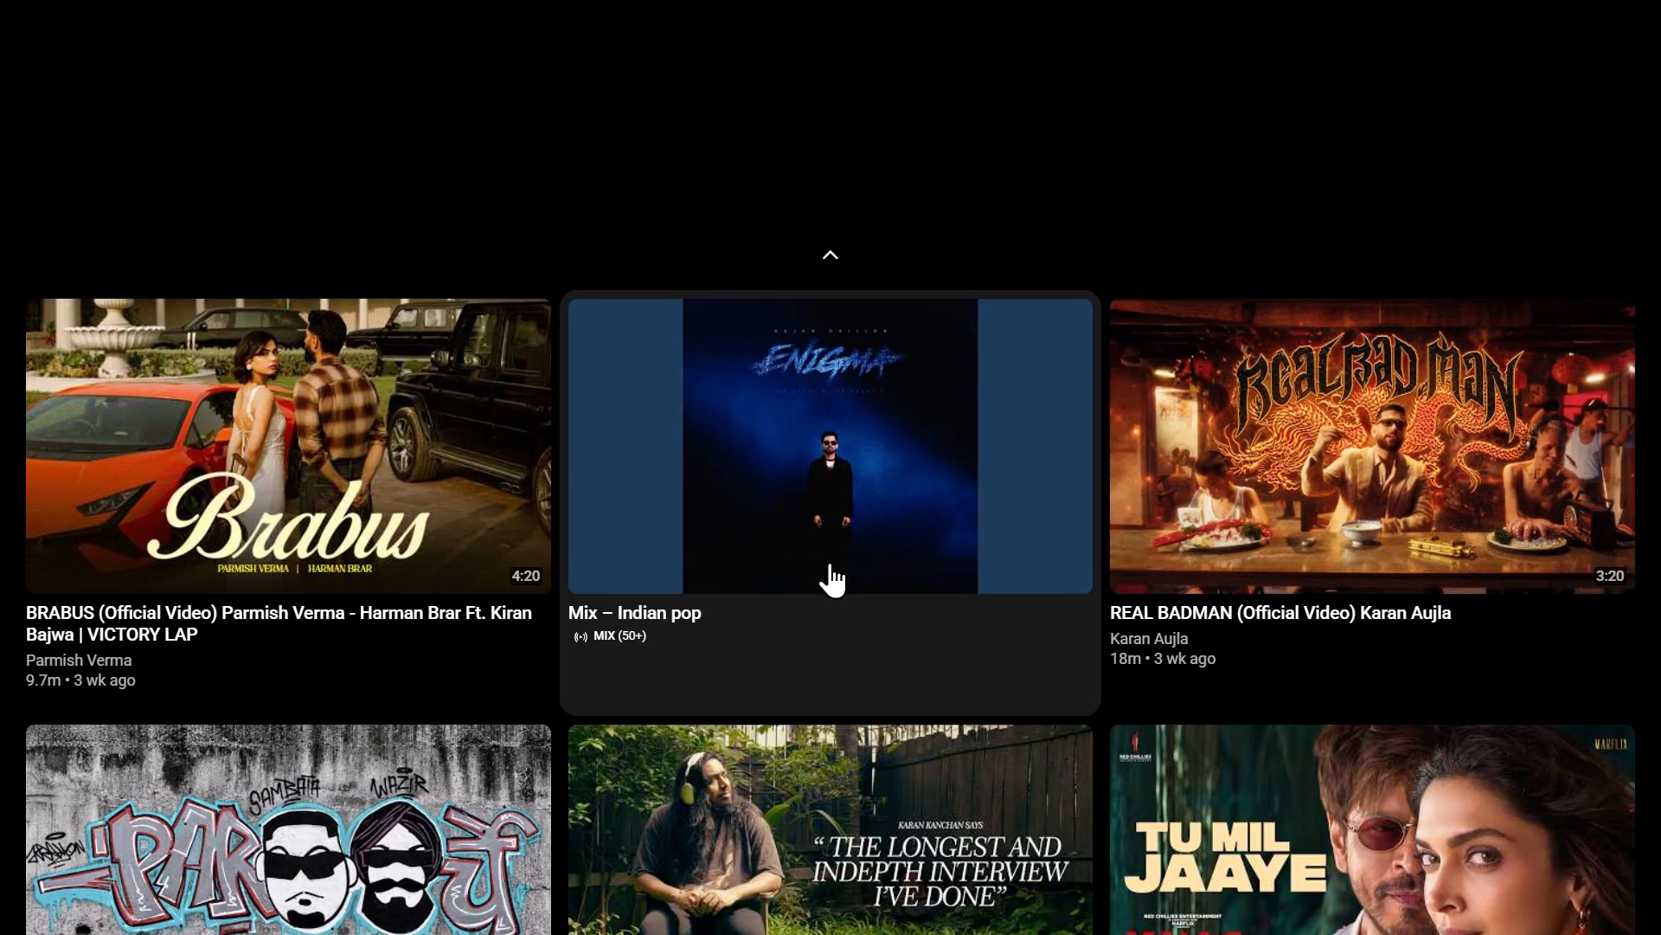
pyautogui.scroll(-8, 836, 564)
pyautogui.scroll(-7, 741, 684)
pyautogui.scroll(-1, 553, 825)
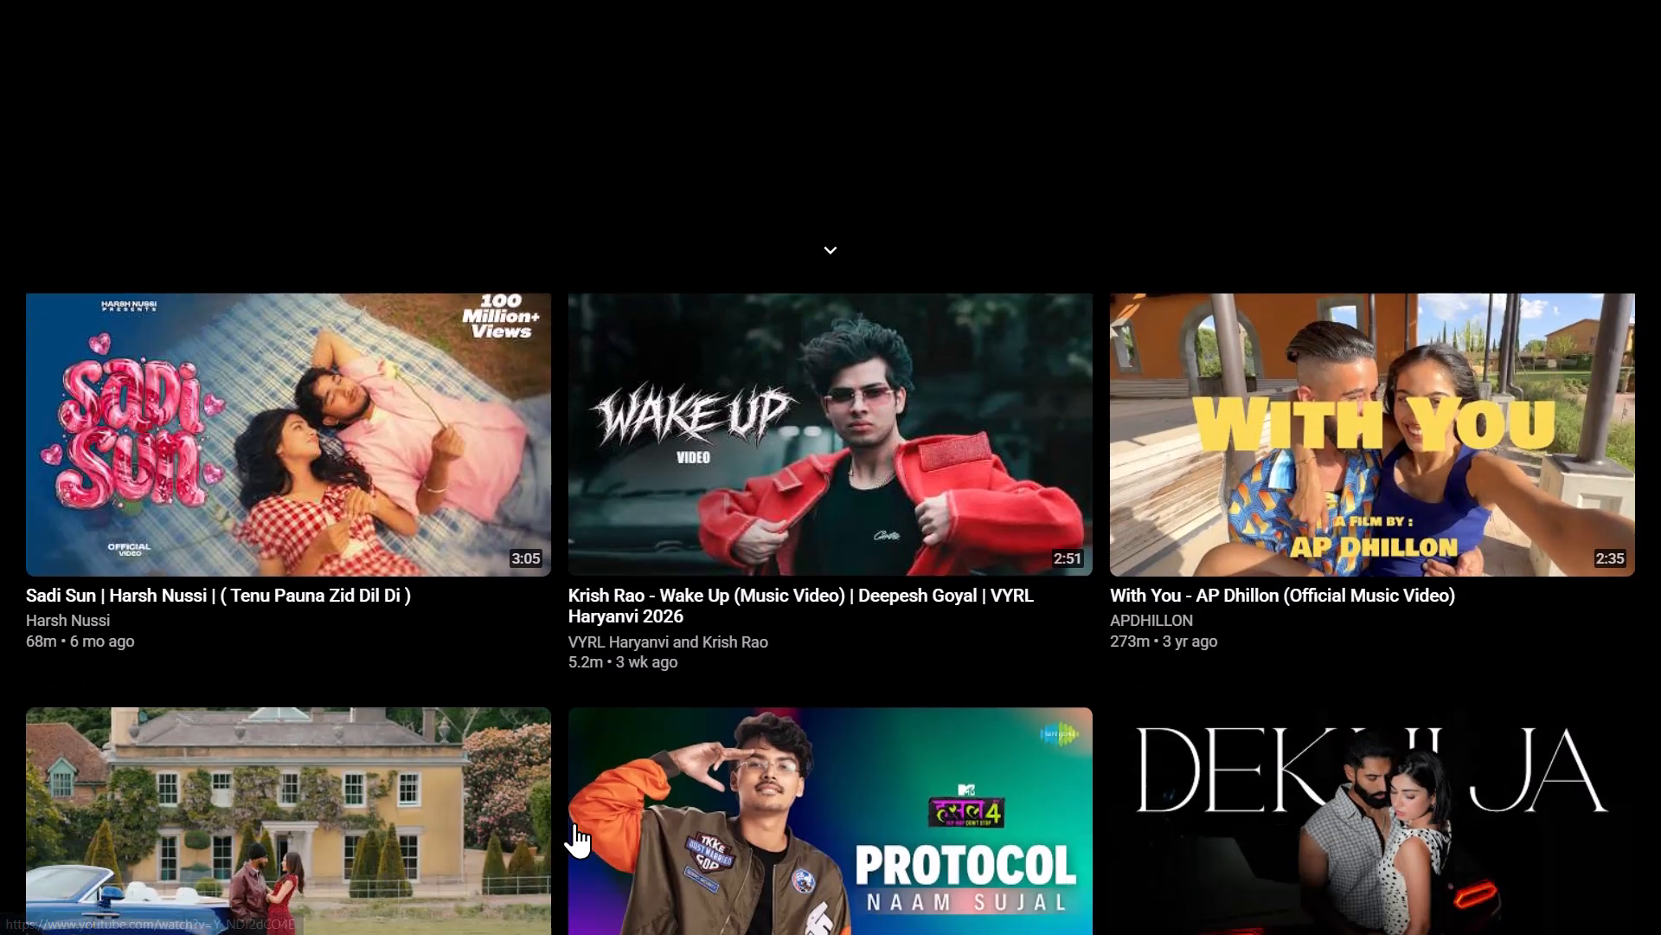
pyautogui.scroll(-6, 581, 816)
pyautogui.scroll(4, 565, 817)
pyautogui.scroll(-1, 561, 819)
pyautogui.scroll(8, 561, 819)
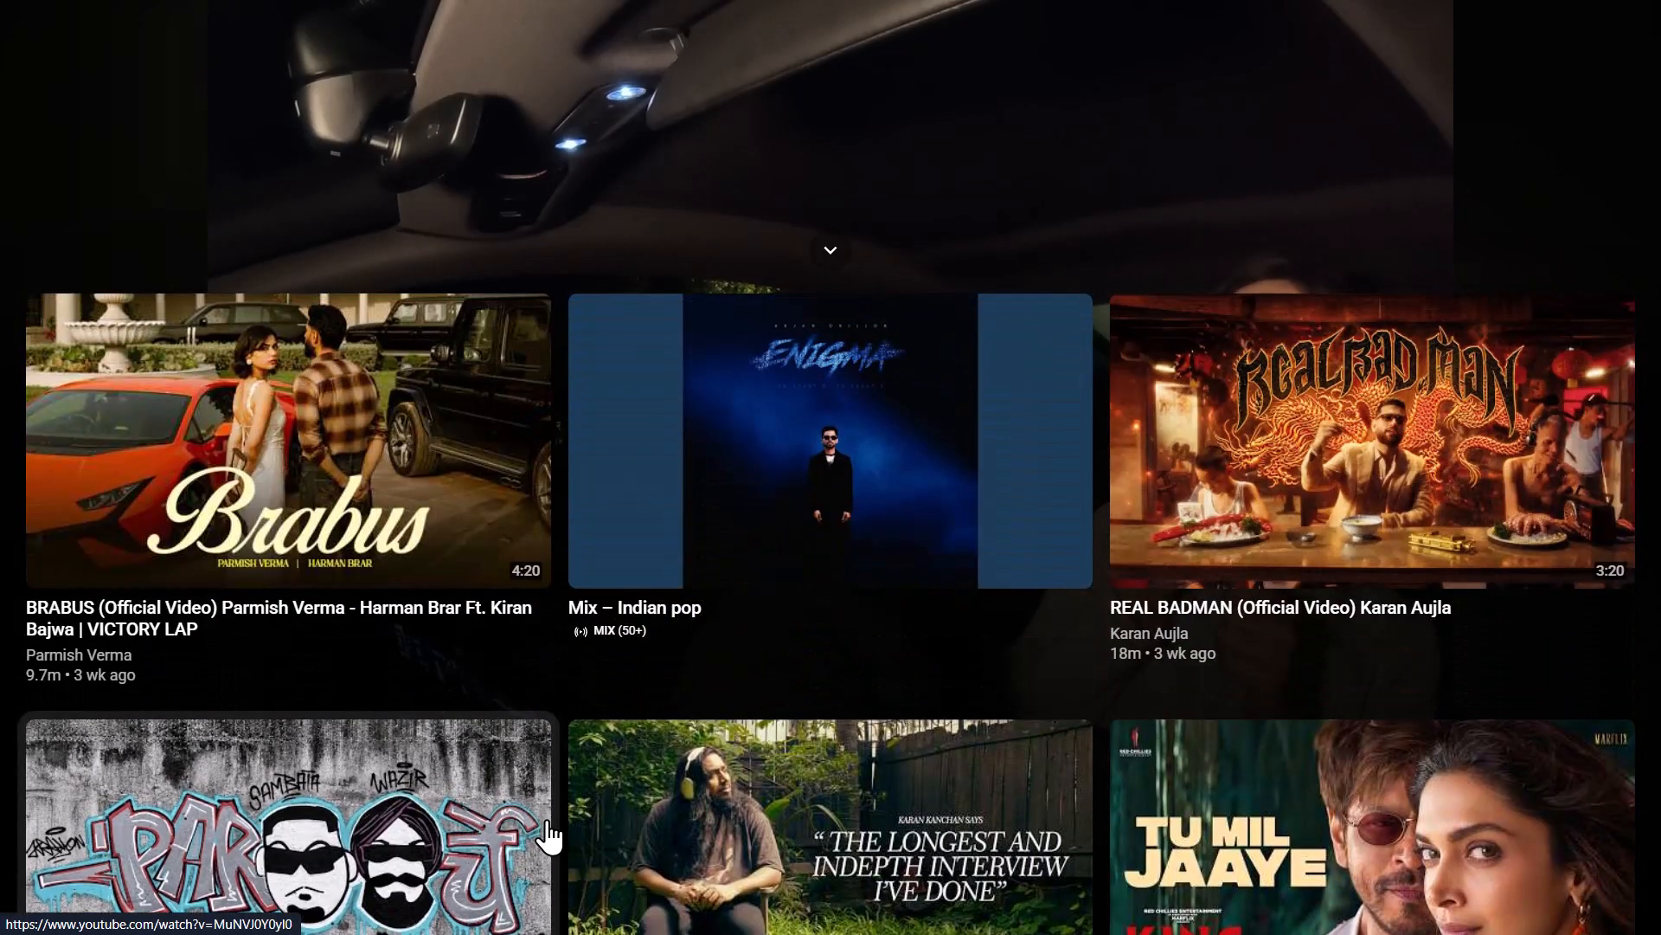